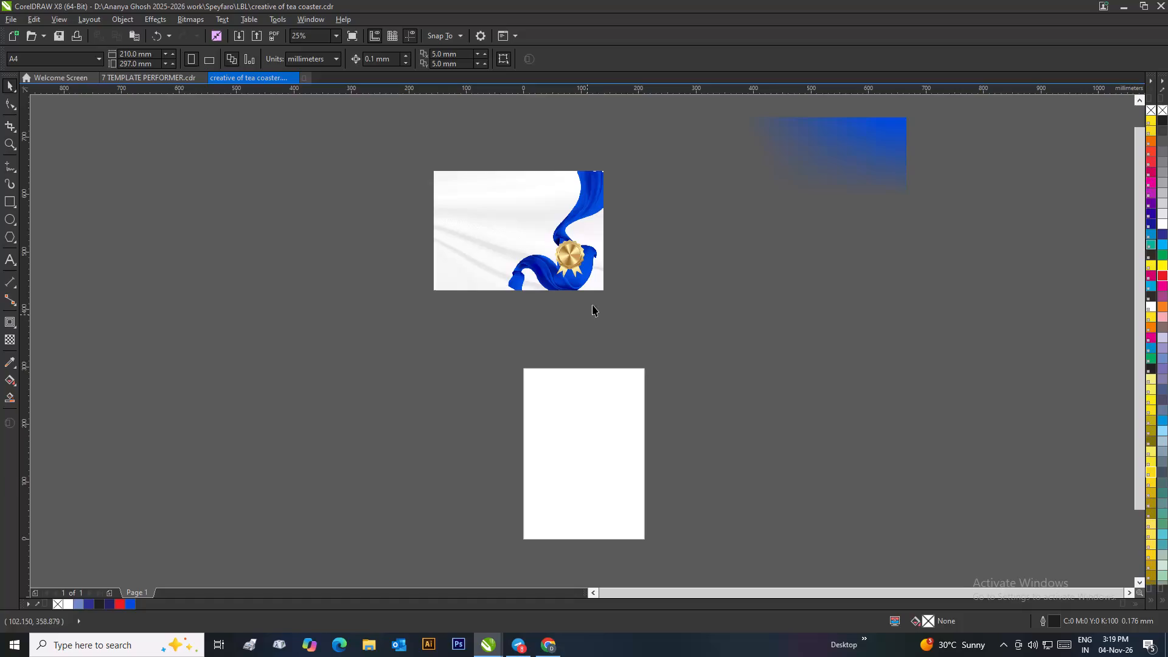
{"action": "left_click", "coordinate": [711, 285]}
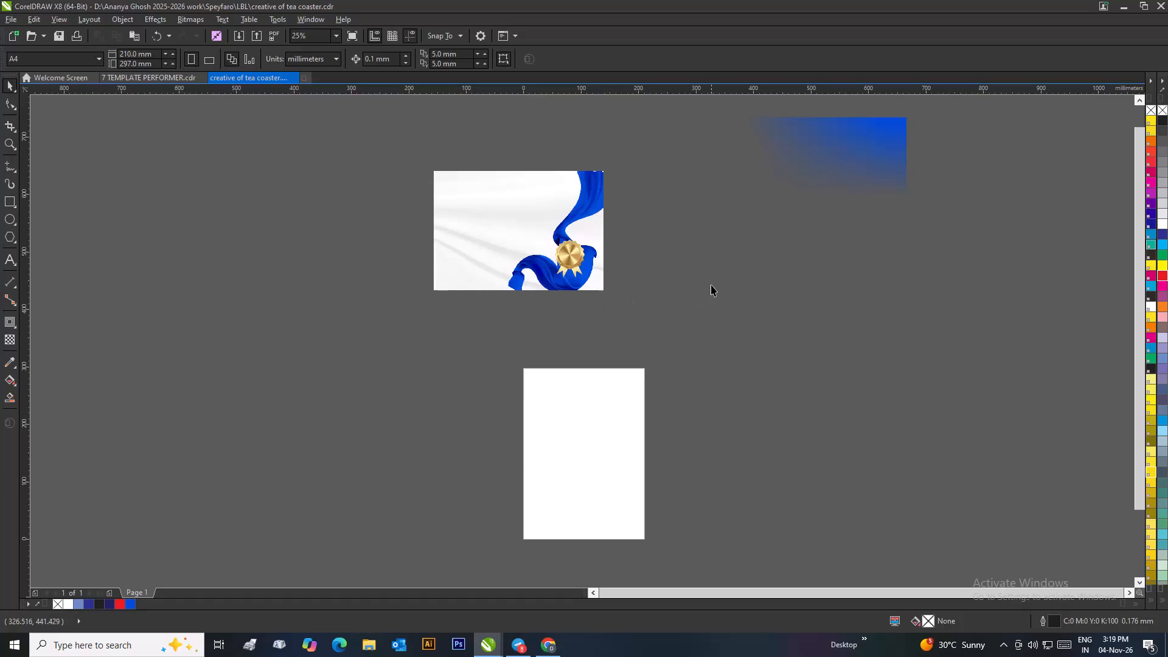
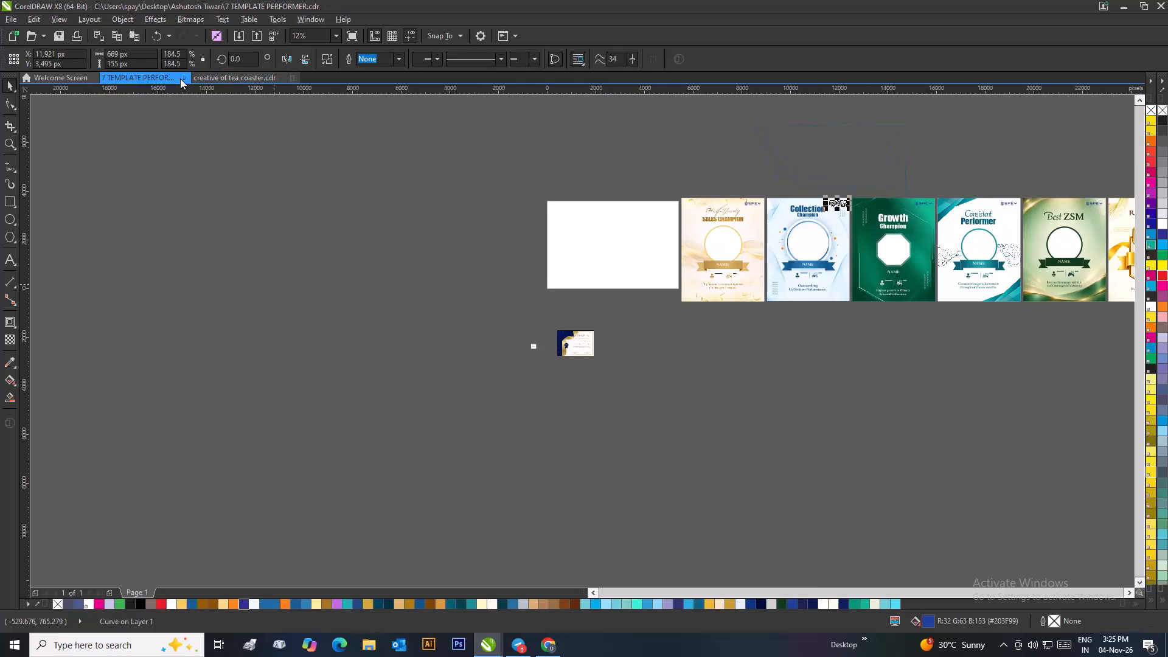
Switch to the open document "creative of tea coaster".
{"action": "left_click", "coordinate": [333, 159]}
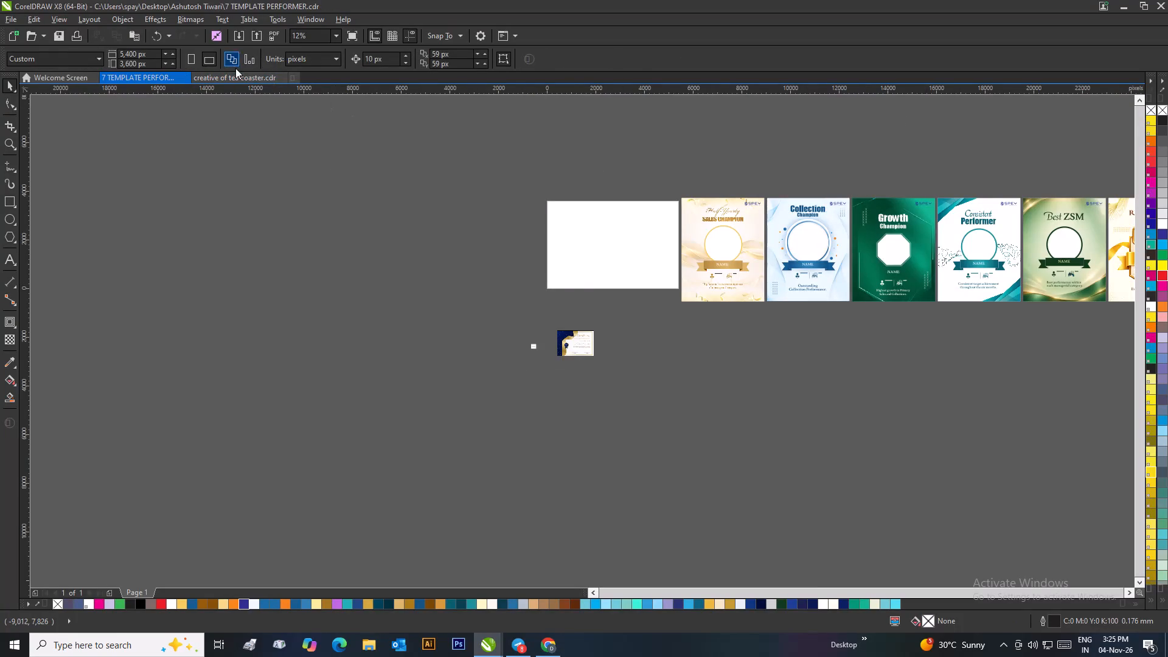
{"action": "left_click", "coordinate": [232, 78]}
{"action": "scroll", "coordinate": [315, 136], "scroll_direction": "down", "scroll_amount": 1}
{"action": "scroll", "coordinate": [760, 429], "scroll_direction": "up", "scroll_amount": 1}
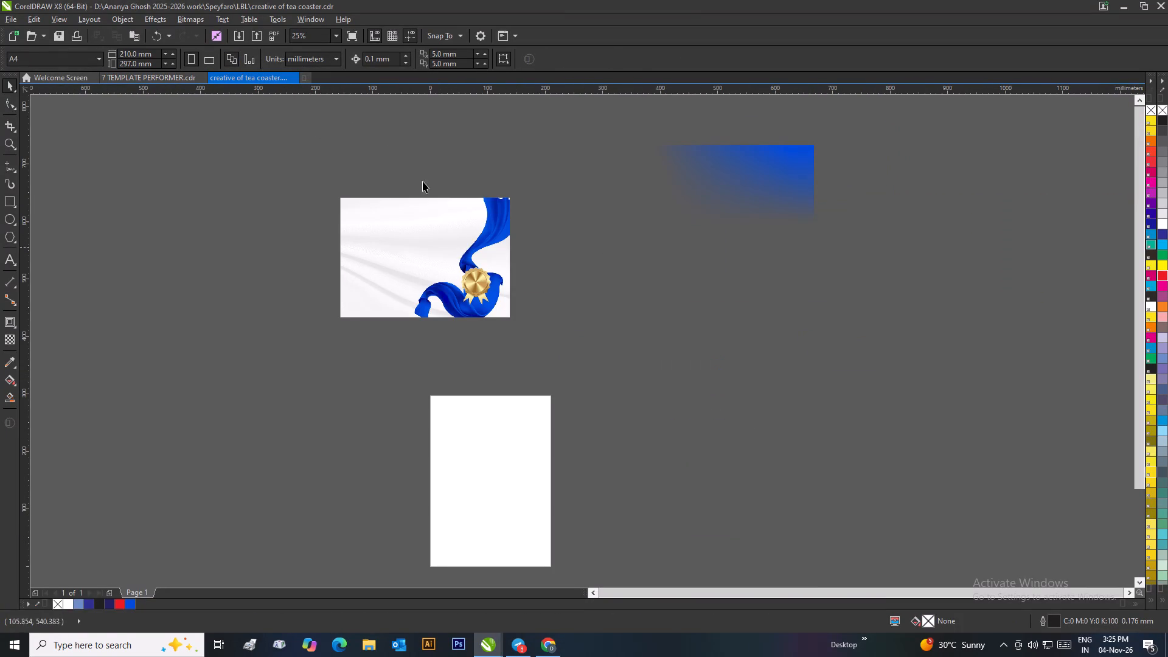
Choose the seven recent Telegram Desktop images, from "Download Certificate Template Vector Design for free" to "file_00000000d4e082119cab144643d74b6a", for import.
{"action": "left_click", "coordinate": [238, 32]}
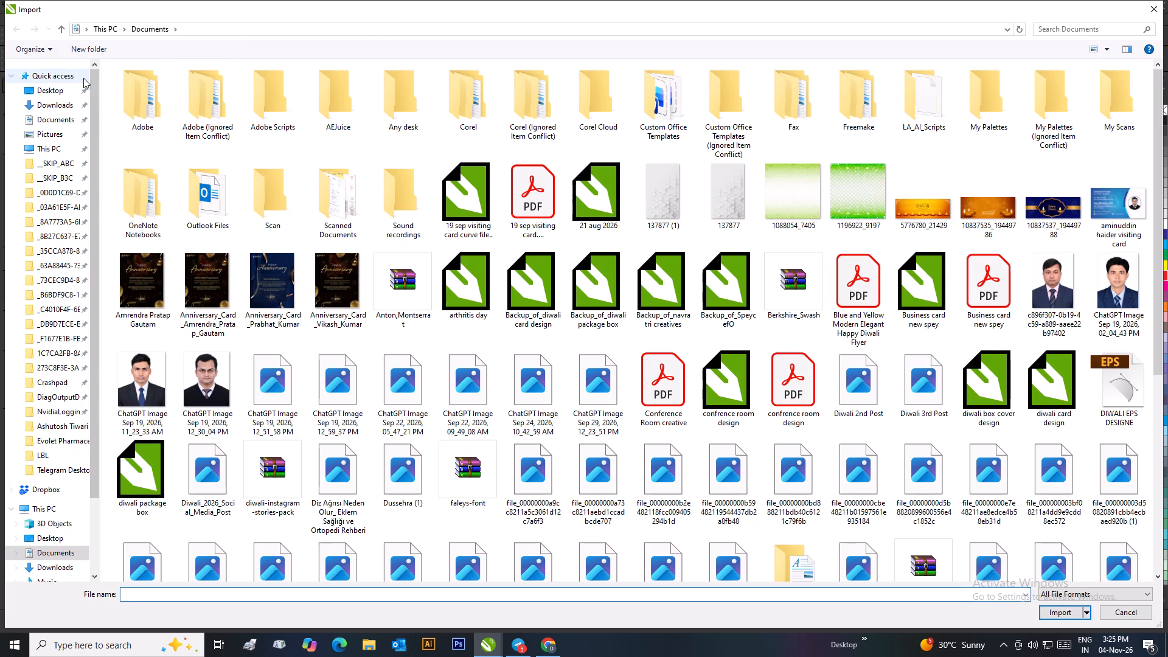
{"action": "scroll", "coordinate": [38, 80], "scroll_direction": "up", "scroll_amount": 4}
{"action": "left_click", "coordinate": [44, 75]}
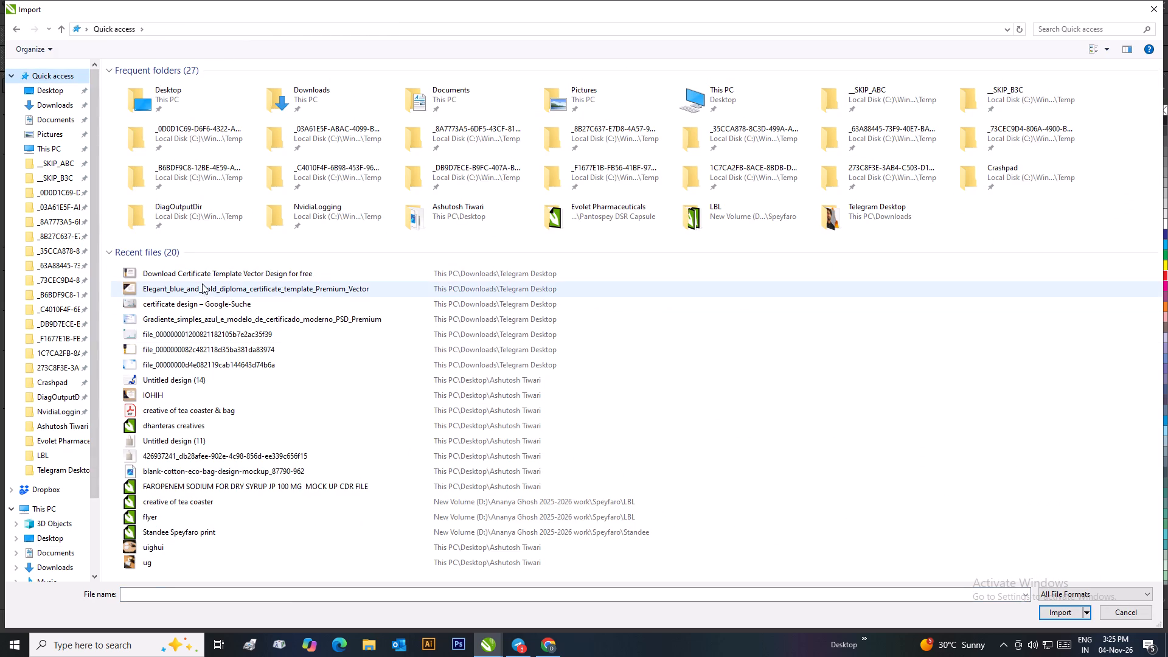
{"action": "left_click", "coordinate": [207, 276]}
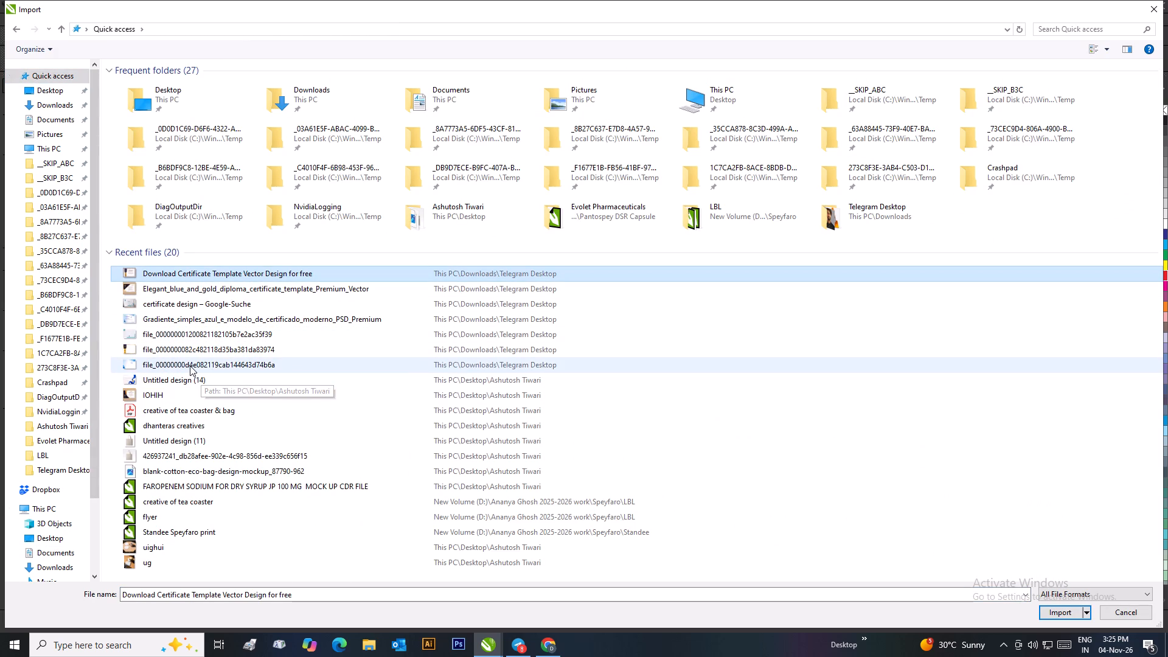
{"action": "left_click", "coordinate": [189, 366], "text": "shift"}
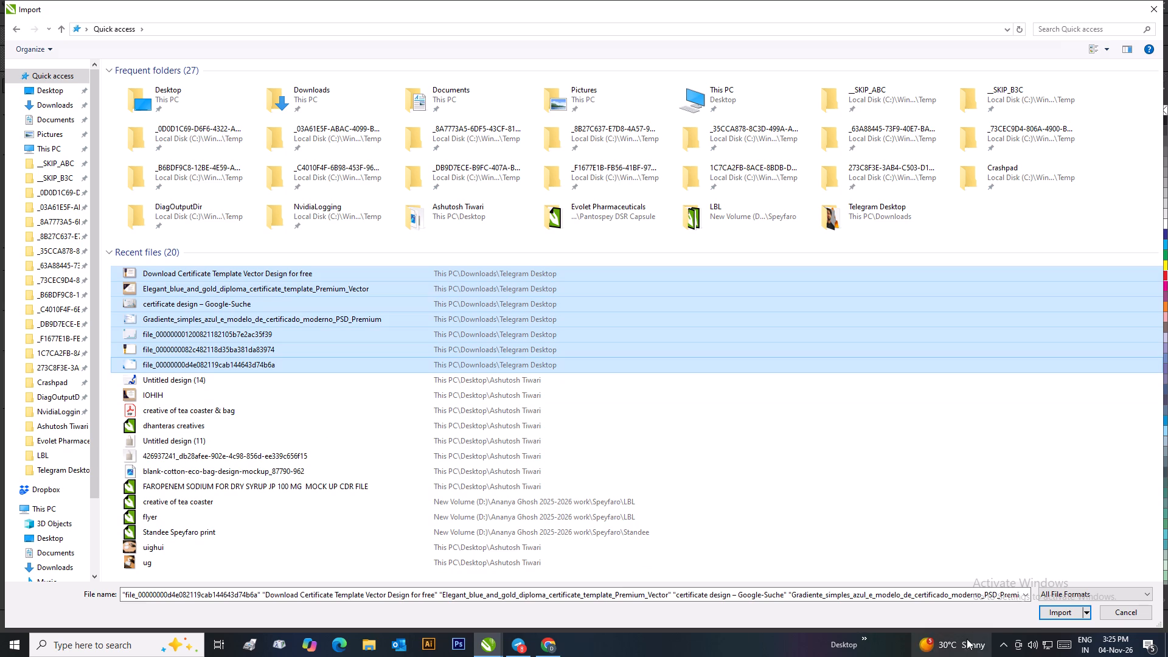
{"action": "left_click", "coordinate": [1052, 613]}
Place the seven imported certificate images one after another across the area below the ribbon and medal artwork.
{"action": "left_click_drag", "start_coordinate": [277, 346], "coordinate": [286, 346]}
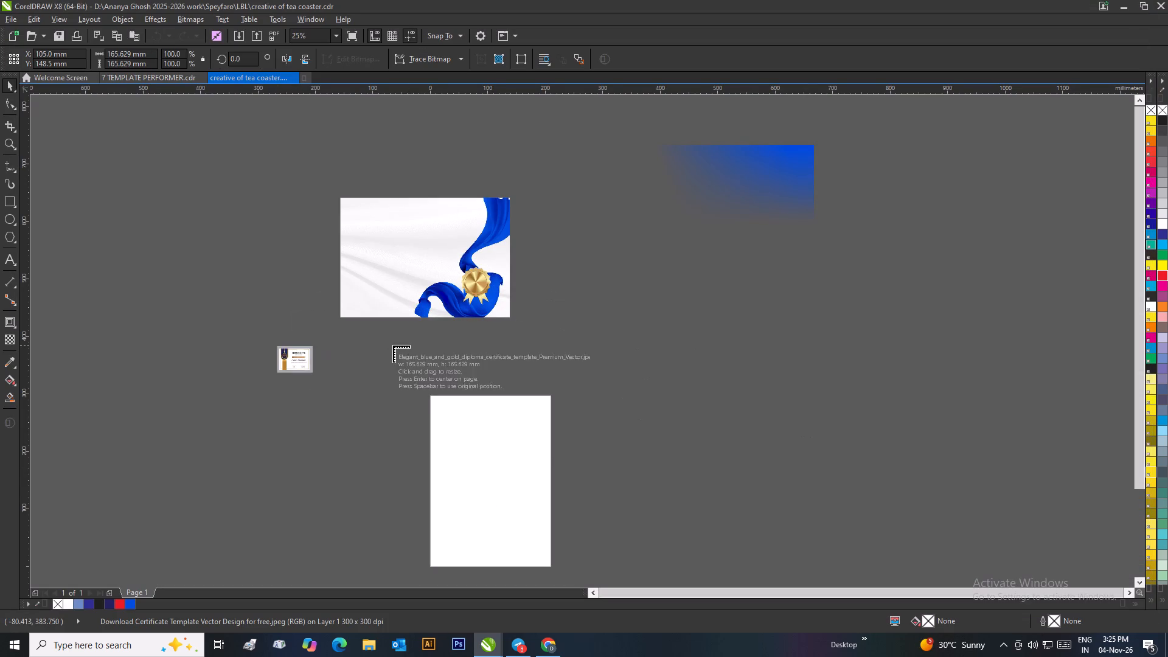
{"action": "scroll", "coordinate": [400, 346], "scroll_direction": "down", "scroll_amount": 1}
{"action": "scroll", "coordinate": [603, 344], "scroll_direction": "up", "scroll_amount": 2}
{"action": "left_click", "coordinate": [380, 339]}
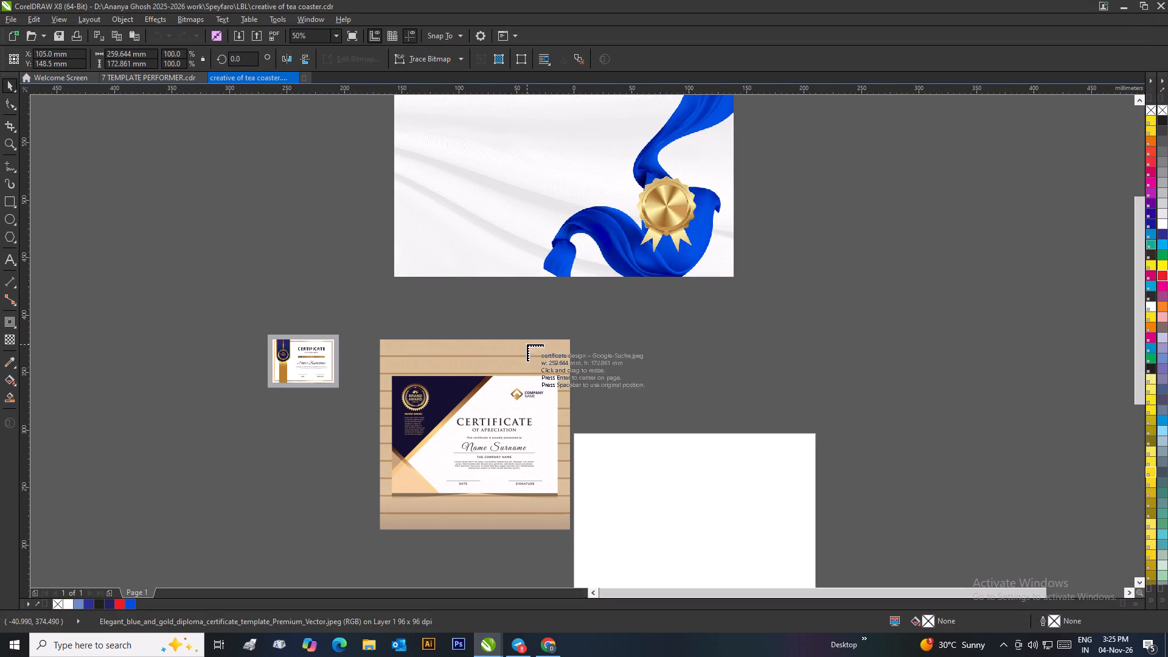
{"action": "left_click_drag", "start_coordinate": [527, 344], "coordinate": [532, 344]}
{"action": "left_click_drag", "start_coordinate": [605, 330], "coordinate": [641, 324]}
{"action": "left_click_drag", "start_coordinate": [704, 310], "coordinate": [711, 308]}
{"action": "left_click", "coordinate": [773, 279]}
{"action": "left_click", "coordinate": [686, 334]}
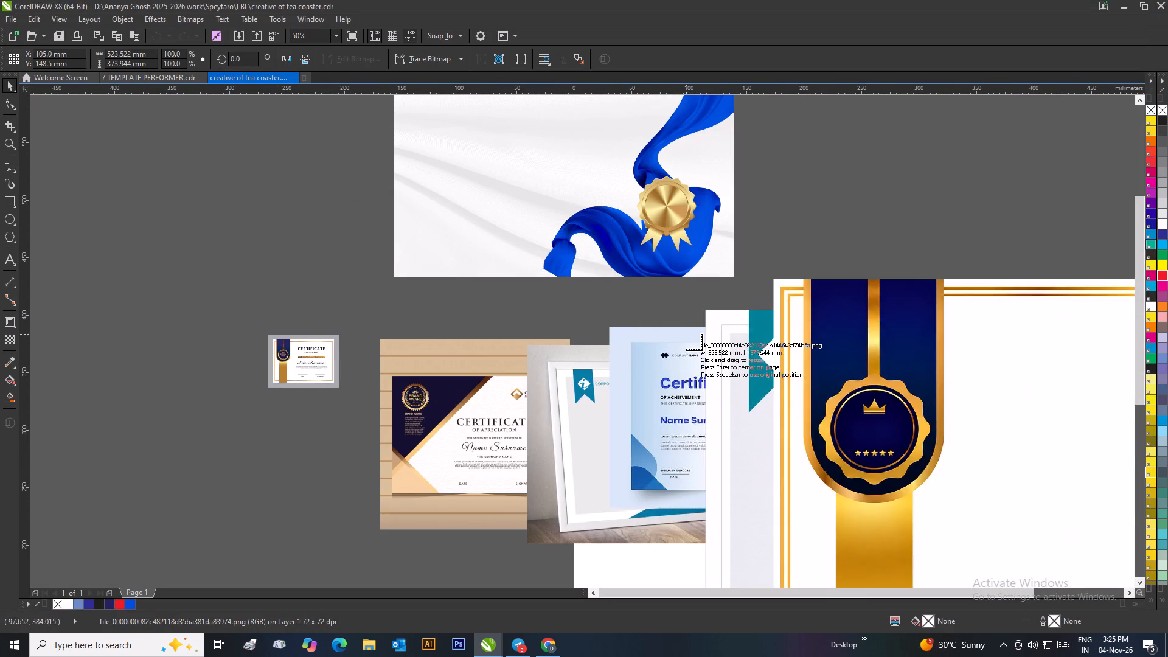
{"action": "scroll", "coordinate": [661, 332], "scroll_direction": "down", "scroll_amount": 3}
{"action": "left_click", "coordinate": [640, 322]}
{"action": "scroll", "coordinate": [624, 355], "scroll_direction": "up", "scroll_amount": 1}
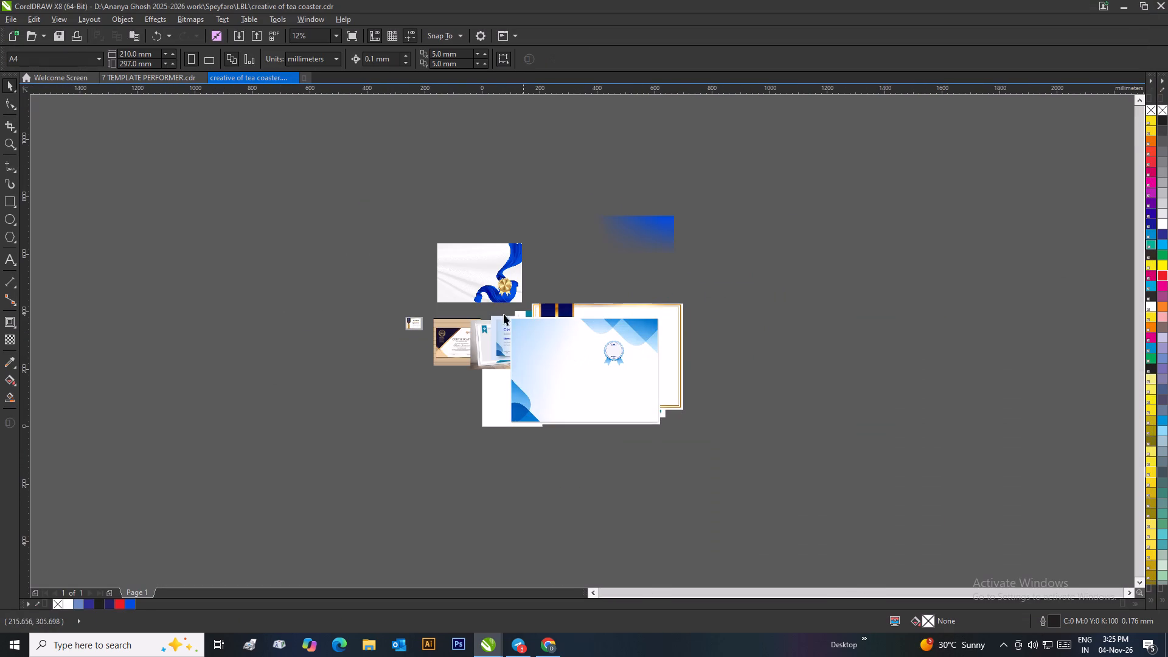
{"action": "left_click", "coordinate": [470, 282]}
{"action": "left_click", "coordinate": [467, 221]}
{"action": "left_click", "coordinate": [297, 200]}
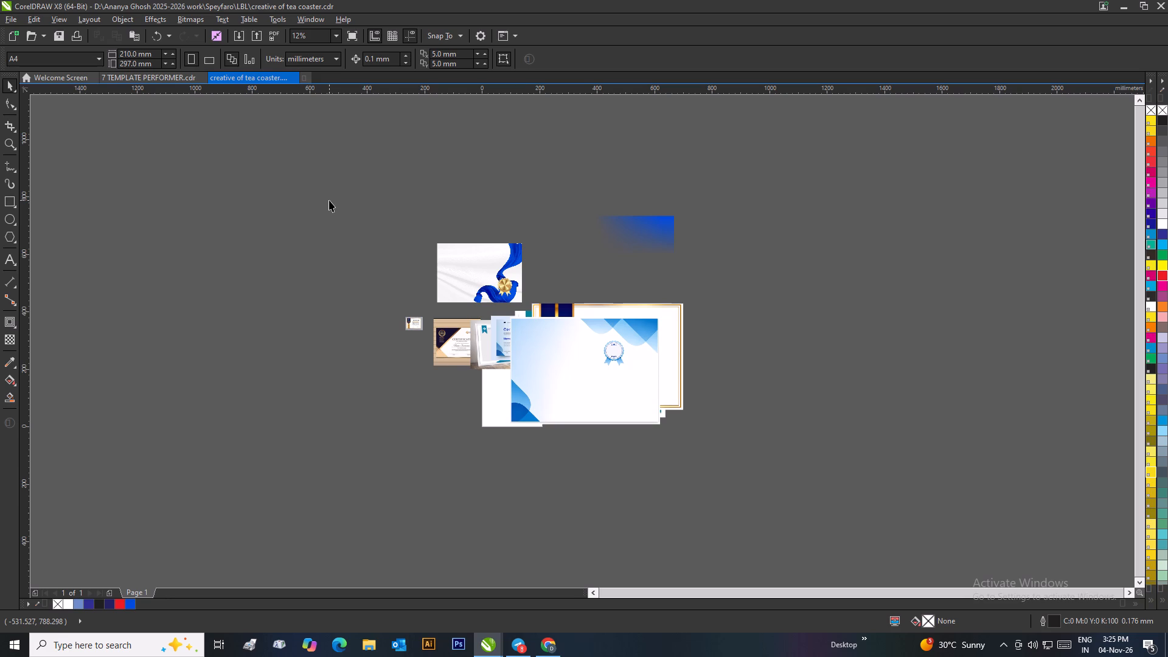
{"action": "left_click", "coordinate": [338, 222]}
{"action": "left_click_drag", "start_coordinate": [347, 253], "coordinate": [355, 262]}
Move the white artwork with blue ribbon and gold medal up, clear of the imported certificates.
{"action": "left_click", "coordinate": [448, 266]}
{"action": "left_click_drag", "start_coordinate": [472, 268], "coordinate": [339, 190]}
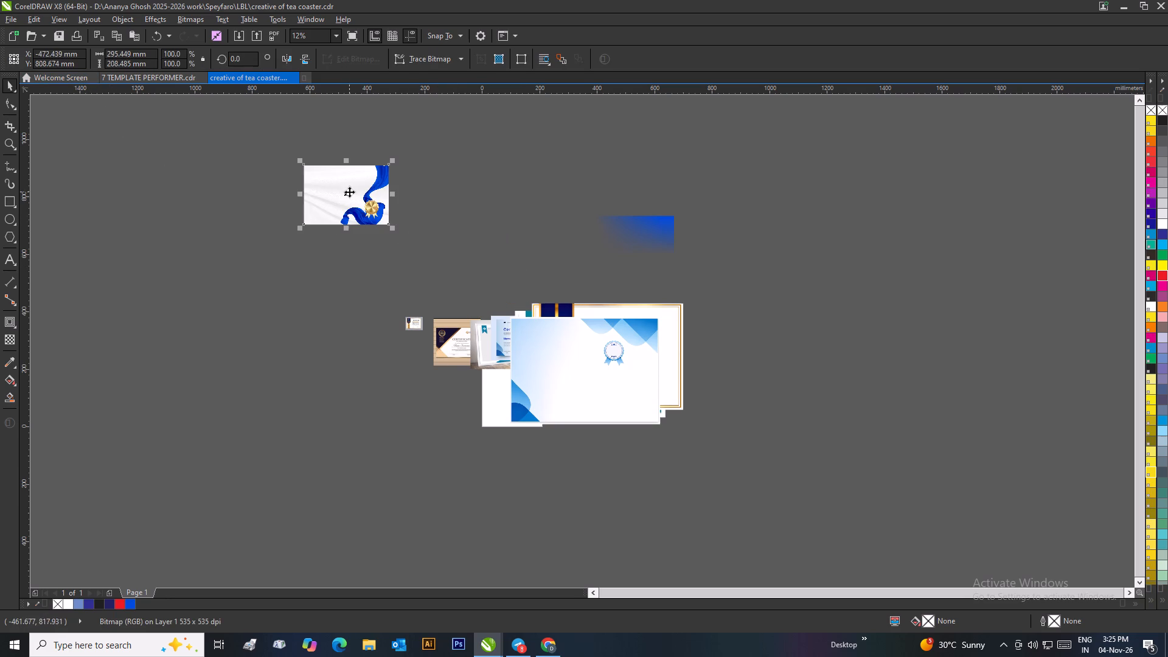
{"action": "left_click_drag", "start_coordinate": [349, 192], "coordinate": [462, 218]}
{"action": "left_click", "coordinate": [499, 404]}
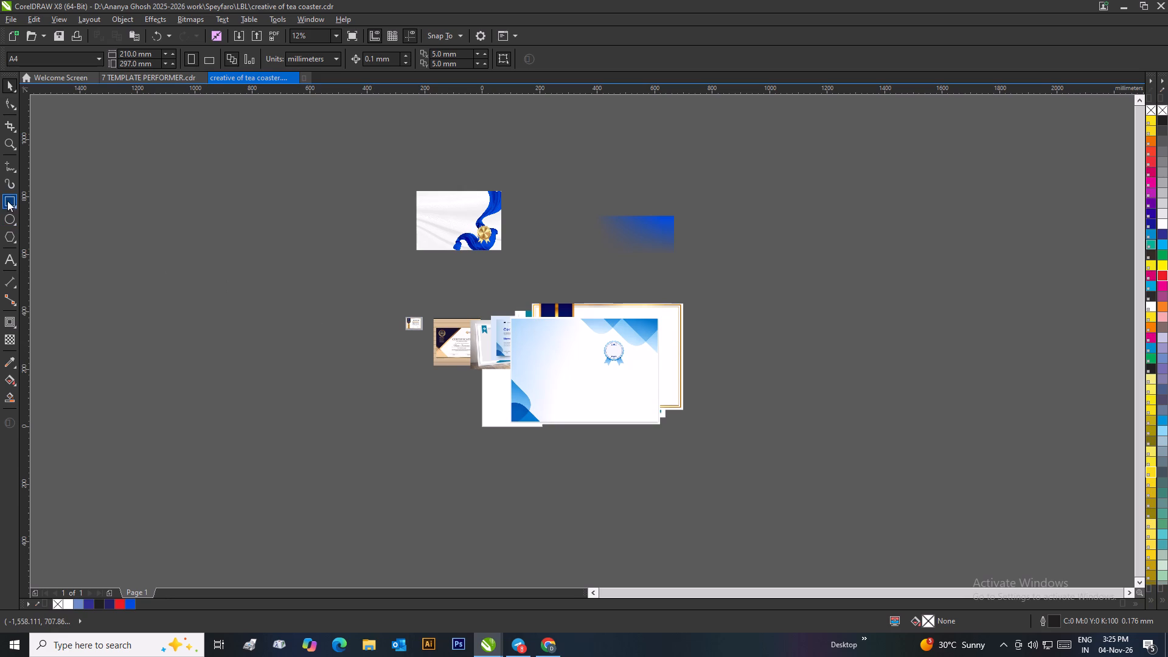
Draw a rectangle about 119 by 161 mm in the empty area far left of the ribbon and medal artwork.
{"action": "left_click", "coordinate": [5, 197]}
{"action": "left_click_drag", "start_coordinate": [125, 200], "coordinate": [159, 246]}
{"action": "left_click", "coordinate": [12, 83]}
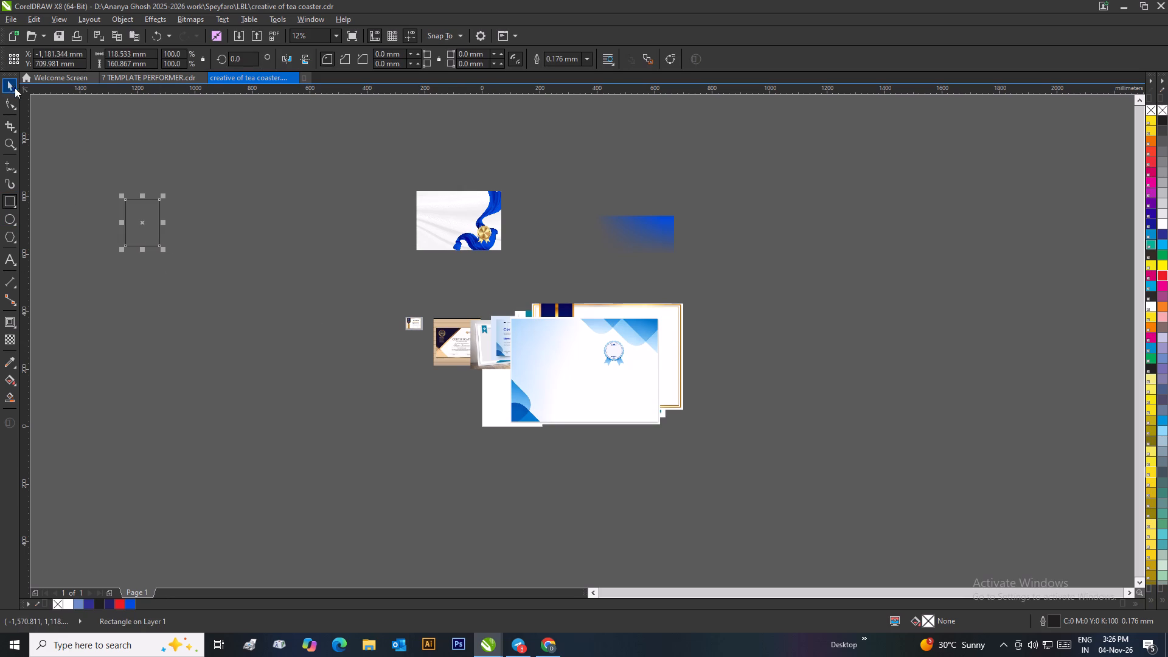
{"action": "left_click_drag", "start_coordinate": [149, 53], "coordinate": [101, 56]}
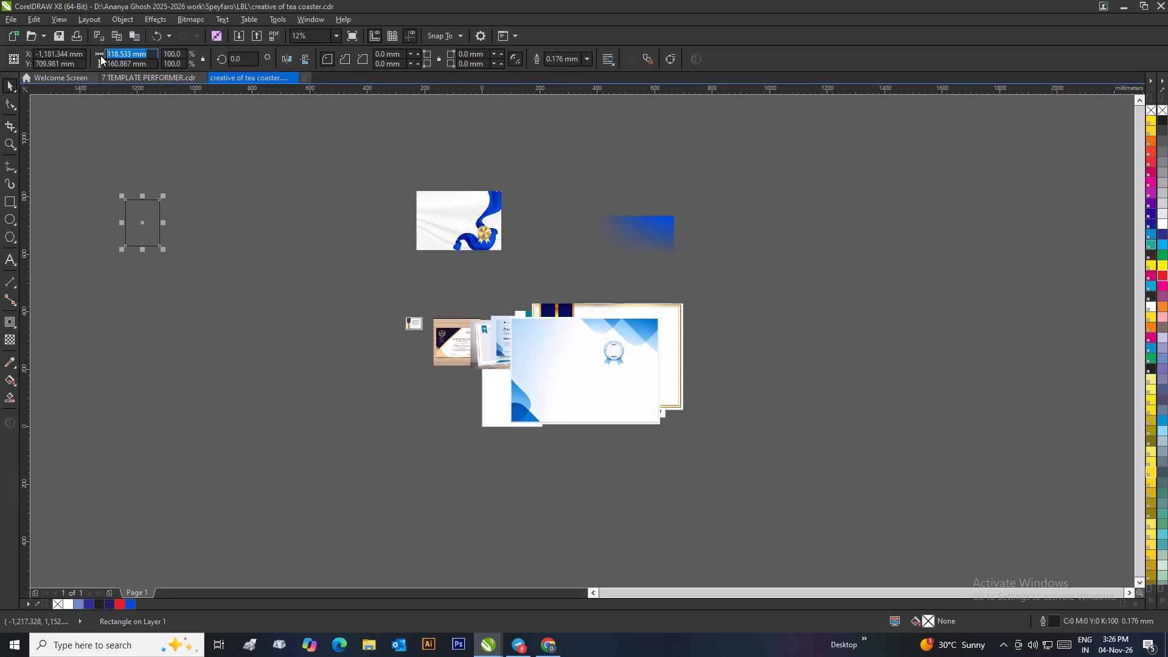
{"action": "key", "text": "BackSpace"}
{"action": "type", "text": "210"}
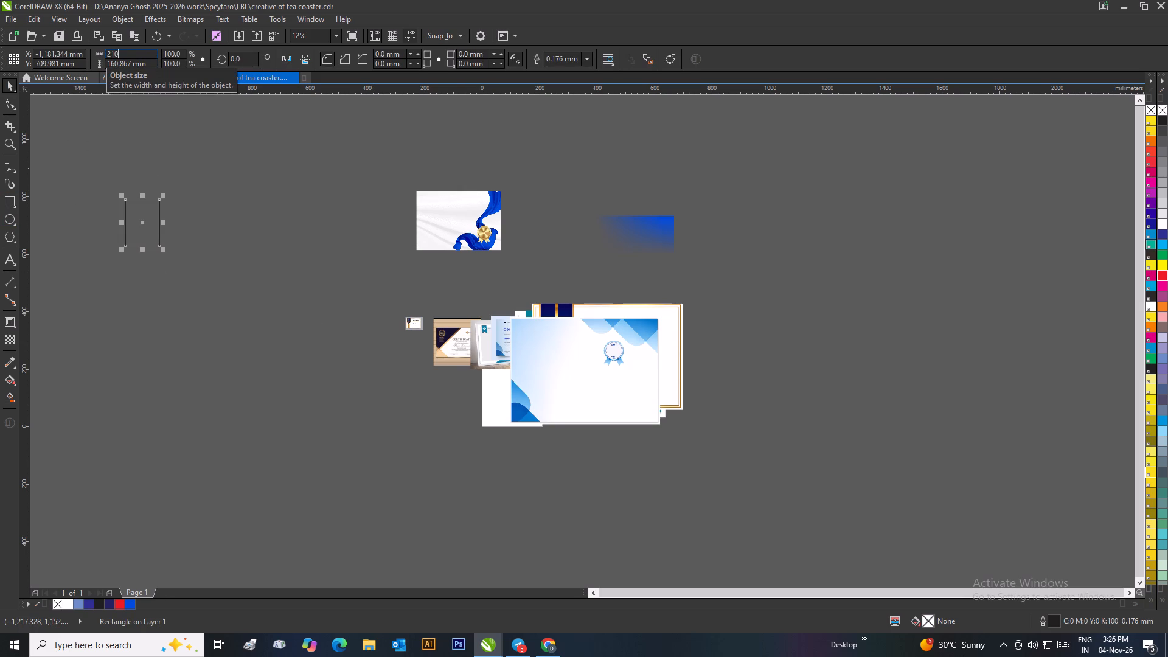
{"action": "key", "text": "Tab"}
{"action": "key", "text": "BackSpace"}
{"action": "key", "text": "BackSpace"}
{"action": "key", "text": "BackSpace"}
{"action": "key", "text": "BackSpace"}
Set the rectangle's size to 297 mm wide and 210 mm high.
{"action": "left_click", "coordinate": [119, 57]}
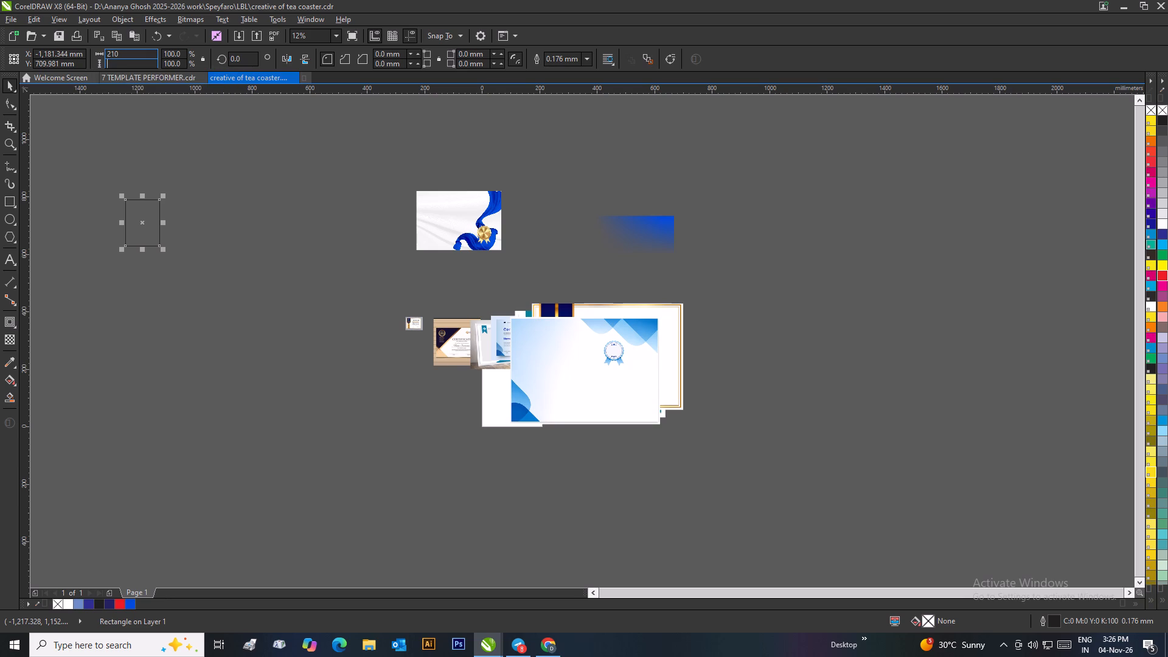
{"action": "key", "text": "BackSpace"}
{"action": "key", "text": "BackSpace"}
{"action": "key", "text": "BackSpace"}
{"action": "key", "text": "BackSpace"}
{"action": "type", "text": "297"}
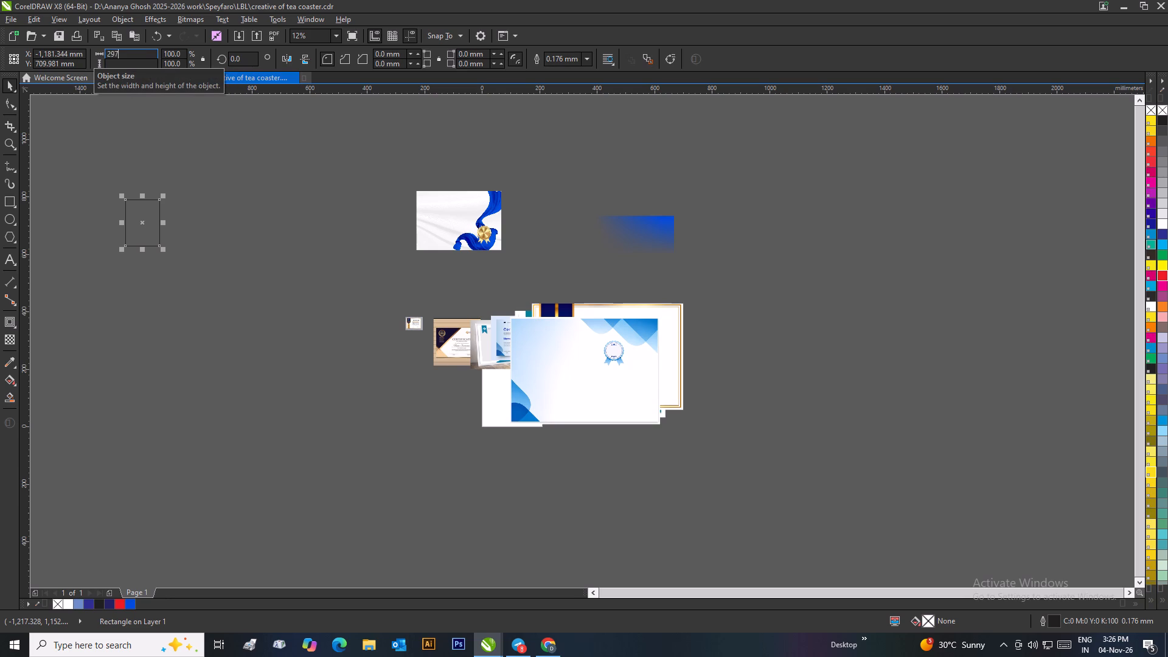
{"action": "key", "text": "Tab"}
{"action": "key", "text": "BackSpace"}
{"action": "type", "text": "210"}
{"action": "key", "text": "Return"}
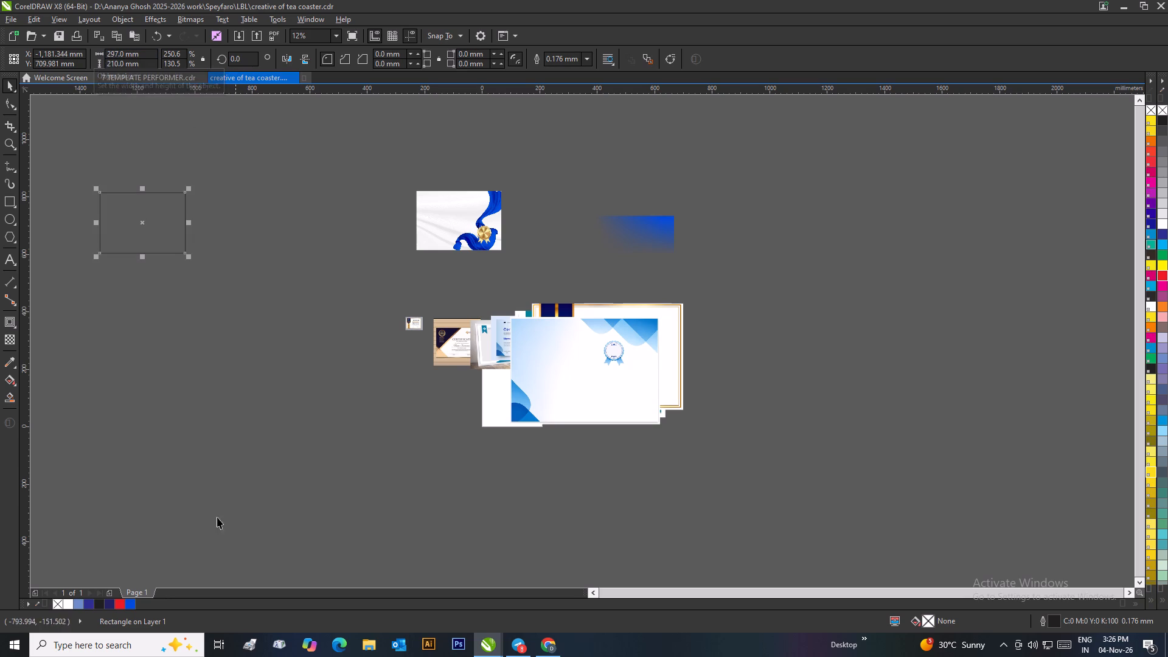
Fill the rectangle with white and set its outline to None.
{"action": "left_click", "coordinate": [69, 606]}
{"action": "left_click_drag", "start_coordinate": [157, 232], "coordinate": [220, 285]}
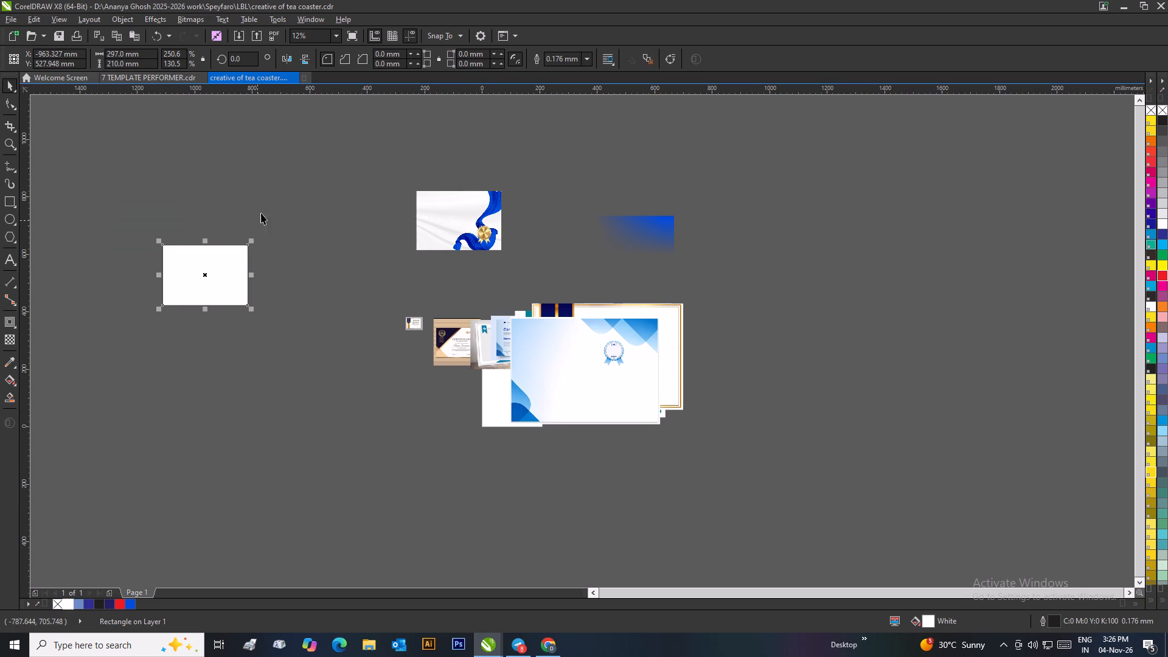
{"action": "left_click", "coordinate": [586, 59]}
{"action": "left_click", "coordinate": [581, 71]}
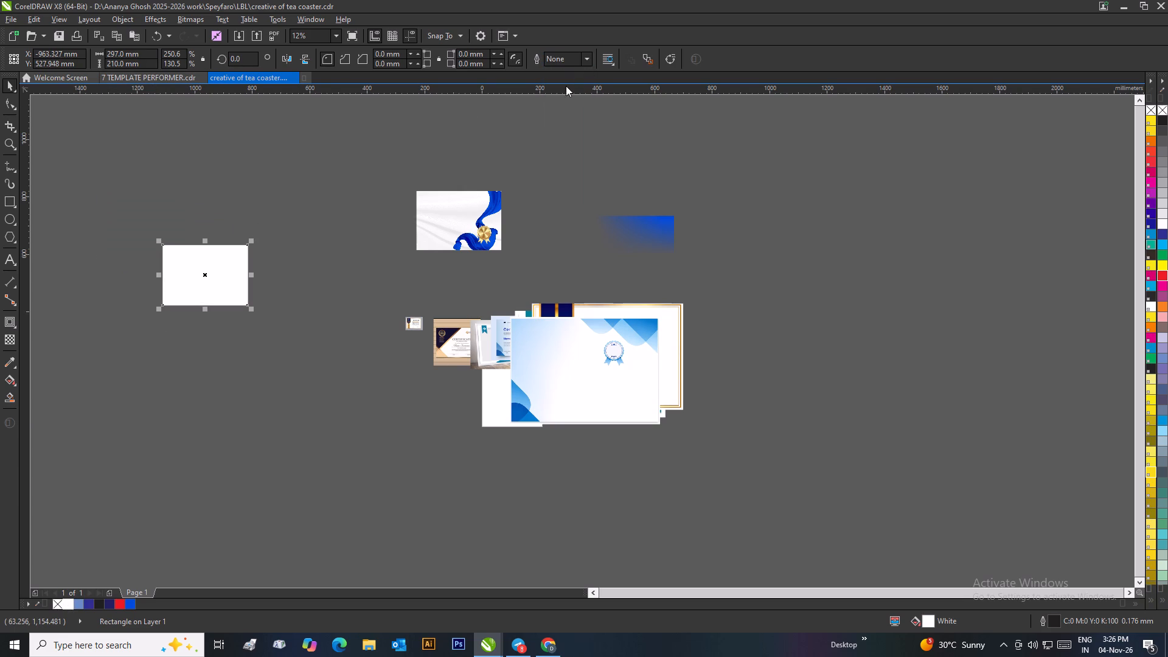
{"action": "left_click_drag", "start_coordinate": [297, 202], "coordinate": [297, 210]}
Move the white rectangle below the imported images and duplicate it rightward into an evenly stepped row of six.
{"action": "left_click", "coordinate": [231, 277]}
{"action": "left_click_drag", "start_coordinate": [213, 259], "coordinate": [150, 208]}
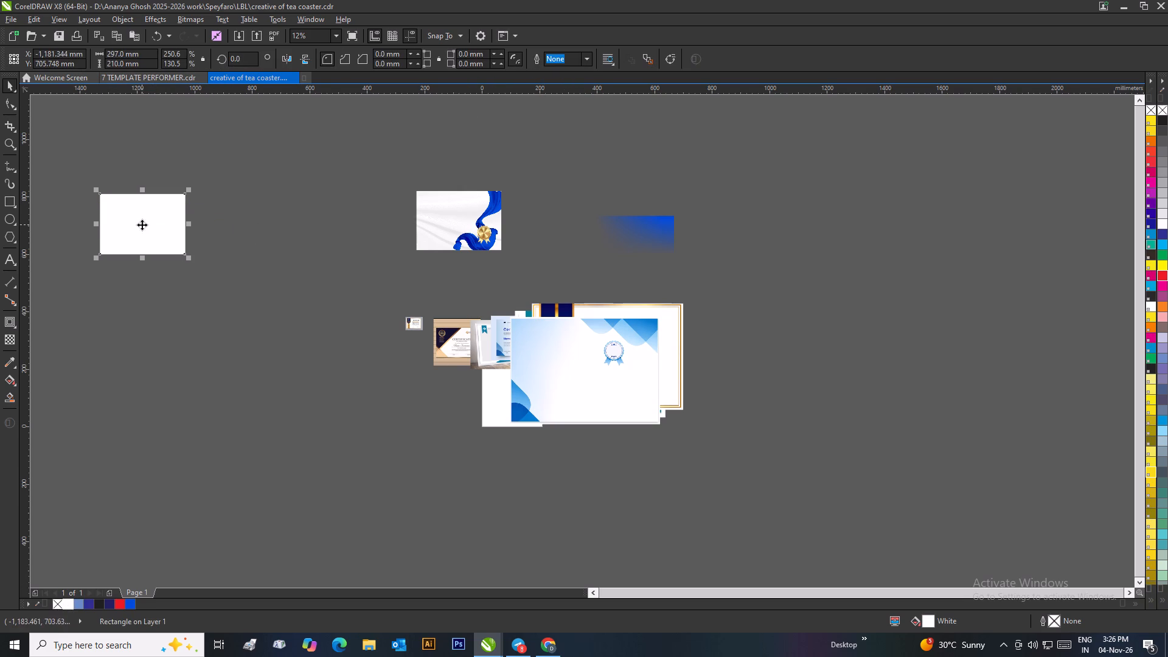
{"action": "left_click_drag", "start_coordinate": [142, 224], "coordinate": [296, 477]}
{"action": "left_click_drag", "start_coordinate": [299, 474], "coordinate": [386, 477]}
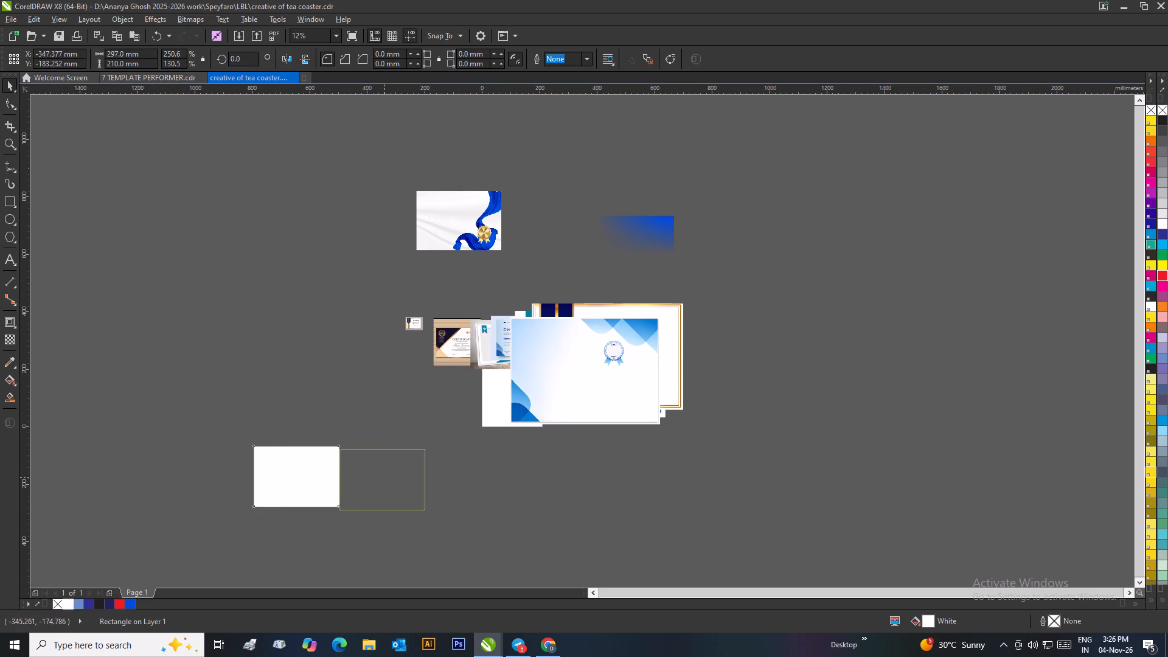
{"action": "left_click_drag", "start_coordinate": [386, 477], "coordinate": [389, 474]}
{"action": "right_click", "coordinate": [389, 474]}
{"action": "key", "text": "ctrl+d"}
{"action": "key", "text": "ctrl+d"}
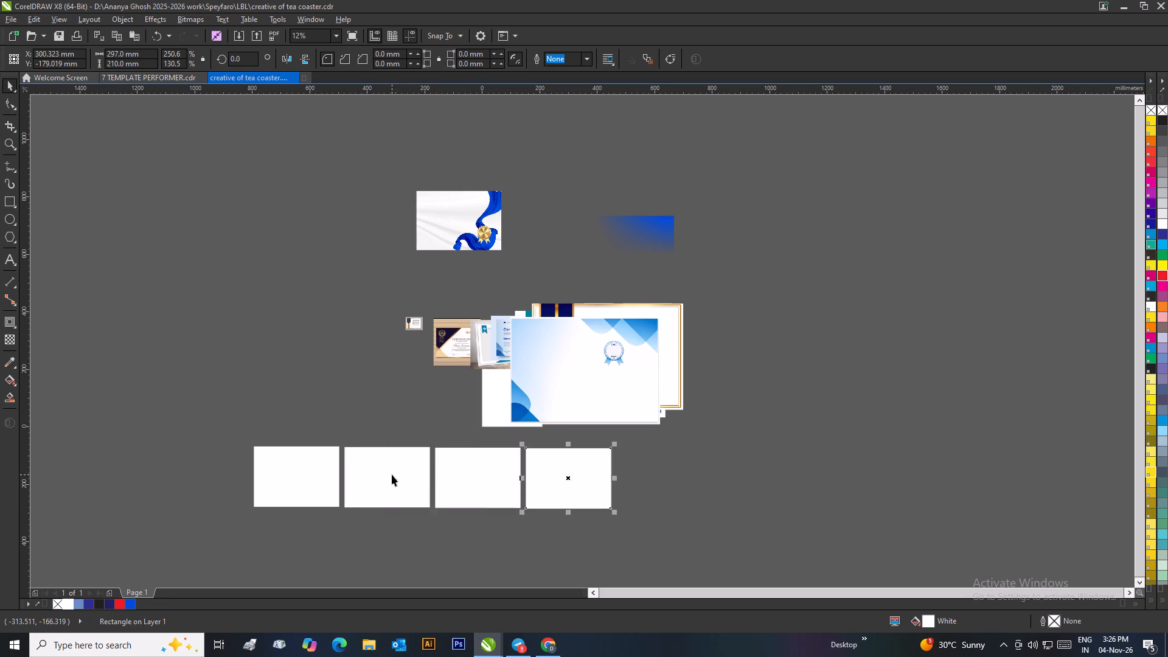
{"action": "key", "text": "ctrl+d"}
{"action": "key", "text": "ctrl+d"}
Align the top edges of all six white rectangles and distribute them evenly horizontally.
{"action": "left_click_drag", "start_coordinate": [819, 436], "coordinate": [160, 523]}
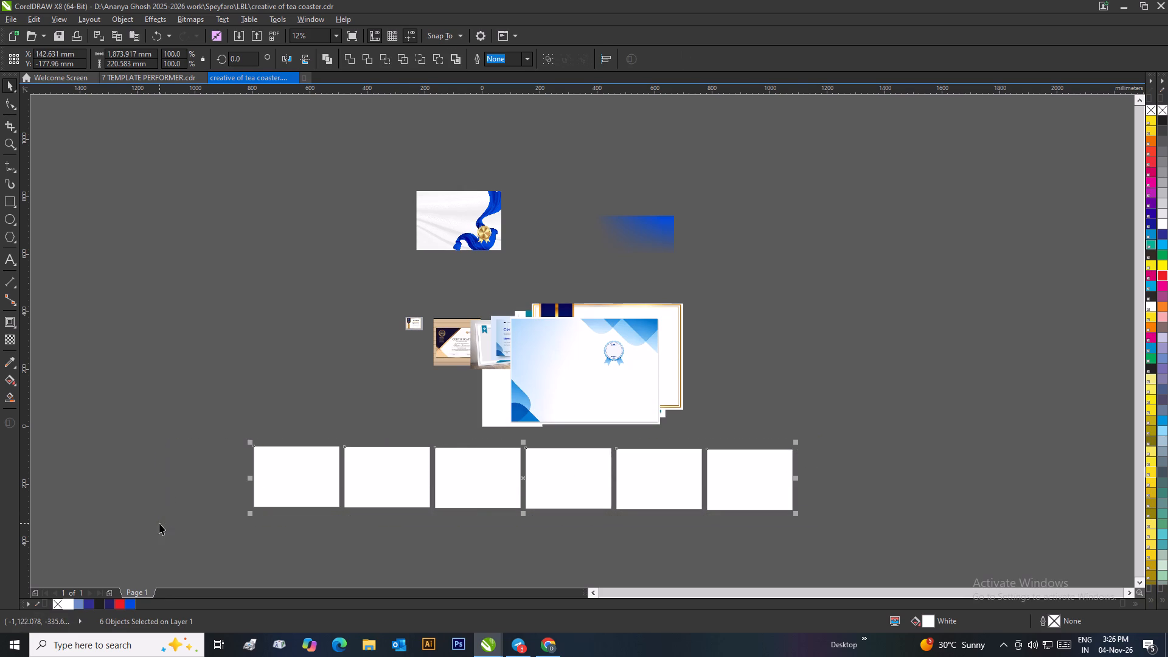
{"action": "key", "text": "t"}
{"action": "key", "text": "shift+e"}
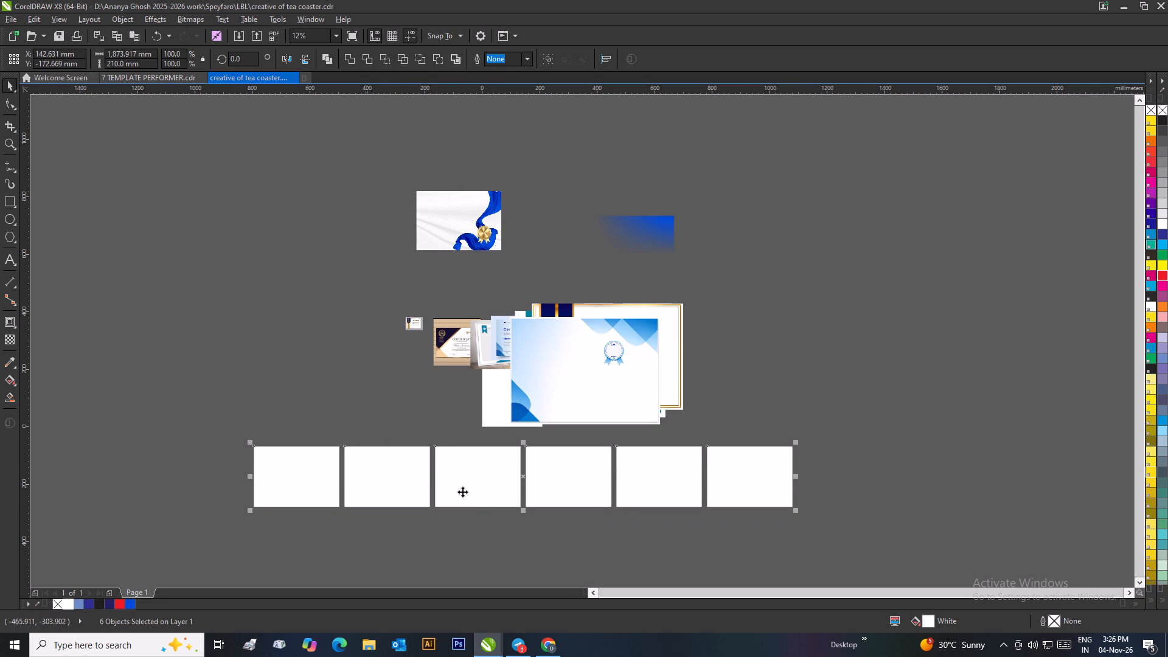
{"action": "left_click", "coordinate": [837, 386]}
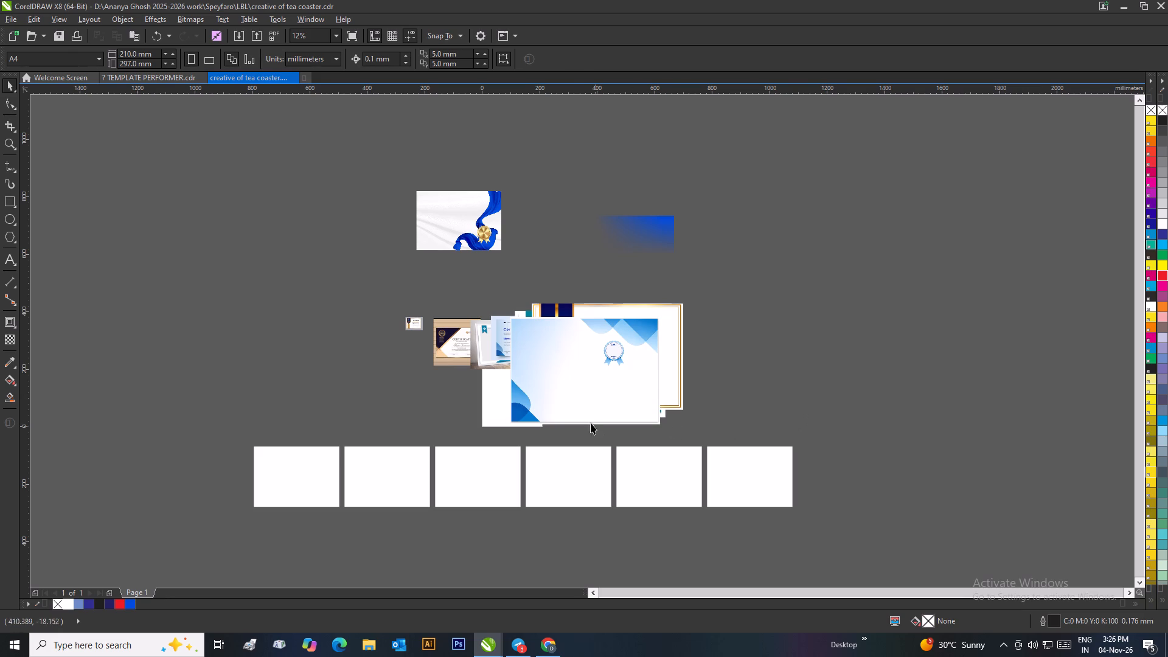
PowerClip the blank certificate background with blue waves and ribbon badge inside the first white rectangle of the row.
{"action": "left_click", "coordinate": [573, 345]}
{"action": "right_click", "coordinate": [573, 345]}
{"action": "left_click", "coordinate": [613, 290]}
{"action": "left_click", "coordinate": [304, 469]}
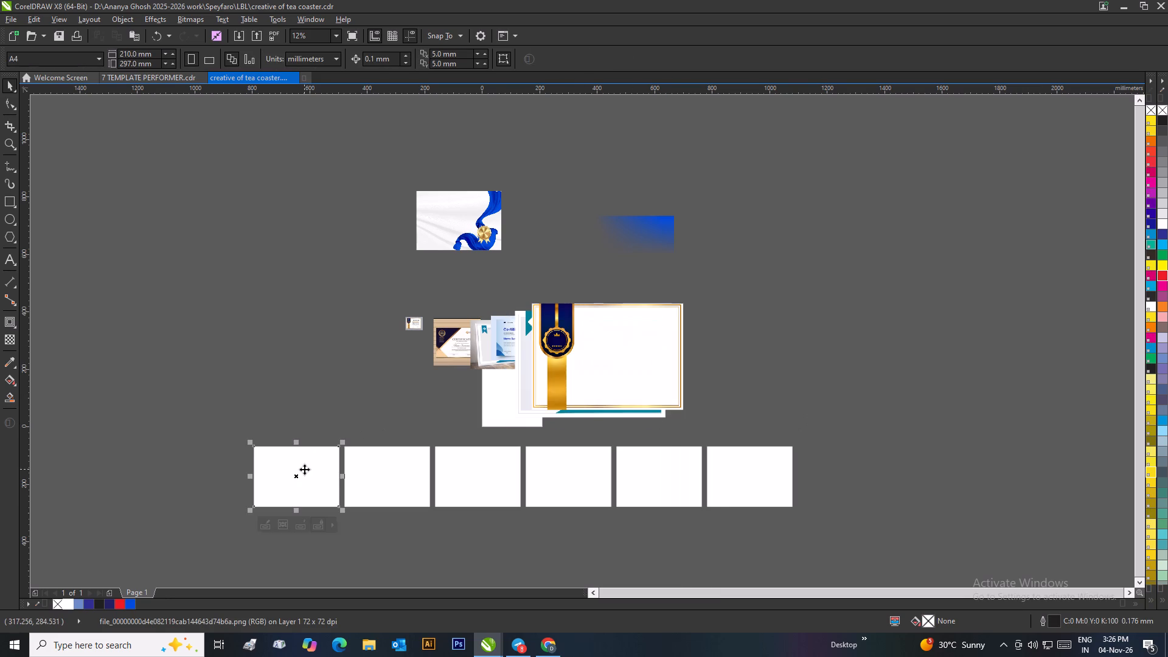
PowerClip the gold-bordered certificate background with the navy ribbon medal inside the second white rectangle.
{"action": "left_click", "coordinate": [585, 351]}
{"action": "right_click", "coordinate": [585, 351]}
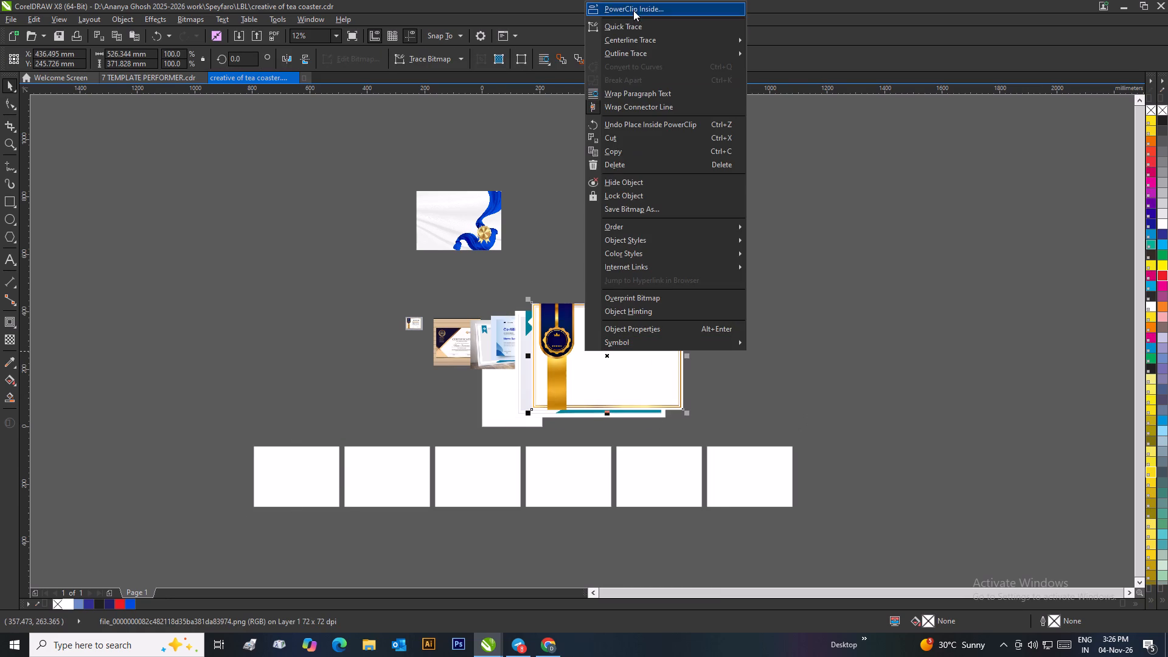
{"action": "left_click", "coordinate": [633, 10]}
{"action": "left_click", "coordinate": [405, 475]}
PowerClip the light certificate background with teal ribbon and badge inside the third white rectangle.
{"action": "left_click", "coordinate": [607, 346]}
{"action": "right_click", "coordinate": [607, 346]}
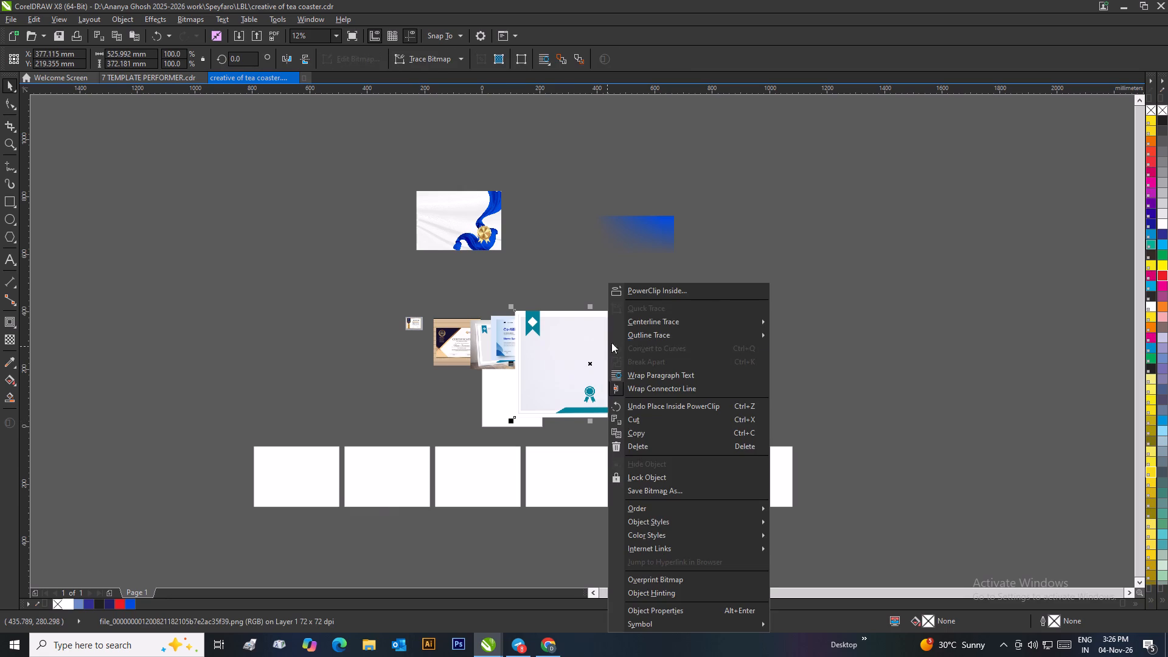
{"action": "left_click", "coordinate": [647, 291]}
{"action": "left_click", "coordinate": [465, 473]}
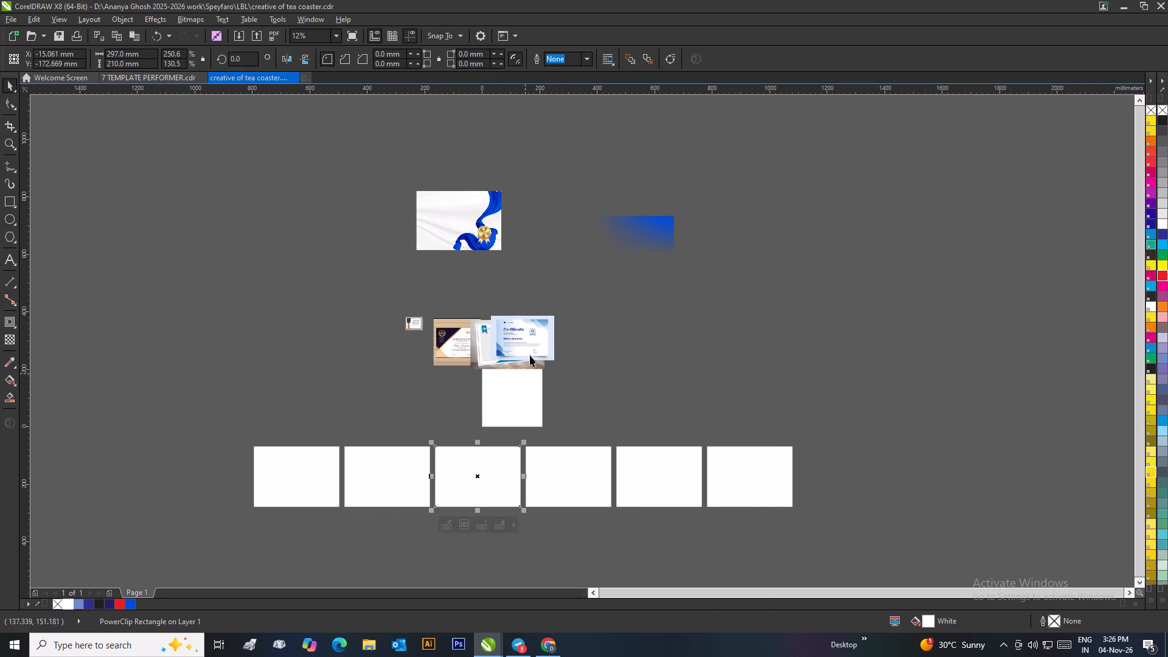
Move the four remaining certificate reference images off the page and gather them in a cluster beside the blue gradient shape.
{"action": "left_click_drag", "start_coordinate": [529, 341], "coordinate": [684, 304]}
{"action": "left_click_drag", "start_coordinate": [513, 336], "coordinate": [731, 254]}
{"action": "left_click_drag", "start_coordinate": [459, 344], "coordinate": [476, 344]}
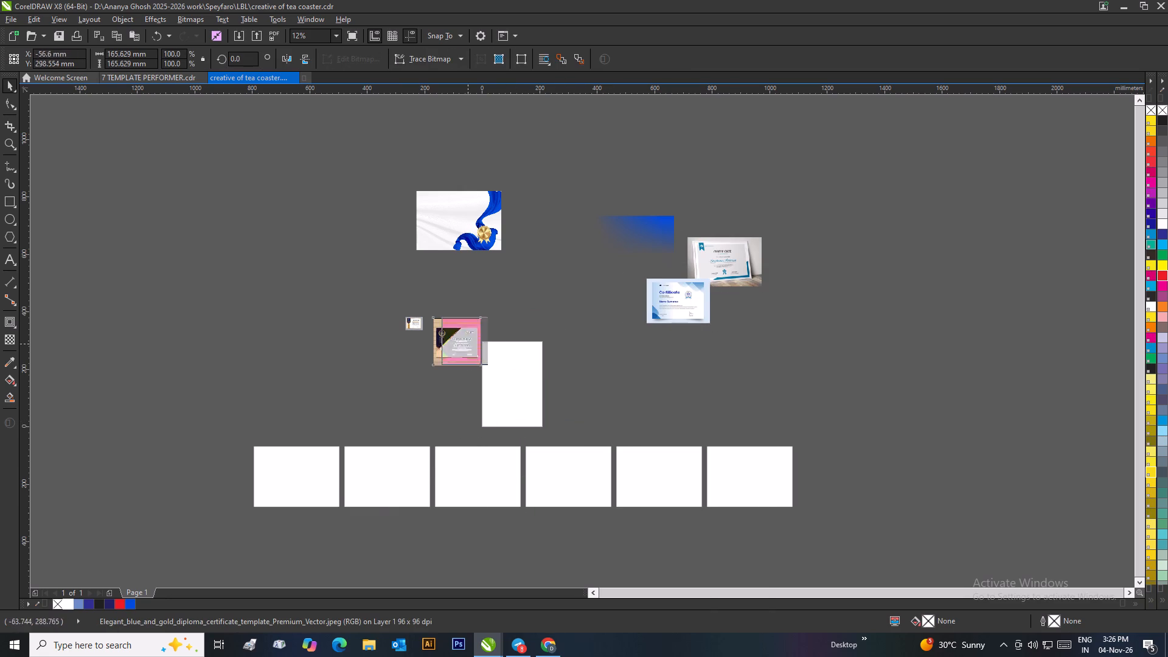
{"action": "left_click_drag", "start_coordinate": [476, 344], "coordinate": [781, 313]}
{"action": "left_click_drag", "start_coordinate": [415, 325], "coordinate": [660, 383]}
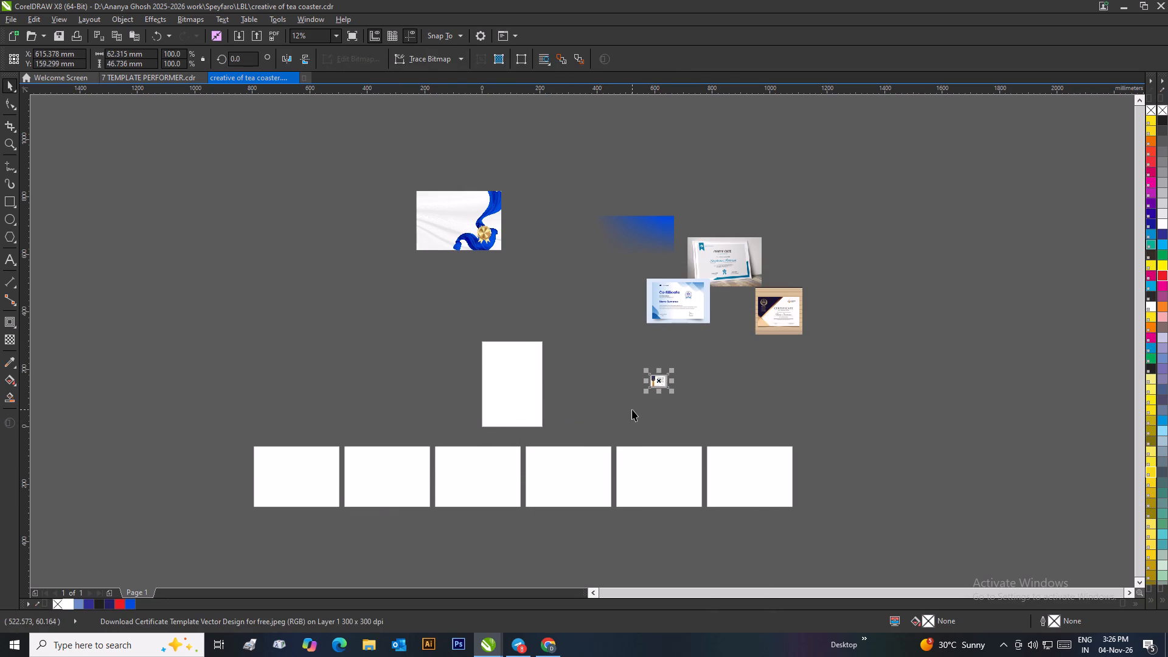
{"action": "scroll", "coordinate": [673, 380], "scroll_direction": "up", "scroll_amount": 1}
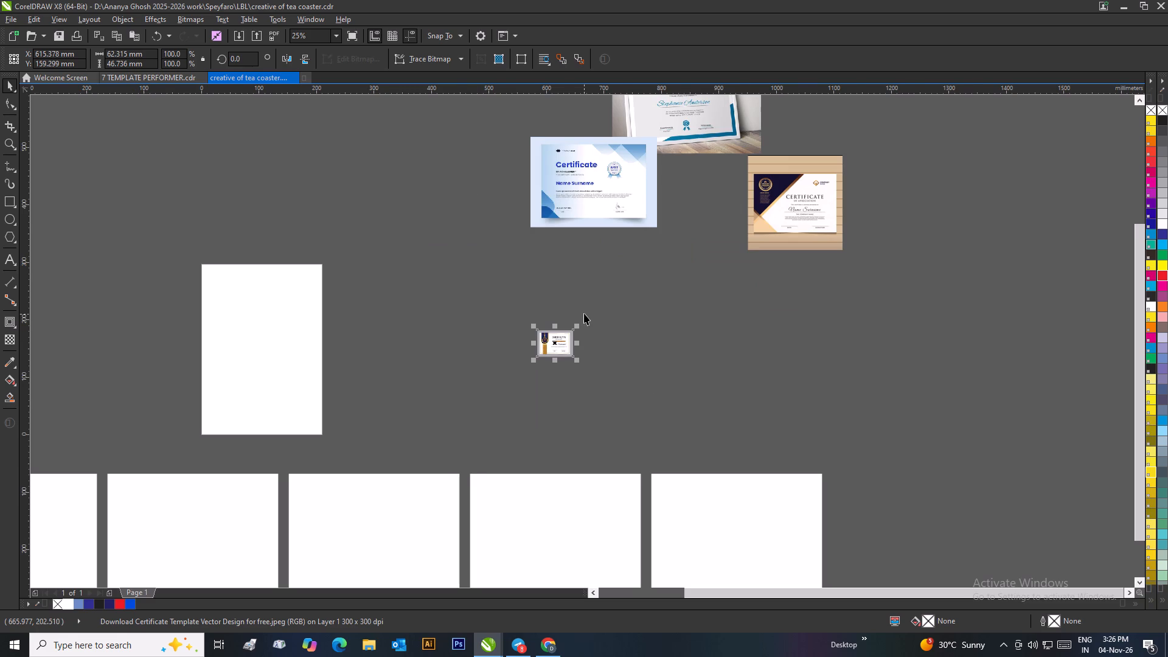
{"action": "scroll", "coordinate": [584, 313], "scroll_direction": "down", "scroll_amount": 1}
{"action": "scroll", "coordinate": [616, 260], "scroll_direction": "up", "scroll_amount": 1}
{"action": "left_click_drag", "start_coordinate": [565, 366], "coordinate": [785, 268]}
{"action": "scroll", "coordinate": [589, 428], "scroll_direction": "down", "scroll_amount": 1}
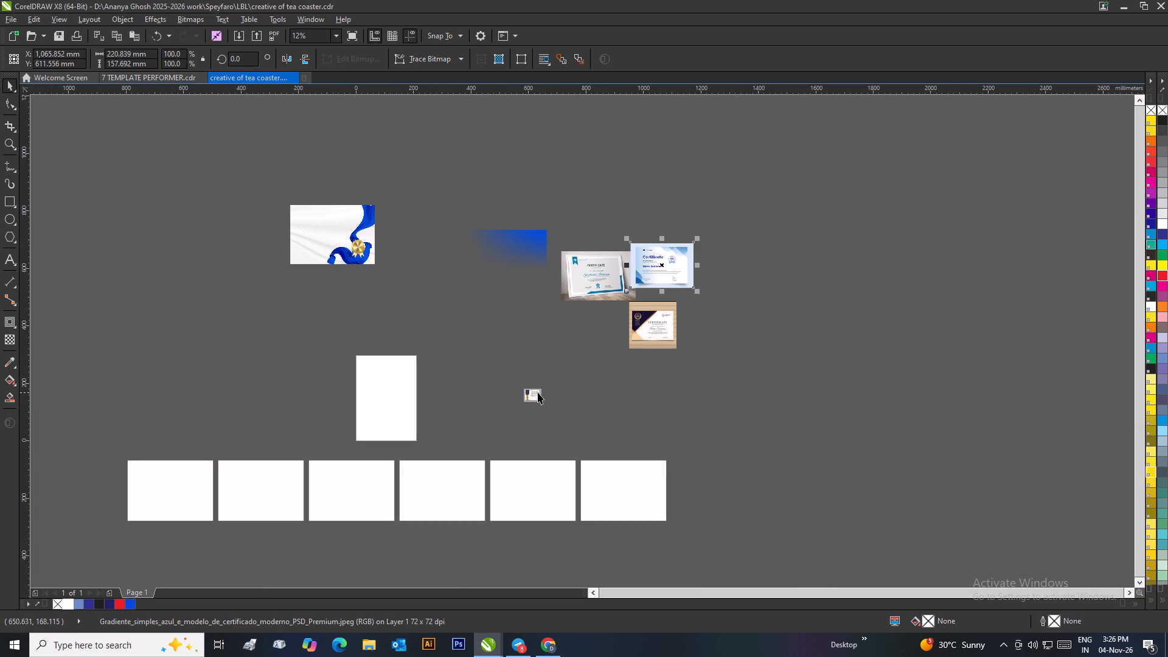
{"action": "left_click_drag", "start_coordinate": [534, 393], "coordinate": [610, 311]}
{"action": "left_click", "coordinate": [534, 408]}
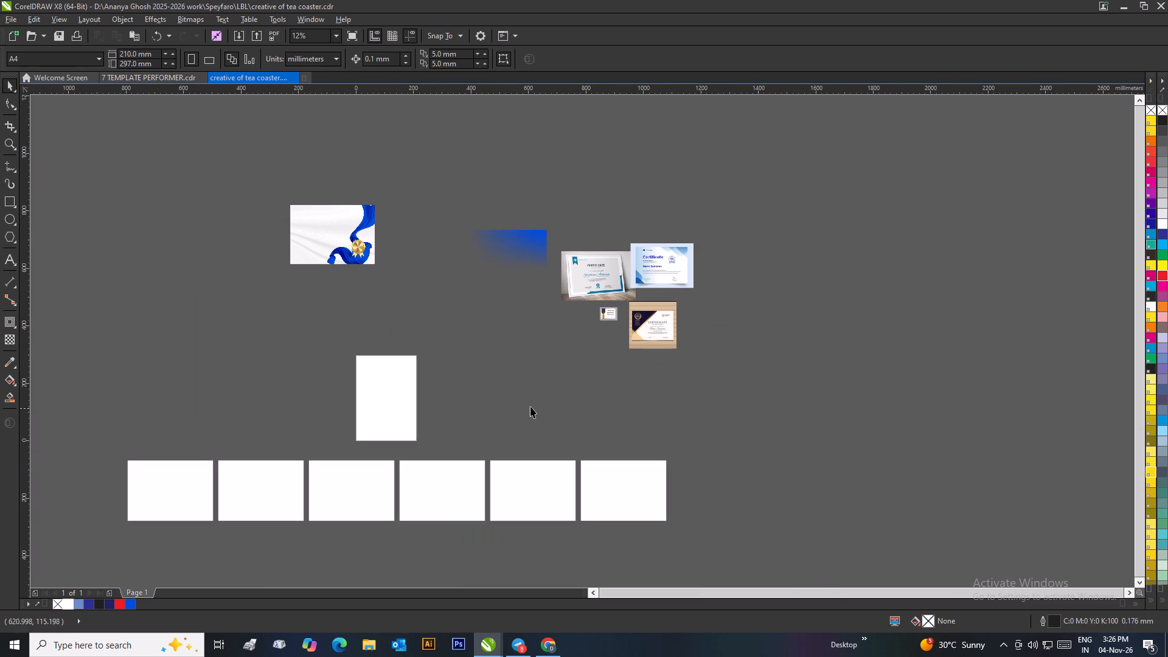
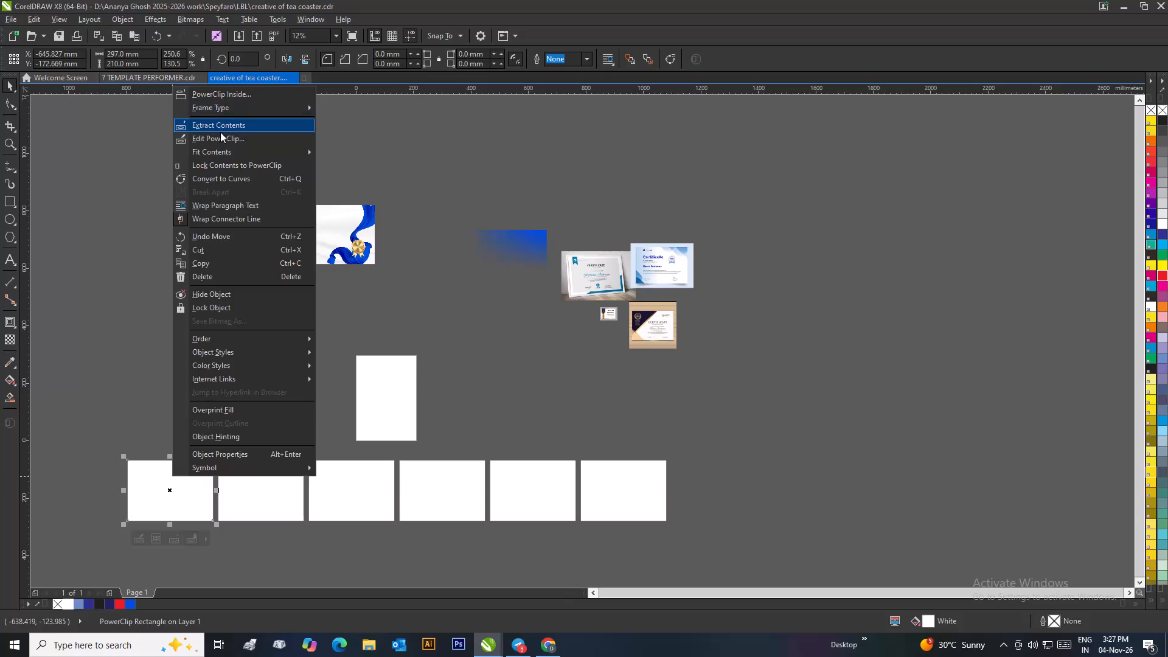
Edit the first rectangle's PowerClip contents and scale the blue-wave certificate background down to about 417 × 298 mm over the frame.
{"action": "left_click", "coordinate": [218, 139]}
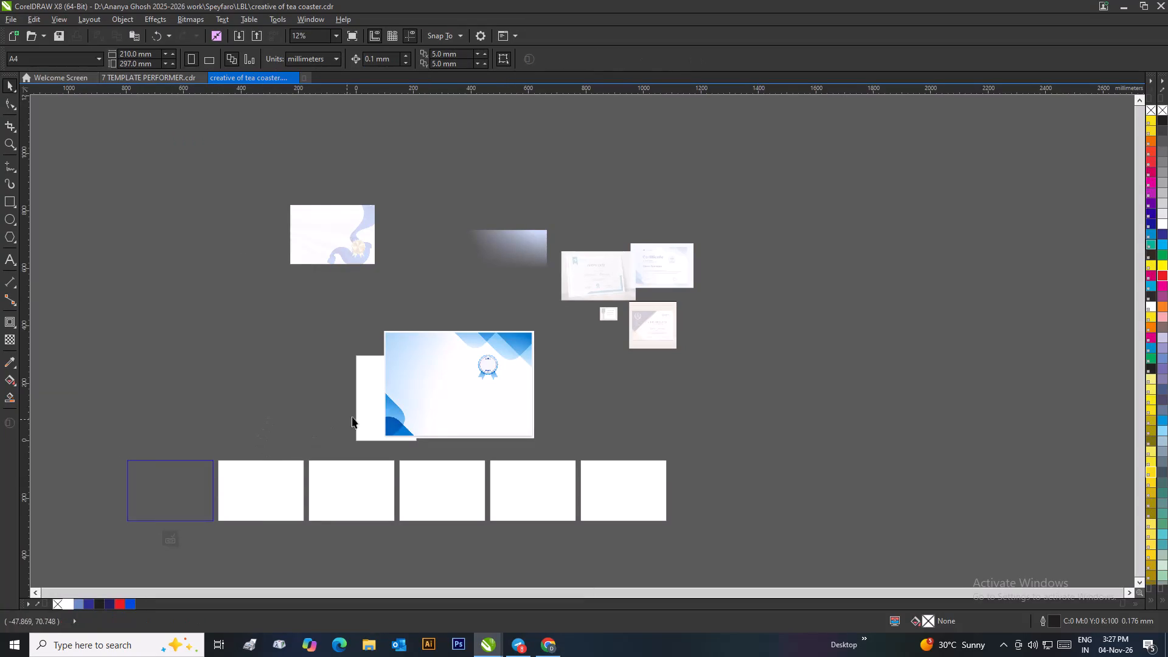
{"action": "left_click_drag", "start_coordinate": [434, 394], "coordinate": [201, 485]}
{"action": "scroll", "coordinate": [176, 507], "scroll_direction": "down", "scroll_amount": 1}
{"action": "scroll", "coordinate": [575, 352], "scroll_direction": "up", "scroll_amount": 1}
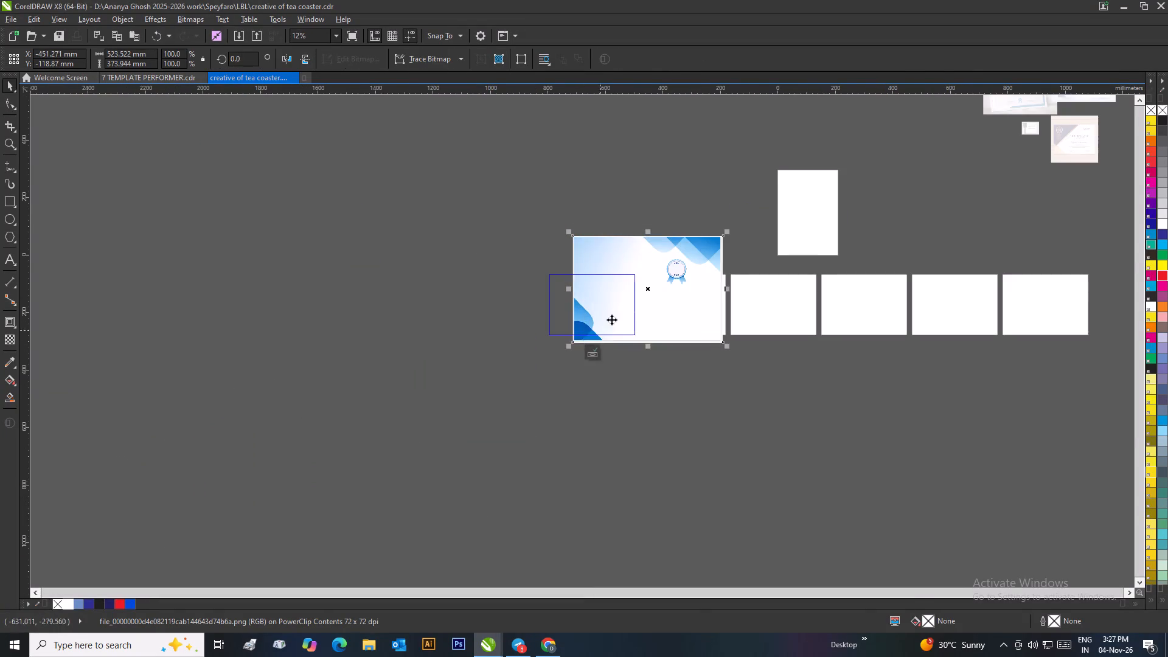
{"action": "scroll", "coordinate": [655, 287], "scroll_direction": "up", "scroll_amount": 1}
{"action": "left_click_drag", "start_coordinate": [725, 235], "coordinate": [697, 279]}
{"action": "left_click_drag", "start_coordinate": [515, 362], "coordinate": [474, 395]}
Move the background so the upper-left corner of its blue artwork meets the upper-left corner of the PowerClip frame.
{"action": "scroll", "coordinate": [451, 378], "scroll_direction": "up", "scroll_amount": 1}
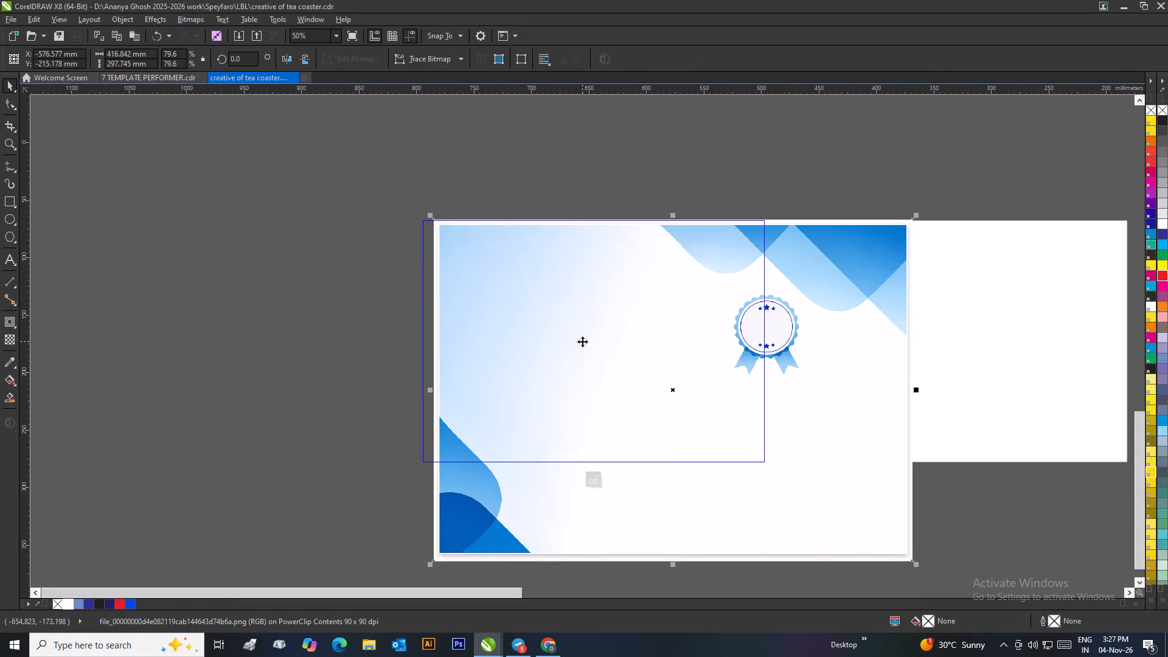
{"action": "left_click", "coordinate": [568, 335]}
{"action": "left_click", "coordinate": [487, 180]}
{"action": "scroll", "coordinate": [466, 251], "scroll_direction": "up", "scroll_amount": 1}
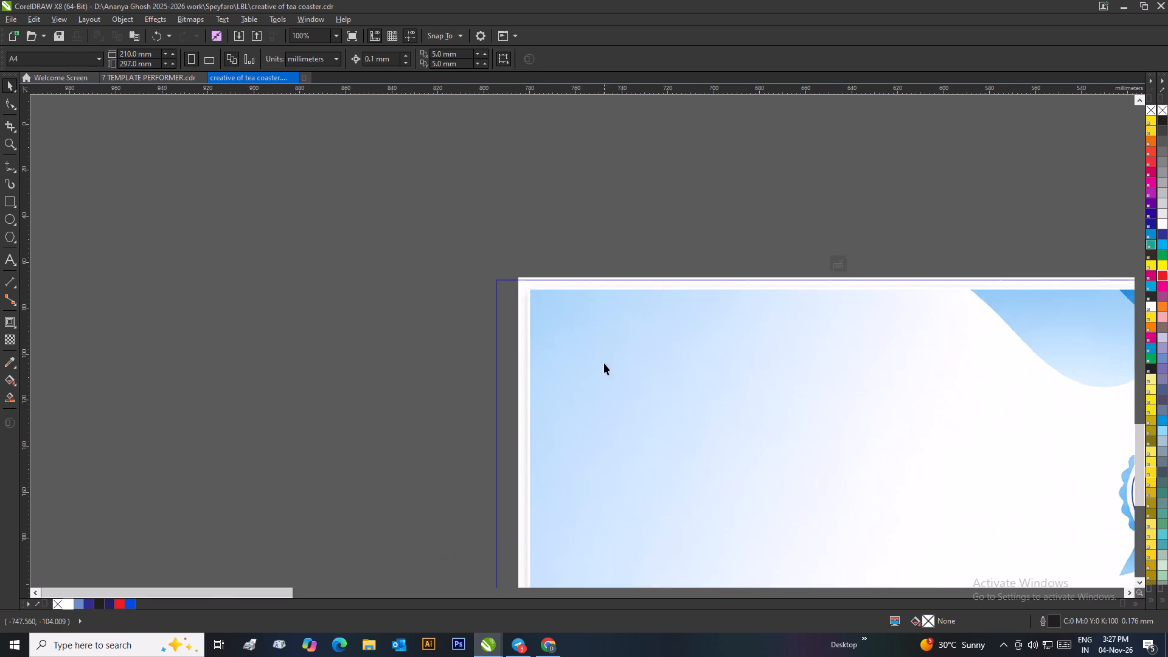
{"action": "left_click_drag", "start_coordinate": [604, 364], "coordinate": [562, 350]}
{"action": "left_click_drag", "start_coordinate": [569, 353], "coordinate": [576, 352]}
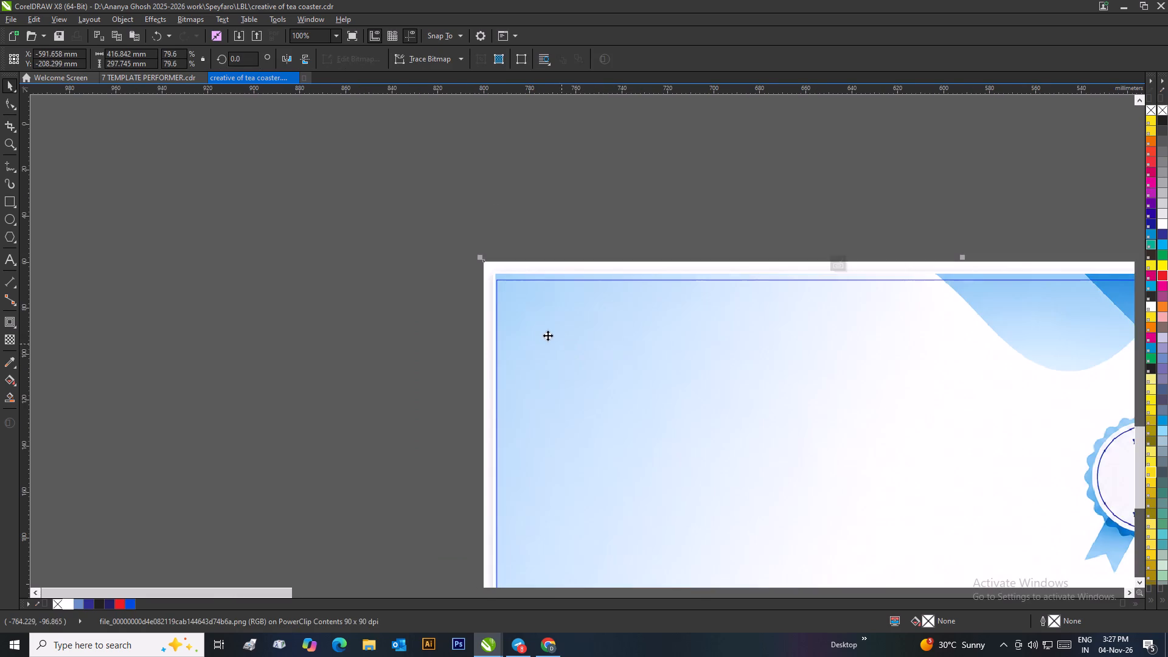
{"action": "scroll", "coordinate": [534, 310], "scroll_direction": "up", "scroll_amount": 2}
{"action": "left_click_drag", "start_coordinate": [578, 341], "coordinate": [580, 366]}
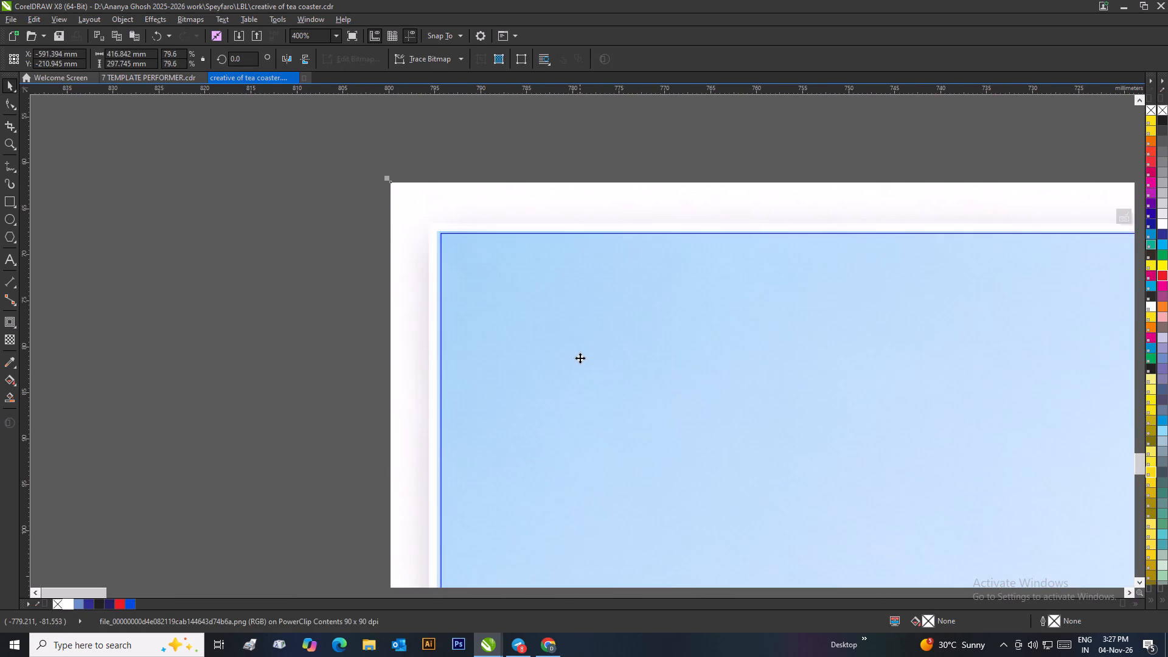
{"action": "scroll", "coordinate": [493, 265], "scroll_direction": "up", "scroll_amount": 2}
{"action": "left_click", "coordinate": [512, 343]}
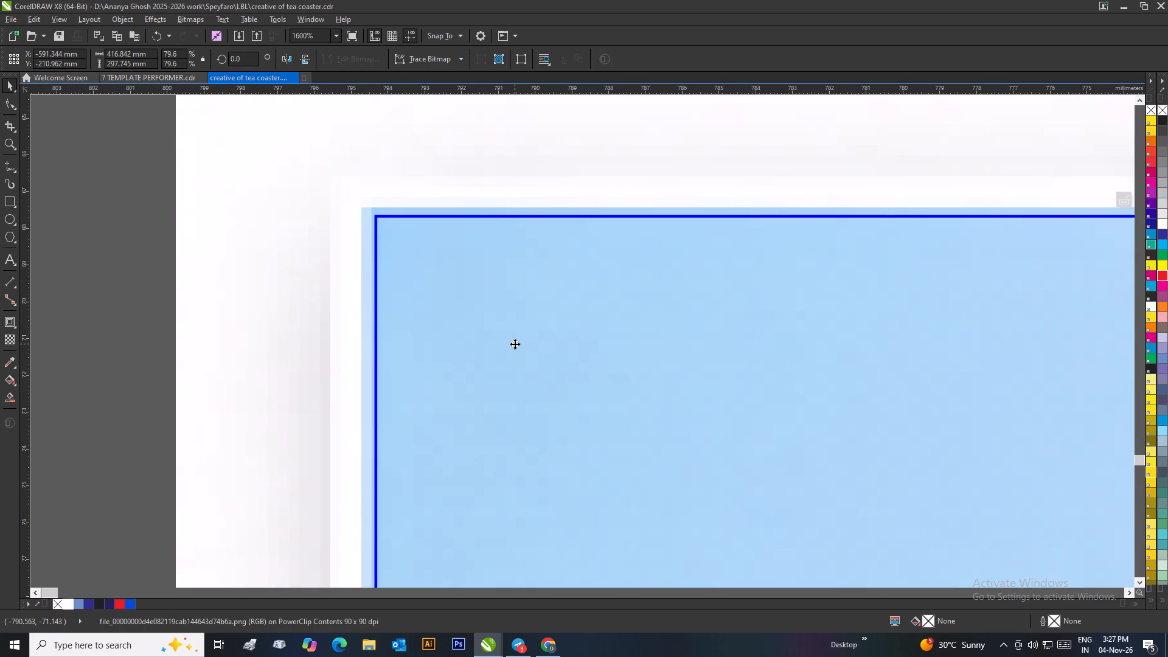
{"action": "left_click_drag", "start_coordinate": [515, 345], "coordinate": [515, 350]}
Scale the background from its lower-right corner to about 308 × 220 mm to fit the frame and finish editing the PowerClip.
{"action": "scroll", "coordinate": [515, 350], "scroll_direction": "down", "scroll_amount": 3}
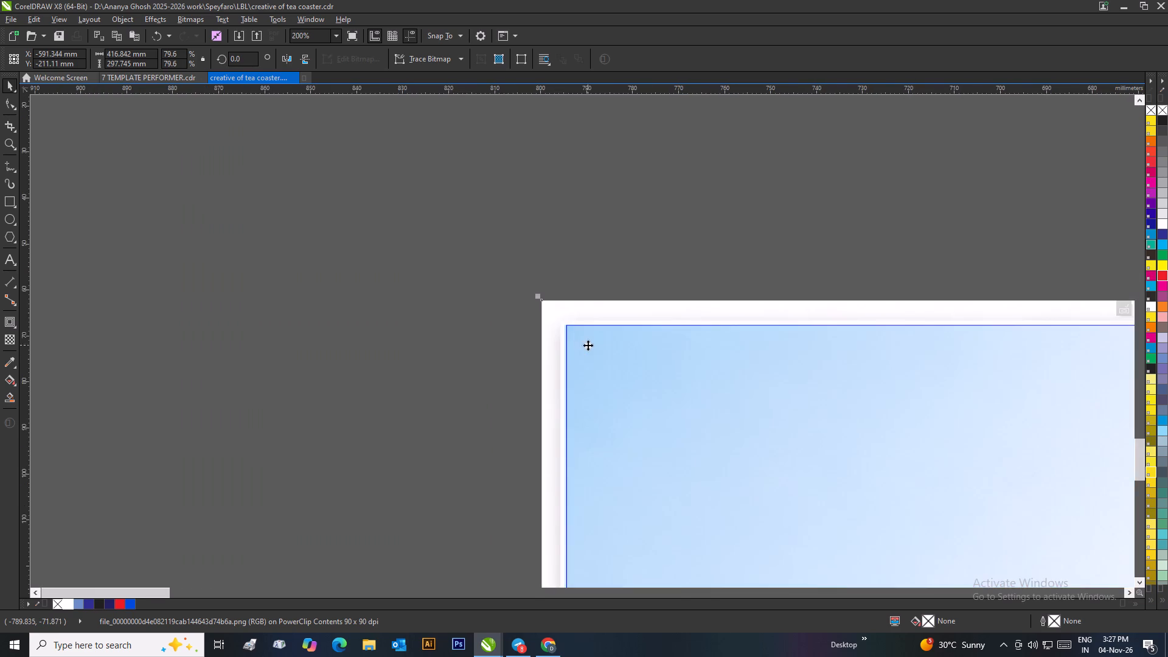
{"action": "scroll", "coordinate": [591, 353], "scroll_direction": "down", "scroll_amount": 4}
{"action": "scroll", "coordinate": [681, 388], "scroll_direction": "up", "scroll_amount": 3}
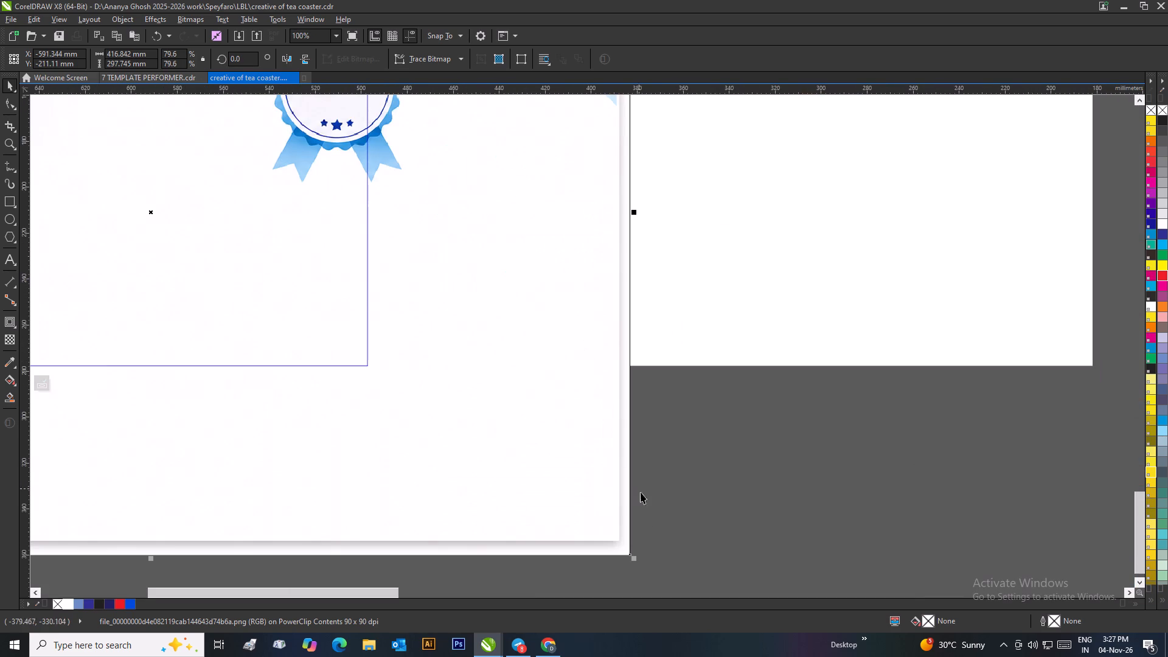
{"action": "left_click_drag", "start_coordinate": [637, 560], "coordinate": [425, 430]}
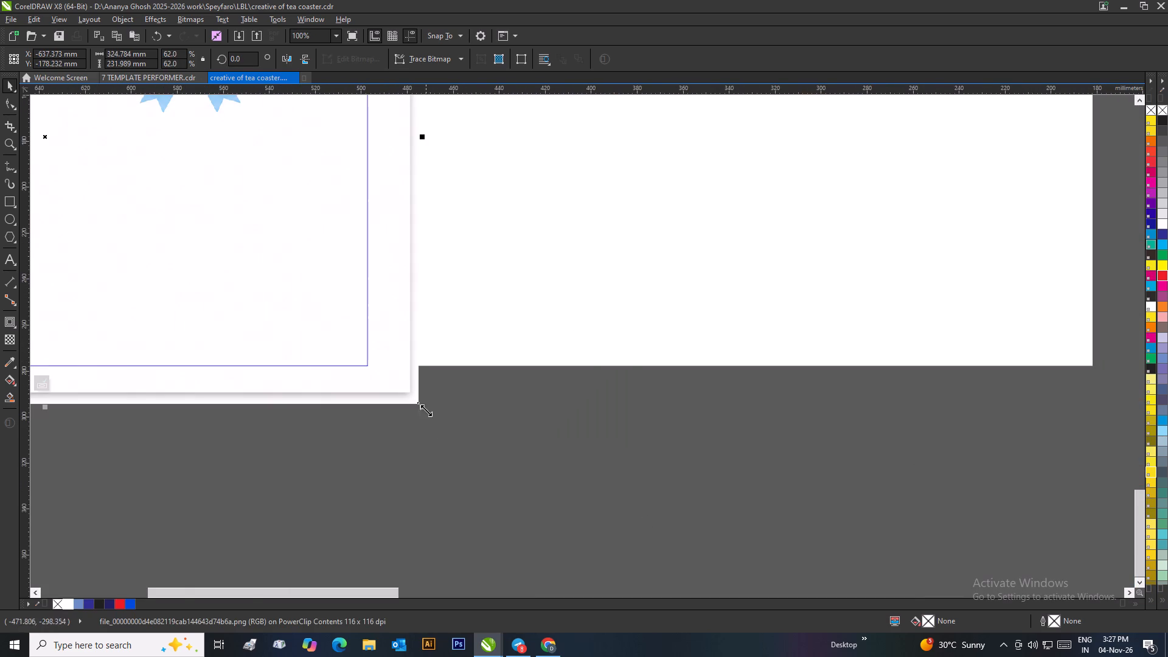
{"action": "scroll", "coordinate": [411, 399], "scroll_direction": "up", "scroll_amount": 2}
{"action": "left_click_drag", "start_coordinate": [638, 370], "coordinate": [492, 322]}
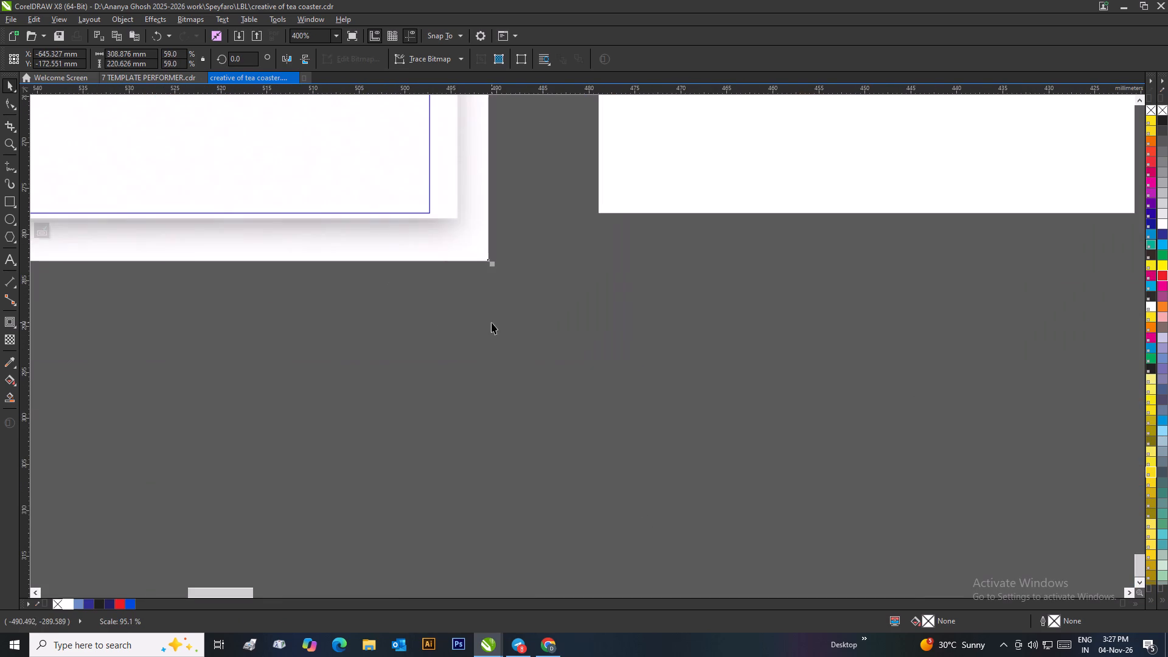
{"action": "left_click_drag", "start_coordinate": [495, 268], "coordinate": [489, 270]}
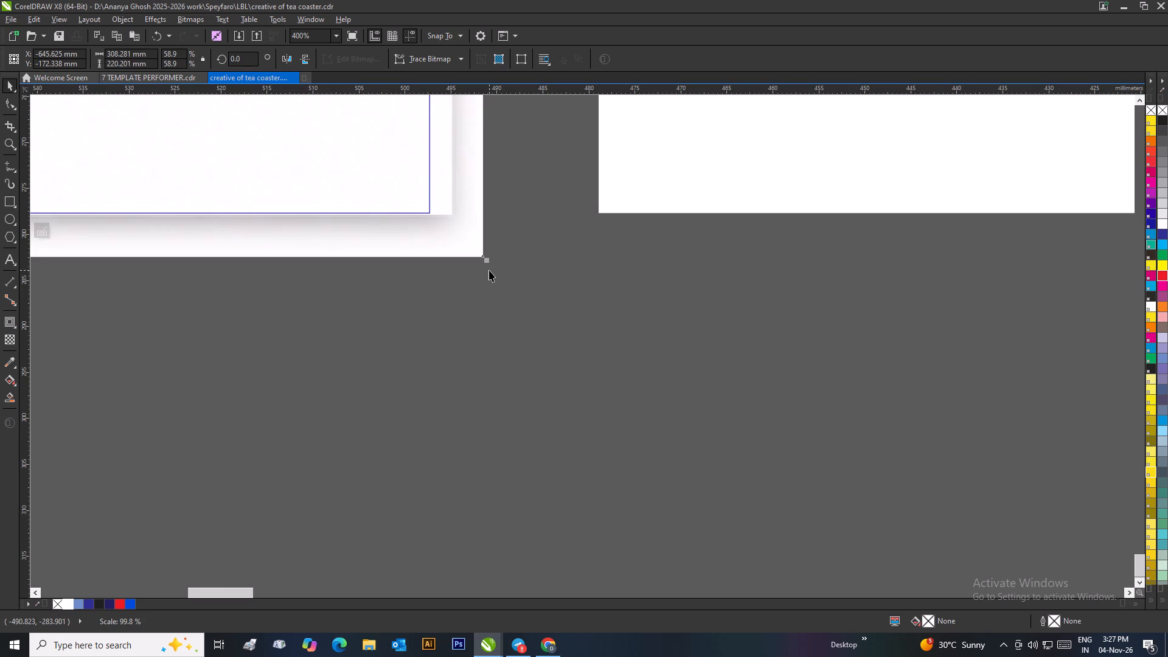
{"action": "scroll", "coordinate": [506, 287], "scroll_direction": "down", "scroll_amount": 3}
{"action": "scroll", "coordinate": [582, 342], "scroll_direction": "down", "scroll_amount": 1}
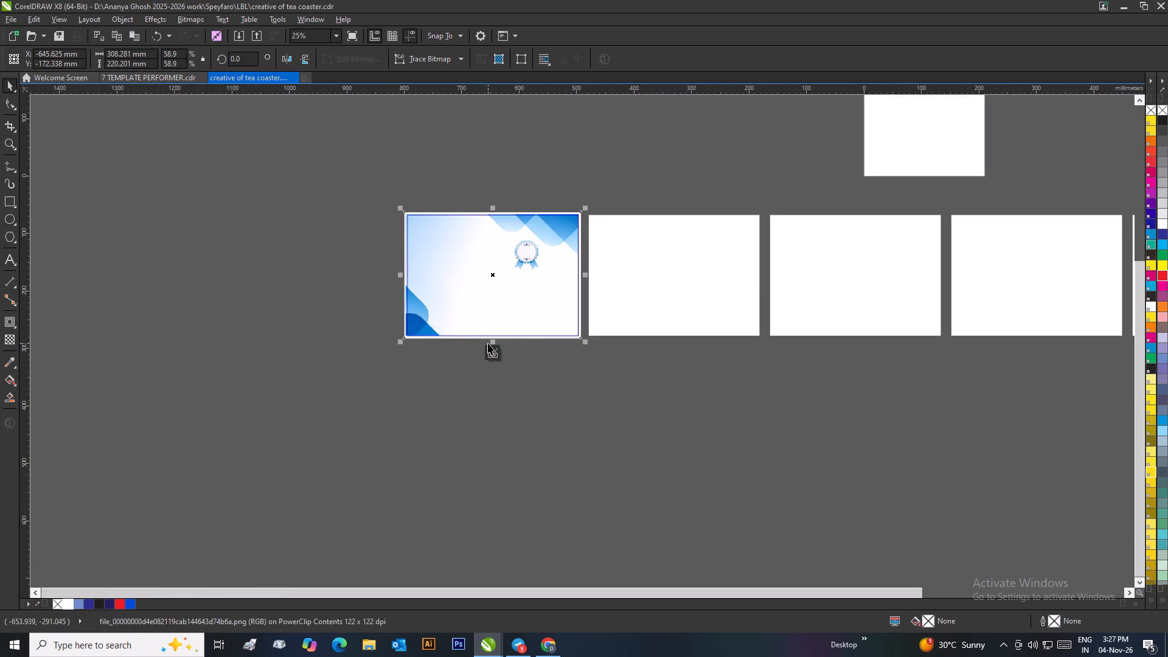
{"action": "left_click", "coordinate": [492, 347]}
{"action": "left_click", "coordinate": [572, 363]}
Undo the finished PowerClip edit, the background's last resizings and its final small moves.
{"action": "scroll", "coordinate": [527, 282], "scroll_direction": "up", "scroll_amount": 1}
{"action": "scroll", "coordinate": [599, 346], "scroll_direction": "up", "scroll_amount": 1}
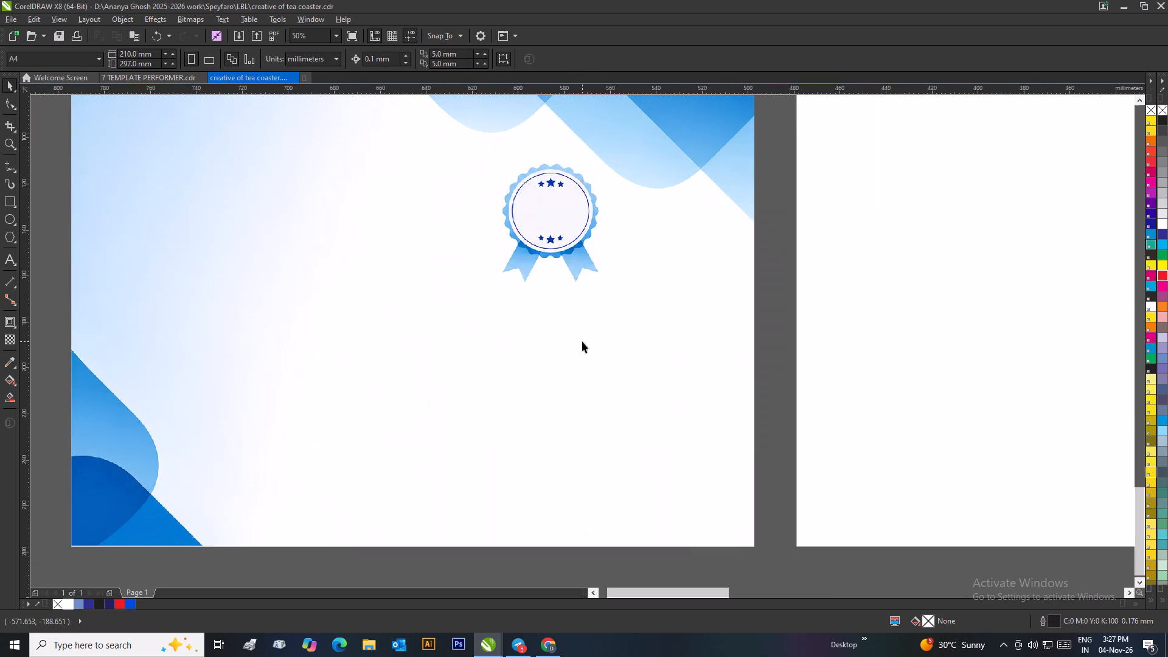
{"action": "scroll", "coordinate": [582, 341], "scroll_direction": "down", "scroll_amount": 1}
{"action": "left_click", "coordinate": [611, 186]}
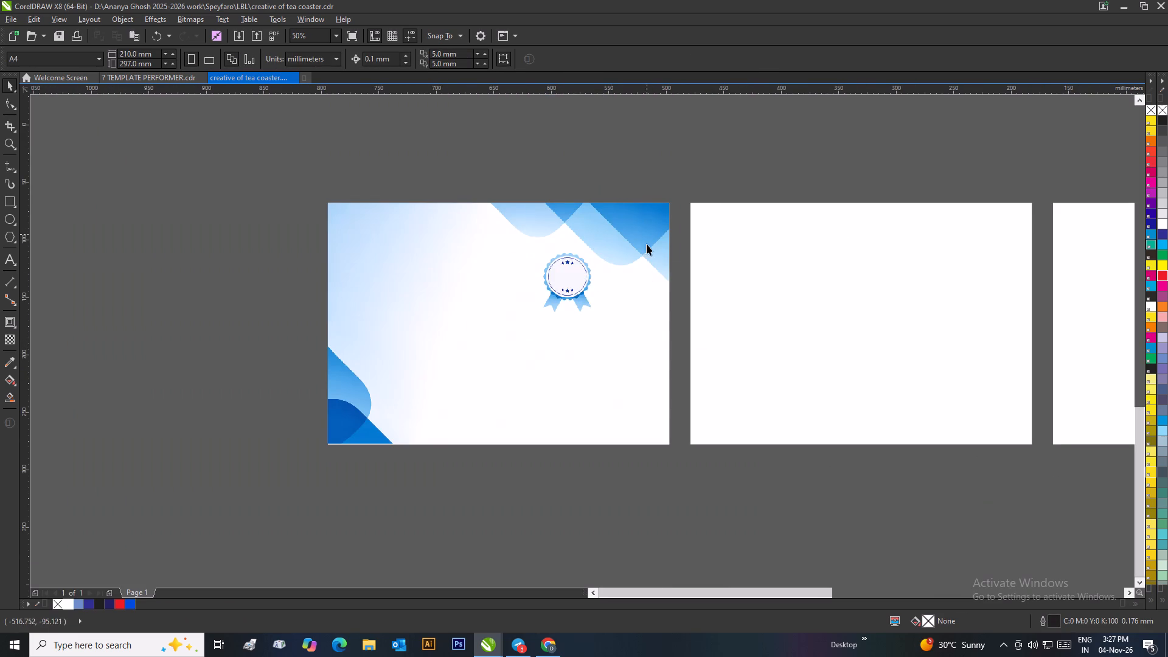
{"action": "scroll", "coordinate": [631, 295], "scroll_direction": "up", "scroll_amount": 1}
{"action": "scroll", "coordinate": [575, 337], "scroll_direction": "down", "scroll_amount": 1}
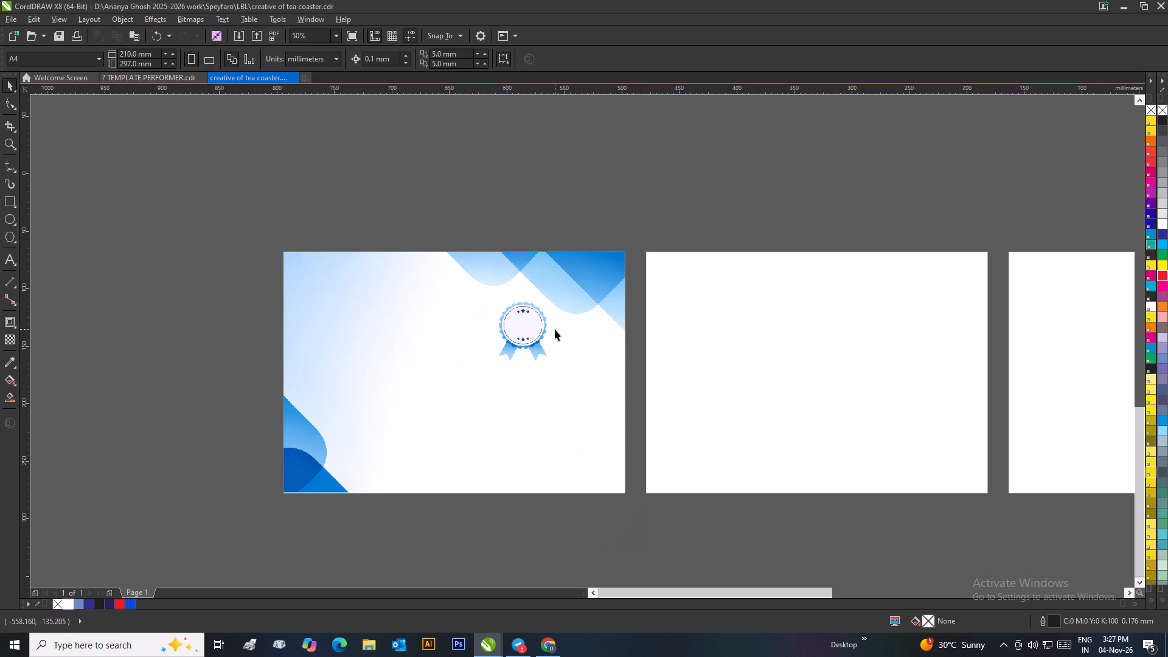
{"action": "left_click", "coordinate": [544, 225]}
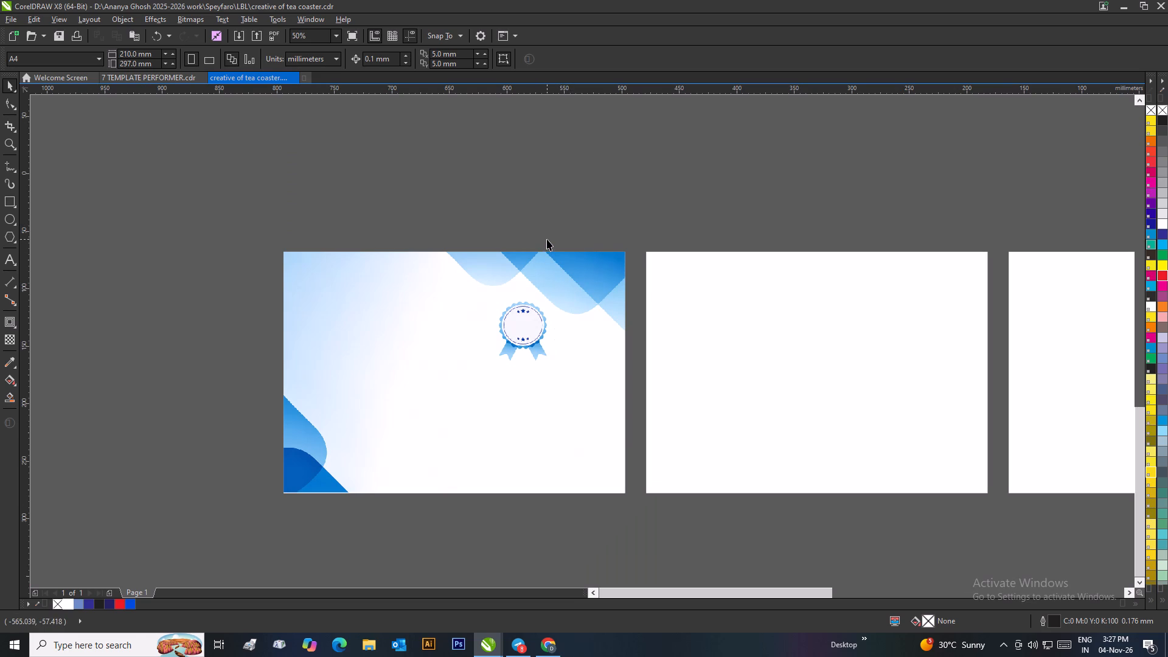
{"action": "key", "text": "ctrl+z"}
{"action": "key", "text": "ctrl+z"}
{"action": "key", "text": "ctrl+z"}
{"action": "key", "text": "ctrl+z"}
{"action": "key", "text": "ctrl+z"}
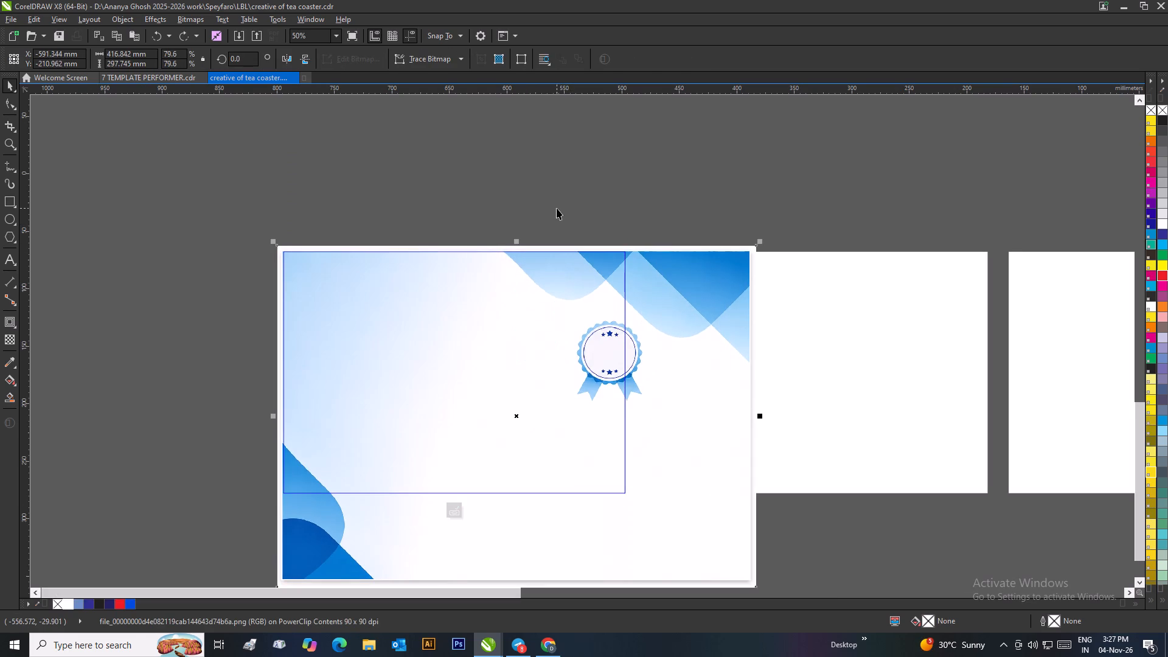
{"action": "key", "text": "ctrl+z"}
Copy the blue-wave background from the PowerClip contents, delete it there and finish editing.
{"action": "scroll", "coordinate": [557, 208], "scroll_direction": "down", "scroll_amount": 3}
{"action": "left_click_drag", "start_coordinate": [600, 336], "coordinate": [603, 343]}
{"action": "right_click", "coordinate": [602, 380]}
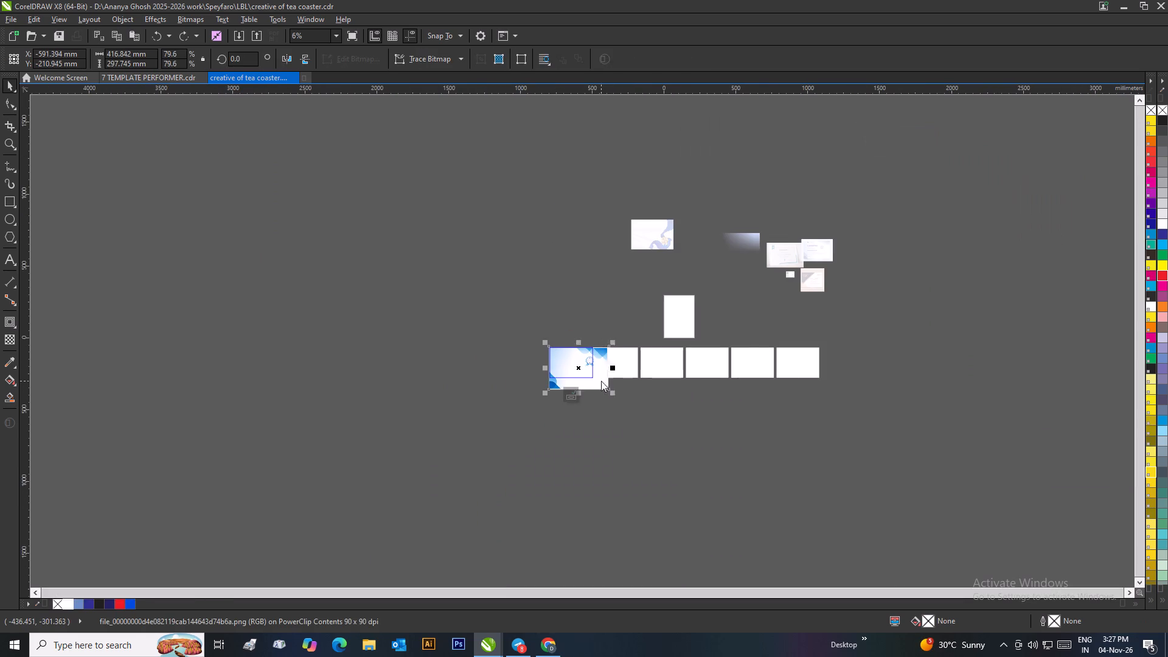
{"action": "left_click", "coordinate": [641, 181]}
{"action": "key", "text": "Delete"}
{"action": "left_click", "coordinate": [597, 308]}
{"action": "left_click", "coordinate": [573, 388]}
Set the emptied first rectangle's frame type to None so it is a plain rectangle again.
{"action": "scroll", "coordinate": [579, 367], "scroll_direction": "up", "scroll_amount": 3}
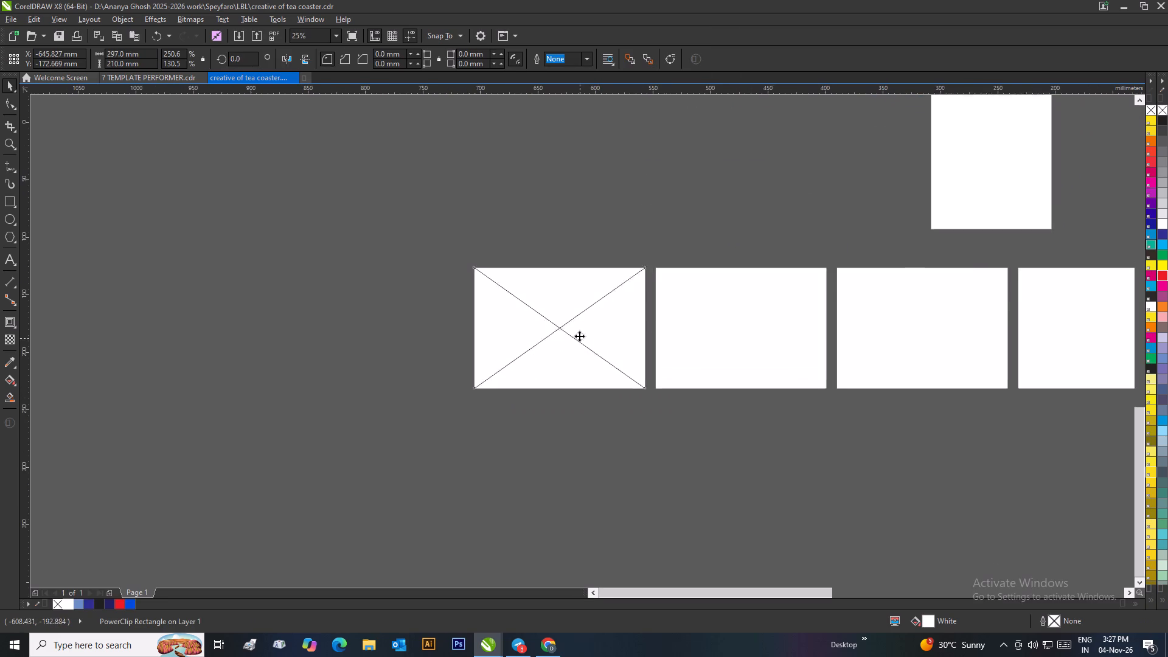
{"action": "right_click", "coordinate": [561, 316]}
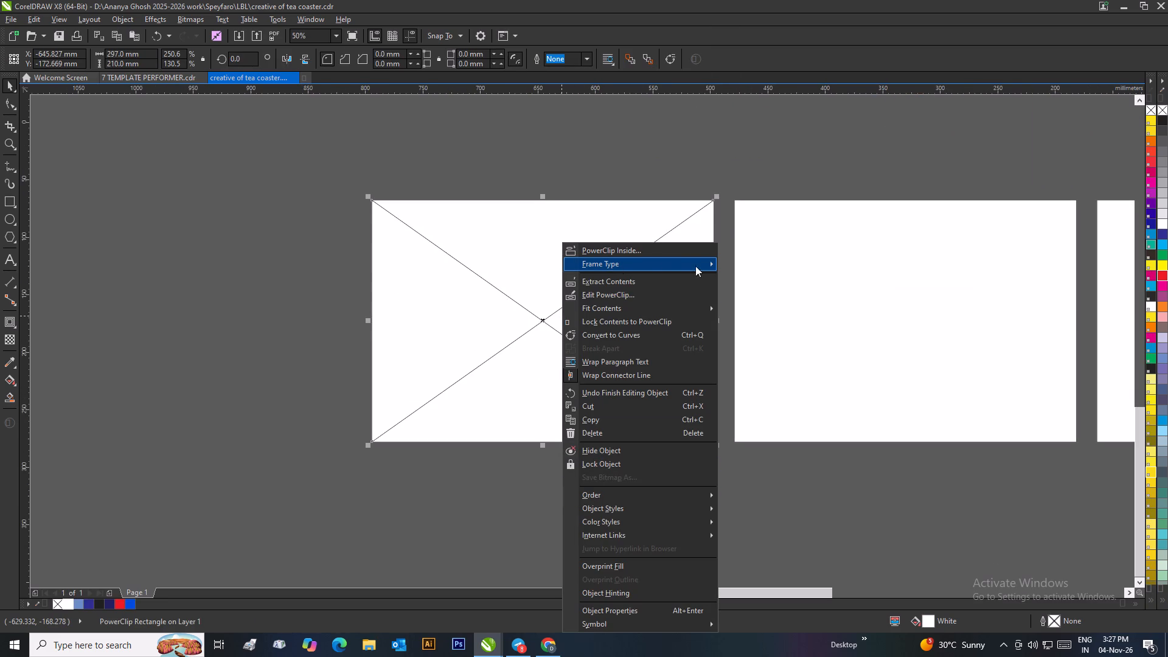
{"action": "left_click", "coordinate": [753, 299]}
Paste the blue-wave background onto the layer and move it to the empty area left of the rectangle row.
{"action": "left_click", "coordinate": [588, 474]}
{"action": "key", "text": "ctrl+v"}
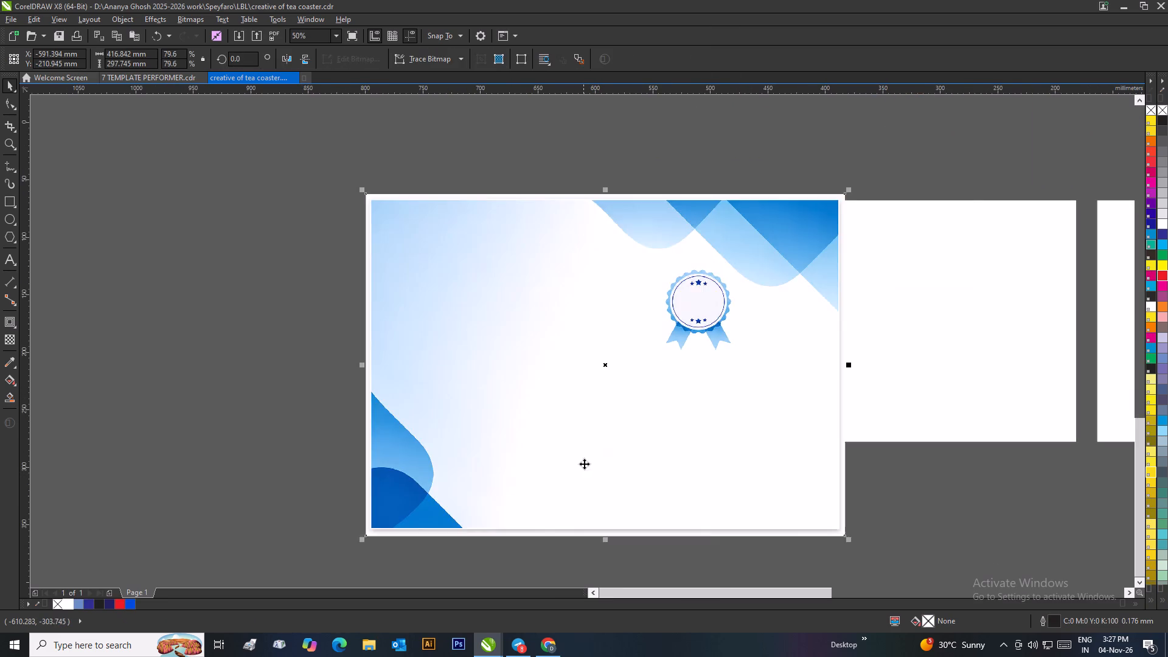
{"action": "scroll", "coordinate": [585, 454], "scroll_direction": "down", "scroll_amount": 2}
{"action": "left_click_drag", "start_coordinate": [594, 309], "coordinate": [385, 278]}
Apply an inside contour with an offset of about 8.8 mm to the first white rectangle.
{"action": "scroll", "coordinate": [549, 298], "scroll_direction": "up", "scroll_amount": 2}
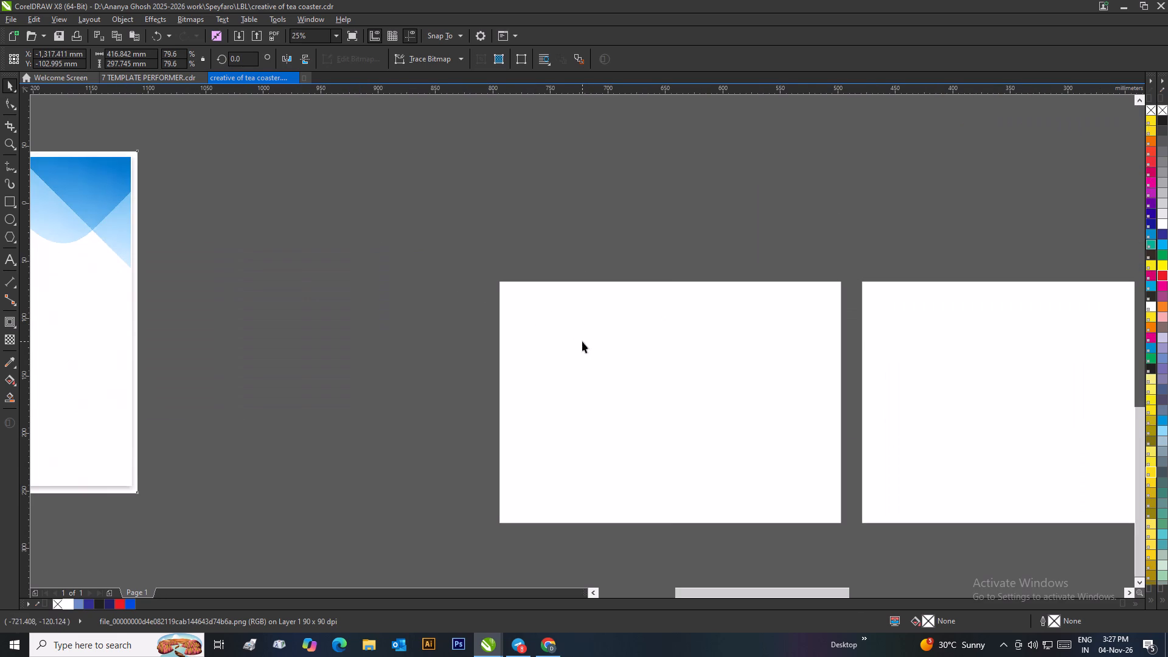
{"action": "left_click", "coordinate": [582, 341]}
{"action": "left_click", "coordinate": [13, 320]}
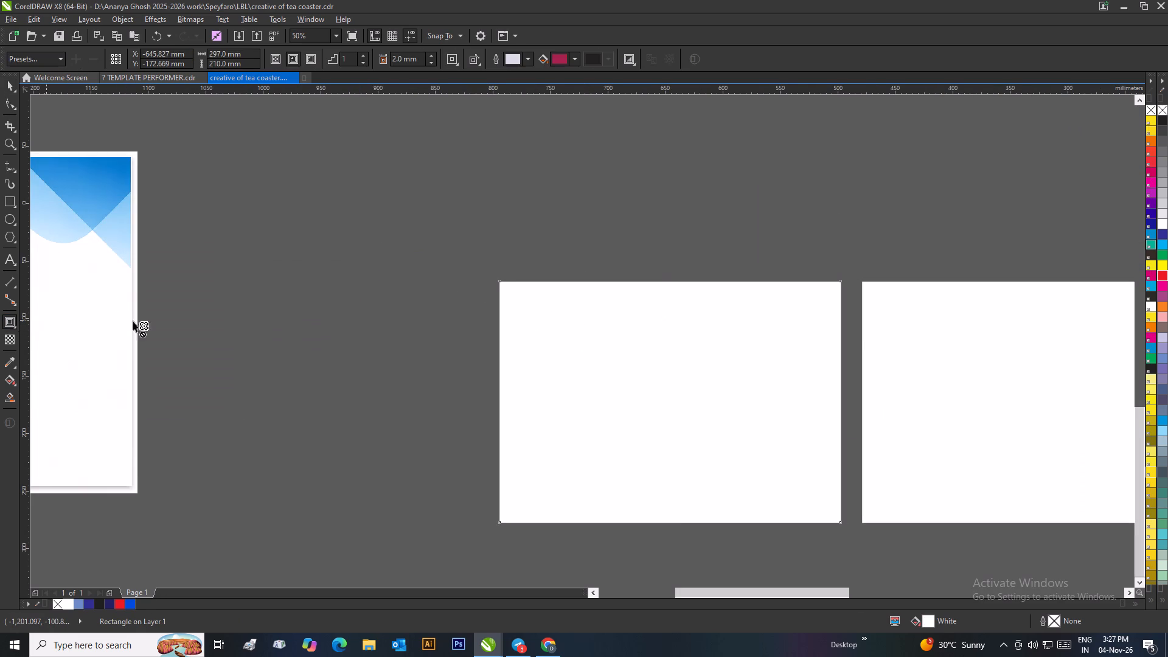
{"action": "left_click_drag", "start_coordinate": [519, 234], "coordinate": [546, 291]}
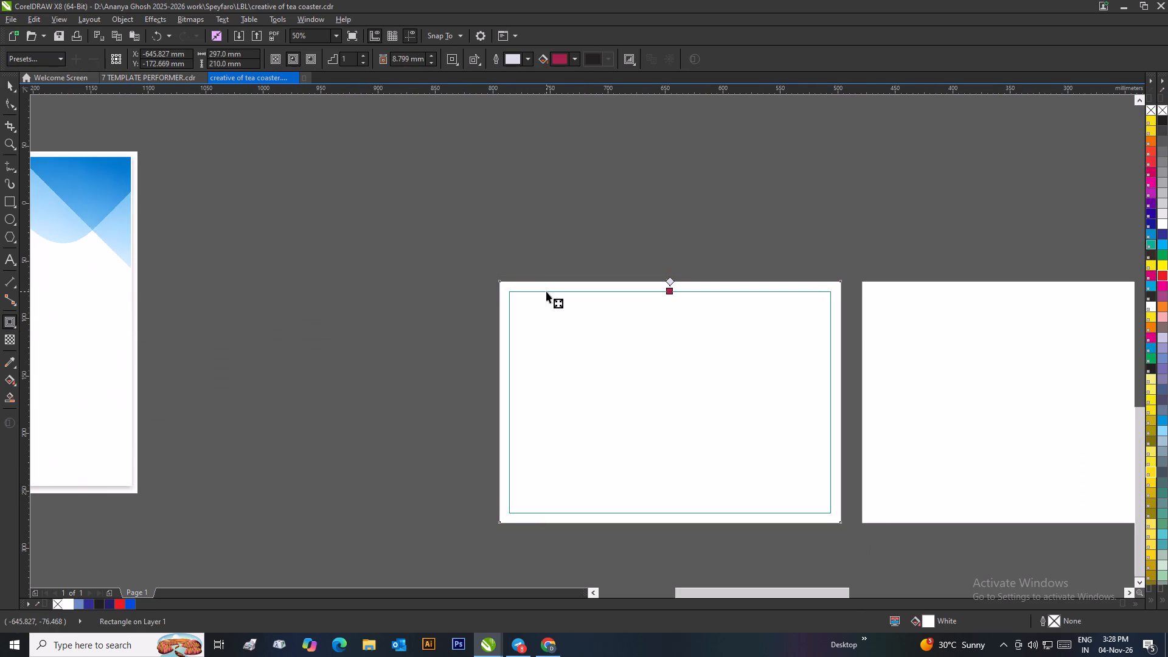
{"action": "left_click_drag", "start_coordinate": [546, 291], "coordinate": [546, 289]}
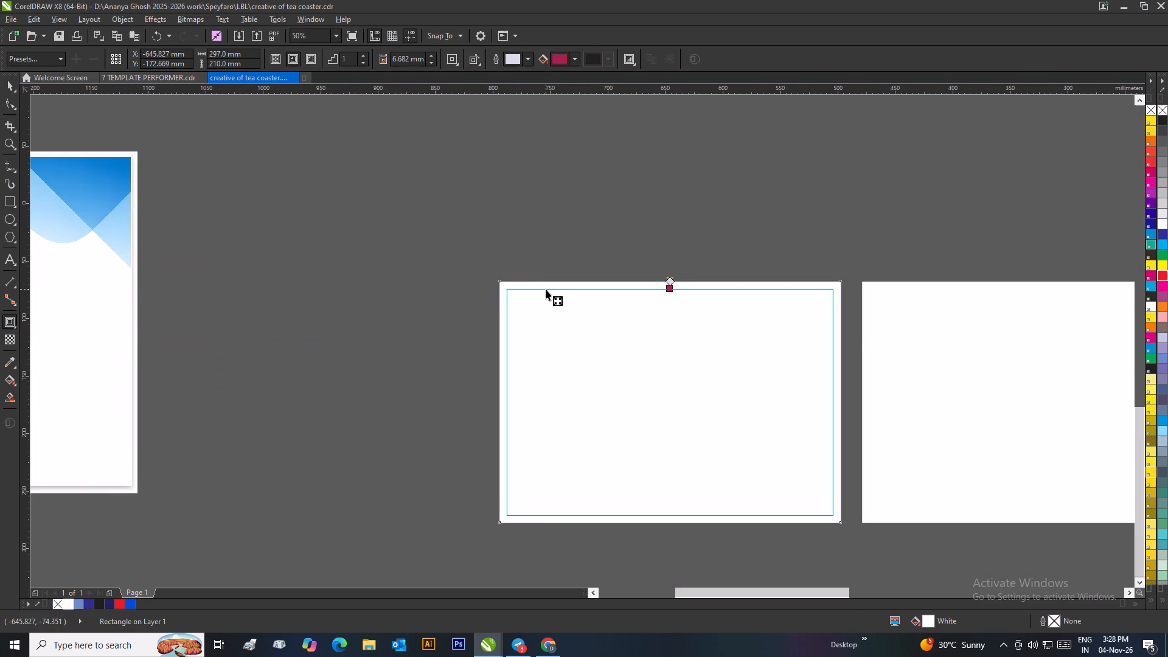
{"action": "left_click_drag", "start_coordinate": [546, 289], "coordinate": [548, 291]}
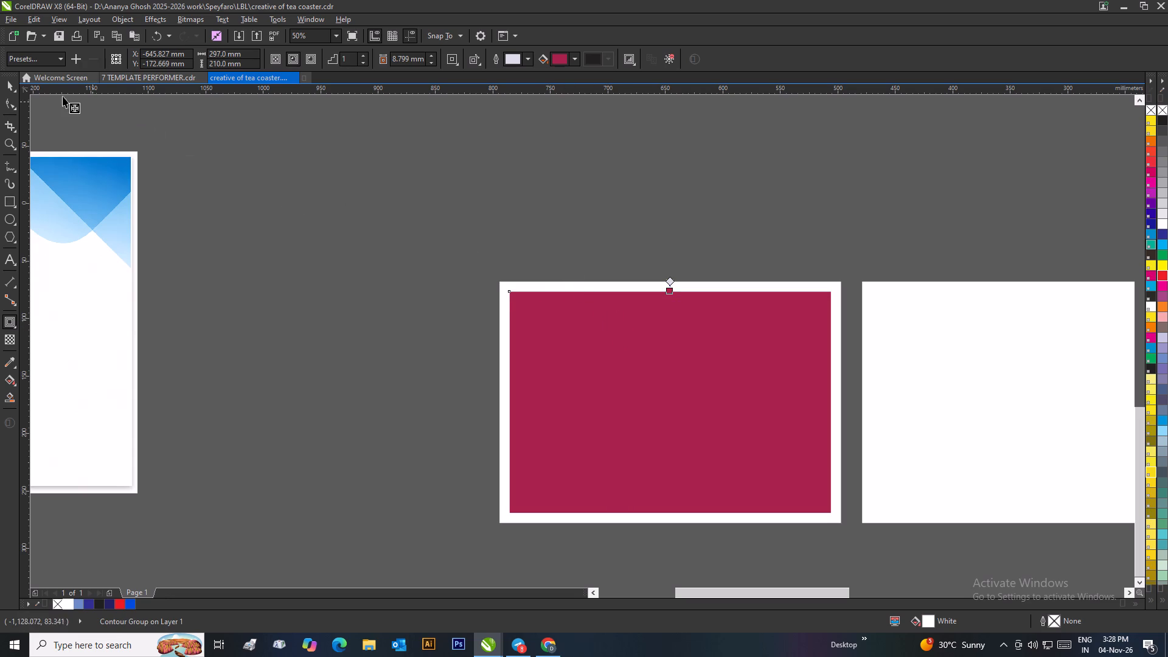
Break the contour group apart so the inner rectangle becomes a separate object.
{"action": "left_click", "coordinate": [11, 86]}
{"action": "left_click_drag", "start_coordinate": [436, 153], "coordinate": [443, 160]}
{"action": "right_click", "coordinate": [544, 295]}
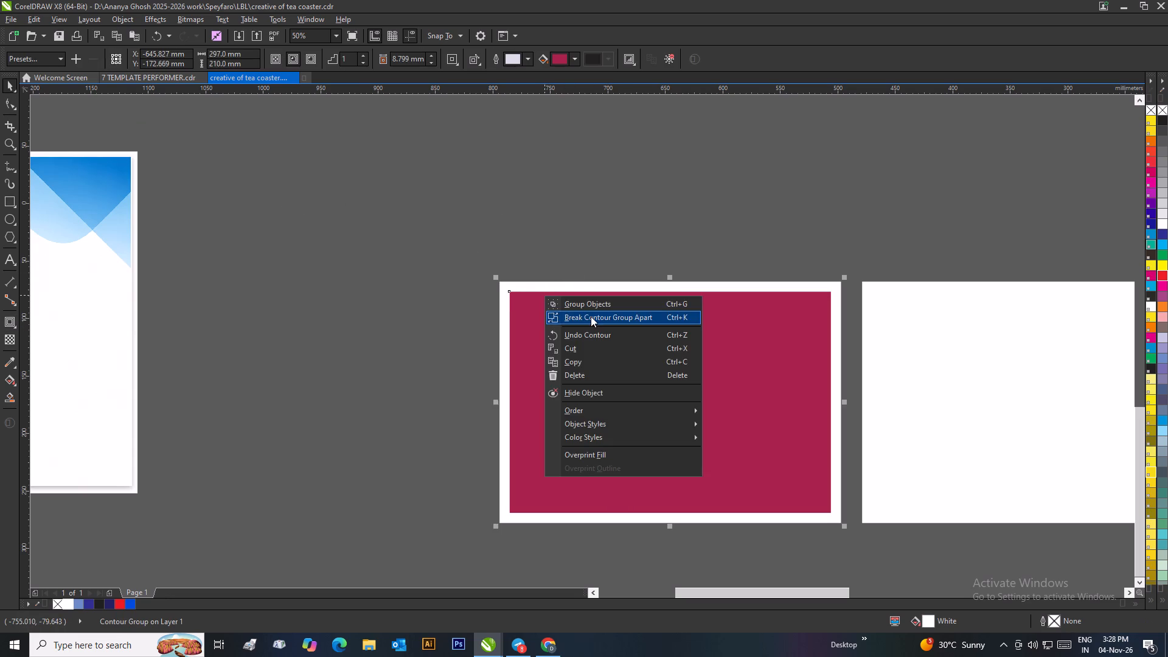
{"action": "left_click", "coordinate": [591, 316]}
{"action": "left_click", "coordinate": [577, 229]}
Fill the crimson inner rectangle with white.
{"action": "left_click", "coordinate": [588, 325]}
{"action": "scroll", "coordinate": [588, 324], "scroll_direction": "down", "scroll_amount": 1}
{"action": "left_click", "coordinate": [599, 294]}
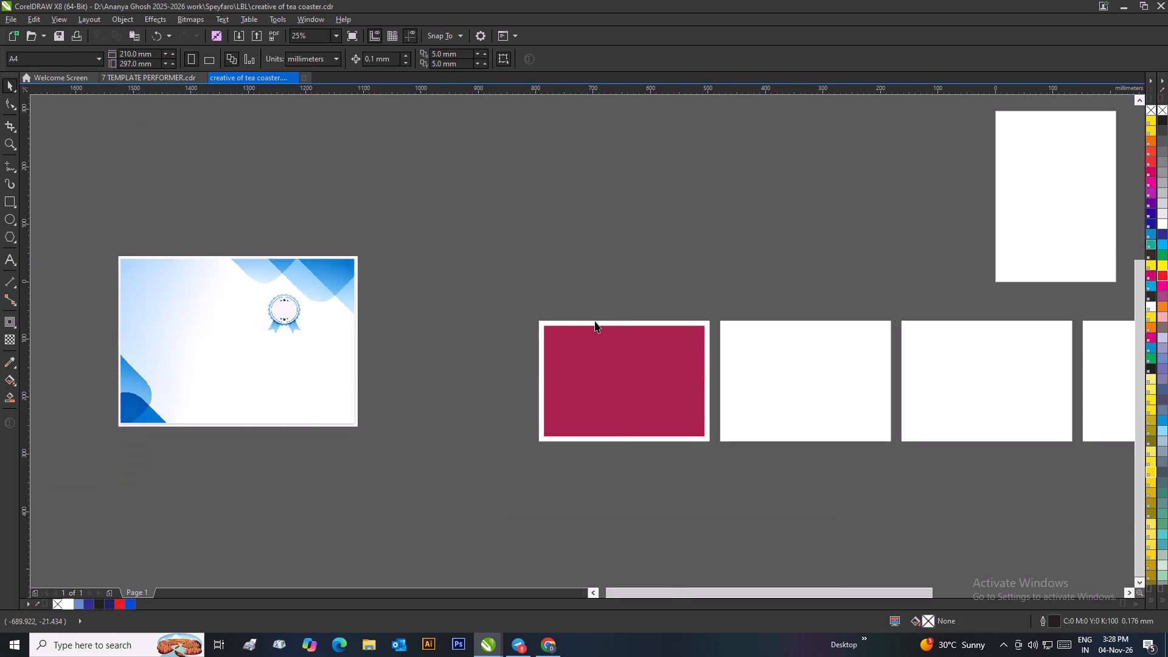
{"action": "left_click", "coordinate": [589, 355]}
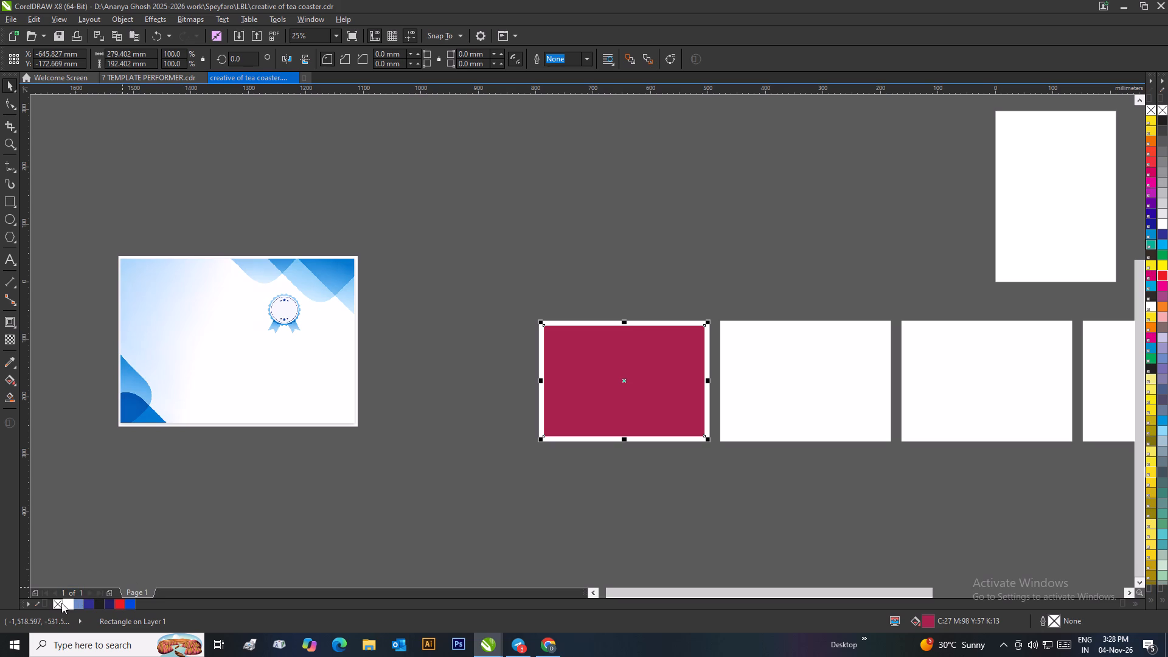
{"action": "left_click", "coordinate": [68, 603]}
{"action": "left_click_drag", "start_coordinate": [398, 459], "coordinate": [417, 458]}
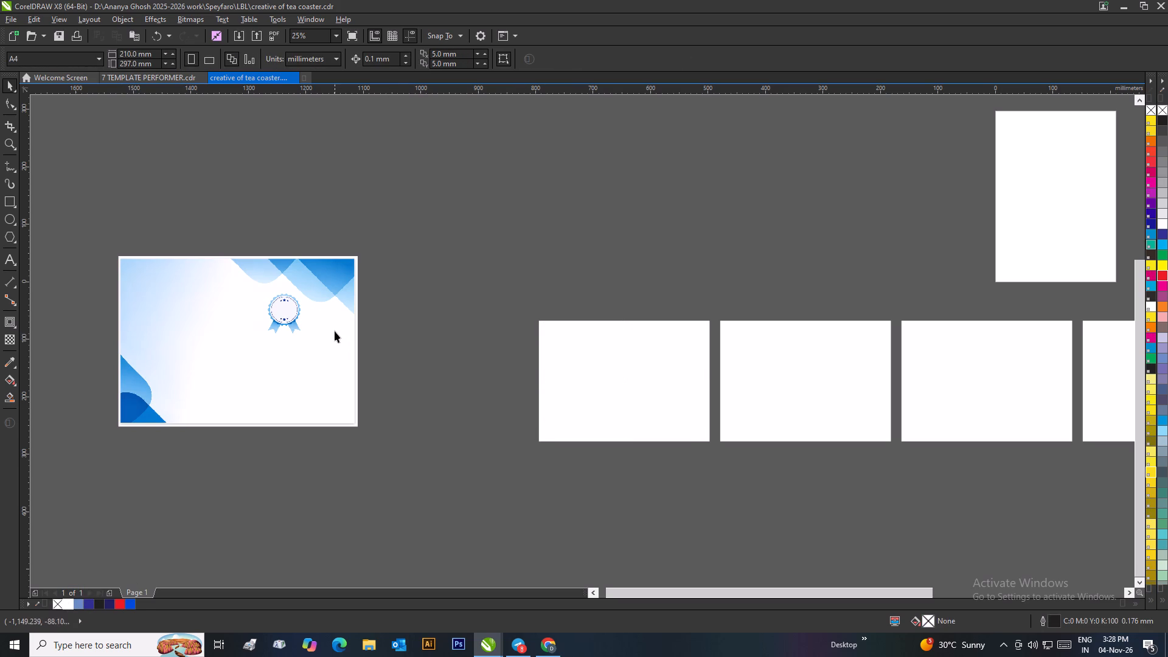
Delete the five other white rectangles in the row, keeping only the first one with its inner rectangle.
{"action": "scroll", "coordinate": [625, 311], "scroll_direction": "down", "scroll_amount": 2}
{"action": "left_click_drag", "start_coordinate": [845, 335], "coordinate": [709, 403]}
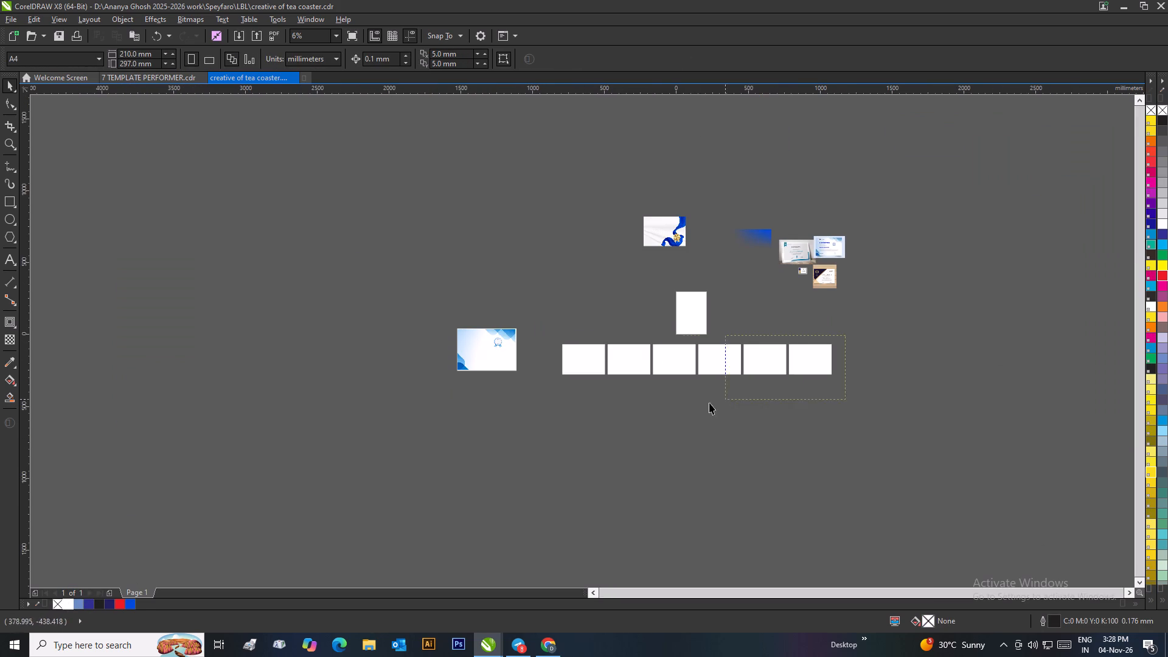
{"action": "left_click_drag", "start_coordinate": [709, 403], "coordinate": [604, 405]}
{"action": "key", "text": "Delete"}
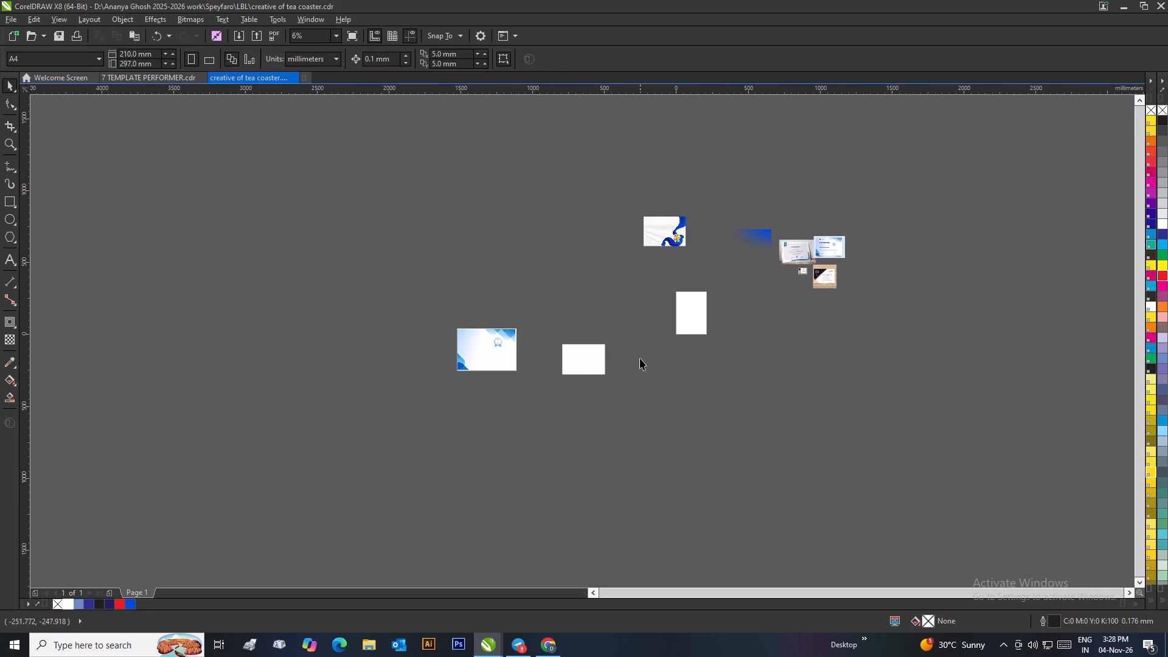
Select the remaining outer and inner white rectangles and align their centres horizontally and vertically.
{"action": "left_click_drag", "start_coordinate": [631, 339], "coordinate": [543, 395]}
{"action": "type", "text": "CE"}
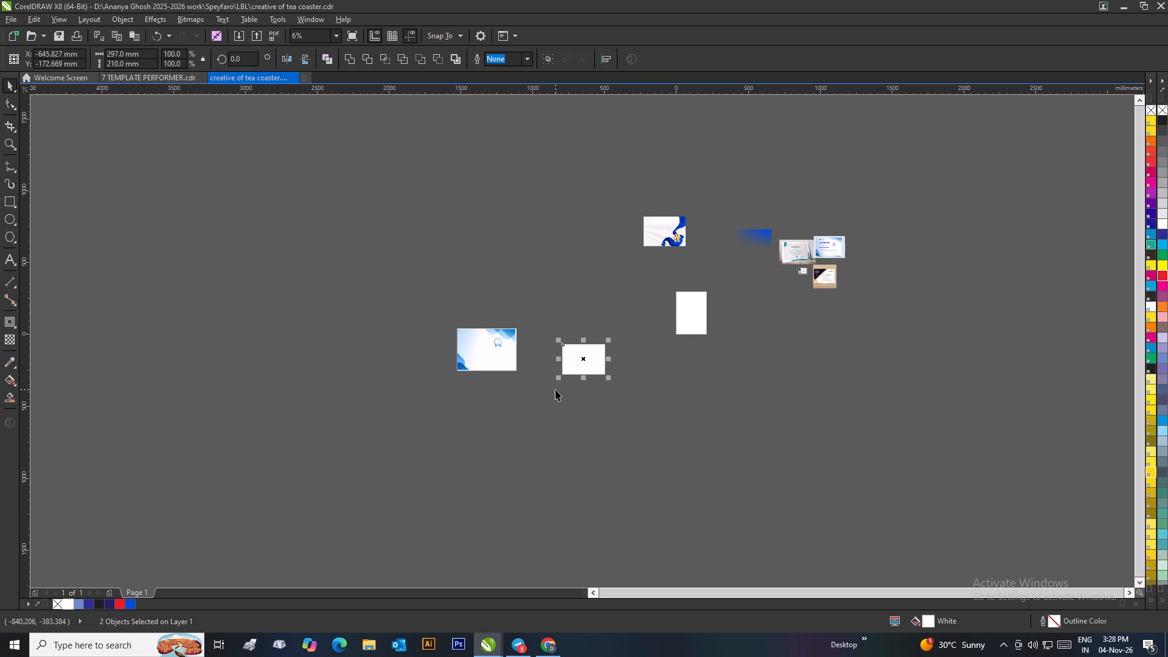
Group the aligned outer and inner white rectangles and duplicate the group to make an evenly spaced row of six.
{"action": "key", "text": "ctrl+g"}
{"action": "scroll", "coordinate": [618, 355], "scroll_direction": "up", "scroll_amount": 1}
{"action": "left_click_drag", "start_coordinate": [499, 351], "coordinate": [520, 351]}
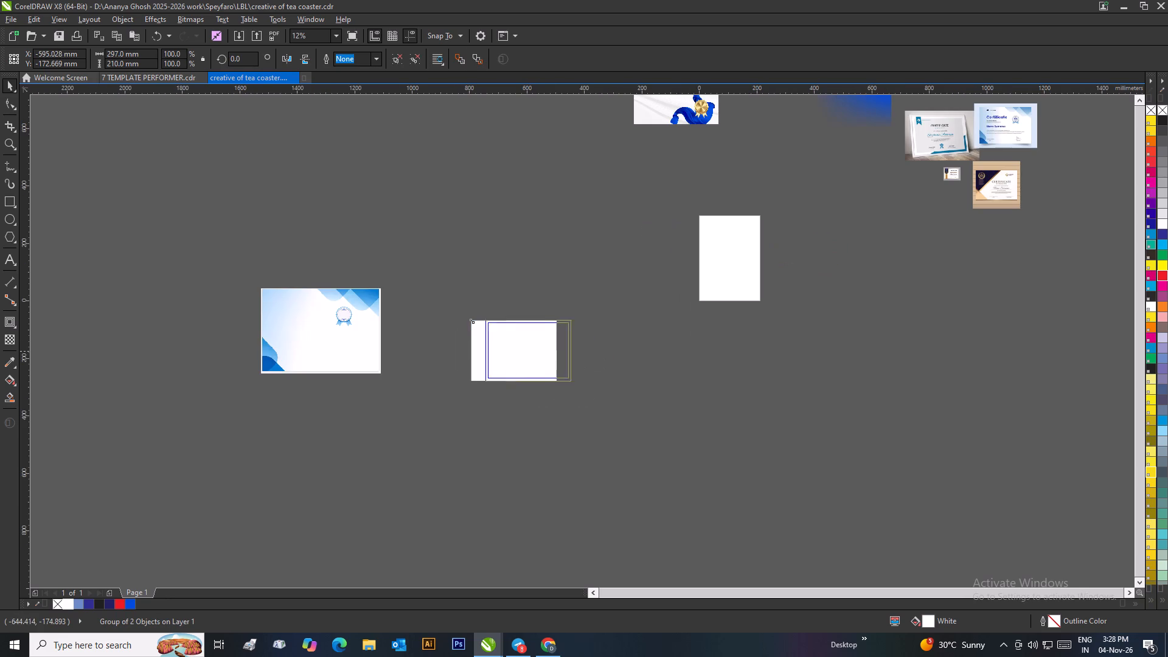
{"action": "left_click_drag", "start_coordinate": [520, 351], "coordinate": [592, 351]}
{"action": "right_click", "coordinate": [592, 351]}
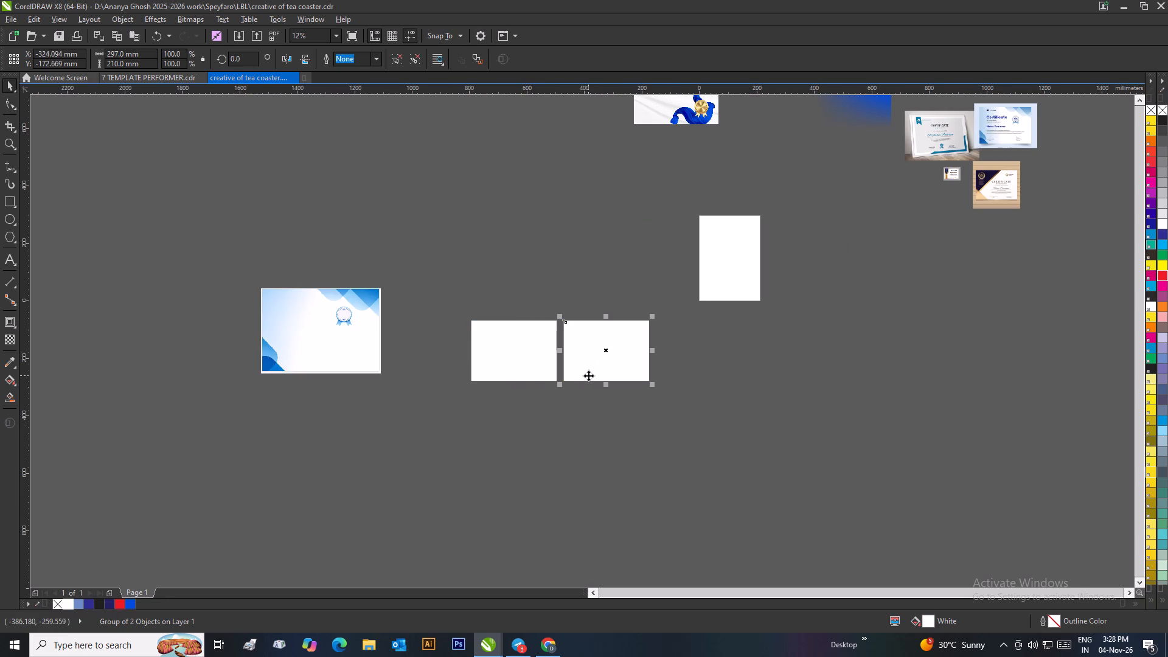
{"action": "key", "text": "ctrl+g"}
{"action": "key", "text": "ctrl+d"}
{"action": "key", "text": "ctrl+d"}
{"action": "key", "text": "ctrl+d"}
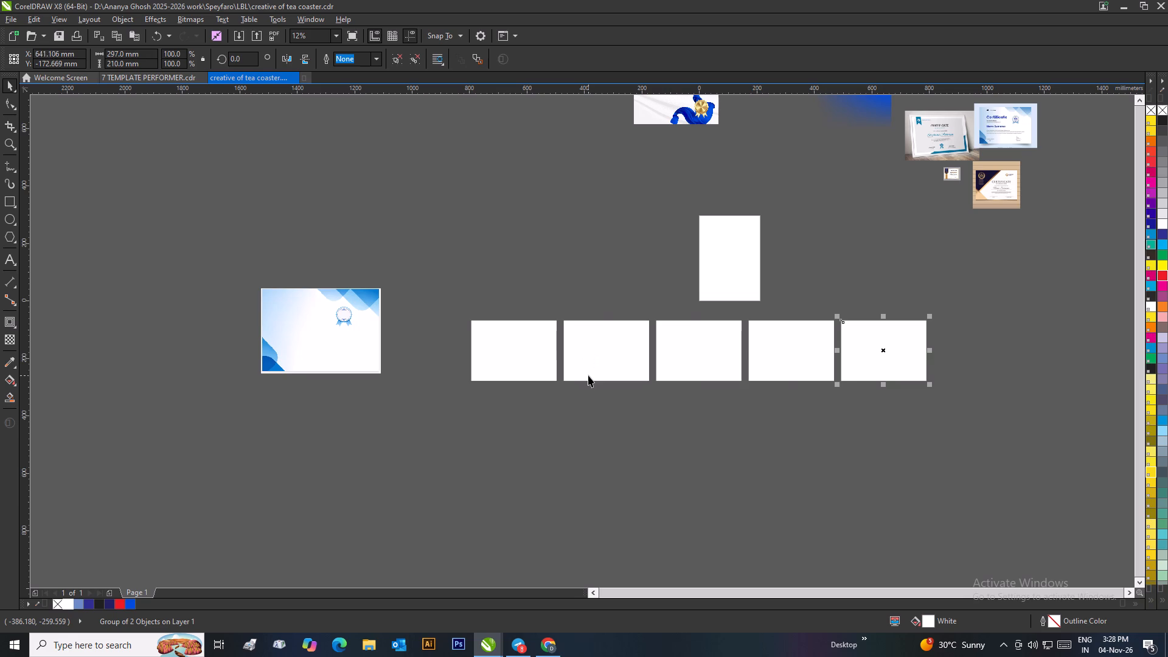
{"action": "key", "text": "ctrl+d"}
Select all six rectangle groups, align their tops and distribute their centres horizontally.
{"action": "left_click_drag", "start_coordinate": [1036, 310], "coordinate": [440, 426]}
{"action": "key", "text": "t"}
{"action": "key", "text": "shift+e"}
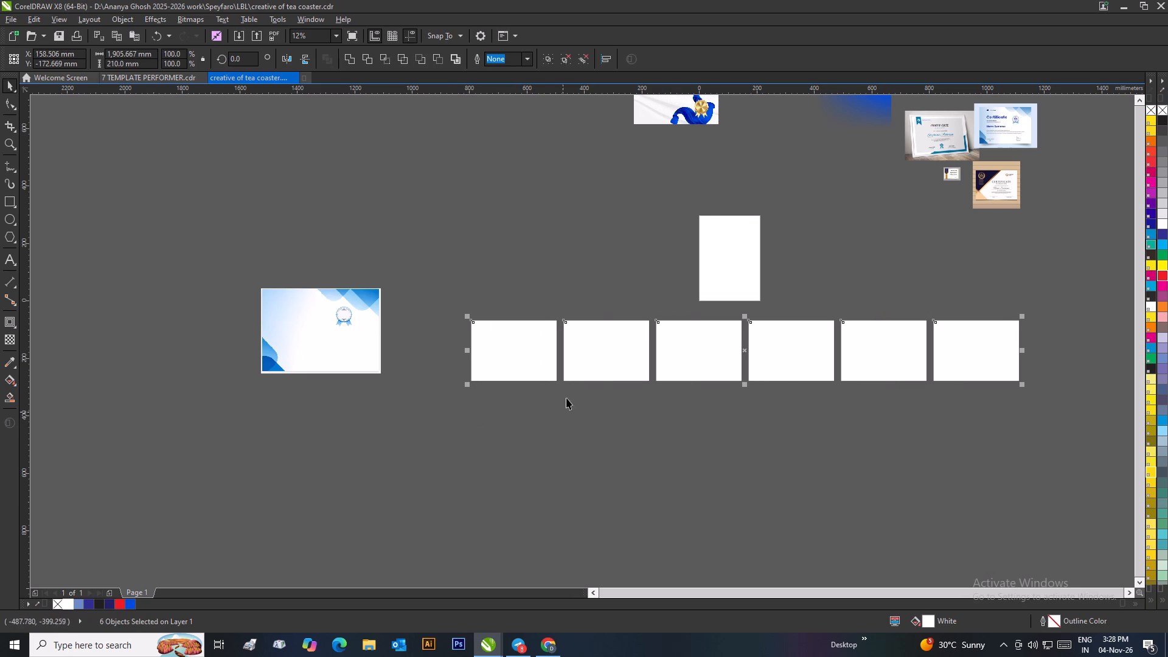
Ungroup all objects in the row so each outer and inner rectangle is separate.
{"action": "right_click", "coordinate": [577, 356]}
{"action": "left_click", "coordinate": [617, 127]}
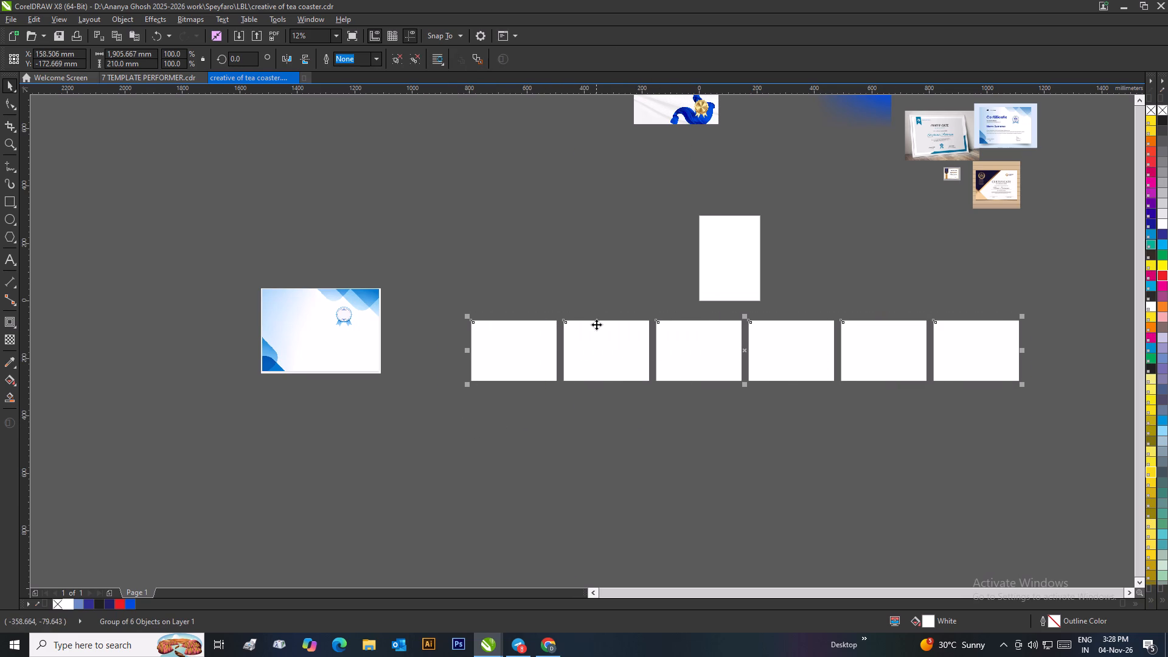
{"action": "left_click", "coordinate": [596, 324]}
{"action": "right_click", "coordinate": [593, 329]}
{"action": "left_click", "coordinate": [646, 75]}
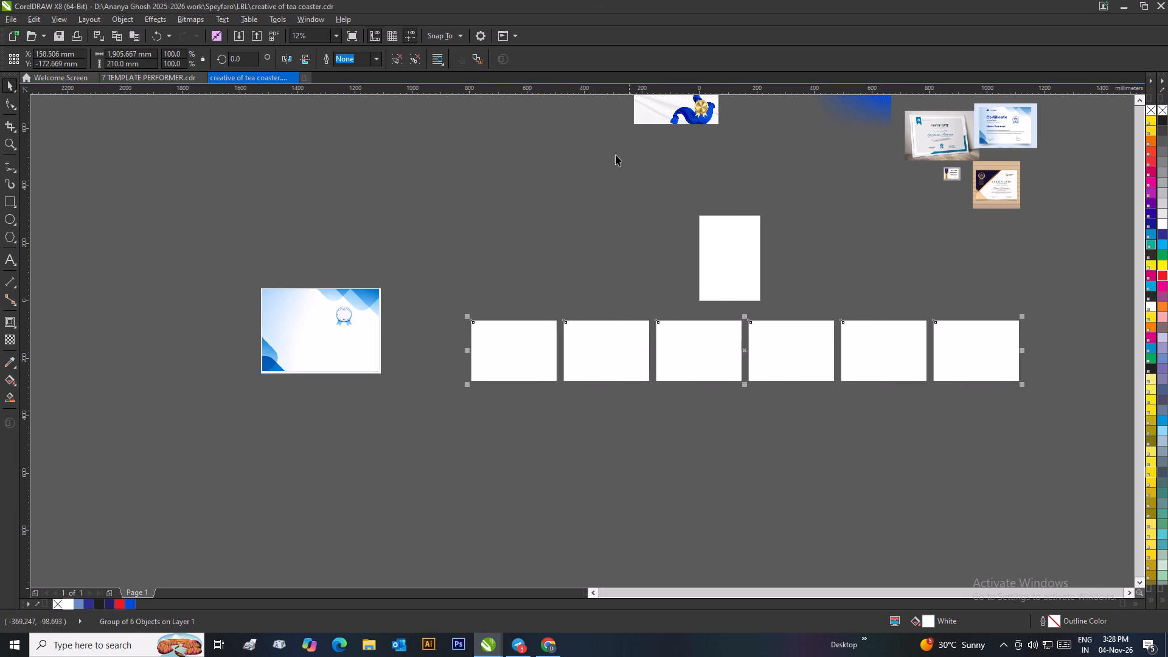
{"action": "left_click", "coordinate": [614, 159]}
Move the blue-wave background beside the row and PowerClip it inside the first card's inner rectangle.
{"action": "left_click", "coordinate": [336, 327]}
{"action": "right_click", "coordinate": [336, 327]}
{"action": "left_click", "coordinate": [397, 224]}
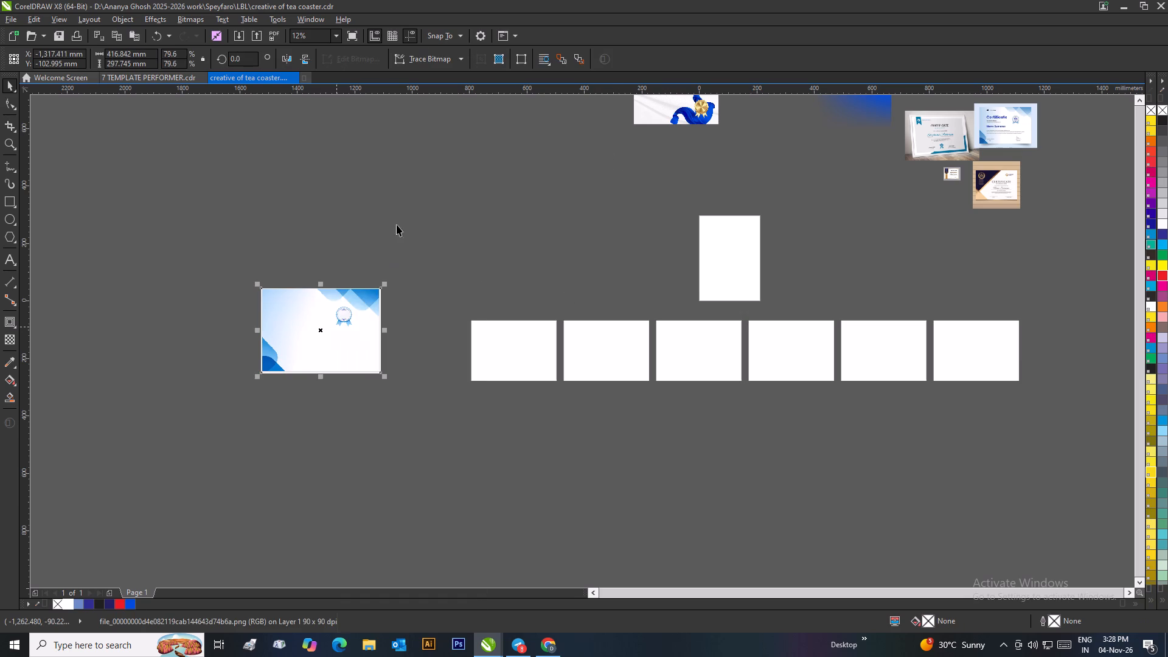
{"action": "left_click_drag", "start_coordinate": [336, 320], "coordinate": [457, 336]}
{"action": "right_click", "coordinate": [457, 336]}
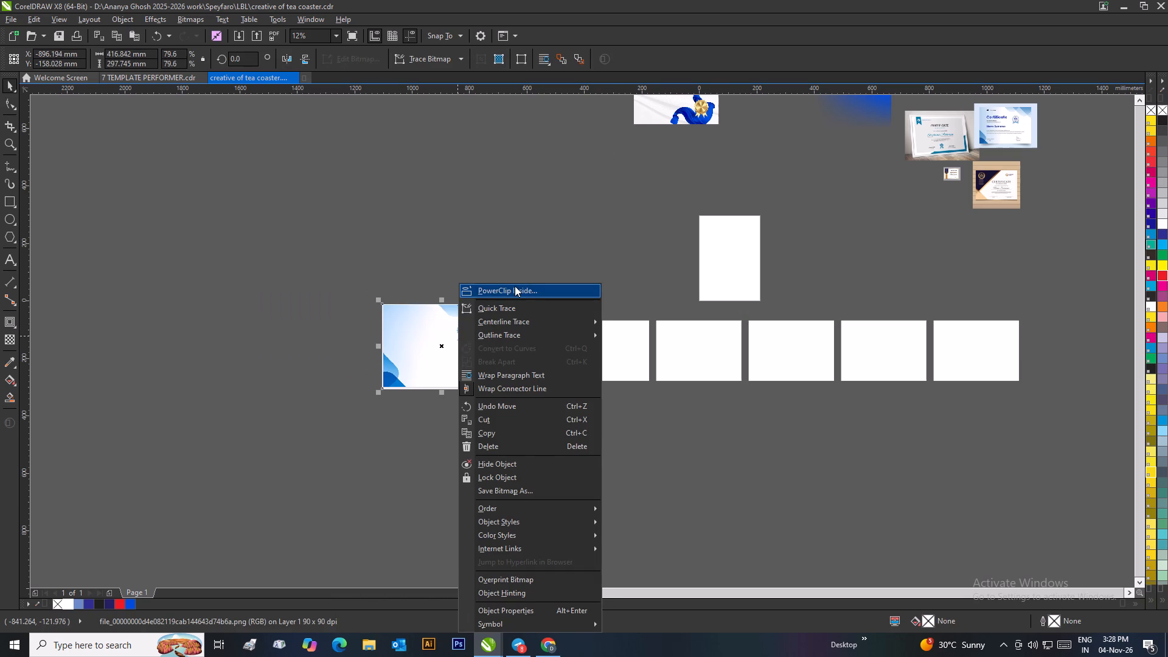
{"action": "left_click", "coordinate": [514, 286]}
{"action": "left_click", "coordinate": [524, 344]}
Edit the first card's PowerClip contents and move the background so its blue artwork meets the frame's top-left corner.
{"action": "right_click", "coordinate": [524, 344]}
{"action": "left_click", "coordinate": [552, 292]}
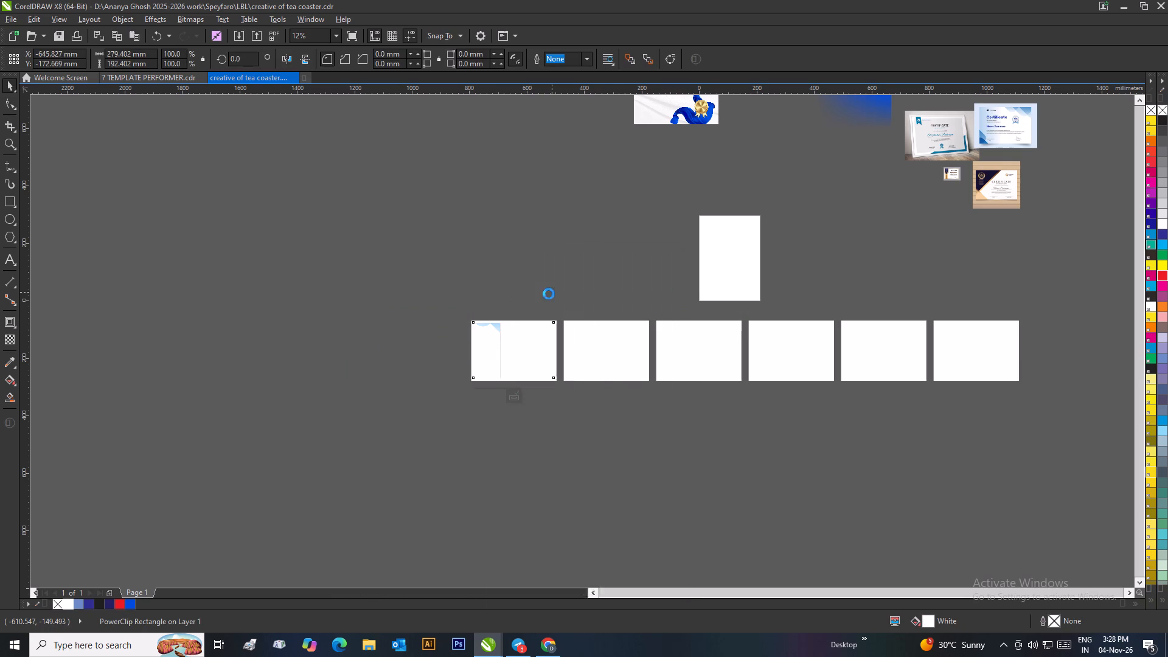
{"action": "left_click_drag", "start_coordinate": [447, 335], "coordinate": [567, 367]}
{"action": "scroll", "coordinate": [507, 338], "scroll_direction": "up", "scroll_amount": 3}
{"action": "left_click_drag", "start_coordinate": [563, 361], "coordinate": [546, 349]}
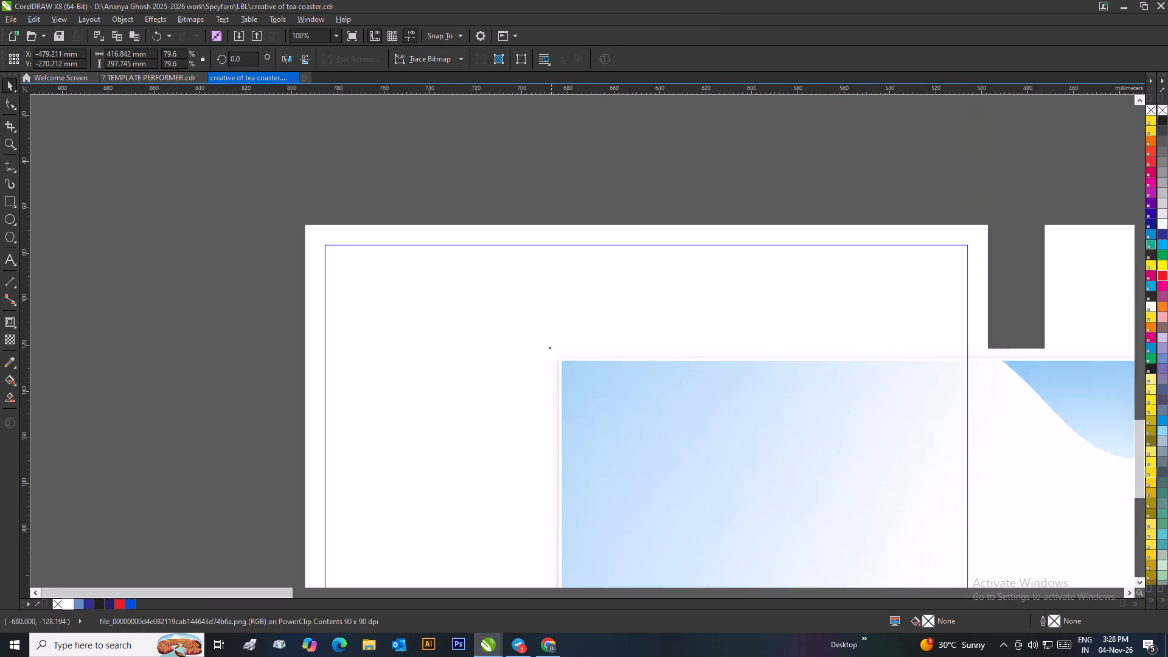
{"action": "left_click_drag", "start_coordinate": [546, 349], "coordinate": [344, 259]}
{"action": "scroll", "coordinate": [353, 263], "scroll_direction": "up", "scroll_amount": 1}
{"action": "left_click_drag", "start_coordinate": [617, 380], "coordinate": [593, 353]}
{"action": "scroll", "coordinate": [577, 342], "scroll_direction": "up", "scroll_amount": 1}
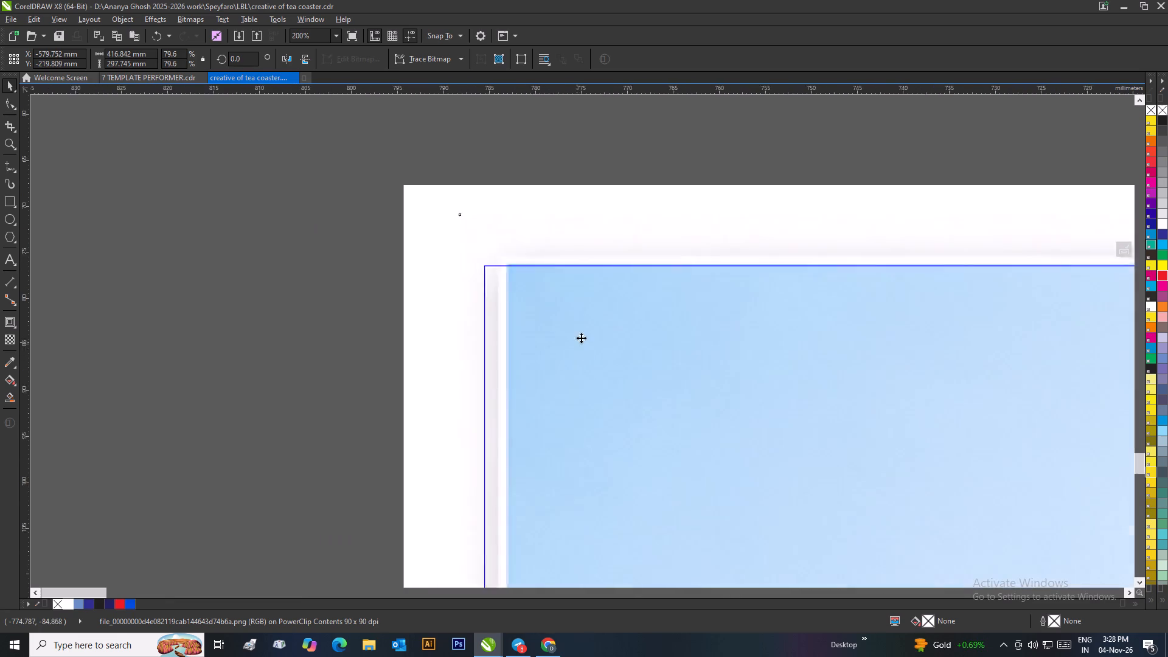
{"action": "scroll", "coordinate": [581, 338], "scroll_direction": "up", "scroll_amount": 1}
{"action": "left_click_drag", "start_coordinate": [583, 341], "coordinate": [552, 346]}
{"action": "left_click_drag", "start_coordinate": [554, 347], "coordinate": [529, 336]}
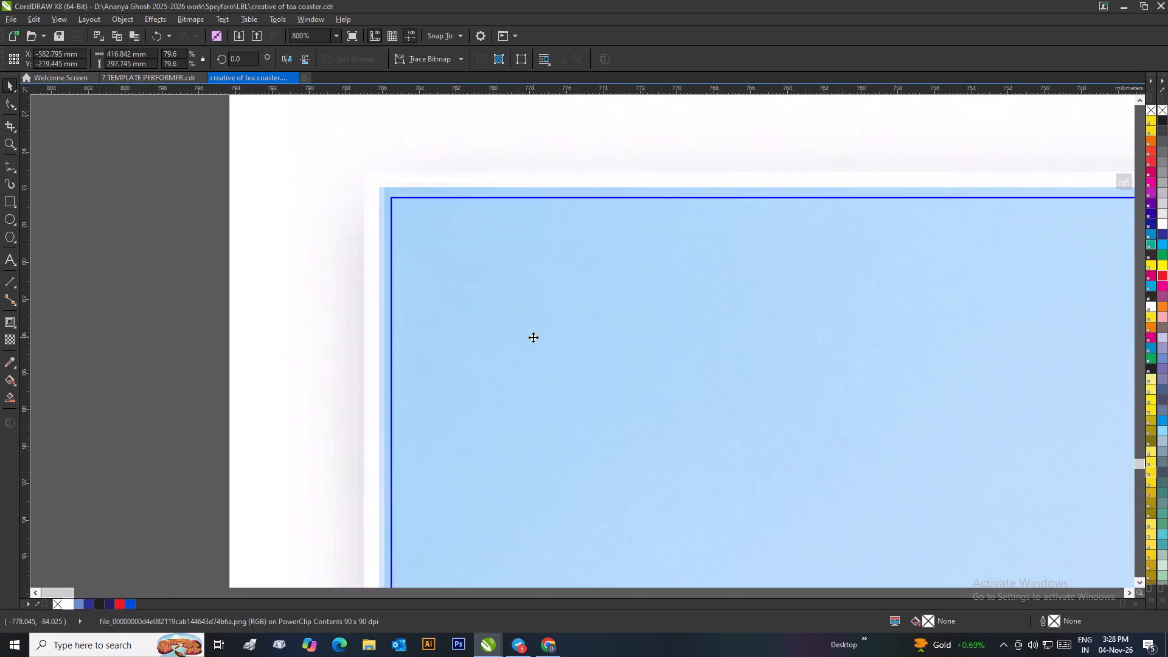
{"action": "left_click_drag", "start_coordinate": [533, 338], "coordinate": [533, 344]}
Scale the clipped background proportionally to about 289 × 206 mm to fit the frame, and finish editing the PowerClip.
{"action": "scroll", "coordinate": [533, 344], "scroll_direction": "down", "scroll_amount": 2}
{"action": "scroll", "coordinate": [603, 360], "scroll_direction": "down", "scroll_amount": 3}
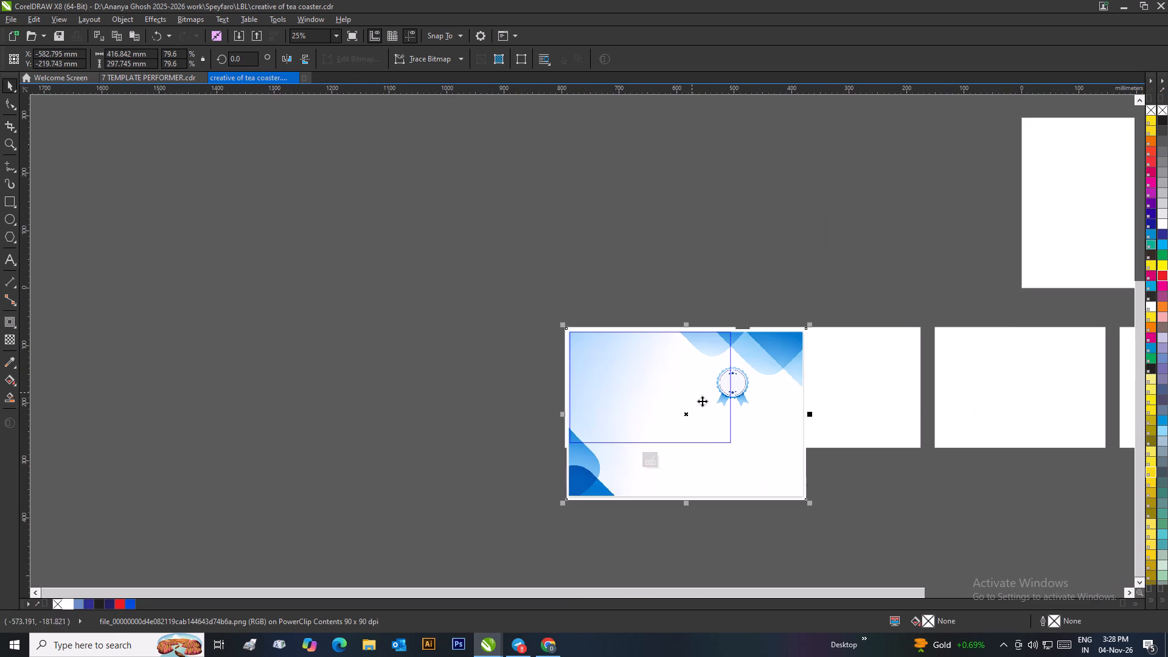
{"action": "left_click_drag", "start_coordinate": [812, 505], "coordinate": [746, 467]}
{"action": "scroll", "coordinate": [734, 439], "scroll_direction": "up", "scroll_amount": 2}
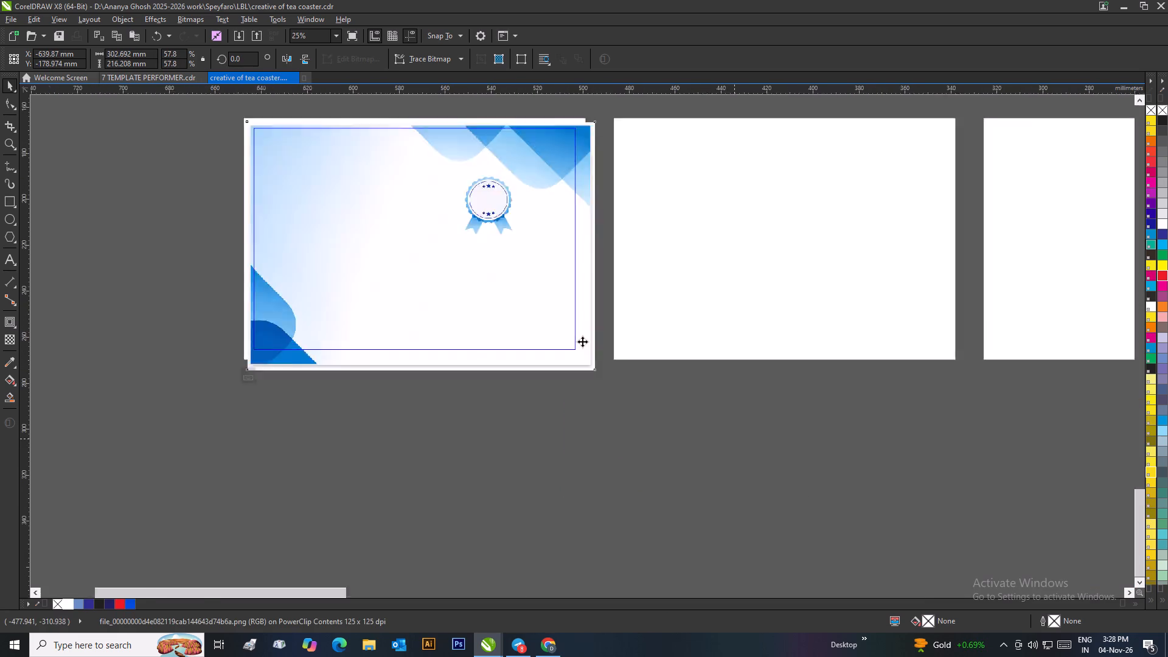
{"action": "scroll", "coordinate": [582, 341], "scroll_direction": "up", "scroll_amount": 1}
{"action": "left_click_drag", "start_coordinate": [641, 462], "coordinate": [598, 407]}
{"action": "left_click_drag", "start_coordinate": [567, 407], "coordinate": [589, 424]}
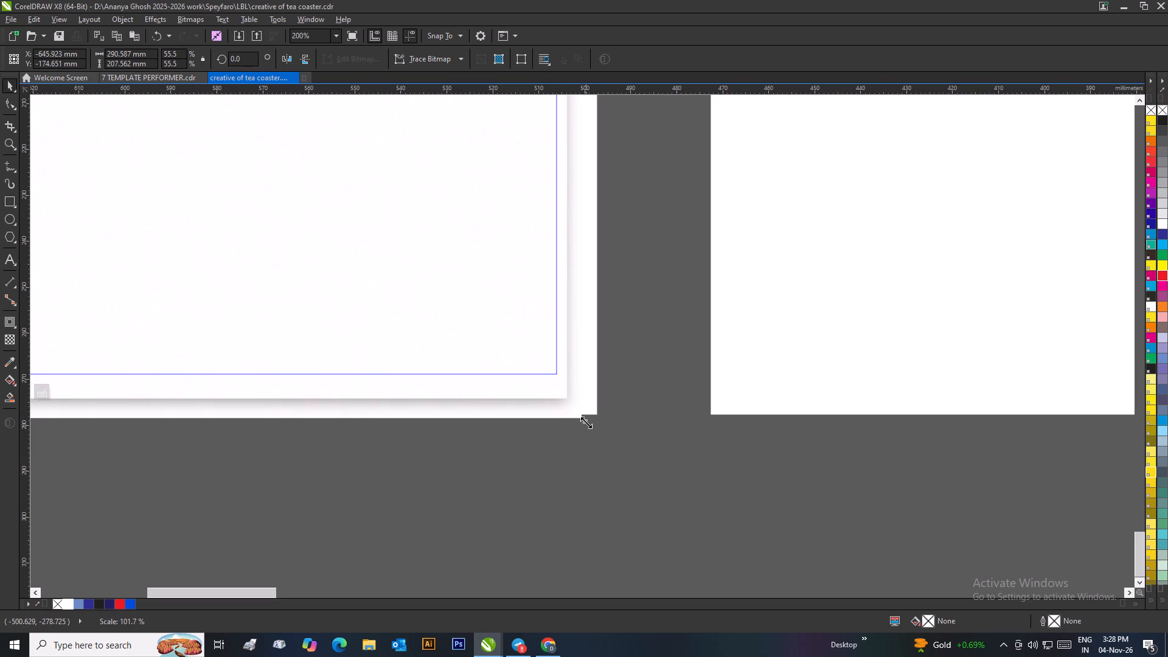
{"action": "left_click_drag", "start_coordinate": [584, 422], "coordinate": [577, 423]}
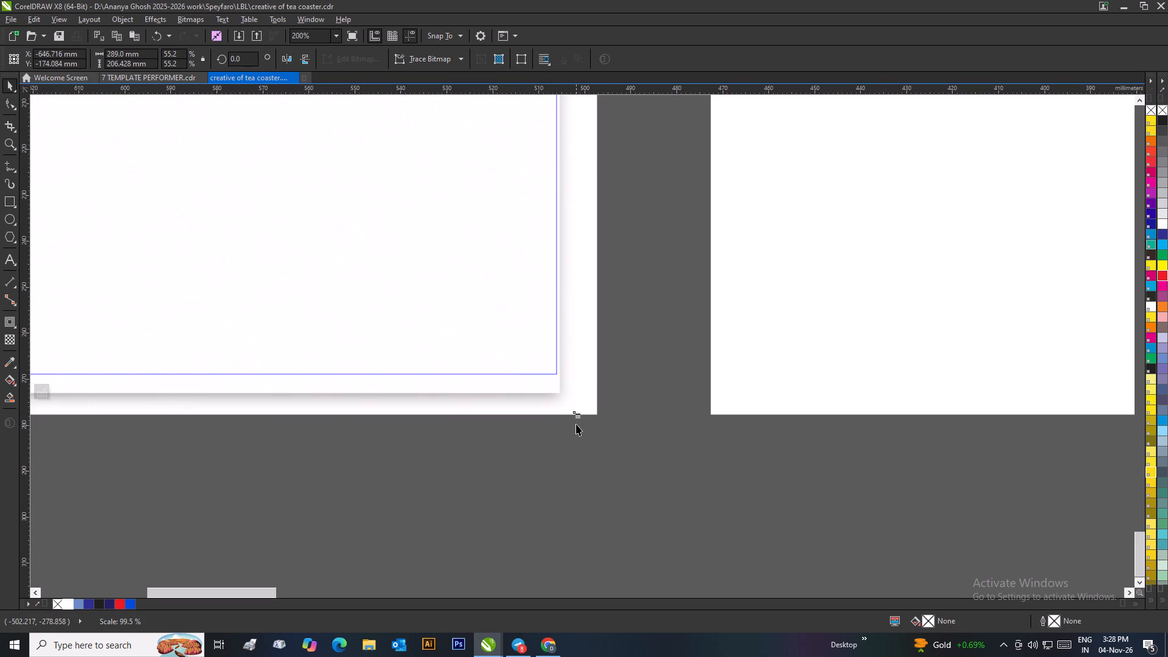
{"action": "scroll", "coordinate": [536, 433], "scroll_direction": "down", "scroll_amount": 1}
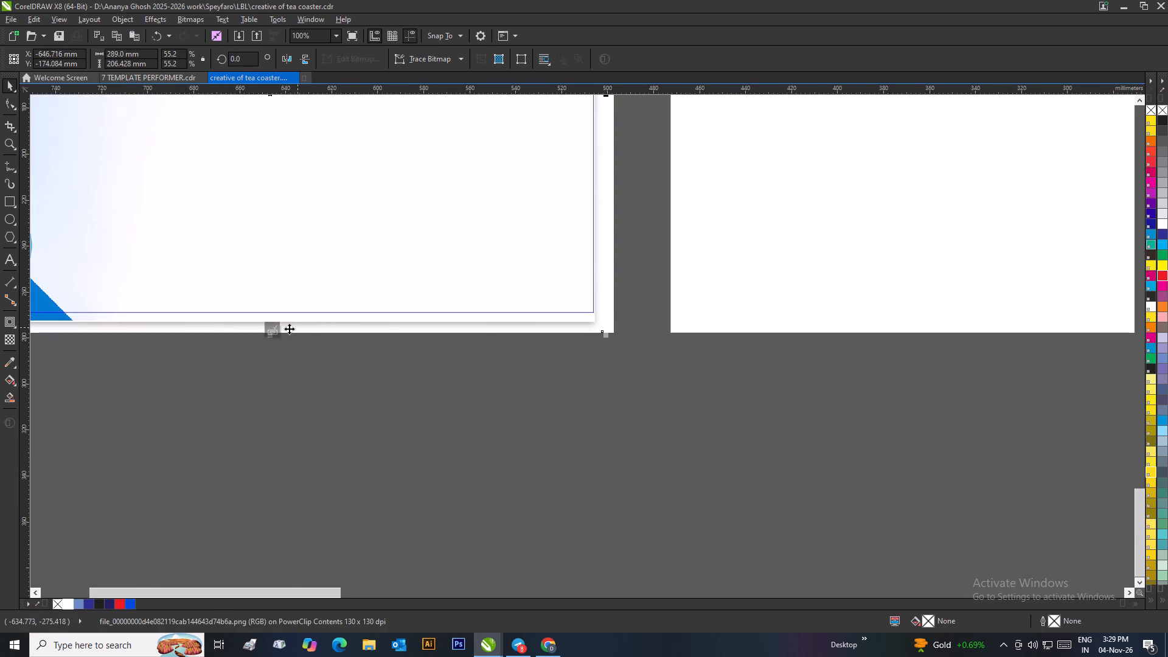
{"action": "left_click", "coordinate": [273, 325]}
{"action": "left_click", "coordinate": [521, 384]}
{"action": "scroll", "coordinate": [544, 389], "scroll_direction": "down", "scroll_amount": 2}
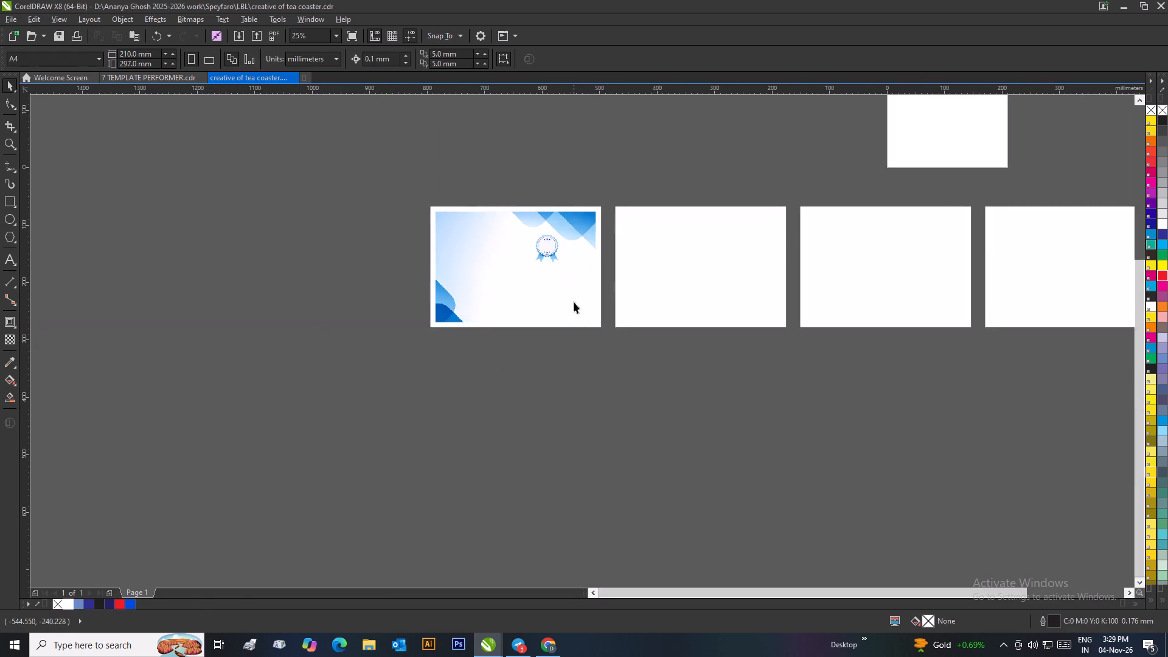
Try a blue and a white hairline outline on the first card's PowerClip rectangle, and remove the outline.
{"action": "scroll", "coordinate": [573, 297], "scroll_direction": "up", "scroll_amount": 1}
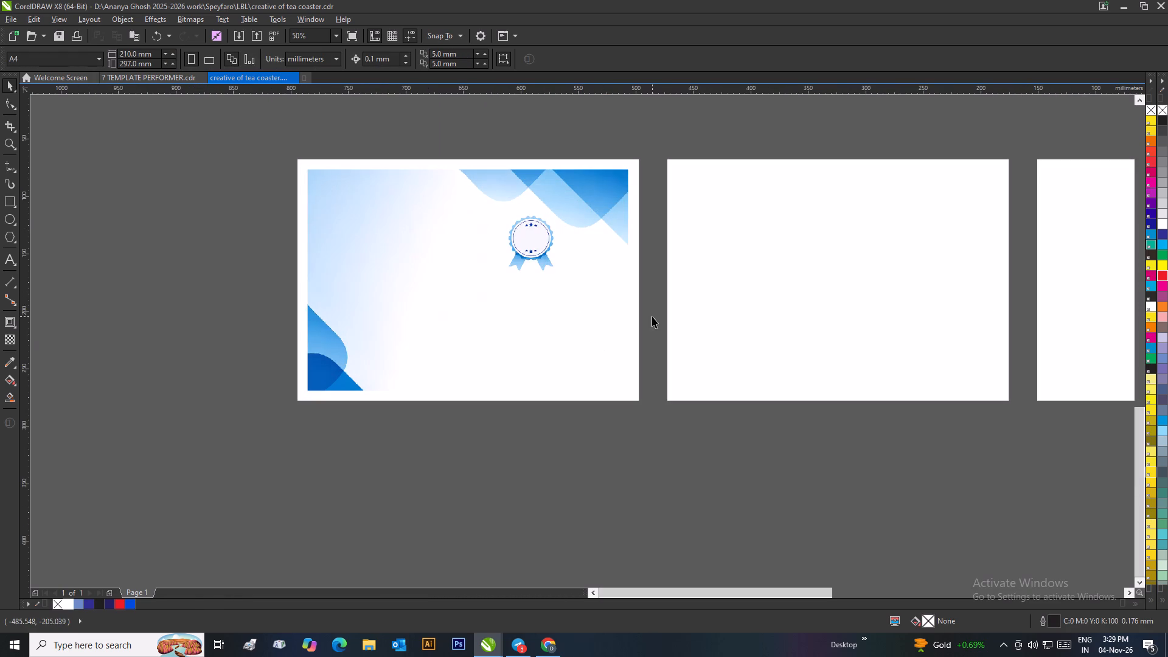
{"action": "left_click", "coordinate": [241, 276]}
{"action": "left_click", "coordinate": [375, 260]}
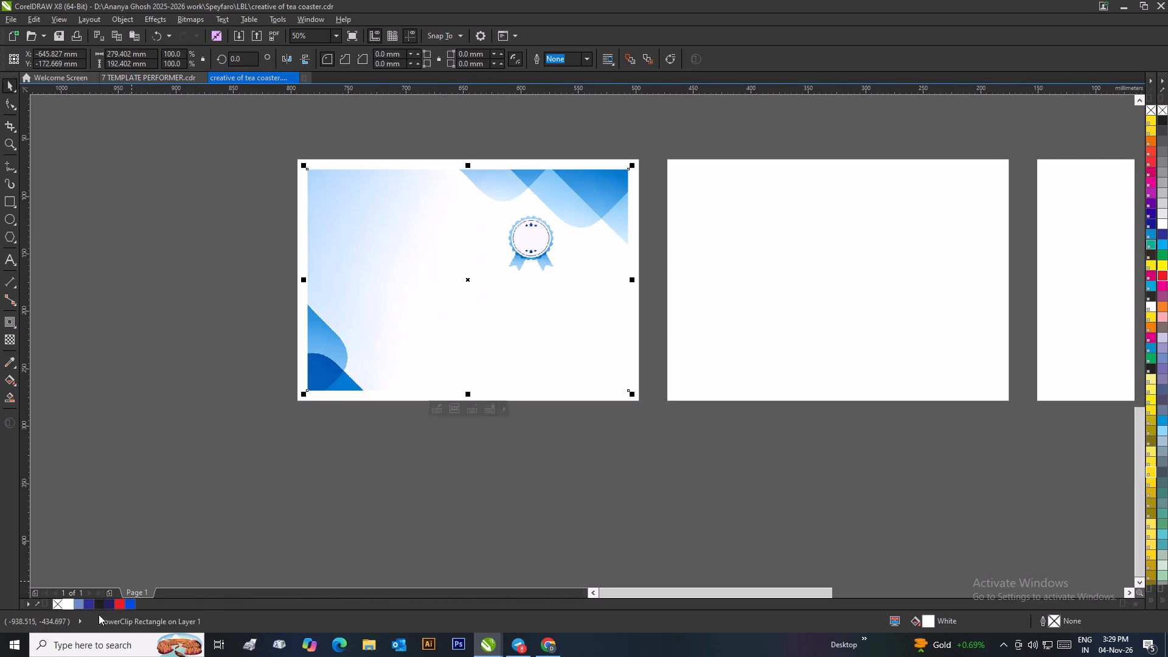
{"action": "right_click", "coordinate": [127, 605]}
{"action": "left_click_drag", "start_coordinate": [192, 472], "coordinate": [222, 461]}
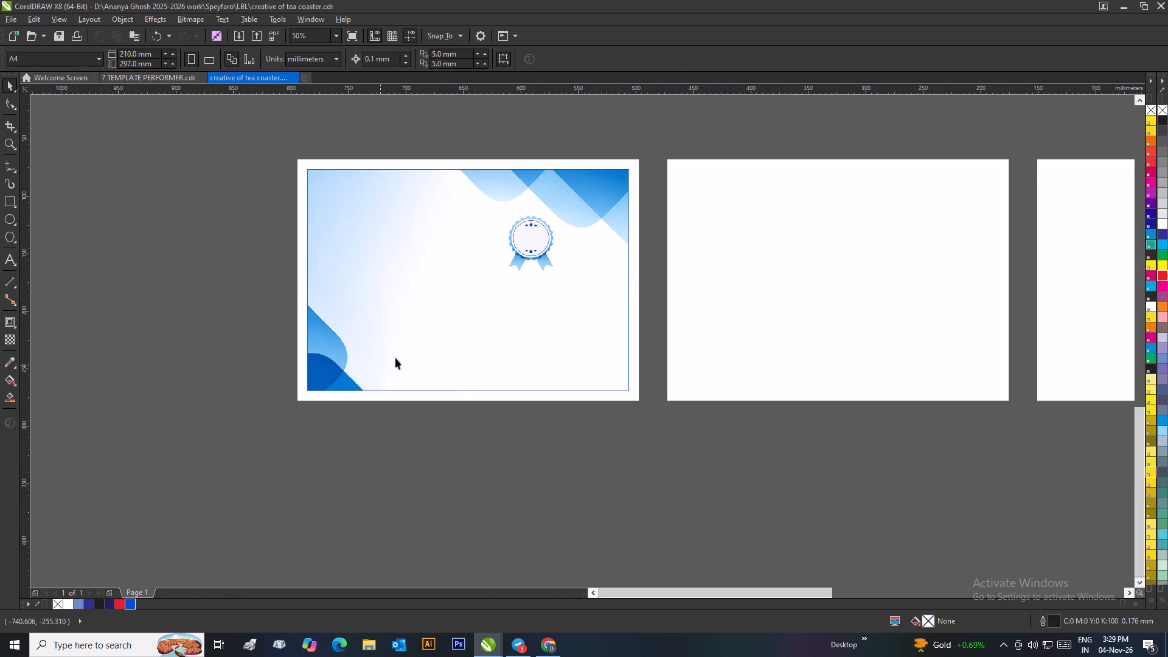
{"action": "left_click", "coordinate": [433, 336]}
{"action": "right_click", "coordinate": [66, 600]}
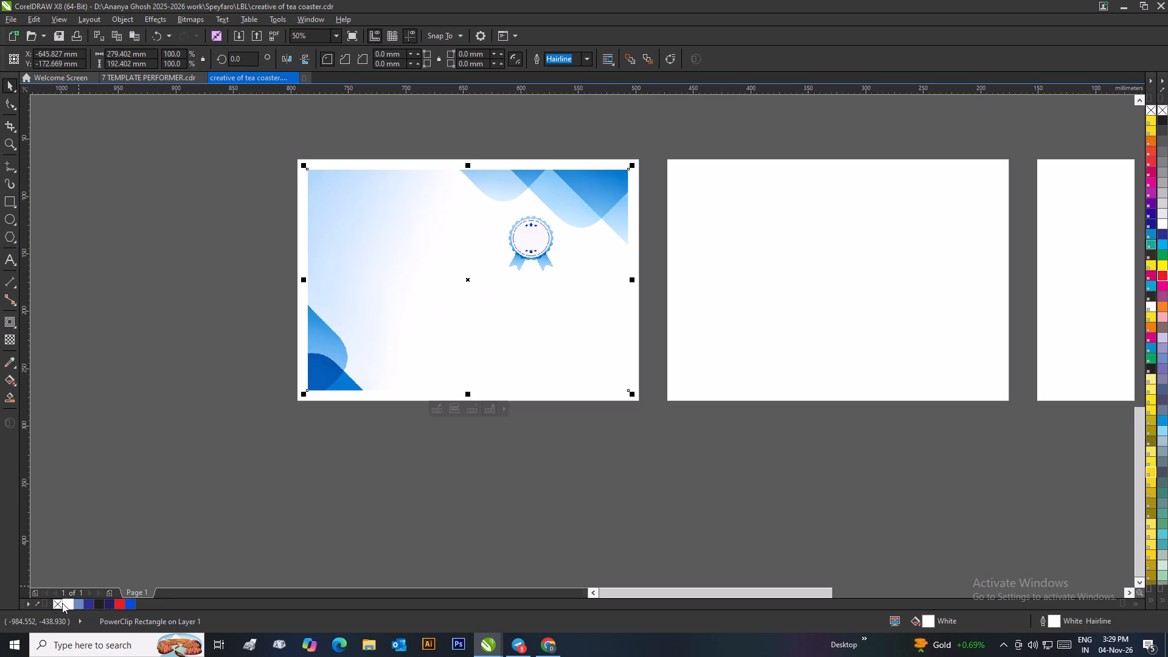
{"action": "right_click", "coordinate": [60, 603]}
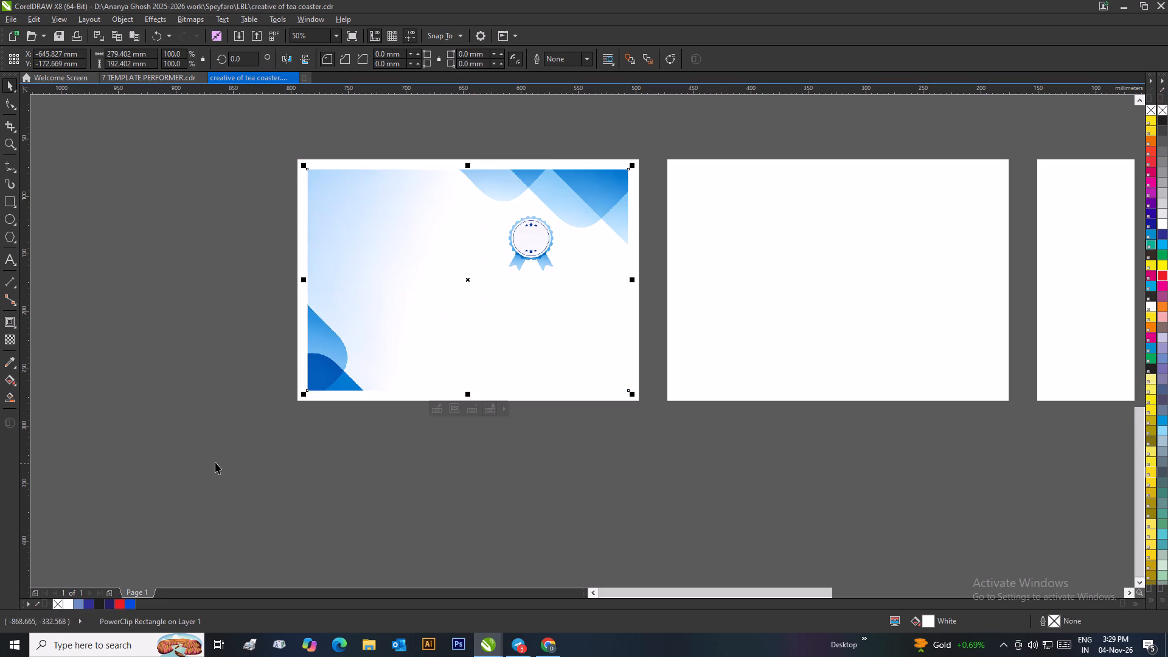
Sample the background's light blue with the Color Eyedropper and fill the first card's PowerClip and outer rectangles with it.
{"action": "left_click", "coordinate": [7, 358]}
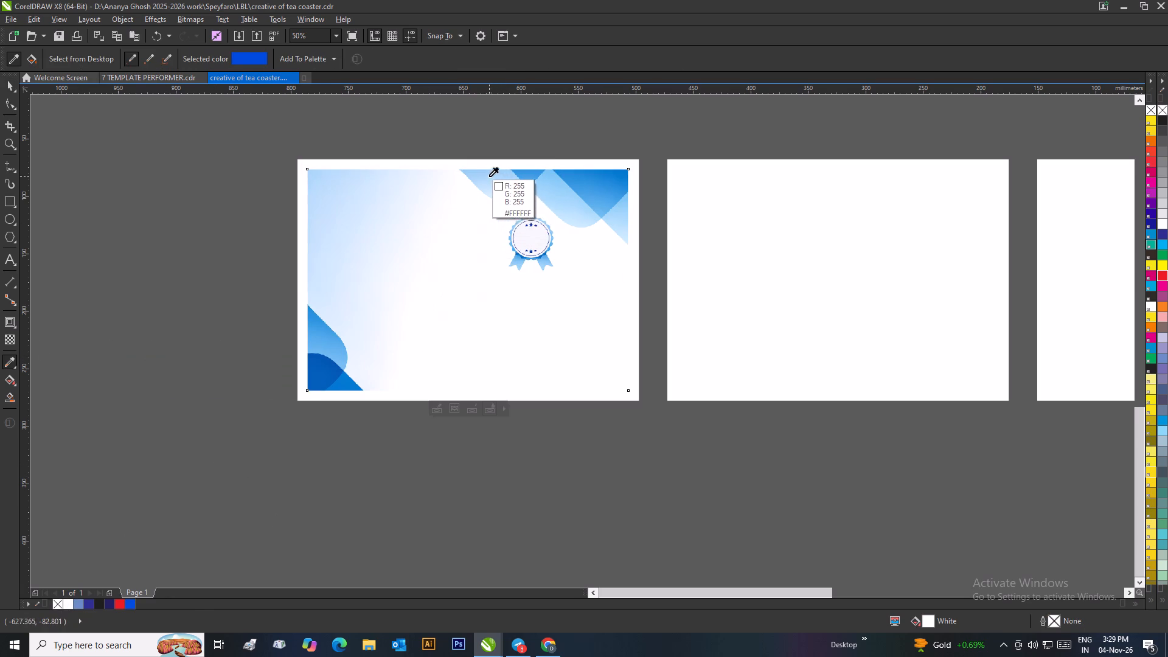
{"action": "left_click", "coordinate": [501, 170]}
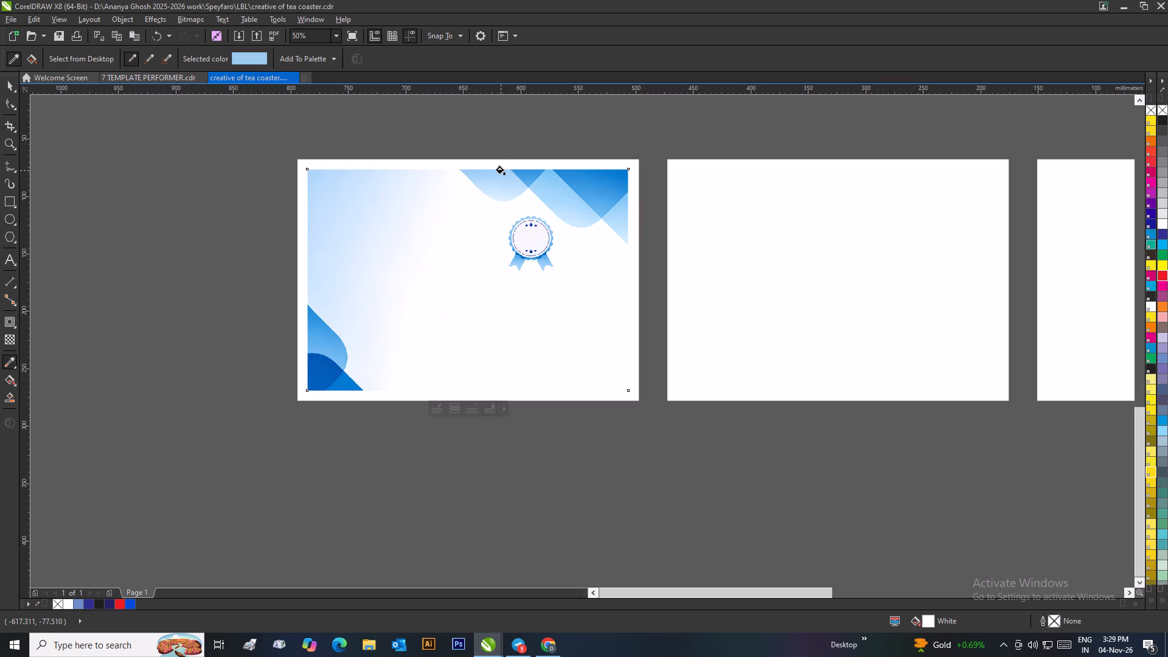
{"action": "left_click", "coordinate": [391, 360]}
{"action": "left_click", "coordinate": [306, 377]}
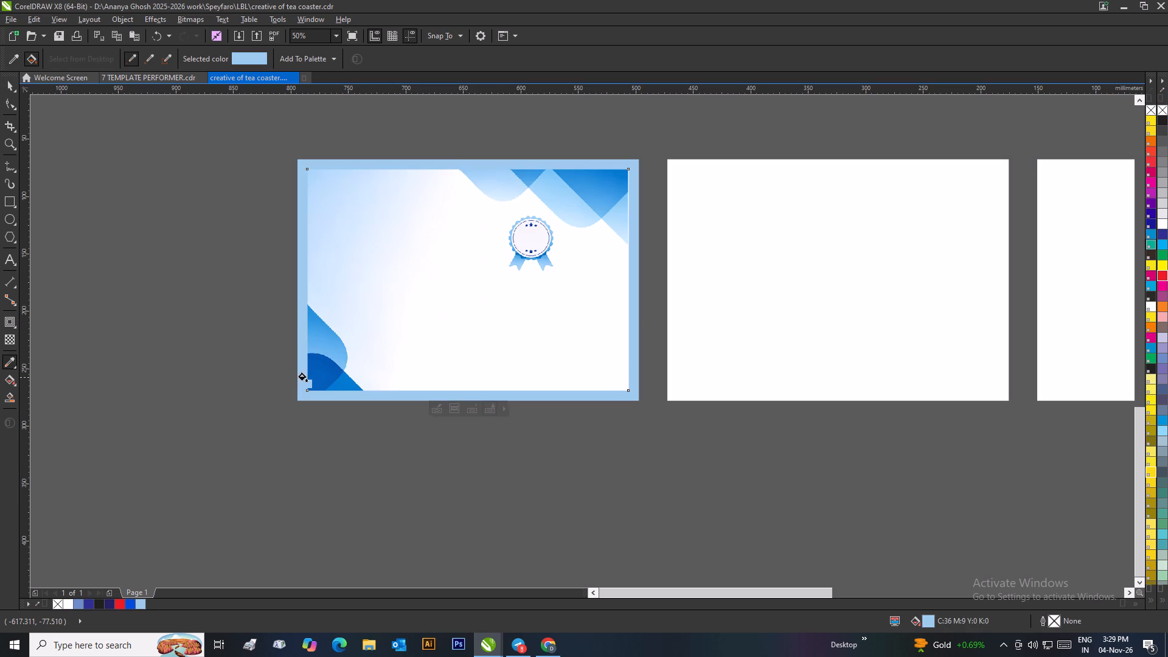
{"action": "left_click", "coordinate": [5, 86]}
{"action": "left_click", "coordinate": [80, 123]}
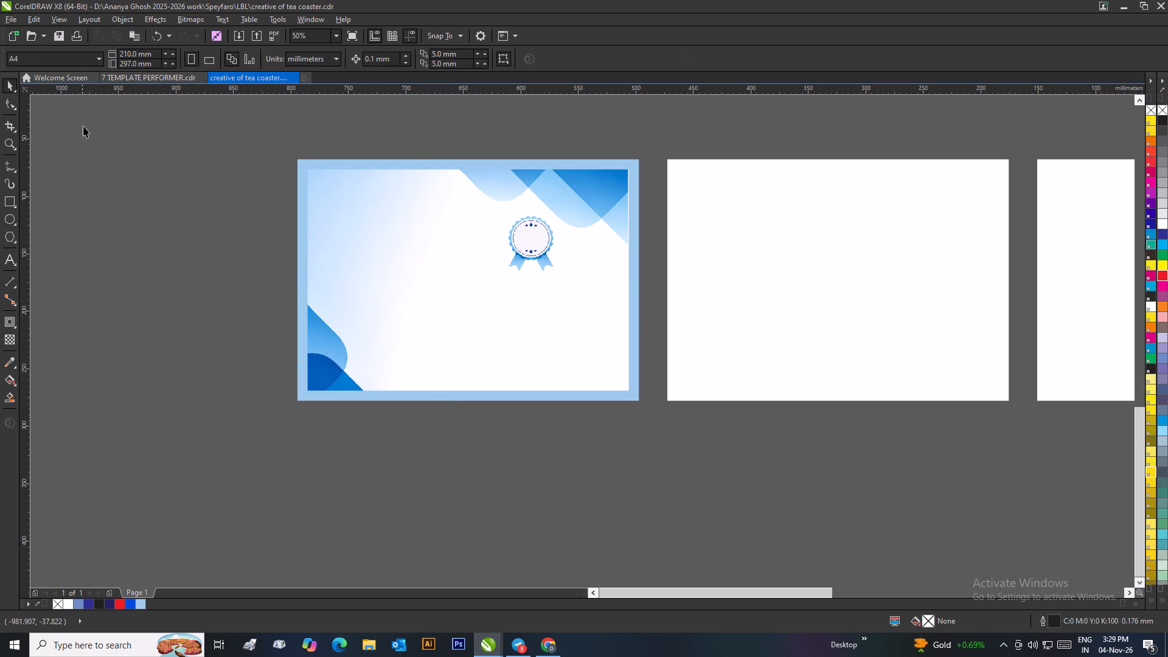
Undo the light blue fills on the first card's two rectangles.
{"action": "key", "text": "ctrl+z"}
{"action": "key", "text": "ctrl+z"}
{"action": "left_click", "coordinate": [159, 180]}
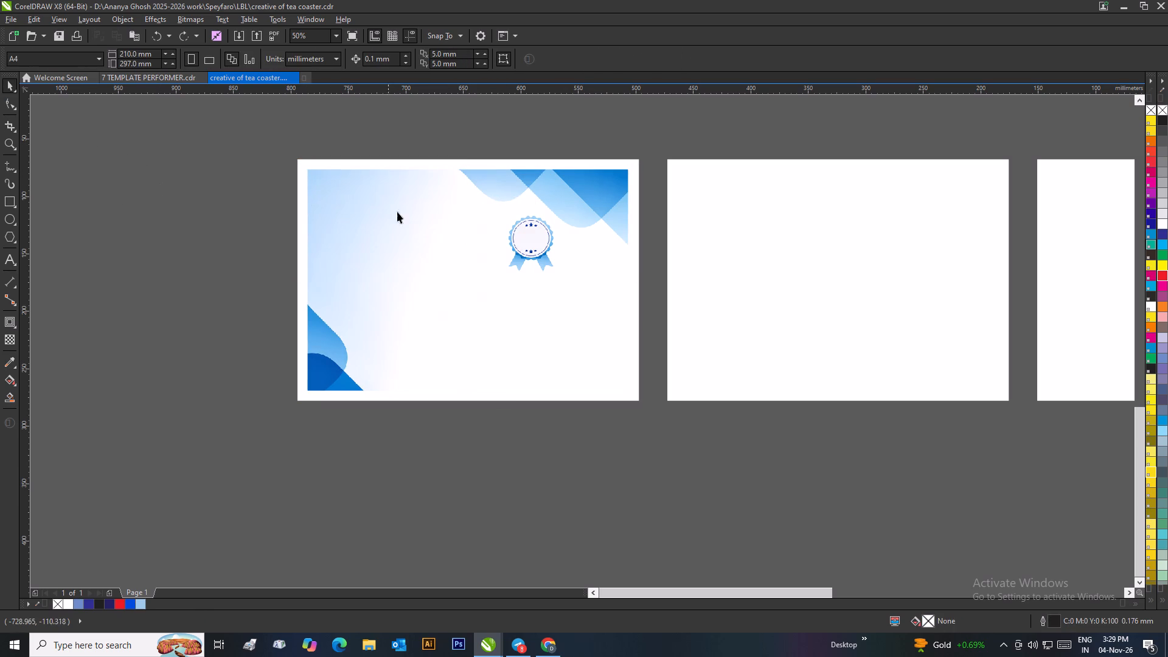
Align the centres of the PowerClip rectangle and the first card's outer white rectangle horizontally and vertically.
{"action": "left_click", "coordinate": [406, 212]}
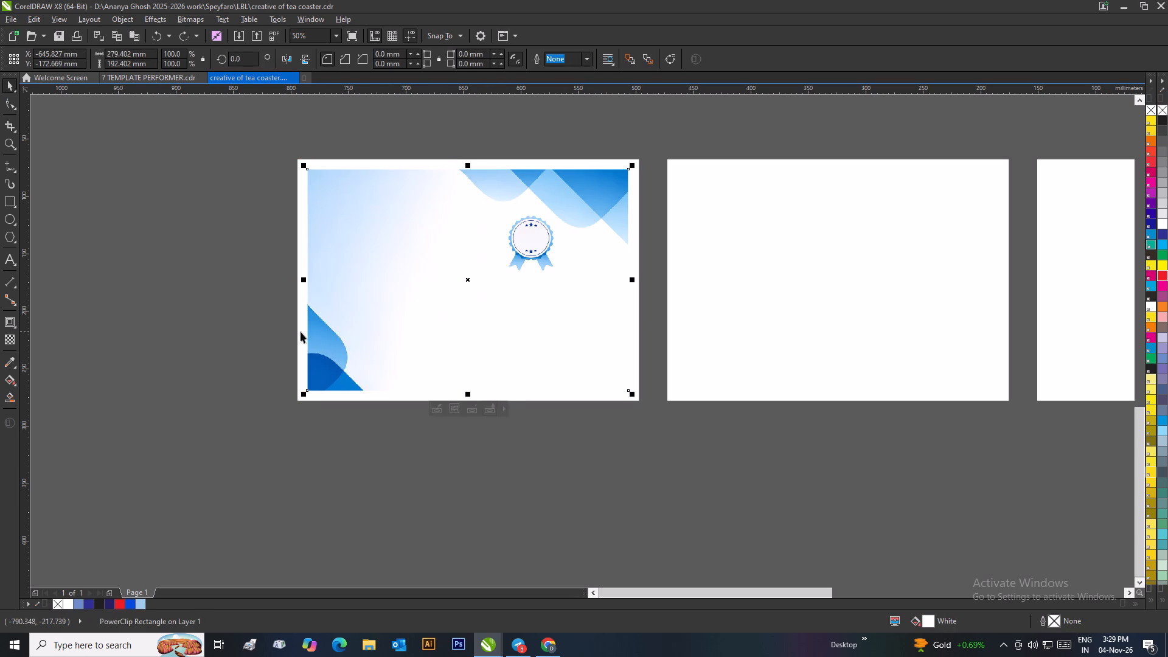
{"action": "left_click", "coordinate": [301, 332], "text": "shift"}
{"action": "type", "text": "CE"}
{"action": "left_click", "coordinate": [202, 330]}
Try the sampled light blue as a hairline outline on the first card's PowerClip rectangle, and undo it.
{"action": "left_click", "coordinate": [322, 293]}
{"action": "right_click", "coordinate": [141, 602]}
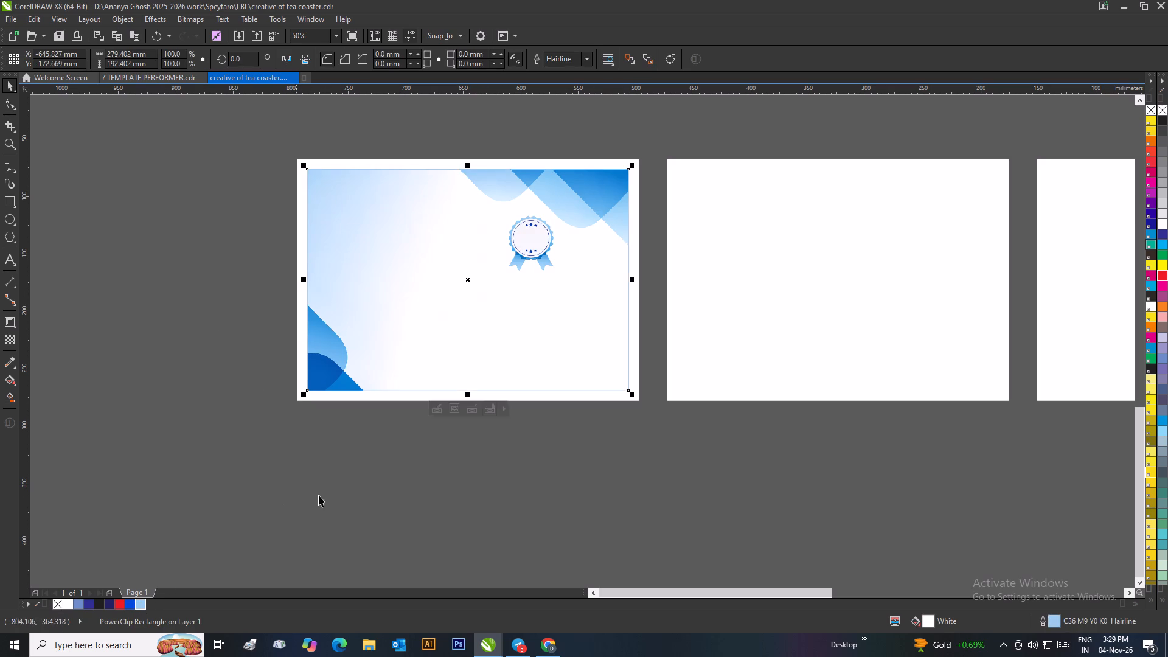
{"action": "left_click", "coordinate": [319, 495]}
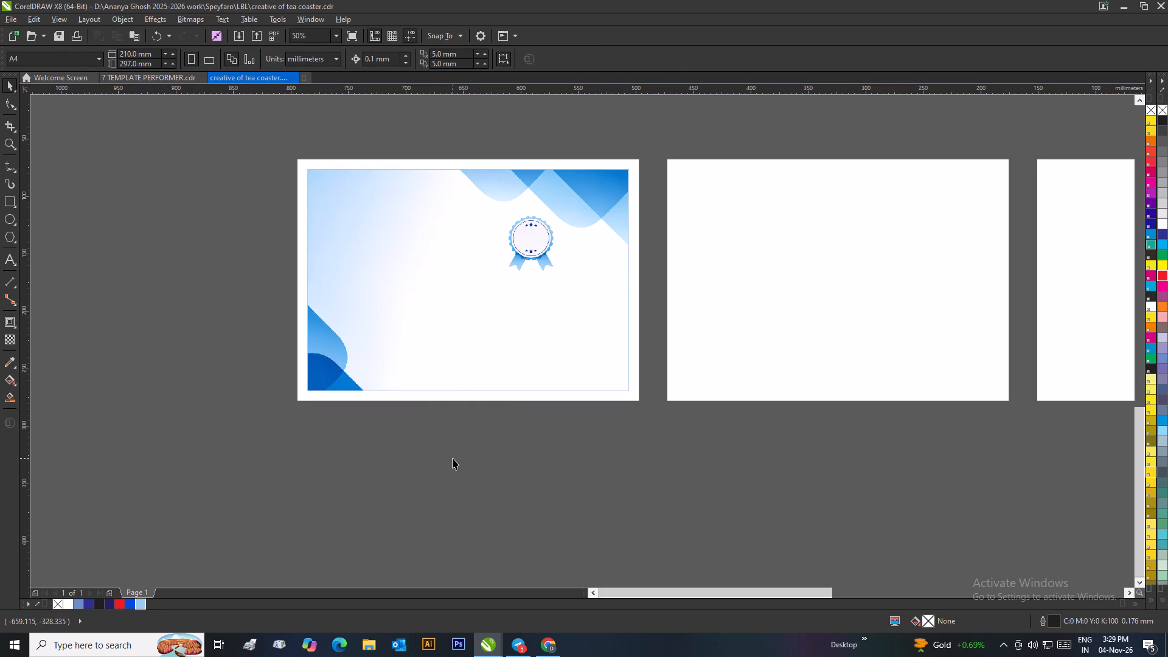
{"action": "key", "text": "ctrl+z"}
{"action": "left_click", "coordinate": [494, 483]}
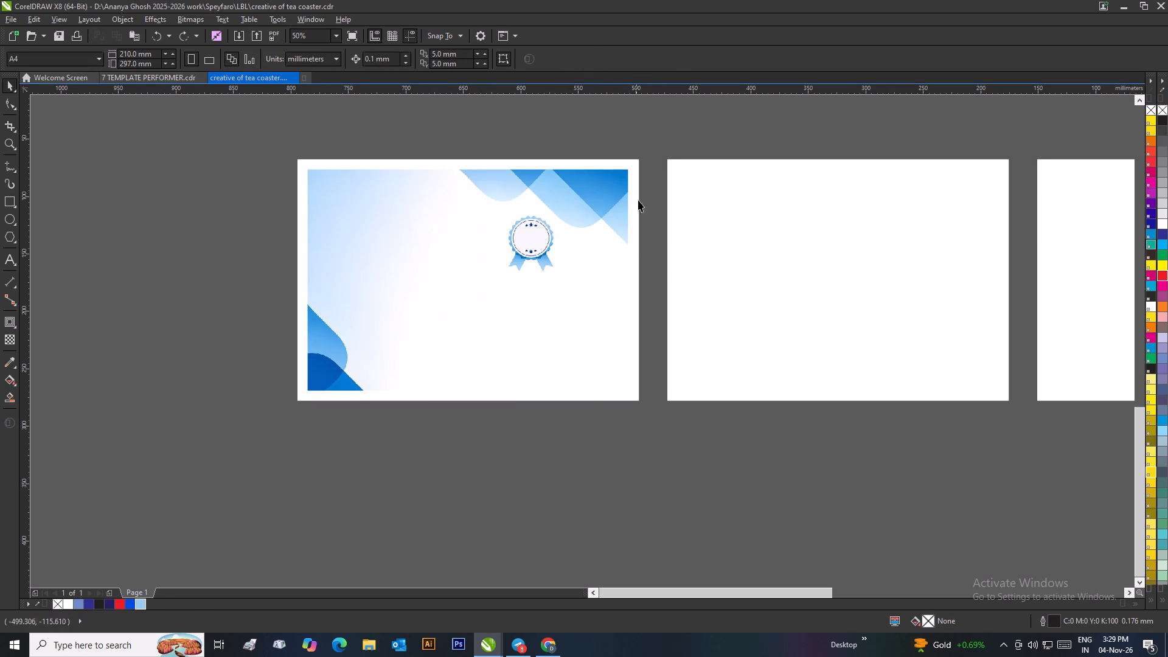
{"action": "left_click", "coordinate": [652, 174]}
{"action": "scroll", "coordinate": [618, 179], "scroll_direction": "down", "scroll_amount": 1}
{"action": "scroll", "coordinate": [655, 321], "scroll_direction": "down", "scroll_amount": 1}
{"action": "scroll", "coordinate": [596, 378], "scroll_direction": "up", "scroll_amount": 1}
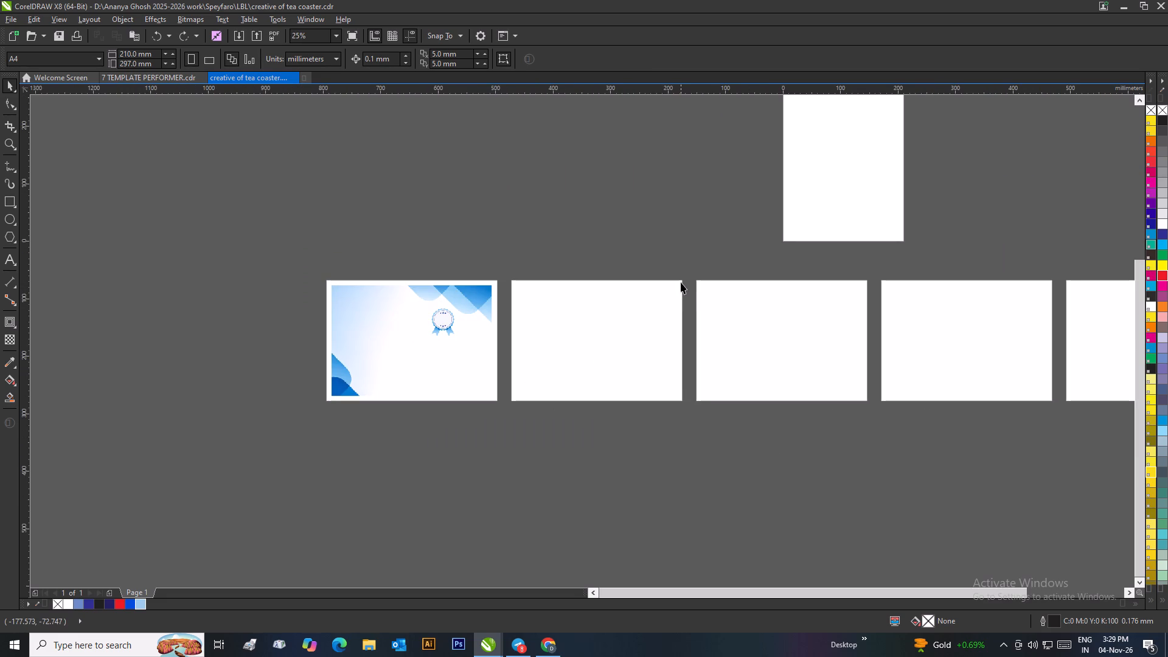
{"action": "scroll", "coordinate": [659, 288], "scroll_direction": "down", "scroll_amount": 2}
{"action": "scroll", "coordinate": [688, 279], "scroll_direction": "up", "scroll_amount": 1}
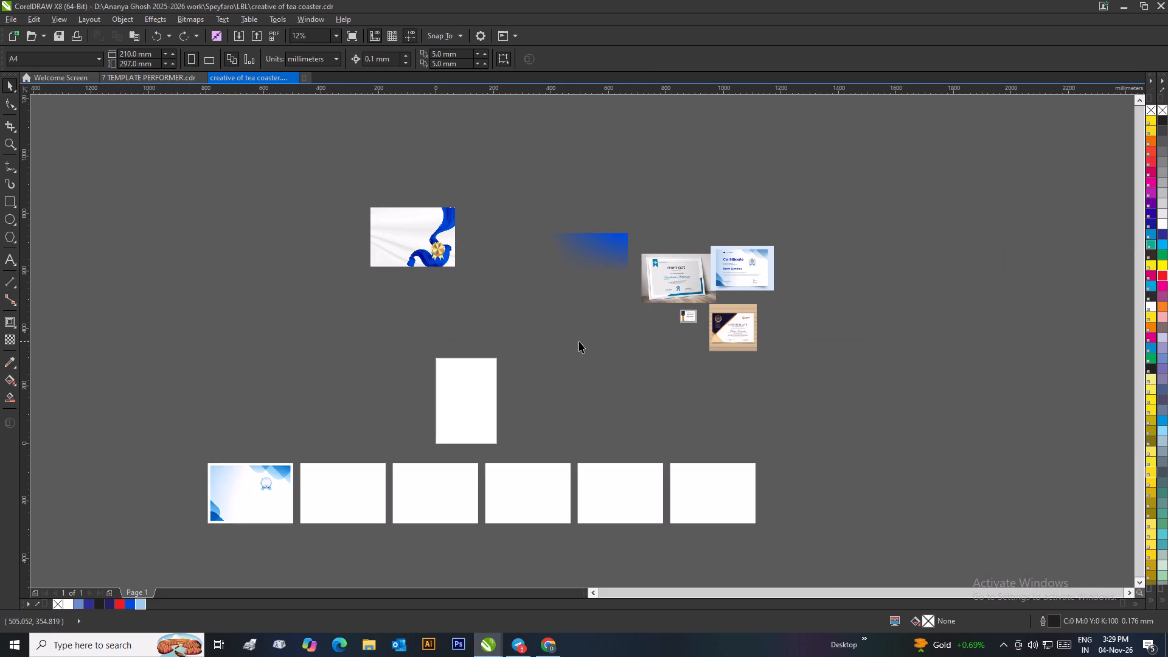
{"action": "scroll", "coordinate": [575, 345], "scroll_direction": "down", "scroll_amount": 1}
{"action": "scroll", "coordinate": [554, 430], "scroll_direction": "up", "scroll_amount": 1}
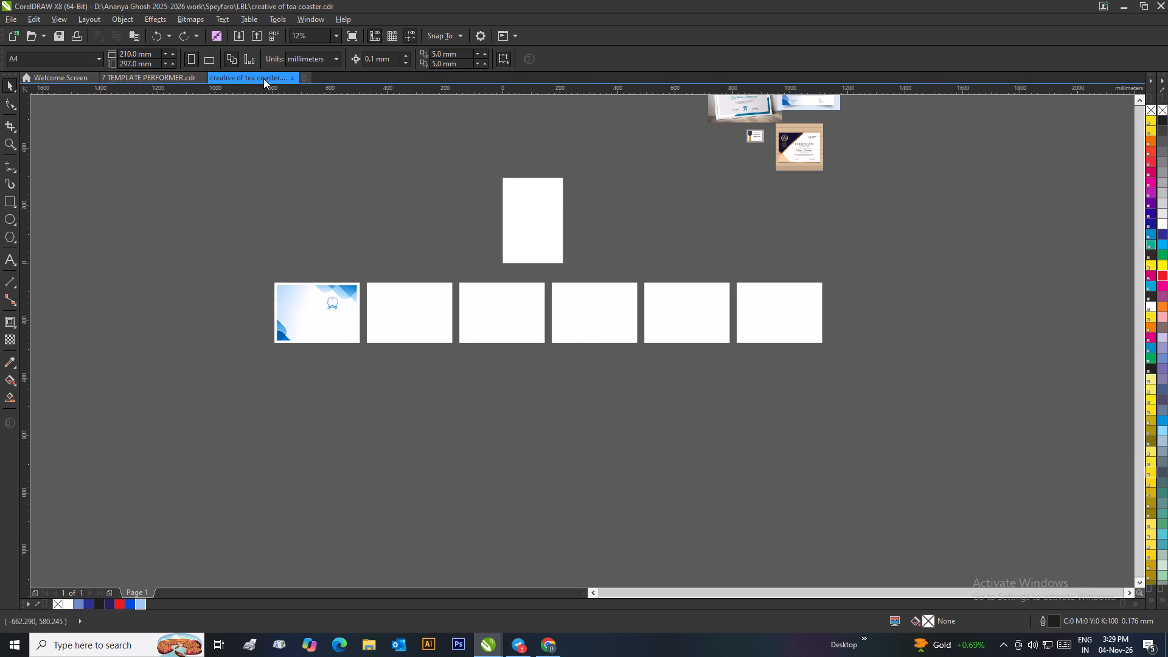
{"action": "left_click", "coordinate": [234, 35]}
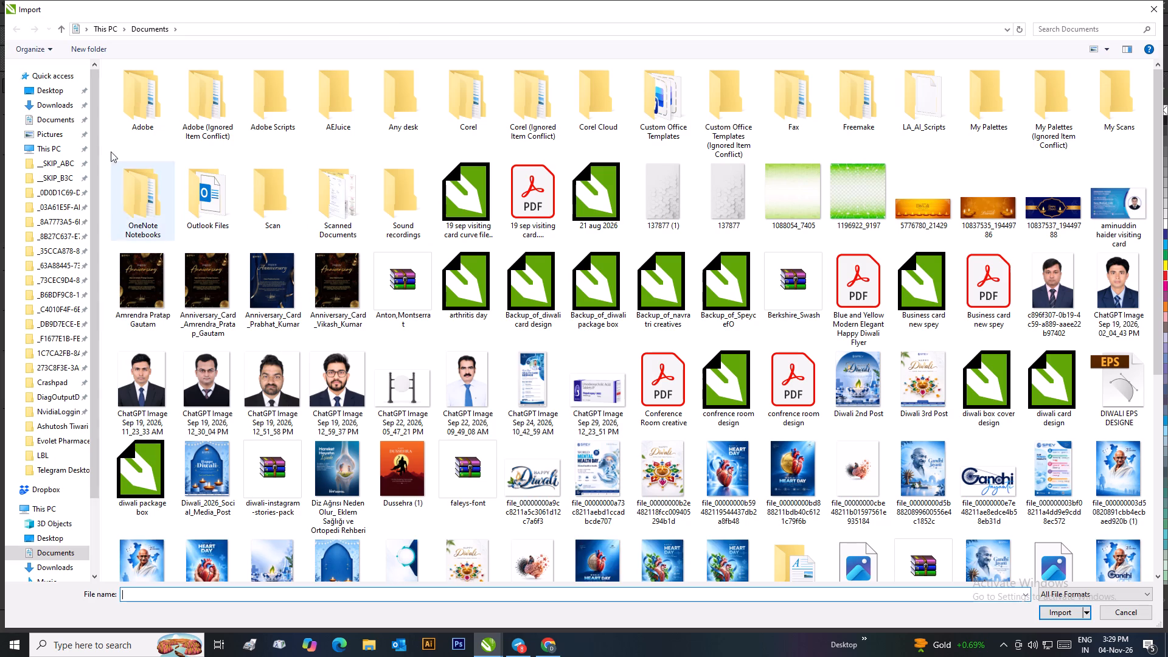
{"action": "left_click", "coordinate": [71, 70]}
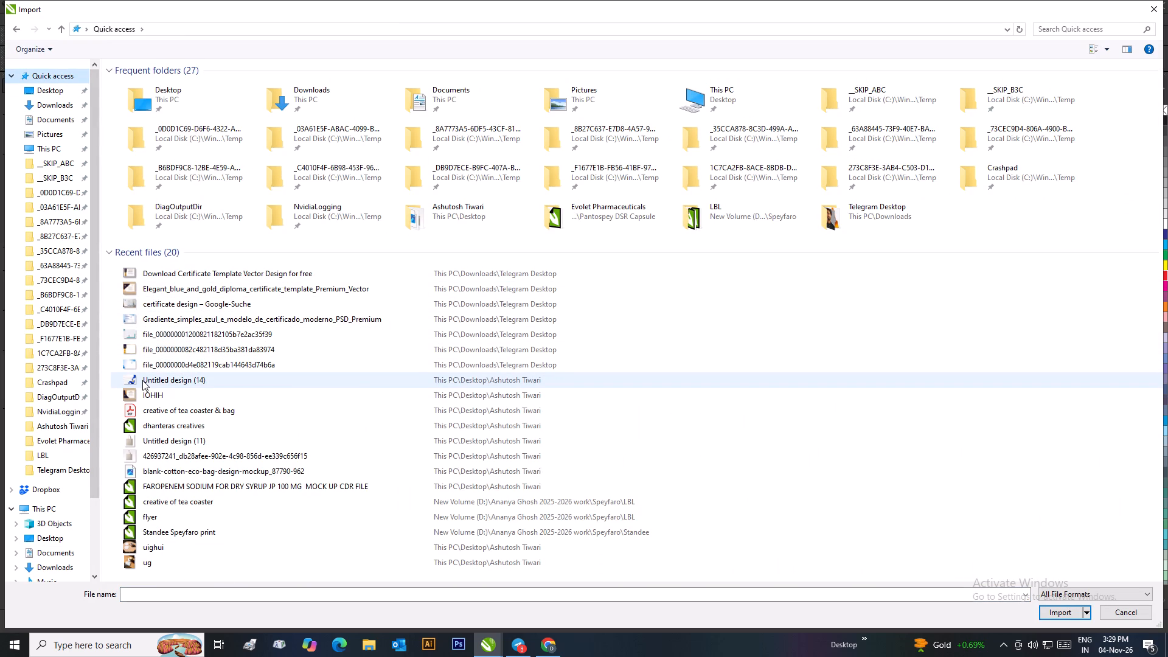
{"action": "left_click", "coordinate": [152, 334]}
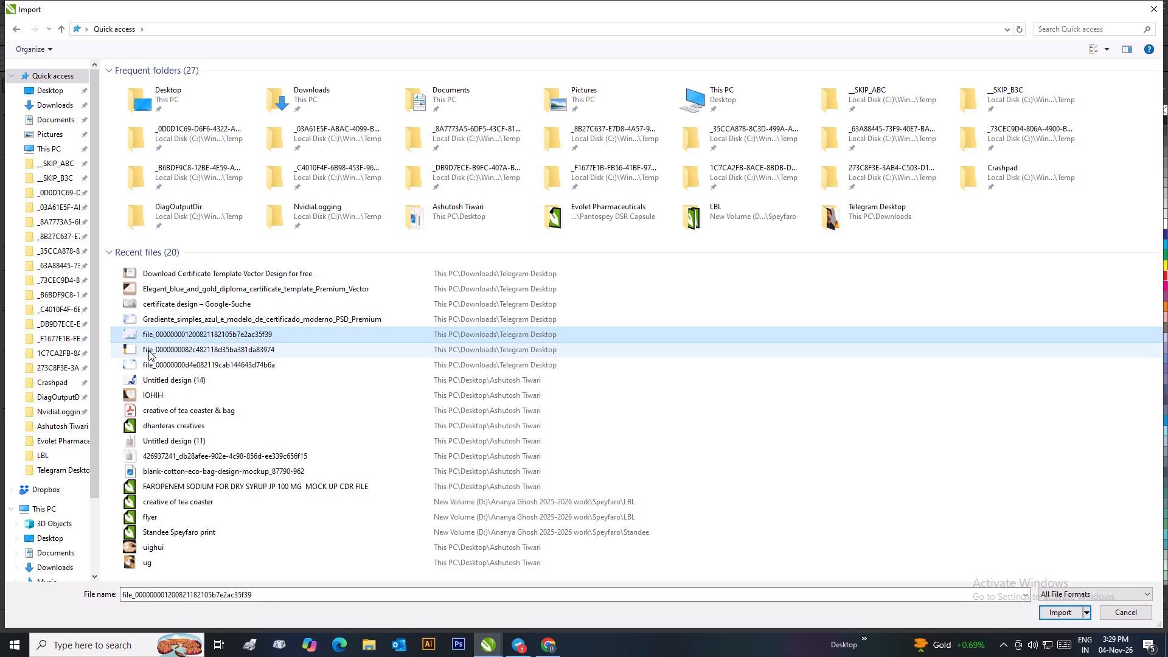
{"action": "left_click", "coordinate": [148, 351], "text": "ctrl"}
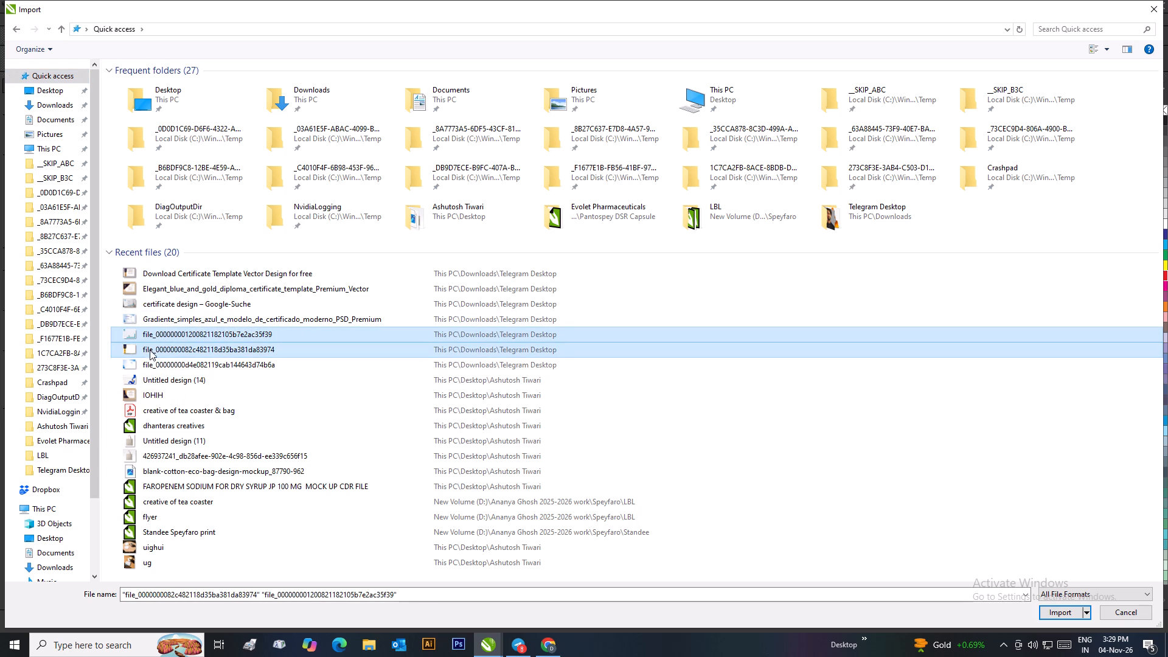
{"action": "left_click", "coordinate": [1055, 613]}
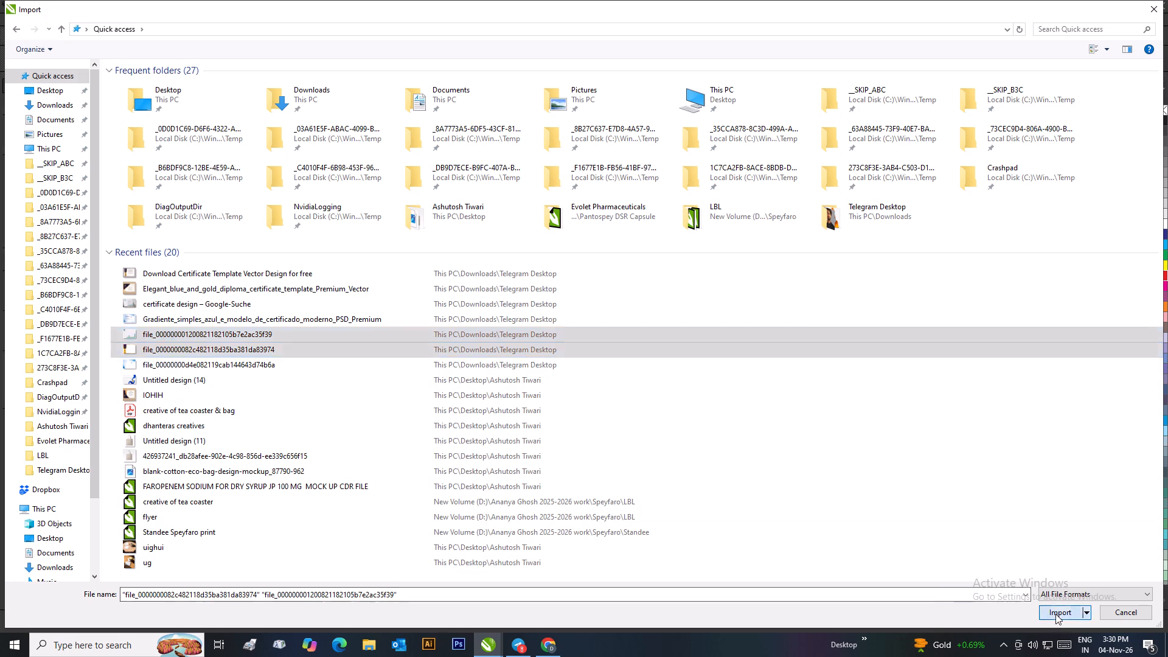
{"action": "left_click", "coordinate": [464, 392]}
{"action": "left_click", "coordinate": [629, 404]}
{"action": "left_click", "coordinate": [786, 406]}
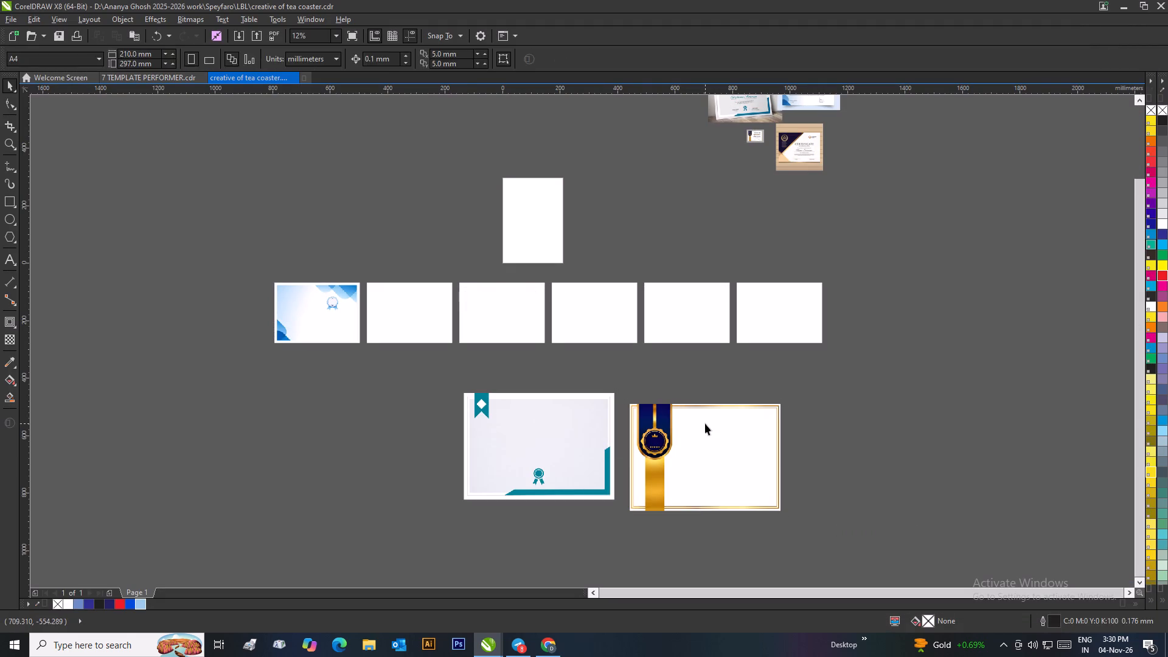
PowerClip the navy-and-gold ribbon certificate background inside the second card's inset rectangle.
{"action": "left_click", "coordinate": [704, 423]}
{"action": "right_click", "coordinate": [704, 423]}
{"action": "left_click", "coordinate": [734, 89]}
{"action": "left_click", "coordinate": [735, 83]}
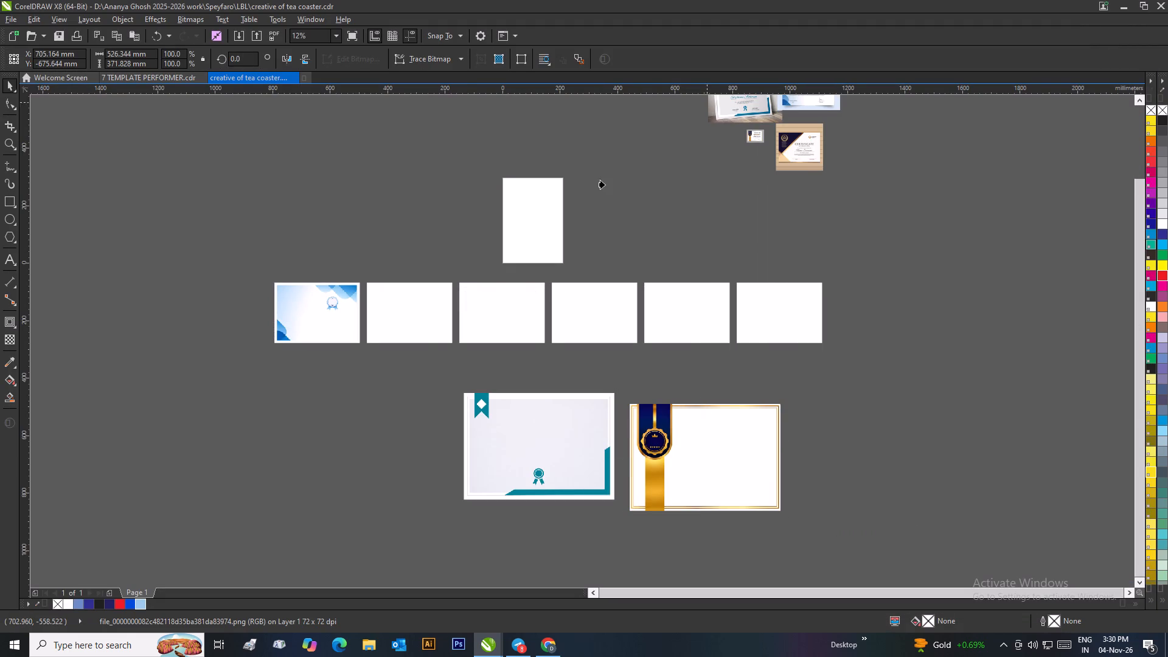
{"action": "left_click", "coordinate": [419, 317]}
PowerClip the teal certificate background inside the third card's inset rectangle.
{"action": "right_click", "coordinate": [505, 447]}
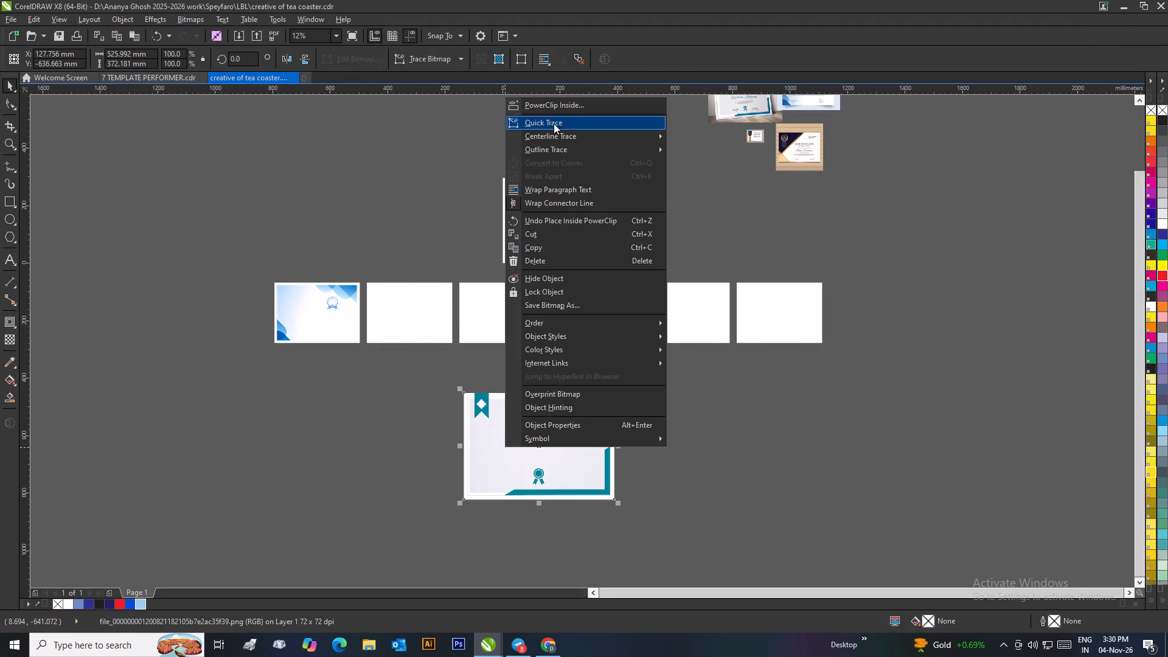
{"action": "left_click", "coordinate": [551, 105]}
{"action": "left_click", "coordinate": [502, 307]}
Open the second card's PowerClip contents for editing and move the navy-and-gold background onto the card's frame.
{"action": "left_click", "coordinate": [397, 318]}
{"action": "right_click", "coordinate": [397, 318]}
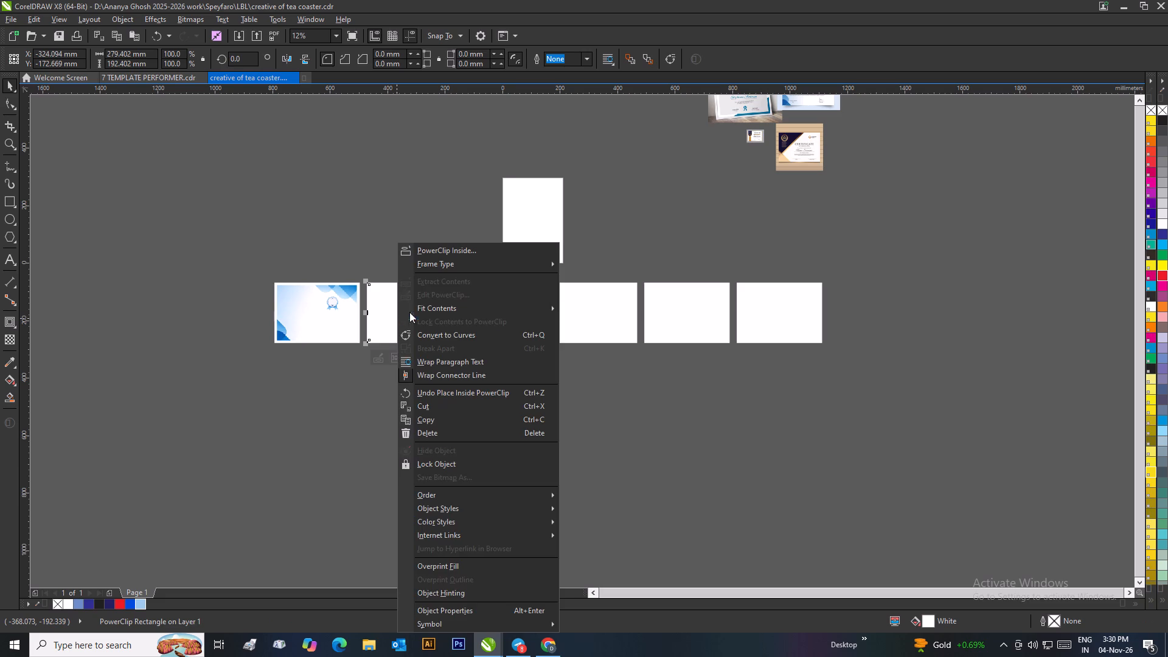
{"action": "left_click", "coordinate": [426, 288]}
{"action": "left_click_drag", "start_coordinate": [656, 436], "coordinate": [462, 346]}
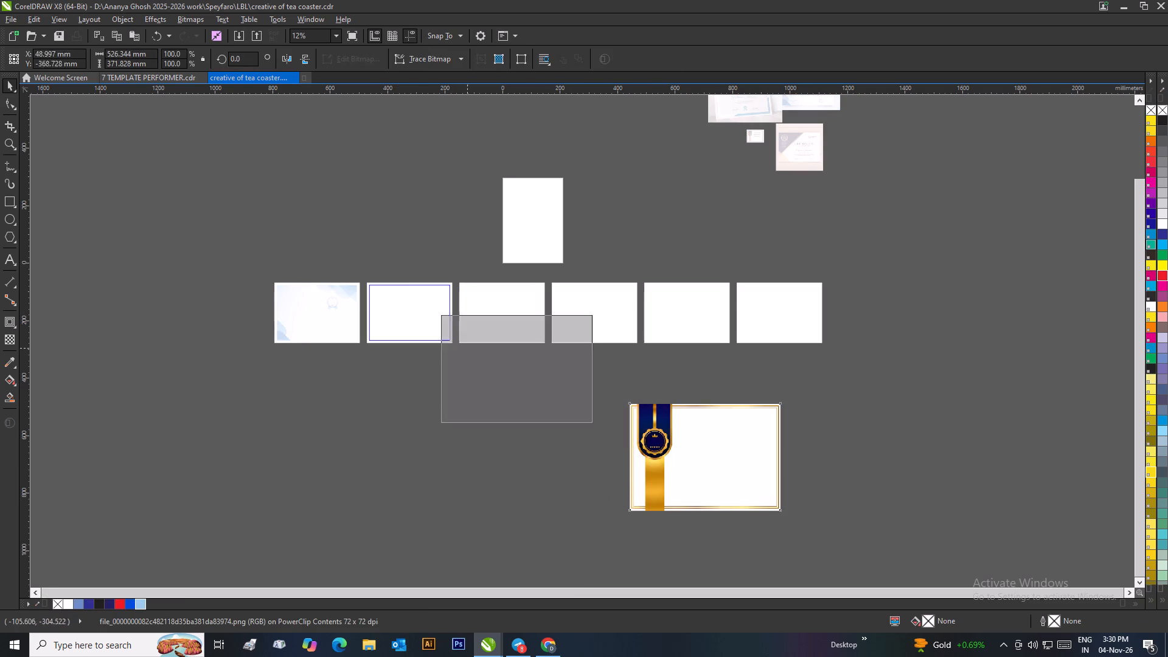
{"action": "left_click_drag", "start_coordinate": [462, 346], "coordinate": [397, 306]}
Fine-position the navy-and-gold background so its outer gold border meets the frame's top edge near the upper-left corner.
{"action": "scroll", "coordinate": [406, 298], "scroll_direction": "up", "scroll_amount": 2}
{"action": "left_click_drag", "start_coordinate": [544, 279], "coordinate": [537, 302]}
{"action": "scroll", "coordinate": [486, 303], "scroll_direction": "up", "scroll_amount": 2}
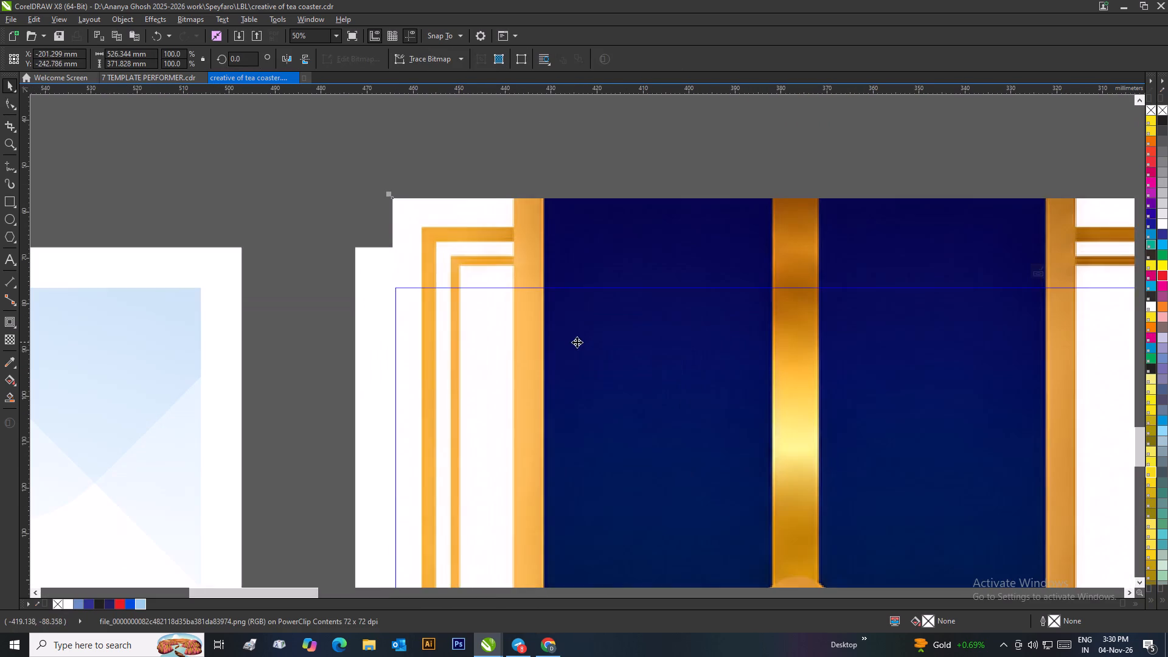
{"action": "left_click_drag", "start_coordinate": [562, 343], "coordinate": [541, 379]}
{"action": "left_click_drag", "start_coordinate": [567, 371], "coordinate": [529, 391]}
{"action": "left_click_drag", "start_coordinate": [552, 383], "coordinate": [527, 397]}
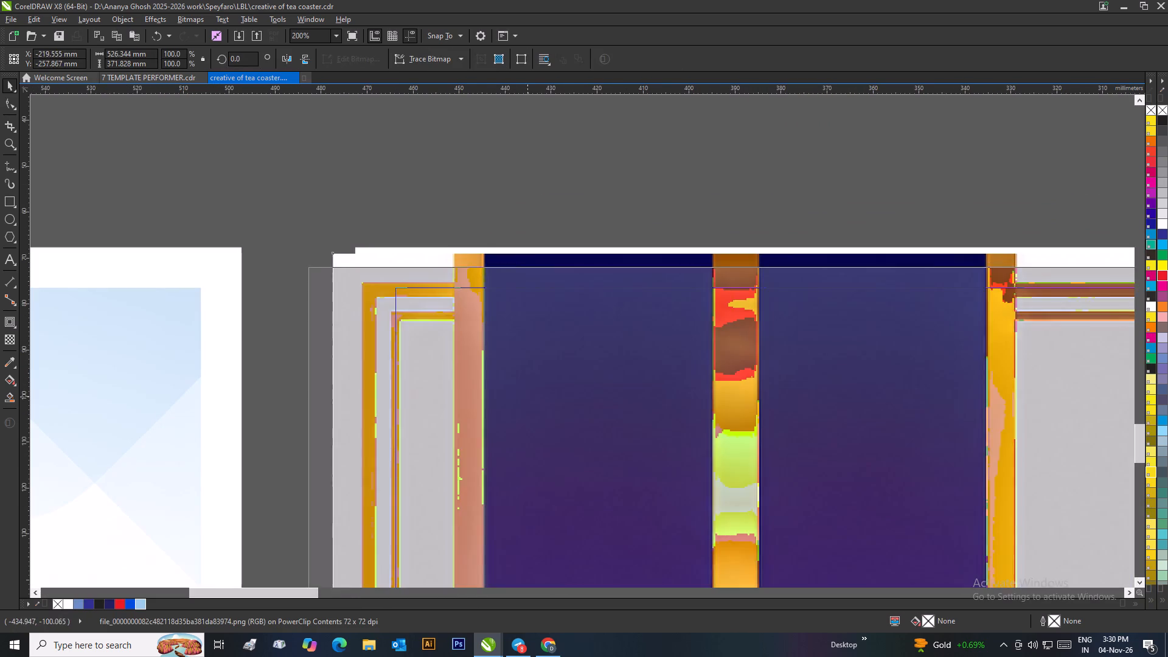
{"action": "left_click_drag", "start_coordinate": [527, 397], "coordinate": [526, 397]}
{"action": "left_click_drag", "start_coordinate": [538, 384], "coordinate": [512, 392]}
{"action": "left_click_drag", "start_coordinate": [521, 383], "coordinate": [511, 392]}
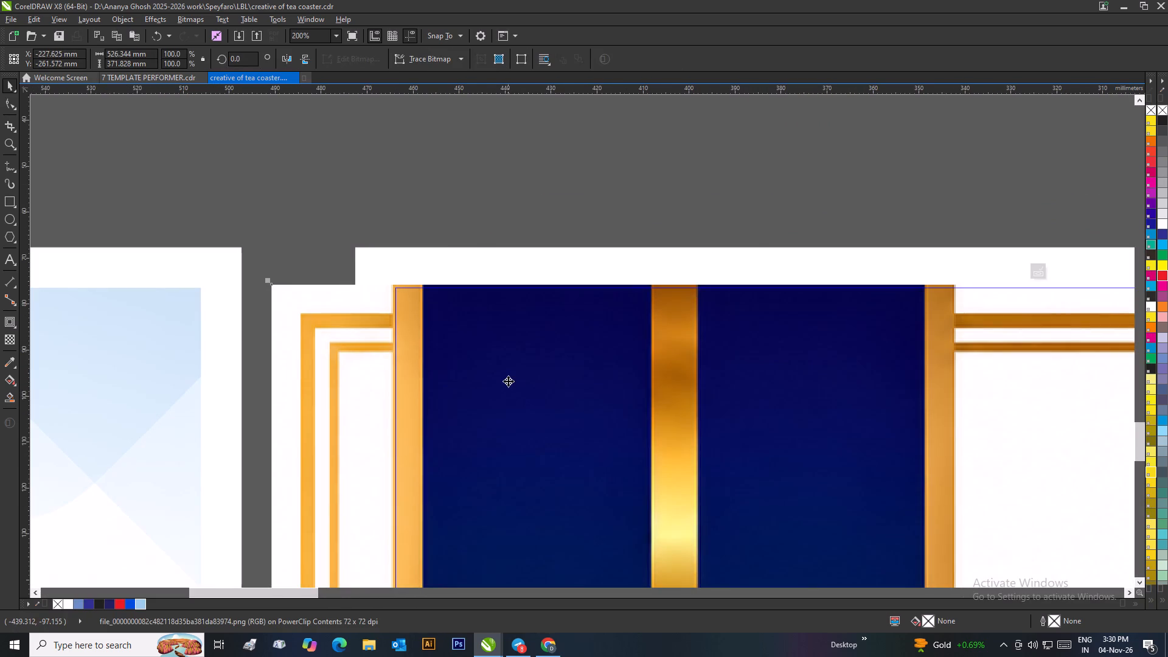
{"action": "left_click", "coordinate": [507, 381]}
{"action": "scroll", "coordinate": [509, 383], "scroll_direction": "down", "scroll_amount": 2}
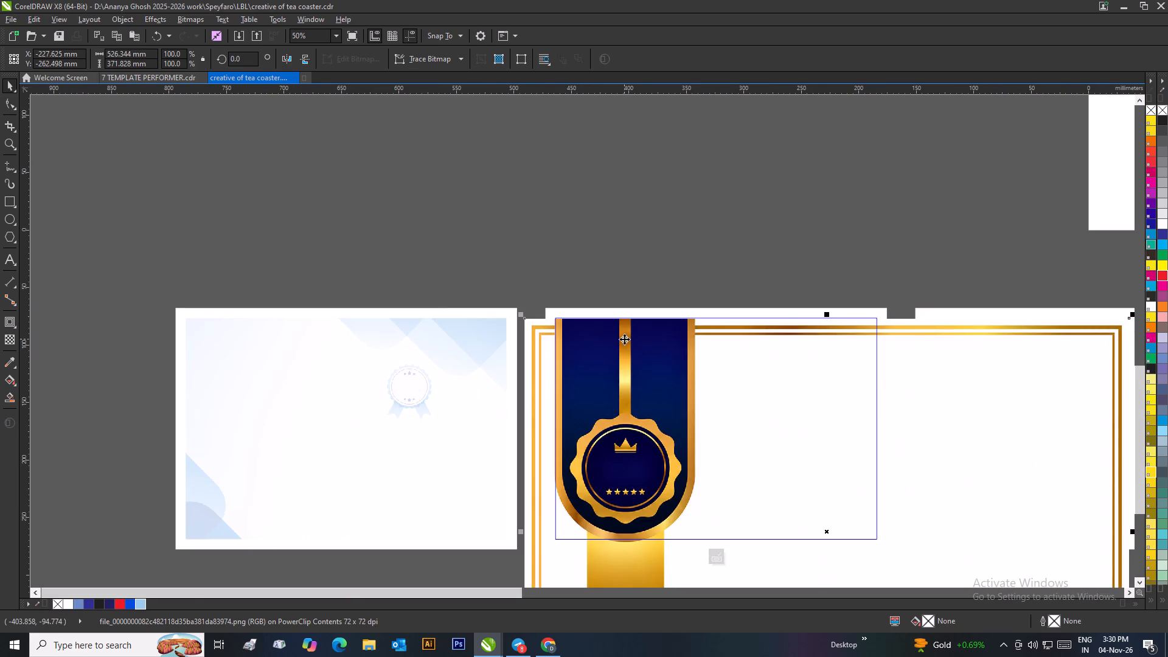
{"action": "scroll", "coordinate": [605, 336], "scroll_direction": "up", "scroll_amount": 3}
{"action": "left_click_drag", "start_coordinate": [575, 346], "coordinate": [590, 294]}
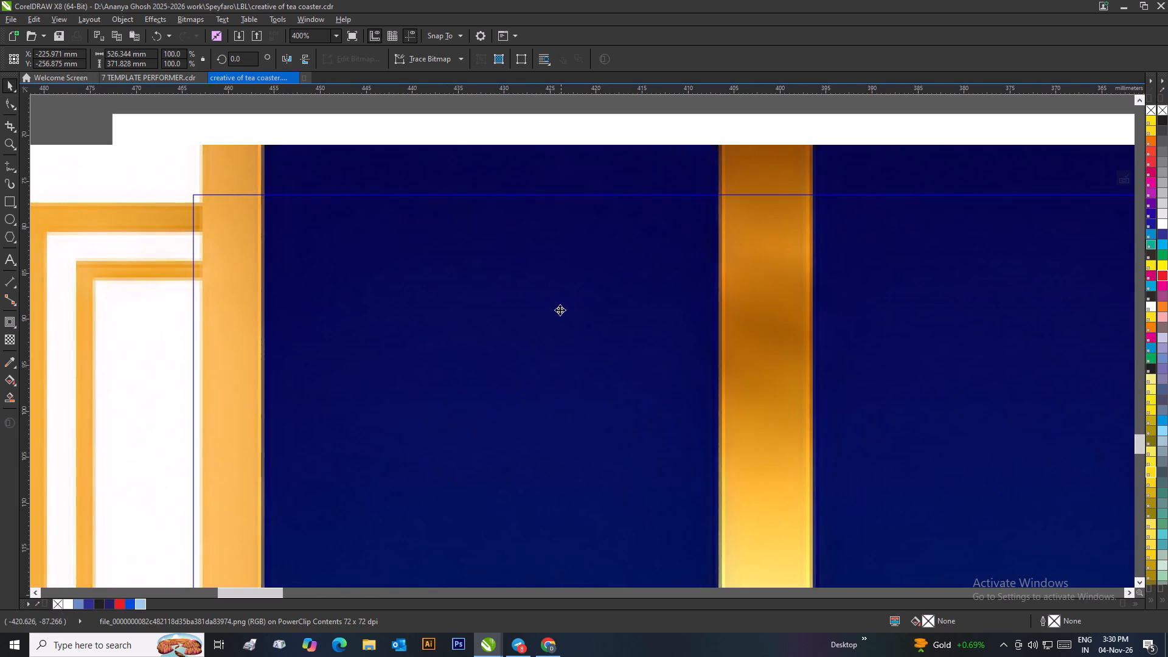
{"action": "left_click_drag", "start_coordinate": [556, 311], "coordinate": [557, 302]}
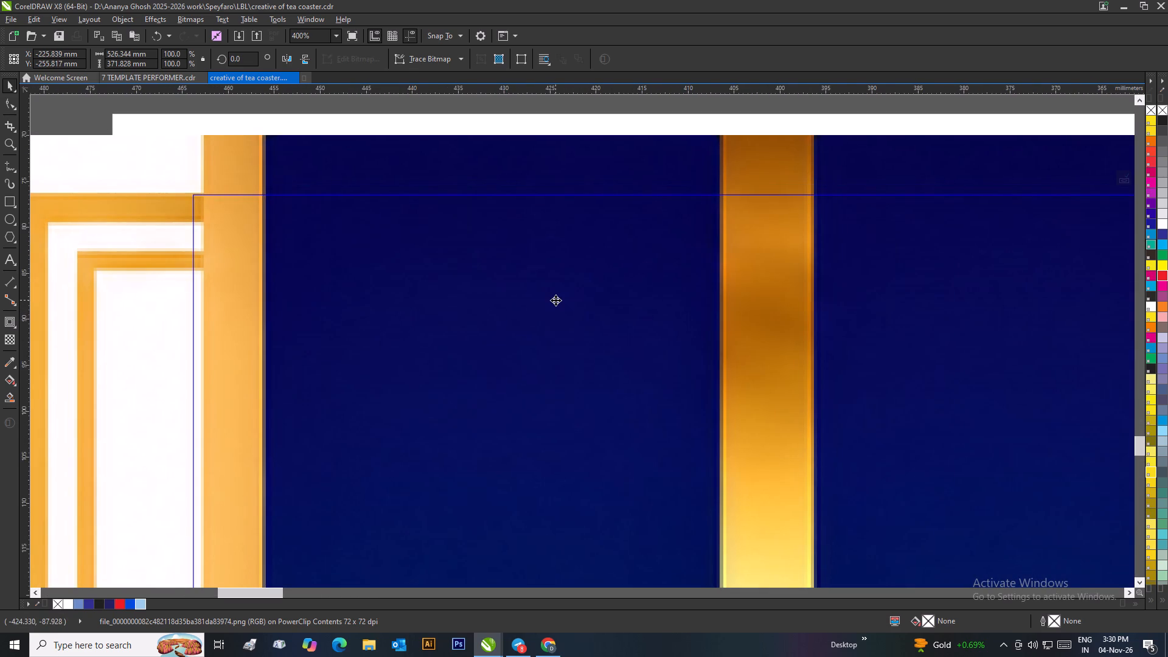
Scale the navy-and-gold background down proportionally from its lower-right corner to about 313 × 221 mm.
{"action": "scroll", "coordinate": [555, 300], "scroll_direction": "down", "scroll_amount": 2}
{"action": "scroll", "coordinate": [690, 363], "scroll_direction": "down", "scroll_amount": 2}
{"action": "scroll", "coordinate": [744, 361], "scroll_direction": "up", "scroll_amount": 2}
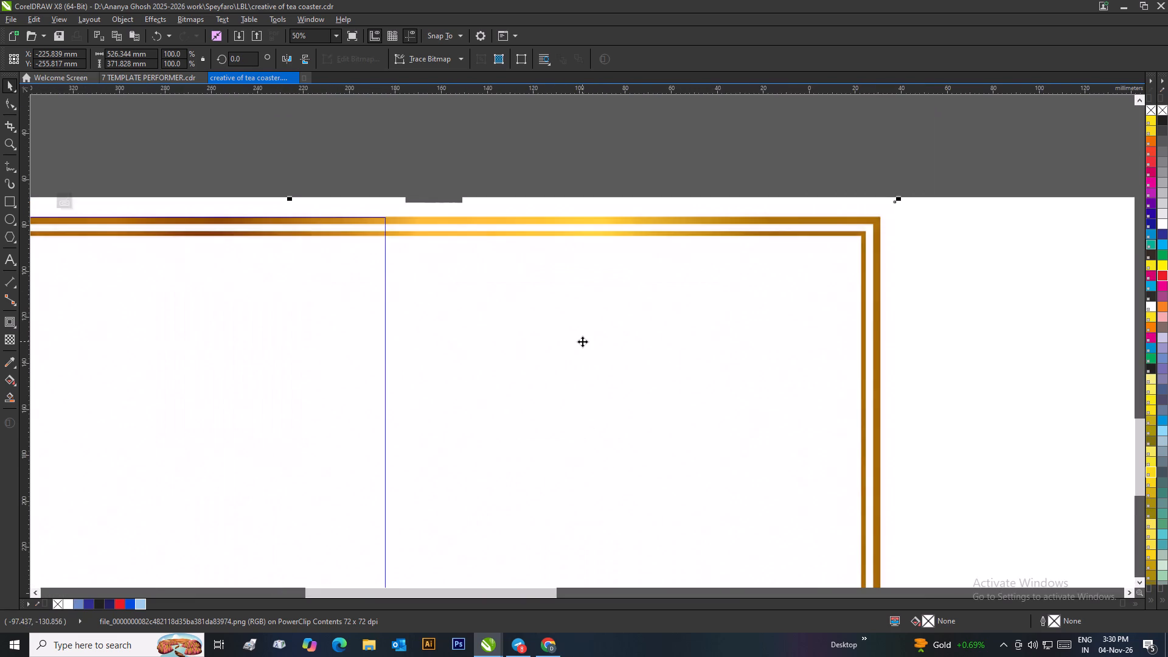
{"action": "scroll", "coordinate": [582, 341], "scroll_direction": "down", "scroll_amount": 1}
{"action": "scroll", "coordinate": [662, 520], "scroll_direction": "down", "scroll_amount": 1}
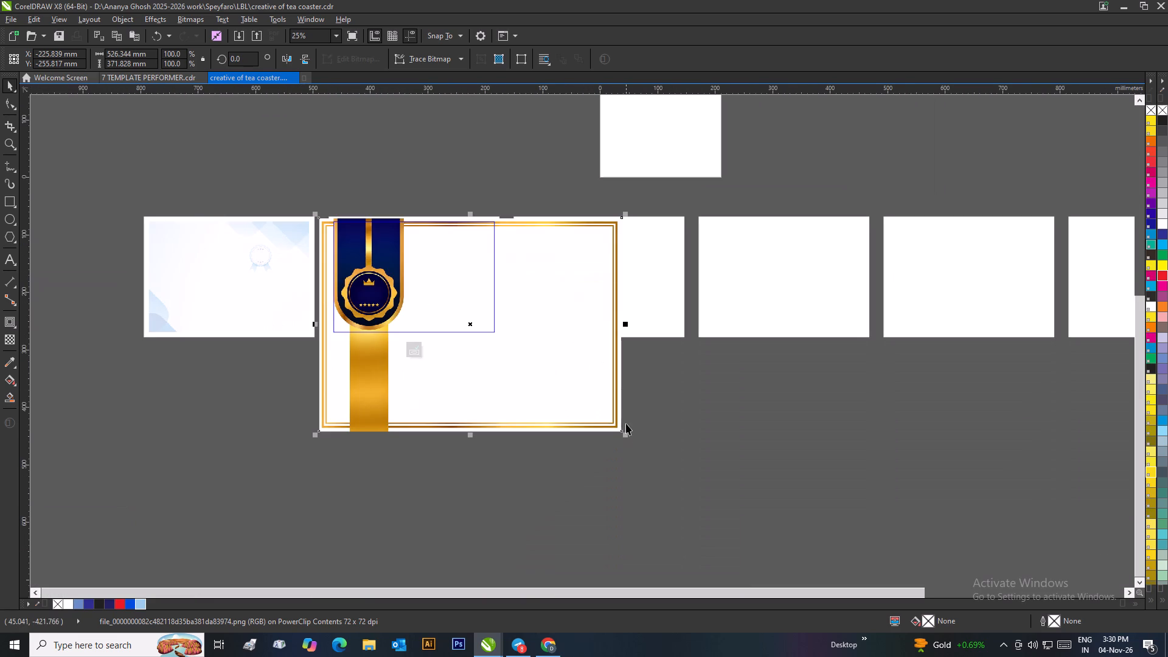
{"action": "left_click_drag", "start_coordinate": [625, 436], "coordinate": [508, 425]}
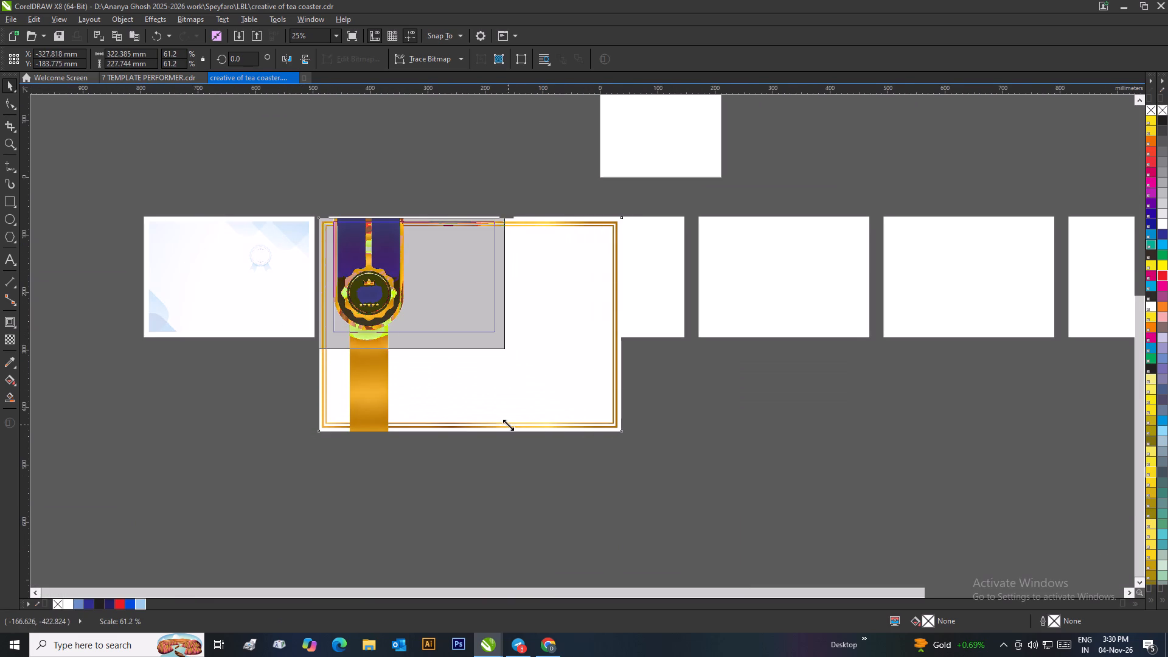
{"action": "left_click_drag", "start_coordinate": [508, 425], "coordinate": [507, 424]}
{"action": "scroll", "coordinate": [505, 355], "scroll_direction": "up", "scroll_amount": 2}
{"action": "left_click_drag", "start_coordinate": [586, 324], "coordinate": [580, 319]}
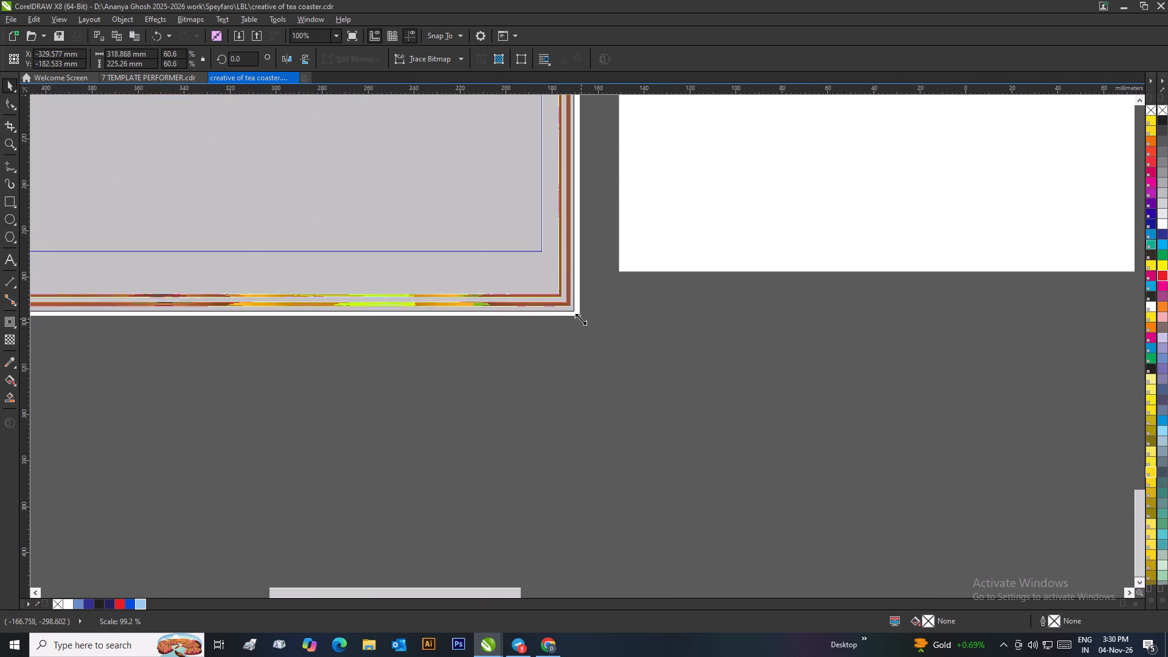
{"action": "left_click_drag", "start_coordinate": [580, 319], "coordinate": [568, 305]}
{"action": "left_click_drag", "start_coordinate": [560, 301], "coordinate": [567, 308]}
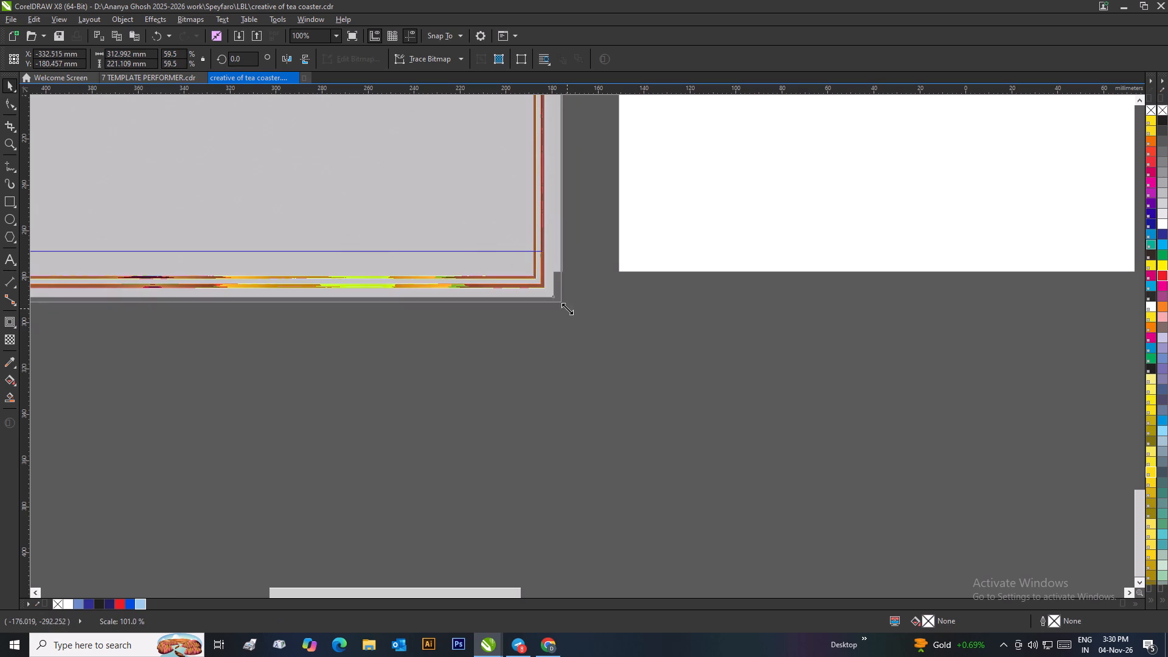
{"action": "left_click_drag", "start_coordinate": [567, 308], "coordinate": [571, 311]}
{"action": "scroll", "coordinate": [552, 307], "scroll_direction": "up", "scroll_amount": 1}
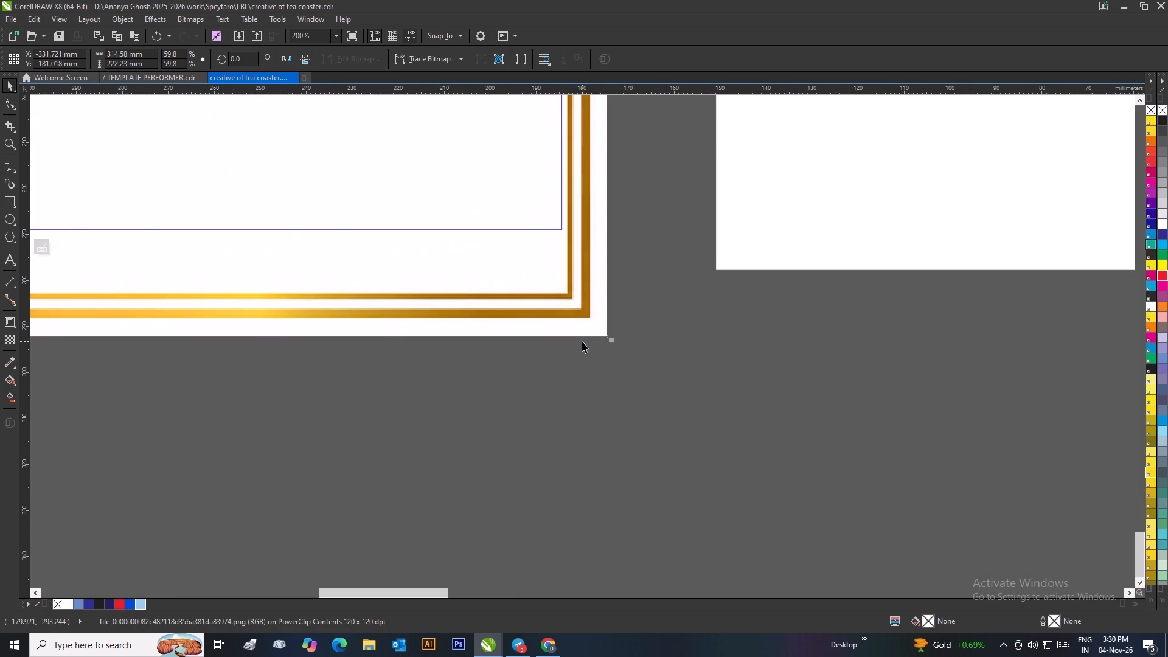
{"action": "left_click_drag", "start_coordinate": [611, 344], "coordinate": [608, 341]}
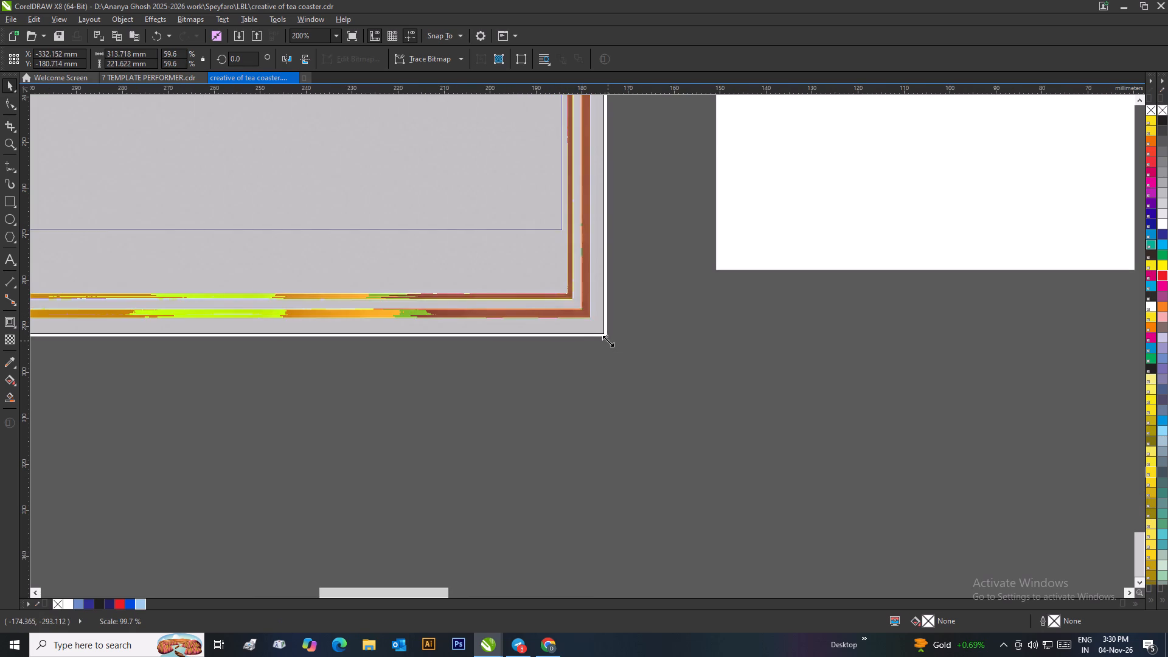
{"action": "left_click_drag", "start_coordinate": [608, 341], "coordinate": [605, 340]}
{"action": "scroll", "coordinate": [599, 341], "scroll_direction": "down", "scroll_amount": 2}
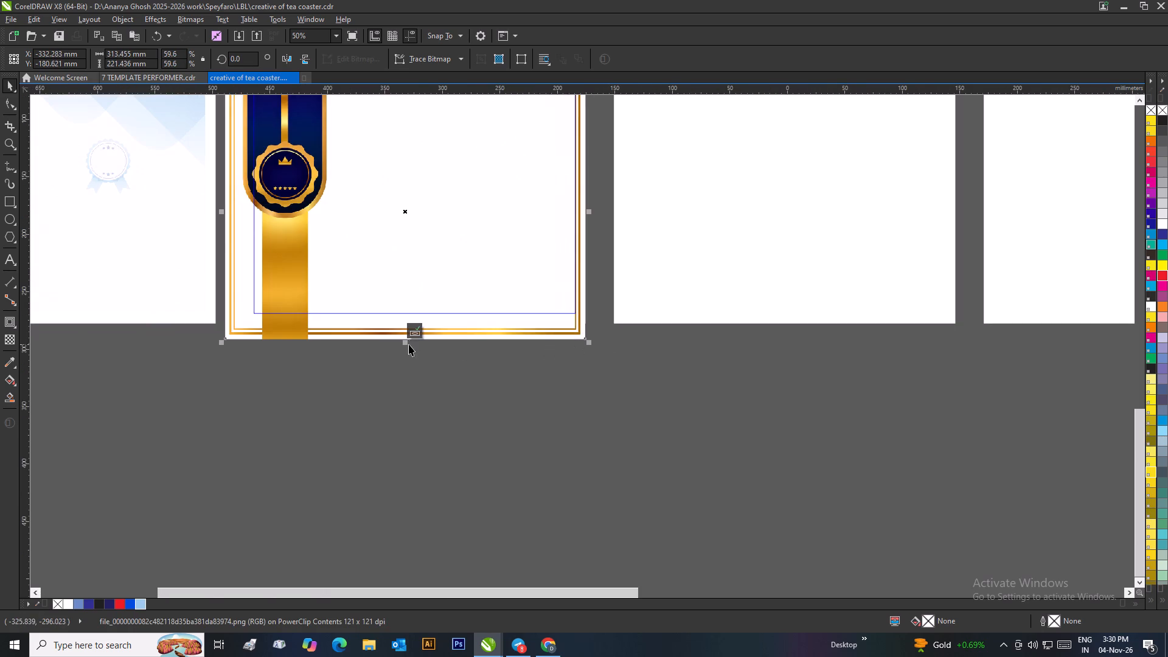
Scale the navy-and-gold background further from its lower-left corner to about 297 × 210 mm, around the clipping frame.
{"action": "scroll", "coordinate": [263, 322], "scroll_direction": "up", "scroll_amount": 1}
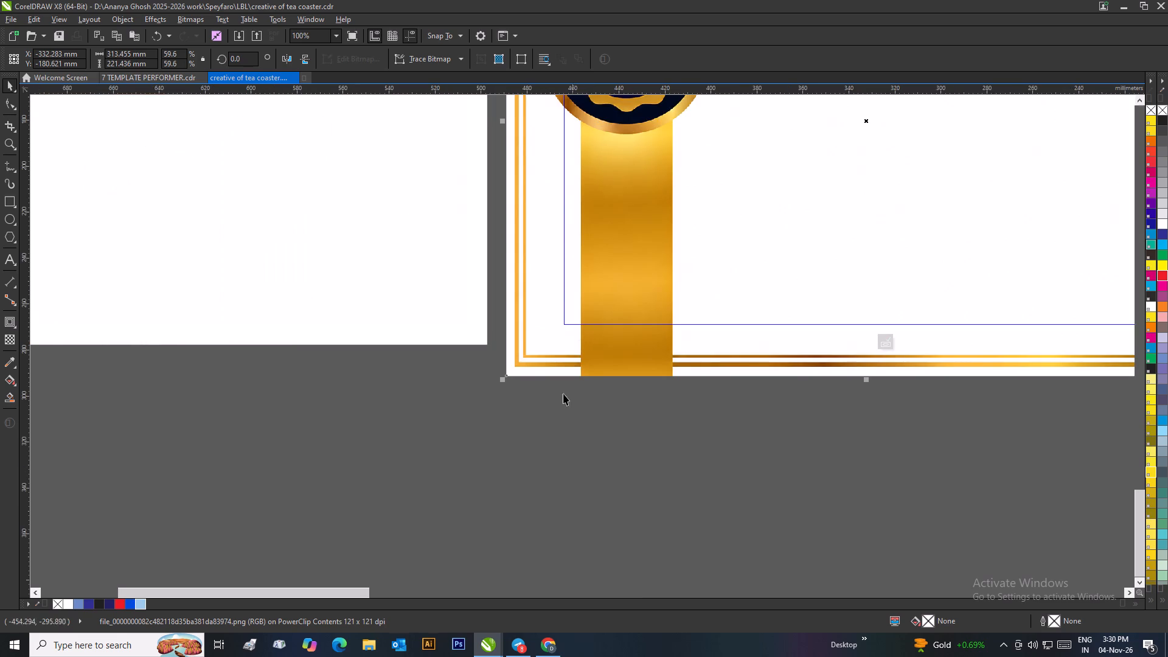
{"action": "left_click_drag", "start_coordinate": [503, 380], "coordinate": [533, 377]}
{"action": "left_click", "coordinate": [534, 361]}
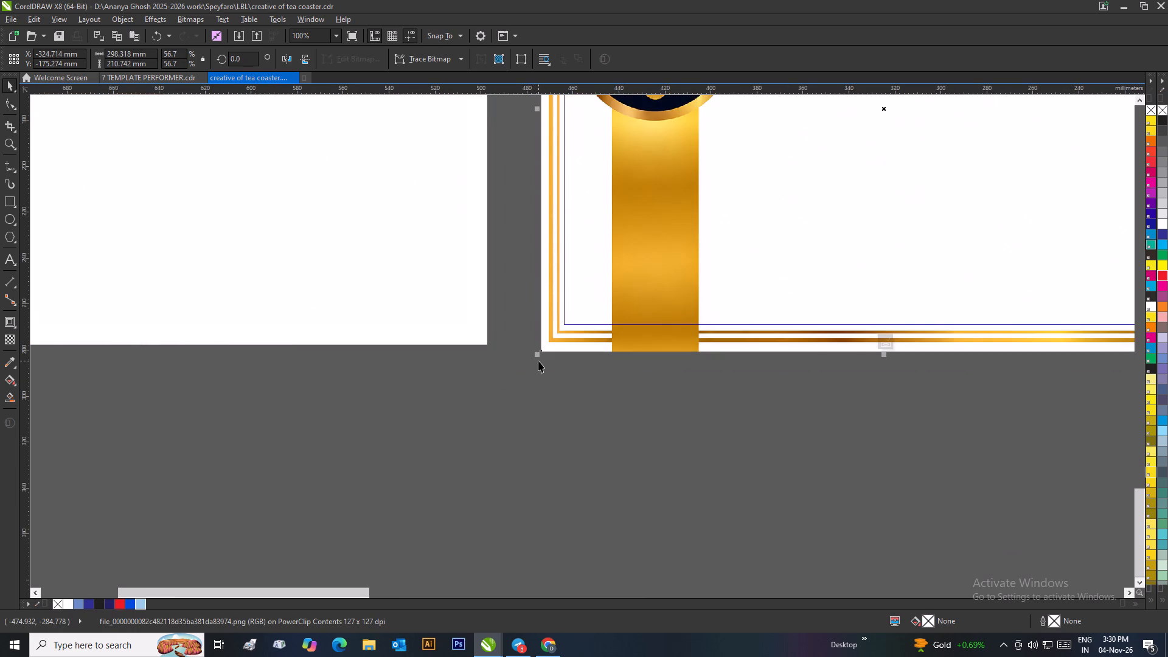
{"action": "scroll", "coordinate": [538, 355], "scroll_direction": "up", "scroll_amount": 2}
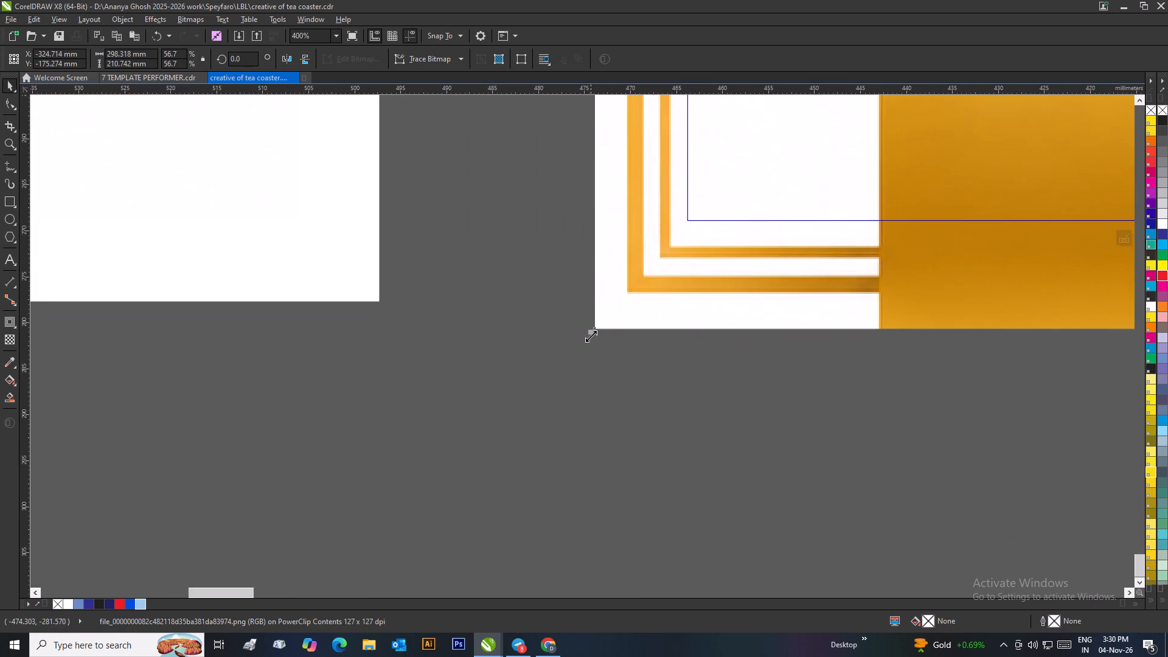
{"action": "left_click_drag", "start_coordinate": [591, 335], "coordinate": [608, 327]}
{"action": "scroll", "coordinate": [603, 332], "scroll_direction": "down", "scroll_amount": 3}
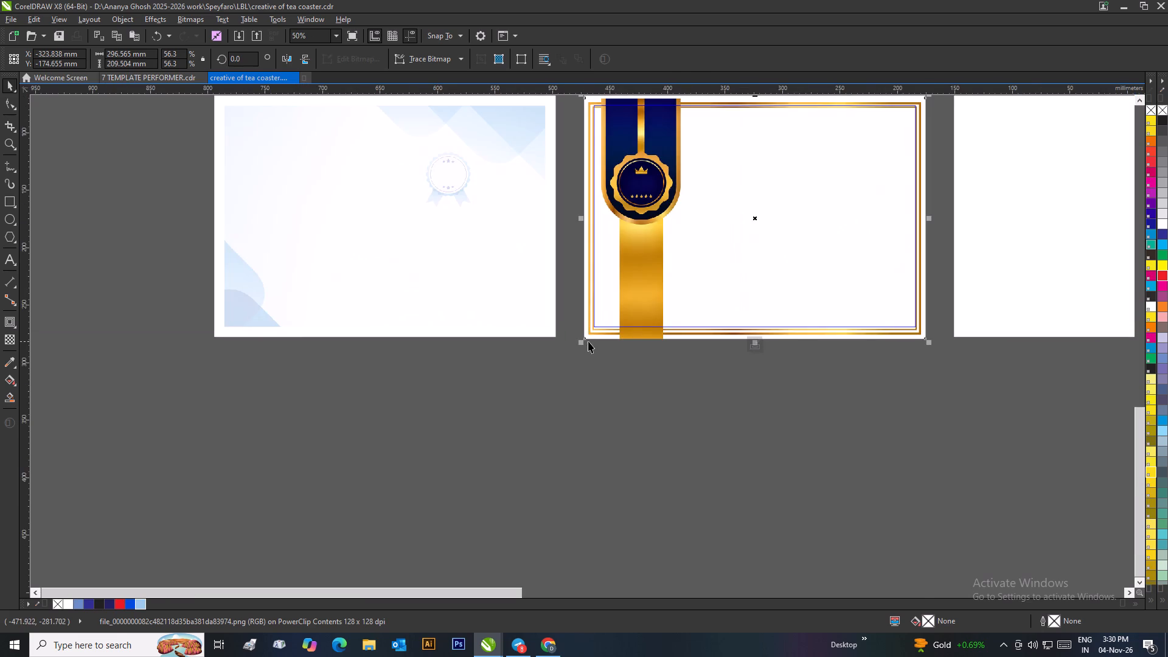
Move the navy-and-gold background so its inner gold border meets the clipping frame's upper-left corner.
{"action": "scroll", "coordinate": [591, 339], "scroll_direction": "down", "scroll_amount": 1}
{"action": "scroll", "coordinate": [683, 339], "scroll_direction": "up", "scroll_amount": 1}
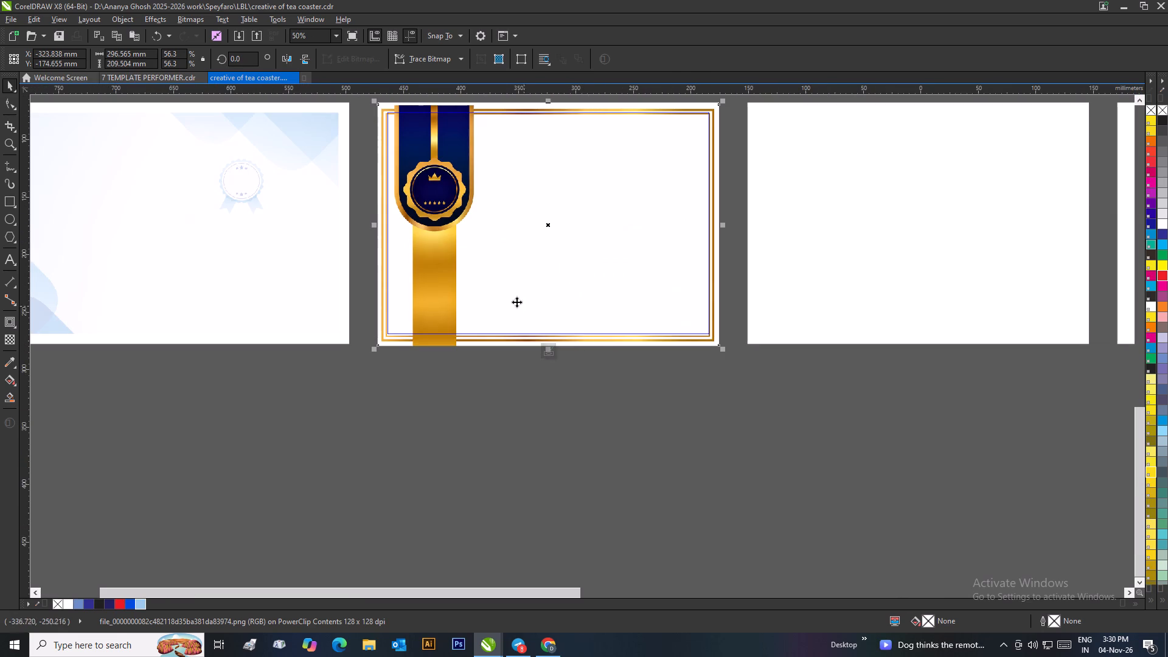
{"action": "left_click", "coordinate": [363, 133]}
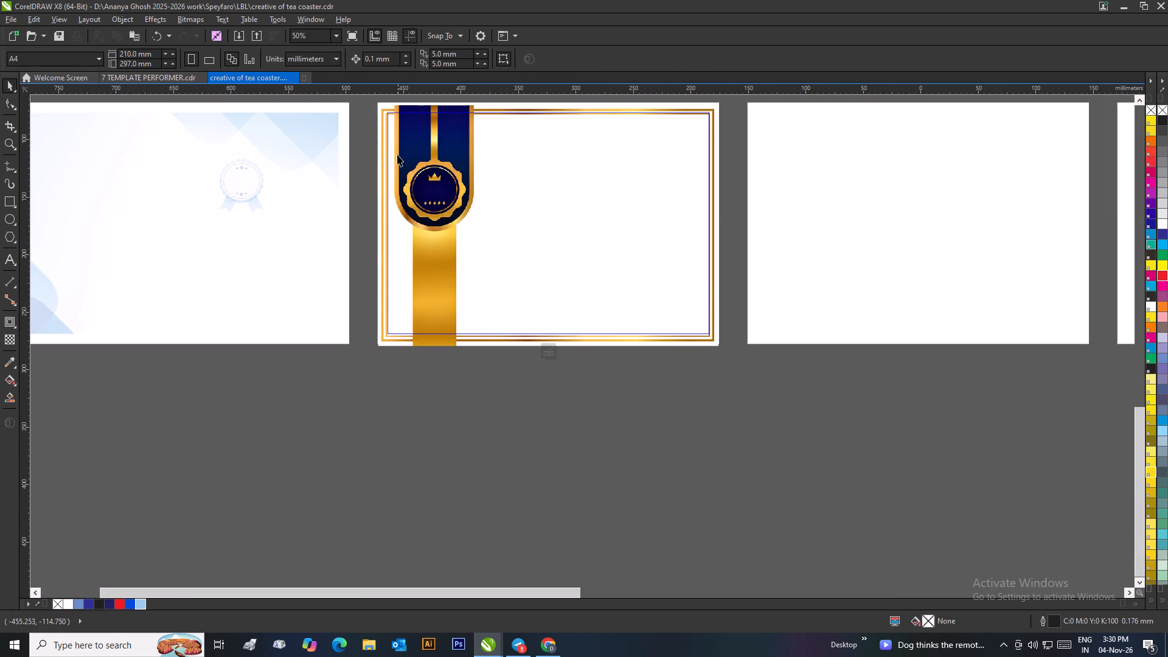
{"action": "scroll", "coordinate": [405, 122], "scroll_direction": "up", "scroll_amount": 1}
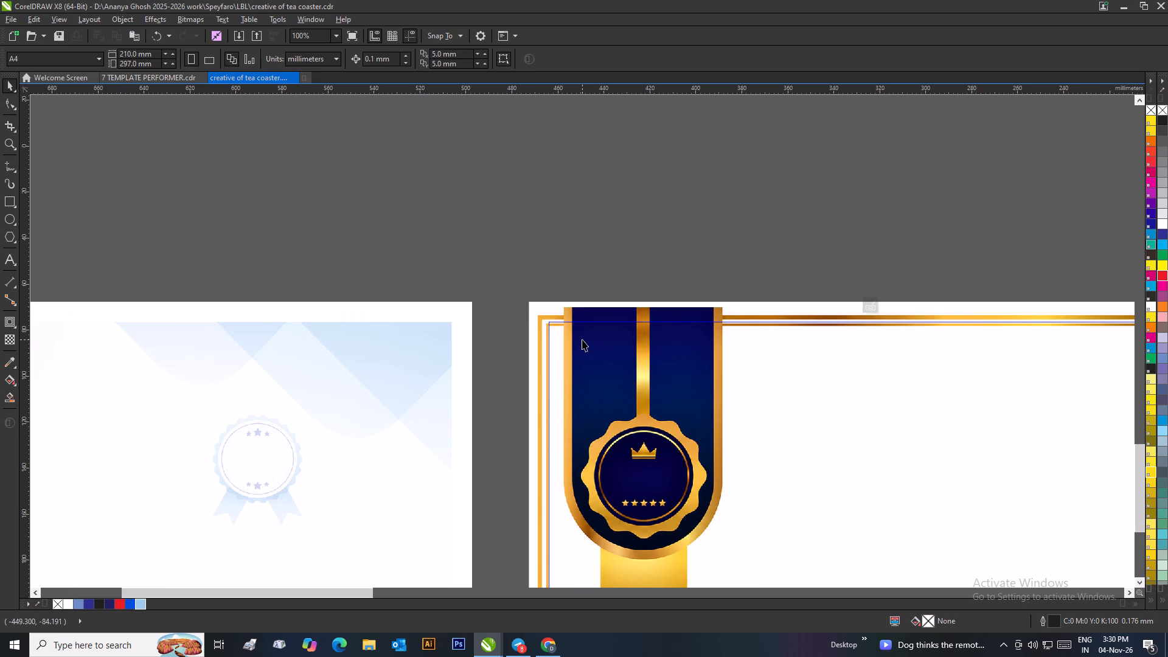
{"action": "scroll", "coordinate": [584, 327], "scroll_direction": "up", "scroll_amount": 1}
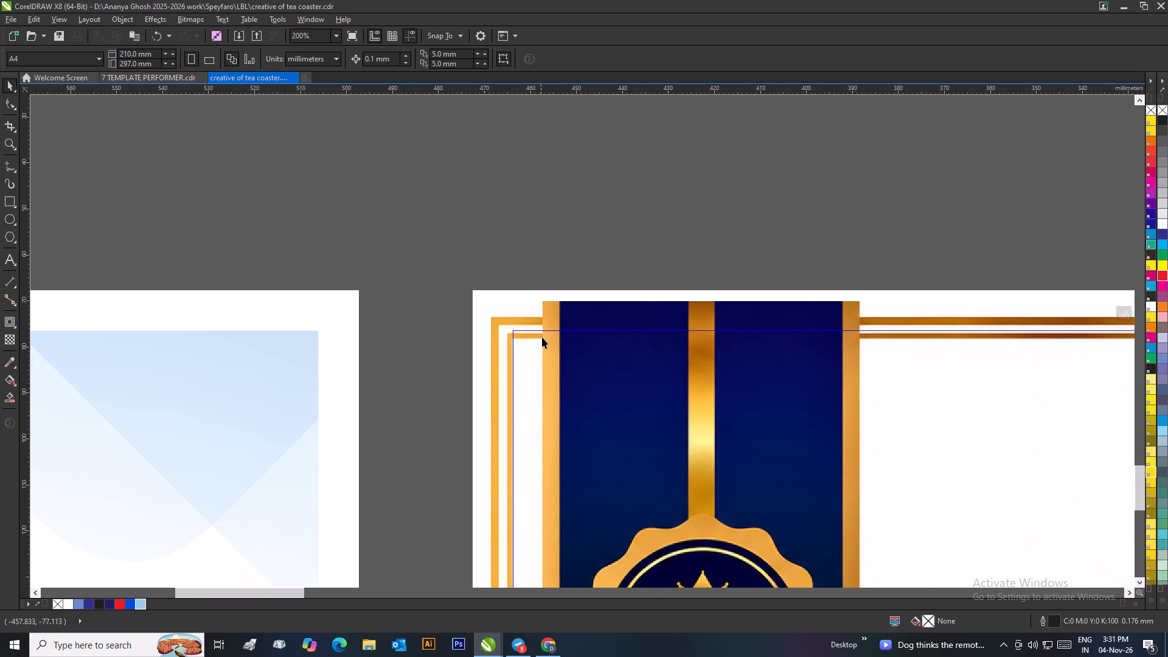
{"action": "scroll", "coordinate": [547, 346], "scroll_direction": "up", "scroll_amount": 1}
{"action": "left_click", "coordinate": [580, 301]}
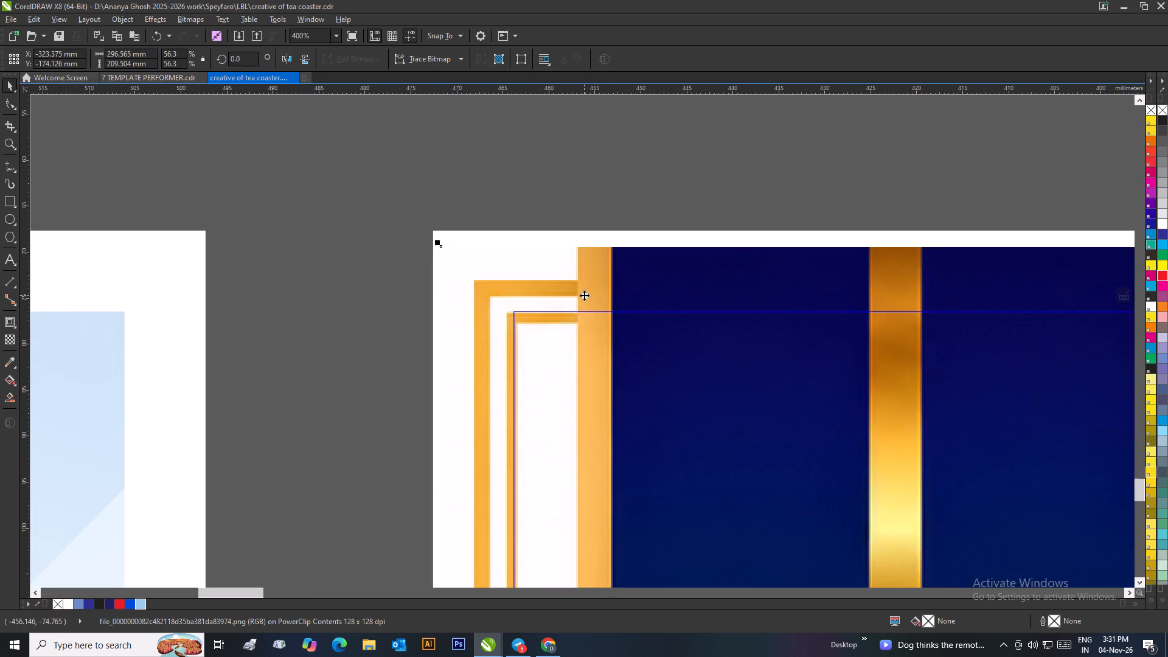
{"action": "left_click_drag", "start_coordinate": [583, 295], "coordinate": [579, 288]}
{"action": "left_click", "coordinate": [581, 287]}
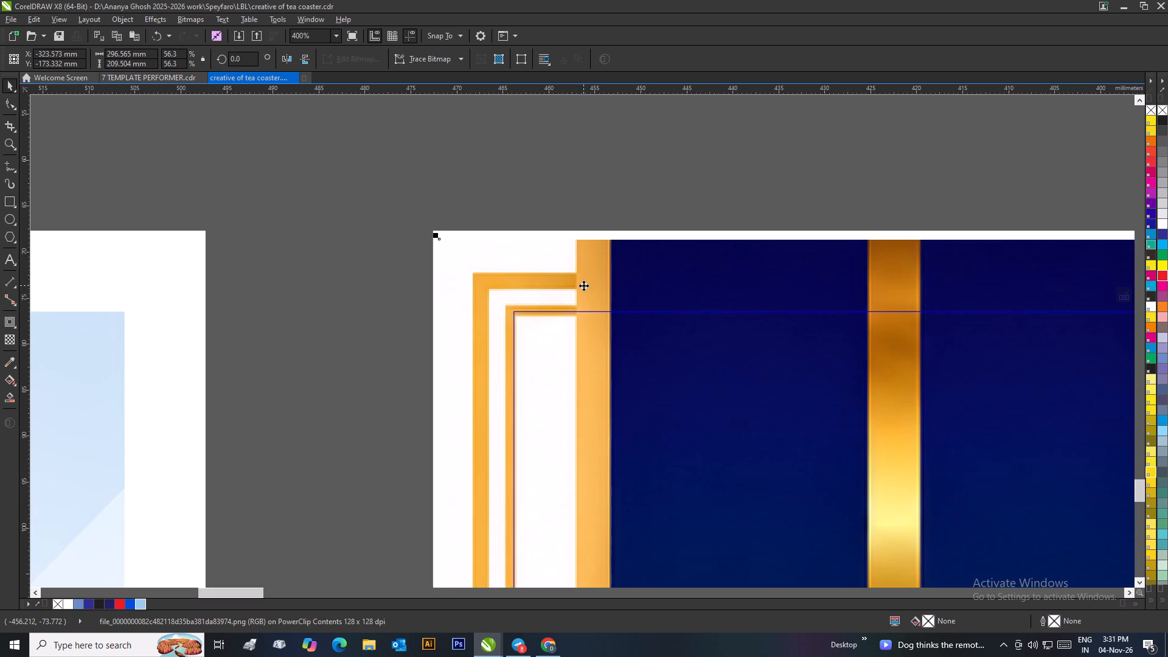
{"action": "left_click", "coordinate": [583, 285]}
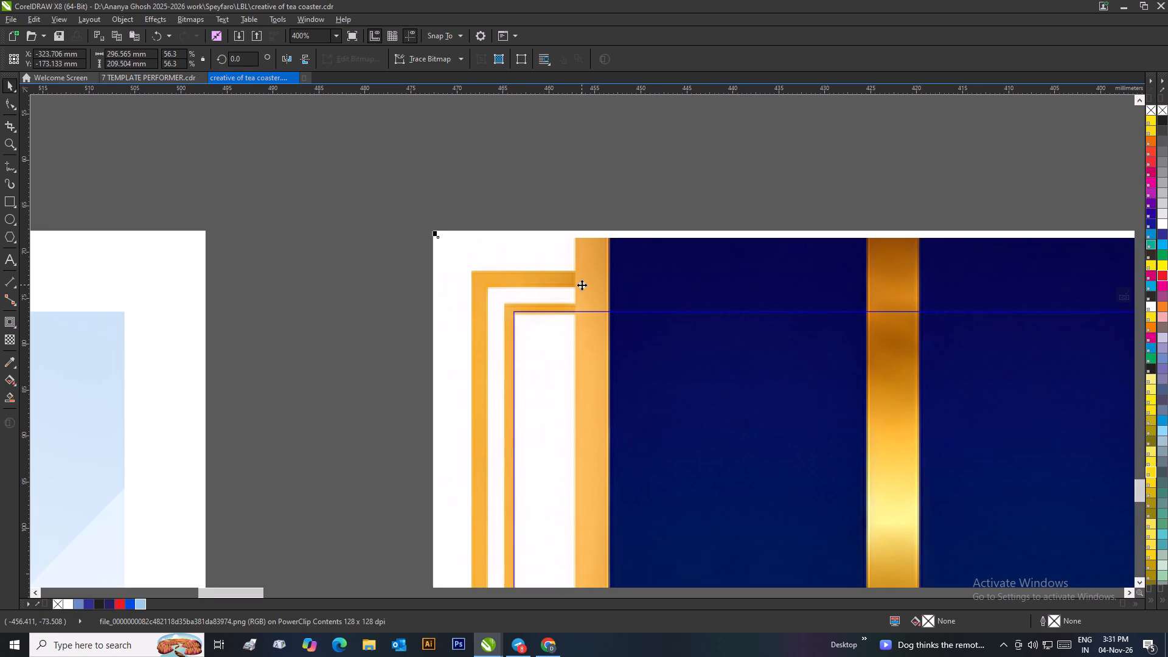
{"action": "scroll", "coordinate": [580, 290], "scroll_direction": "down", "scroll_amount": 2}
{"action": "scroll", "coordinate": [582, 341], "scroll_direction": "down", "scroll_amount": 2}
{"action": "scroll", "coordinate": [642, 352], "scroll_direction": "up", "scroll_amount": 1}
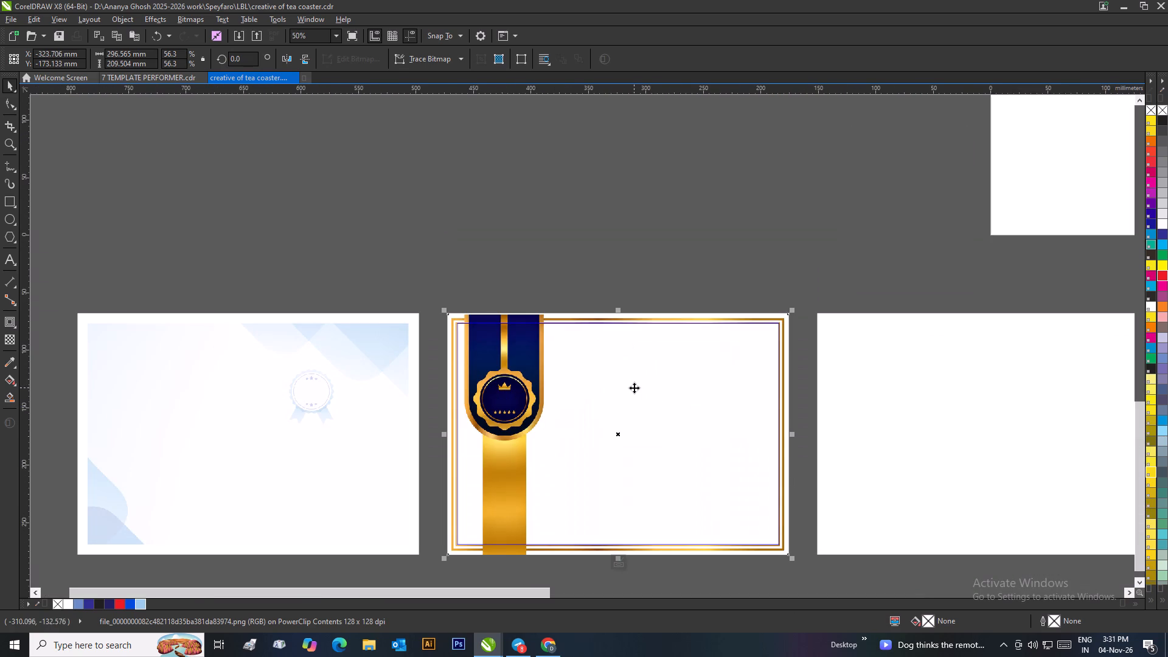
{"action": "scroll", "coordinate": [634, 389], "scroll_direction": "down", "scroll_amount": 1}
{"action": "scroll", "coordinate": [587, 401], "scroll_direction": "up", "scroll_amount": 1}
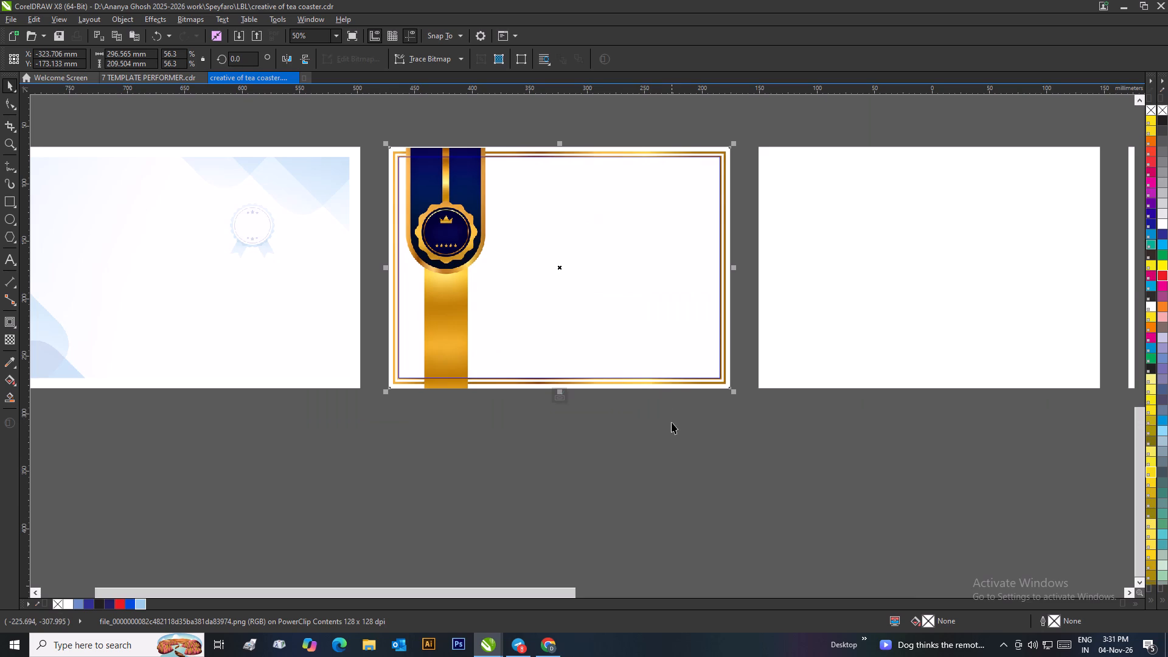
Reposition the navy-and-gold background so its outer gold border's upper-left corner meets the clipping frame's corner.
{"action": "scroll", "coordinate": [416, 155], "scroll_direction": "up", "scroll_amount": 3}
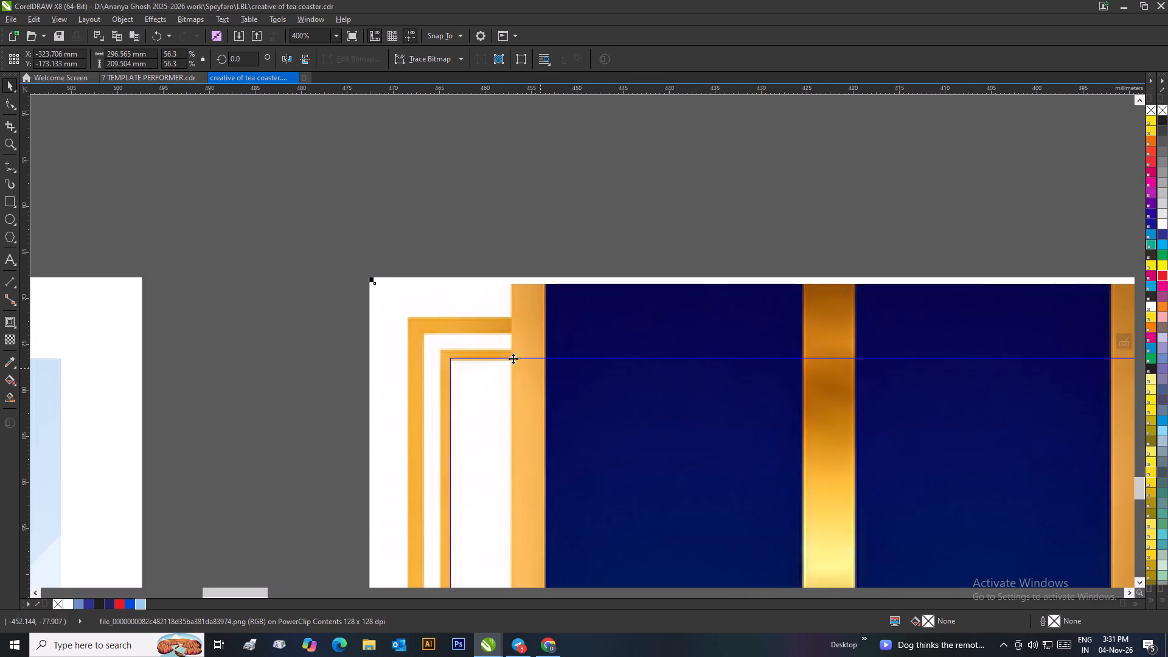
{"action": "left_click_drag", "start_coordinate": [444, 316], "coordinate": [470, 349]}
{"action": "left_click_drag", "start_coordinate": [469, 348], "coordinate": [481, 357]}
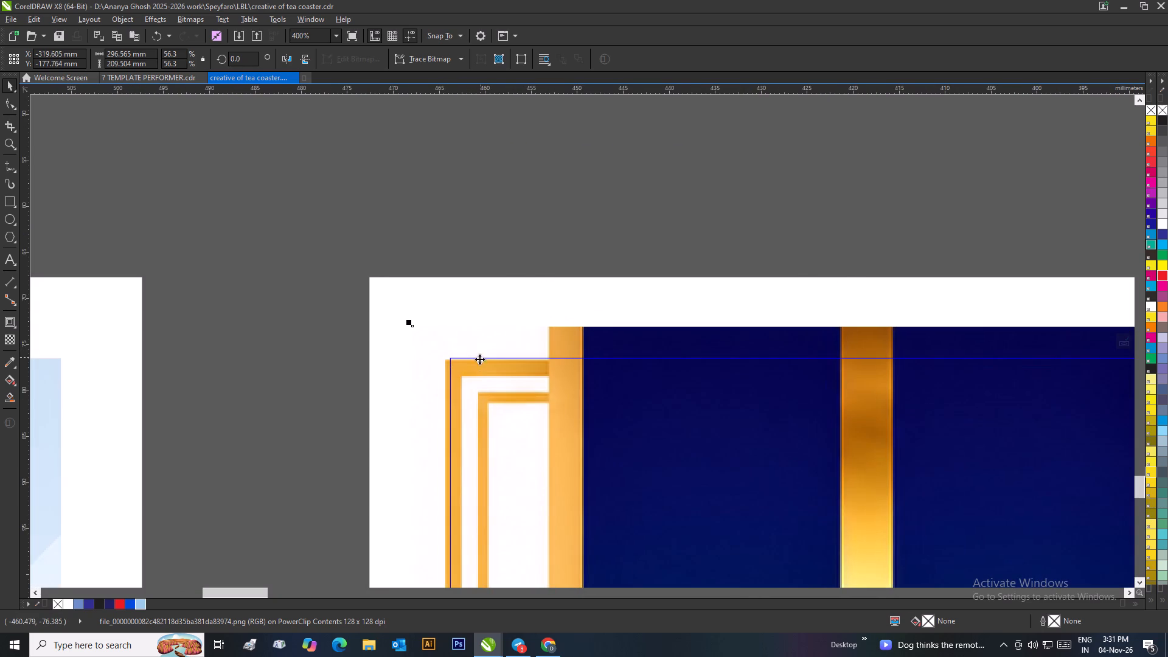
{"action": "left_click", "coordinate": [476, 370]}
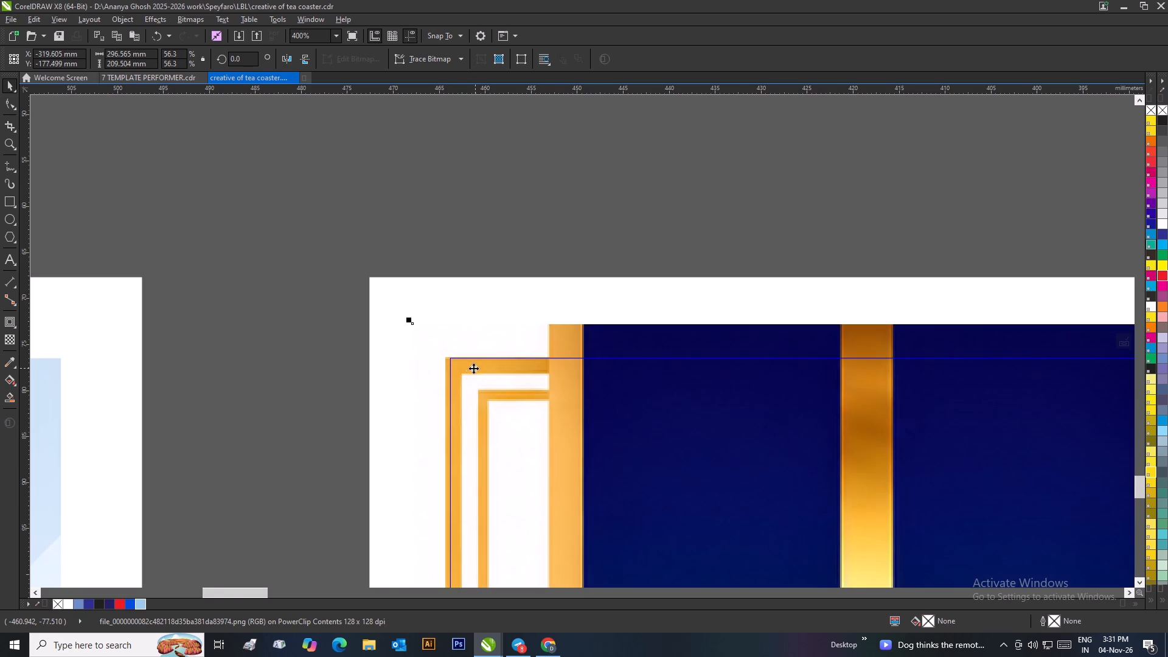
{"action": "scroll", "coordinate": [465, 368], "scroll_direction": "up", "scroll_amount": 2}
{"action": "left_click_drag", "start_coordinate": [571, 342], "coordinate": [583, 342]}
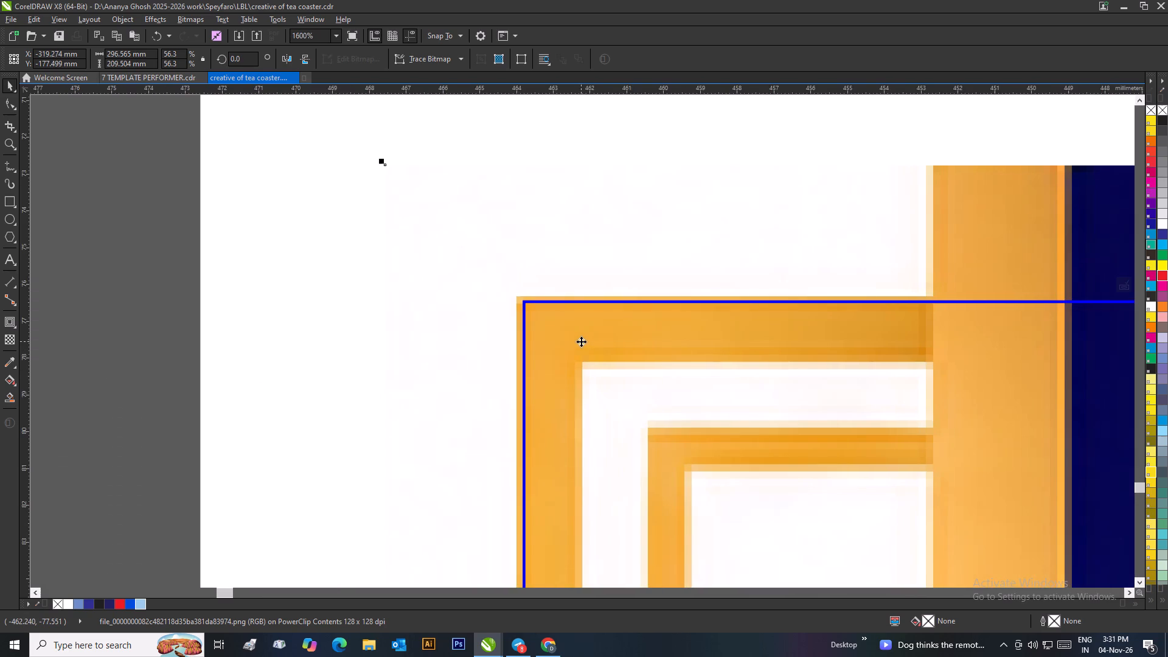
Scale the navy-and-gold background proportionally from its lower-right corner to about 287 × 203 mm, bringing its outer border to the frame's right edge.
{"action": "scroll", "coordinate": [581, 341], "scroll_direction": "down", "scroll_amount": 5}
{"action": "scroll", "coordinate": [890, 384], "scroll_direction": "up", "scroll_amount": 1}
{"action": "scroll", "coordinate": [582, 347], "scroll_direction": "down", "scroll_amount": 1}
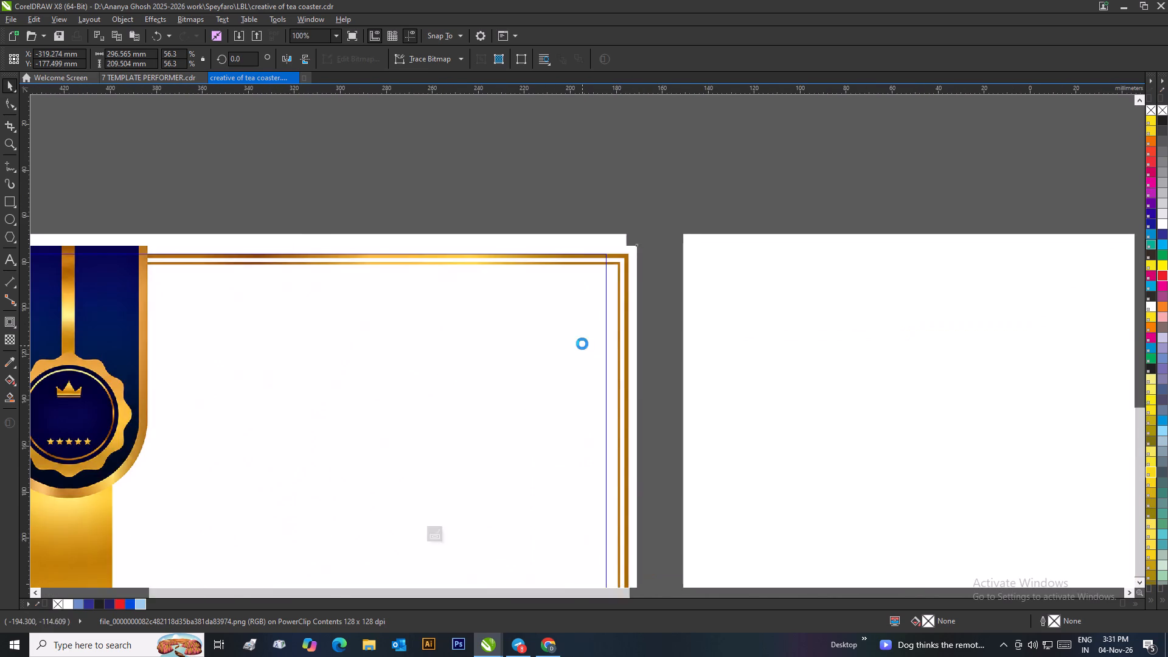
{"action": "scroll", "coordinate": [582, 344], "scroll_direction": "down", "scroll_amount": 1}
{"action": "scroll", "coordinate": [602, 407], "scroll_direction": "up", "scroll_amount": 2}
{"action": "scroll", "coordinate": [559, 431], "scroll_direction": "up", "scroll_amount": 1}
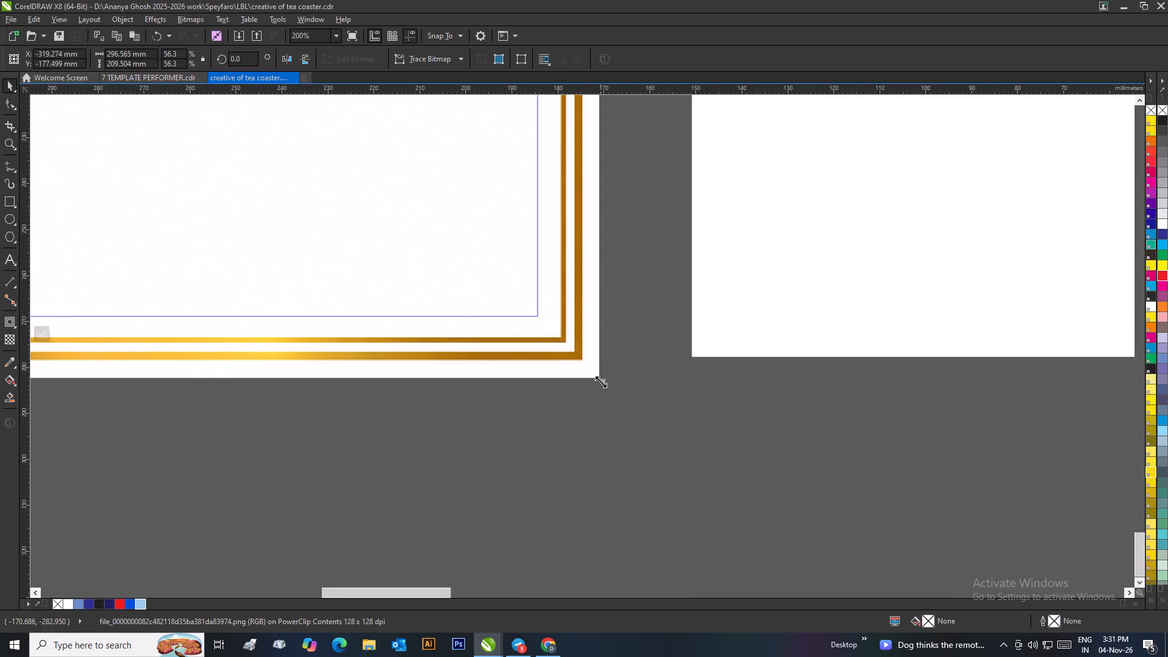
{"action": "left_click_drag", "start_coordinate": [600, 381], "coordinate": [566, 387]}
{"action": "left_click_drag", "start_coordinate": [569, 358], "coordinate": [563, 365]}
{"action": "scroll", "coordinate": [549, 347], "scroll_direction": "up", "scroll_amount": 2}
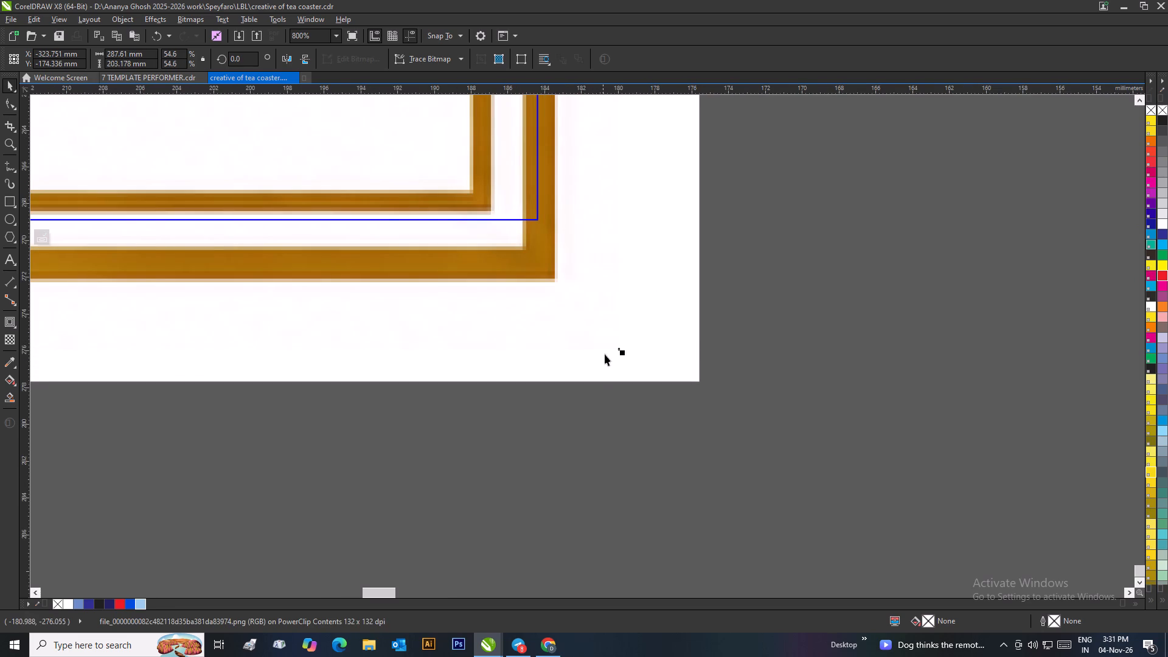
{"action": "left_click_drag", "start_coordinate": [622, 353], "coordinate": [603, 361]}
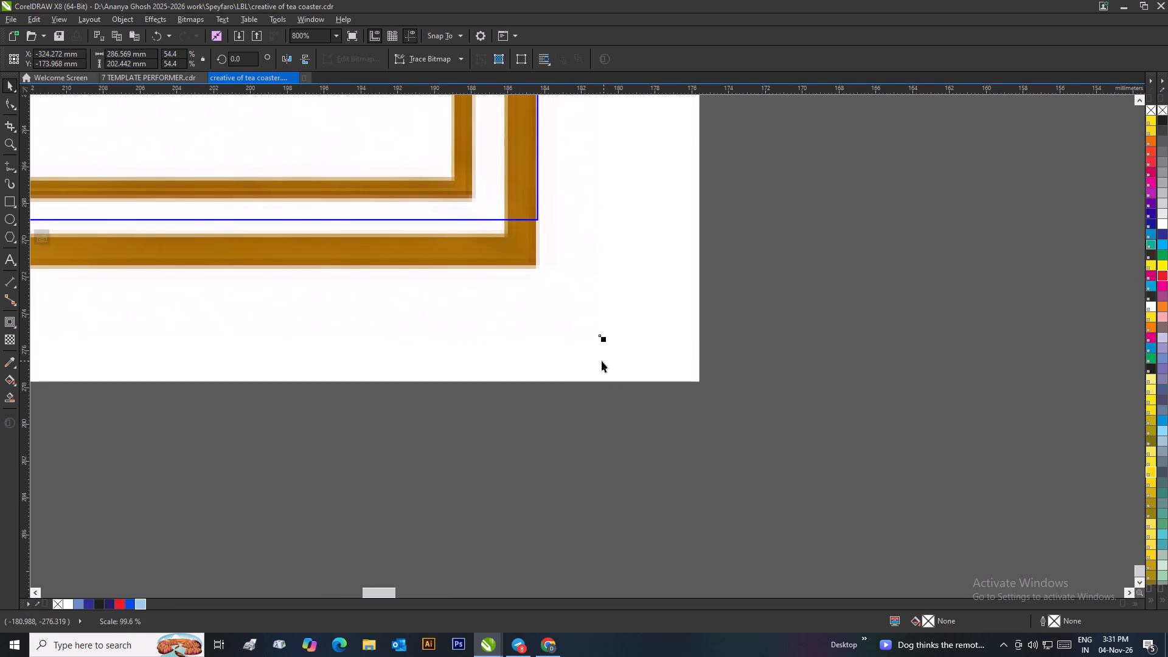
{"action": "left_click", "coordinate": [605, 341]}
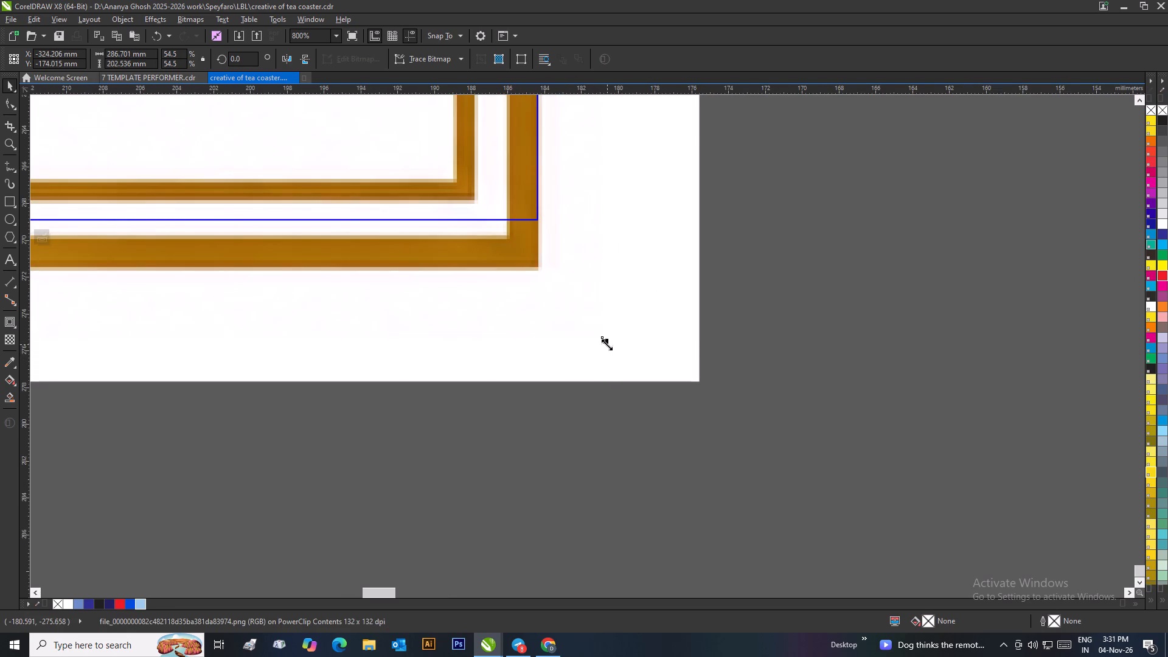
{"action": "left_click", "coordinate": [604, 340]}
{"action": "scroll", "coordinate": [604, 344], "scroll_direction": "down", "scroll_amount": 3}
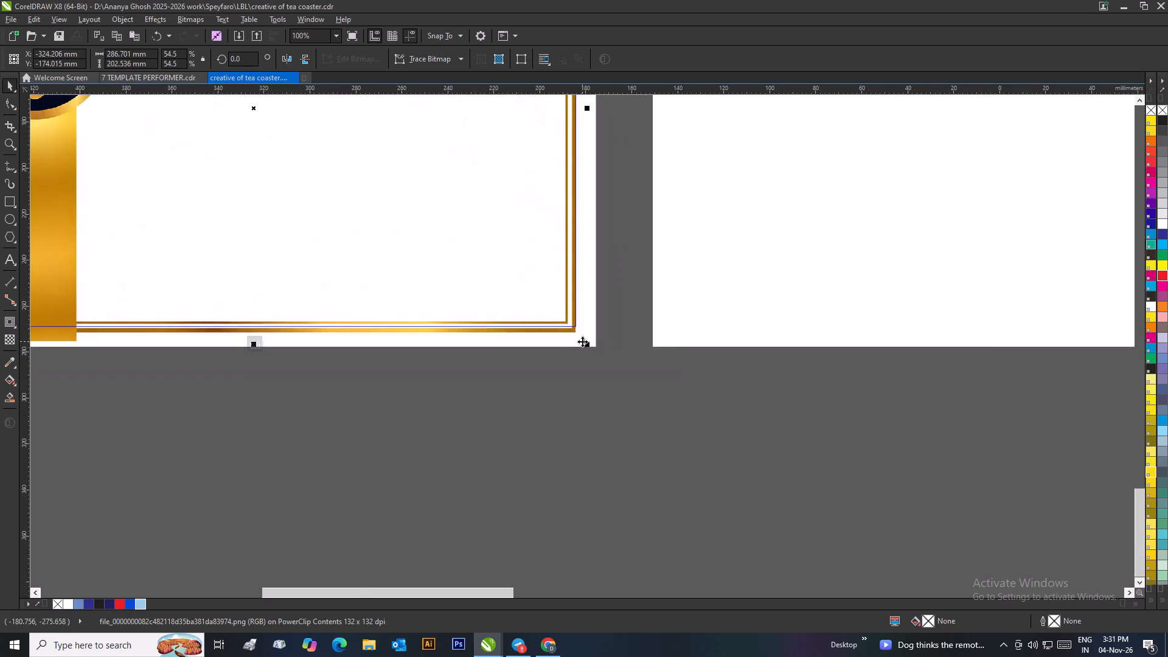
Examine how the outer gold border lines up with the clipping frame along its top and bottom edges.
{"action": "scroll", "coordinate": [569, 348], "scroll_direction": "down", "scroll_amount": 2}
{"action": "scroll", "coordinate": [541, 274], "scroll_direction": "up", "scroll_amount": 2}
{"action": "scroll", "coordinate": [470, 156], "scroll_direction": "up", "scroll_amount": 2}
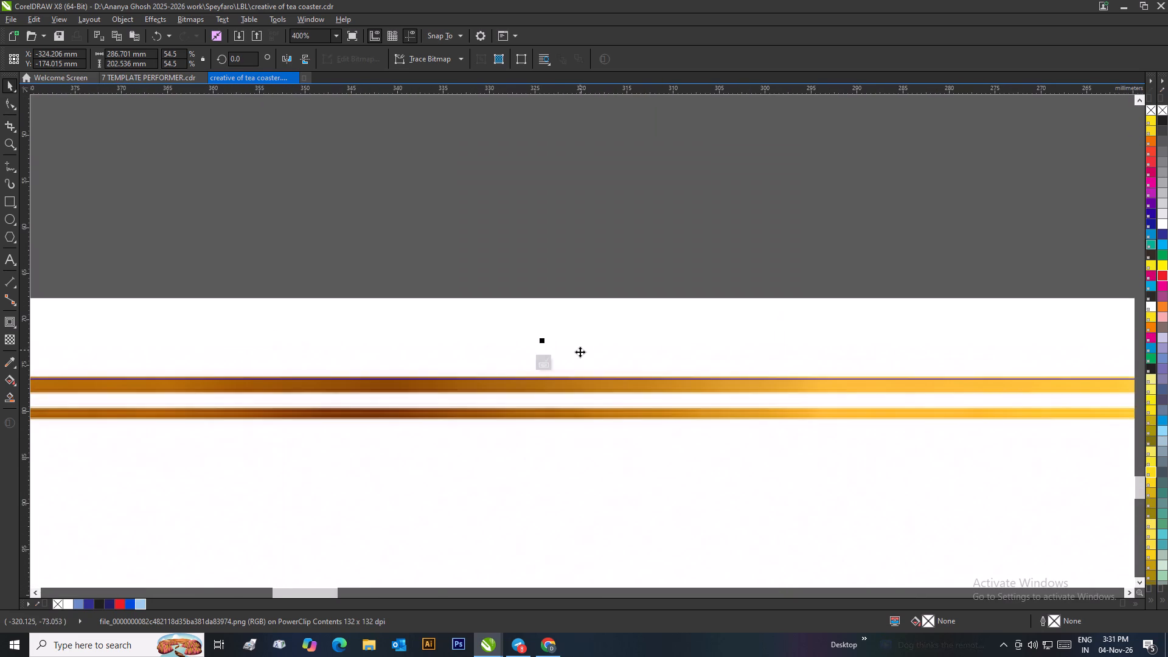
{"action": "scroll", "coordinate": [580, 352], "scroll_direction": "down", "scroll_amount": 2}
{"action": "scroll", "coordinate": [582, 348], "scroll_direction": "up", "scroll_amount": 2}
{"action": "scroll", "coordinate": [582, 341], "scroll_direction": "down", "scroll_amount": 4}
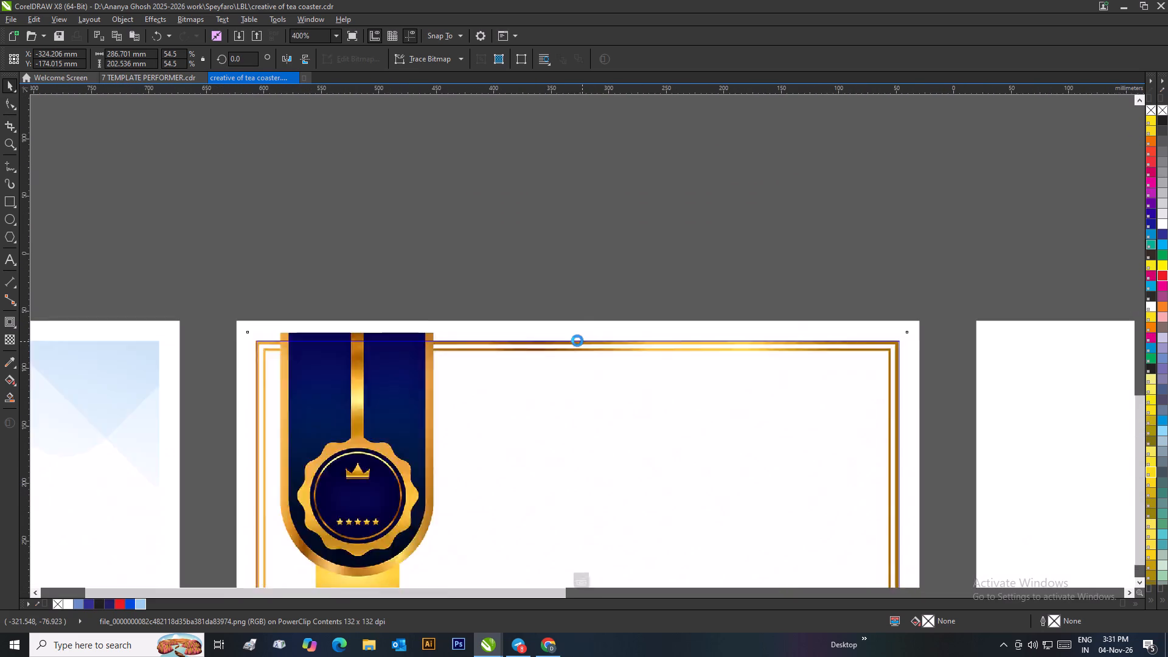
{"action": "scroll", "coordinate": [574, 338], "scroll_direction": "up", "scroll_amount": 2}
{"action": "scroll", "coordinate": [583, 367], "scroll_direction": "down", "scroll_amount": 2}
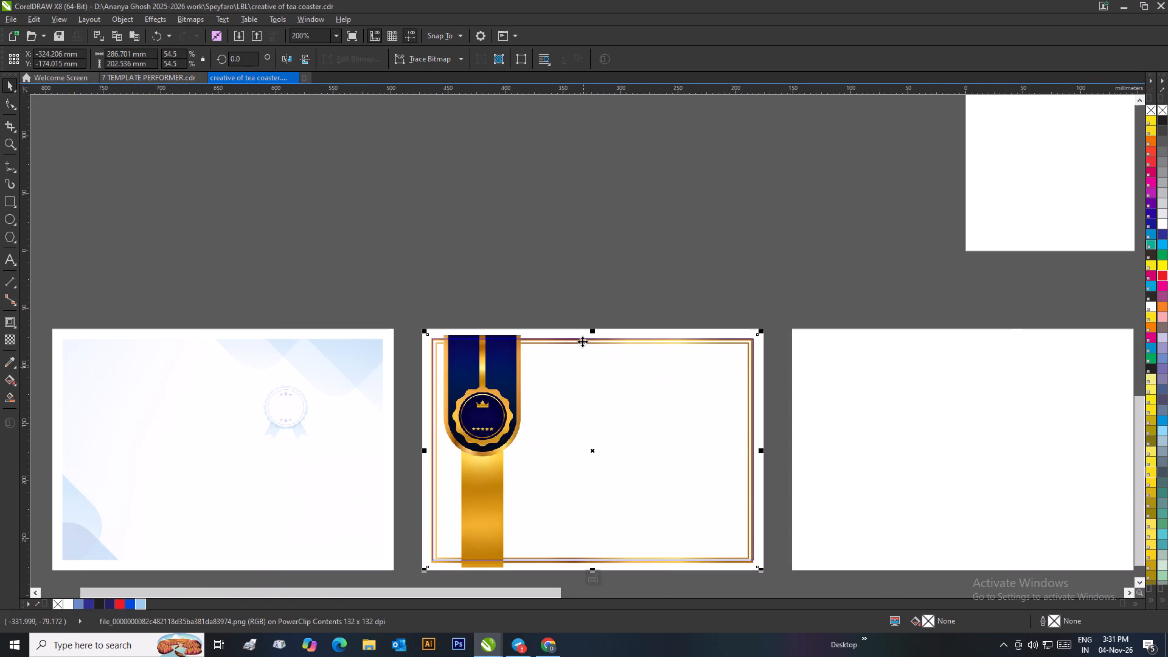
{"action": "scroll", "coordinate": [650, 575], "scroll_direction": "up", "scroll_amount": 2}
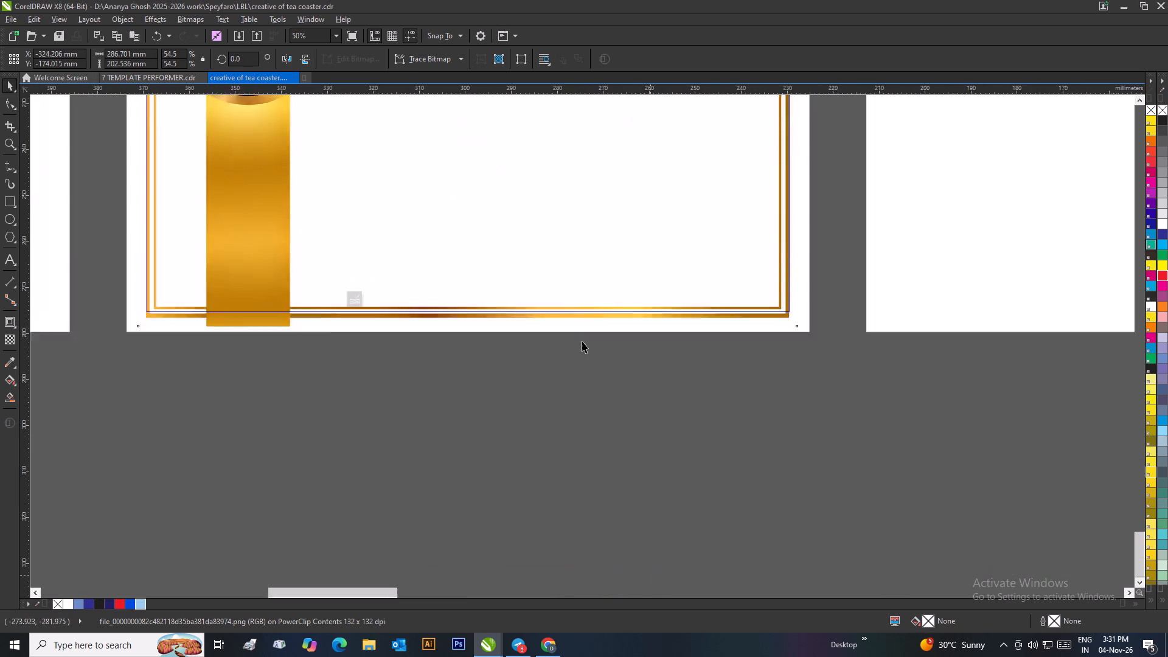
{"action": "scroll", "coordinate": [515, 315], "scroll_direction": "down", "scroll_amount": 1}
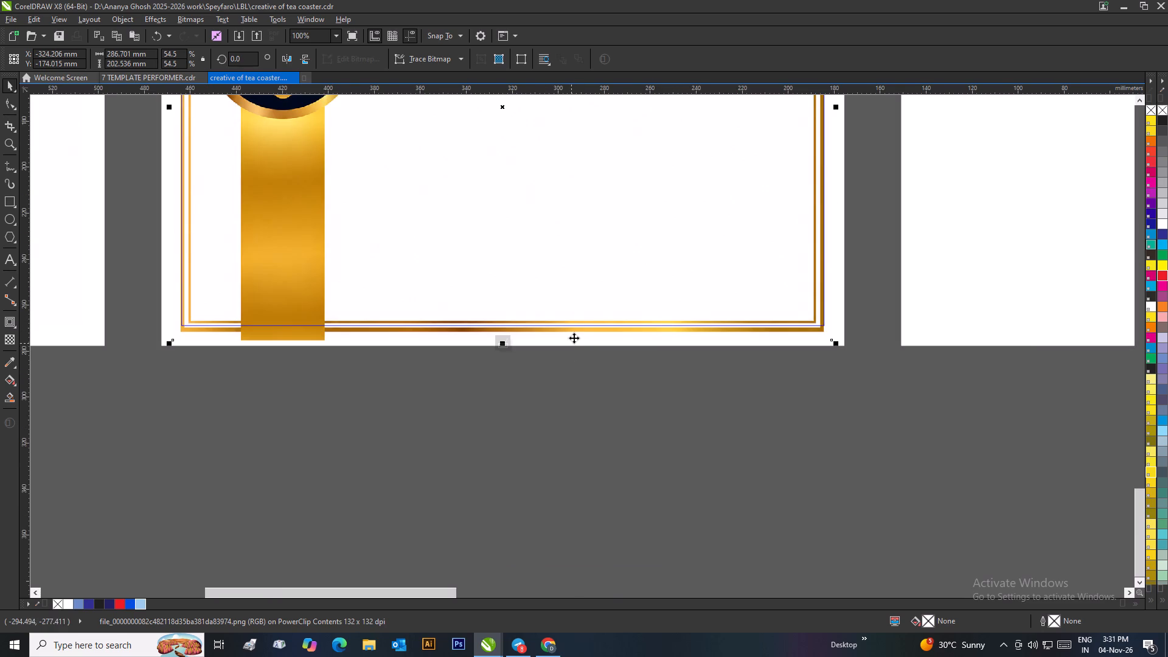
{"action": "scroll", "coordinate": [550, 364], "scroll_direction": "down", "scroll_amount": 1}
{"action": "scroll", "coordinate": [533, 133], "scroll_direction": "up", "scroll_amount": 1}
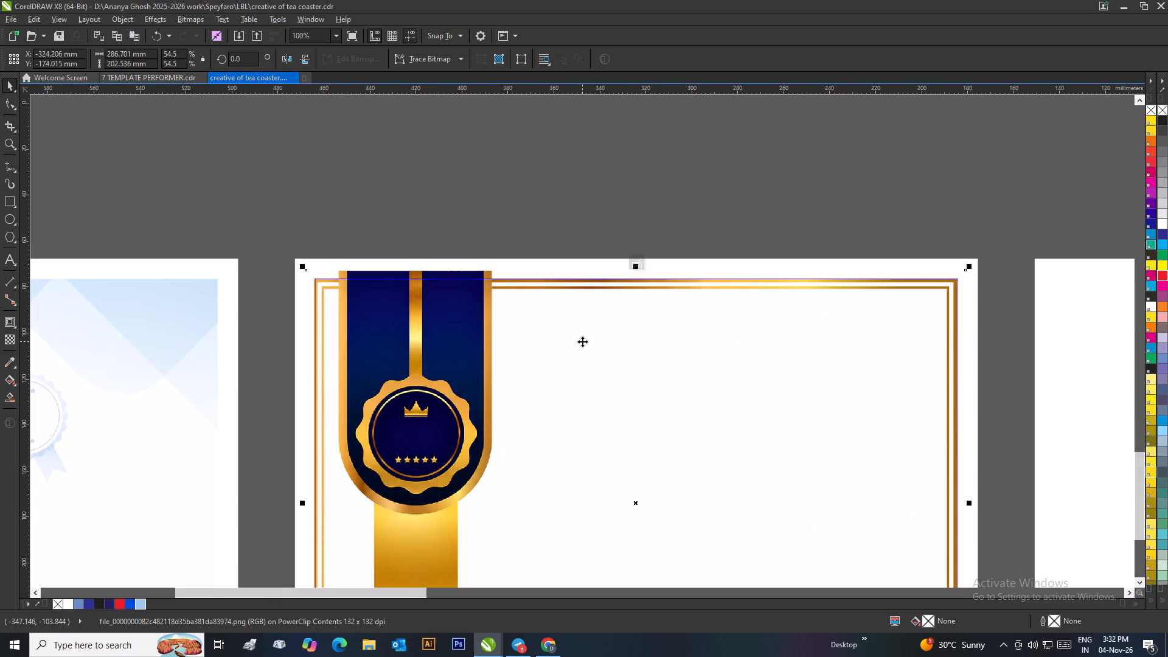
{"action": "scroll", "coordinate": [596, 369], "scroll_direction": "up", "scroll_amount": 1}
{"action": "scroll", "coordinate": [582, 343], "scroll_direction": "down", "scroll_amount": 3}
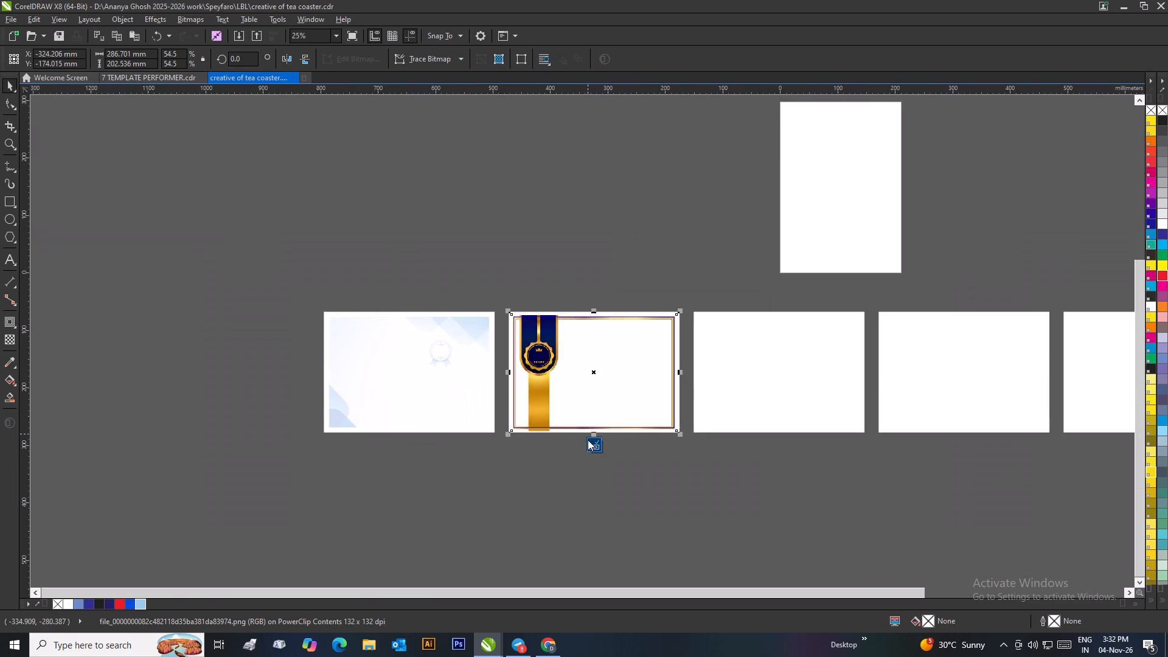
Reduce only the navy-and-gold background's height from its bottom edge to about 200 mm, bringing the outer border to the frame's bottom.
{"action": "scroll", "coordinate": [588, 437], "scroll_direction": "up", "scroll_amount": 2}
{"action": "scroll", "coordinate": [601, 328], "scroll_direction": "up", "scroll_amount": 2}
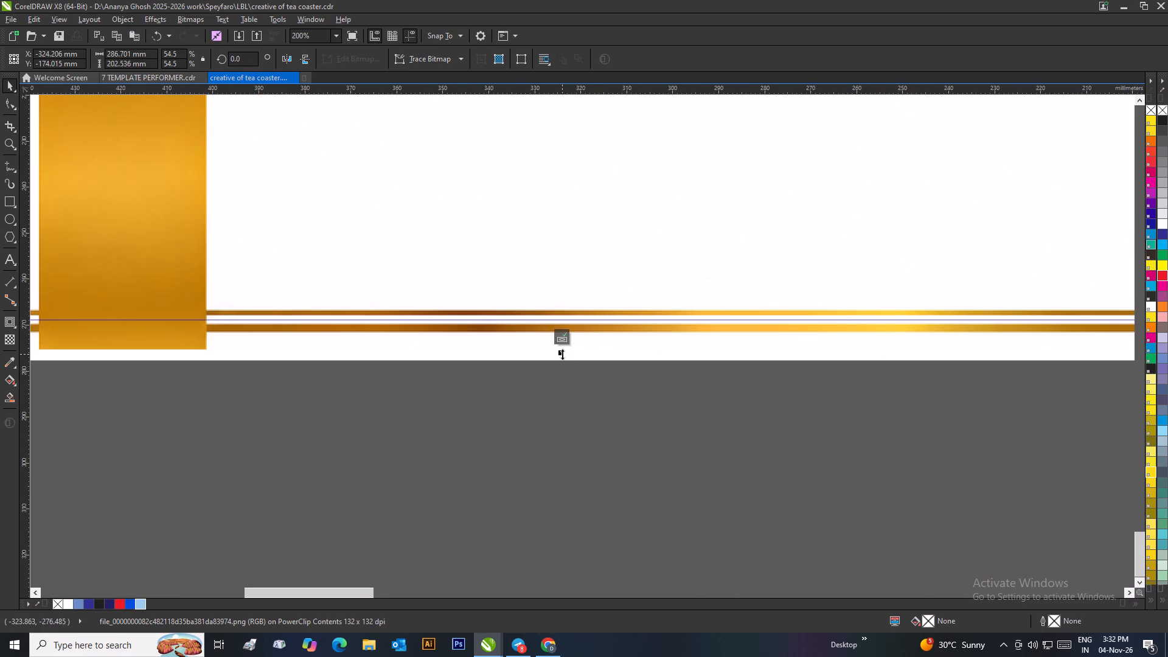
{"action": "left_click_drag", "start_coordinate": [562, 354], "coordinate": [569, 348]}
{"action": "scroll", "coordinate": [568, 342], "scroll_direction": "up", "scroll_amount": 2}
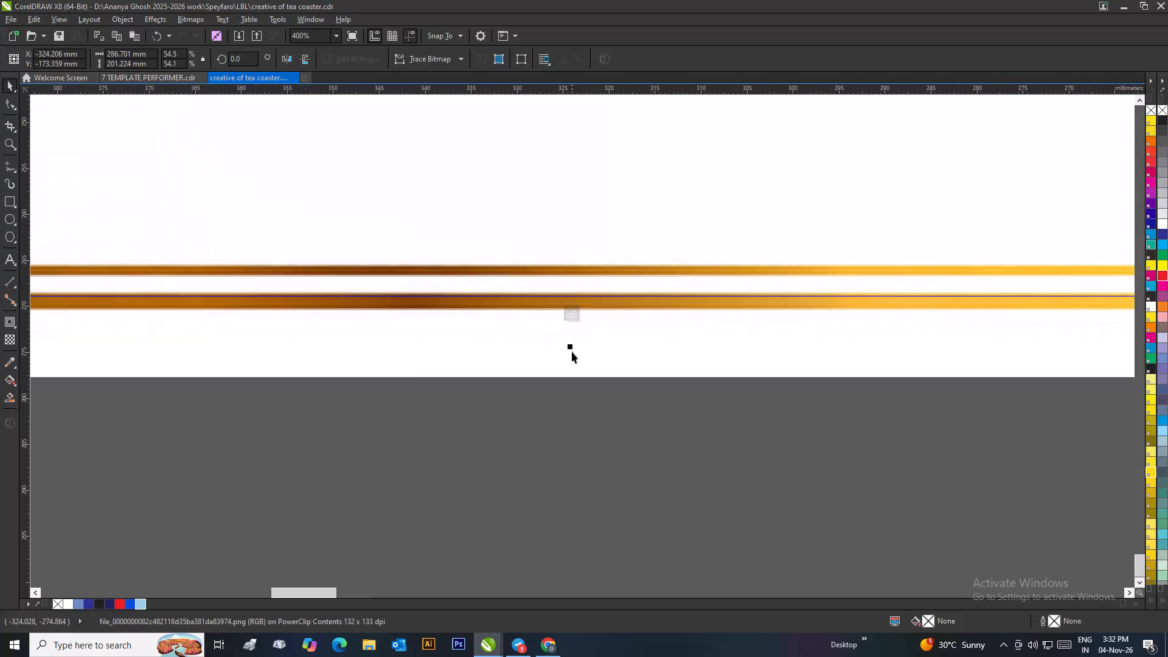
{"action": "left_click_drag", "start_coordinate": [571, 348], "coordinate": [579, 337]}
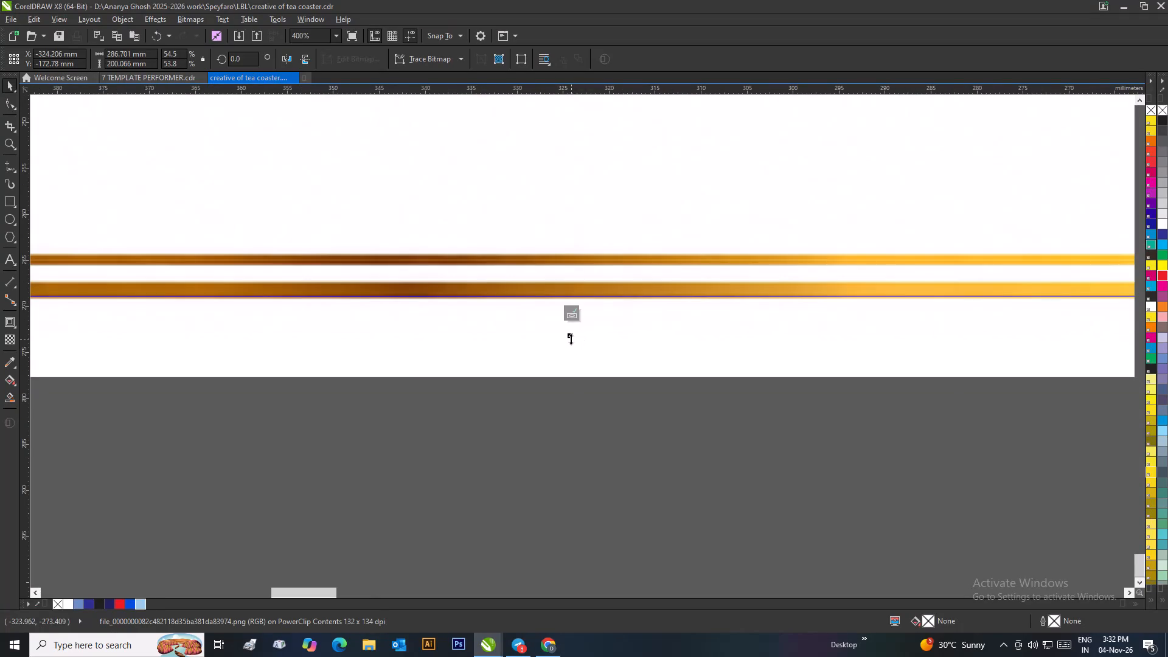
{"action": "left_click", "coordinate": [571, 339]}
{"action": "left_click", "coordinate": [571, 342]}
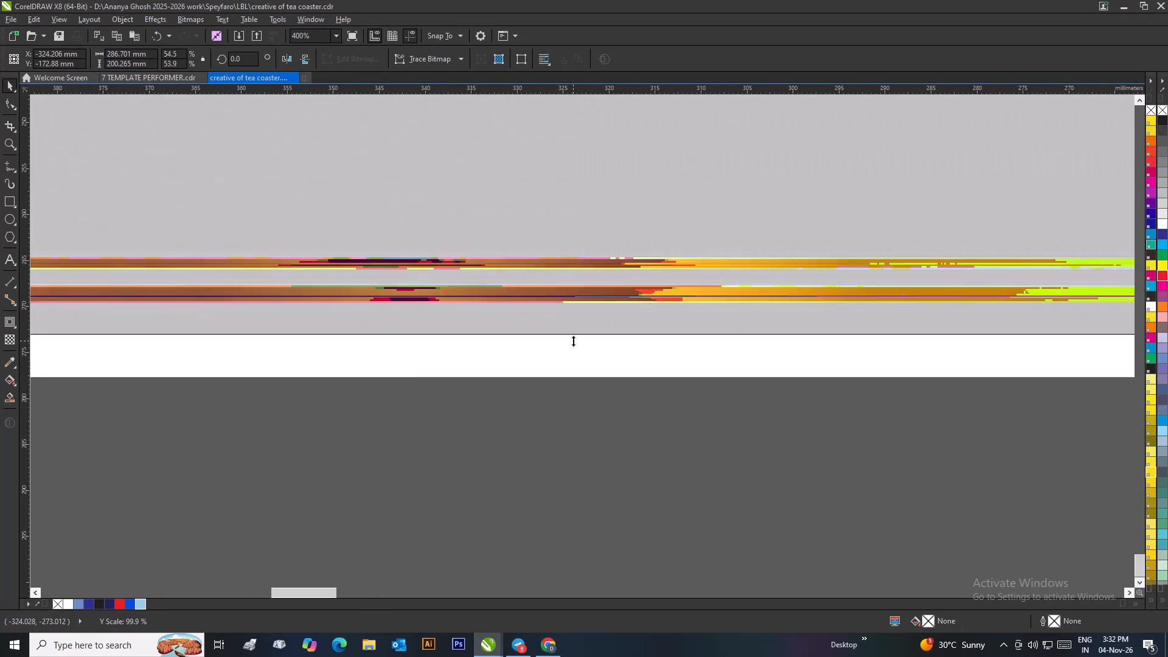
{"action": "left_click", "coordinate": [573, 340]}
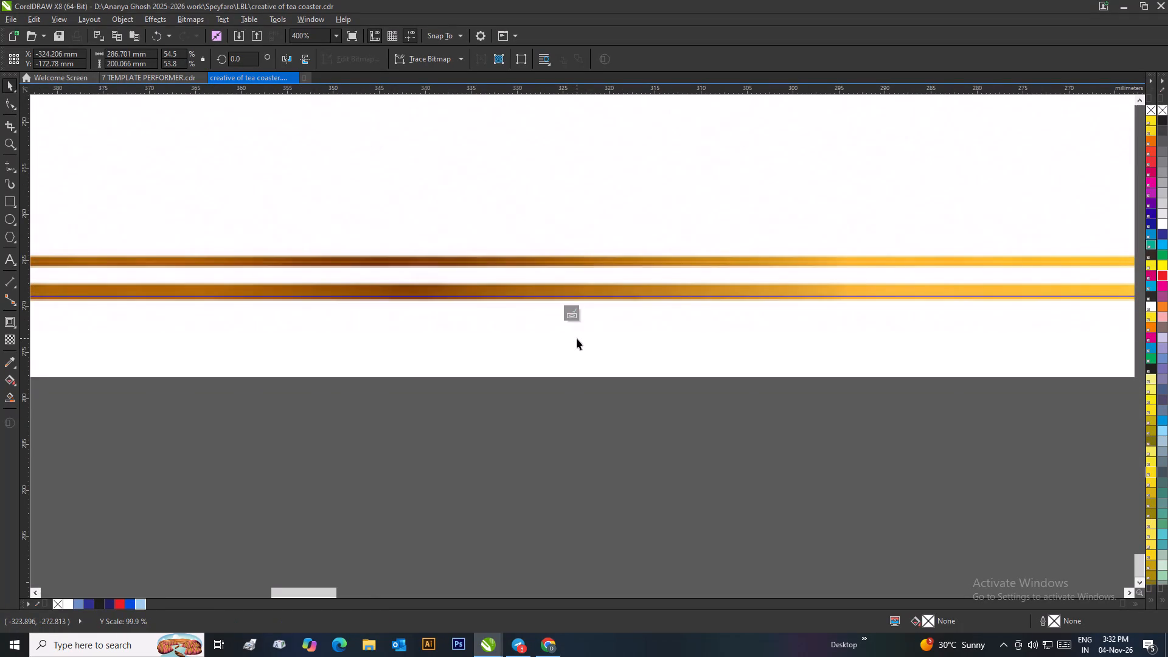
Finish editing the second card's PowerClip contents and deselect the object.
{"action": "scroll", "coordinate": [575, 349], "scroll_direction": "down", "scroll_amount": 7}
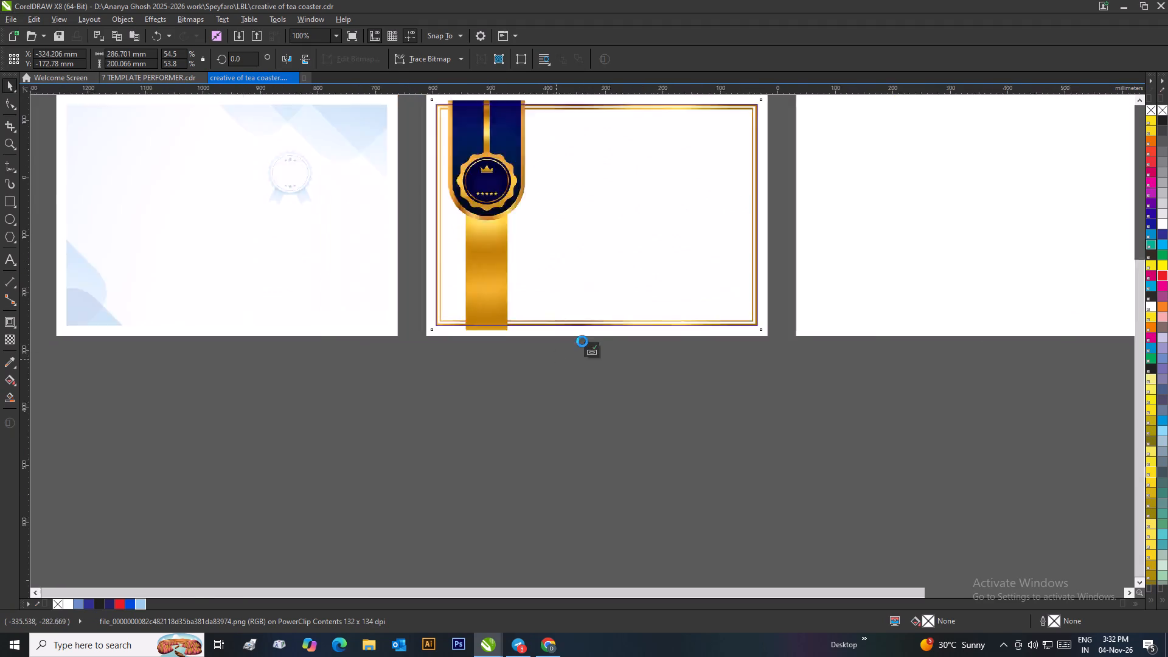
{"action": "left_click", "coordinate": [590, 351]}
{"action": "left_click", "coordinate": [639, 364]}
Inspect the clipped navy-and-gold background on the second card, especially along its upper edge.
{"action": "scroll", "coordinate": [602, 313], "scroll_direction": "up", "scroll_amount": 1}
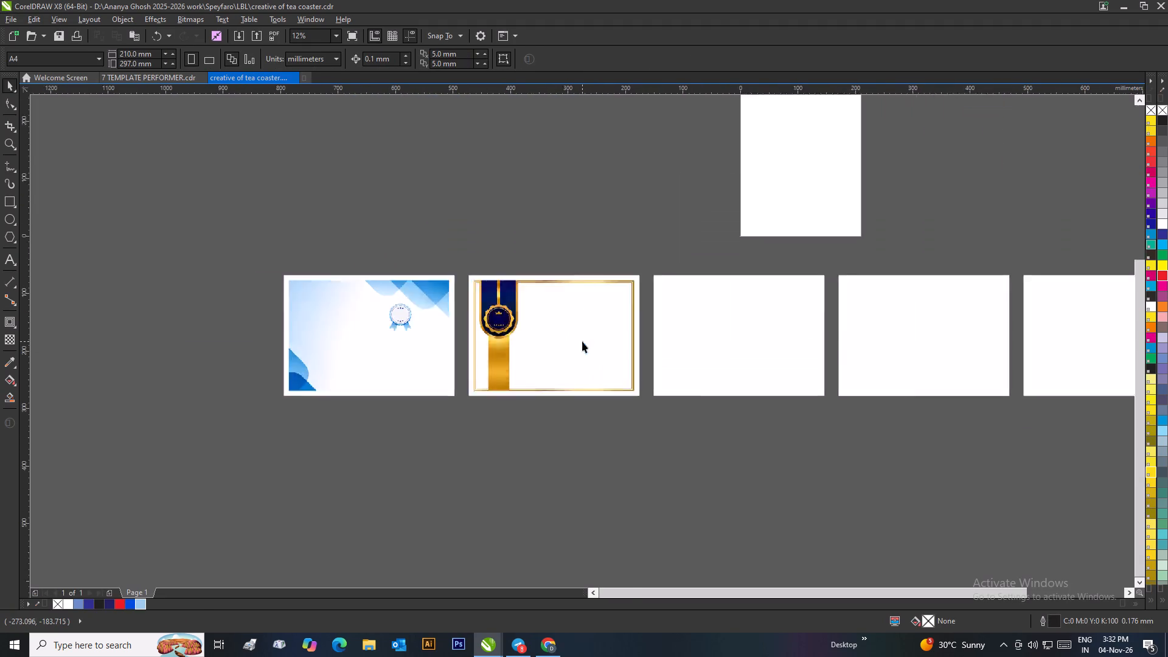
{"action": "scroll", "coordinate": [582, 341], "scroll_direction": "up", "scroll_amount": 1}
{"action": "left_click", "coordinate": [583, 339]}
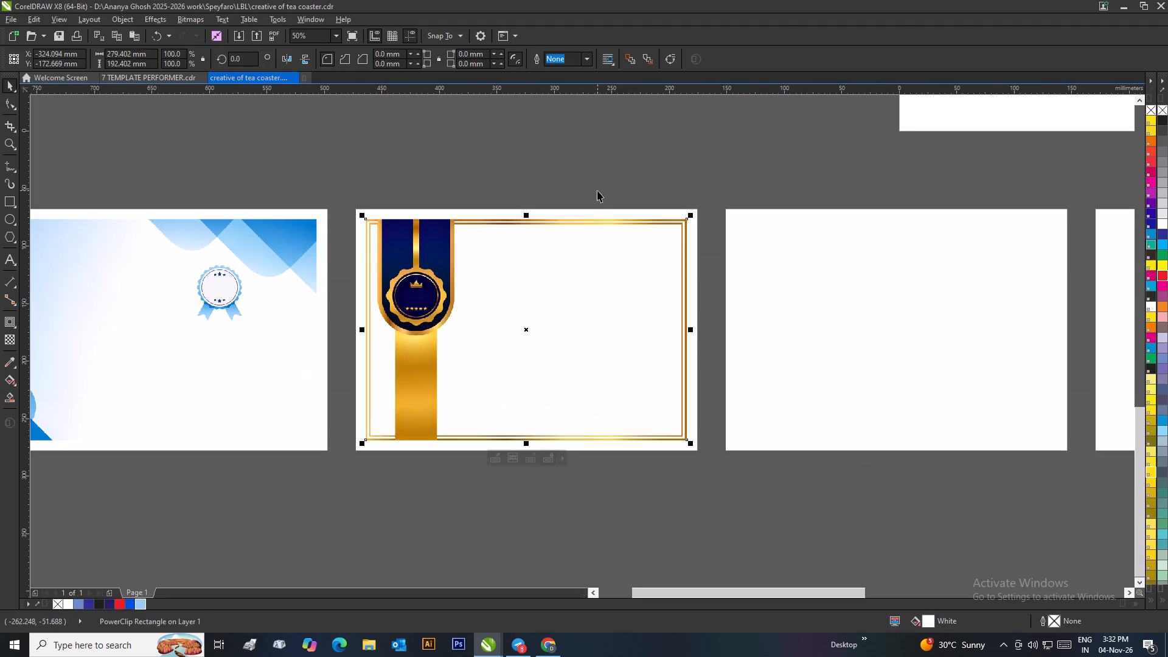
{"action": "left_click", "coordinate": [597, 190]}
{"action": "scroll", "coordinate": [668, 386], "scroll_direction": "up", "scroll_amount": 3}
{"action": "scroll", "coordinate": [652, 356], "scroll_direction": "down", "scroll_amount": 3}
{"action": "scroll", "coordinate": [313, 231], "scroll_direction": "up", "scroll_amount": 1}
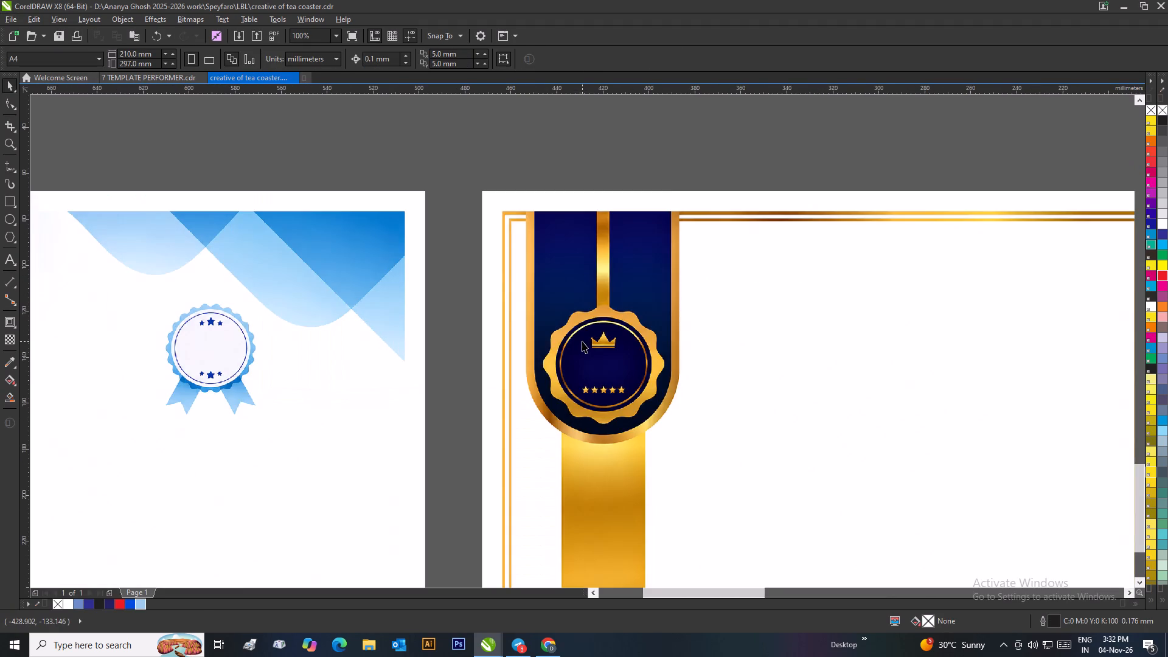
Examine the second card's clipped navy-and-gold design closely, including the medal, the gold ribbon and the borders.
{"action": "scroll", "coordinate": [650, 322], "scroll_direction": "up", "scroll_amount": 2}
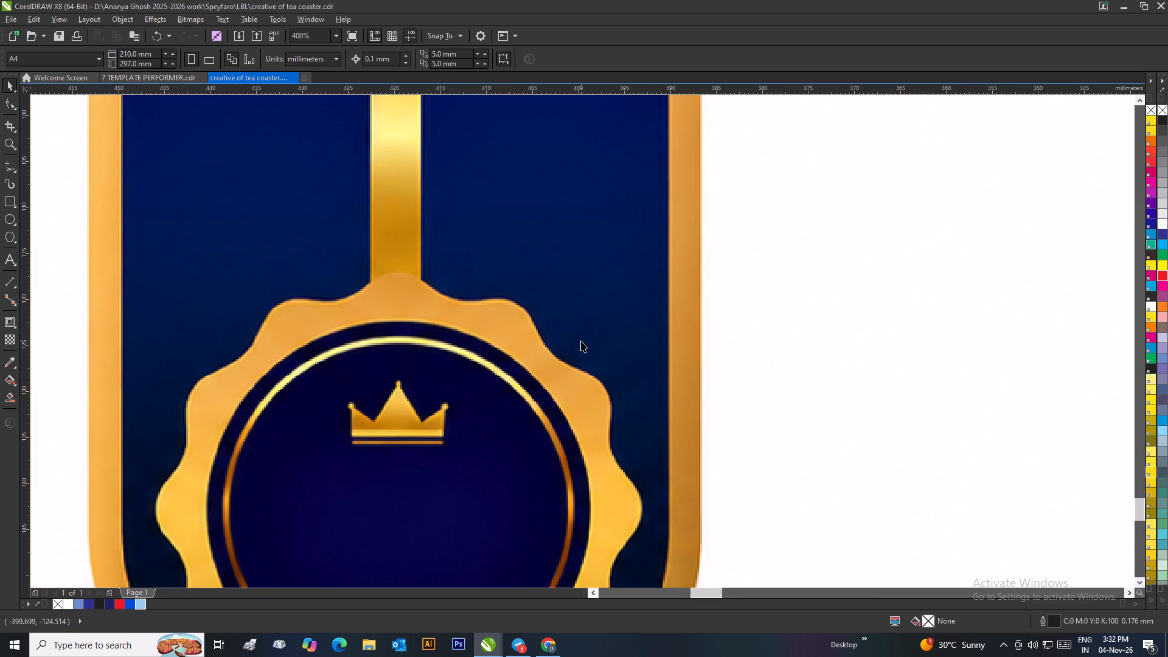
{"action": "scroll", "coordinate": [580, 342], "scroll_direction": "down", "scroll_amount": 3}
{"action": "left_click", "coordinate": [616, 243]}
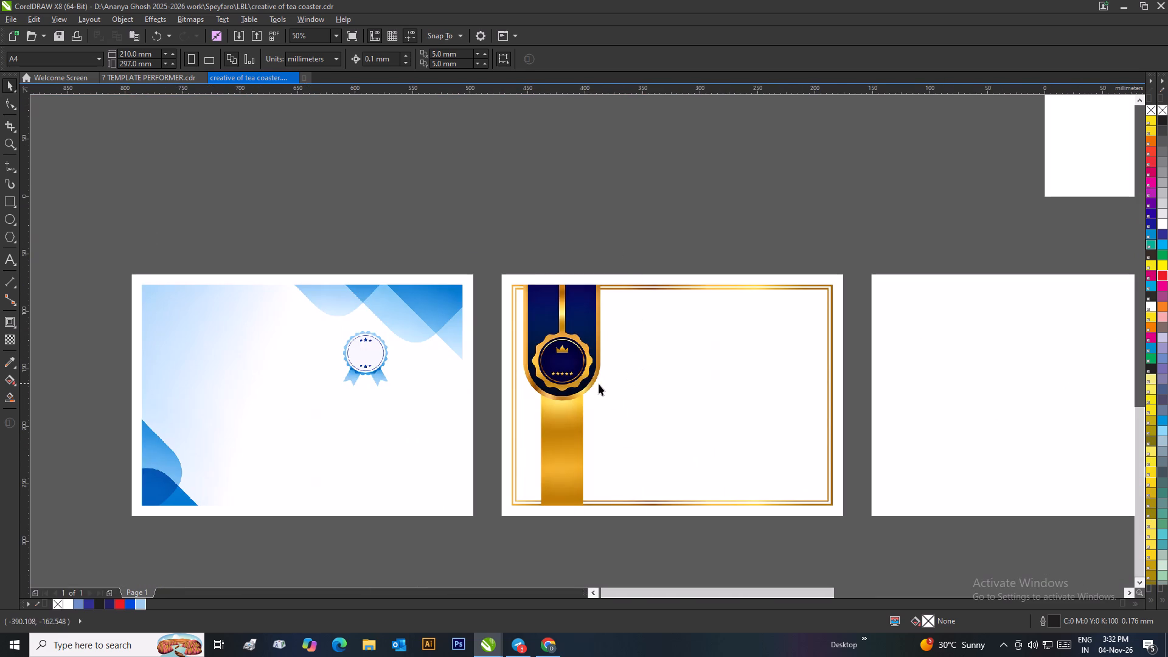
{"action": "scroll", "coordinate": [576, 436], "scroll_direction": "up", "scroll_amount": 3}
{"action": "scroll", "coordinate": [582, 341], "scroll_direction": "down", "scroll_amount": 3}
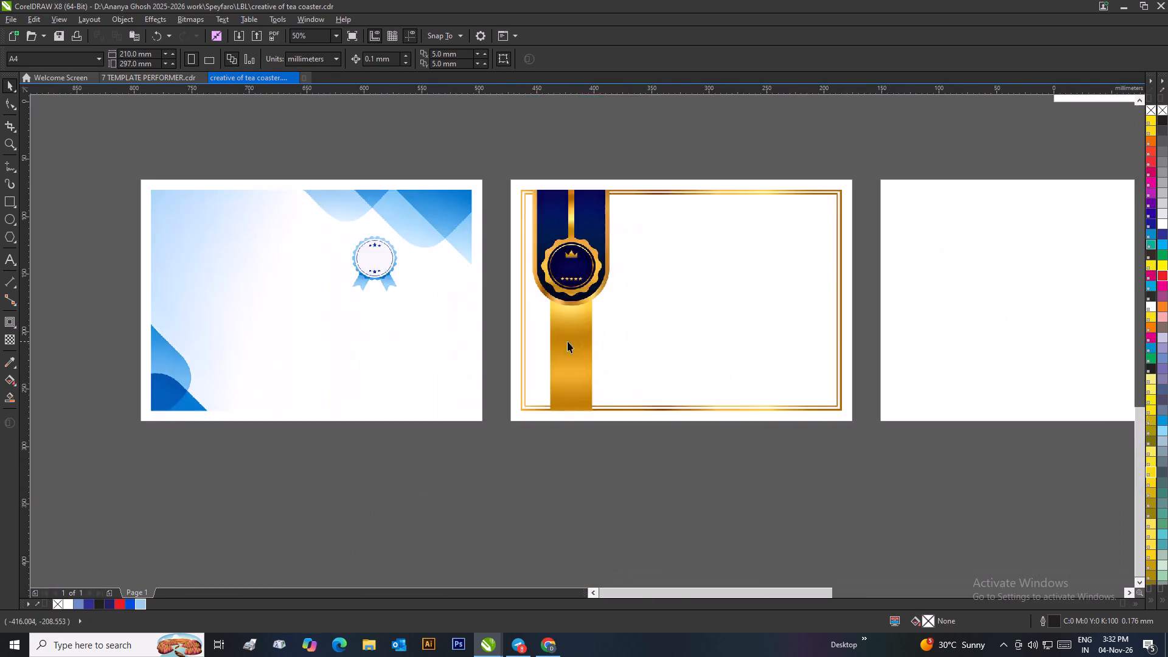
{"action": "scroll", "coordinate": [561, 340], "scroll_direction": "up", "scroll_amount": 4}
{"action": "scroll", "coordinate": [459, 338], "scroll_direction": "up", "scroll_amount": 3}
{"action": "scroll", "coordinate": [582, 341], "scroll_direction": "down", "scroll_amount": 5}
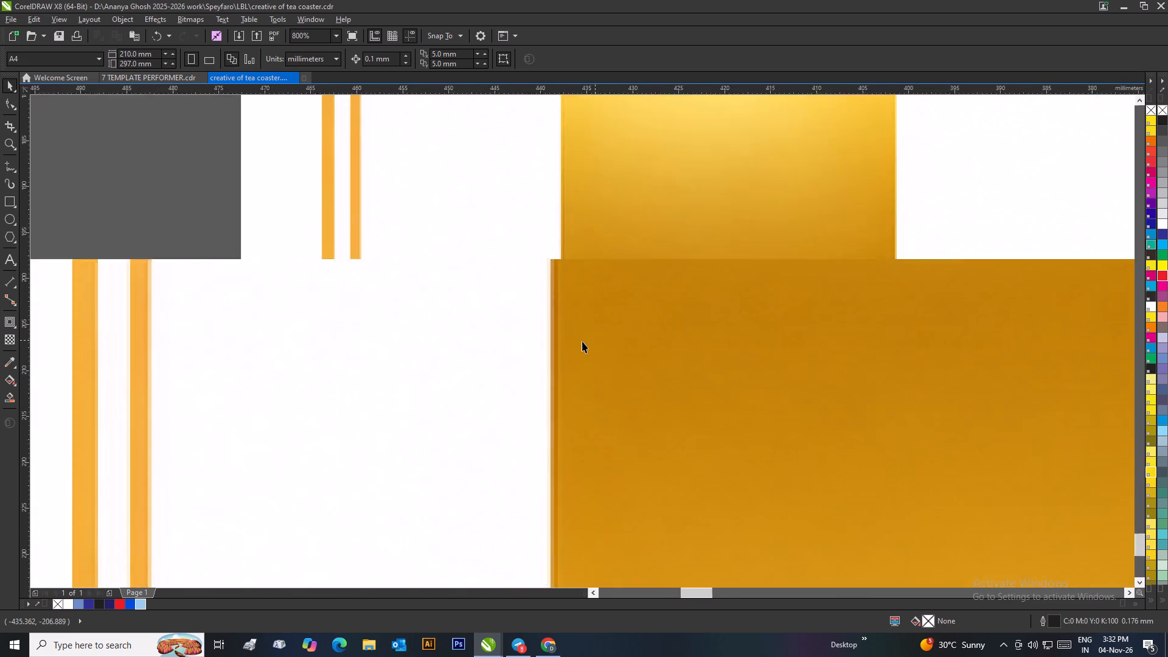
{"action": "scroll", "coordinate": [582, 341], "scroll_direction": "down", "scroll_amount": 4}
{"action": "scroll", "coordinate": [589, 347], "scroll_direction": "up", "scroll_amount": 3}
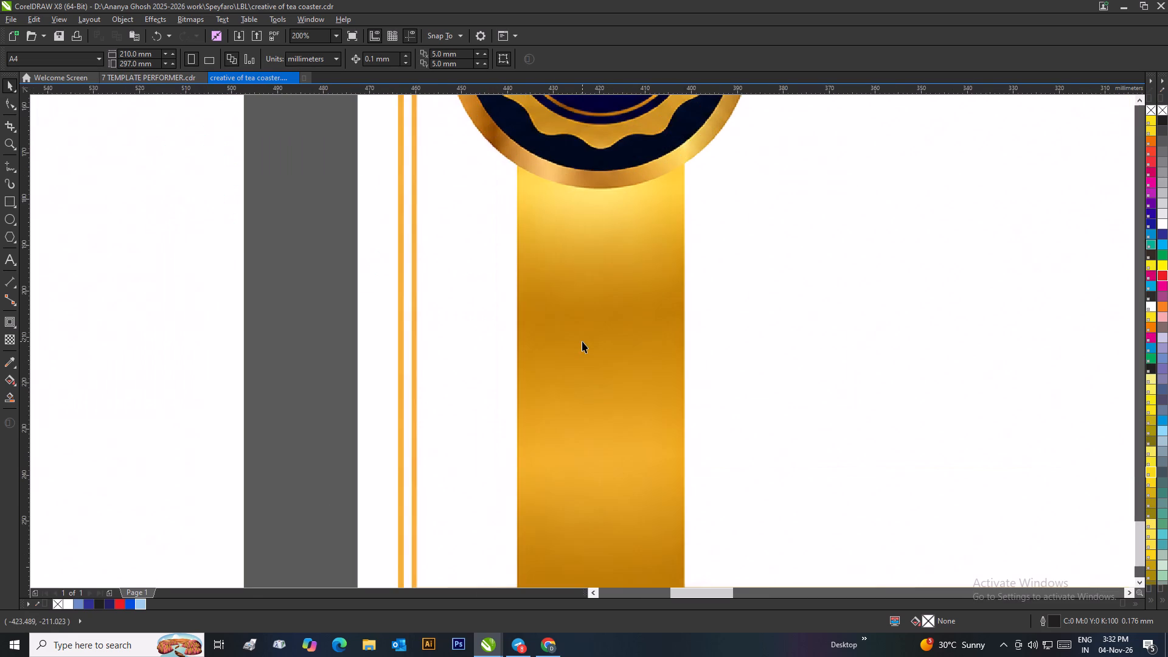
{"action": "scroll", "coordinate": [582, 341], "scroll_direction": "down", "scroll_amount": 2}
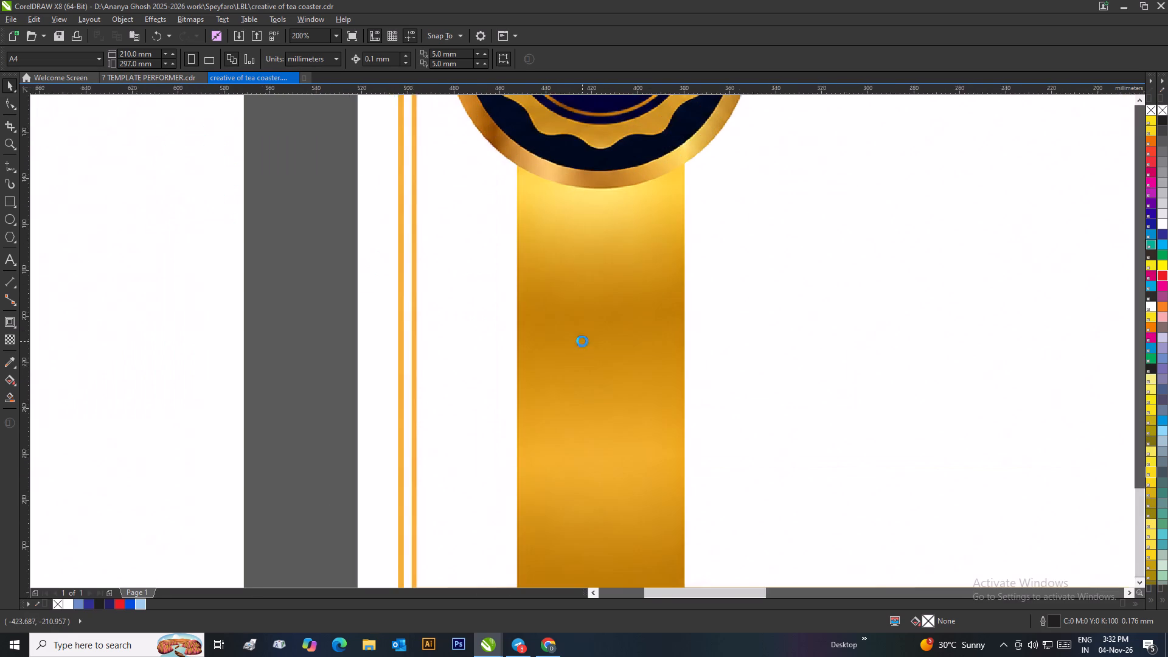
{"action": "scroll", "coordinate": [582, 341], "scroll_direction": "down", "scroll_amount": 1}
{"action": "left_click", "coordinate": [616, 224]}
{"action": "scroll", "coordinate": [777, 342], "scroll_direction": "up", "scroll_amount": 1}
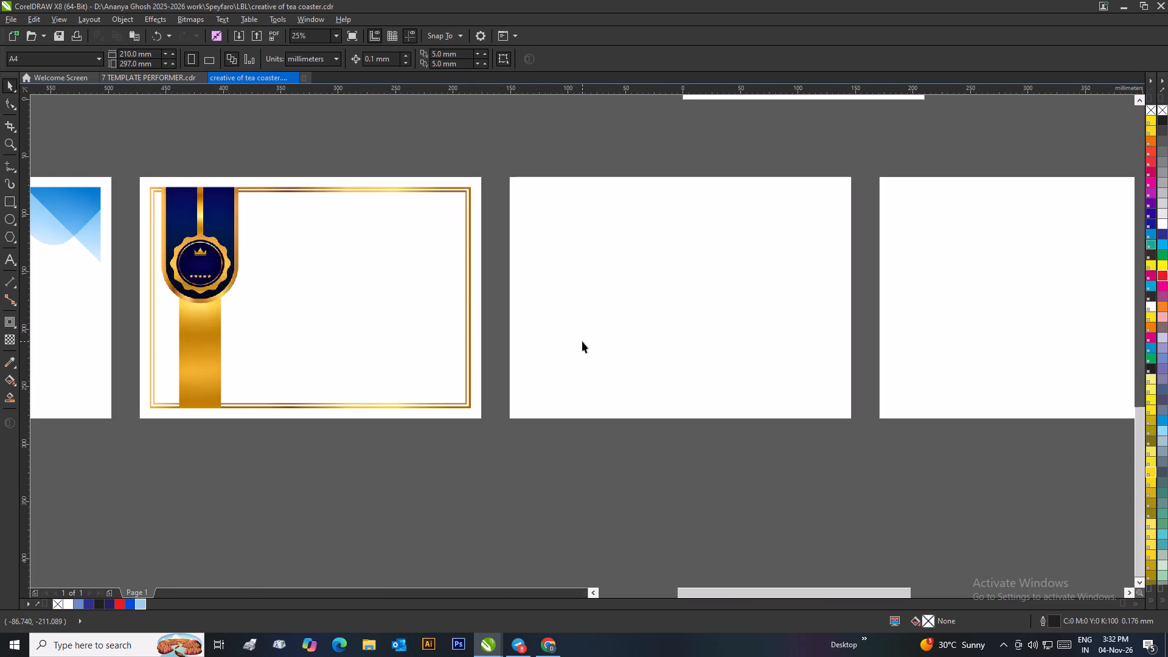
{"action": "scroll", "coordinate": [582, 341], "scroll_direction": "down", "scroll_amount": 1}
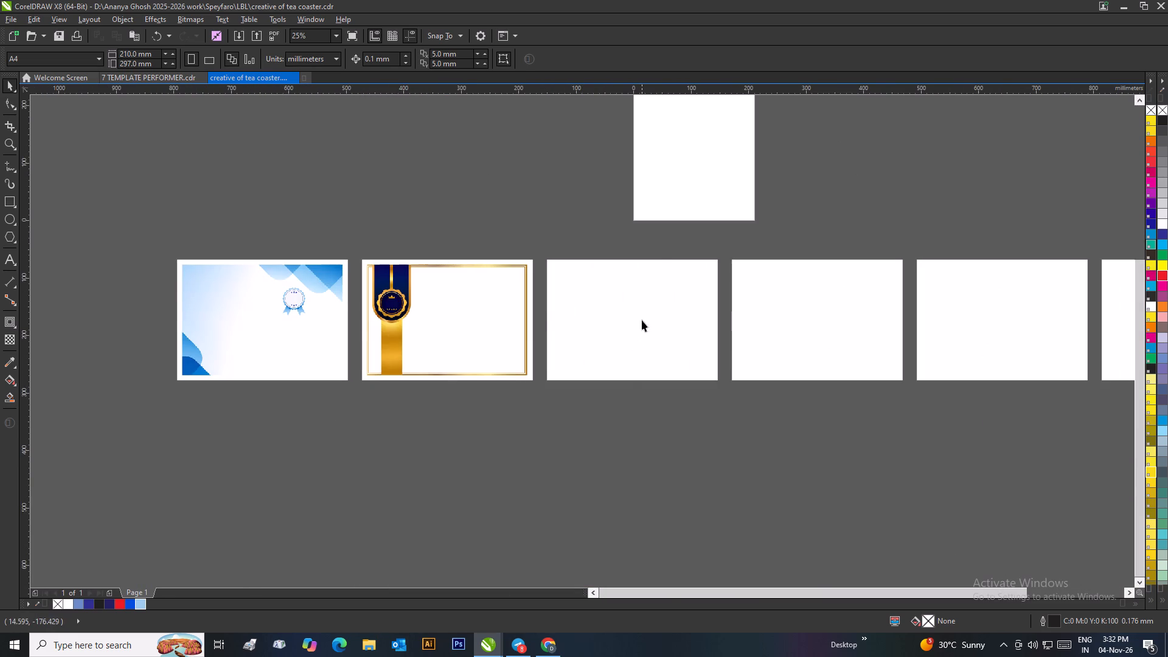
Open the third card's PowerClip frame for editing its contents.
{"action": "scroll", "coordinate": [631, 297], "scroll_direction": "down", "scroll_amount": 1}
{"action": "left_click", "coordinate": [593, 349]}
{"action": "right_click", "coordinate": [593, 349]}
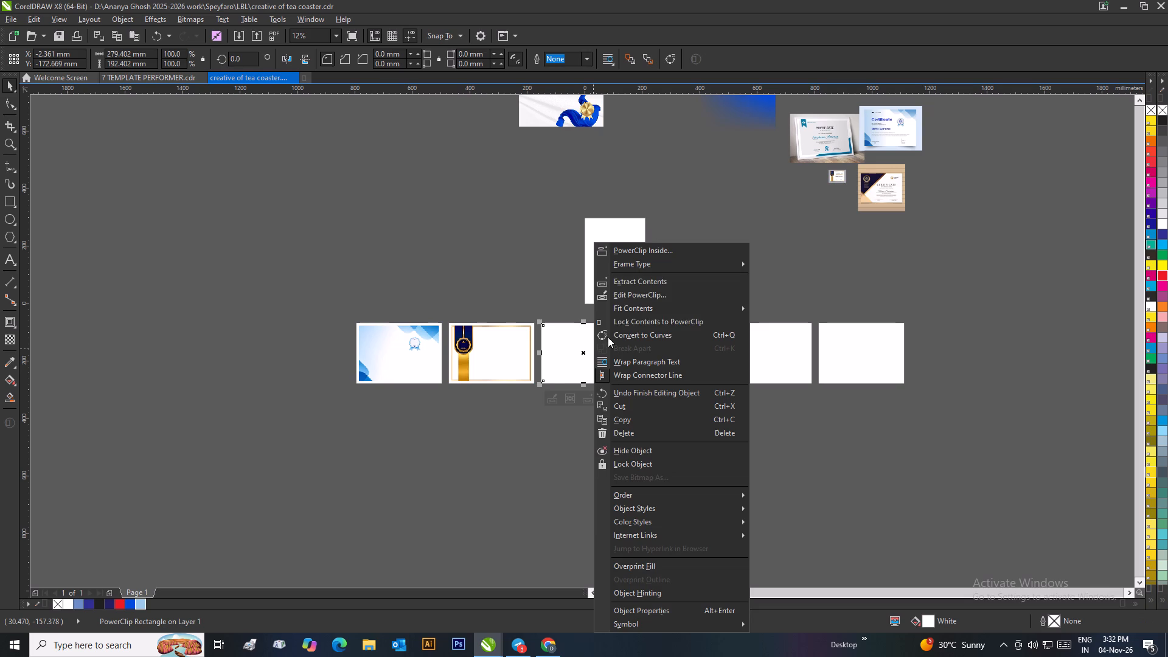
{"action": "left_click", "coordinate": [626, 296]}
Move the teal background so the clipping frame's upper-left corner falls inside the pale panel, beside the teal ribbon bookmark.
{"action": "left_click_drag", "start_coordinate": [588, 463], "coordinate": [612, 367]}
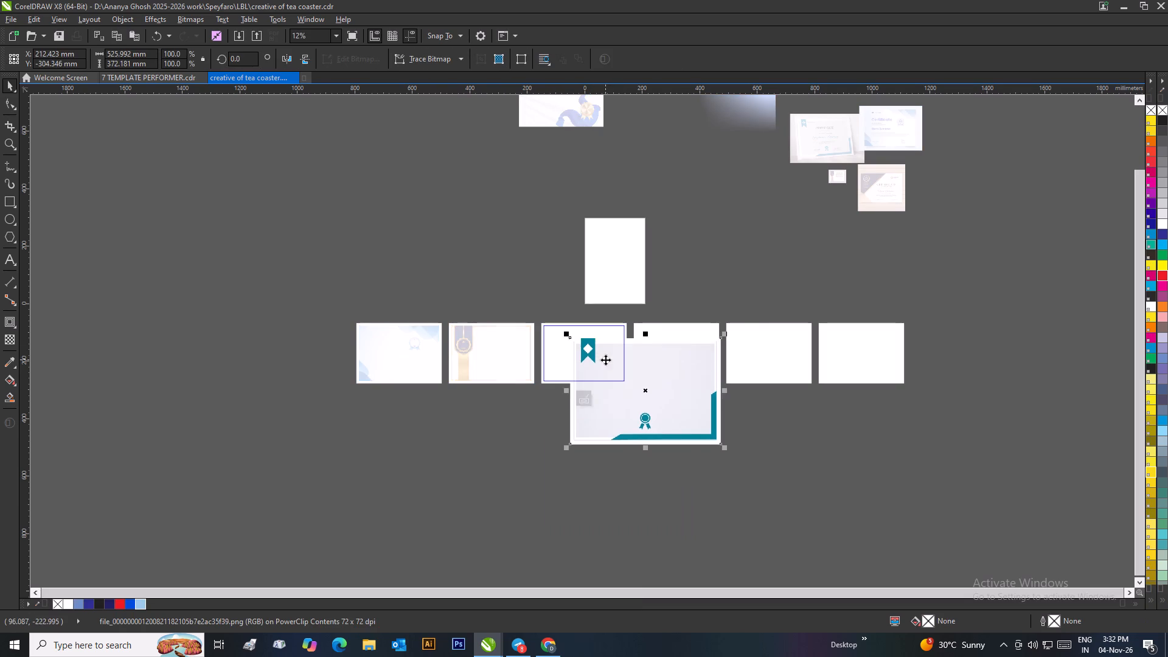
{"action": "scroll", "coordinate": [571, 344], "scroll_direction": "up", "scroll_amount": 2}
{"action": "left_click_drag", "start_coordinate": [625, 365], "coordinate": [529, 301]}
{"action": "scroll", "coordinate": [525, 297], "scroll_direction": "up", "scroll_amount": 2}
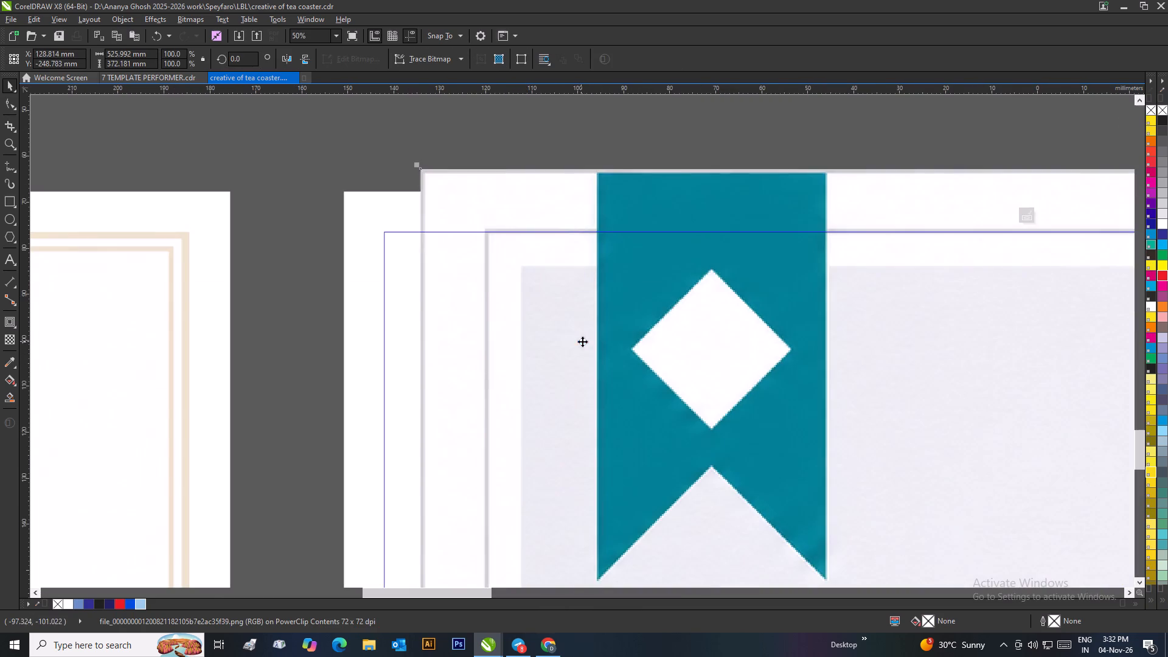
{"action": "left_click_drag", "start_coordinate": [585, 346], "coordinate": [498, 311]}
{"action": "left_click_drag", "start_coordinate": [521, 332], "coordinate": [498, 325]}
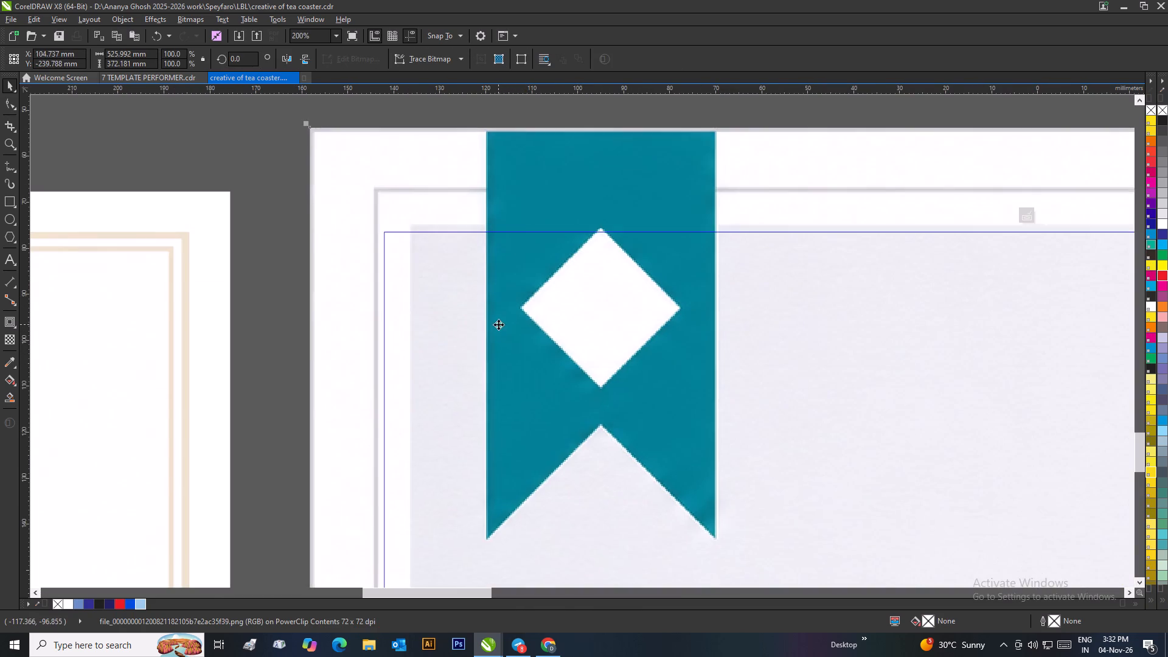
{"action": "left_click_drag", "start_coordinate": [498, 324], "coordinate": [509, 355]}
{"action": "left_click_drag", "start_coordinate": [502, 339], "coordinate": [504, 353]}
{"action": "left_click_drag", "start_coordinate": [499, 350], "coordinate": [493, 353]}
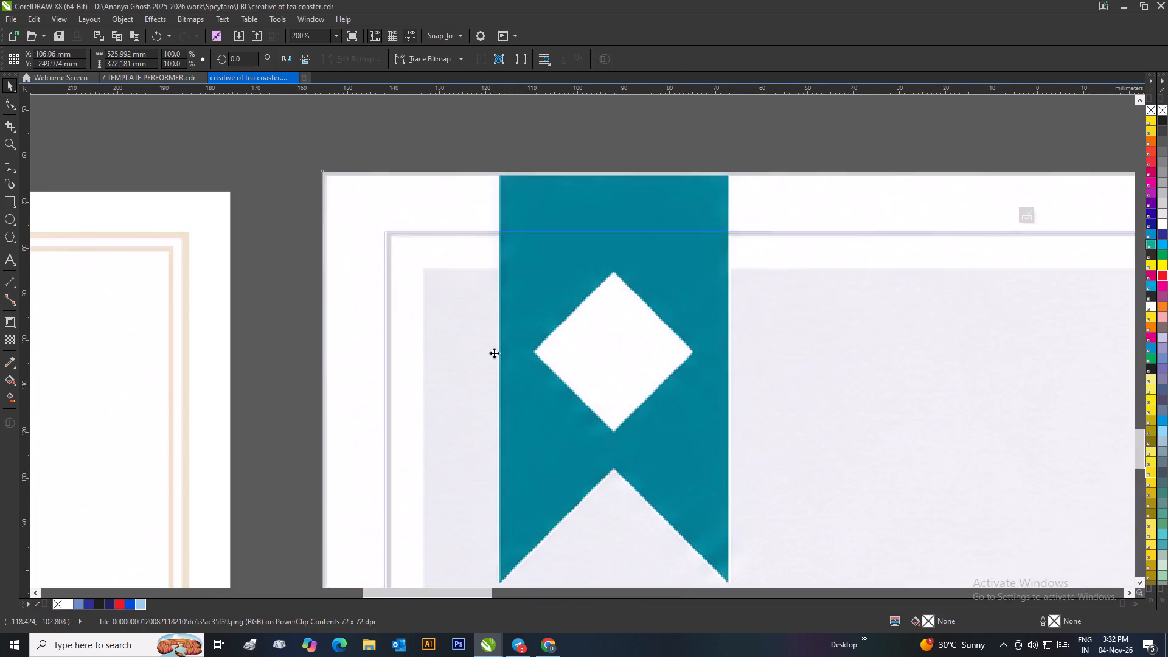
{"action": "left_click_drag", "start_coordinate": [496, 353], "coordinate": [492, 321]}
{"action": "left_click_drag", "start_coordinate": [485, 331], "coordinate": [459, 318]}
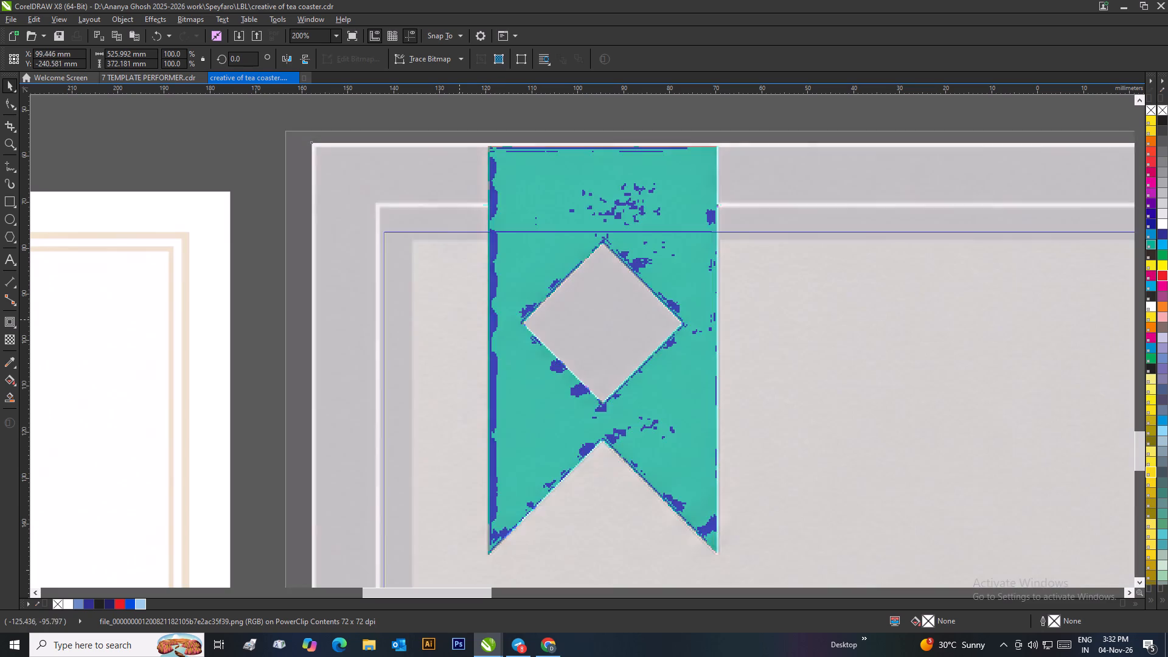
{"action": "left_click_drag", "start_coordinate": [459, 318], "coordinate": [458, 316]}
{"action": "left_click_drag", "start_coordinate": [456, 324], "coordinate": [454, 330]}
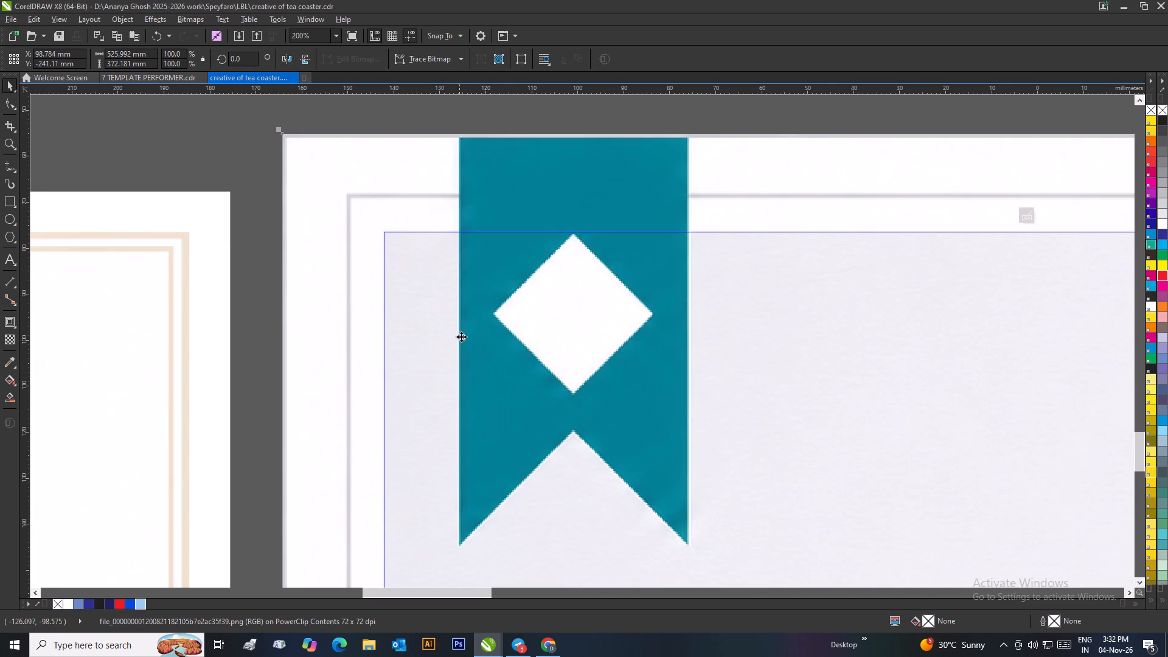
Scale the teal background down proportionally from its lower-right corner to about 317 × 224 mm, fitting the teal corner band near the frame.
{"action": "scroll", "coordinate": [464, 339], "scroll_direction": "down", "scroll_amount": 3}
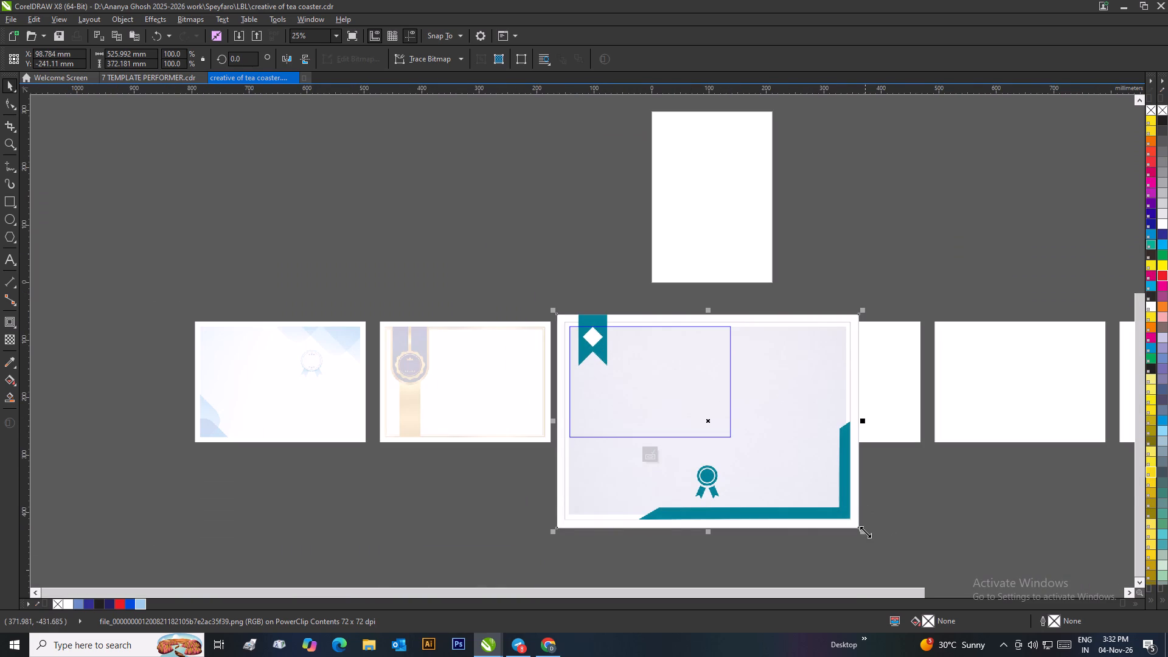
{"action": "scroll", "coordinate": [855, 532], "scroll_direction": "up", "scroll_amount": 2}
{"action": "scroll", "coordinate": [603, 339], "scroll_direction": "down", "scroll_amount": 2}
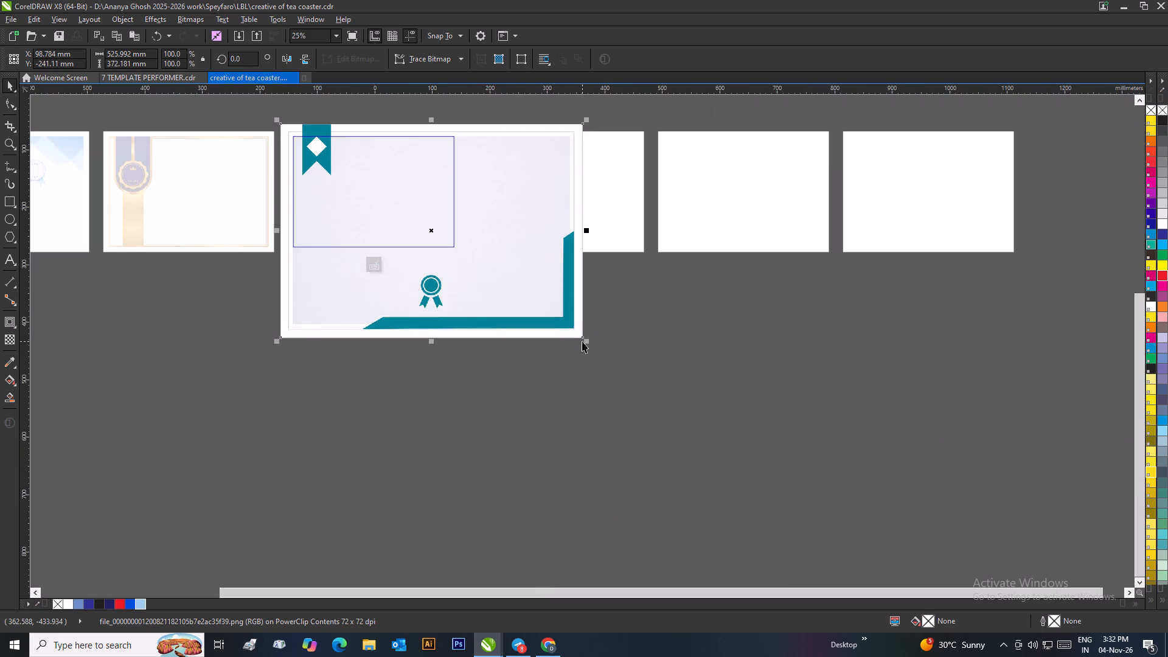
{"action": "left_click_drag", "start_coordinate": [587, 342], "coordinate": [476, 296]}
{"action": "scroll", "coordinate": [462, 262], "scroll_direction": "up", "scroll_amount": 2}
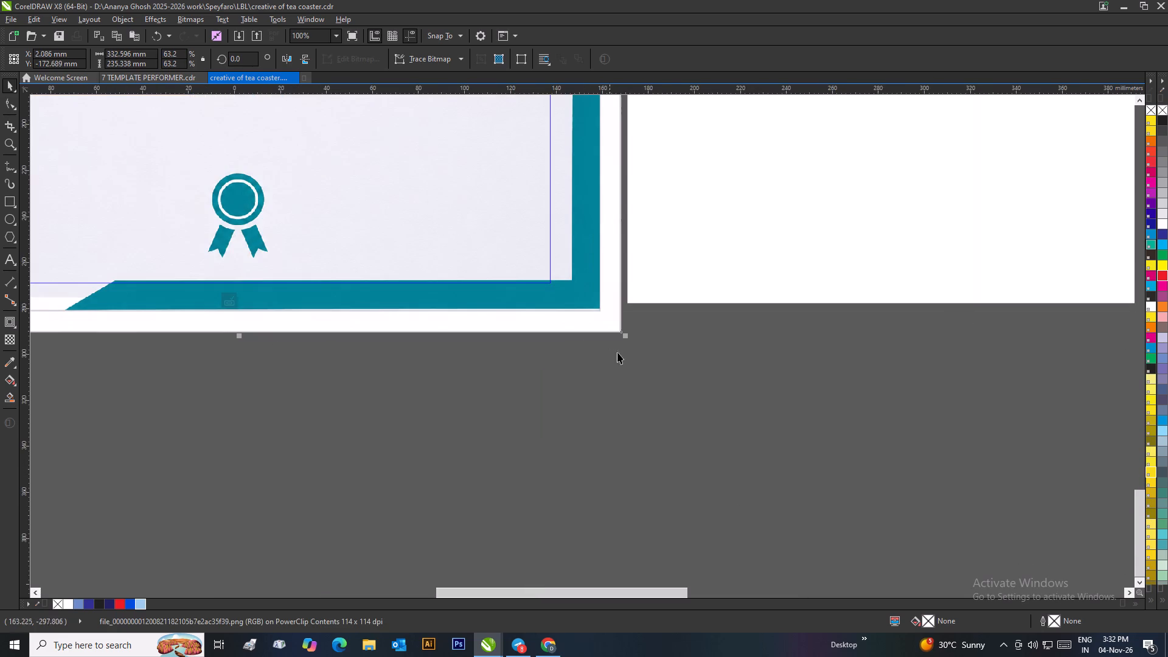
{"action": "left_click", "coordinate": [630, 339]}
{"action": "left_click", "coordinate": [616, 327]}
{"action": "left_click_drag", "start_coordinate": [626, 336], "coordinate": [625, 338]}
{"action": "left_click_drag", "start_coordinate": [625, 338], "coordinate": [597, 345]}
{"action": "scroll", "coordinate": [567, 309], "scroll_direction": "up", "scroll_amount": 2}
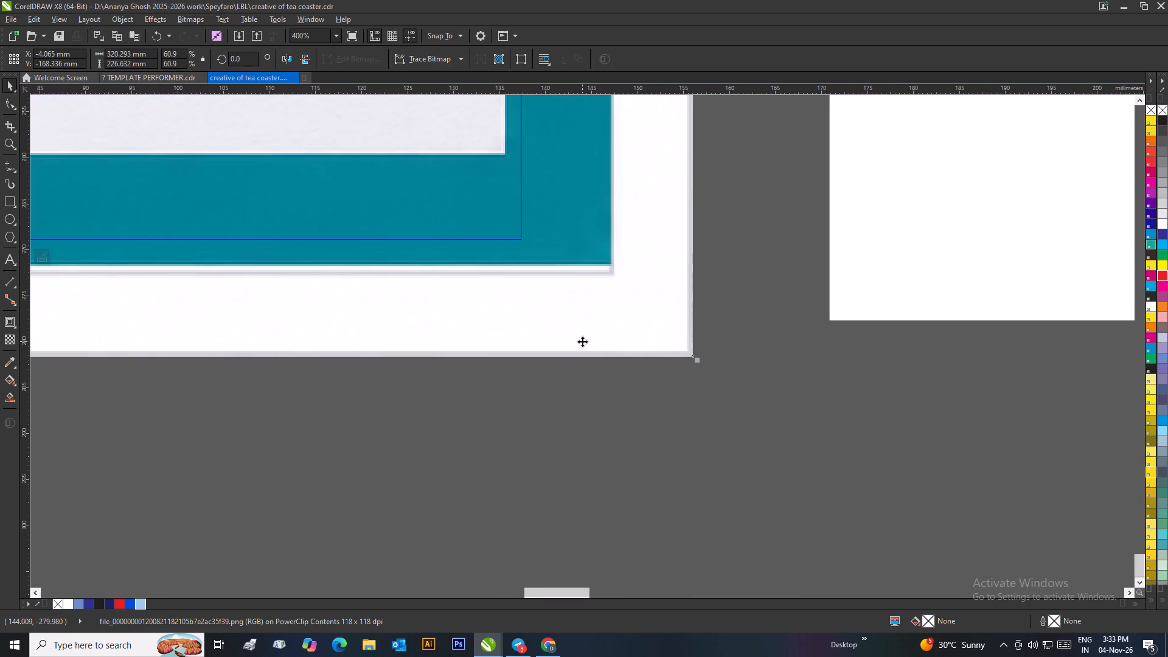
{"action": "left_click_drag", "start_coordinate": [695, 363], "coordinate": [667, 370]}
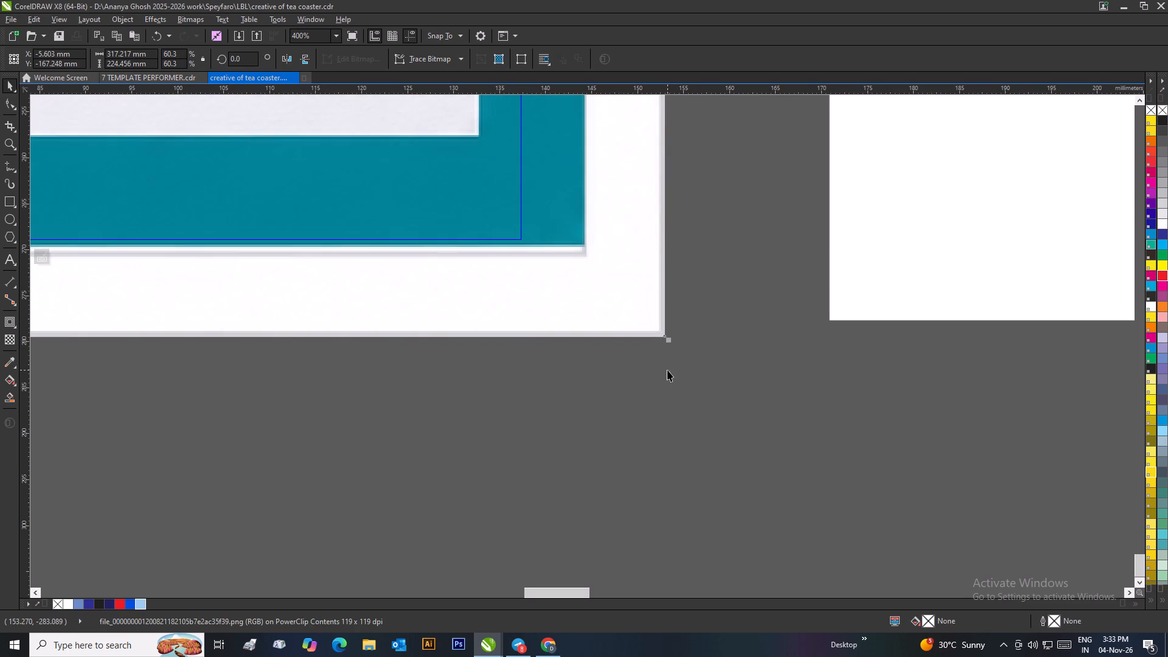
Narrow only the teal background's width from its right edge to about 311 mm, bringing the vertical teal band to the frame's right edge.
{"action": "scroll", "coordinate": [664, 372], "scroll_direction": "down", "scroll_amount": 3}
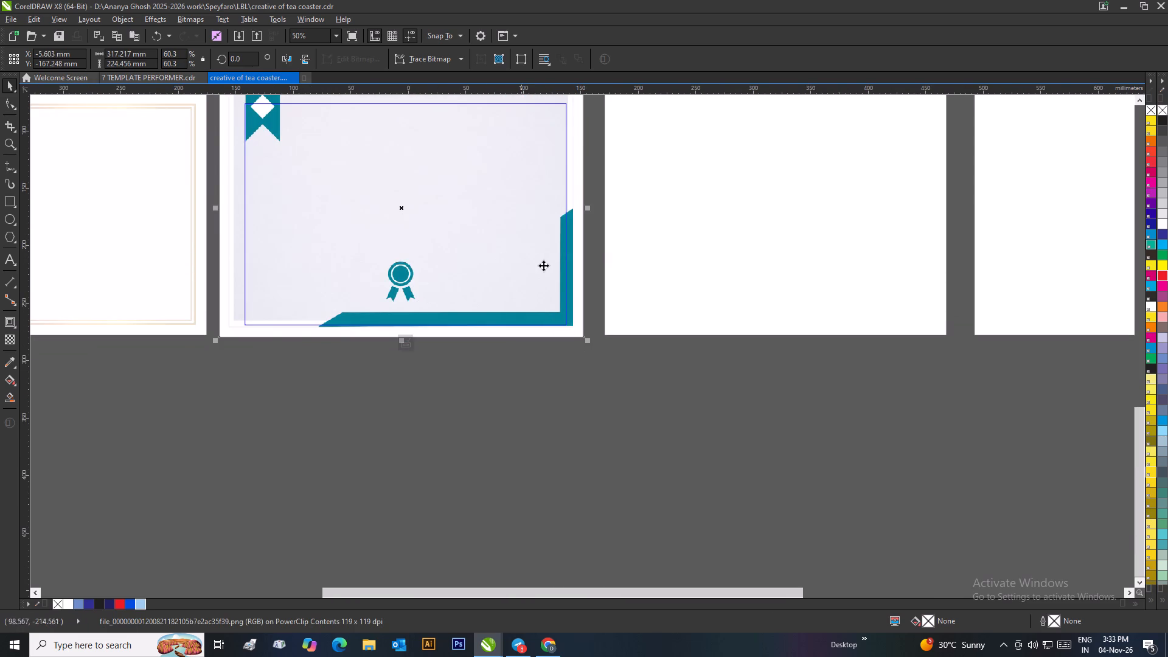
{"action": "scroll", "coordinate": [569, 243], "scroll_direction": "up", "scroll_amount": 1}
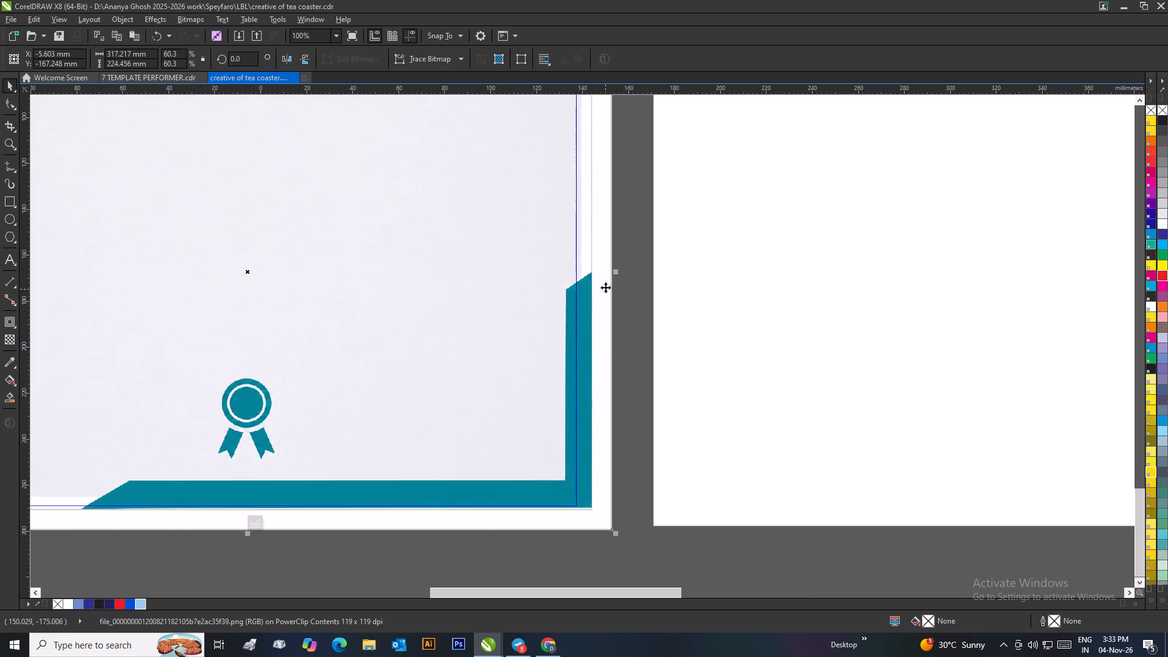
{"action": "left_click_drag", "start_coordinate": [615, 273], "coordinate": [607, 281]}
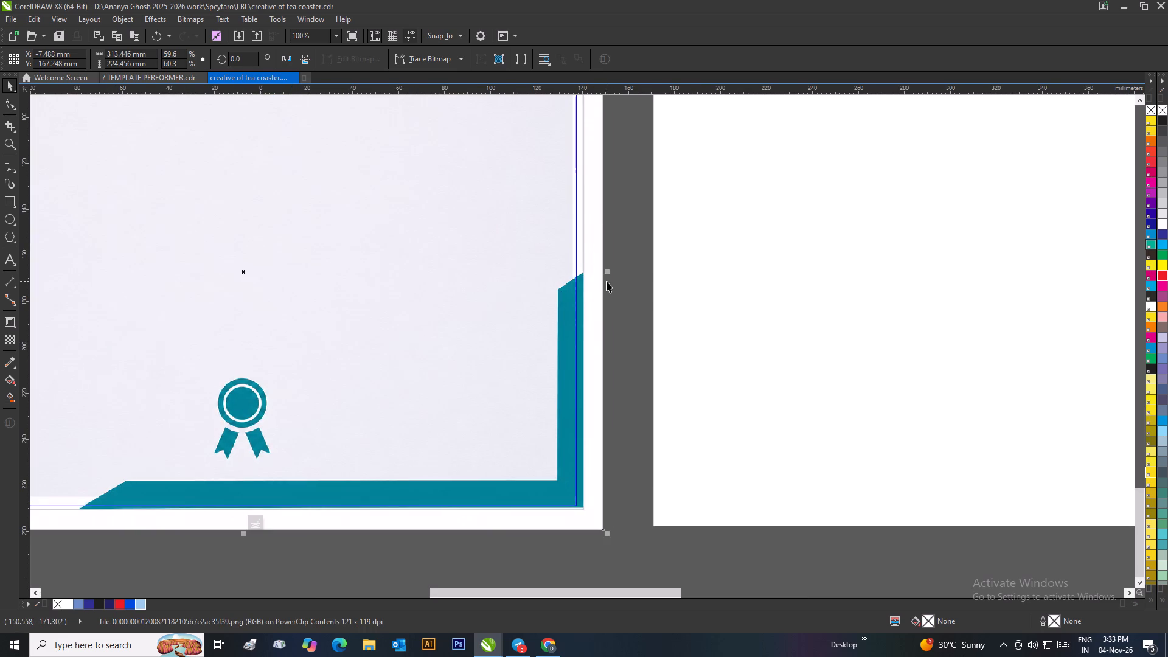
{"action": "scroll", "coordinate": [600, 280], "scroll_direction": "up", "scroll_amount": 1}
{"action": "left_click_drag", "start_coordinate": [593, 328], "coordinate": [589, 333]}
{"action": "left_click_drag", "start_coordinate": [588, 324], "coordinate": [580, 333]}
Scale the teal background proportionally from its upper-left corner to about 301 × 218 mm, keeping the pale panel's corner at the frame's corner.
{"action": "scroll", "coordinate": [579, 334], "scroll_direction": "down", "scroll_amount": 3}
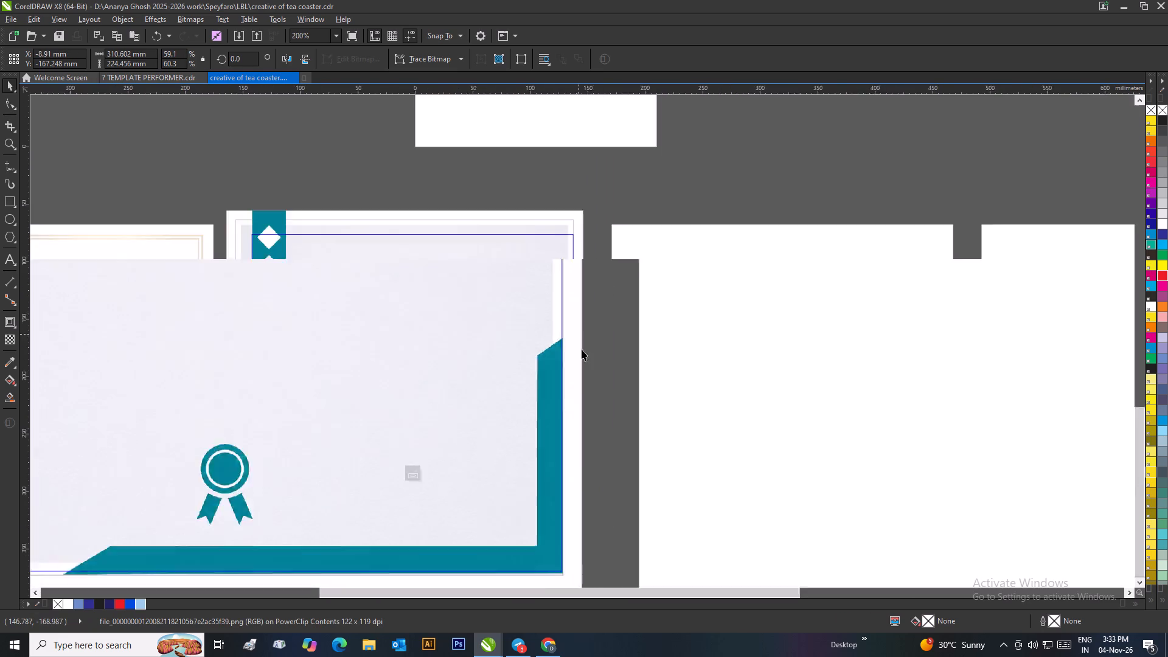
{"action": "scroll", "coordinate": [481, 310], "scroll_direction": "up", "scroll_amount": 3}
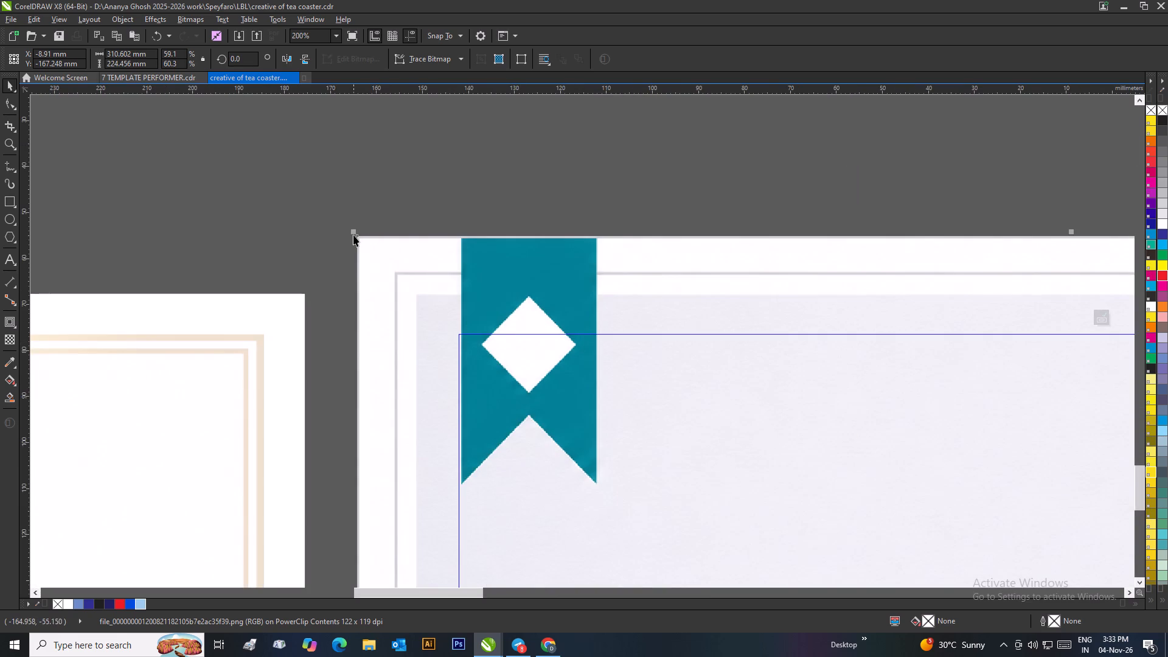
{"action": "left_click_drag", "start_coordinate": [353, 234], "coordinate": [347, 226]}
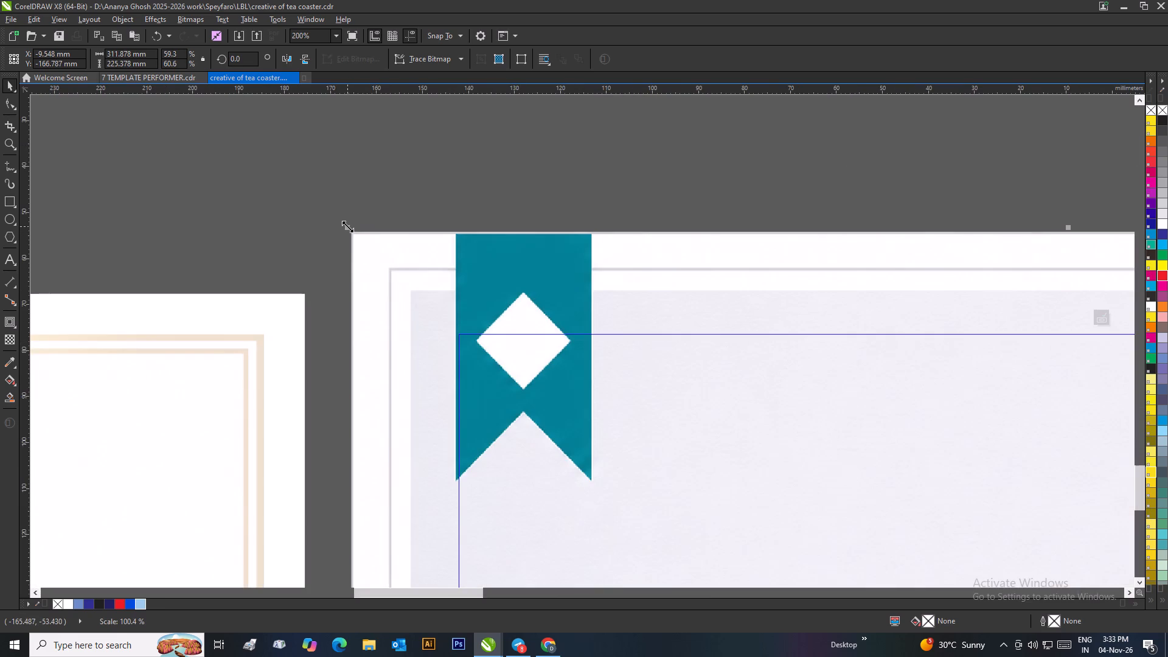
{"action": "left_click_drag", "start_coordinate": [346, 229], "coordinate": [378, 256]}
{"action": "left_click_drag", "start_coordinate": [384, 255], "coordinate": [392, 265]}
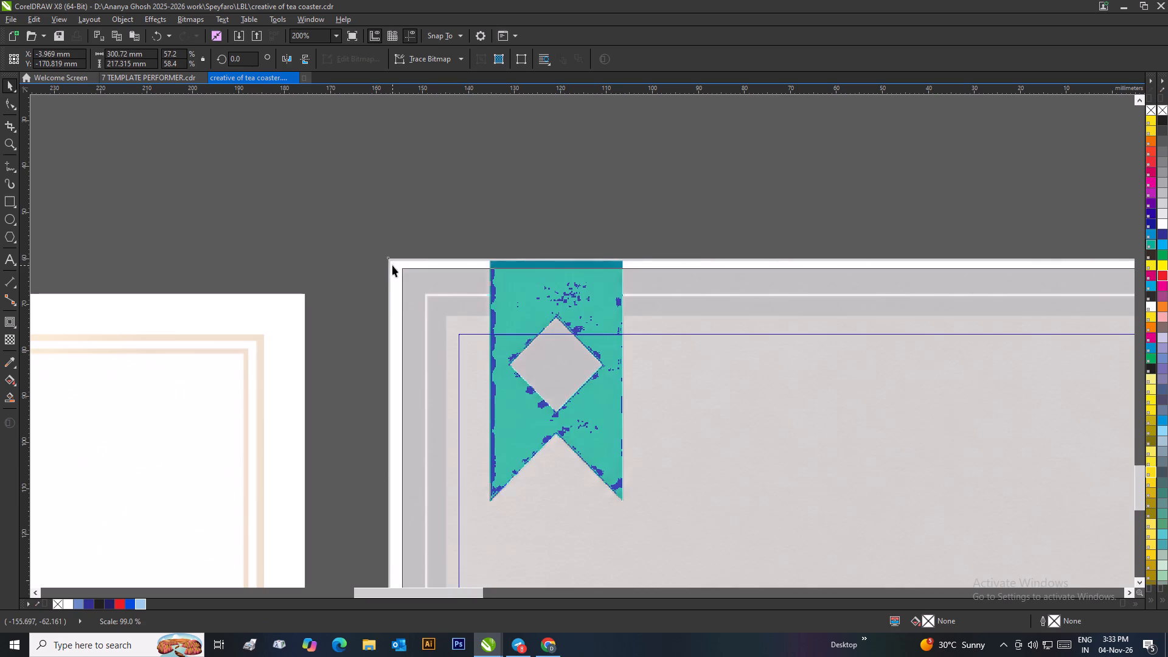
{"action": "left_click_drag", "start_coordinate": [398, 265], "coordinate": [392, 265]}
{"action": "scroll", "coordinate": [439, 311], "scroll_direction": "up", "scroll_amount": 1}
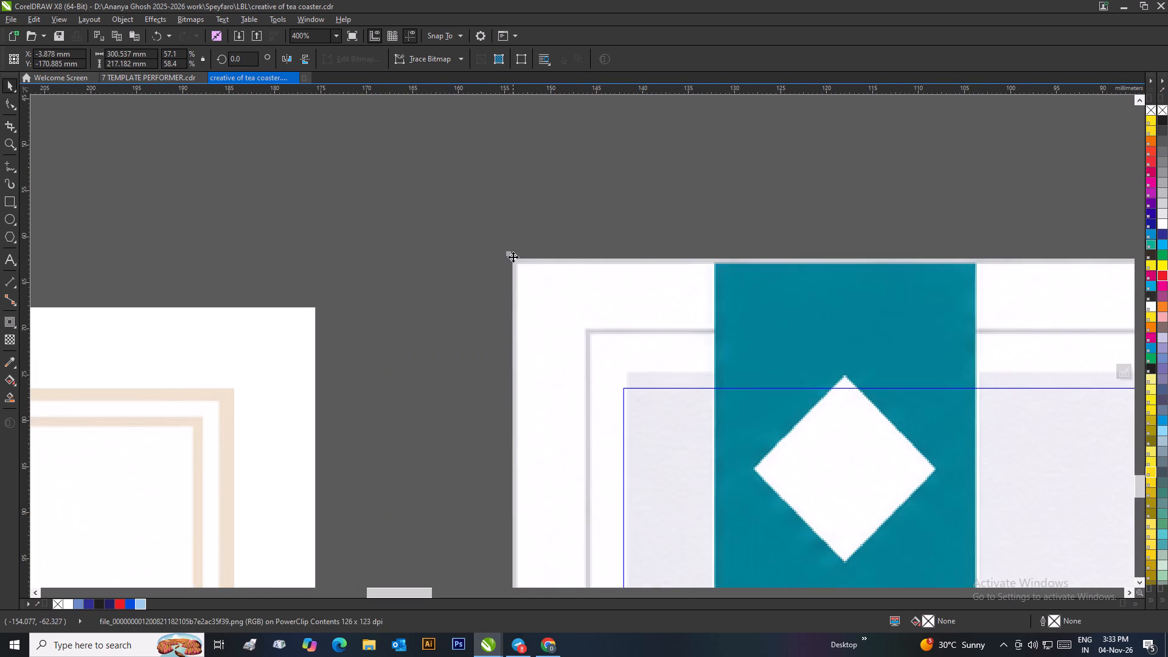
{"action": "left_click_drag", "start_coordinate": [505, 252], "coordinate": [498, 247]}
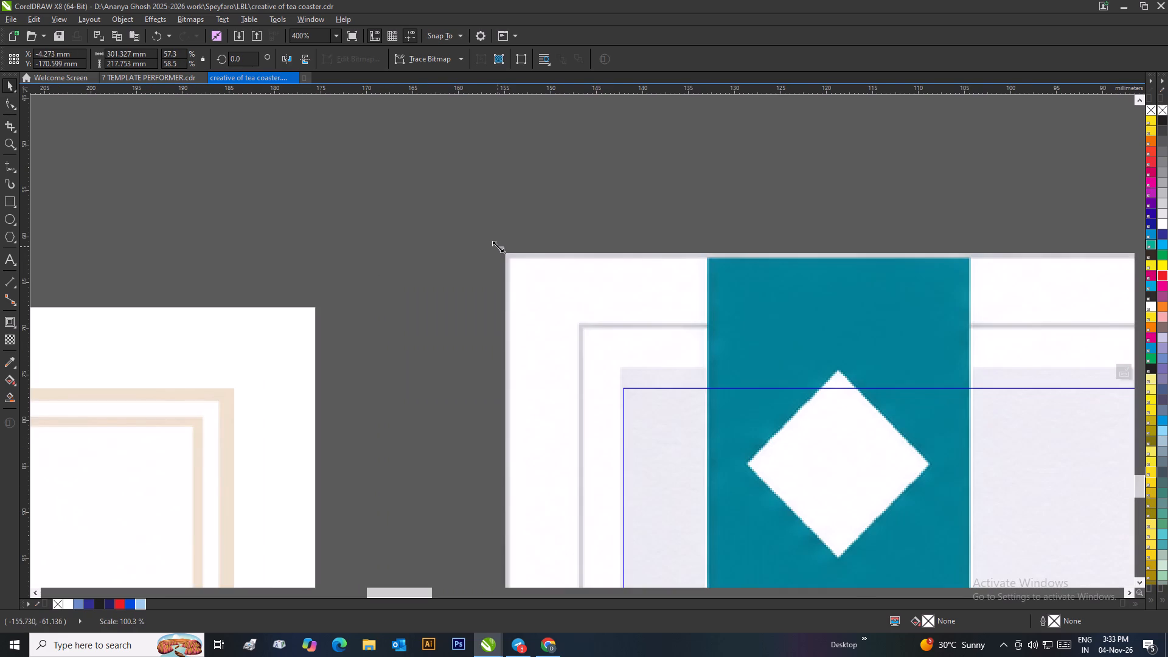
Shift the teal background up about 0.6 mm so the bottom teal band lines up with the clipping frame's lower edge.
{"action": "scroll", "coordinate": [501, 260], "scroll_direction": "down", "scroll_amount": 3}
{"action": "scroll", "coordinate": [709, 452], "scroll_direction": "down", "scroll_amount": 1}
{"action": "scroll", "coordinate": [609, 350], "scroll_direction": "up", "scroll_amount": 2}
{"action": "scroll", "coordinate": [611, 386], "scroll_direction": "down", "scroll_amount": 1}
{"action": "scroll", "coordinate": [584, 405], "scroll_direction": "up", "scroll_amount": 2}
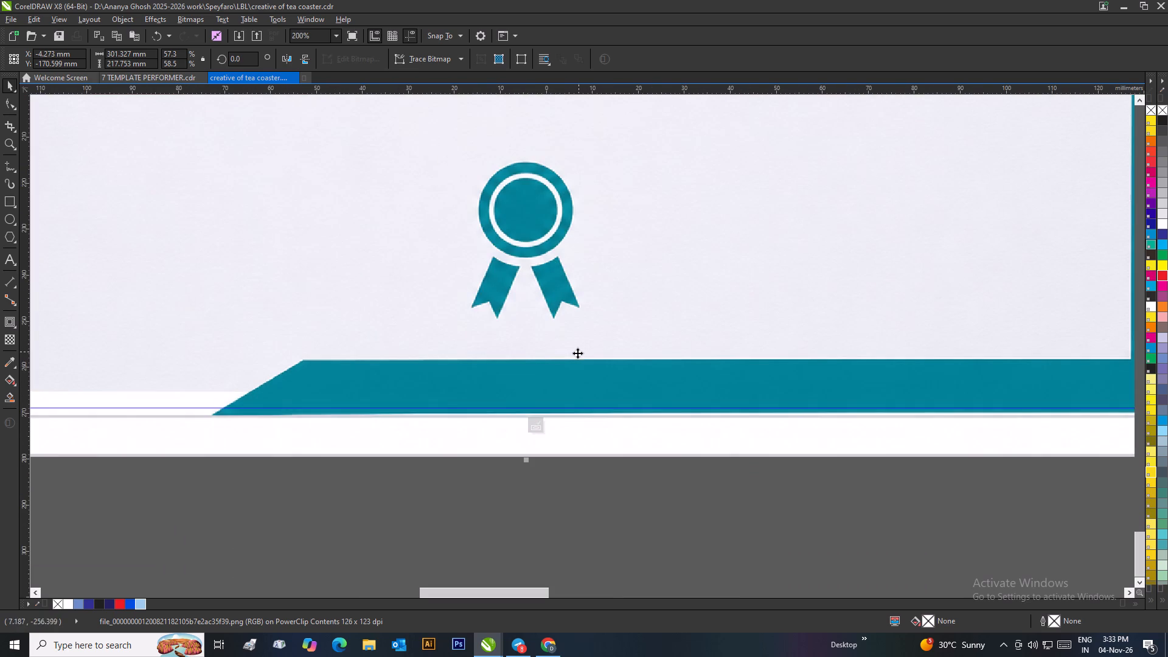
{"action": "scroll", "coordinate": [575, 364], "scroll_direction": "down", "scroll_amount": 1}
{"action": "scroll", "coordinate": [579, 341], "scroll_direction": "up", "scroll_amount": 3}
{"action": "left_click_drag", "start_coordinate": [556, 387], "coordinate": [556, 375]}
{"action": "scroll", "coordinate": [556, 377], "scroll_direction": "down", "scroll_amount": 2}
{"action": "scroll", "coordinate": [601, 341], "scroll_direction": "down", "scroll_amount": 1}
{"action": "scroll", "coordinate": [877, 344], "scroll_direction": "up", "scroll_amount": 2}
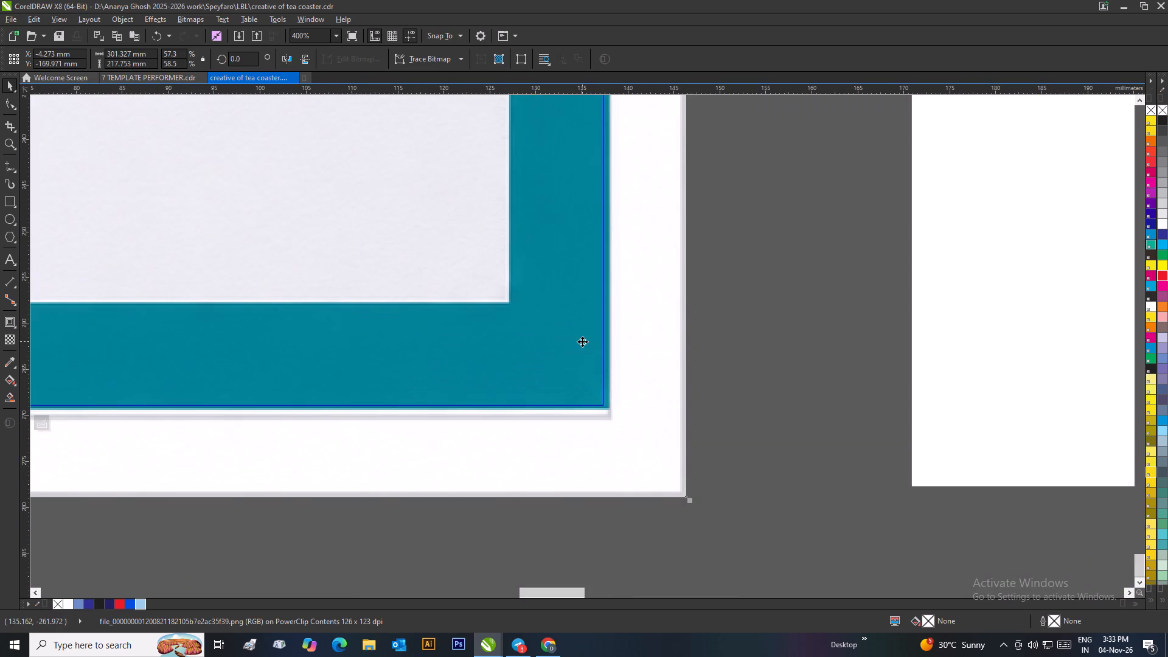
{"action": "scroll", "coordinate": [590, 357], "scroll_direction": "down", "scroll_amount": 3}
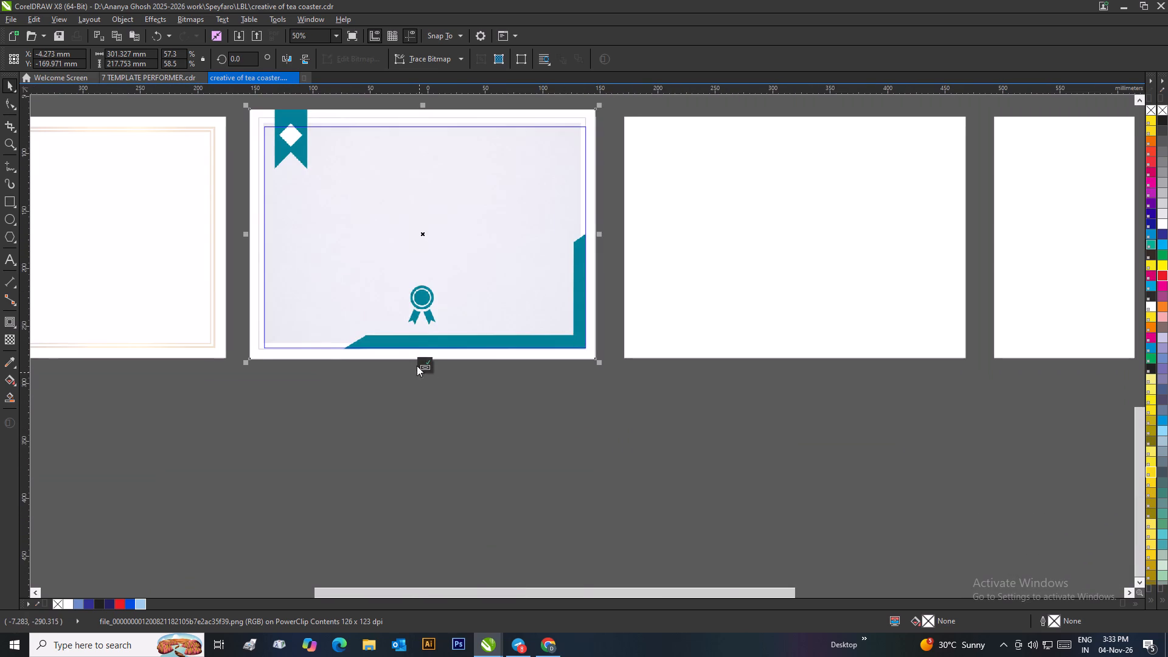
Finish editing the third card's PowerClip contents and deselect the object.
{"action": "left_click", "coordinate": [424, 360]}
{"action": "left_click", "coordinate": [496, 406]}
{"action": "scroll", "coordinate": [583, 208], "scroll_direction": "up", "scroll_amount": 1}
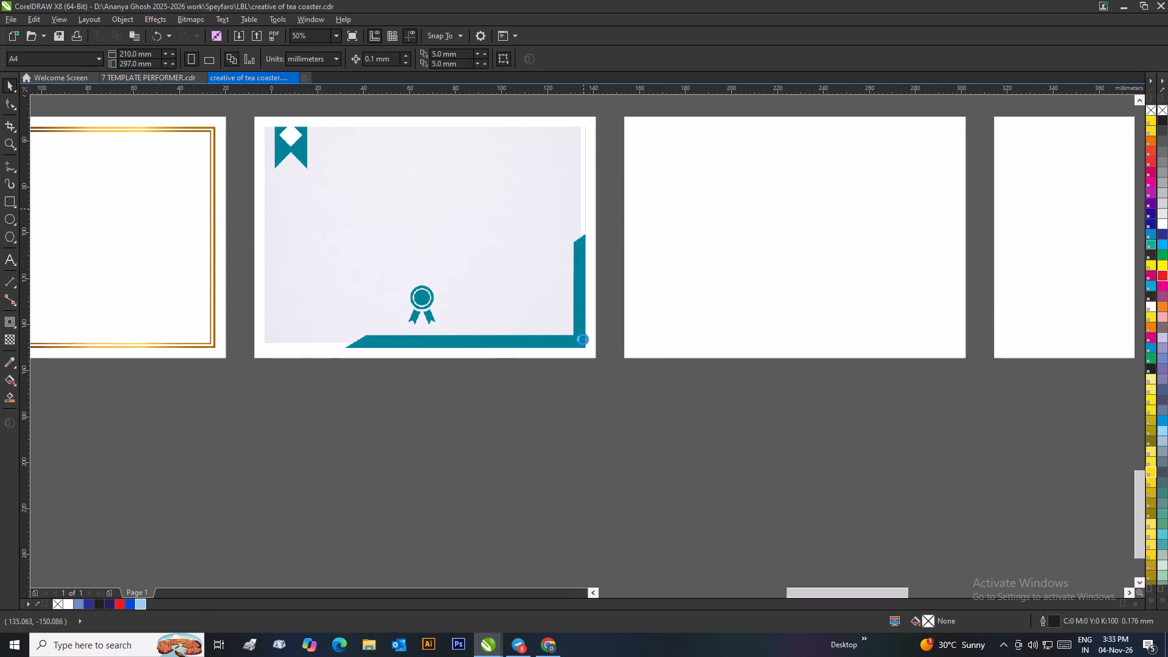
{"action": "scroll", "coordinate": [584, 338], "scroll_direction": "down", "scroll_amount": 1}
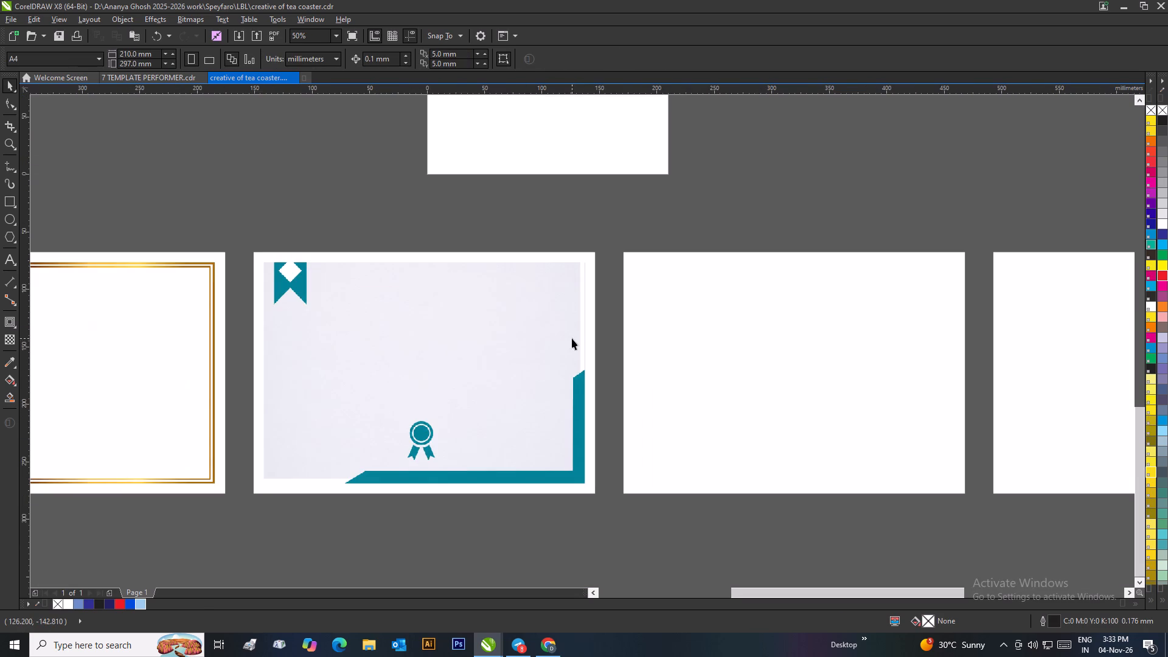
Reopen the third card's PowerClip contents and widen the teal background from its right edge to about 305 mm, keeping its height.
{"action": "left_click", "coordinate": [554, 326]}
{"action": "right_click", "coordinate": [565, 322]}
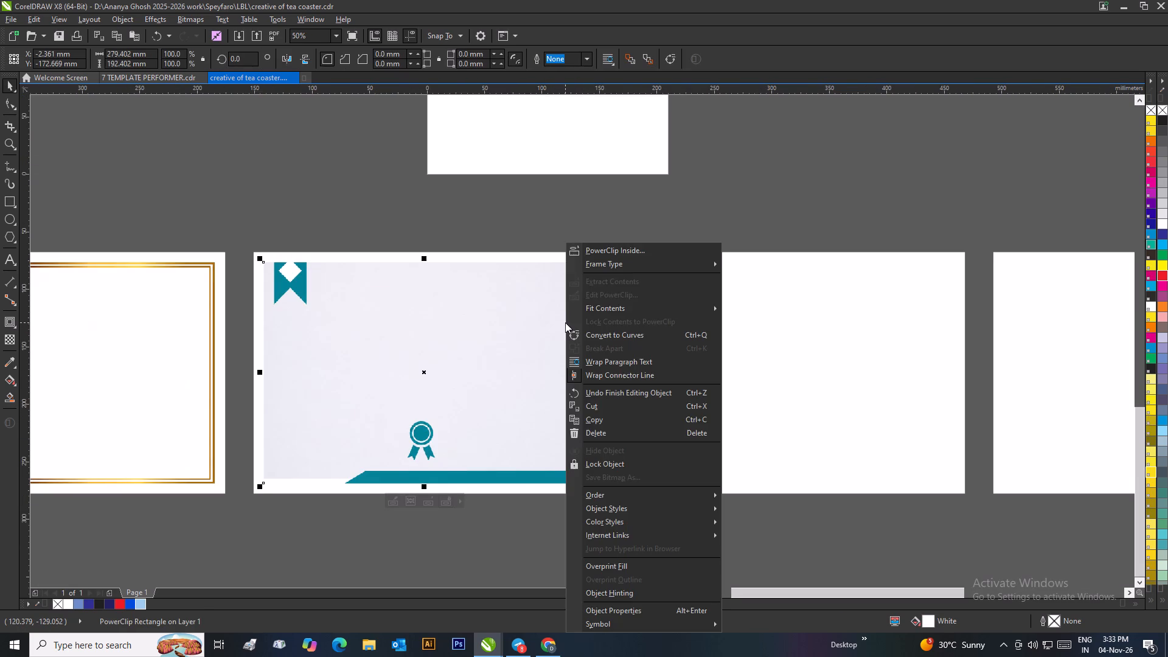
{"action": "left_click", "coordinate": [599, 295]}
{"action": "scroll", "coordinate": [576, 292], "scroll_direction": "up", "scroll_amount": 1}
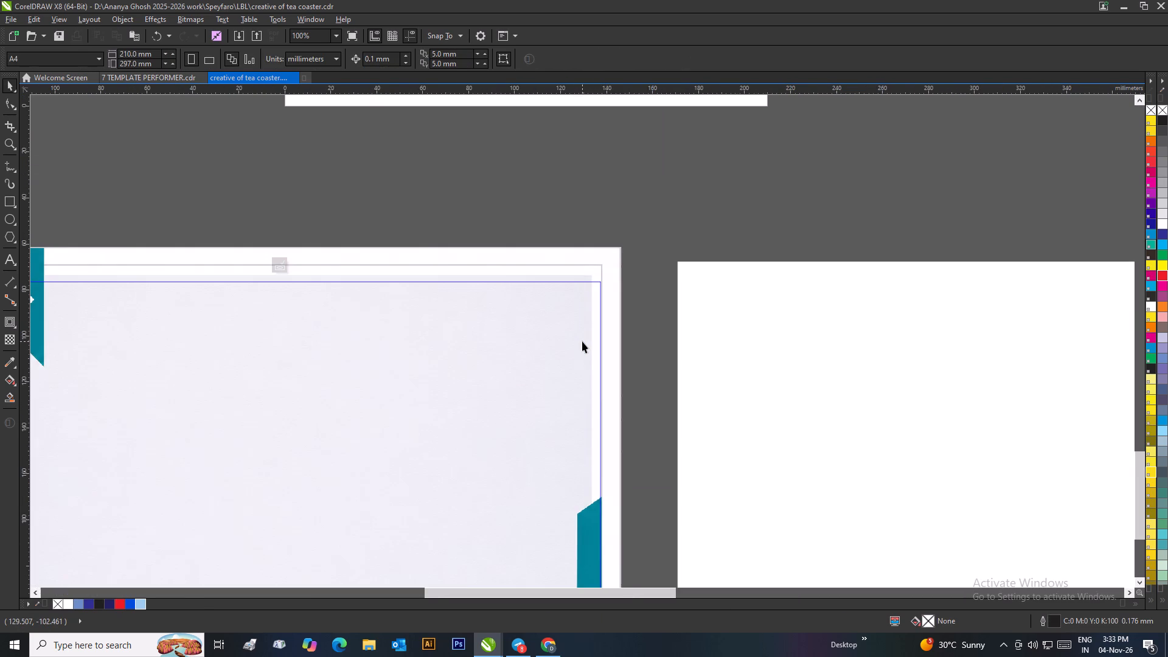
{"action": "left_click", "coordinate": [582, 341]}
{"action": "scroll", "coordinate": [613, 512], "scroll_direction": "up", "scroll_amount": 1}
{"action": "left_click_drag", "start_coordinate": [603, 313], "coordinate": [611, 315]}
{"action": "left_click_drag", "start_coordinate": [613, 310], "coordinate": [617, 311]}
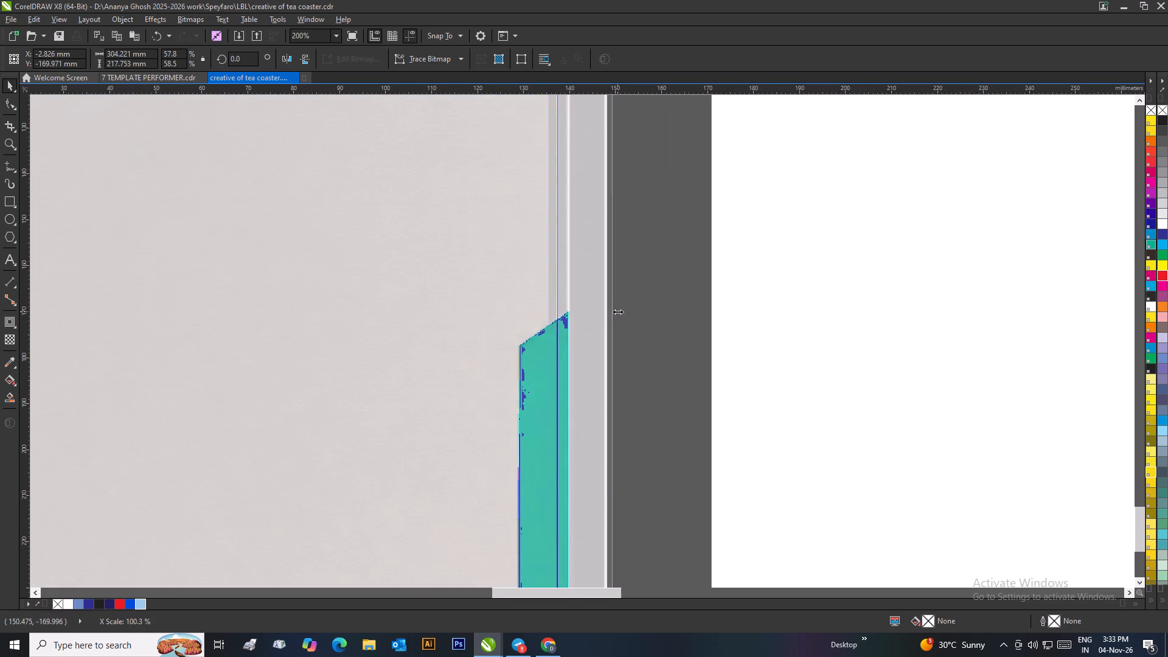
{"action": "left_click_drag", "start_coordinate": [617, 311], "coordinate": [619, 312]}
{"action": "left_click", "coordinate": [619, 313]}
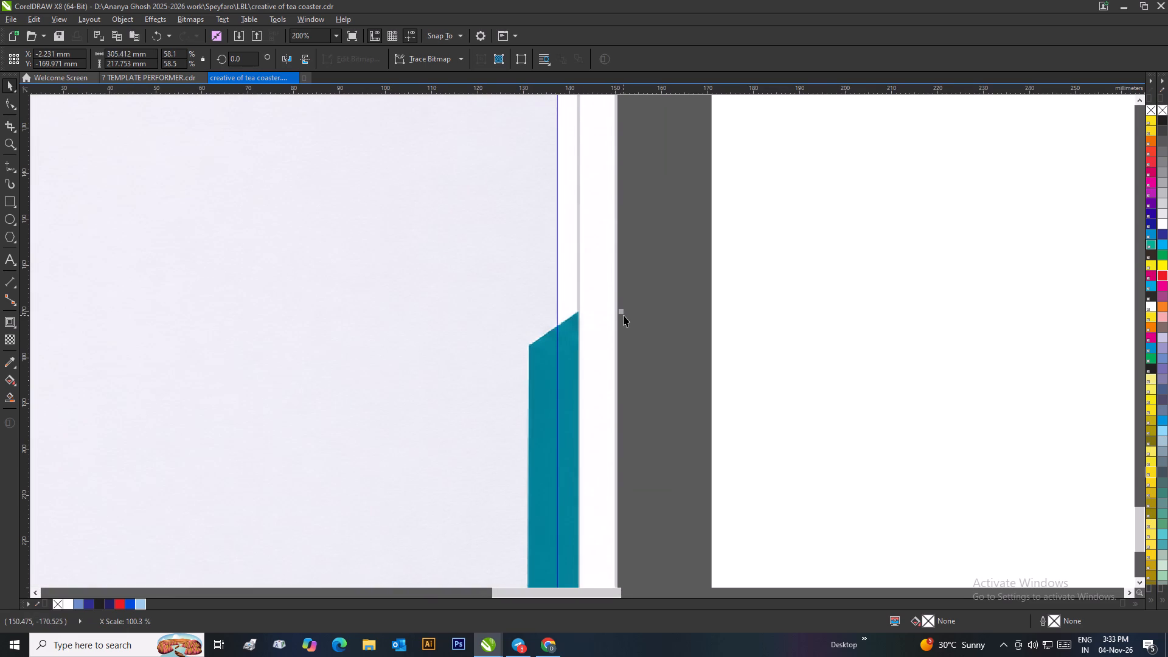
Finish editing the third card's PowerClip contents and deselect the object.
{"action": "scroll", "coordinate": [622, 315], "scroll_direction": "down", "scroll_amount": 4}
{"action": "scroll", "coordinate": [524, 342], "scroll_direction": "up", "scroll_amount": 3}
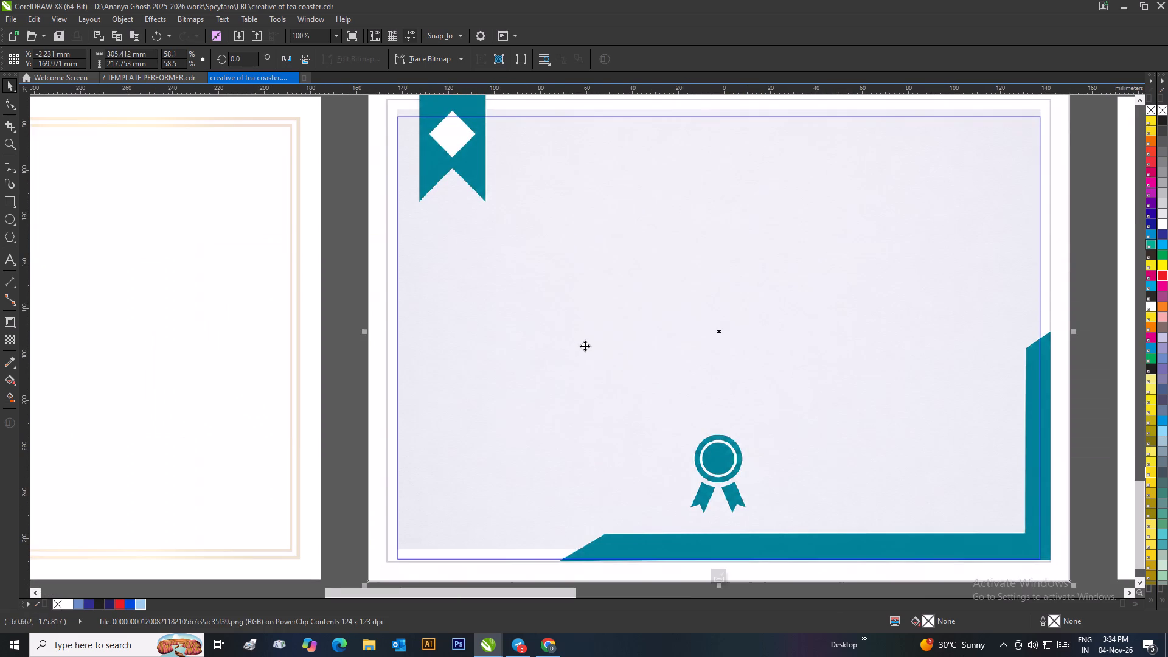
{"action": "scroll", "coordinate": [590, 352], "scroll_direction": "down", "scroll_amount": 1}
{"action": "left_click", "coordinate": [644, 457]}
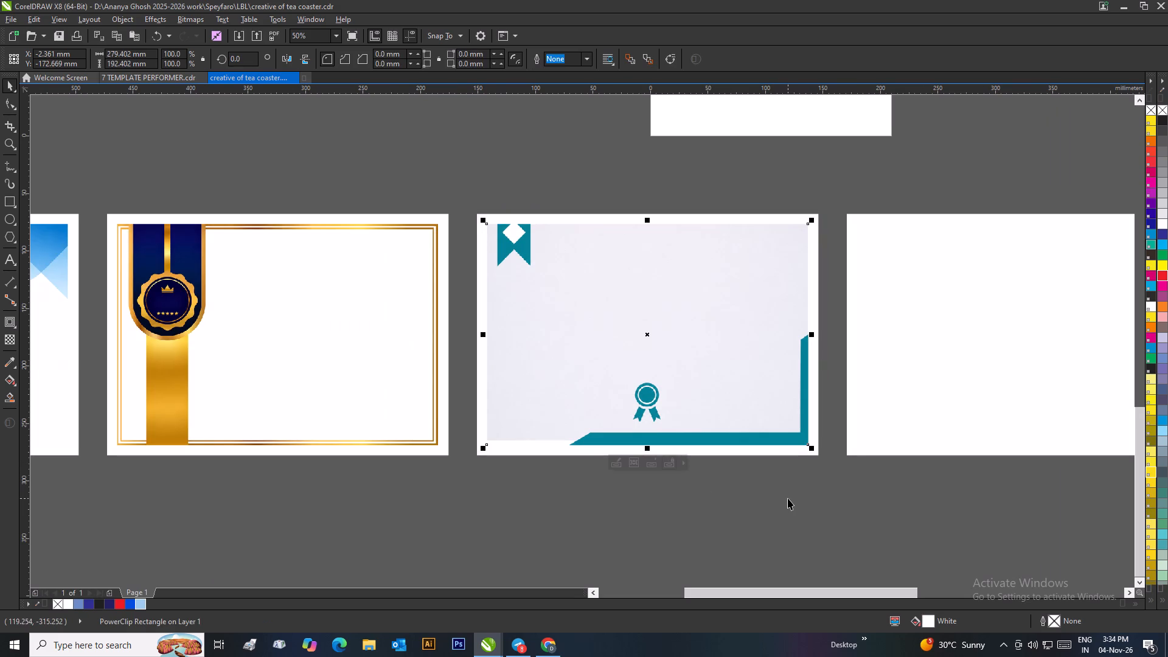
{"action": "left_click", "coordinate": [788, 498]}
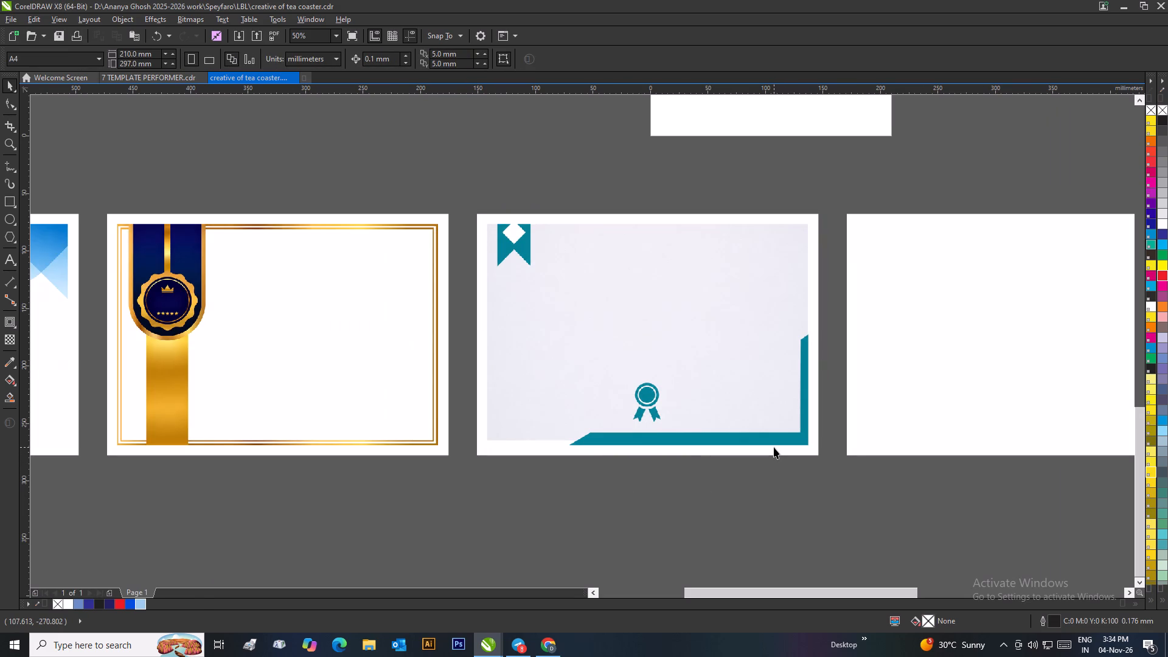
Undo the teal background's resizing and repositioning back to its original 526 × 372 mm size inside the third card's PowerClip.
{"action": "key", "text": "ctrl+z"}
{"action": "key", "text": "ctrl+z"}
{"action": "key", "text": "ctrl+z"}
{"action": "key", "text": "ctrl+z"}
{"action": "key", "text": "ctrl+z"}
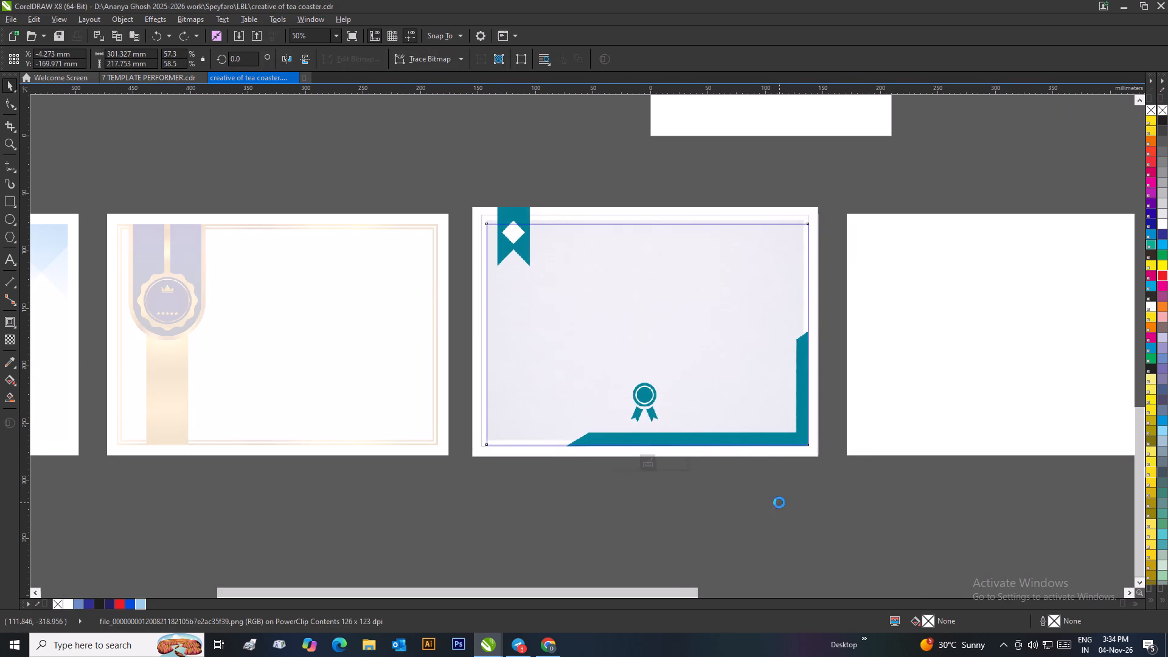
{"action": "key", "text": "ctrl+z"}
{"action": "key", "text": "ctrl+z"}
{"action": "key", "text": "ctrl+z"}
{"action": "key", "text": "ctrl+z"}
{"action": "key", "text": "ctrl+z"}
{"action": "key", "text": "ctrl+z"}
{"action": "key", "text": "ctrl+z"}
{"action": "key", "text": "ctrl+z"}
{"action": "key", "text": "ctrl+z"}
{"action": "key", "text": "ctrl+z"}
{"action": "key", "text": "ctrl+z"}
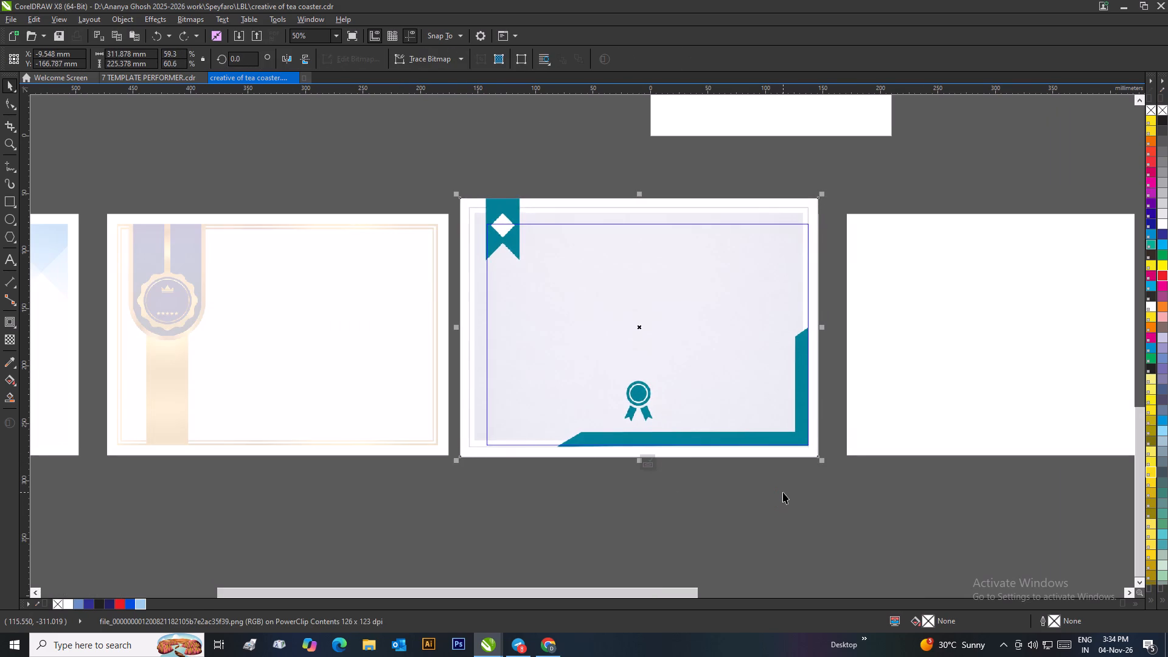
{"action": "key", "text": "ctrl+z"}
{"action": "key", "text": "ctrl+z"}
{"action": "key", "text": "ctrl+z"}
{"action": "key", "text": "ctrl+z"}
{"action": "key", "text": "ctrl+z"}
{"action": "key", "text": "ctrl+z"}
{"action": "key", "text": "ctrl+z"}
{"action": "key", "text": "ctrl+z"}
{"action": "key", "text": "ctrl+z"}
{"action": "key", "text": "ctrl+z"}
{"action": "key", "text": "ctrl+z"}
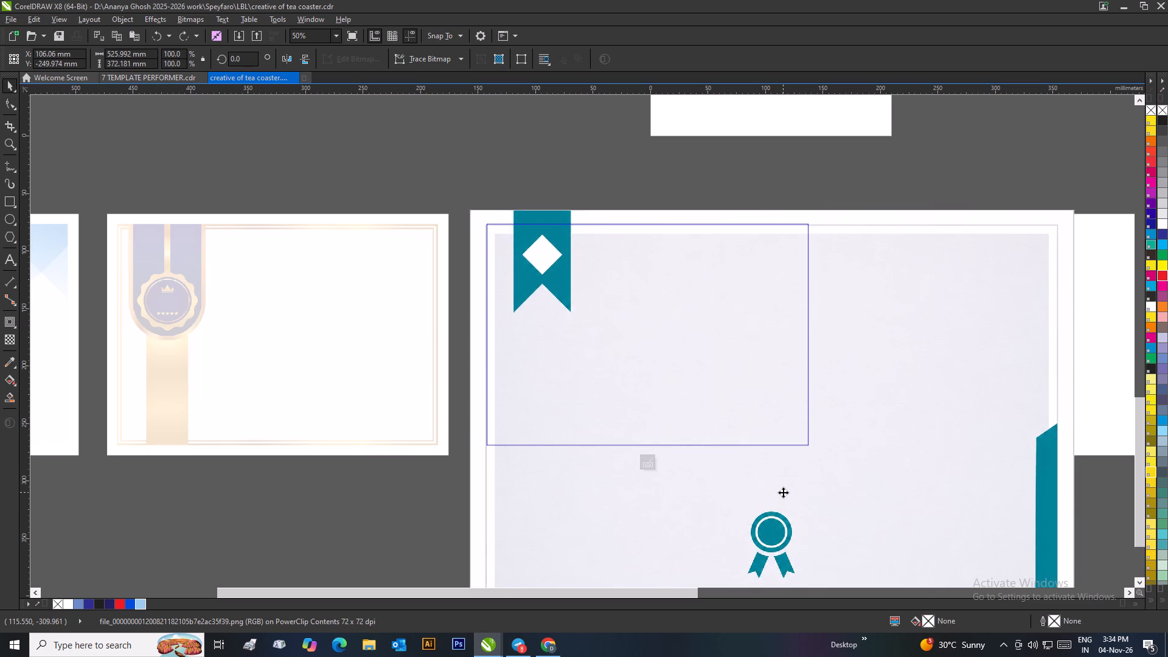
Move the full-size teal background so its pale panel's upper-left corner sits exactly on the clipping frame's upper-left corner.
{"action": "left_click", "coordinate": [528, 155]}
{"action": "scroll", "coordinate": [501, 229], "scroll_direction": "up", "scroll_amount": 2}
{"action": "left_click_drag", "start_coordinate": [563, 355], "coordinate": [526, 335]}
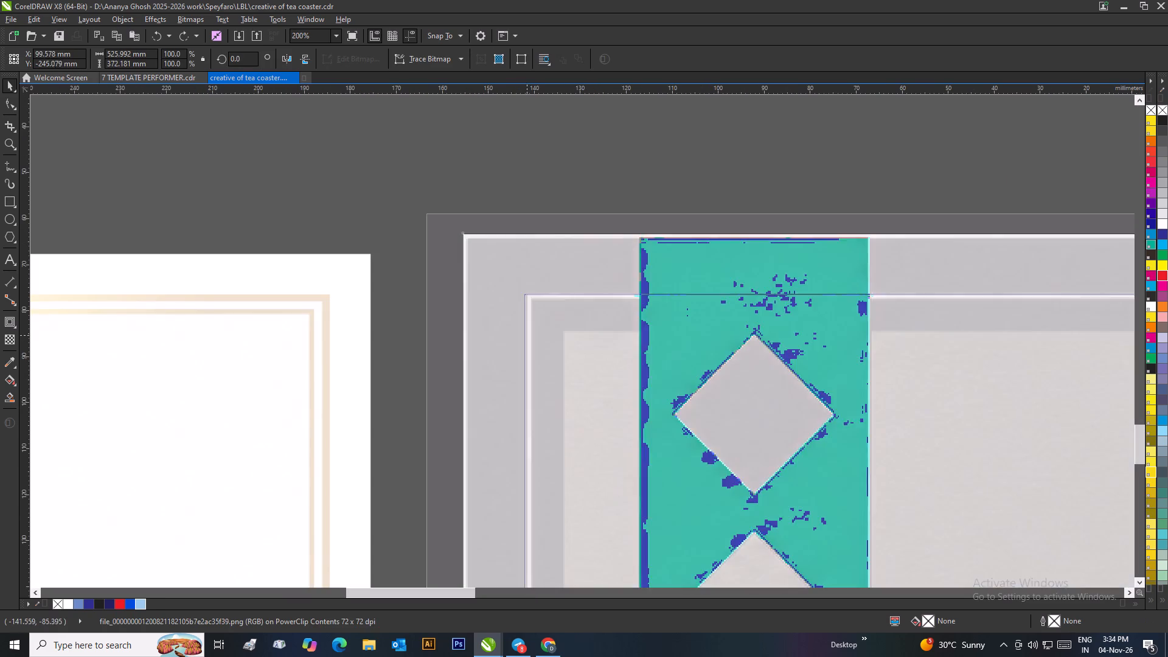
{"action": "left_click_drag", "start_coordinate": [526, 335], "coordinate": [525, 332]}
{"action": "left_click_drag", "start_coordinate": [551, 340], "coordinate": [558, 332]}
{"action": "scroll", "coordinate": [558, 332], "scroll_direction": "down", "scroll_amount": 1}
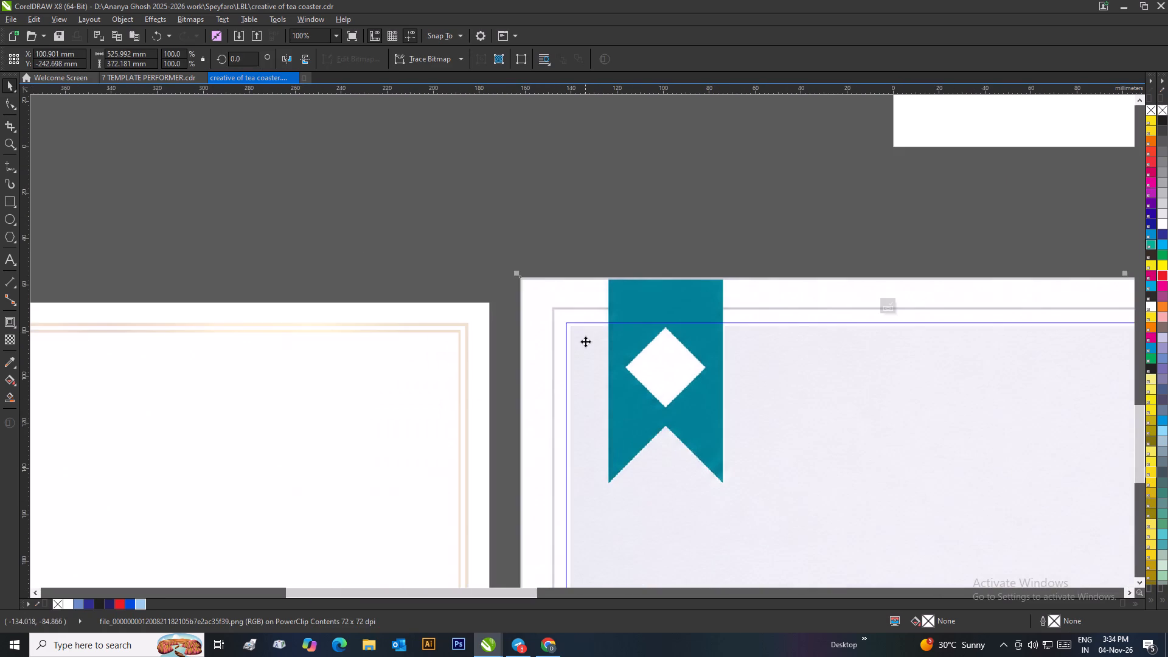
{"action": "left_click_drag", "start_coordinate": [588, 339], "coordinate": [593, 350]}
{"action": "scroll", "coordinate": [594, 352], "scroll_direction": "up", "scroll_amount": 1}
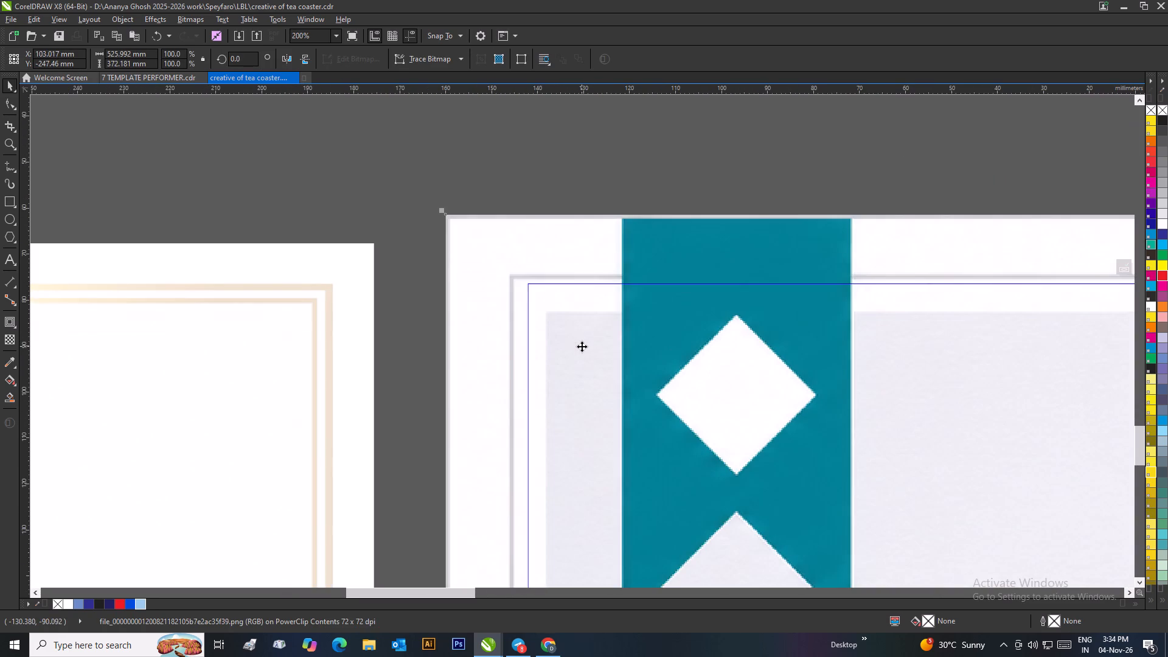
{"action": "left_click_drag", "start_coordinate": [582, 346], "coordinate": [565, 316]}
{"action": "left_click", "coordinate": [564, 316]}
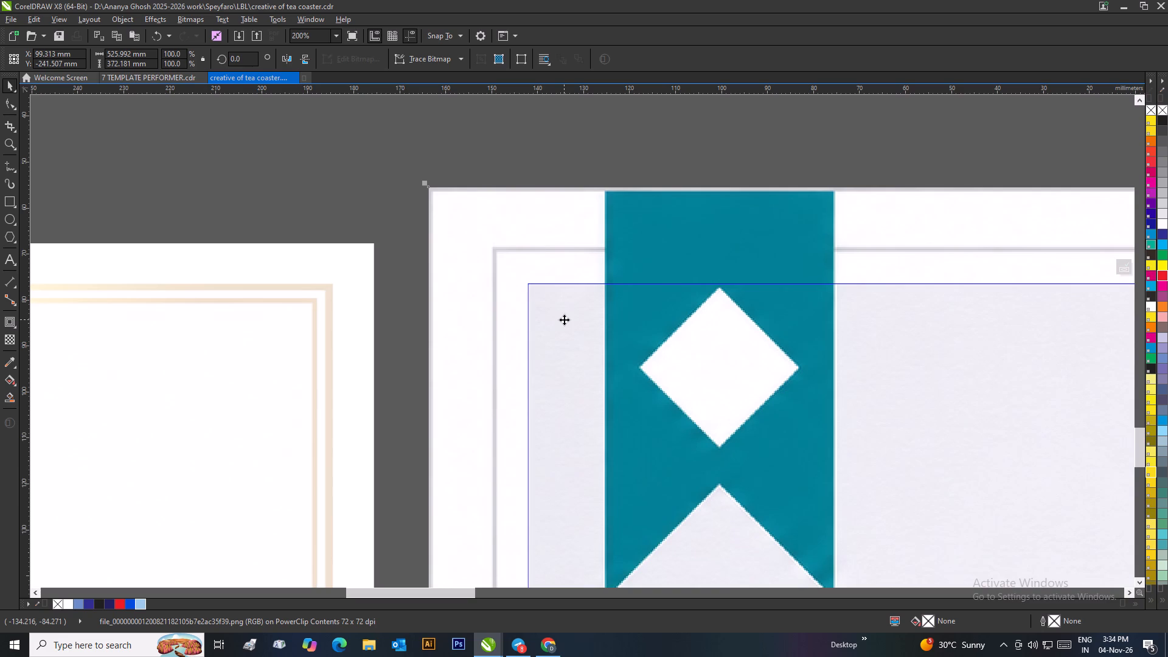
{"action": "scroll", "coordinate": [564, 319], "scroll_direction": "up", "scroll_amount": 2}
{"action": "left_click_drag", "start_coordinate": [516, 271], "coordinate": [504, 264]}
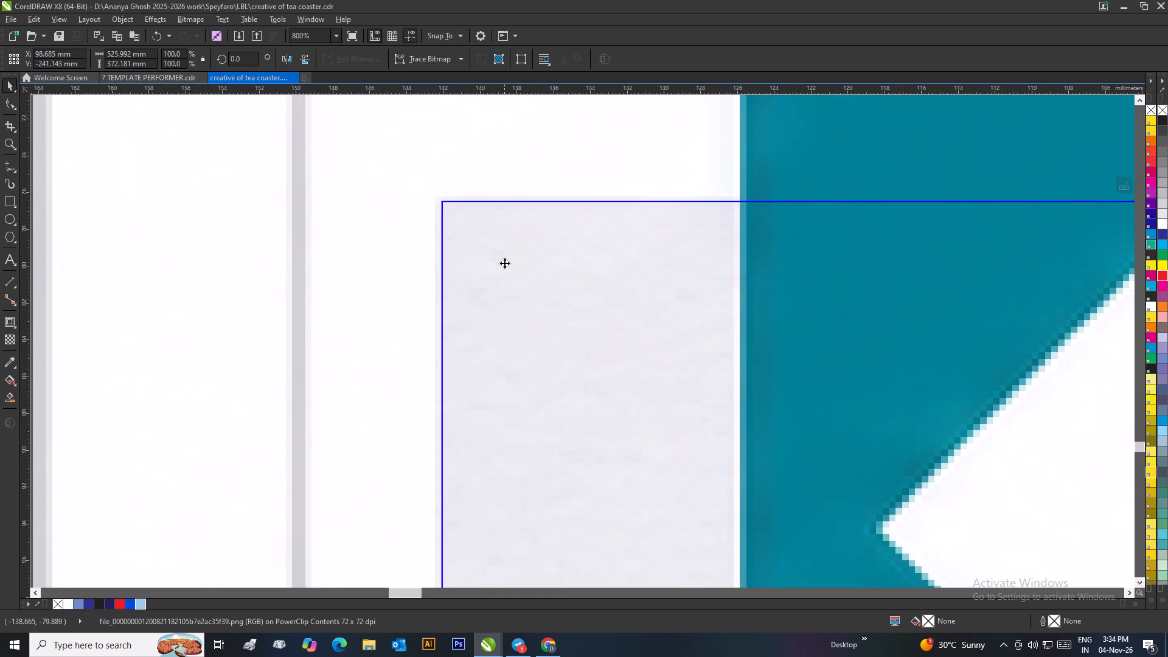
{"action": "scroll", "coordinate": [504, 263], "scroll_direction": "down", "scroll_amount": 4}
{"action": "scroll", "coordinate": [582, 342], "scroll_direction": "up", "scroll_amount": 1}
{"action": "scroll", "coordinate": [620, 352], "scroll_direction": "down", "scroll_amount": 4}
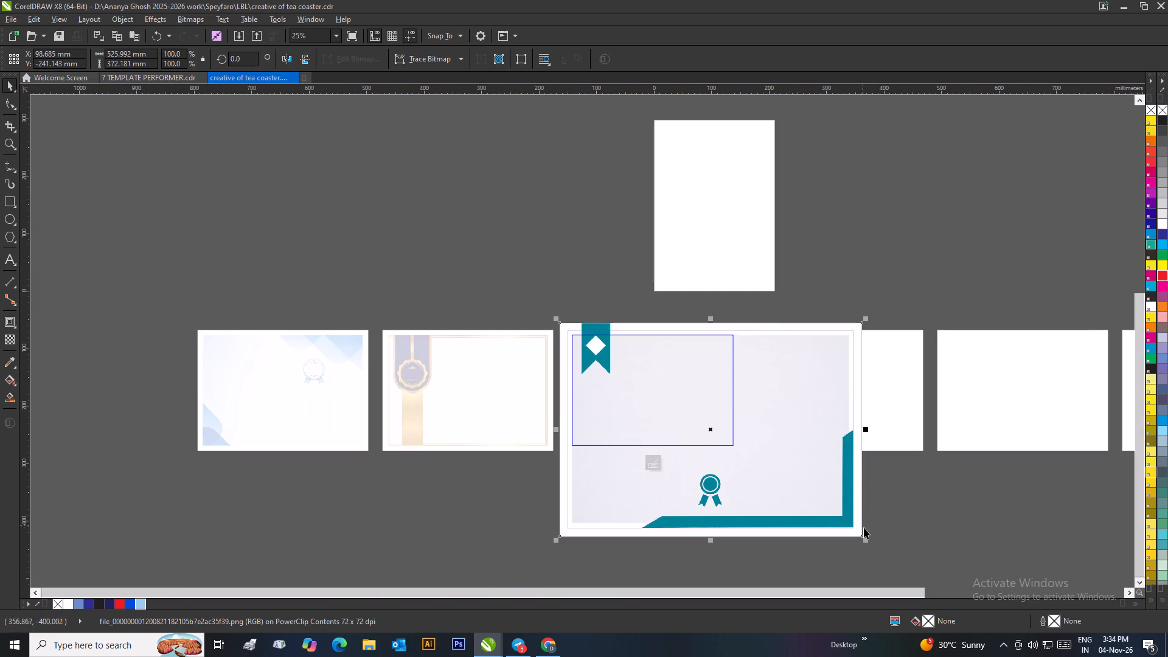
Scale the teal background proportionally from its lower-right corner to about 322 × 228 mm, leaving its upper-left corner fixed.
{"action": "left_click_drag", "start_coordinate": [867, 540], "coordinate": [748, 523]}
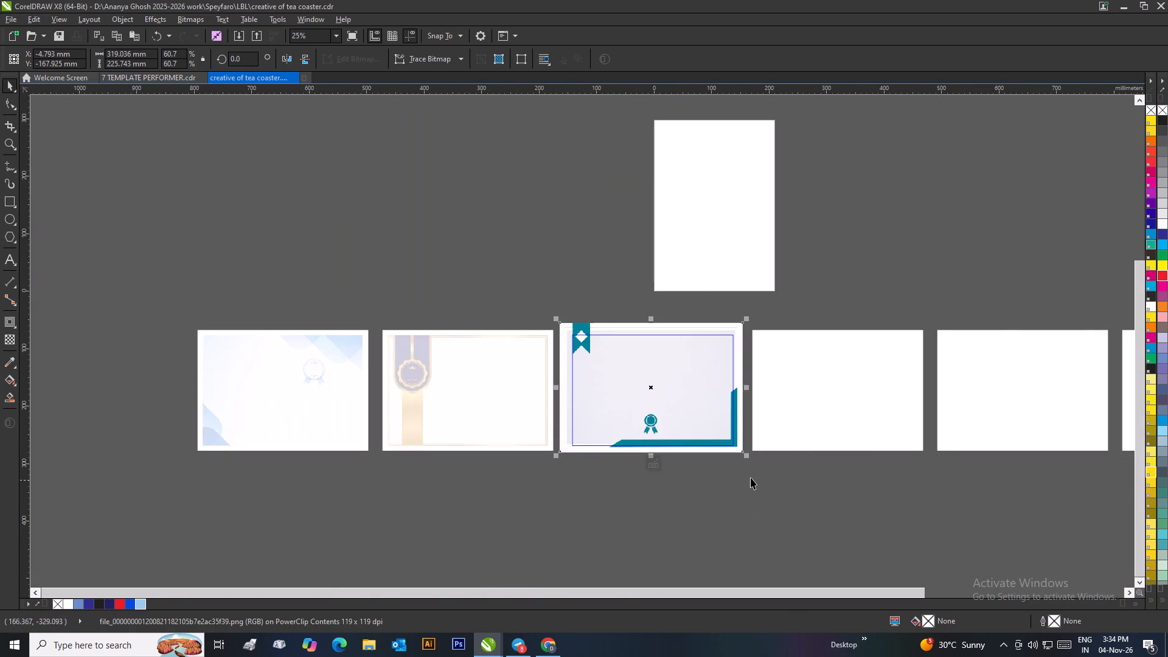
{"action": "scroll", "coordinate": [751, 470], "scroll_direction": "up", "scroll_amount": 2}
{"action": "scroll", "coordinate": [577, 338], "scroll_direction": "down", "scroll_amount": 2}
{"action": "scroll", "coordinate": [492, 225], "scroll_direction": "up", "scroll_amount": 2}
{"action": "scroll", "coordinate": [605, 436], "scroll_direction": "up", "scroll_amount": 1}
{"action": "left_click_drag", "start_coordinate": [568, 370], "coordinate": [574, 382]}
{"action": "left_click_drag", "start_coordinate": [574, 374], "coordinate": [582, 387]}
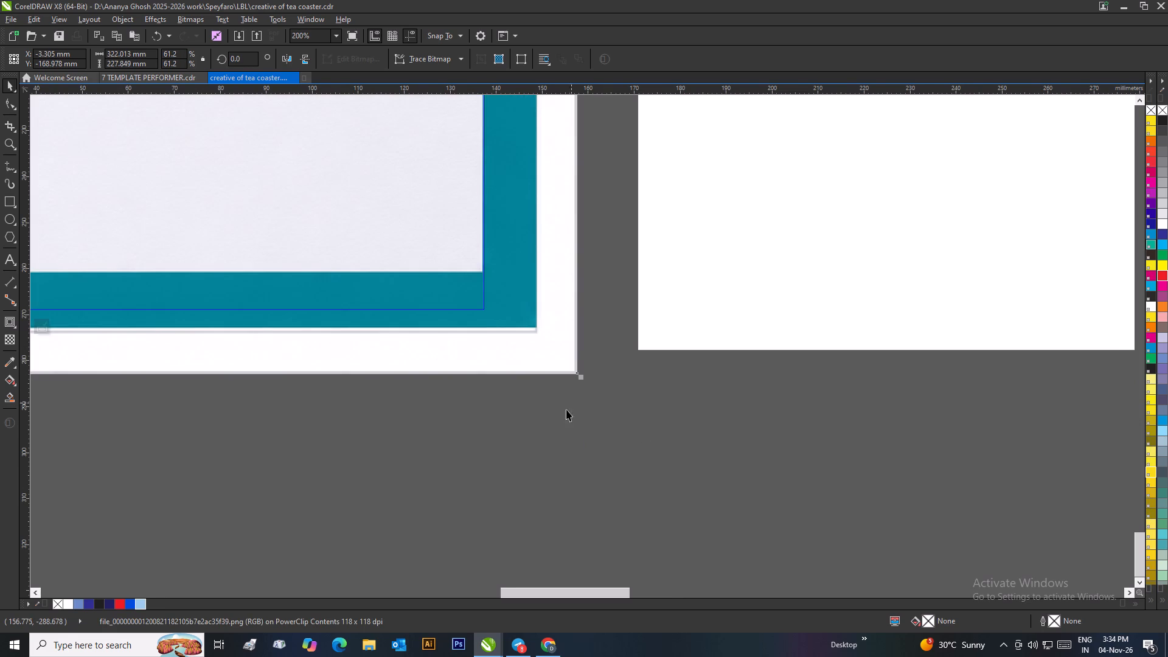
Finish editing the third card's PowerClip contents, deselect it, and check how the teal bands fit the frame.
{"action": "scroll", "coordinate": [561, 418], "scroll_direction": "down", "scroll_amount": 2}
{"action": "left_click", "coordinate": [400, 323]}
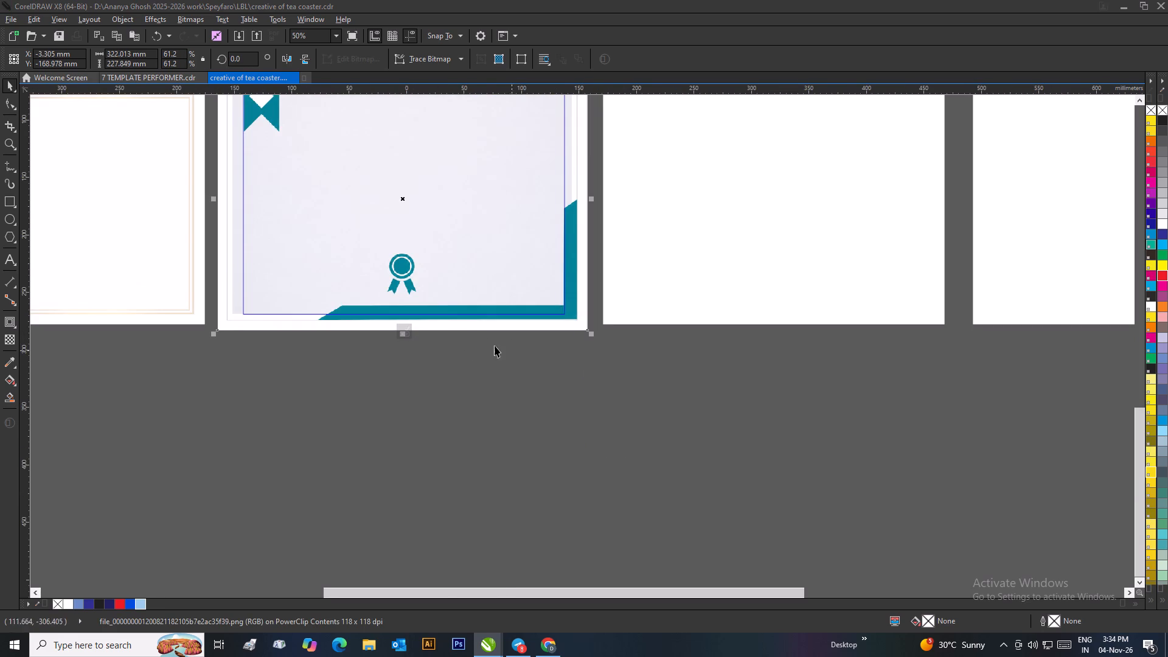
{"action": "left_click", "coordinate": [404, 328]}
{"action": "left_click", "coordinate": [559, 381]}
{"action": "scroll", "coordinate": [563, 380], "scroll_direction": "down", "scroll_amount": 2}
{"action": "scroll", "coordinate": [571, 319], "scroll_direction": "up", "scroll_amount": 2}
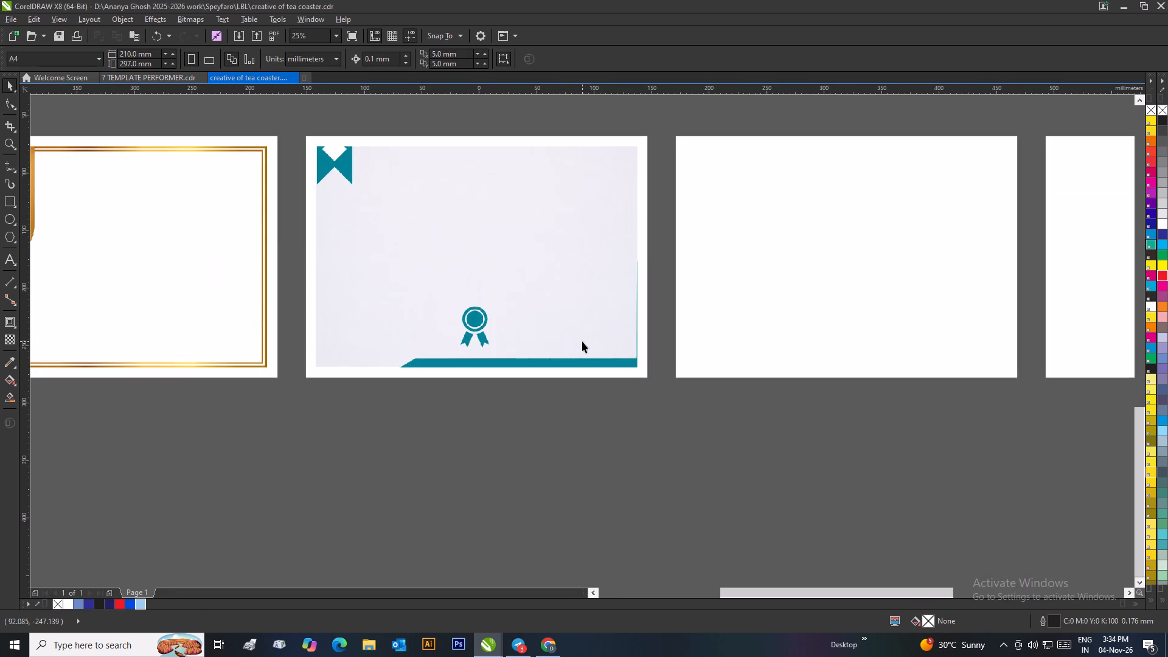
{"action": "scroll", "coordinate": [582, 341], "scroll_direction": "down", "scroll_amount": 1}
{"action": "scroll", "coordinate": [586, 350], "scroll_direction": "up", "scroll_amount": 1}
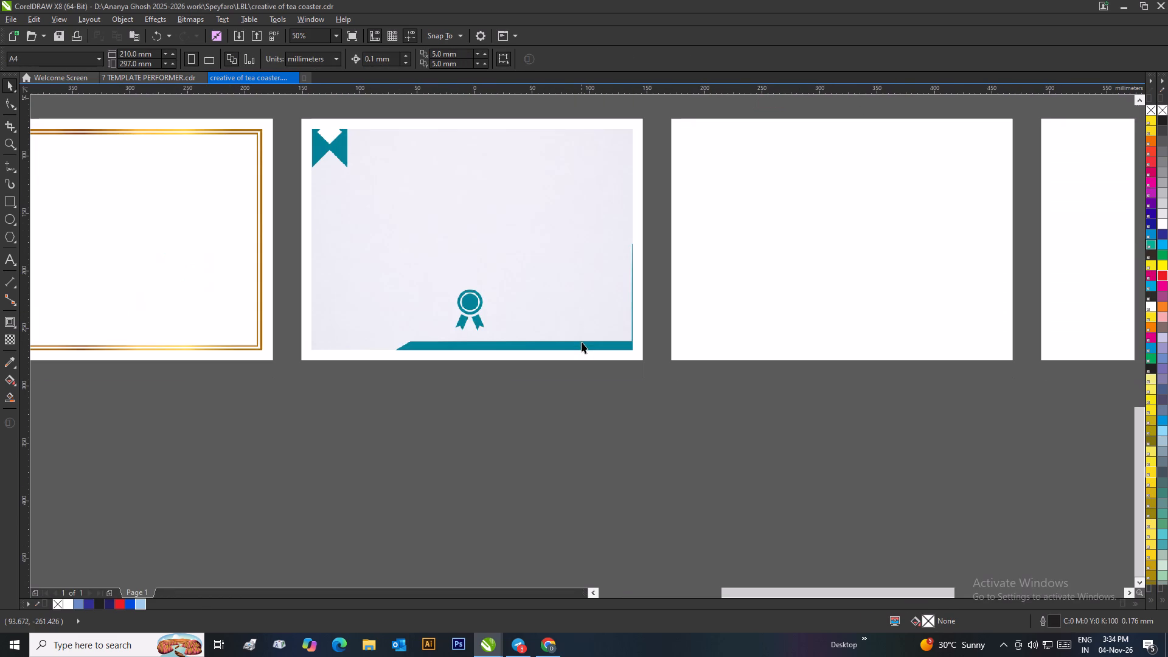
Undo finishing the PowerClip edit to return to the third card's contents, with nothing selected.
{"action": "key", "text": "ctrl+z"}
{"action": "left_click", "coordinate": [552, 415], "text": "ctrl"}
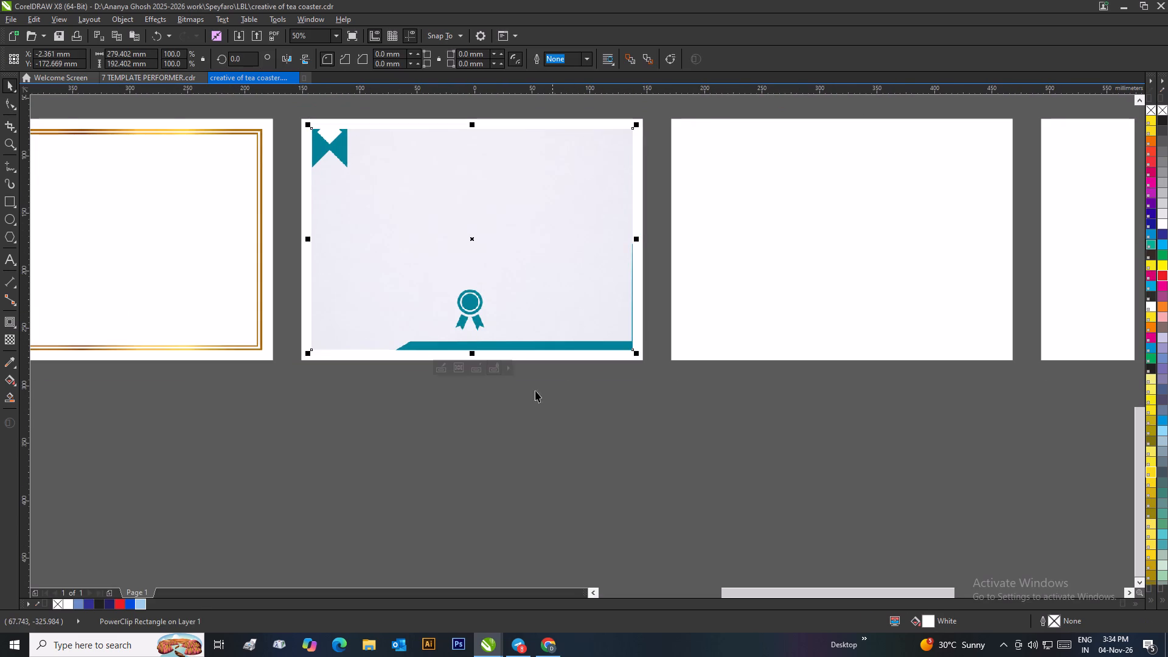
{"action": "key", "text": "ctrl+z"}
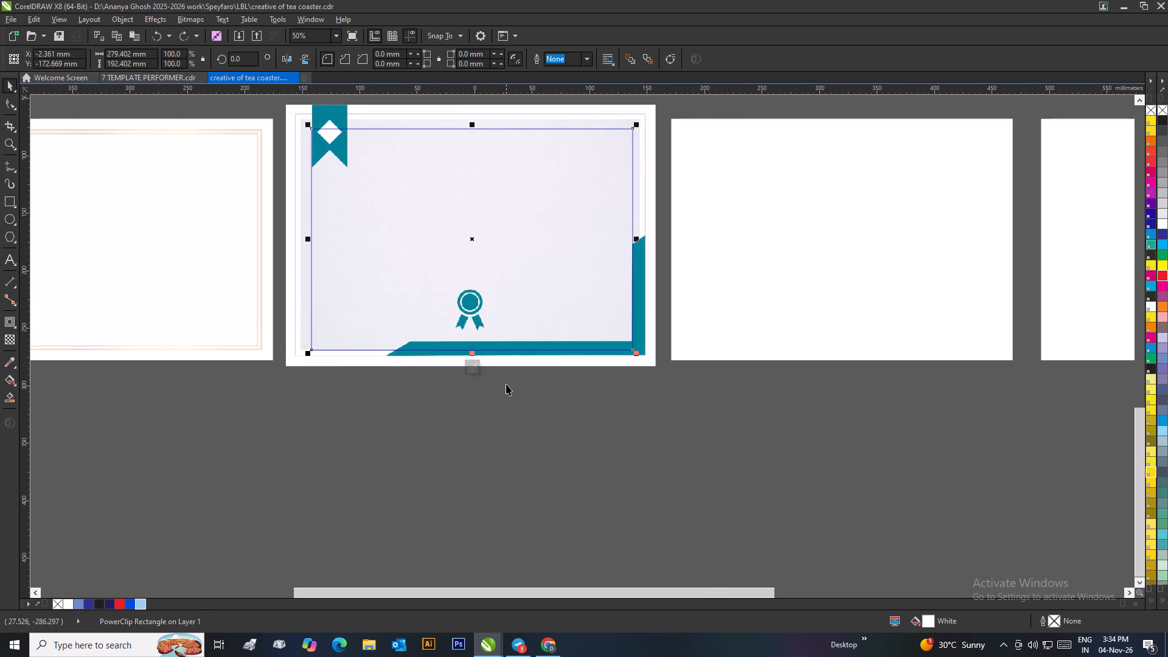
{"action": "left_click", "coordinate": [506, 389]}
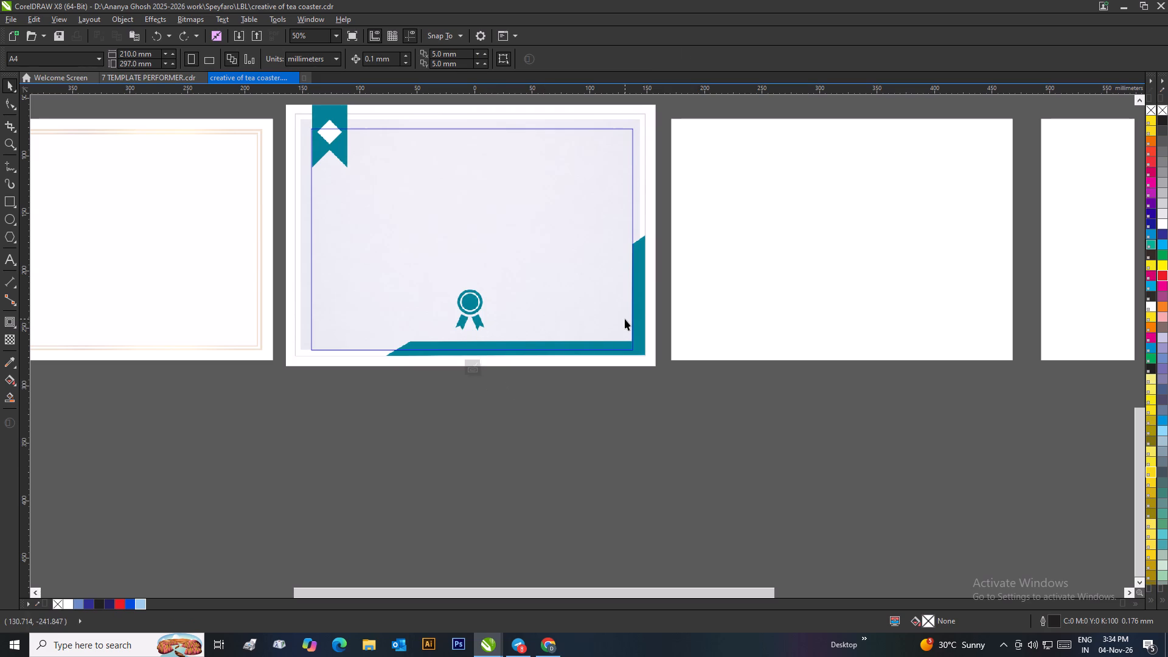
Draw a rectangle about 11 × 96 mm over the vertical teal band, from the foot of its slanted top to its bottom.
{"action": "left_click", "coordinate": [17, 196]}
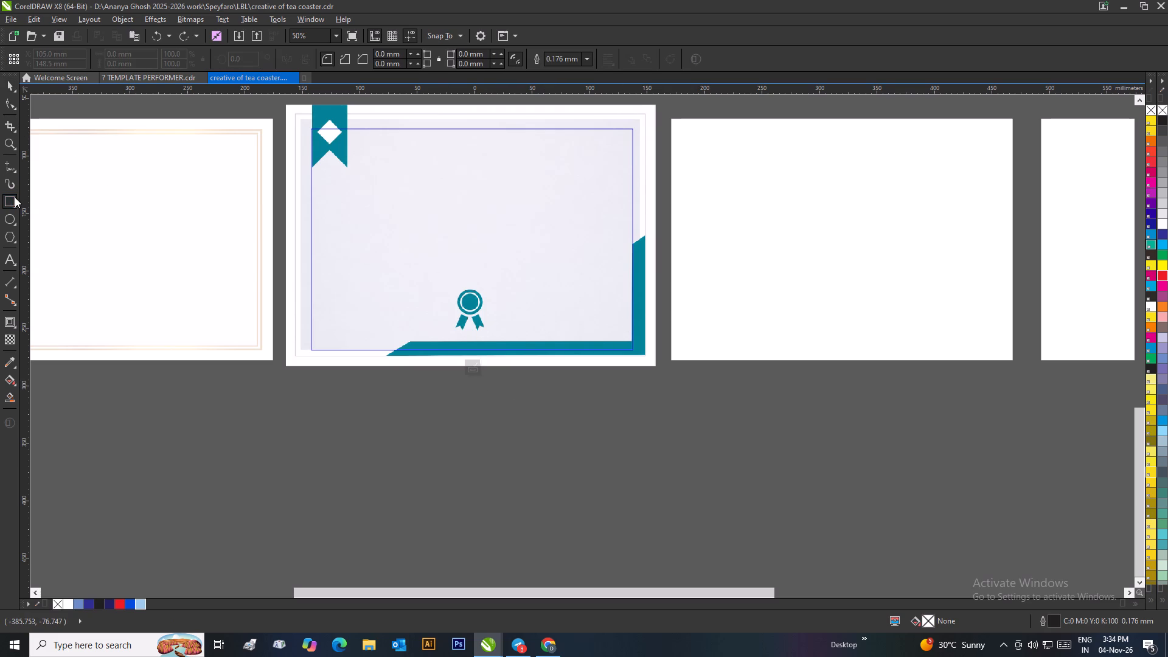
{"action": "left_click", "coordinate": [13, 198]}
{"action": "scroll", "coordinate": [669, 262], "scroll_direction": "up", "scroll_amount": 1}
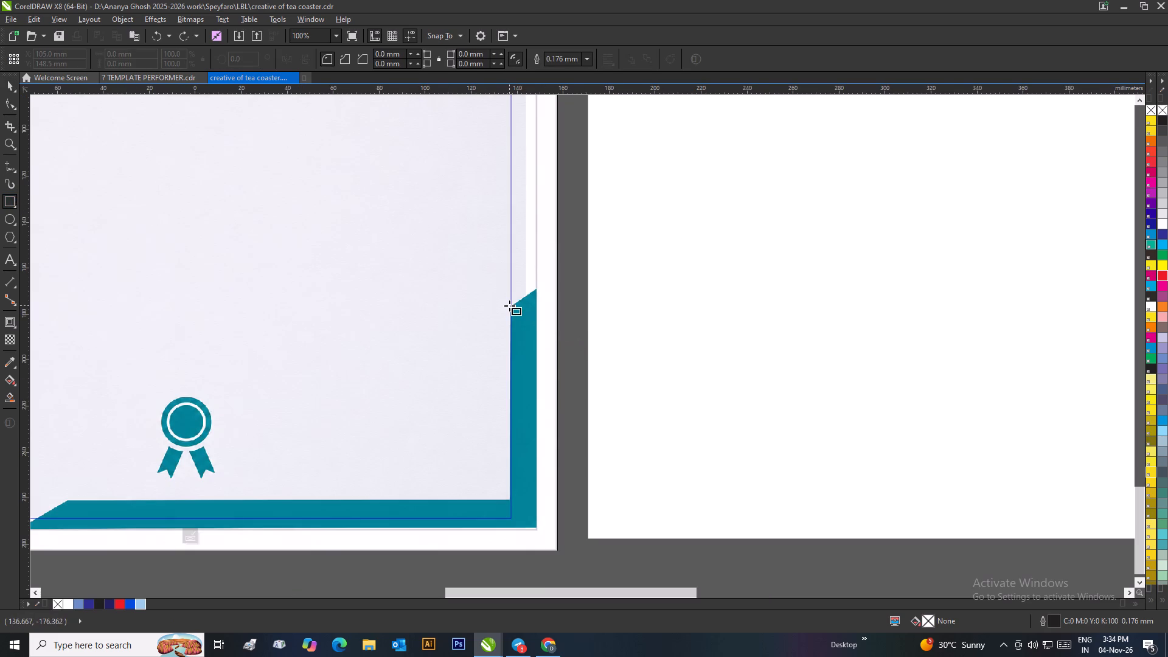
{"action": "left_click_drag", "start_coordinate": [510, 305], "coordinate": [535, 527]}
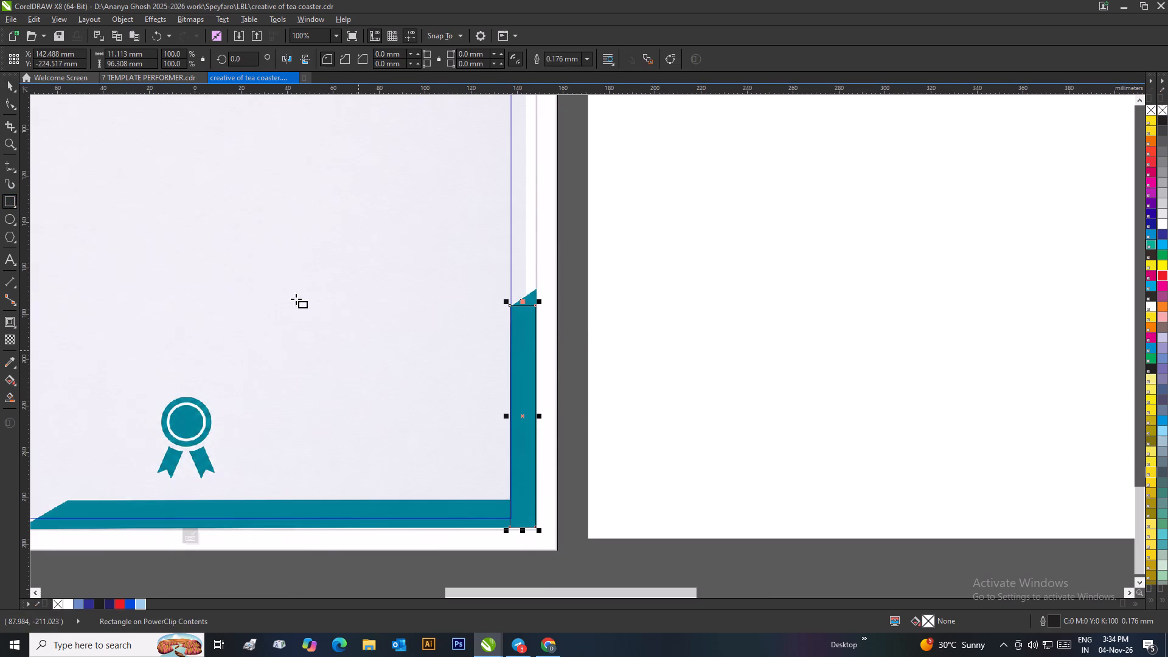
{"action": "left_click", "coordinate": [7, 85]}
Set the outline width of the rectangle over the vertical teal band to Hairline.
{"action": "scroll", "coordinate": [518, 308], "scroll_direction": "up", "scroll_amount": 2}
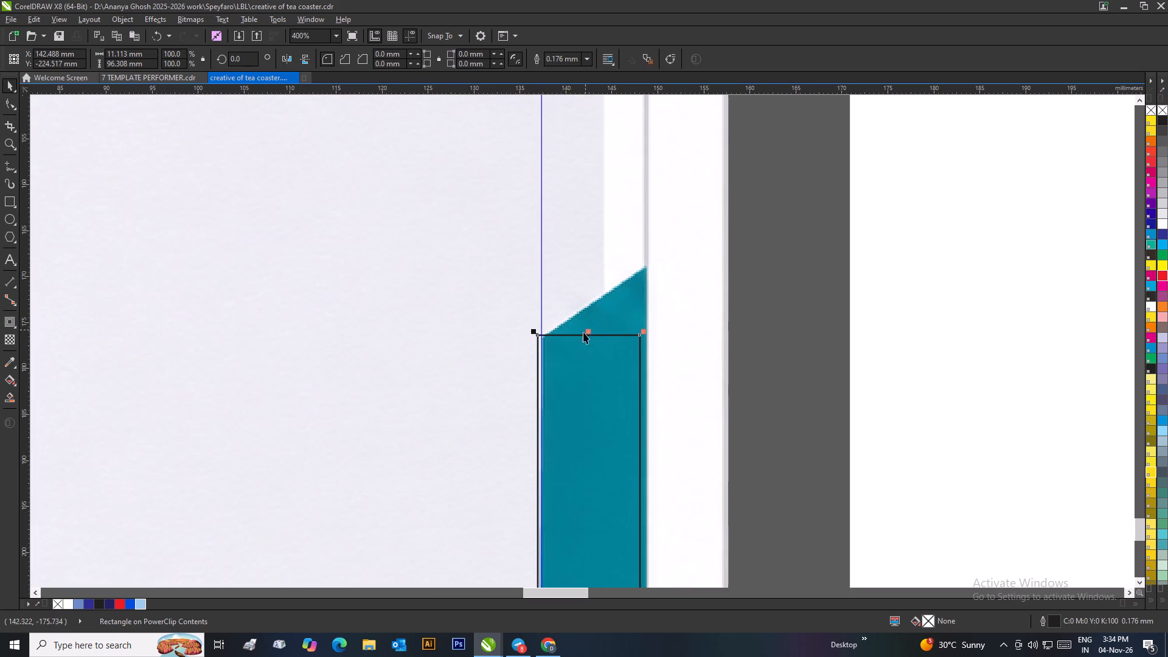
{"action": "scroll", "coordinate": [561, 376], "scroll_direction": "down", "scroll_amount": 2}
{"action": "scroll", "coordinate": [601, 409], "scroll_direction": "up", "scroll_amount": 2}
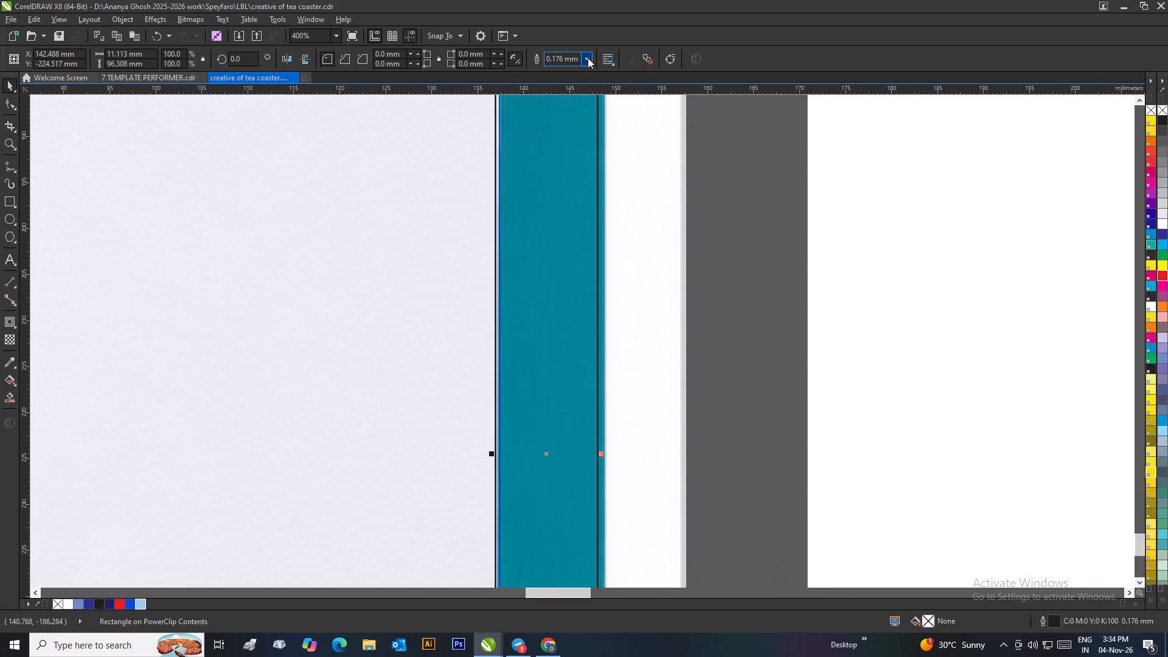
{"action": "left_click", "coordinate": [588, 58]}
{"action": "left_click", "coordinate": [570, 83]}
Shift the rectangle right about 0.4 mm to the vertical teal band's inner edge and widen it rightward to about 11.4 mm.
{"action": "scroll", "coordinate": [524, 417], "scroll_direction": "up", "scroll_amount": 2}
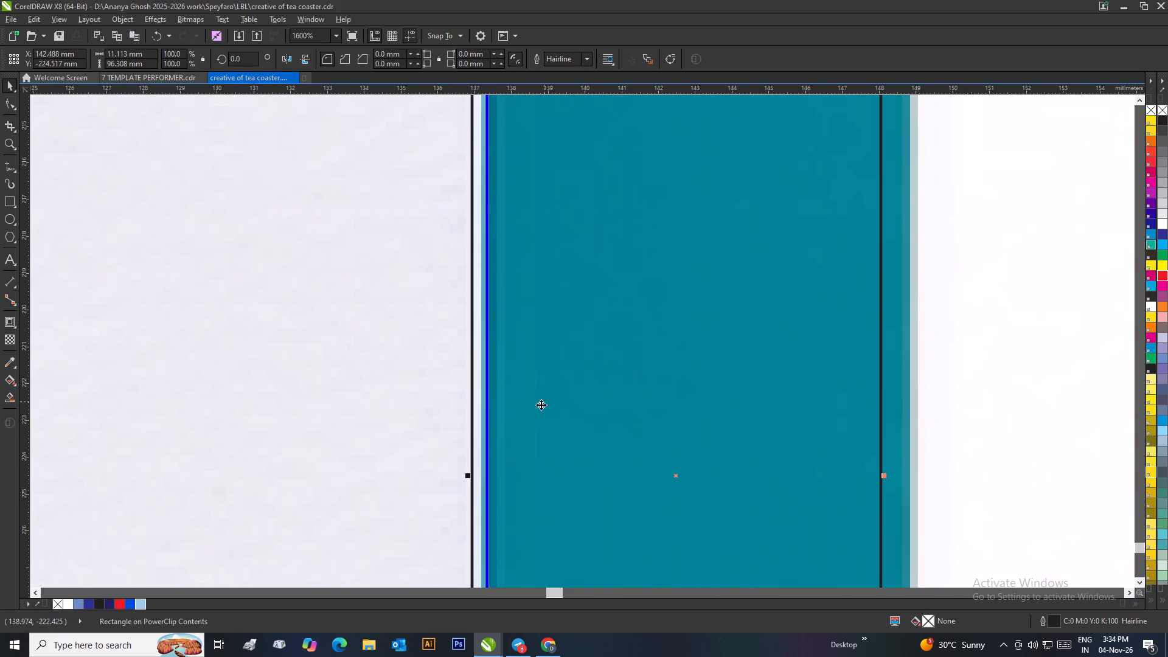
{"action": "left_click_drag", "start_coordinate": [471, 476], "coordinate": [478, 479]}
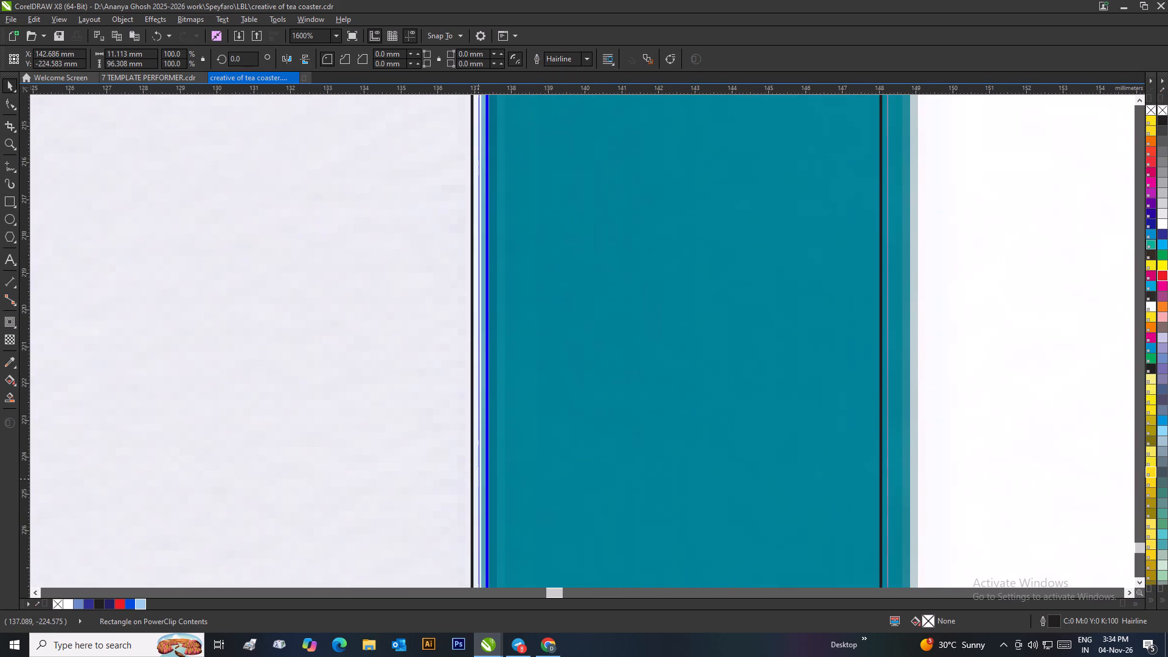
{"action": "left_click_drag", "start_coordinate": [478, 479], "coordinate": [485, 480]}
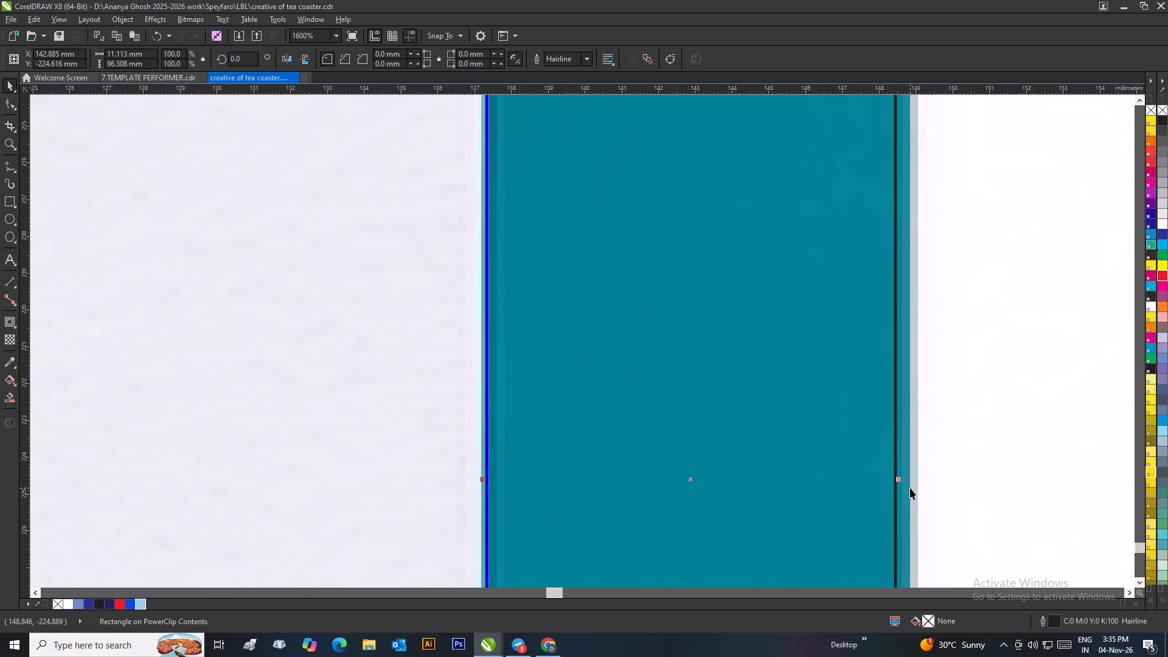
{"action": "scroll", "coordinate": [910, 488], "scroll_direction": "down", "scroll_amount": 2}
{"action": "scroll", "coordinate": [587, 353], "scroll_direction": "up", "scroll_amount": 2}
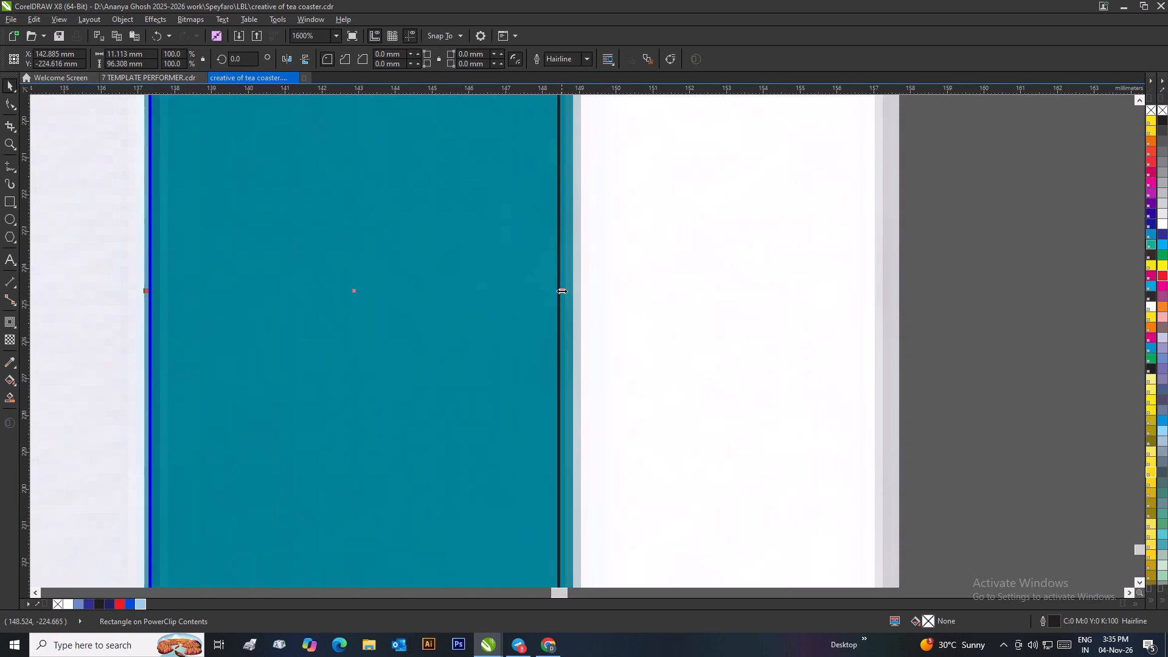
{"action": "left_click_drag", "start_coordinate": [561, 290], "coordinate": [571, 298]}
Convert the rectangle over the vertical teal band to curves.
{"action": "scroll", "coordinate": [571, 299], "scroll_direction": "down", "scroll_amount": 3}
{"action": "scroll", "coordinate": [564, 92], "scroll_direction": "up", "scroll_amount": 2}
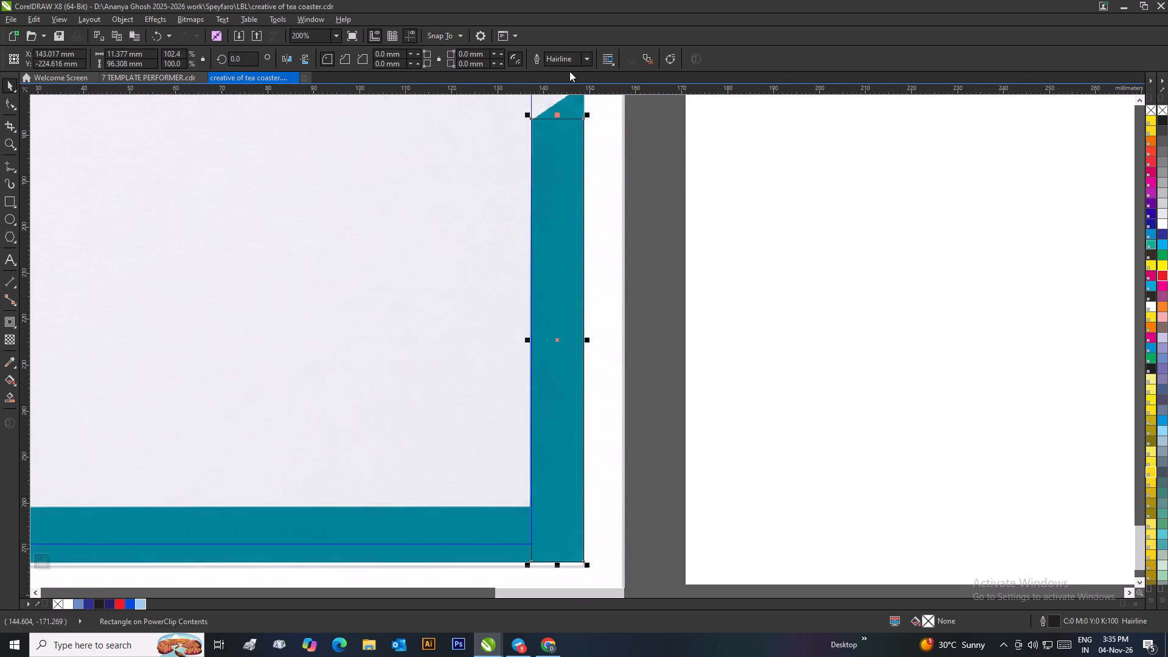
{"action": "scroll", "coordinate": [566, 105], "scroll_direction": "up", "scroll_amount": 1}
{"action": "key", "text": "ctrl+q"}
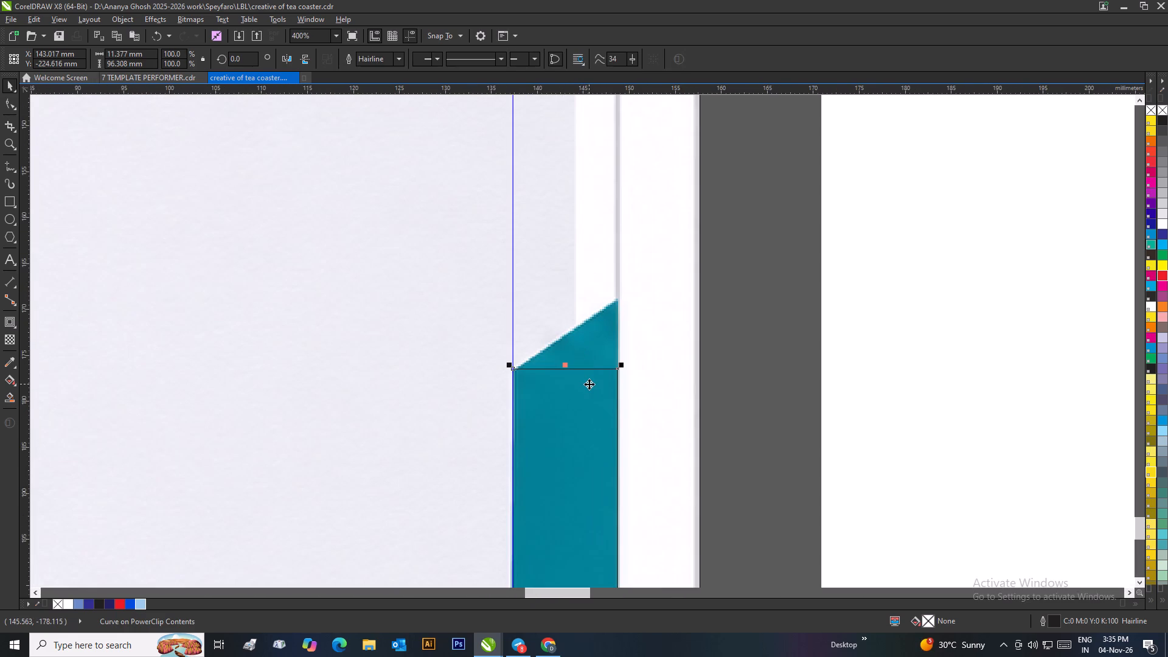
Move the traced outline's two top nodes onto the vertical teal band's slanted top, lowering the inner one and raising the outer one to the peak.
{"action": "key", "text": "F10"}
{"action": "scroll", "coordinate": [622, 362], "scroll_direction": "up", "scroll_amount": 2}
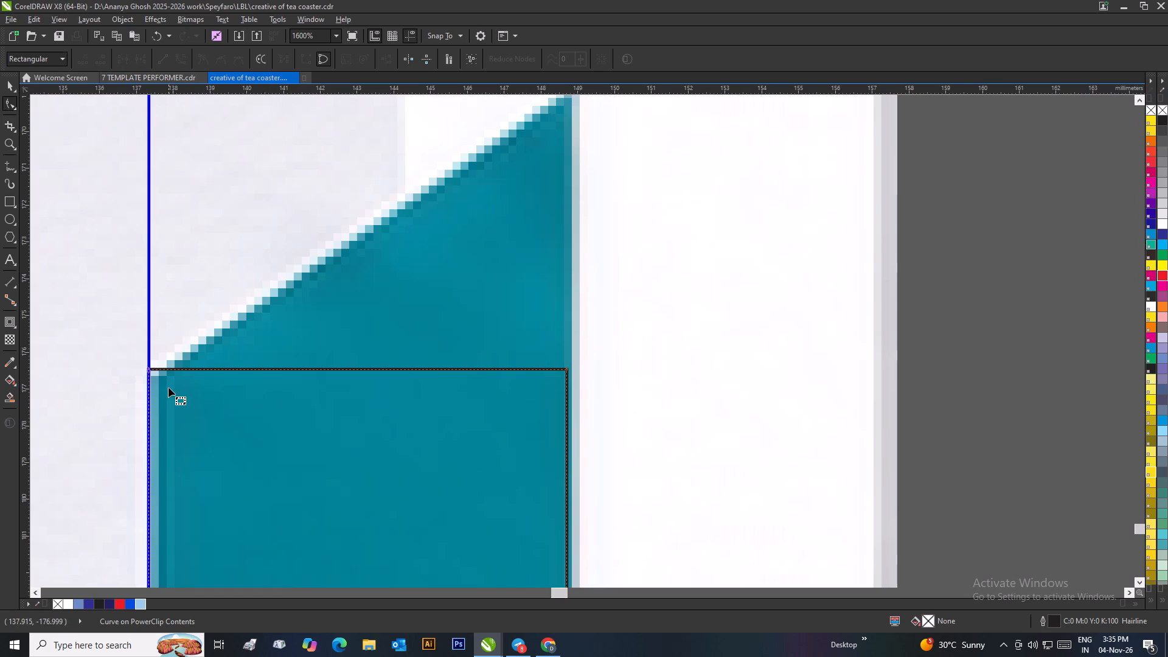
{"action": "scroll", "coordinate": [157, 379], "scroll_direction": "up", "scroll_amount": 1}
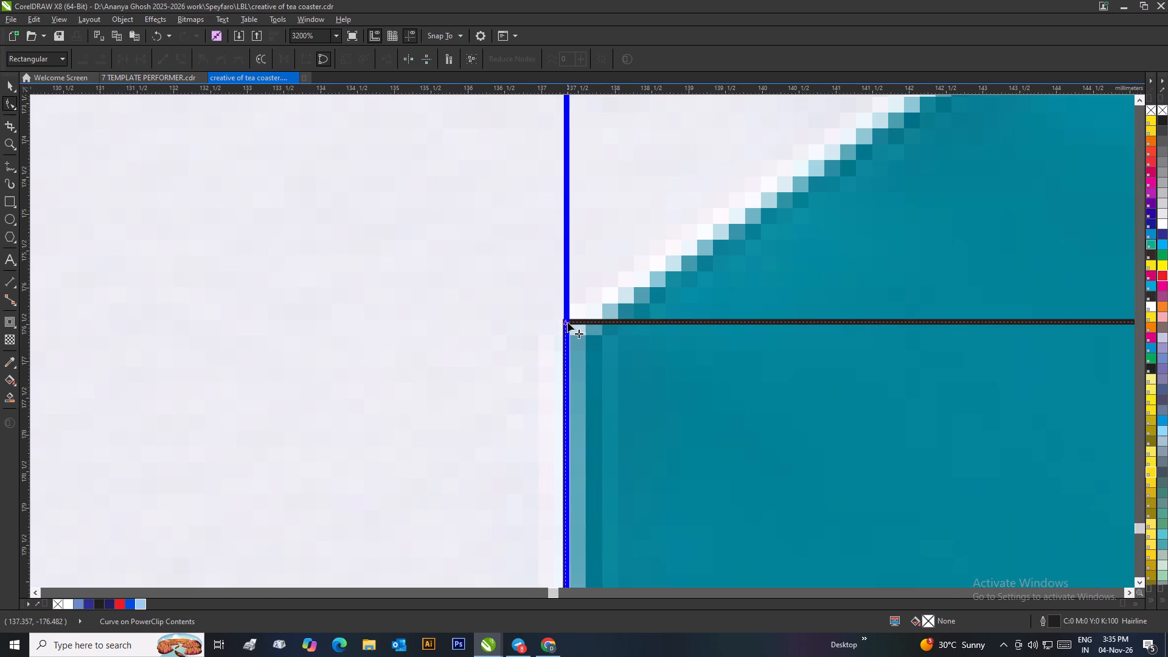
{"action": "left_click_drag", "start_coordinate": [567, 323], "coordinate": [567, 344]}
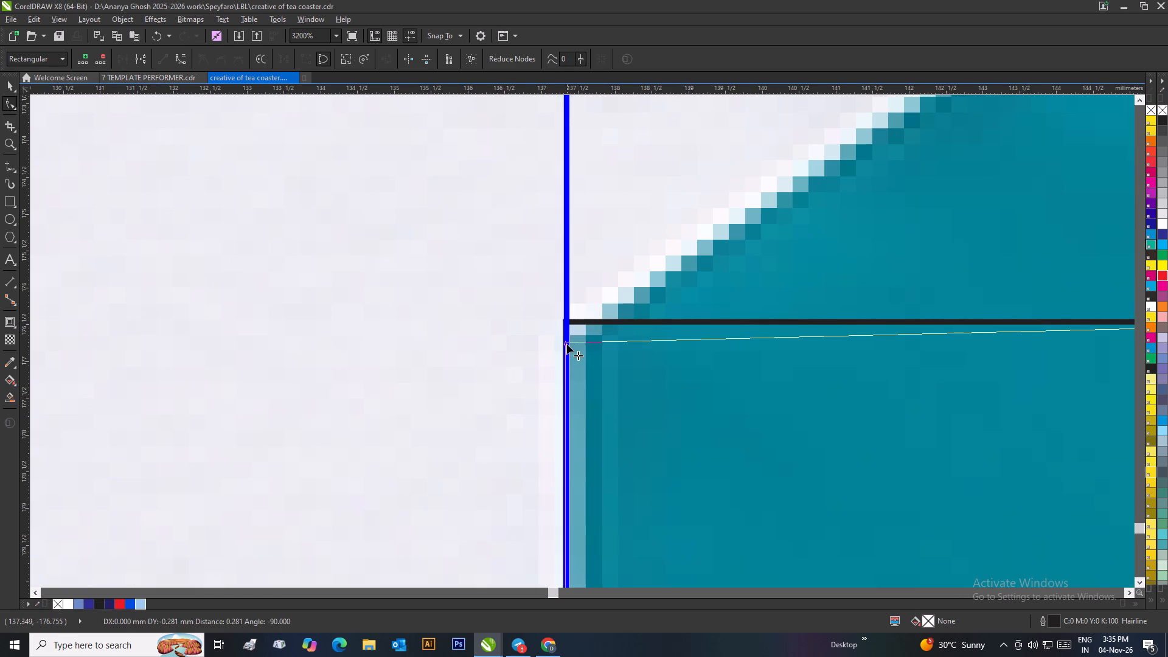
{"action": "left_click_drag", "start_coordinate": [567, 344], "coordinate": [567, 347]}
{"action": "scroll", "coordinate": [580, 350], "scroll_direction": "down", "scroll_amount": 2}
{"action": "scroll", "coordinate": [771, 236], "scroll_direction": "up", "scroll_amount": 1}
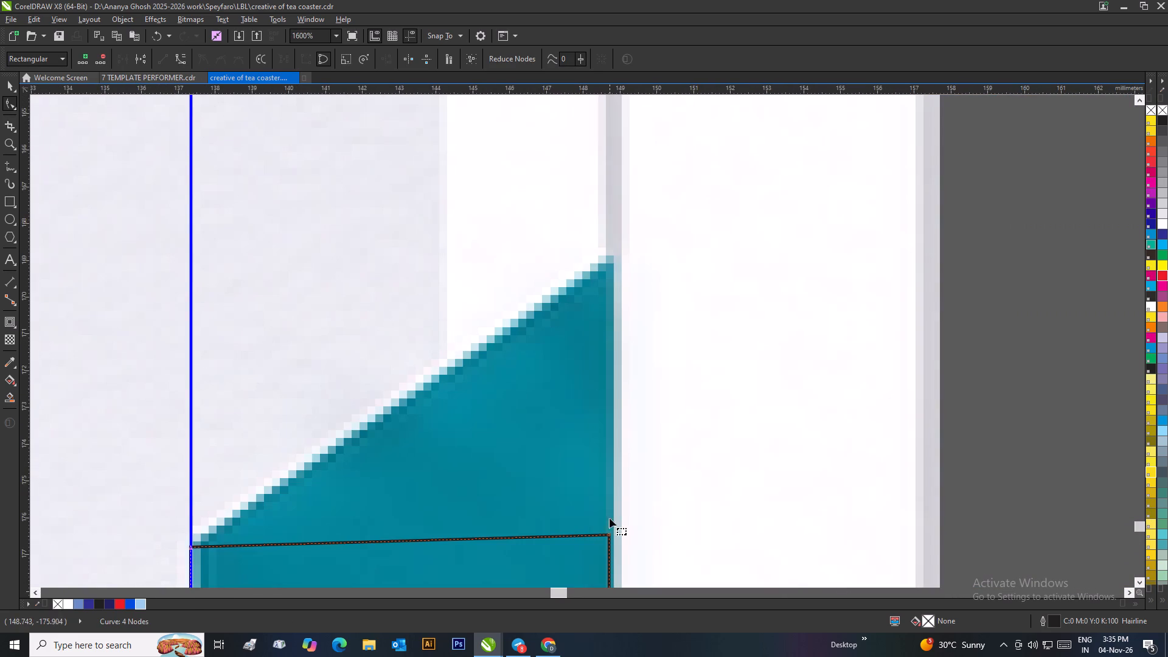
{"action": "left_click_drag", "start_coordinate": [609, 538], "coordinate": [614, 265]}
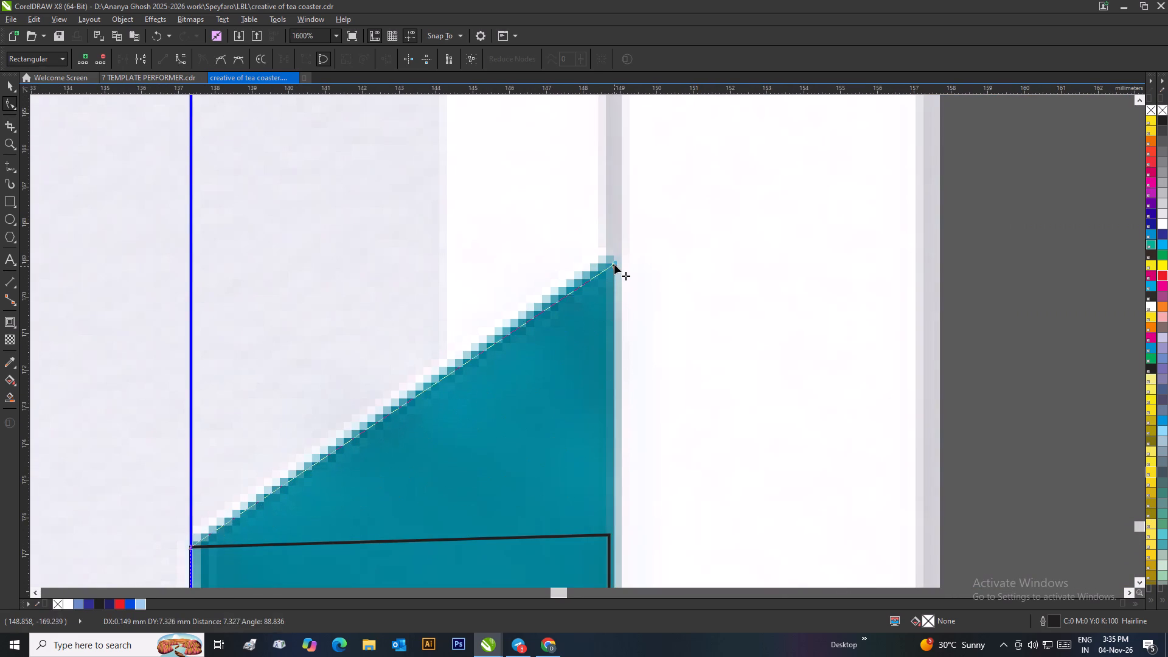
{"action": "left_click_drag", "start_coordinate": [614, 265], "coordinate": [614, 262]}
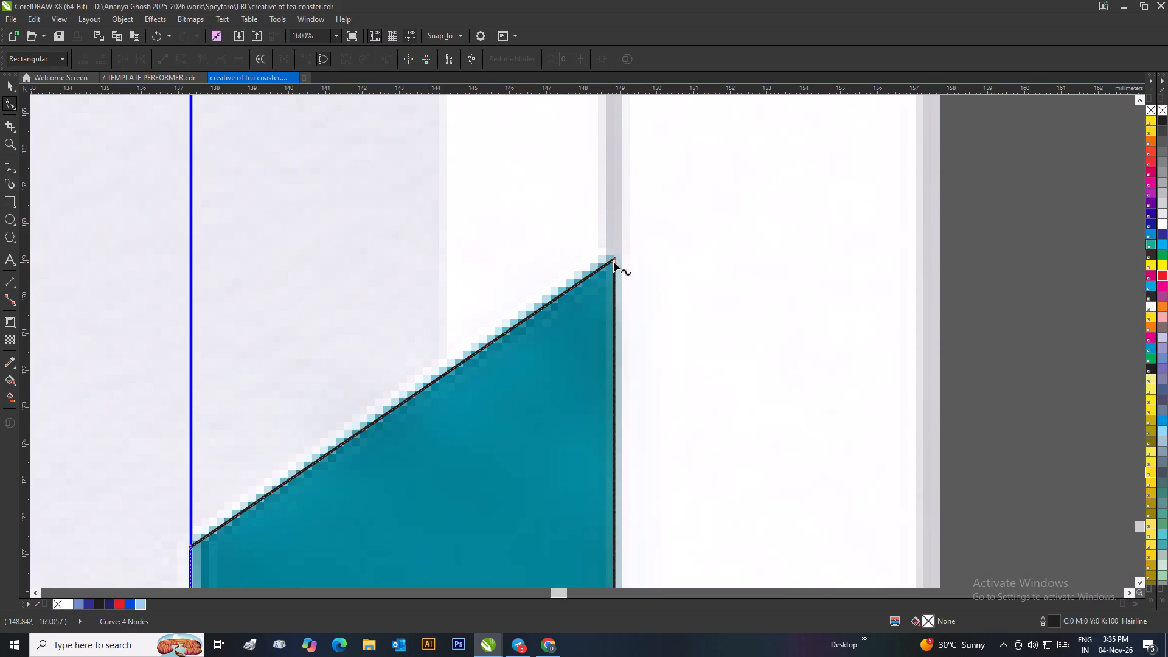
{"action": "scroll", "coordinate": [614, 262], "scroll_direction": "down", "scroll_amount": 2}
{"action": "scroll", "coordinate": [582, 341], "scroll_direction": "down", "scroll_amount": 2}
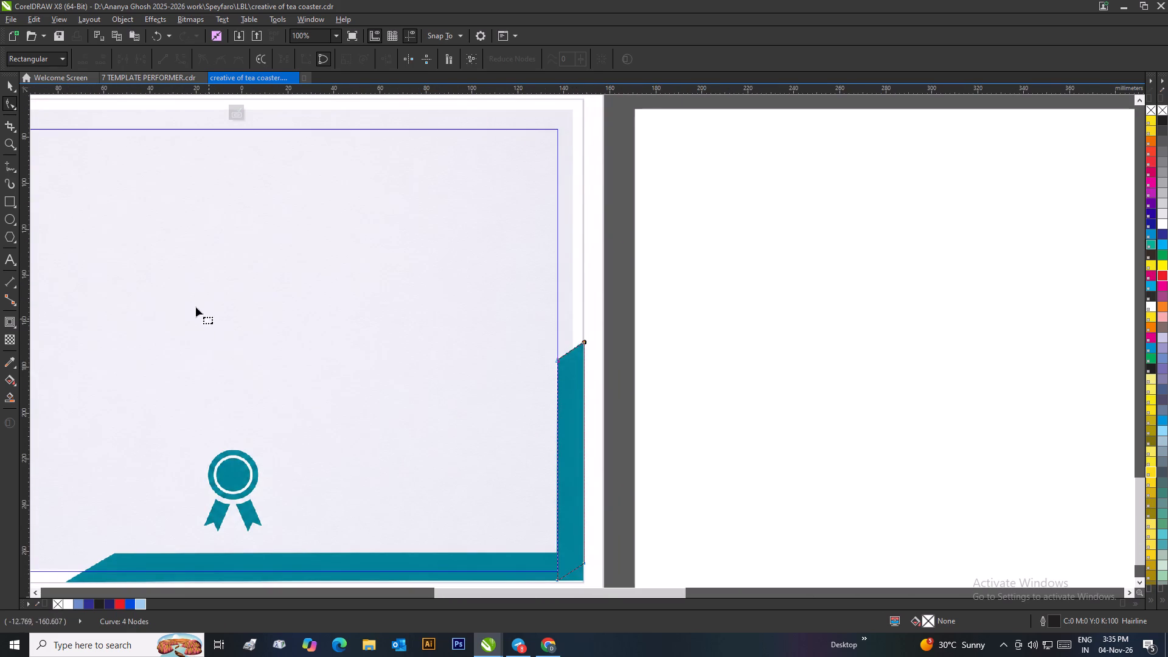
Move the outline's outer bottom node down to the outer bottom corner of the vertical teal band.
{"action": "scroll", "coordinate": [616, 611], "scroll_direction": "up", "scroll_amount": 3}
{"action": "scroll", "coordinate": [579, 338], "scroll_direction": "up", "scroll_amount": 2}
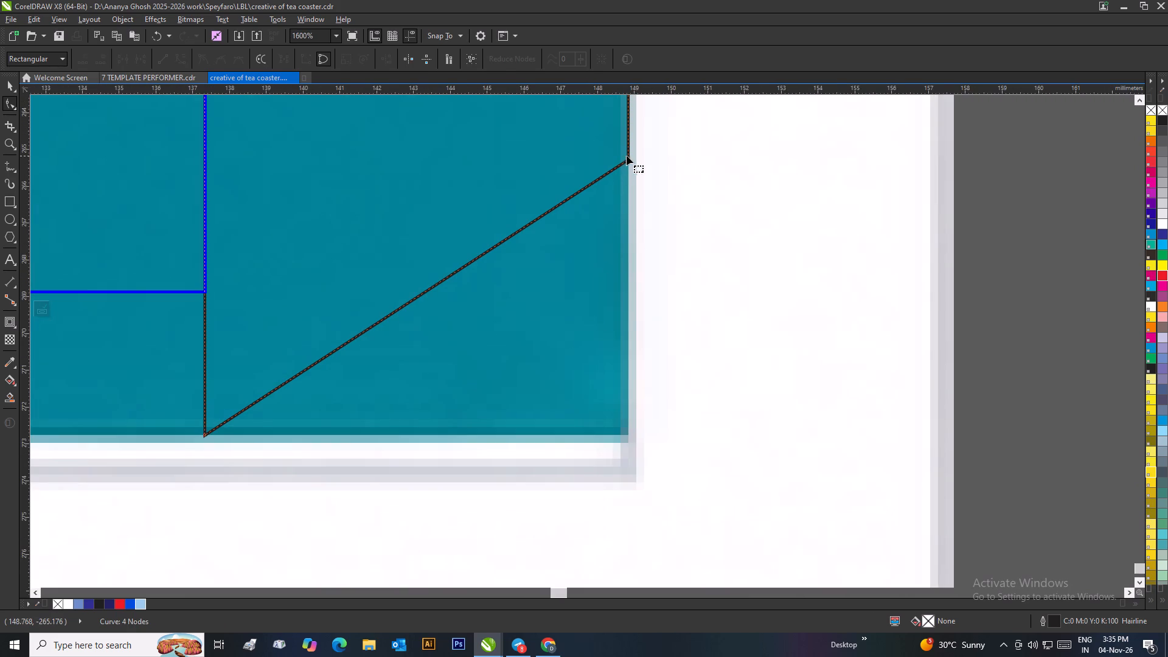
{"action": "left_click_drag", "start_coordinate": [628, 161], "coordinate": [622, 389]}
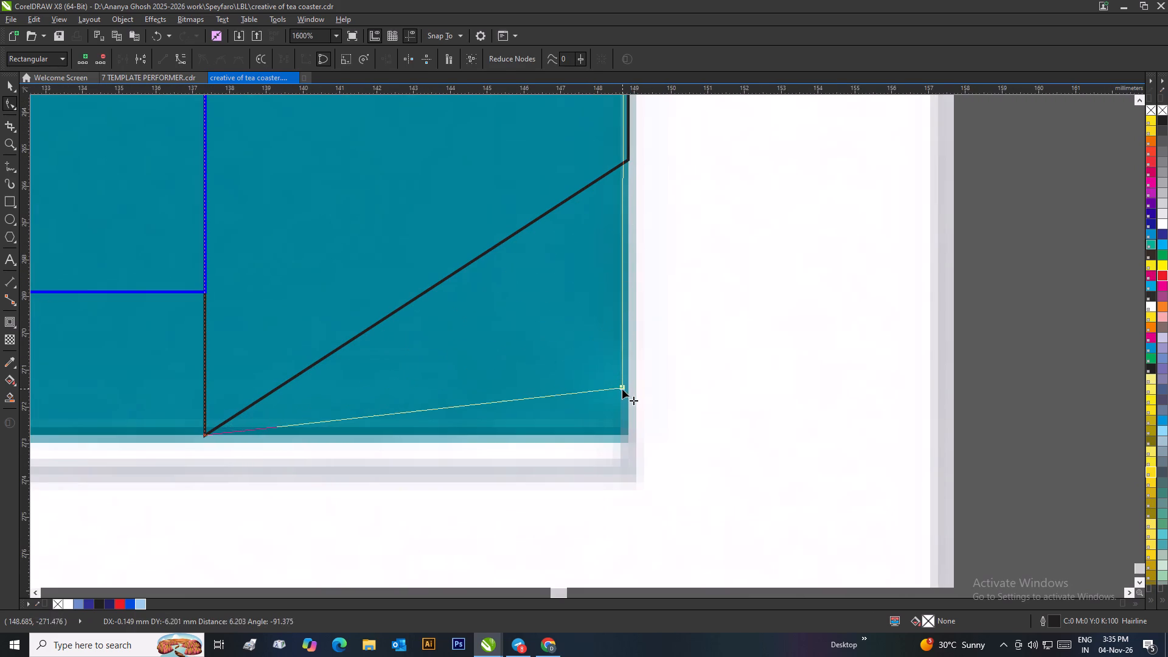
{"action": "left_click_drag", "start_coordinate": [622, 389], "coordinate": [622, 434]}
{"action": "scroll", "coordinate": [623, 434], "scroll_direction": "up", "scroll_amount": 2}
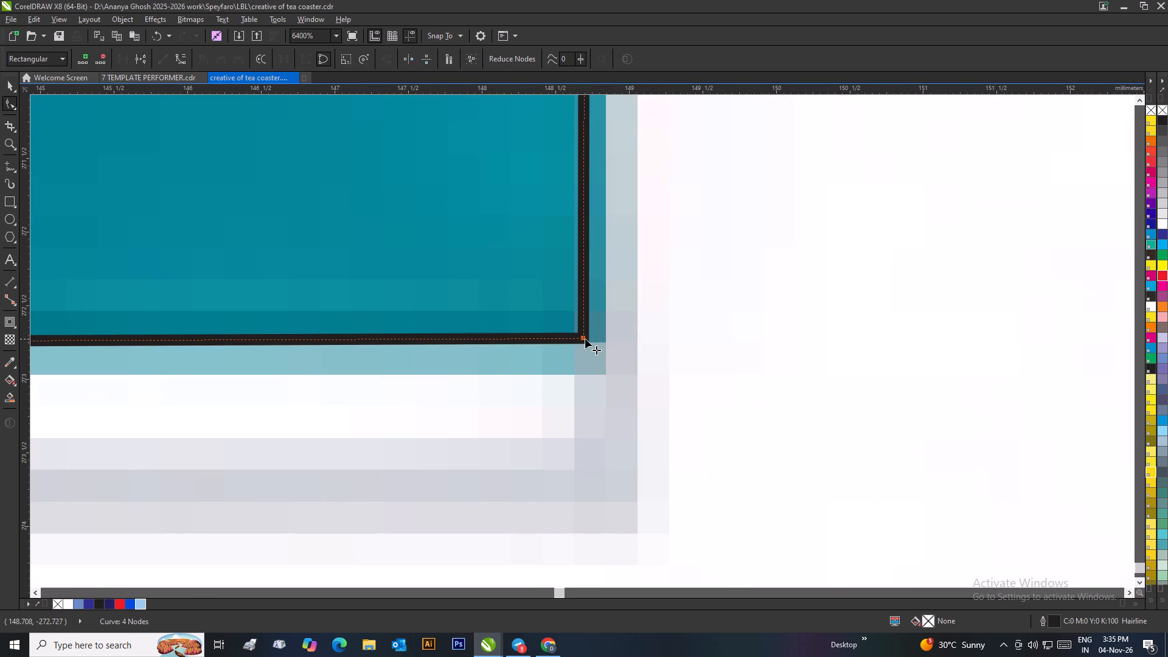
{"action": "left_click", "coordinate": [585, 339]}
{"action": "scroll", "coordinate": [585, 341], "scroll_direction": "down", "scroll_amount": 7}
{"action": "scroll", "coordinate": [586, 338], "scroll_direction": "up", "scroll_amount": 2}
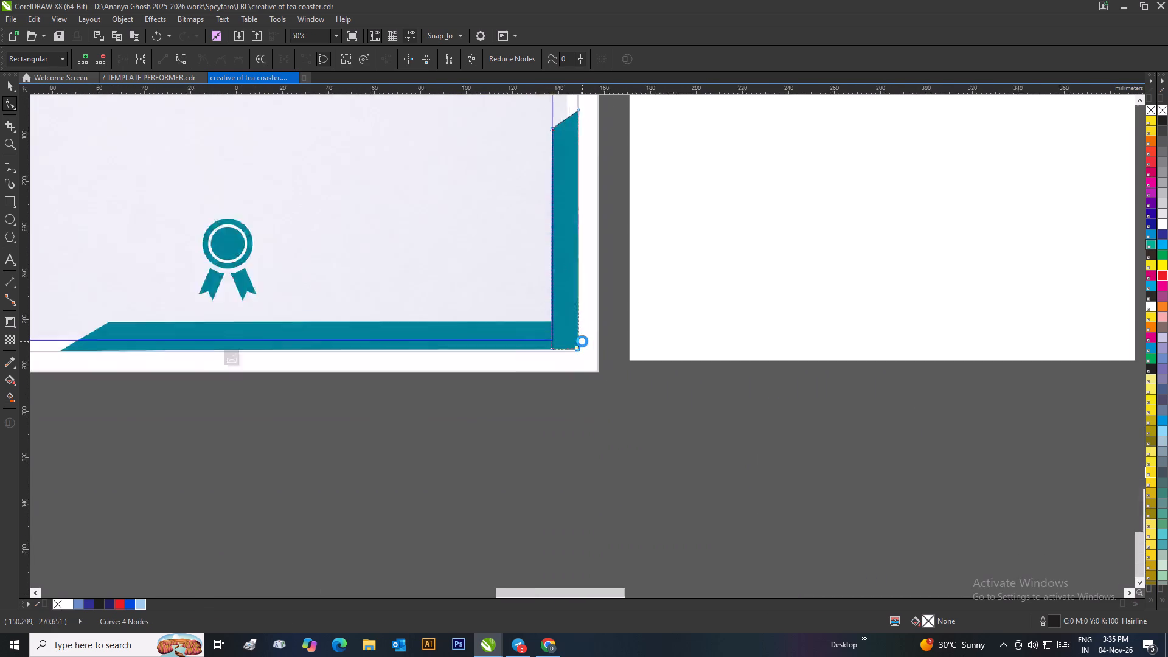
{"action": "scroll", "coordinate": [582, 341], "scroll_direction": "down", "scroll_amount": 1}
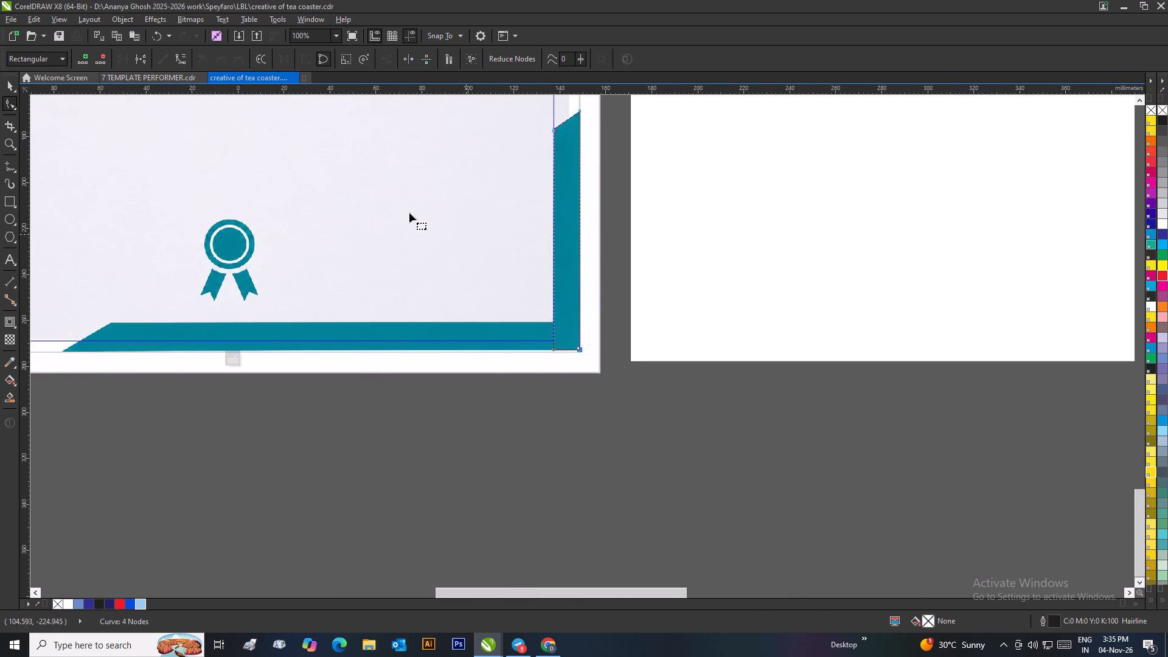
Duplicate the vertical band outline, placing the copy inward from the band and slightly lower.
{"action": "left_click", "coordinate": [7, 79]}
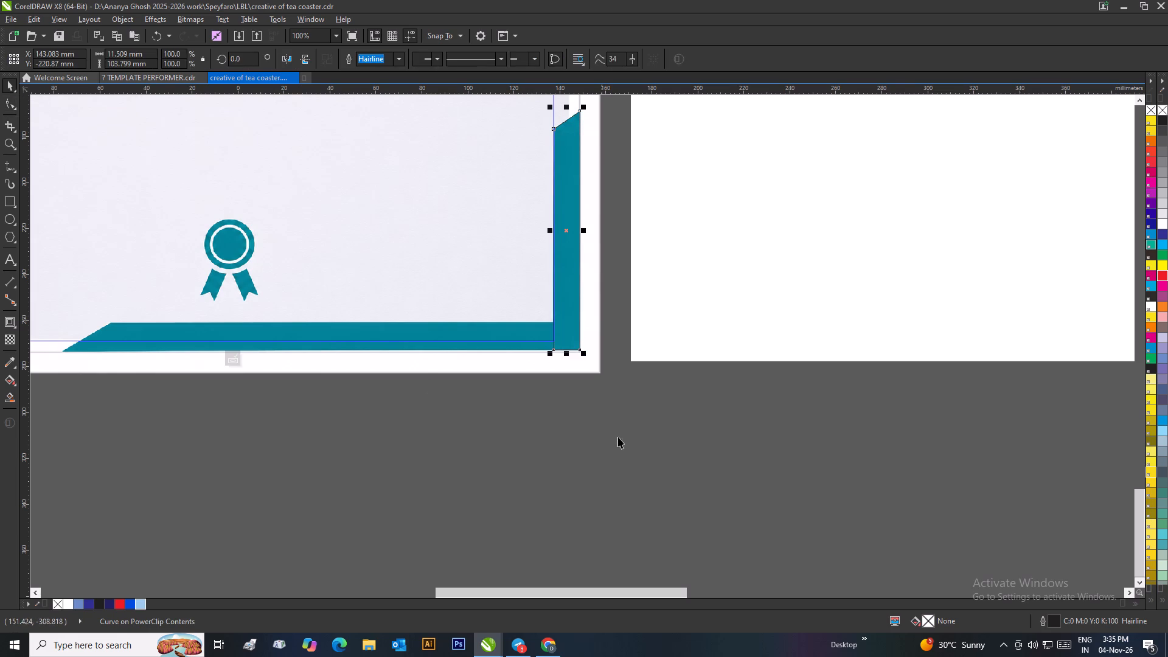
{"action": "left_click", "coordinate": [620, 437]}
{"action": "left_click_drag", "start_coordinate": [565, 286], "coordinate": [446, 332]}
{"action": "right_click", "coordinate": [446, 332]}
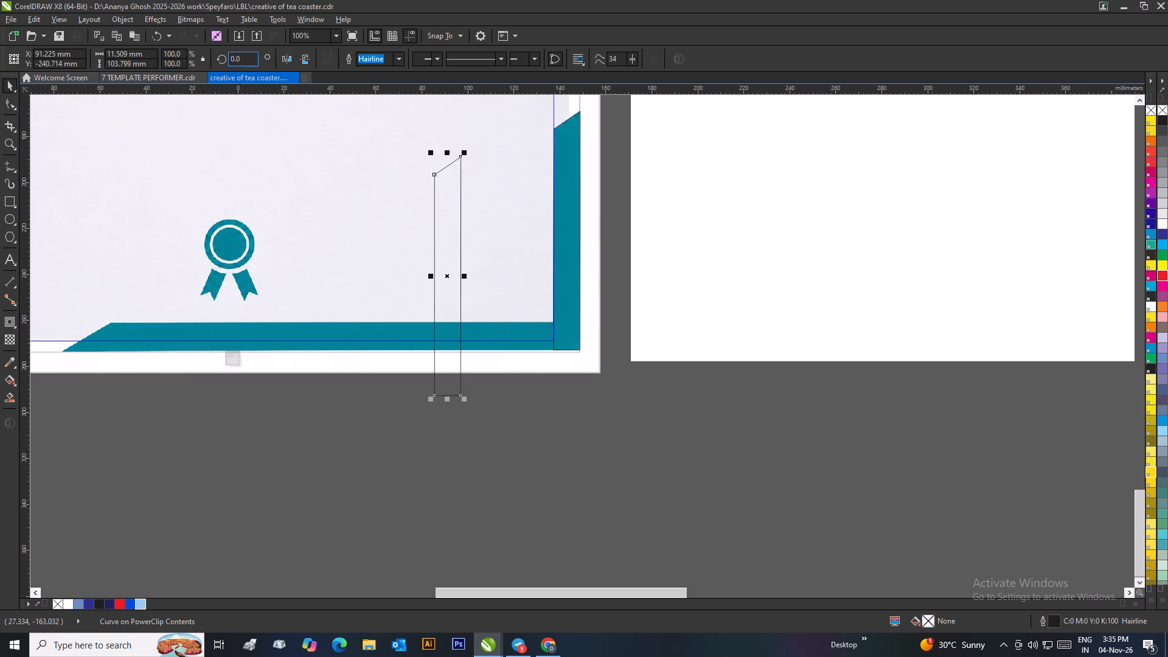
Rotate the copied outline by 90° and mirror it vertically so its slant matches the horizontal teal band's end.
{"action": "left_click_drag", "start_coordinate": [242, 57], "coordinate": [218, 61]}
{"action": "key", "text": "BackSpace"}
{"action": "type", "text": "90"}
{"action": "key", "text": "Return"}
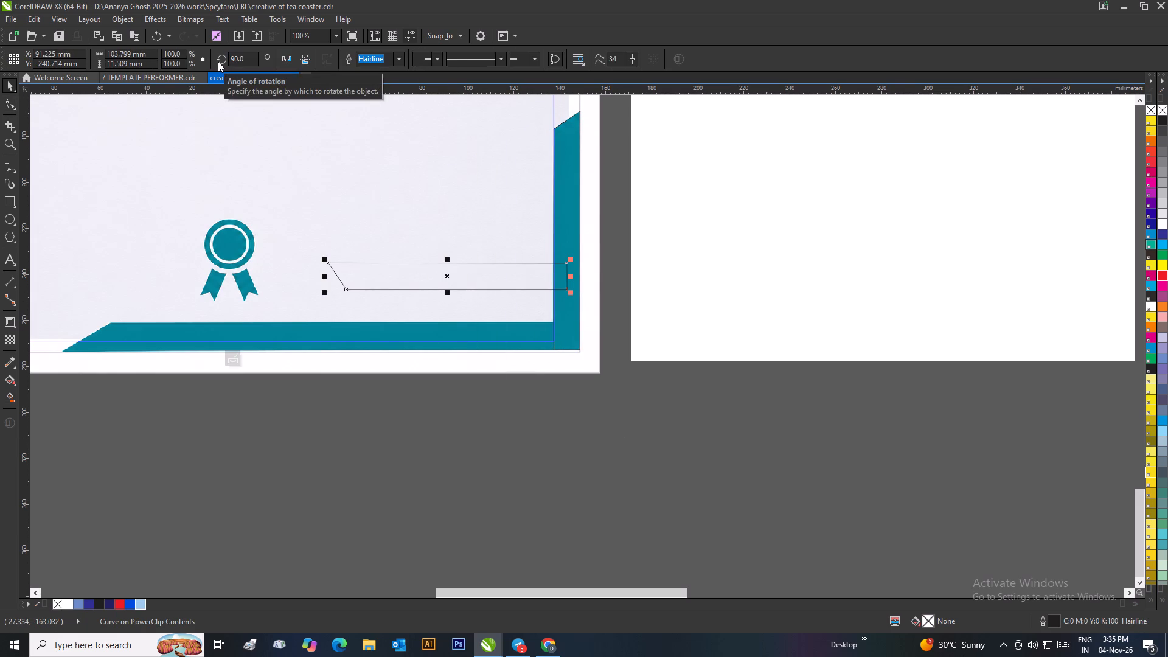
{"action": "left_click", "coordinate": [306, 60]}
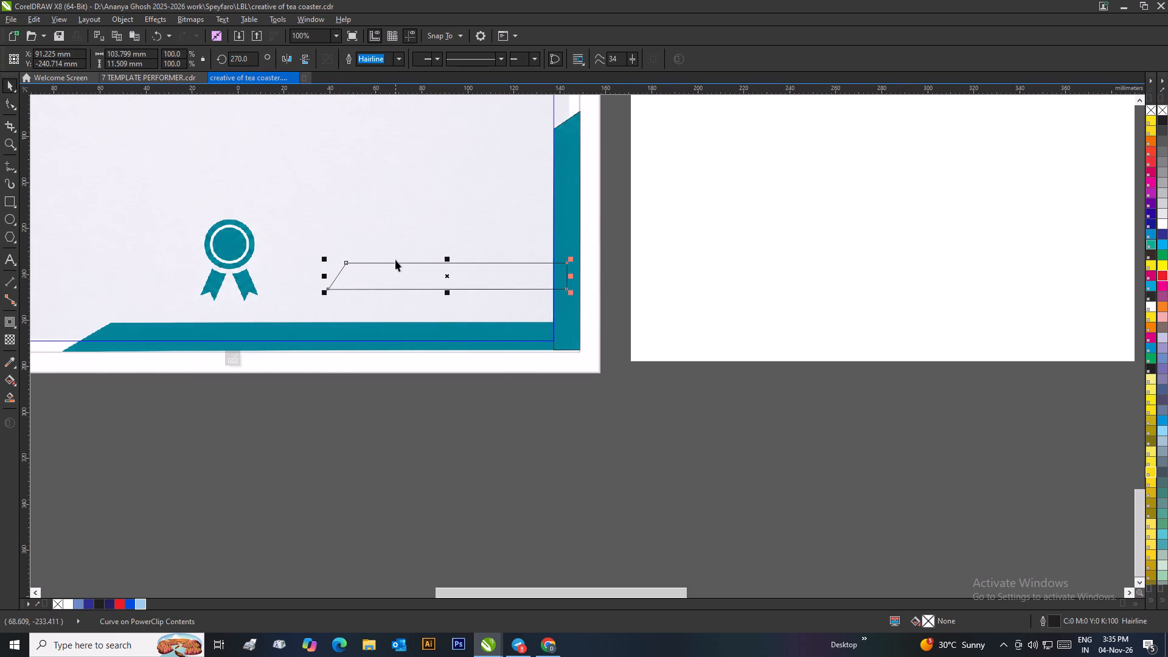
Move the copied outline onto the horizontal teal band's pointed end and stretch it along the band to about 223.5 mm wide.
{"action": "left_click_drag", "start_coordinate": [397, 266], "coordinate": [132, 328]}
{"action": "left_click_drag", "start_coordinate": [306, 339], "coordinate": [447, 347]}
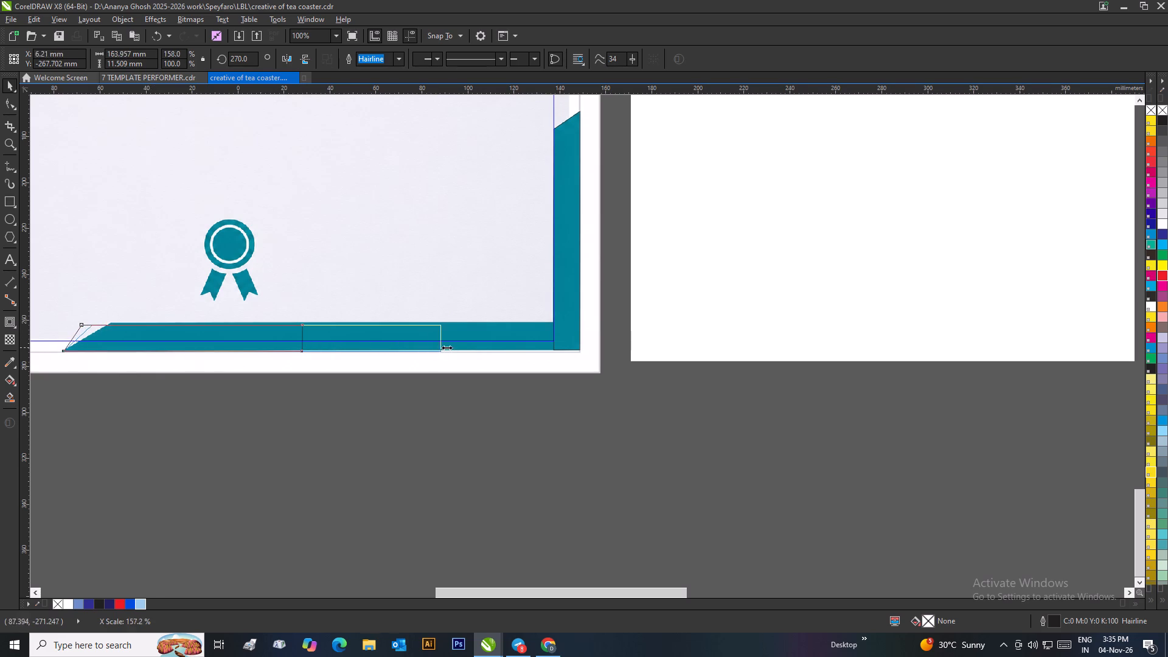
{"action": "left_click_drag", "start_coordinate": [447, 347], "coordinate": [558, 347]}
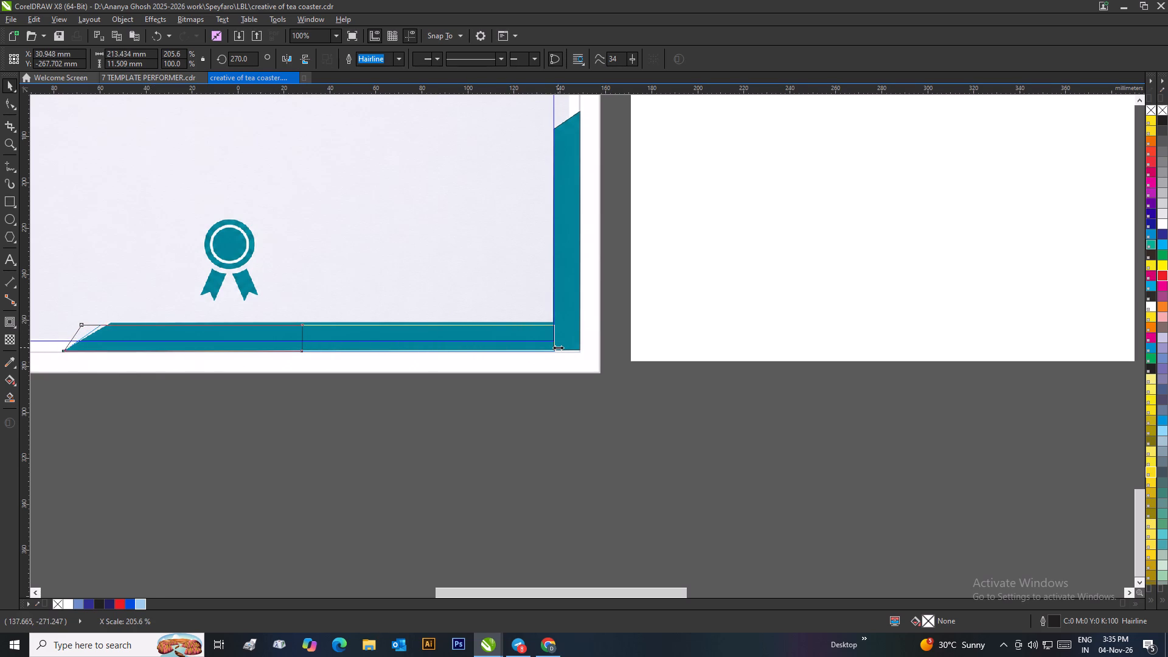
{"action": "left_click_drag", "start_coordinate": [558, 347], "coordinate": [583, 341]}
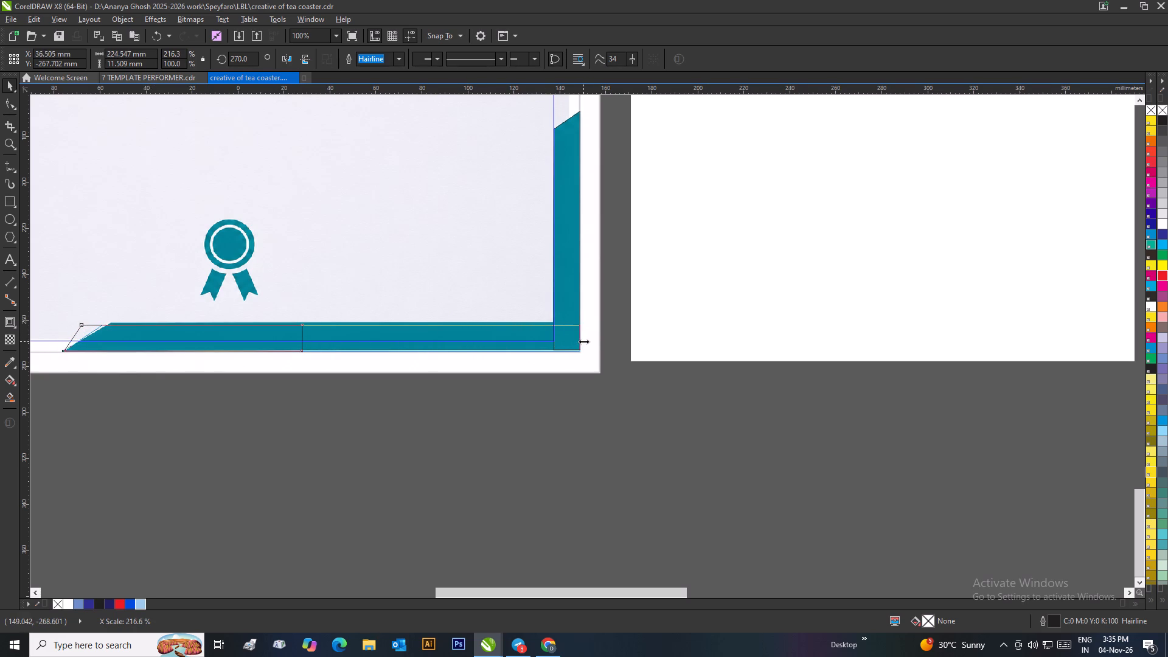
{"action": "left_click_drag", "start_coordinate": [583, 341], "coordinate": [581, 342]}
Fit the copied outline's top and bottom edges to the horizontal teal band, making it about 11.7 mm high.
{"action": "scroll", "coordinate": [328, 331], "scroll_direction": "up", "scroll_amount": 2}
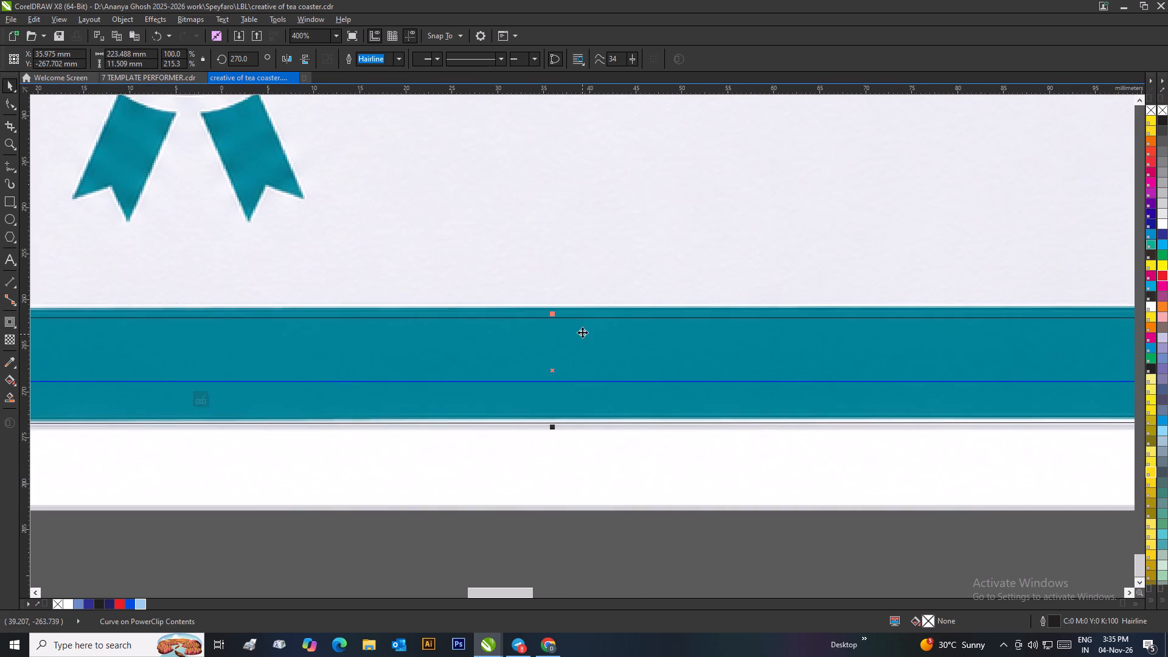
{"action": "left_click_drag", "start_coordinate": [554, 315], "coordinate": [565, 307]}
{"action": "scroll", "coordinate": [560, 321], "scroll_direction": "down", "scroll_amount": 1}
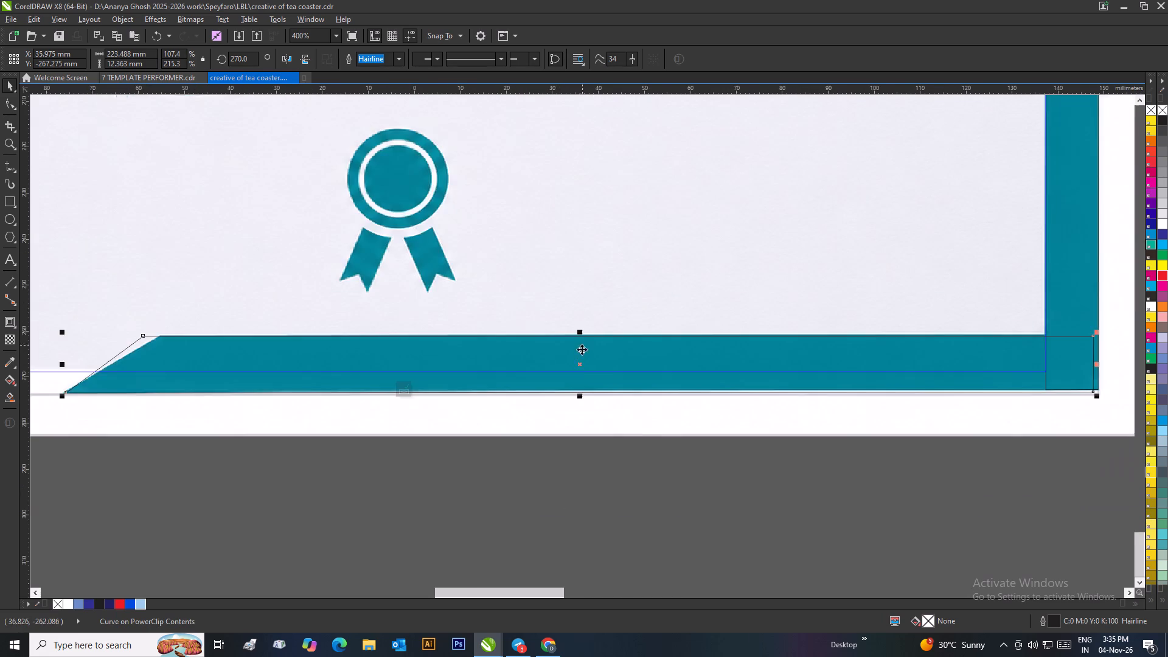
{"action": "scroll", "coordinate": [579, 389], "scroll_direction": "up", "scroll_amount": 2}
{"action": "left_click_drag", "start_coordinate": [588, 361], "coordinate": [607, 349]}
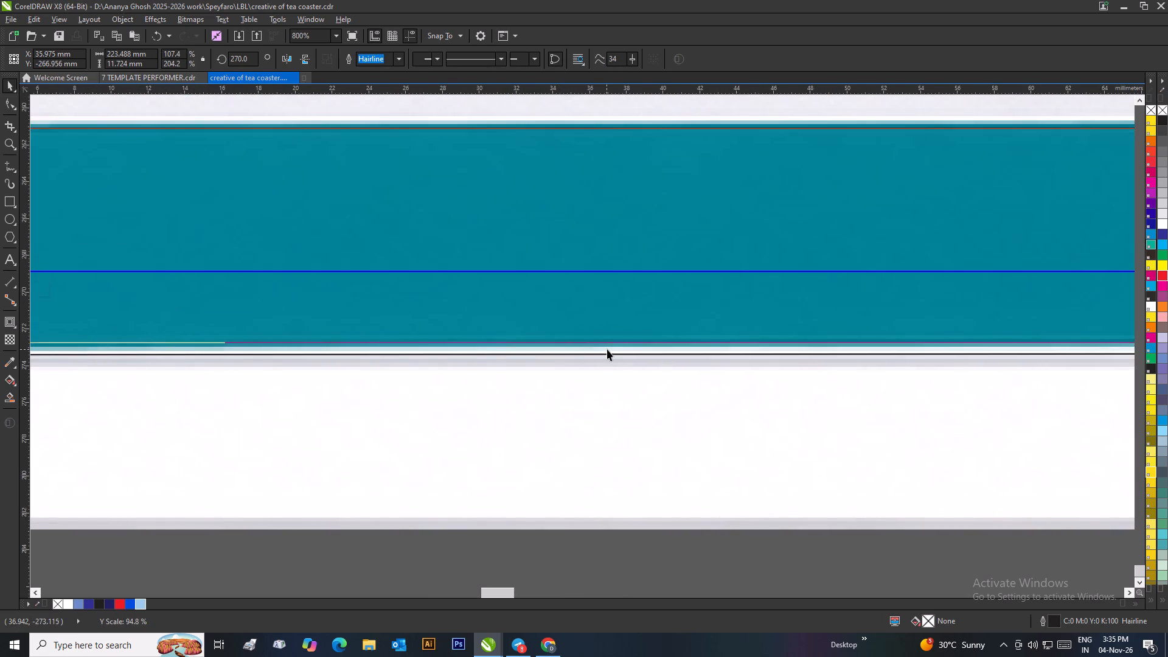
Move the two nodes at the copied outline's slanted end onto the upper corner and lower tip of the horizontal teal band.
{"action": "scroll", "coordinate": [607, 349], "scroll_direction": "down", "scroll_amount": 4}
{"action": "scroll", "coordinate": [440, 311], "scroll_direction": "up", "scroll_amount": 2}
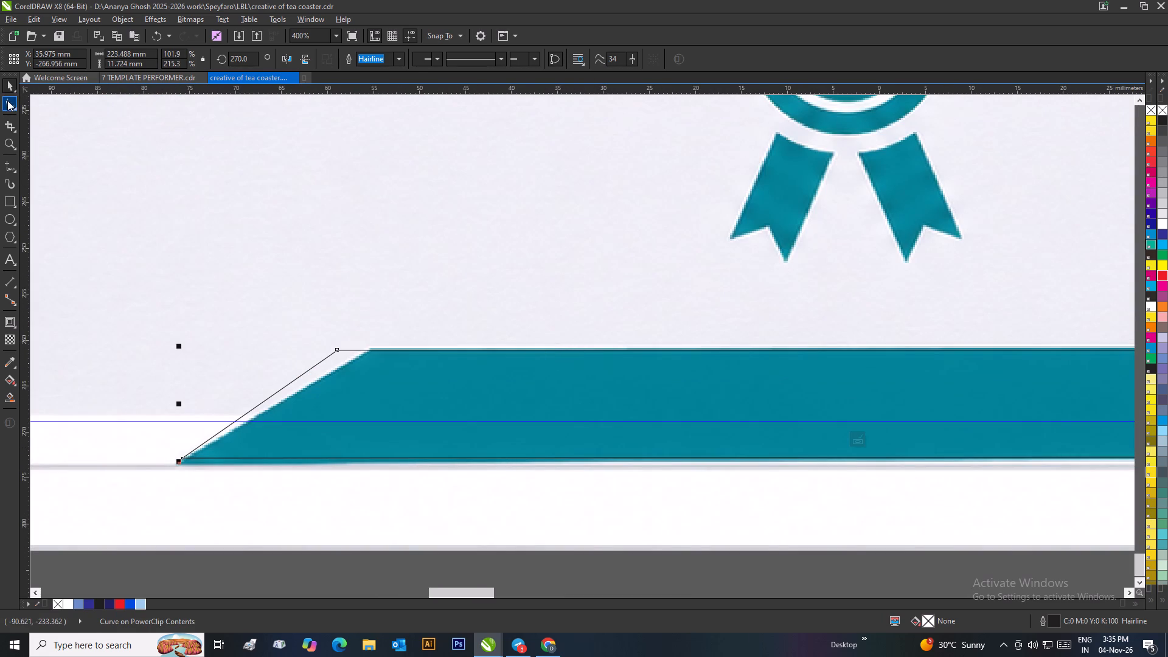
{"action": "left_click", "coordinate": [7, 100]}
{"action": "scroll", "coordinate": [323, 363], "scroll_direction": "up", "scroll_amount": 1}
{"action": "left_click_drag", "start_coordinate": [610, 316], "coordinate": [634, 317]}
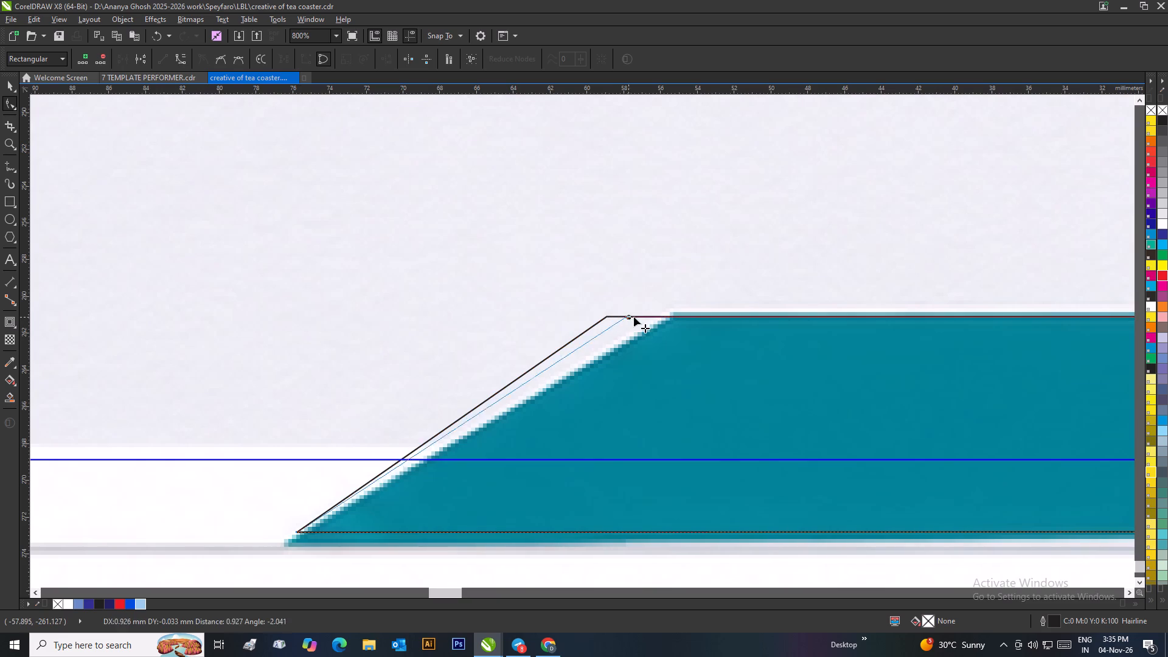
{"action": "left_click_drag", "start_coordinate": [634, 317], "coordinate": [676, 316]}
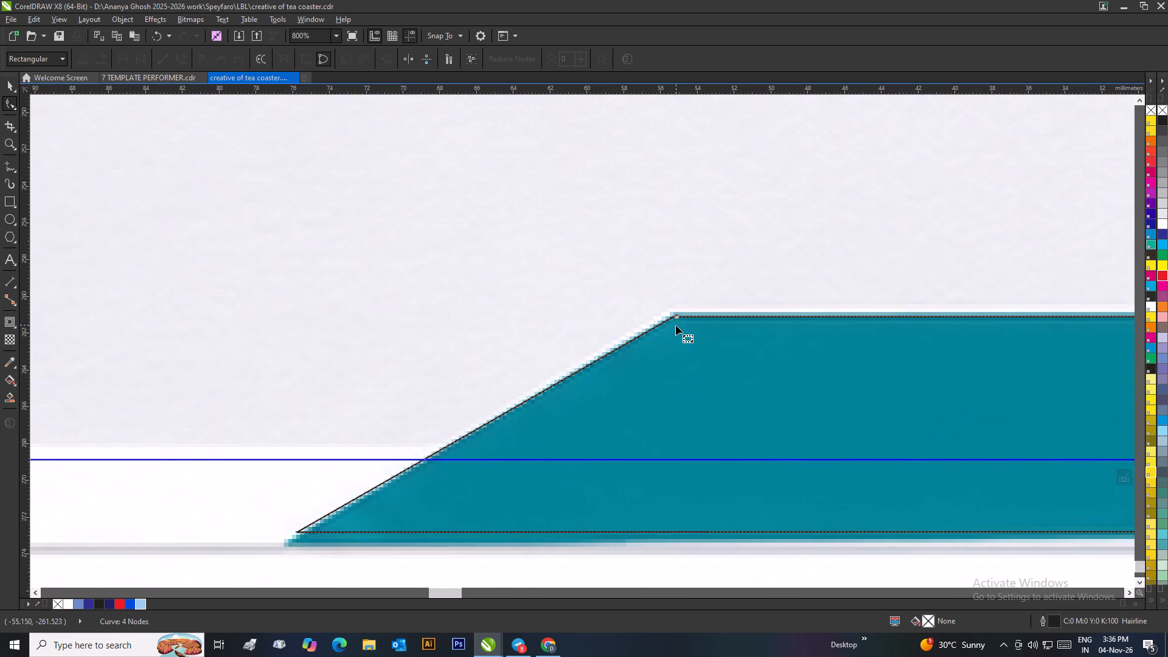
{"action": "left_click_drag", "start_coordinate": [297, 532], "coordinate": [295, 537]}
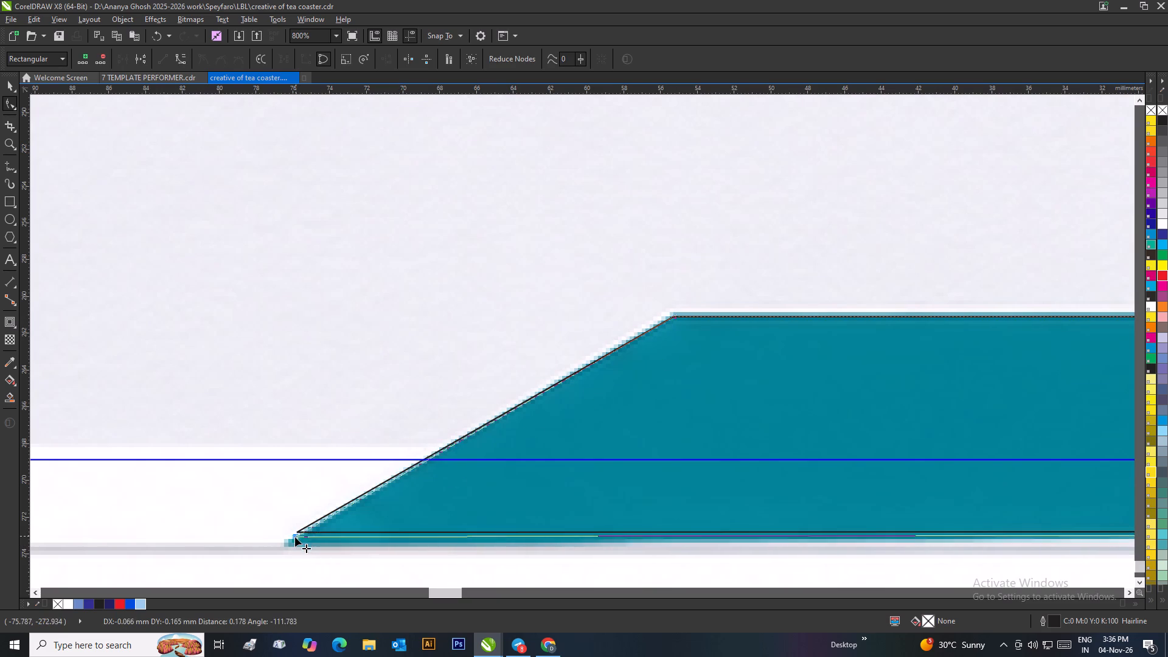
{"action": "left_click_drag", "start_coordinate": [295, 537], "coordinate": [290, 541]}
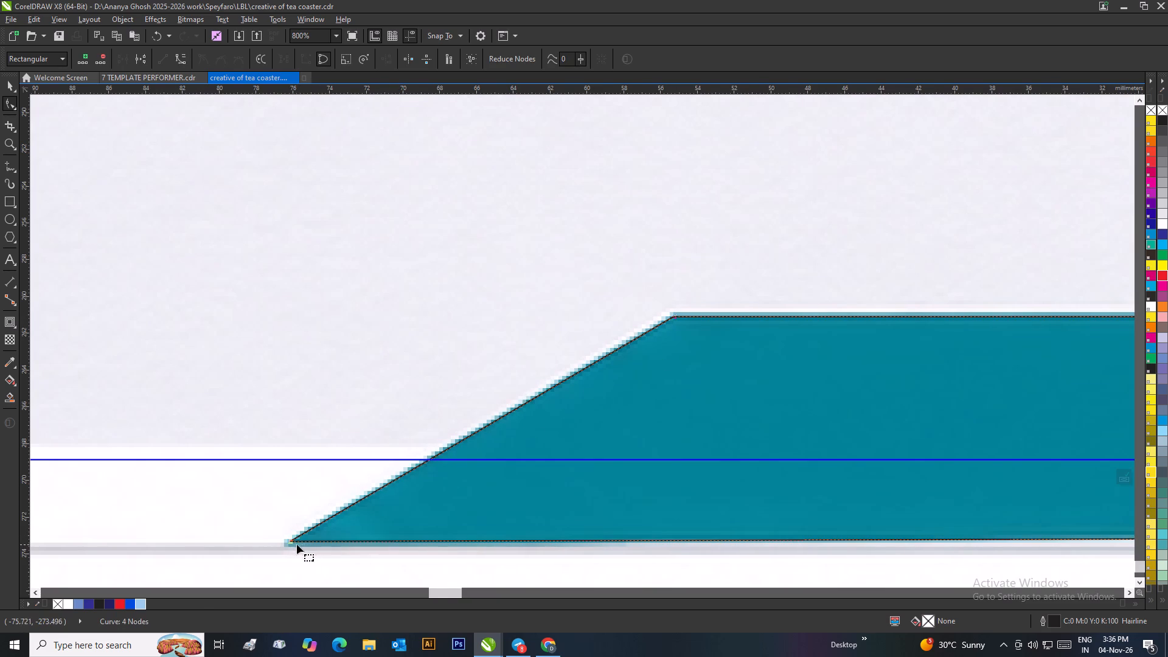
{"action": "scroll", "coordinate": [297, 544], "scroll_direction": "up", "scroll_amount": 1}
{"action": "left_click_drag", "start_coordinate": [570, 336], "coordinate": [570, 343]}
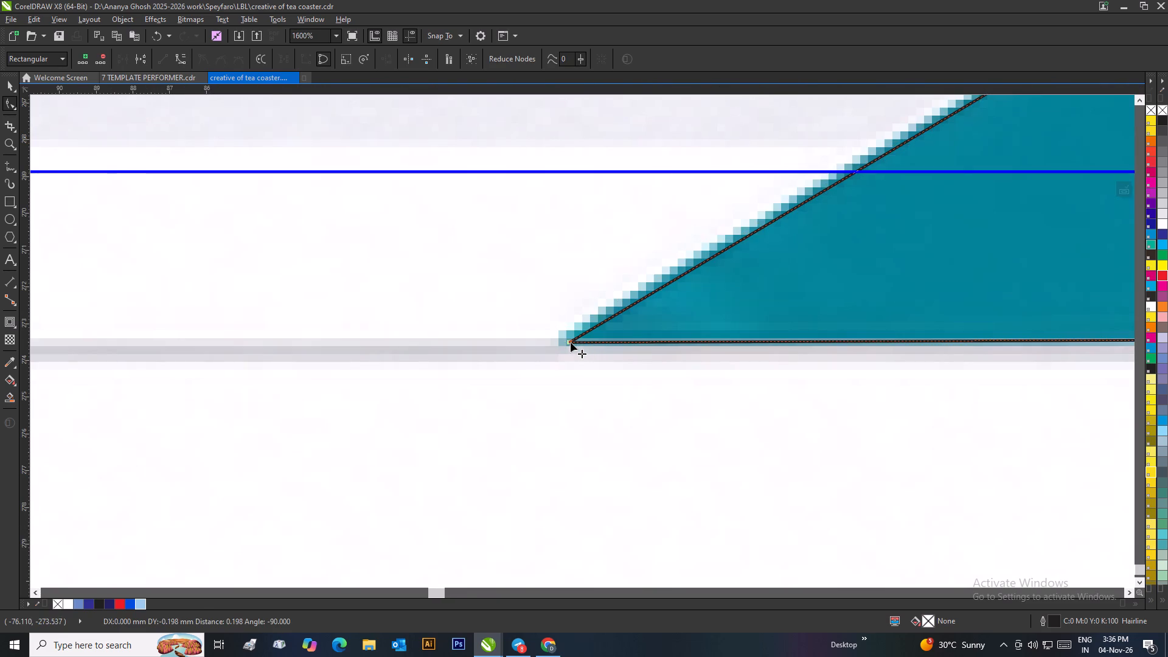
{"action": "scroll", "coordinate": [571, 342], "scroll_direction": "down", "scroll_amount": 2}
{"action": "scroll", "coordinate": [608, 332], "scroll_direction": "up", "scroll_amount": 1}
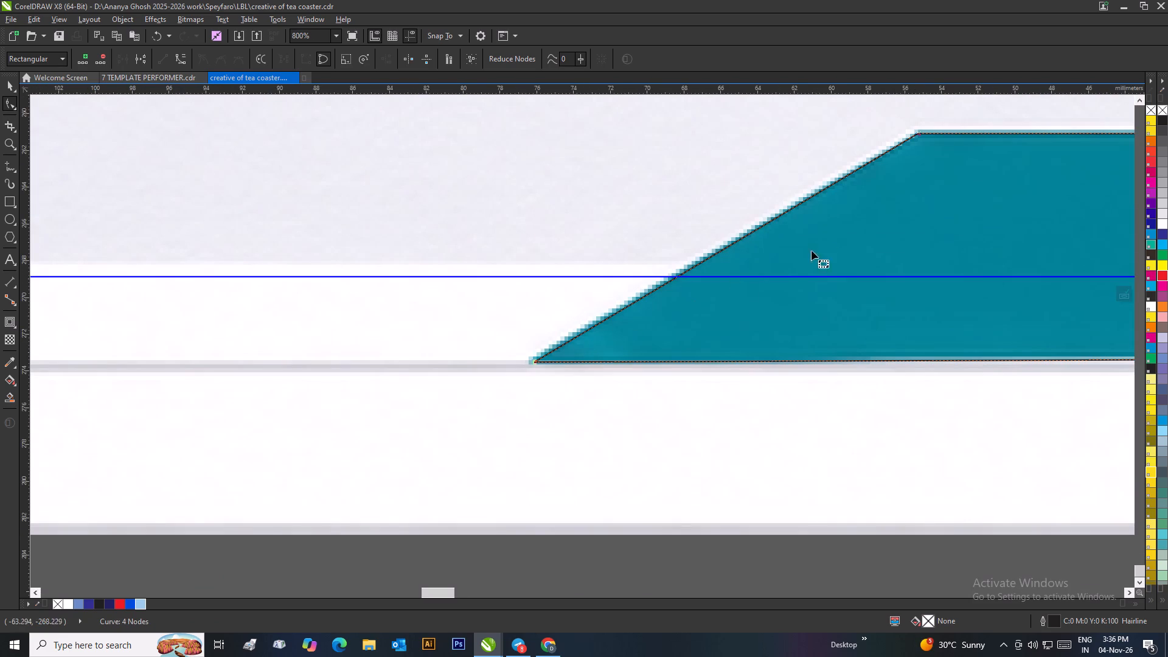
{"action": "left_click", "coordinate": [537, 362]}
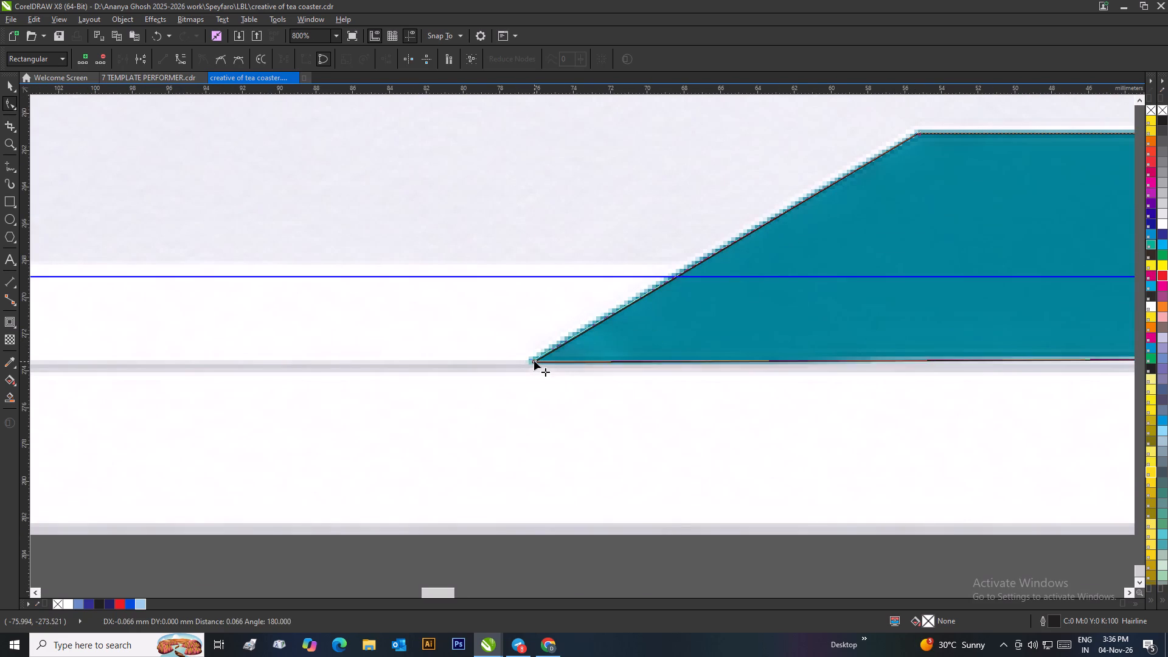
Move the two nodes at the copied outline's other end to the horizontal band's bottom edge and inside the vertical band's outer edge.
{"action": "scroll", "coordinate": [545, 364], "scroll_direction": "down", "scroll_amount": 1}
{"action": "scroll", "coordinate": [612, 345], "scroll_direction": "down", "scroll_amount": 1}
{"action": "scroll", "coordinate": [706, 341], "scroll_direction": "down", "scroll_amount": 2}
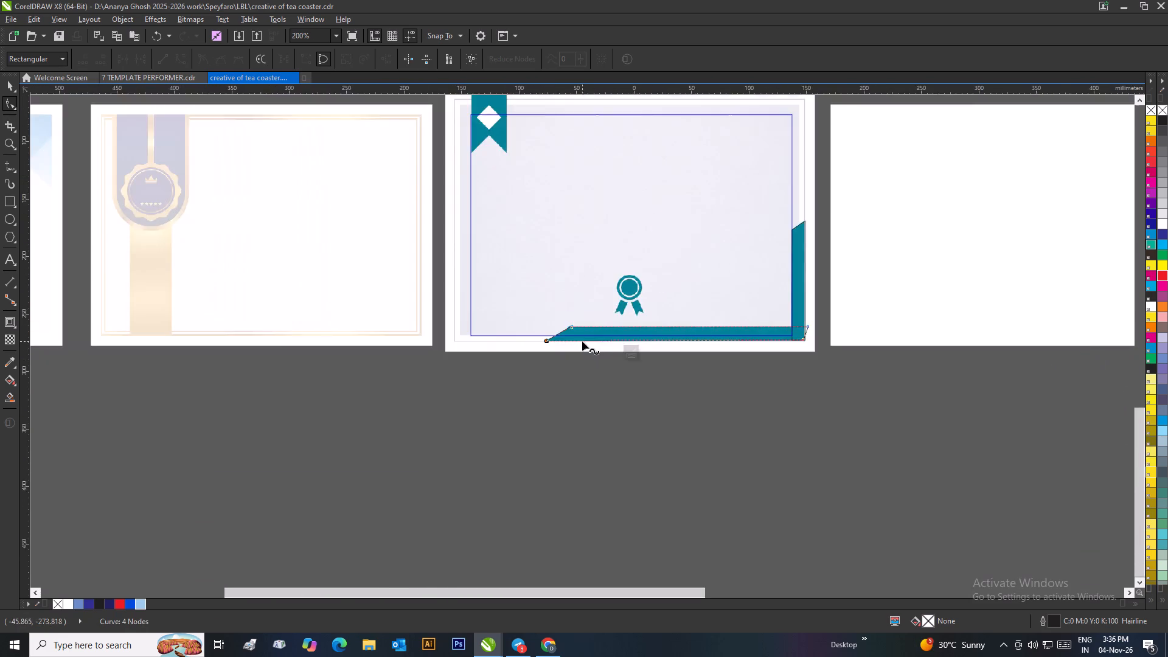
{"action": "scroll", "coordinate": [638, 341], "scroll_direction": "up", "scroll_amount": 3}
{"action": "scroll", "coordinate": [582, 341], "scroll_direction": "up", "scroll_amount": 1}
{"action": "scroll", "coordinate": [592, 325], "scroll_direction": "down", "scroll_amount": 3}
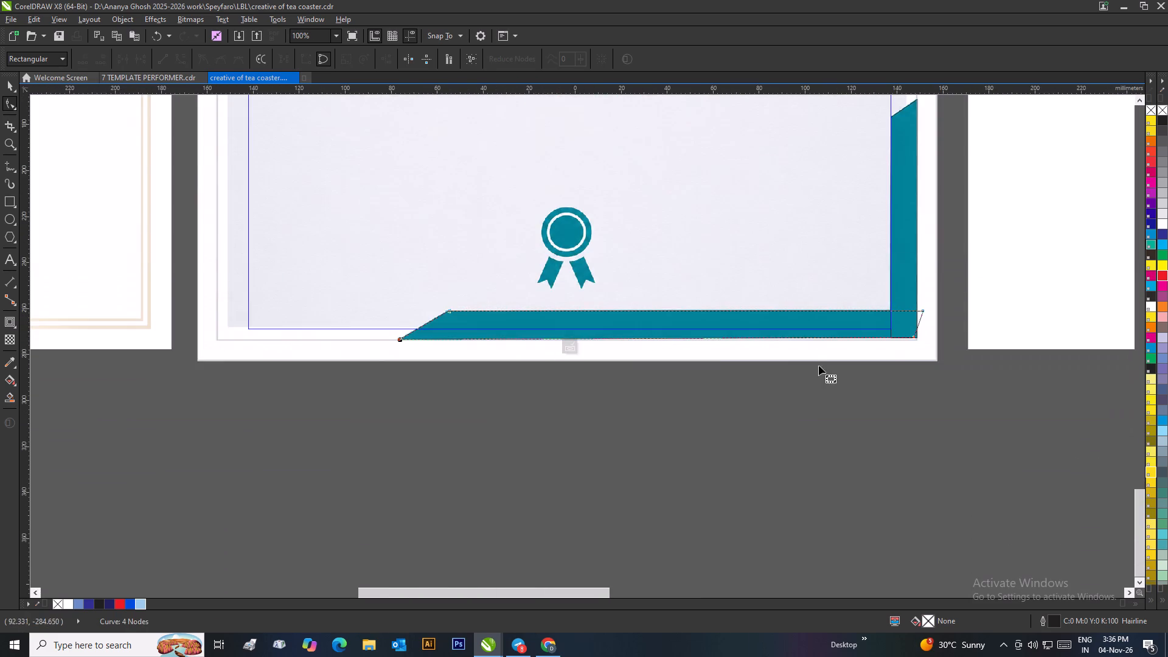
{"action": "scroll", "coordinate": [899, 357], "scroll_direction": "up", "scroll_amount": 3}
{"action": "scroll", "coordinate": [670, 217], "scroll_direction": "up", "scroll_amount": 1}
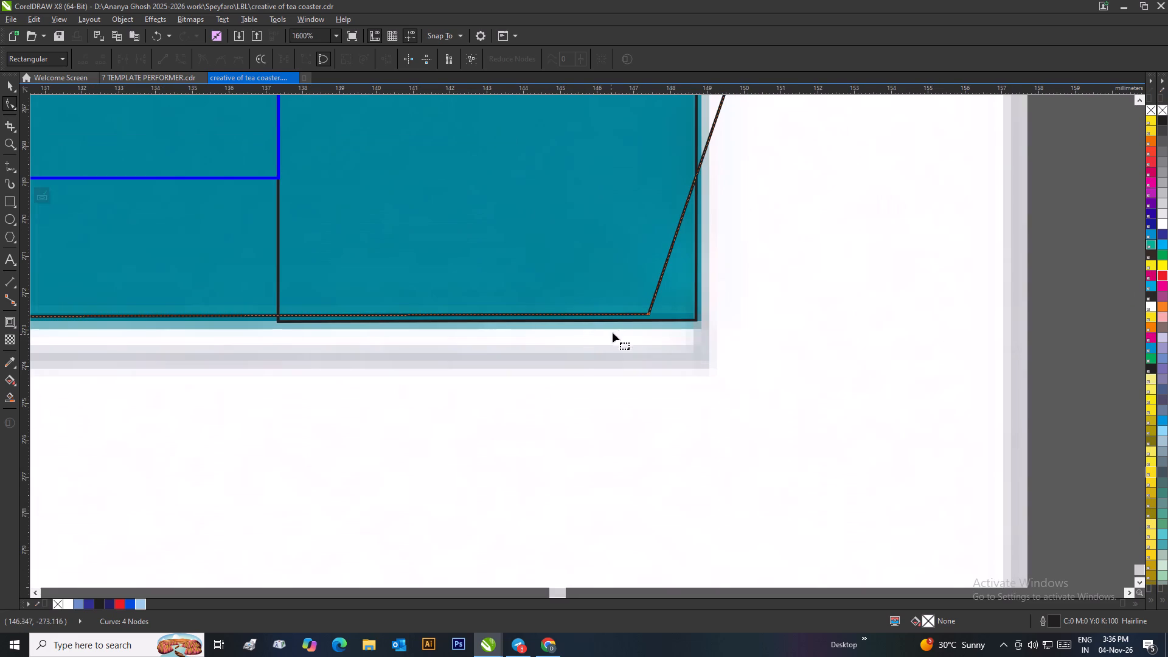
{"action": "left_click_drag", "start_coordinate": [645, 312], "coordinate": [645, 318]}
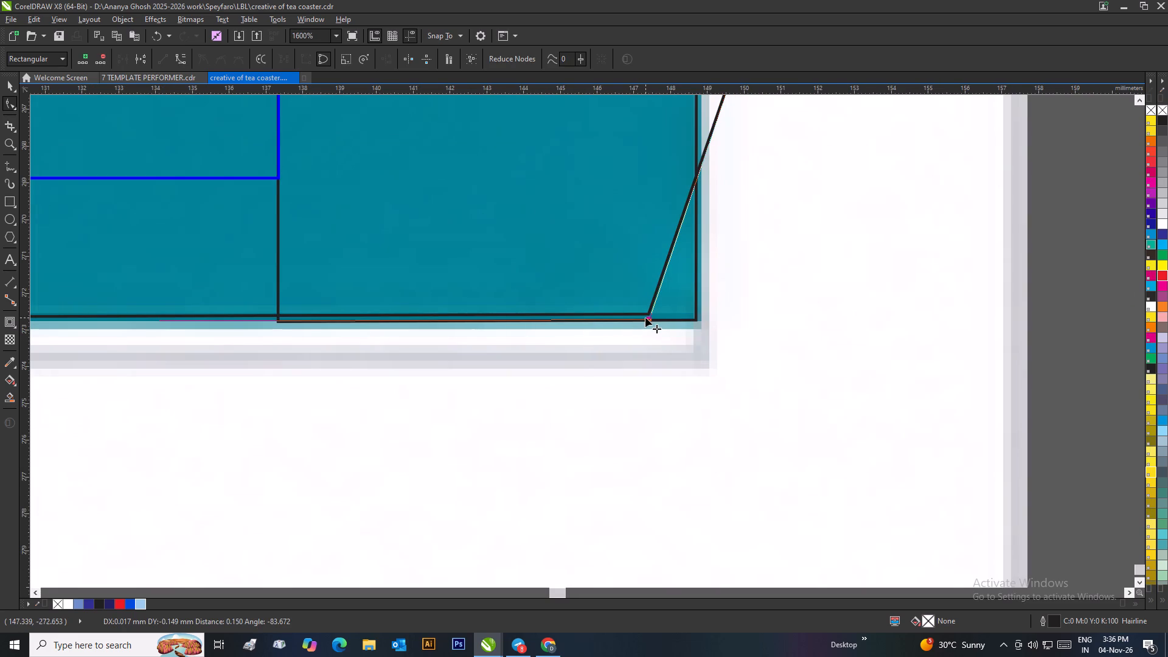
{"action": "left_click_drag", "start_coordinate": [645, 318], "coordinate": [644, 320]}
{"action": "scroll", "coordinate": [333, 330], "scroll_direction": "down", "scroll_amount": 1}
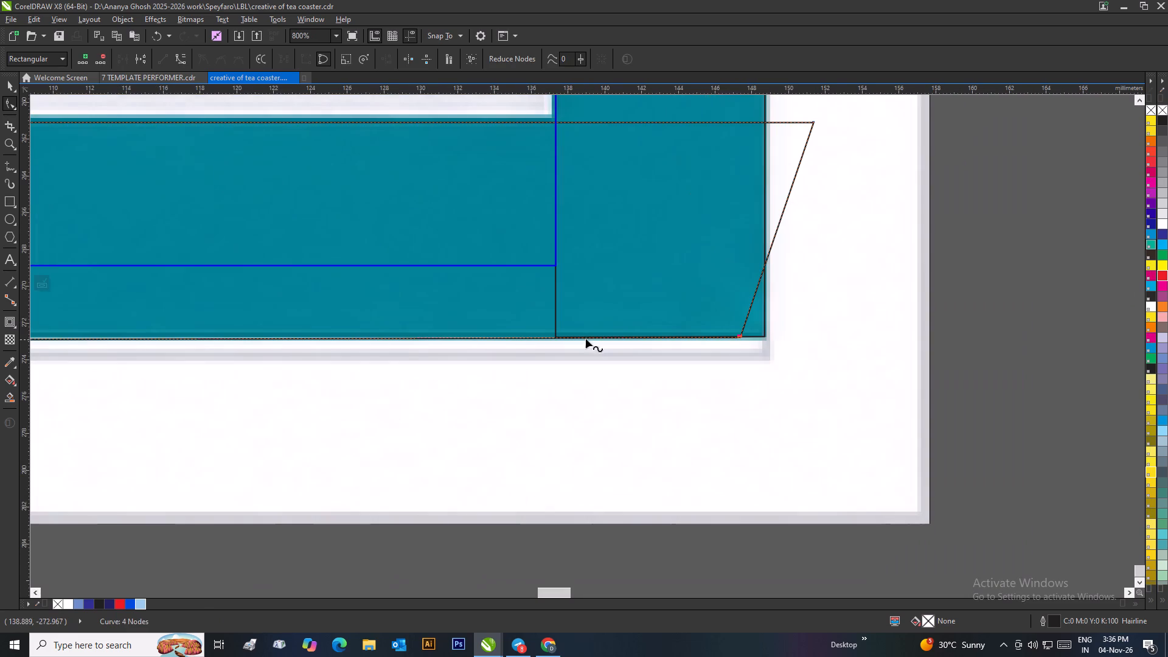
{"action": "scroll", "coordinate": [648, 234], "scroll_direction": "down", "scroll_amount": 1}
{"action": "left_click_drag", "start_coordinate": [667, 284], "coordinate": [665, 283]}
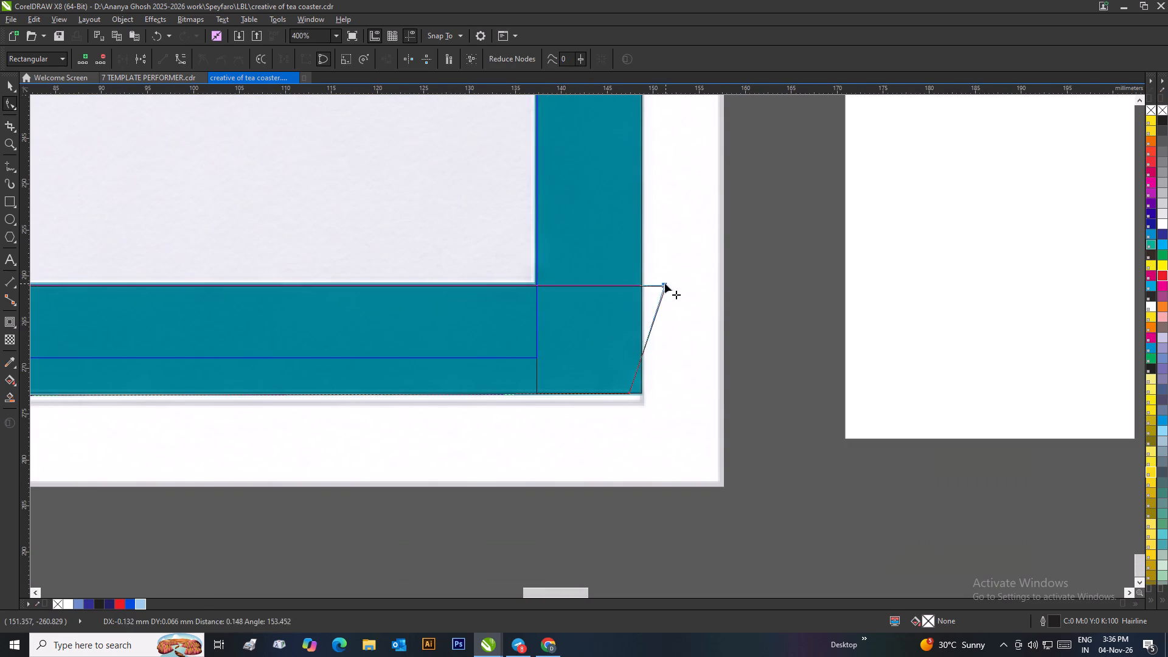
{"action": "left_click_drag", "start_coordinate": [665, 283], "coordinate": [634, 283]}
{"action": "scroll", "coordinate": [611, 294], "scroll_direction": "up", "scroll_amount": 2}
{"action": "scroll", "coordinate": [593, 345], "scroll_direction": "down", "scroll_amount": 4}
{"action": "scroll", "coordinate": [243, 349], "scroll_direction": "up", "scroll_amount": 1}
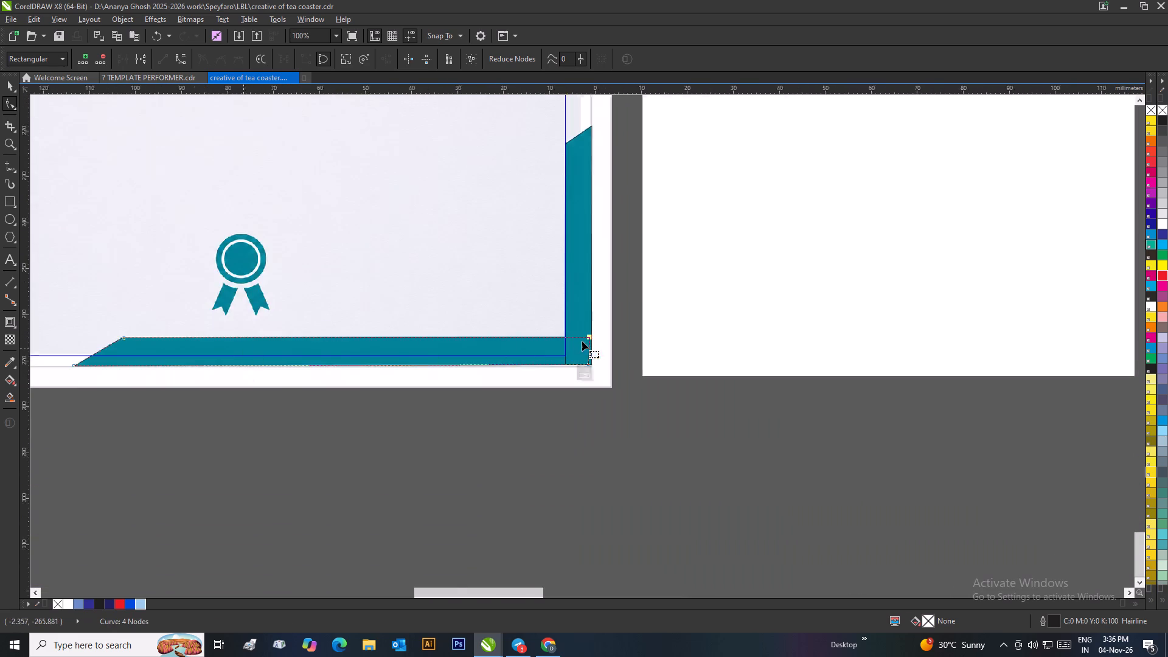
{"action": "scroll", "coordinate": [582, 341], "scroll_direction": "up", "scroll_amount": 2}
{"action": "scroll", "coordinate": [605, 333], "scroll_direction": "down", "scroll_amount": 2}
{"action": "scroll", "coordinate": [349, 312], "scroll_direction": "up", "scroll_amount": 2}
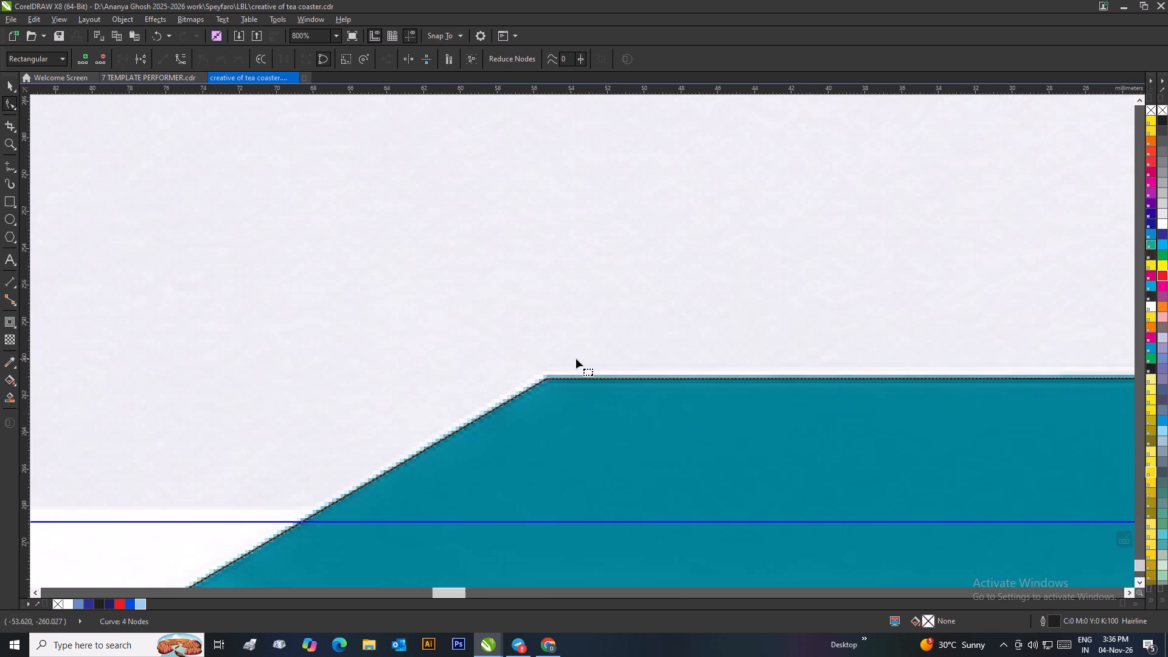
{"action": "scroll", "coordinate": [575, 362], "scroll_direction": "down", "scroll_amount": 3}
Weld the vertical and horizontal teal band outlines into one L-shaped curve.
{"action": "left_click", "coordinate": [14, 85]}
{"action": "scroll", "coordinate": [388, 196], "scroll_direction": "down", "scroll_amount": 1}
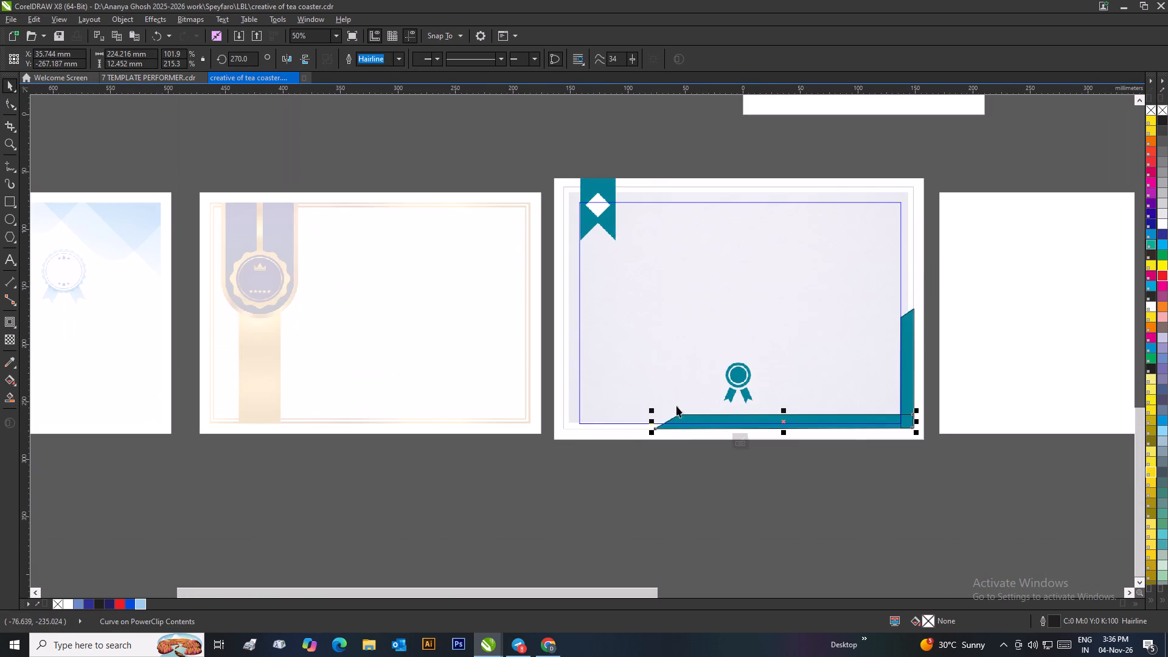
{"action": "left_click_drag", "start_coordinate": [625, 471], "coordinate": [952, 297]}
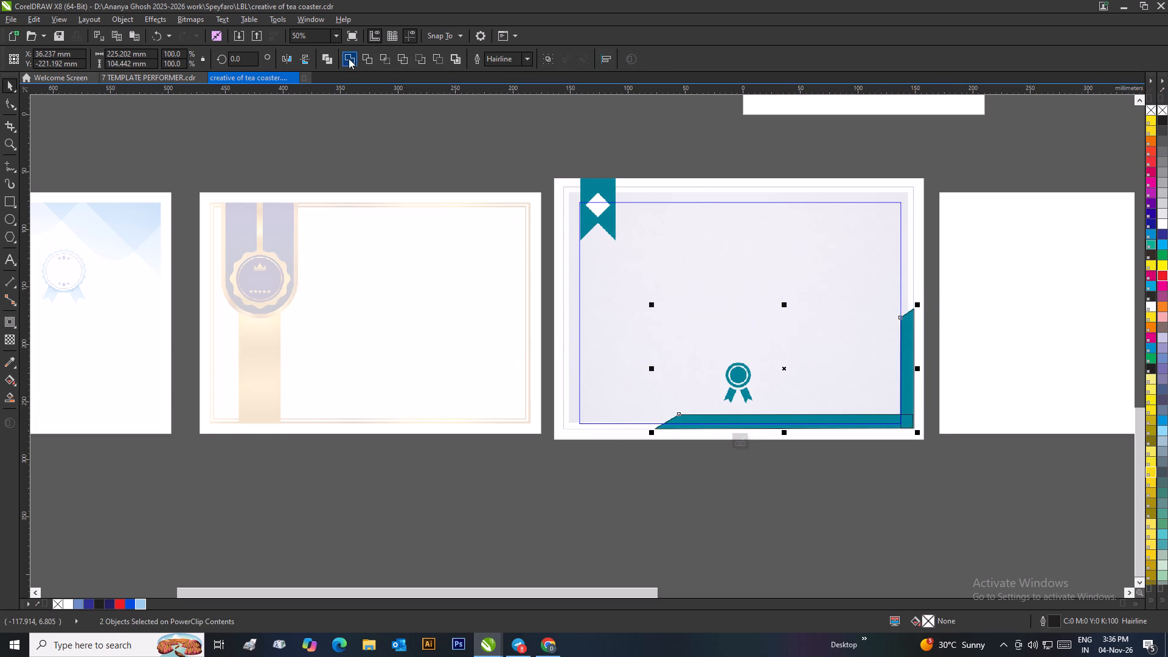
{"action": "left_click", "coordinate": [349, 58]}
Set the outline width of the welded L-shaped curve to None.
{"action": "left_click", "coordinate": [400, 62]}
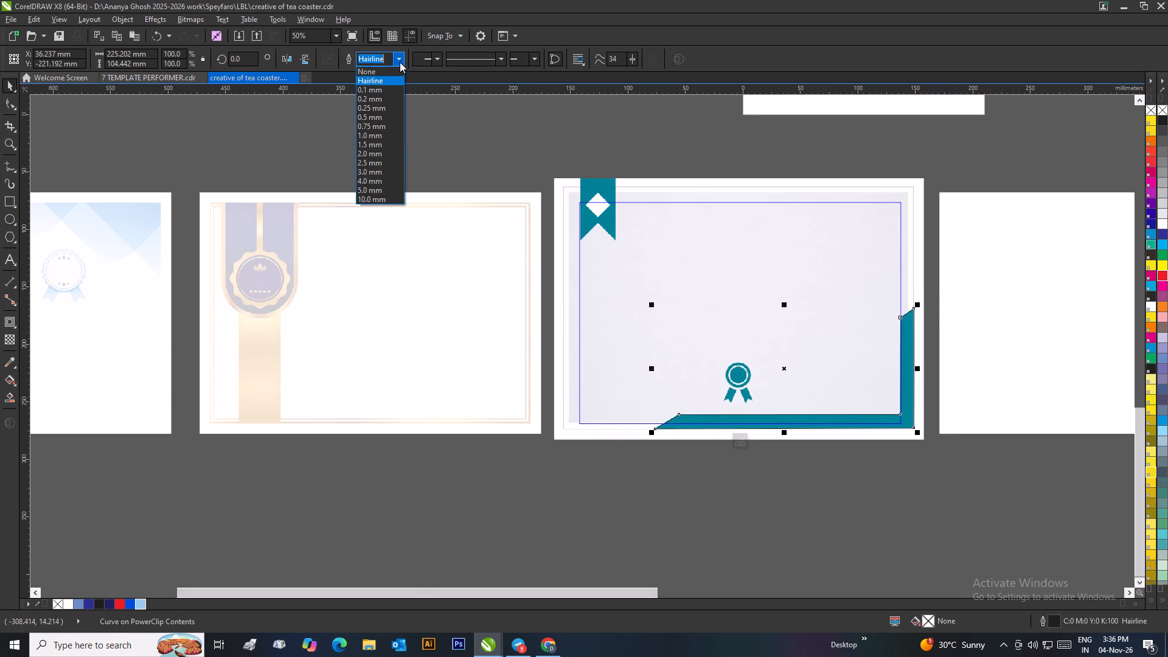
{"action": "left_click", "coordinate": [392, 71]}
{"action": "left_click_drag", "start_coordinate": [826, 486], "coordinate": [842, 478]}
{"action": "left_click", "coordinate": [907, 404]}
{"action": "right_click", "coordinate": [907, 404]}
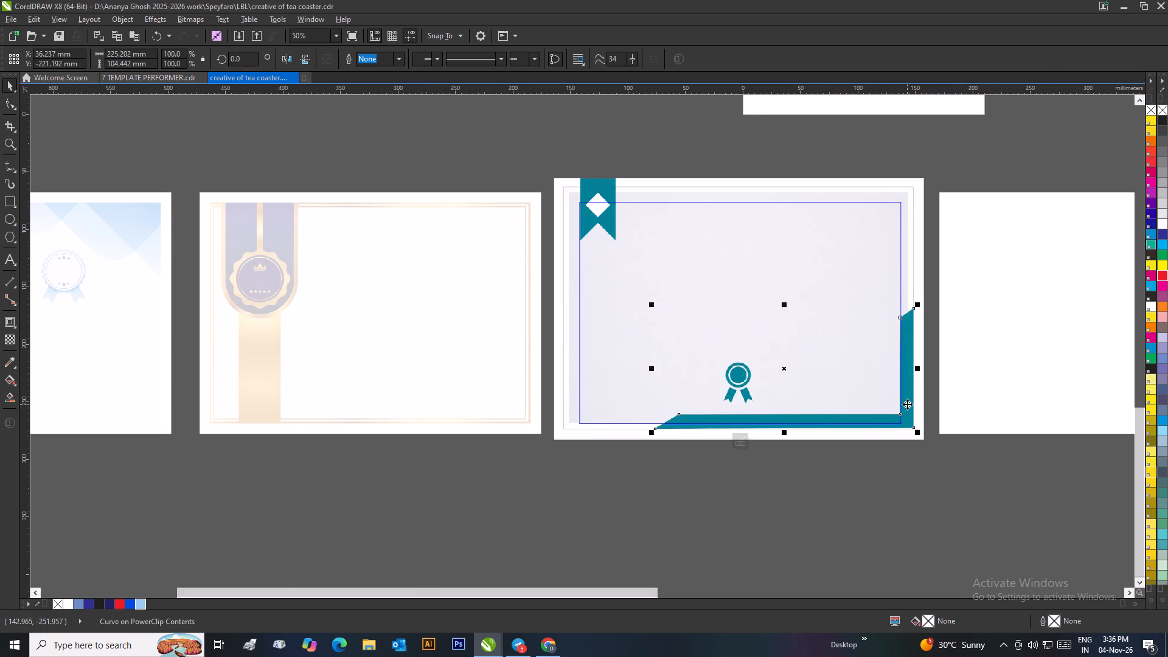
{"action": "double_click", "coordinate": [7, 350]}
Fill the L-shaped curve with the teal #028398 sampled from the background image.
{"action": "left_click", "coordinate": [9, 360]}
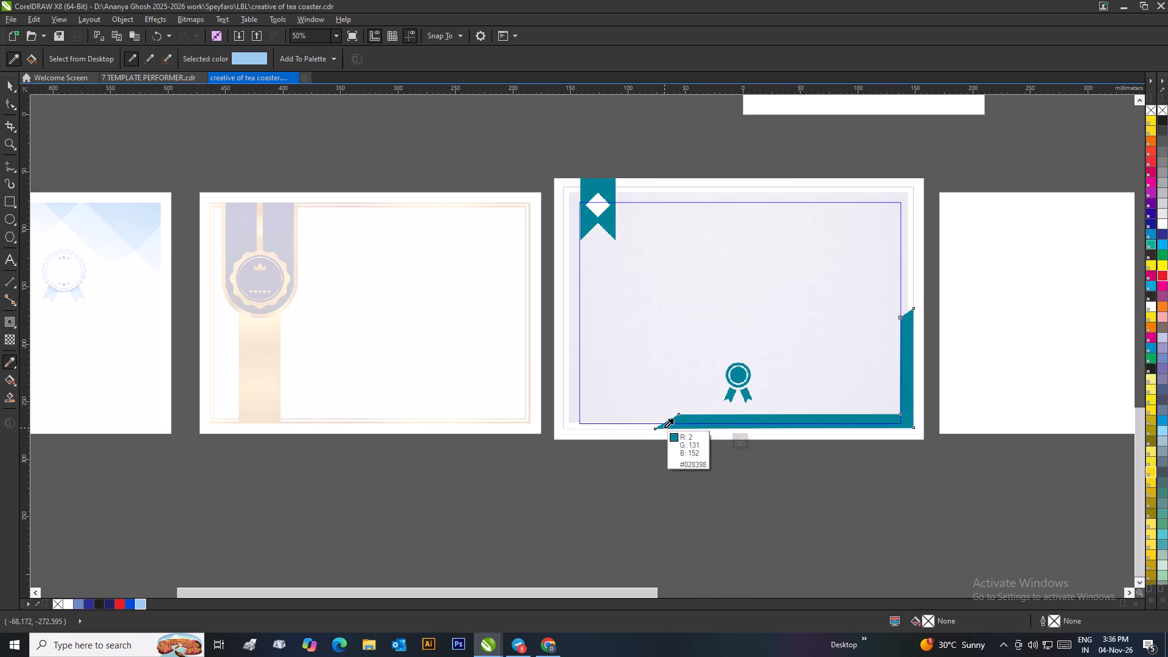
{"action": "left_click", "coordinate": [664, 428]}
{"action": "left_click", "coordinate": [695, 423]}
{"action": "left_click", "coordinate": [702, 418]}
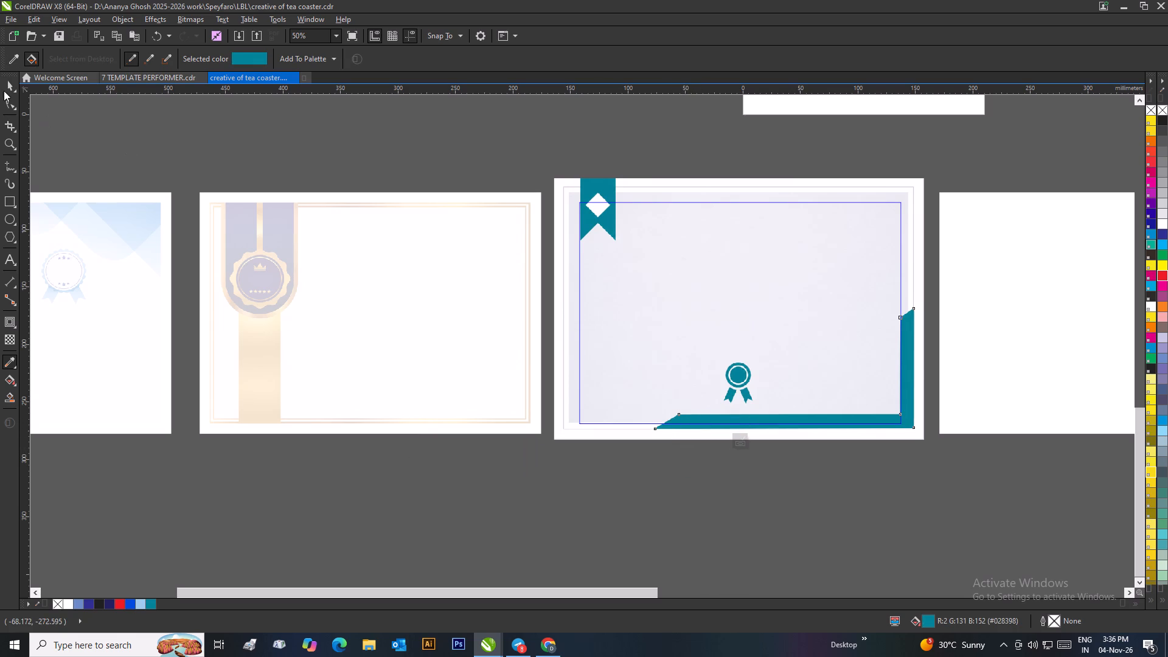
{"action": "left_click_drag", "start_coordinate": [4, 83], "coordinate": [10, 87]}
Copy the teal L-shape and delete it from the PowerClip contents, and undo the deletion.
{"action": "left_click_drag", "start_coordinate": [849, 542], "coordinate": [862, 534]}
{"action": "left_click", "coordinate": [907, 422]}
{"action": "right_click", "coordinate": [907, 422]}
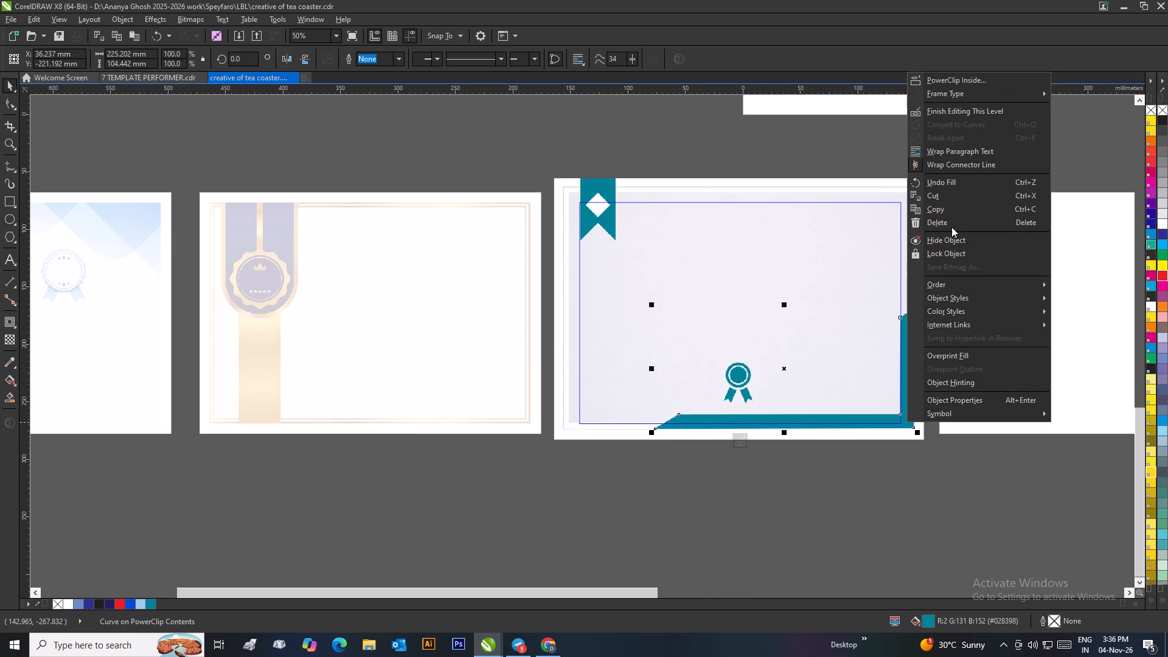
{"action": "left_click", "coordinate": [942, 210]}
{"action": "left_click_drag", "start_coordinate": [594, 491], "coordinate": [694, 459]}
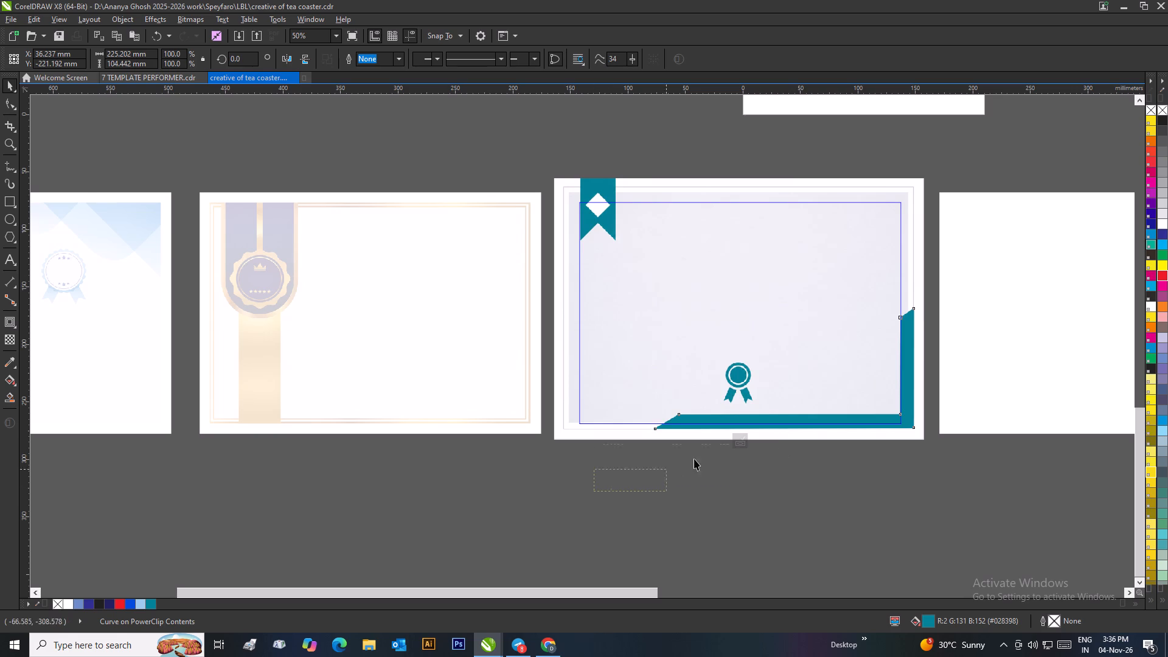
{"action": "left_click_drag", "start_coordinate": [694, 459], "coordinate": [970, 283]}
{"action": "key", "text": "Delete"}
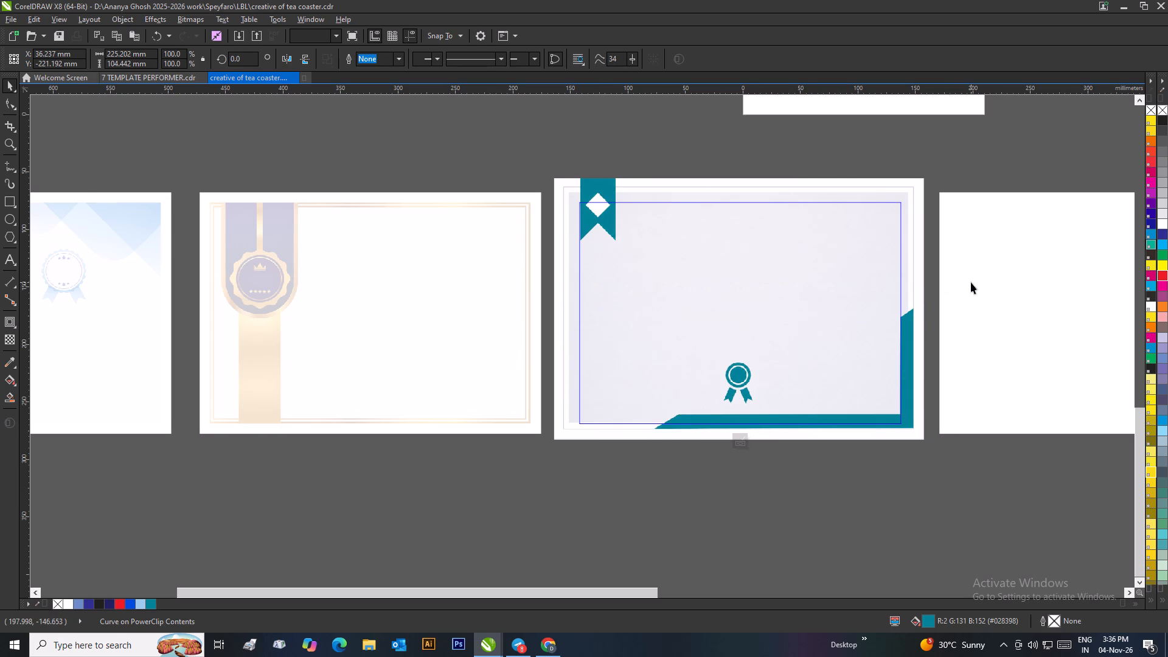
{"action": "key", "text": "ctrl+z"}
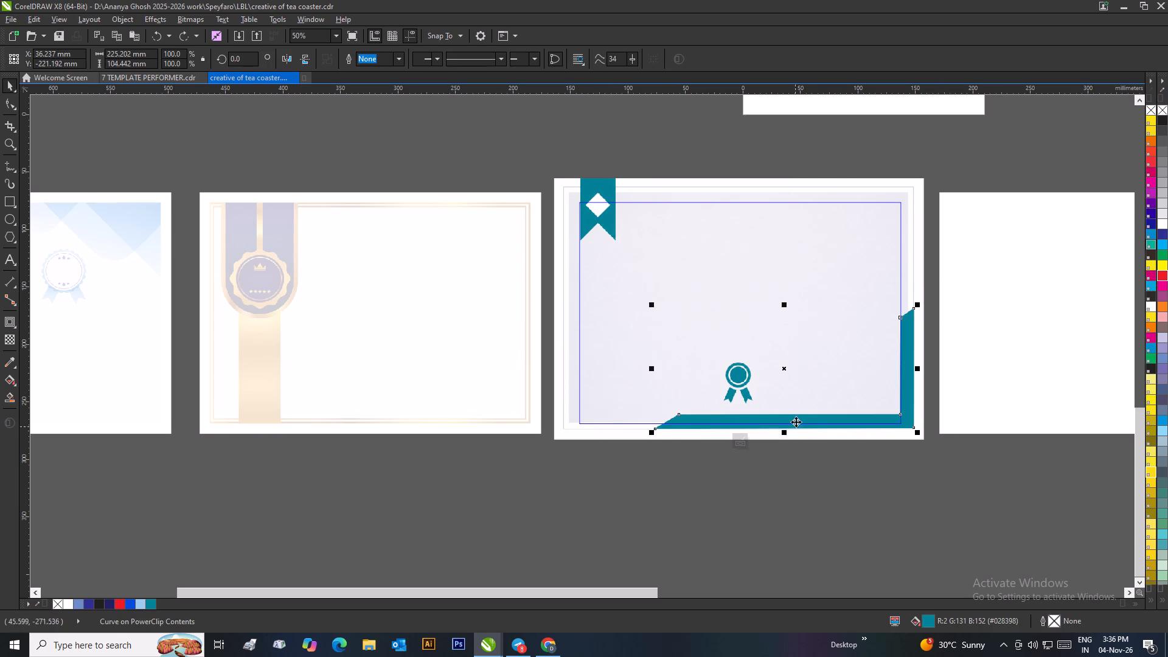
Copy the teal L-shape, delete it from the PowerClip contents and finish editing the frame.
{"action": "right_click", "coordinate": [798, 419]}
{"action": "left_click", "coordinate": [838, 204]}
{"action": "left_click", "coordinate": [939, 153]}
{"action": "left_click_drag", "start_coordinate": [936, 276], "coordinate": [577, 530]}
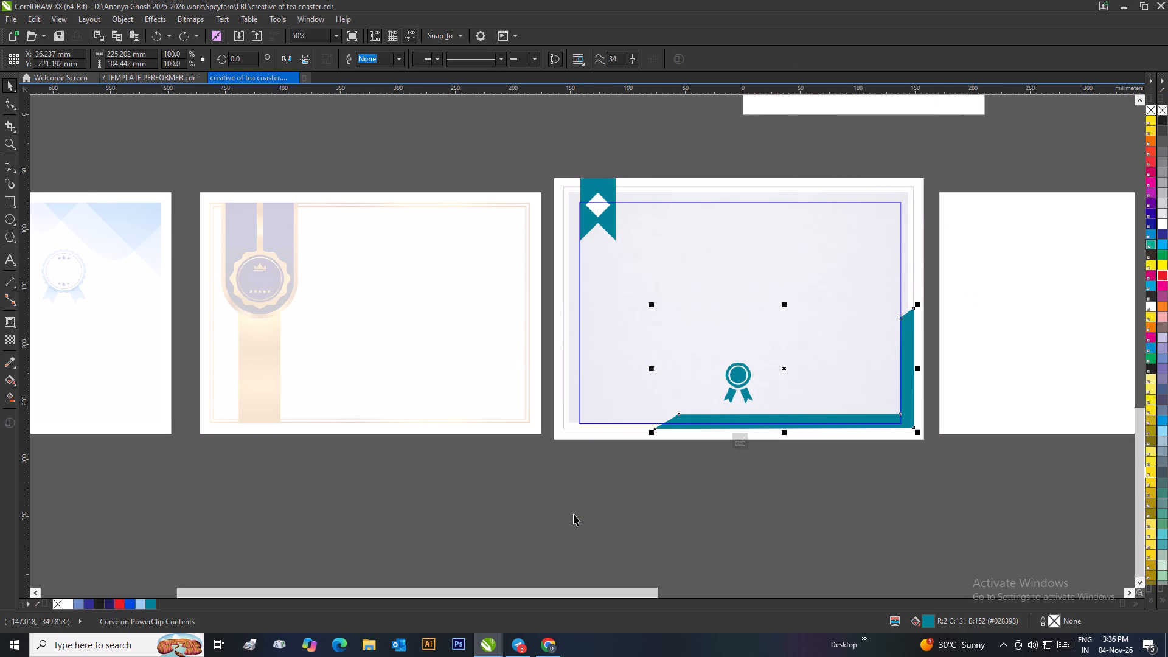
{"action": "key", "text": "Delete"}
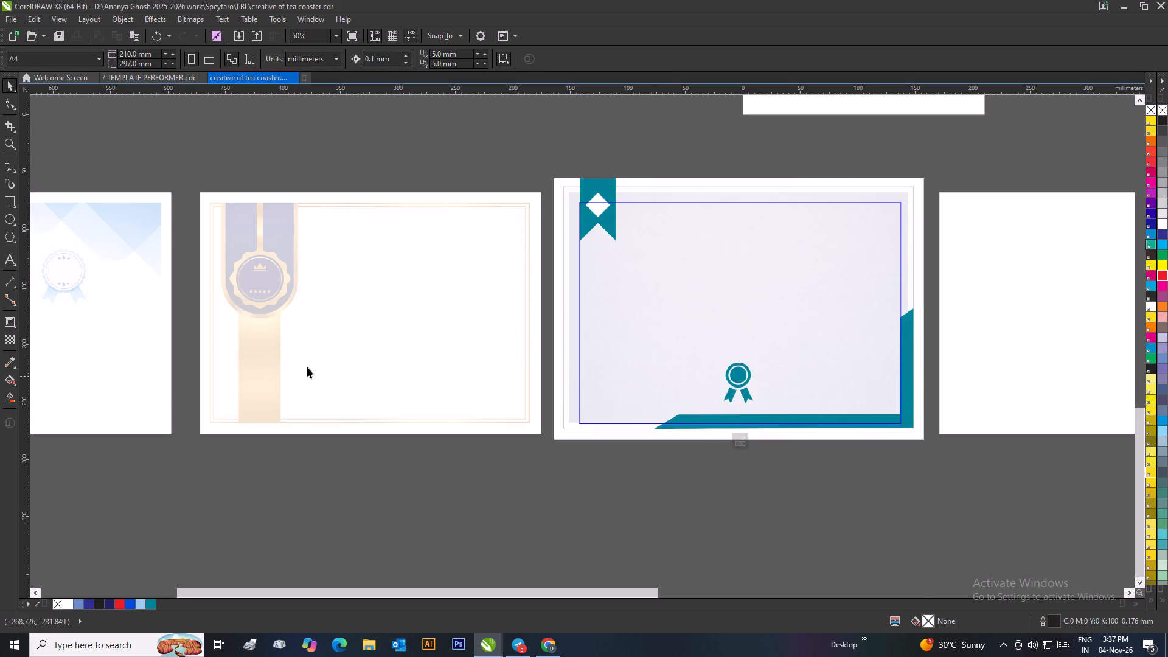
{"action": "scroll", "coordinate": [327, 361], "scroll_direction": "down", "scroll_amount": 1}
{"action": "left_click", "coordinate": [791, 383]}
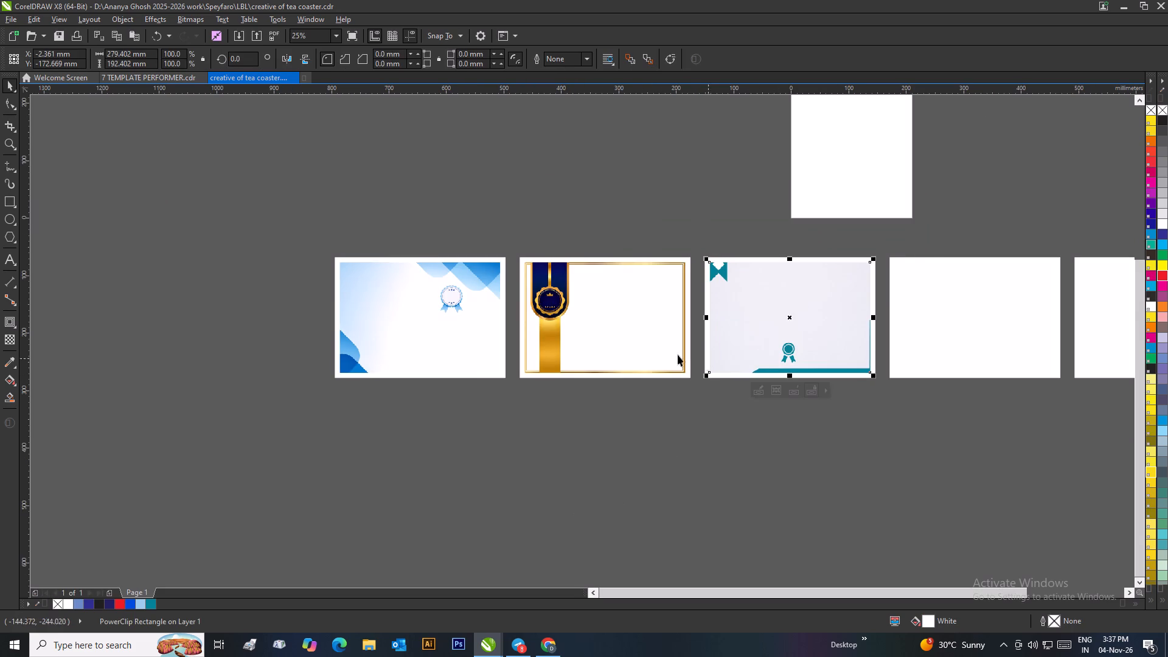
Paste the teal L-shape outside the frame, move it below the teal certificate and copy it.
{"action": "left_click", "coordinate": [641, 429]}
{"action": "key", "text": "ctrl+v"}
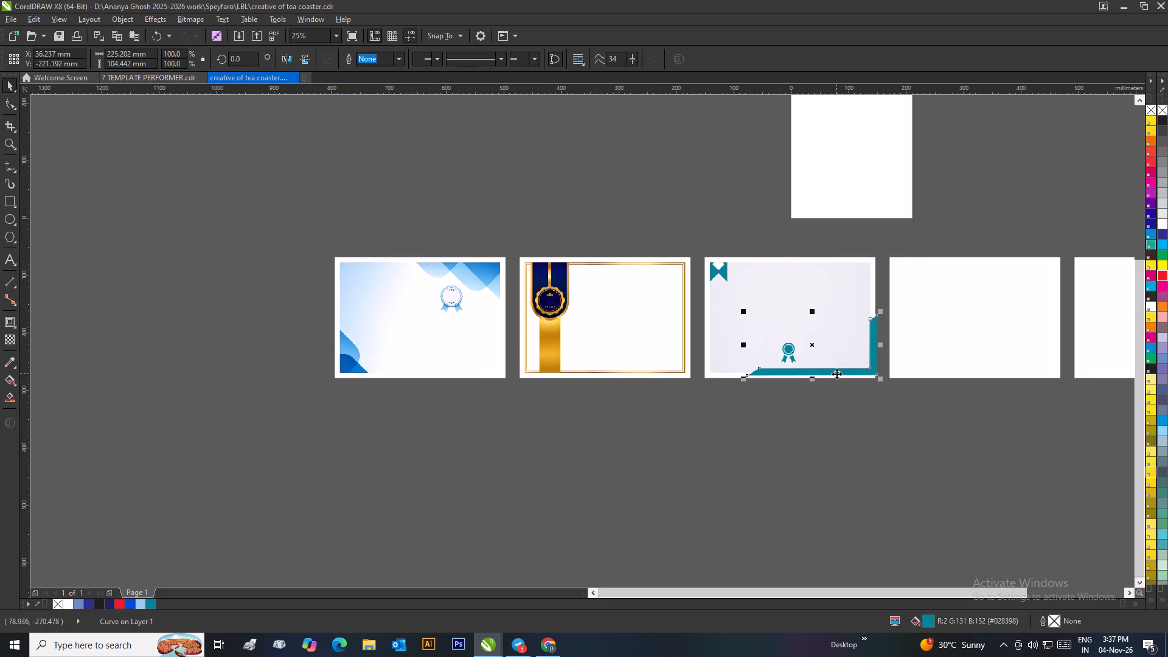
{"action": "left_click_drag", "start_coordinate": [836, 374], "coordinate": [822, 450]}
{"action": "scroll", "coordinate": [862, 424], "scroll_direction": "up", "scroll_amount": 1}
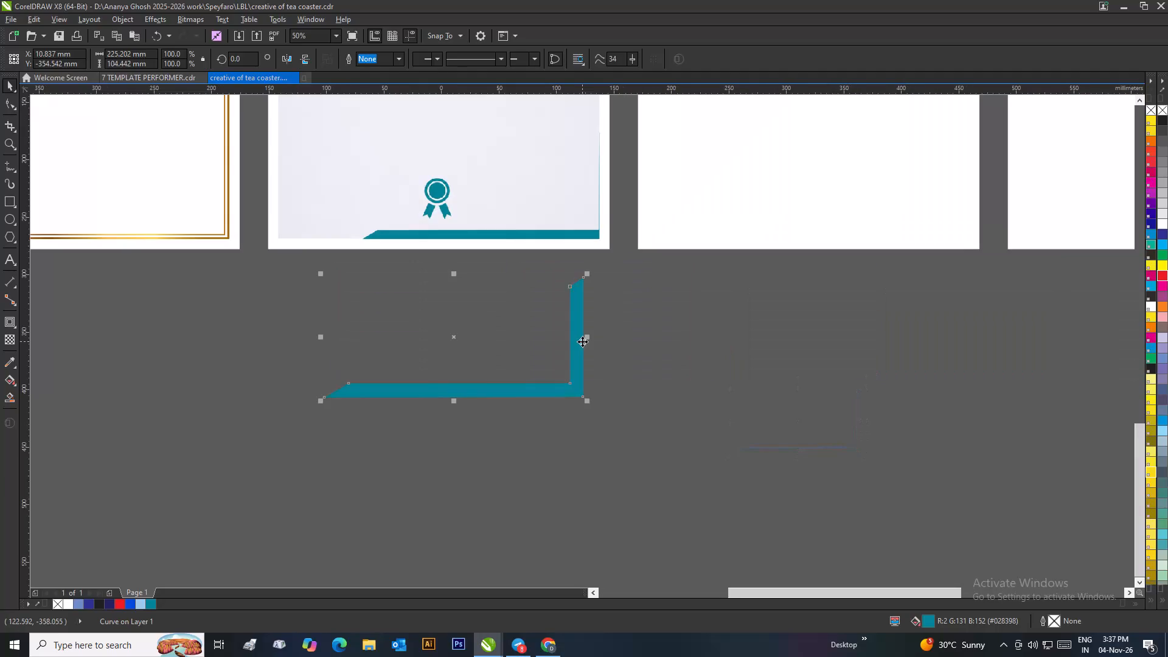
{"action": "right_click", "coordinate": [582, 341]}
{"action": "left_click", "coordinate": [614, 131]}
{"action": "left_click", "coordinate": [638, 288]}
Open the teal certificate's PowerClip contents for editing again.
{"action": "scroll", "coordinate": [569, 298], "scroll_direction": "down", "scroll_amount": 1}
{"action": "left_click", "coordinate": [552, 276]}
{"action": "right_click", "coordinate": [552, 276]}
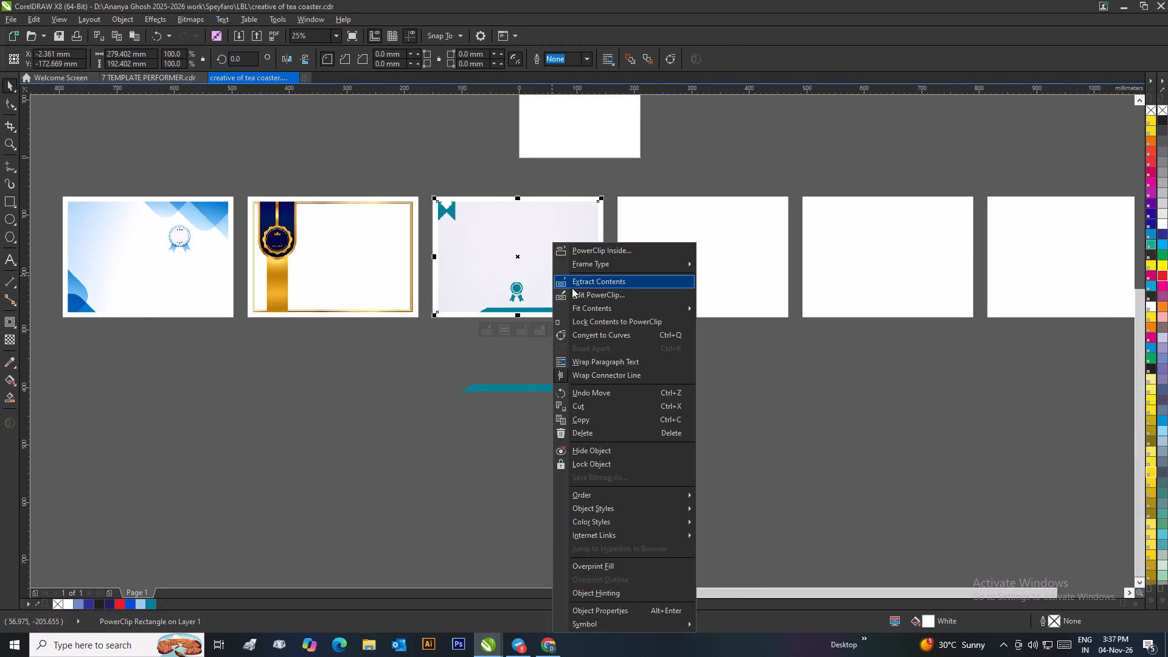
{"action": "left_click", "coordinate": [579, 295]}
{"action": "scroll", "coordinate": [605, 261], "scroll_direction": "up", "scroll_amount": 1}
{"action": "scroll", "coordinate": [582, 341], "scroll_direction": "up", "scroll_amount": 1}
{"action": "scroll", "coordinate": [582, 341], "scroll_direction": "down", "scroll_amount": 3}
{"action": "scroll", "coordinate": [522, 327], "scroll_direction": "up", "scroll_amount": 2}
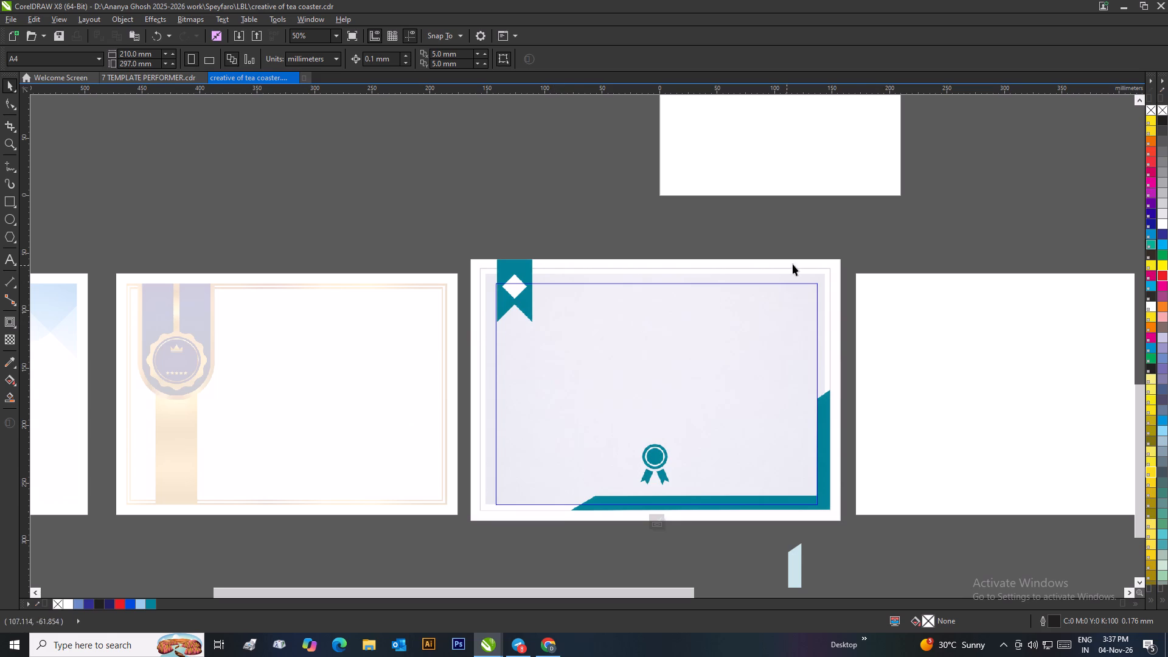
{"action": "left_click", "coordinate": [863, 241]}
Draw a rectangle about 26.5 × 57 mm over the teal ribbon with the white diamond.
{"action": "left_click", "coordinate": [10, 200]}
{"action": "left_click_drag", "start_coordinate": [500, 264], "coordinate": [530, 330]}
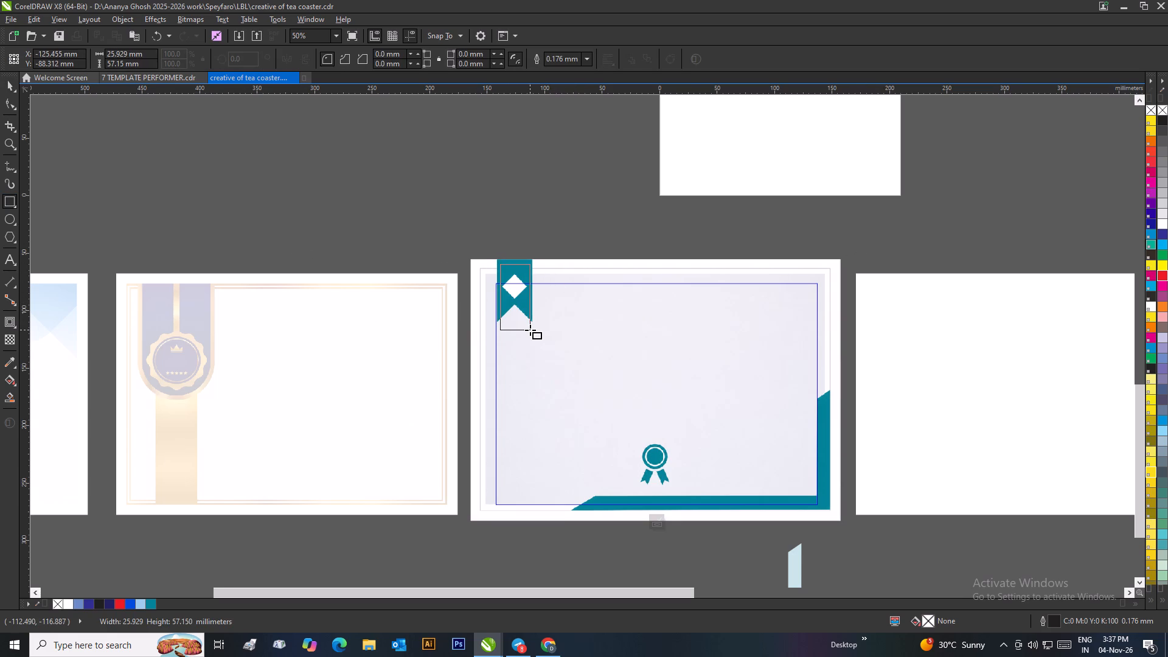
{"action": "left_click_drag", "start_coordinate": [530, 330], "coordinate": [530, 330]}
{"action": "left_click_drag", "start_coordinate": [6, 86], "coordinate": [17, 90]}
Align the rectangle with the teal ribbon's top and side edges and stretch it to about 30.4 mm wide.
{"action": "scroll", "coordinate": [556, 293], "scroll_direction": "up", "scroll_amount": 2}
{"action": "left_click_drag", "start_coordinate": [512, 288], "coordinate": [496, 310]}
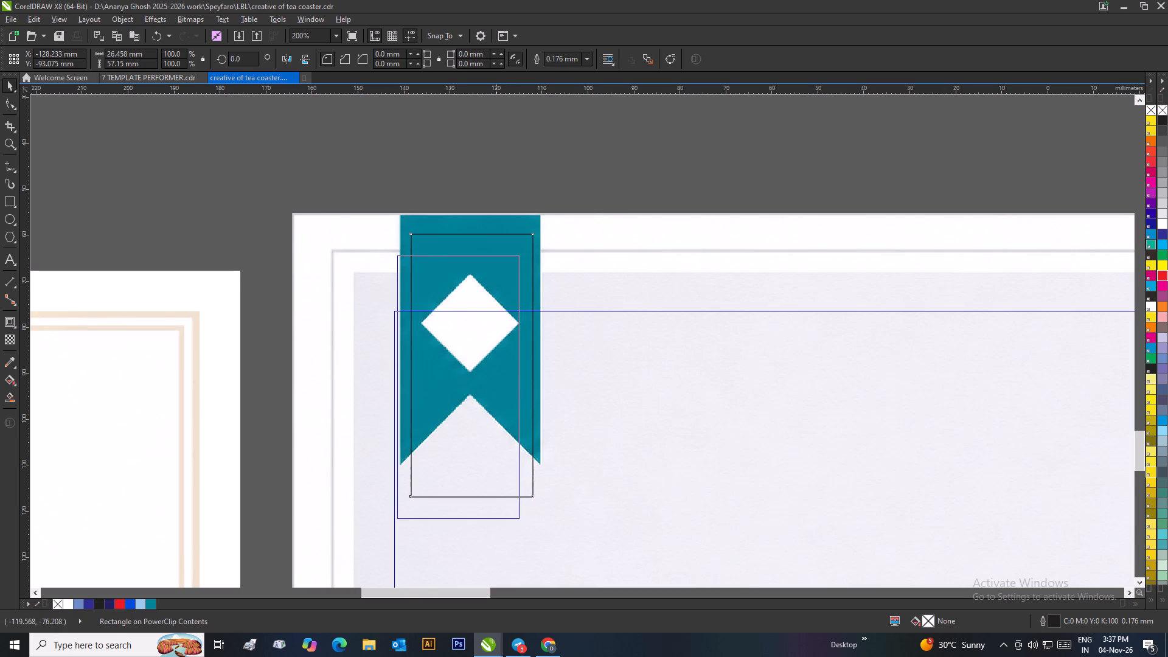
{"action": "left_click_drag", "start_coordinate": [496, 310], "coordinate": [496, 311]}
{"action": "left_click_drag", "start_coordinate": [516, 386], "coordinate": [524, 389]}
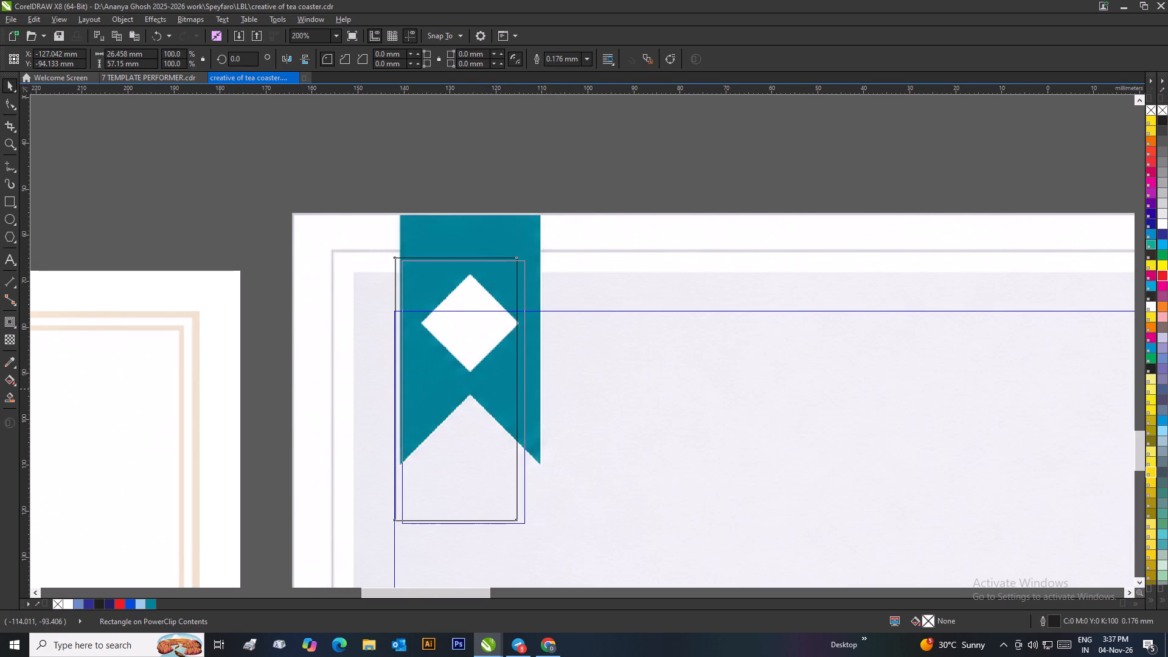
{"action": "left_click_drag", "start_coordinate": [524, 389], "coordinate": [521, 346]}
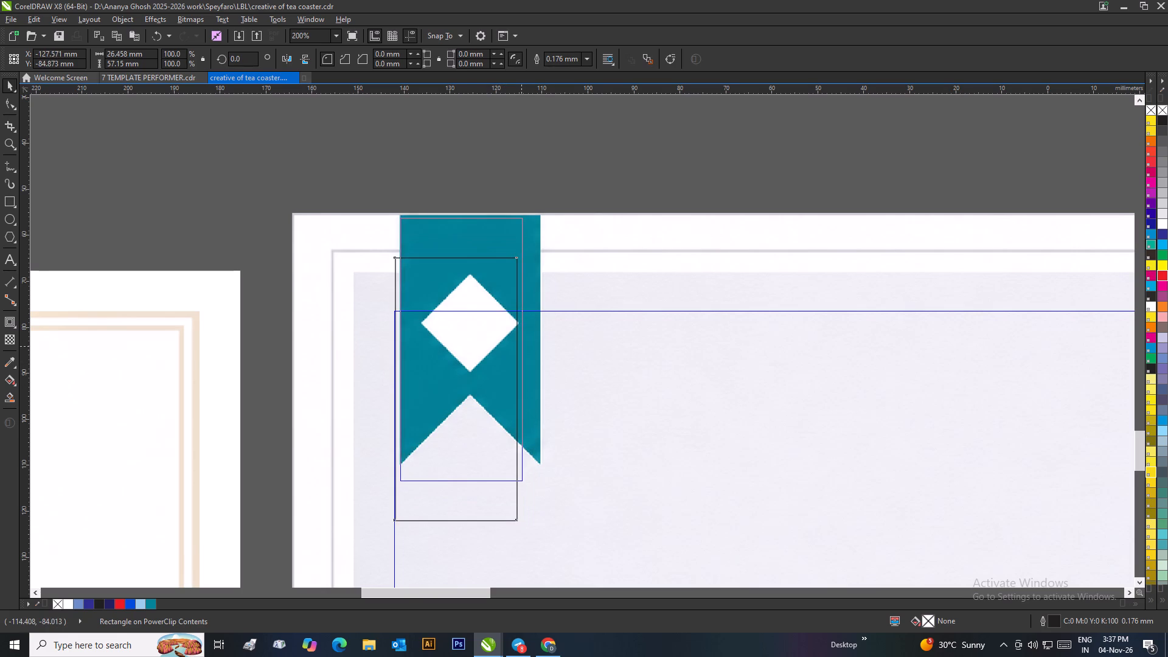
{"action": "left_click_drag", "start_coordinate": [521, 346], "coordinate": [522, 344]}
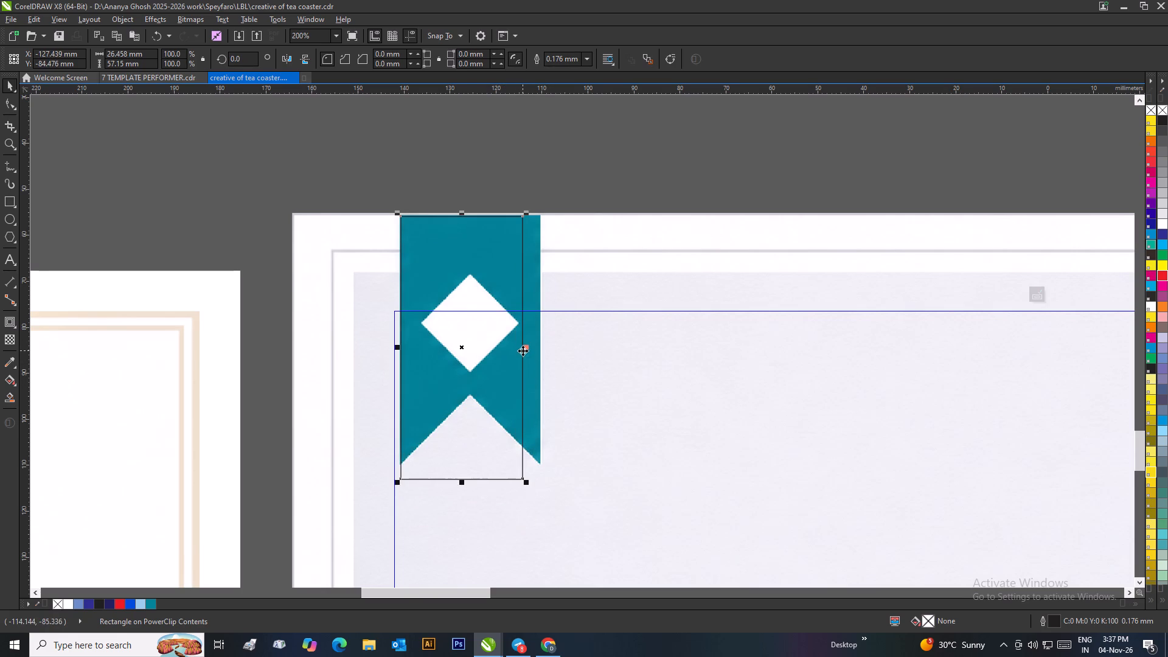
{"action": "left_click_drag", "start_coordinate": [524, 347], "coordinate": [542, 357]}
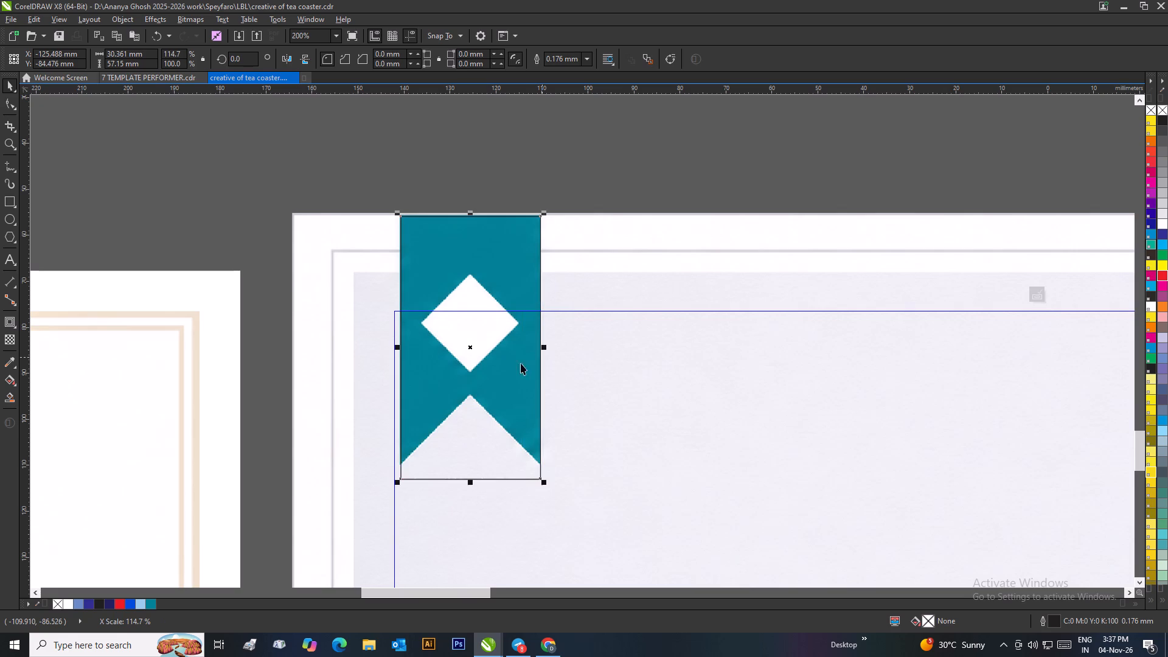
Convert the rectangle to curves and replace its lower-left node with one placed at the ribbon's left tip.
{"action": "left_click", "coordinate": [6, 107]}
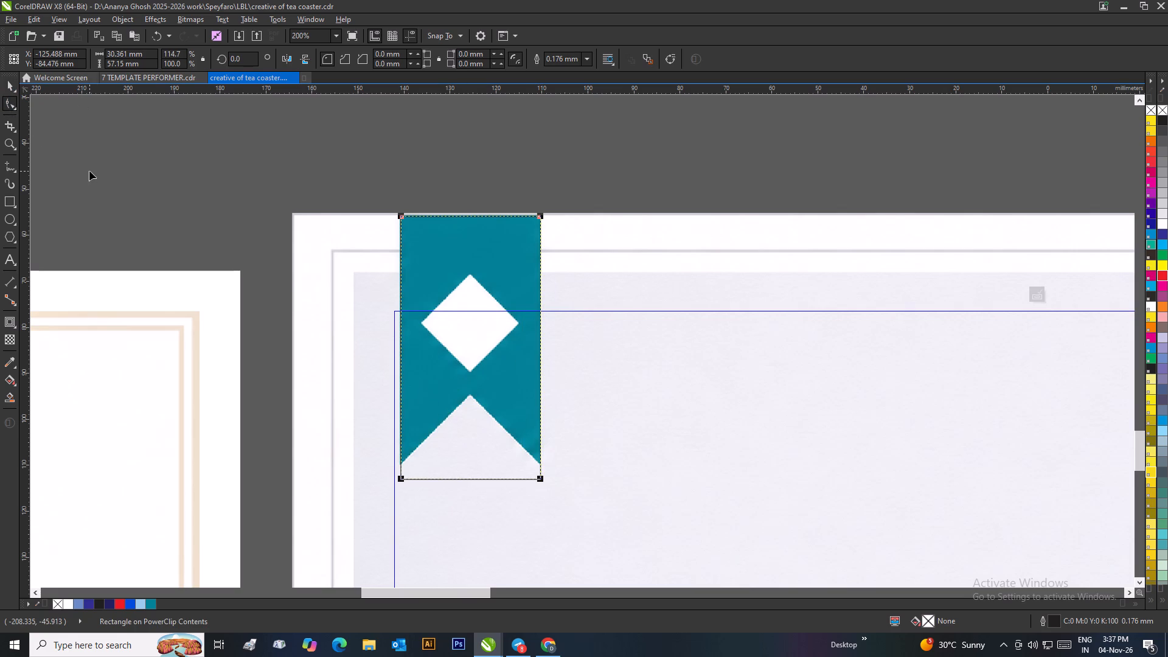
{"action": "key", "text": "ctrl+q"}
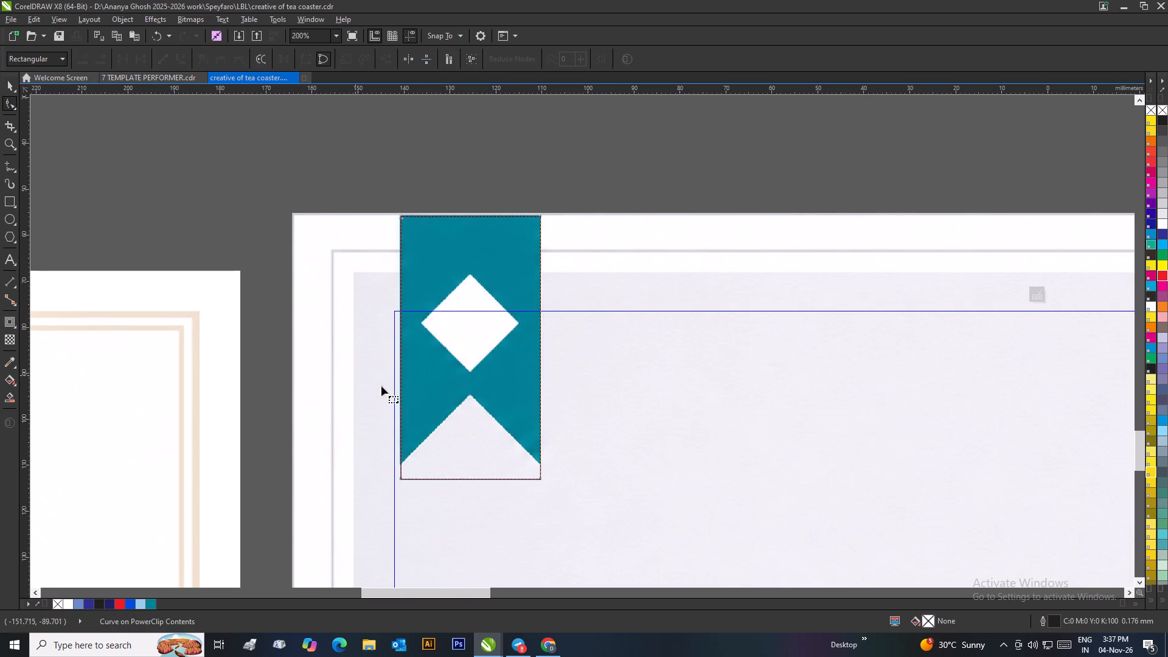
{"action": "left_click", "coordinate": [401, 481]}
{"action": "left_click", "coordinate": [401, 481]}
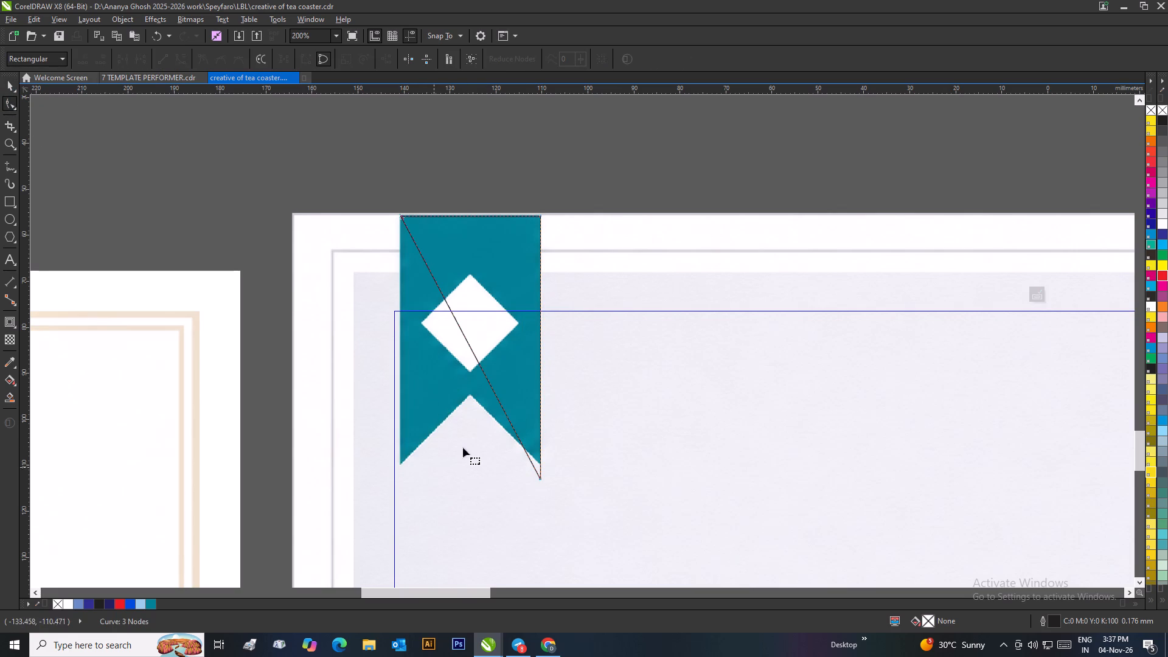
{"action": "double_click", "coordinate": [496, 396]}
{"action": "left_click_drag", "start_coordinate": [496, 396], "coordinate": [420, 454]}
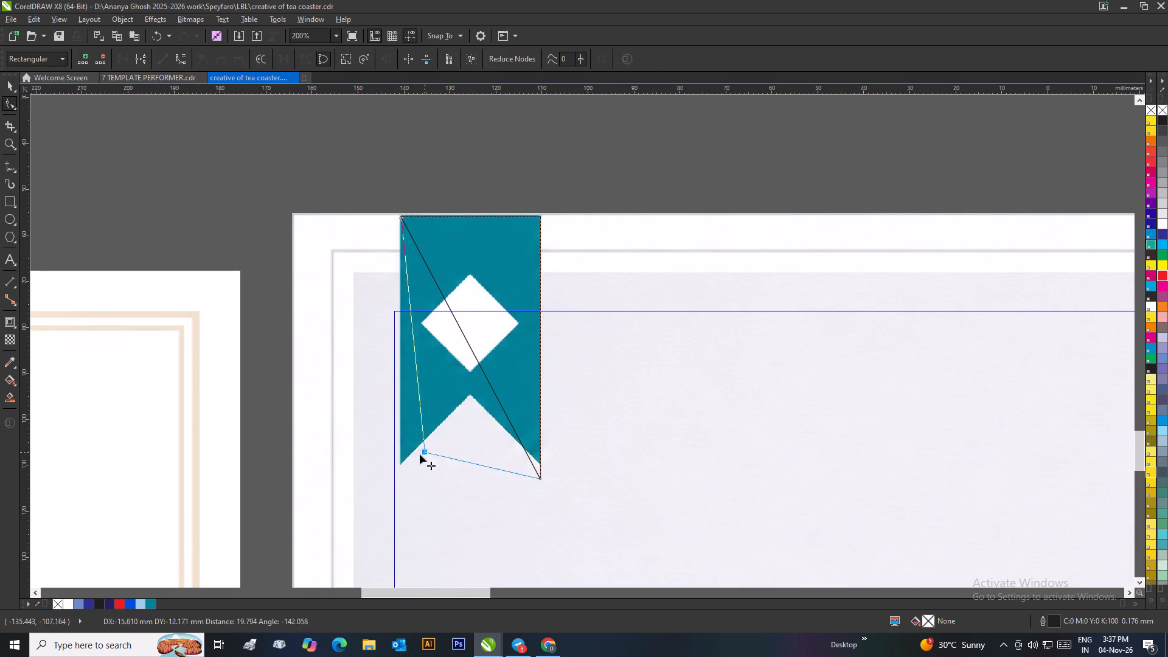
{"action": "left_click_drag", "start_coordinate": [420, 454], "coordinate": [400, 465]}
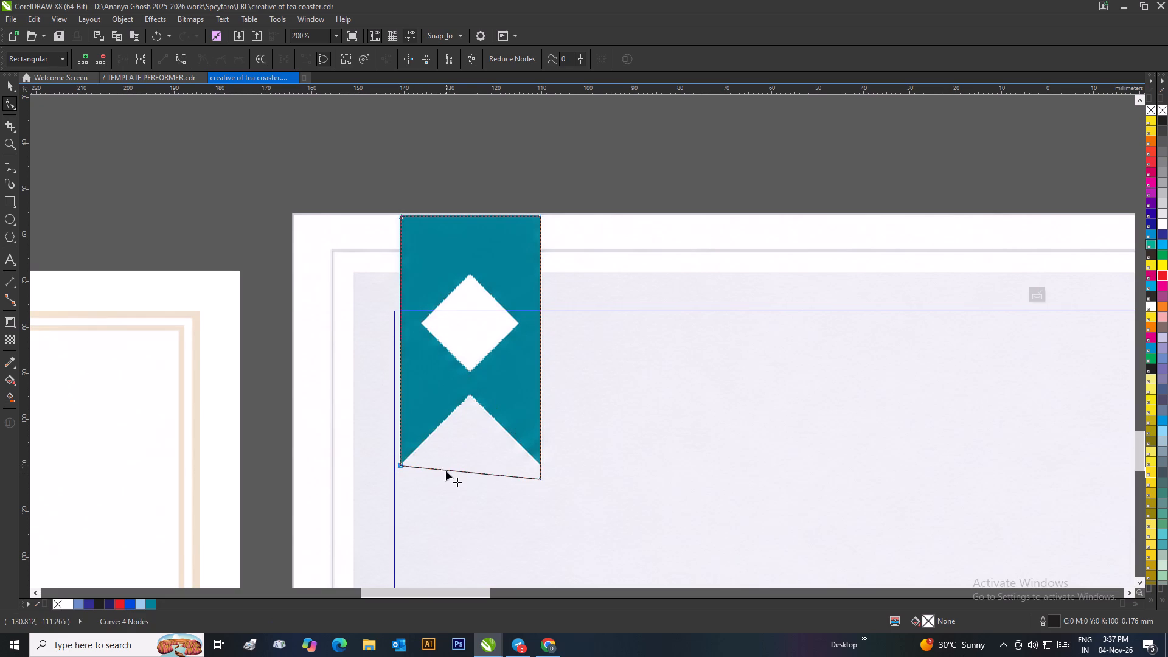
Add a bottom-edge node at the ribbon's notch peak and raise the lower-right node to the ribbon's right tip.
{"action": "double_click", "coordinate": [446, 471]}
{"action": "left_click_drag", "start_coordinate": [447, 470], "coordinate": [471, 395]}
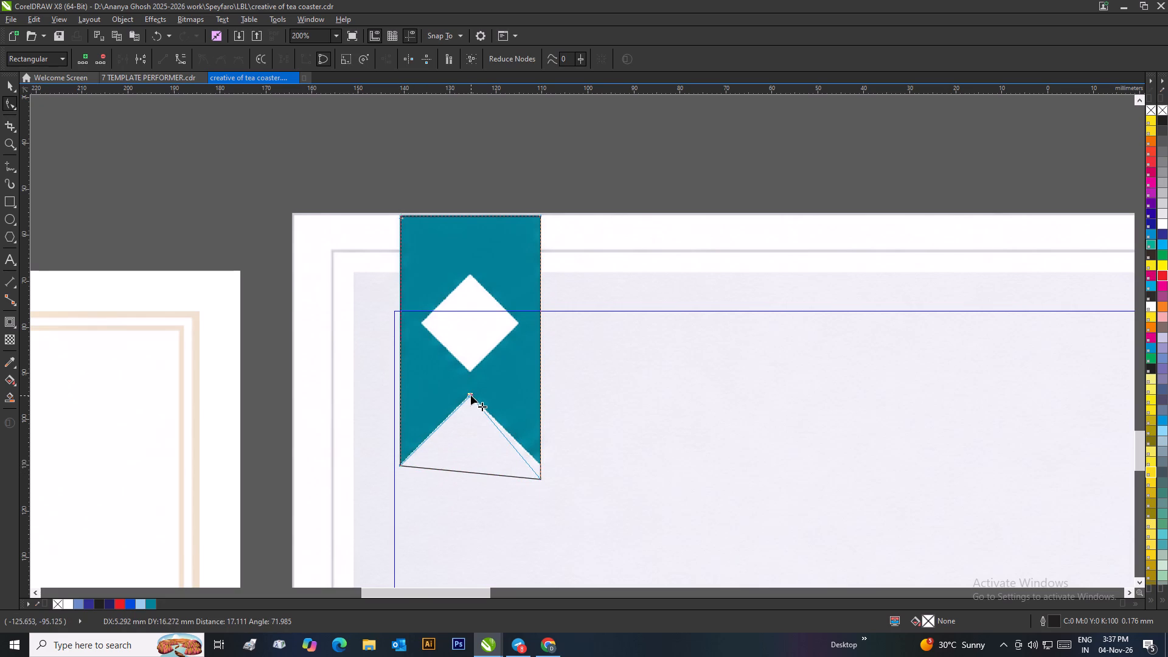
{"action": "left_click_drag", "start_coordinate": [471, 395], "coordinate": [471, 394]}
{"action": "left_click_drag", "start_coordinate": [542, 479], "coordinate": [543, 474]}
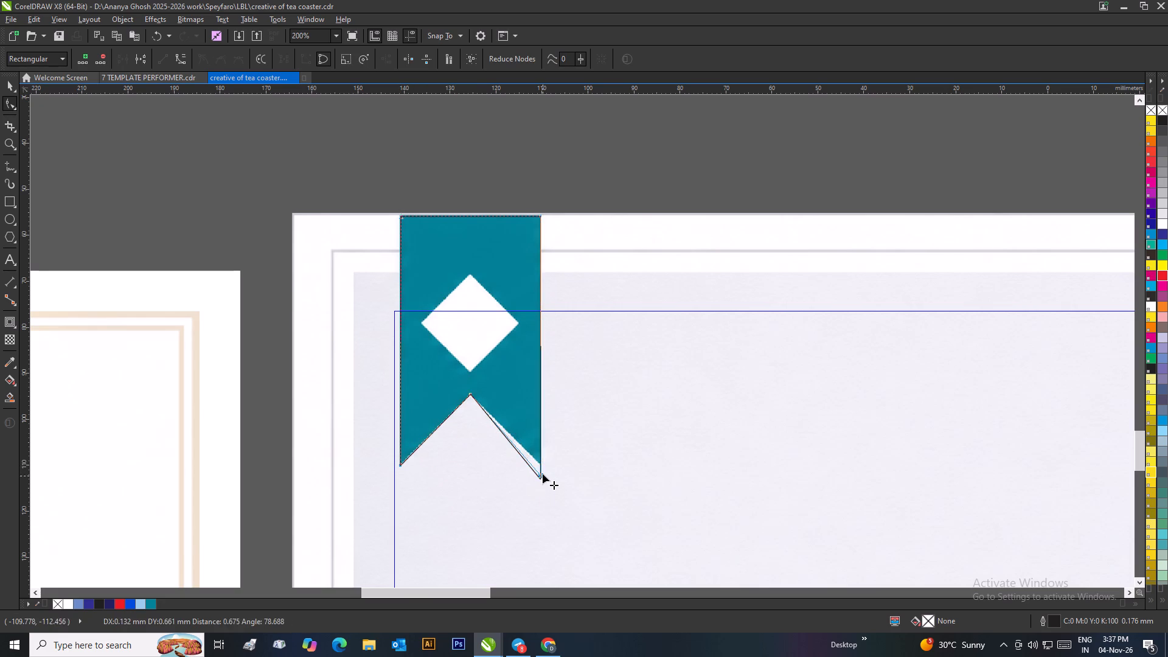
{"action": "left_click_drag", "start_coordinate": [543, 474], "coordinate": [543, 465]}
{"action": "scroll", "coordinate": [540, 468], "scroll_direction": "up", "scroll_amount": 4}
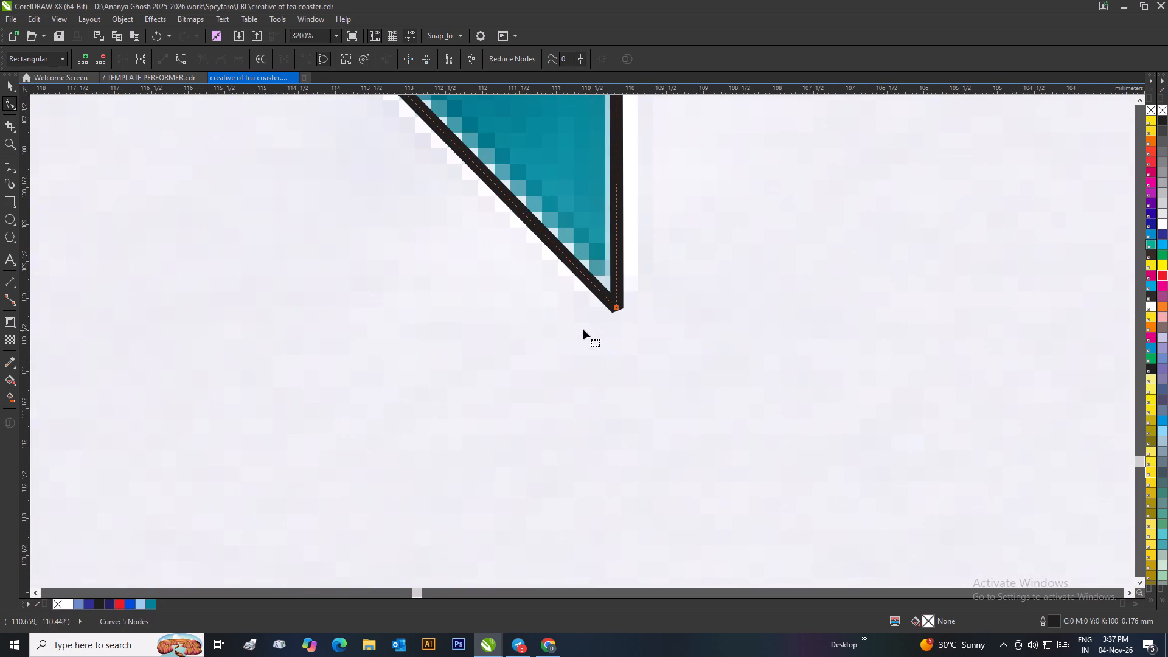
{"action": "left_click_drag", "start_coordinate": [614, 307], "coordinate": [614, 298]}
{"action": "scroll", "coordinate": [612, 299], "scroll_direction": "down", "scroll_amount": 3}
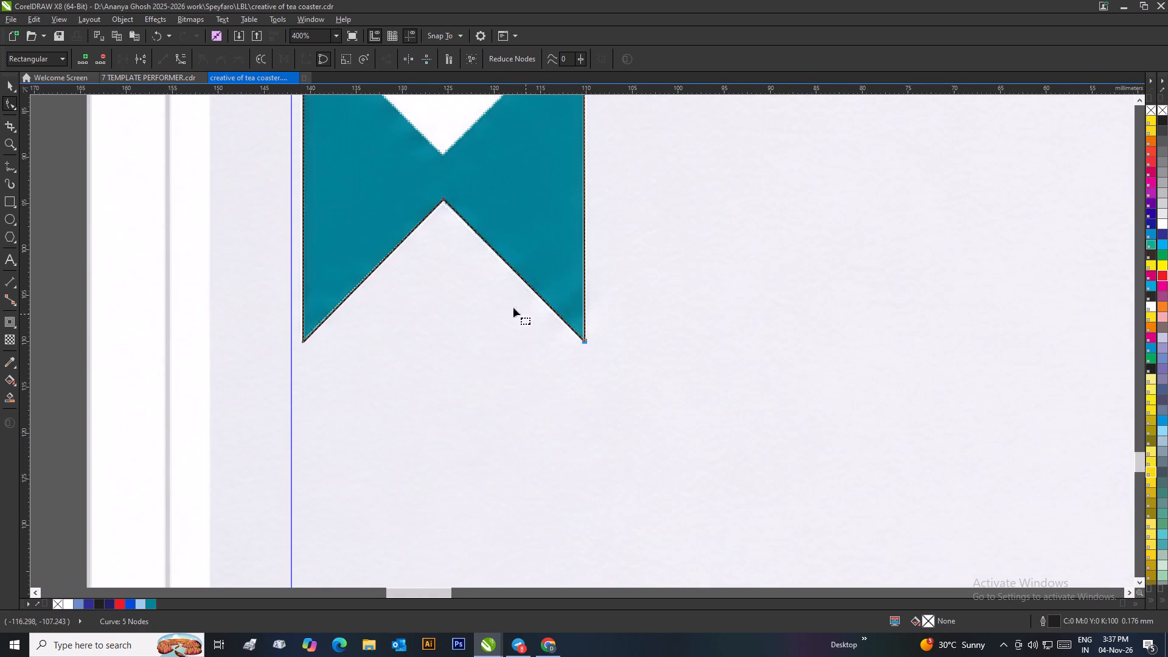
{"action": "scroll", "coordinate": [344, 326], "scroll_direction": "up", "scroll_amount": 3}
{"action": "scroll", "coordinate": [323, 473], "scroll_direction": "down", "scroll_amount": 4}
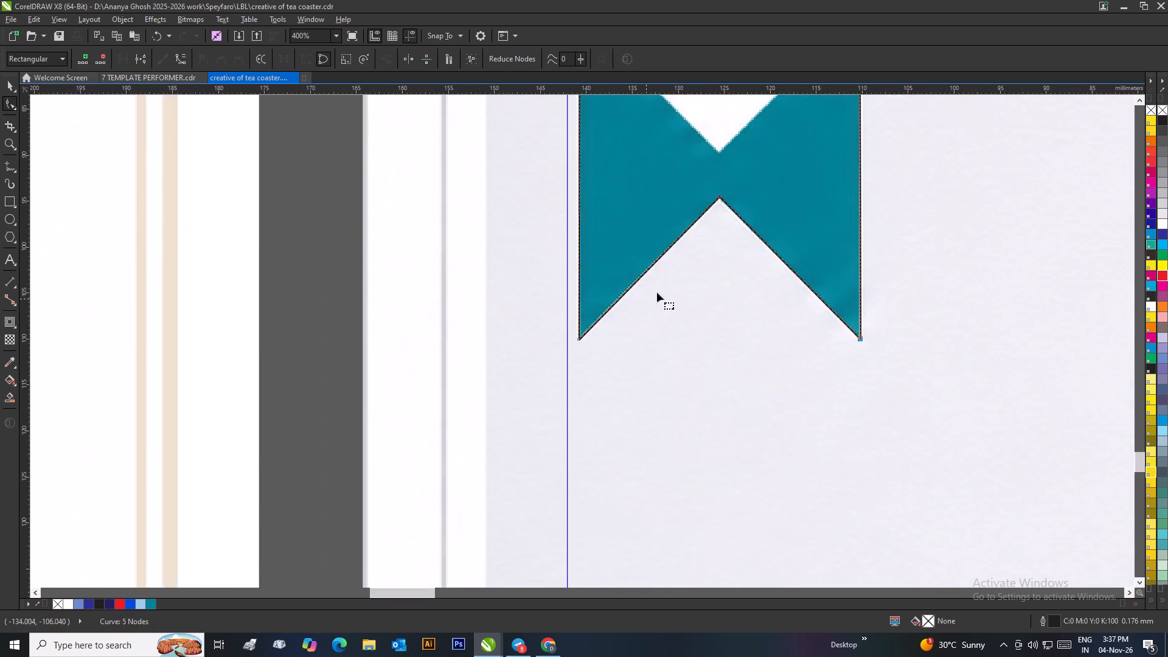
{"action": "scroll", "coordinate": [703, 277], "scroll_direction": "down", "scroll_amount": 3}
{"action": "scroll", "coordinate": [599, 305], "scroll_direction": "up", "scroll_amount": 3}
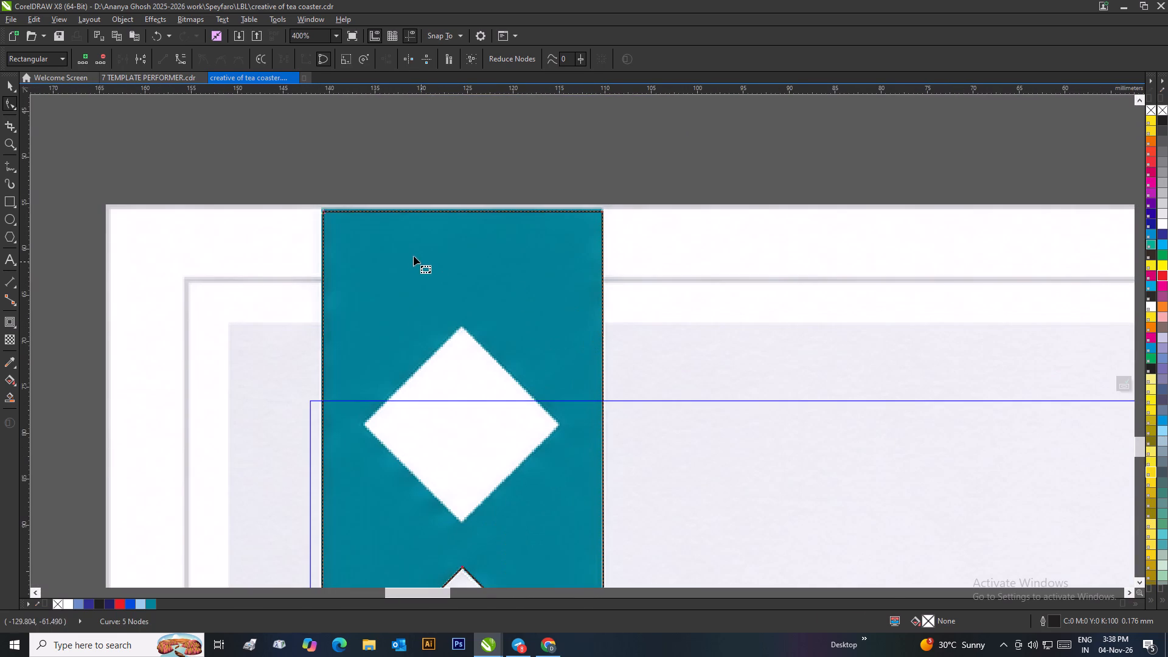
Fill the ribbon shape with teal #028398 and set its outline to None.
{"action": "left_click", "coordinate": [2, 84]}
{"action": "scroll", "coordinate": [244, 154], "scroll_direction": "down", "scroll_amount": 2}
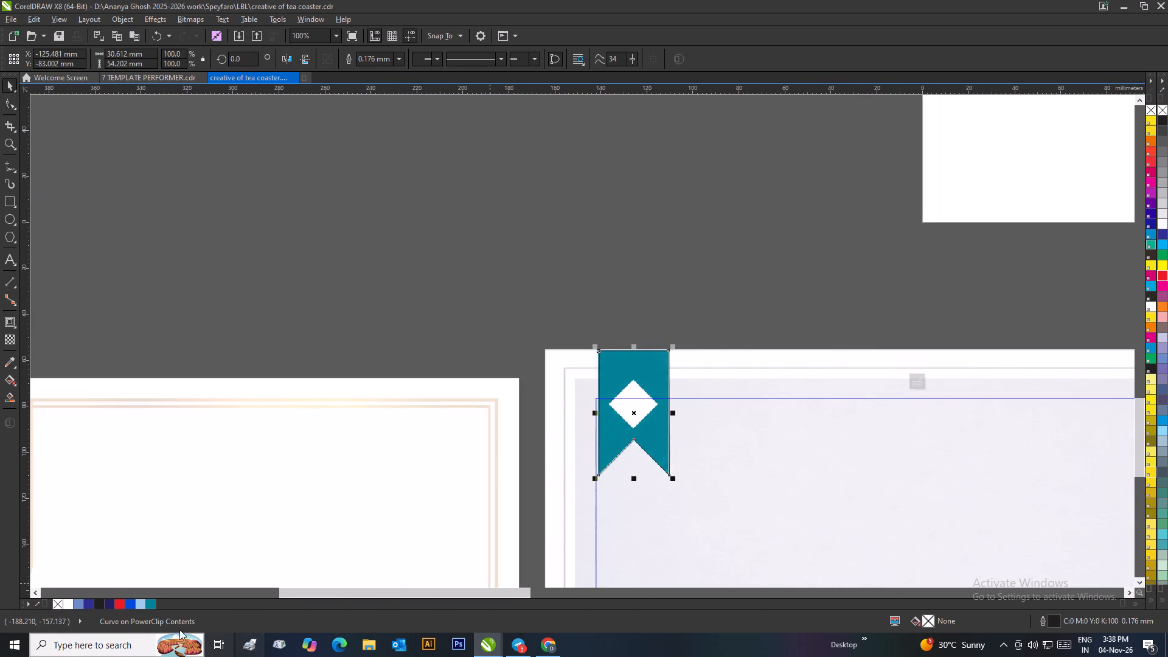
{"action": "left_click", "coordinate": [152, 600]}
{"action": "scroll", "coordinate": [672, 391], "scroll_direction": "down", "scroll_amount": 1}
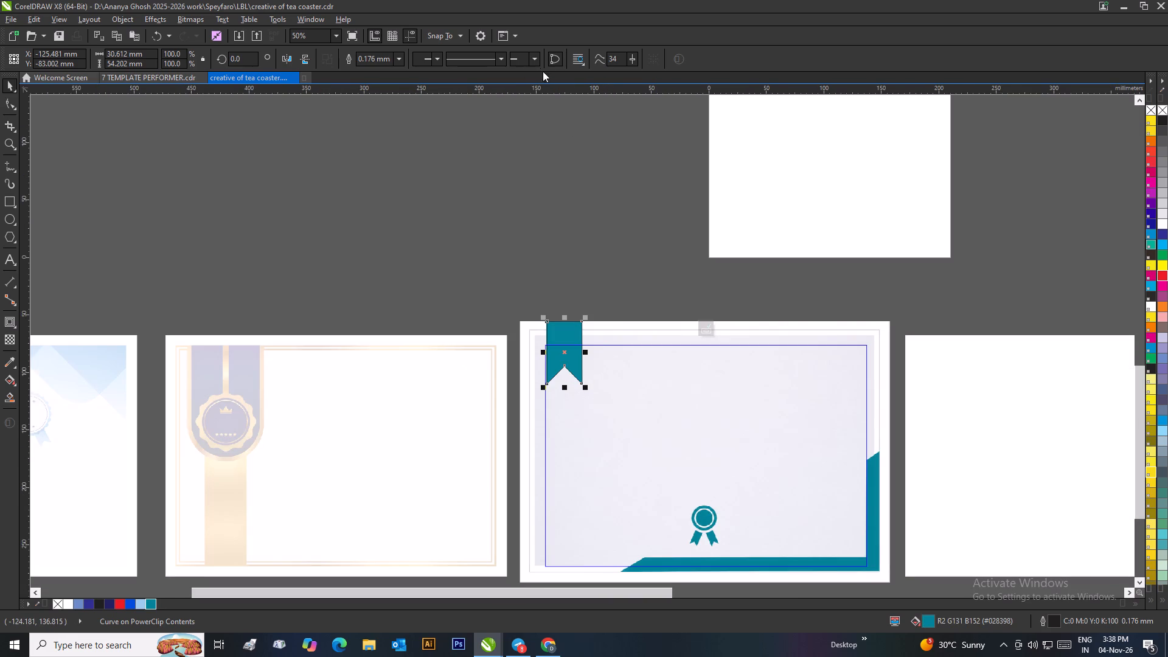
{"action": "left_click", "coordinate": [400, 58]}
{"action": "left_click", "coordinate": [393, 72]}
{"action": "left_click_drag", "start_coordinate": [597, 190], "coordinate": [601, 201]}
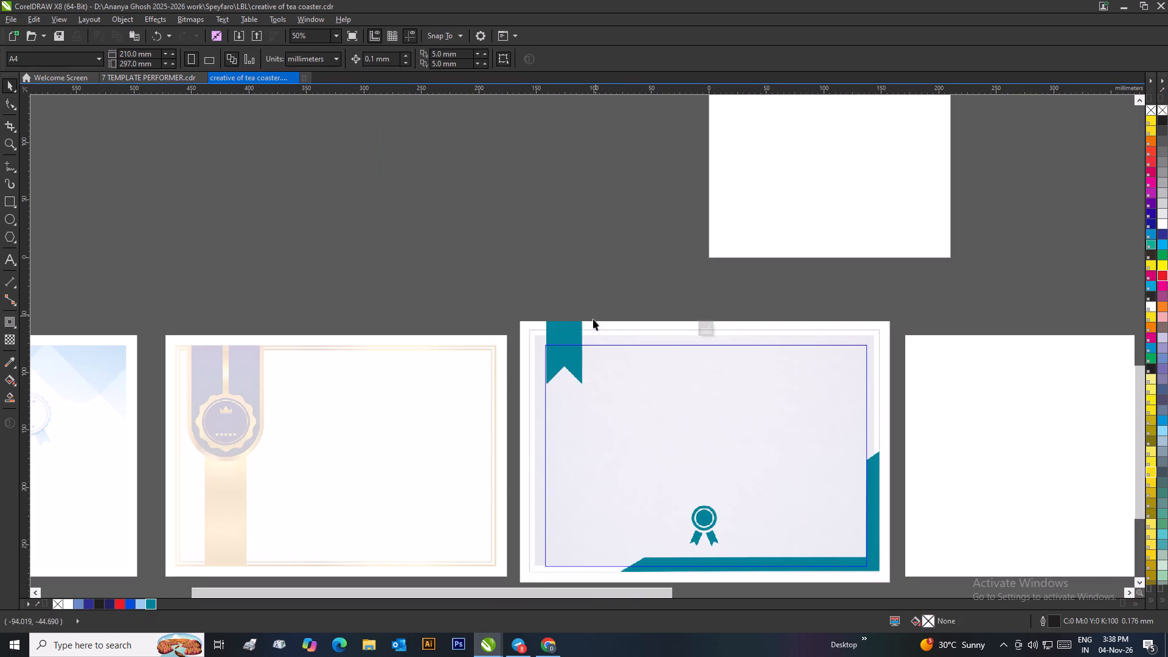
Copy the ribbon shape, finish editing the PowerClip, and paste the copy beside the teal L-shape below the certificates.
{"action": "left_click", "coordinate": [568, 333]}
{"action": "right_click", "coordinate": [568, 333]}
{"action": "left_click", "coordinate": [597, 423]}
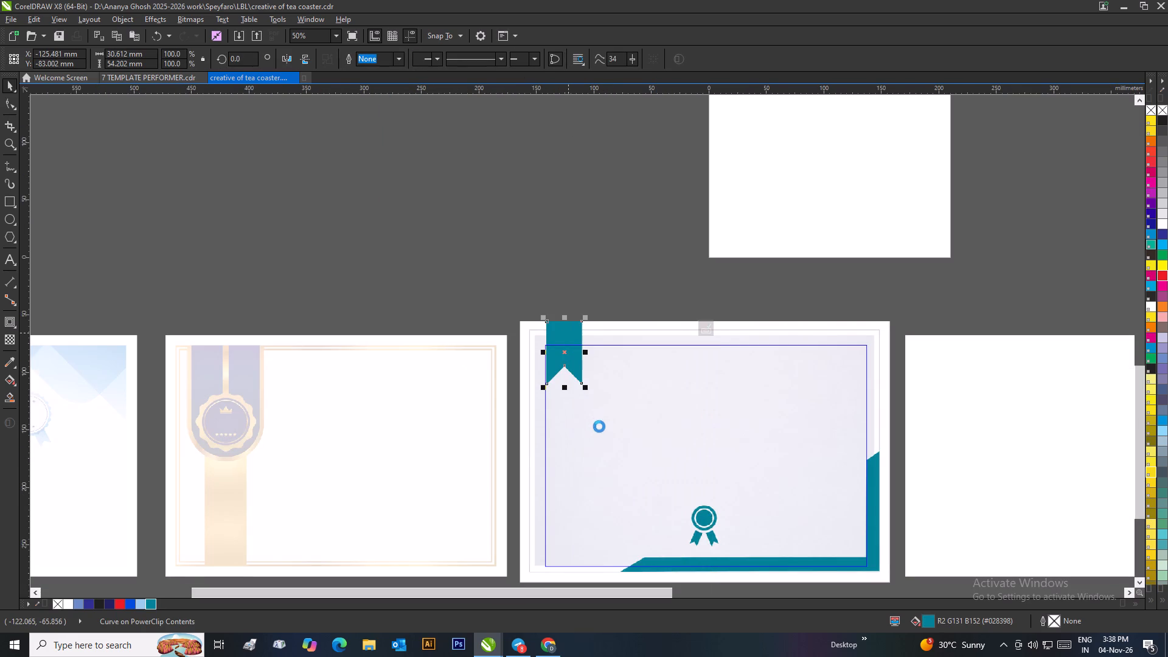
{"action": "scroll", "coordinate": [540, 471], "scroll_direction": "down", "scroll_amount": 2}
{"action": "left_click", "coordinate": [624, 376]}
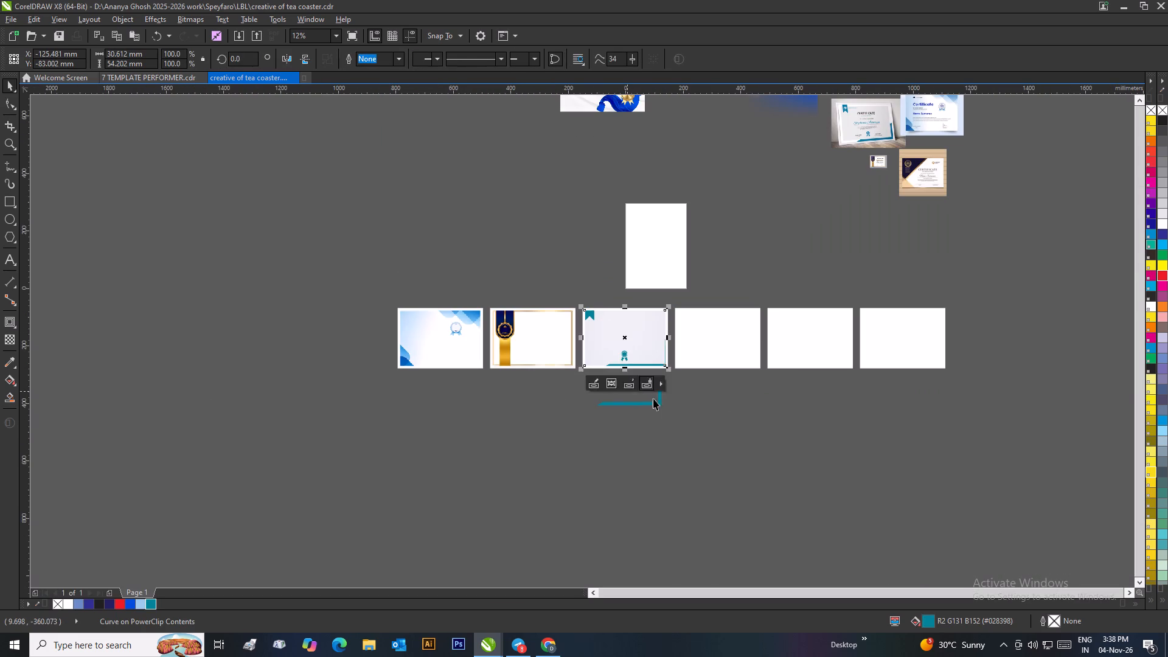
{"action": "left_click", "coordinate": [706, 417]}
{"action": "key", "text": "ctrl+v"}
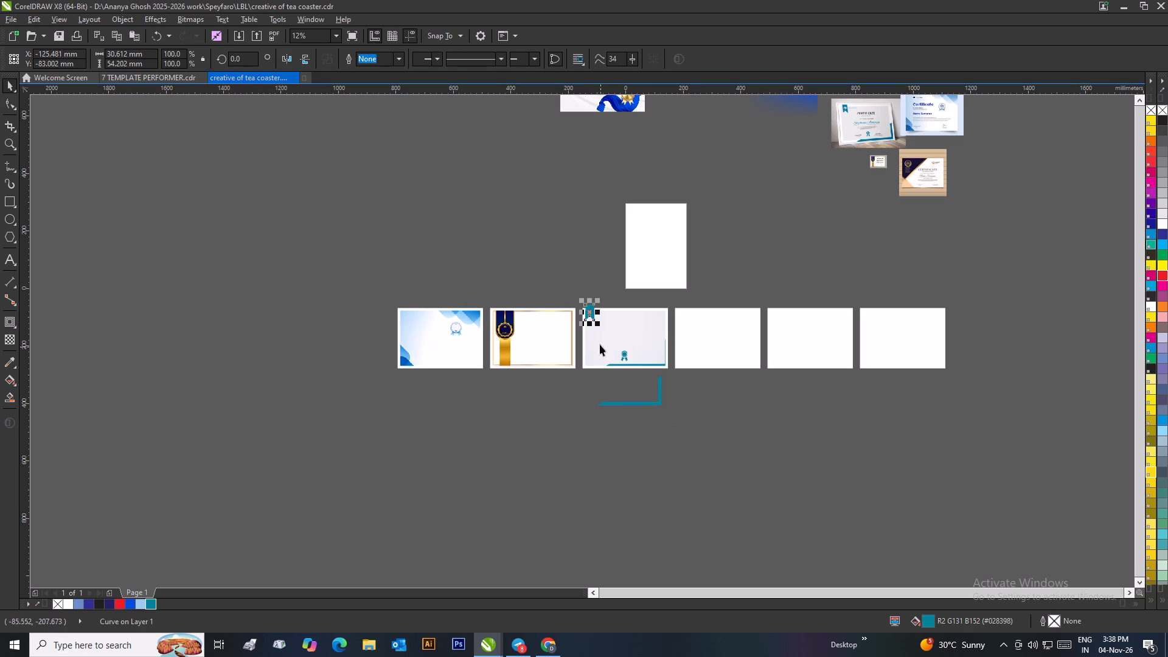
{"action": "left_click_drag", "start_coordinate": [593, 315], "coordinate": [691, 388]}
{"action": "scroll", "coordinate": [692, 386], "scroll_direction": "up", "scroll_amount": 2}
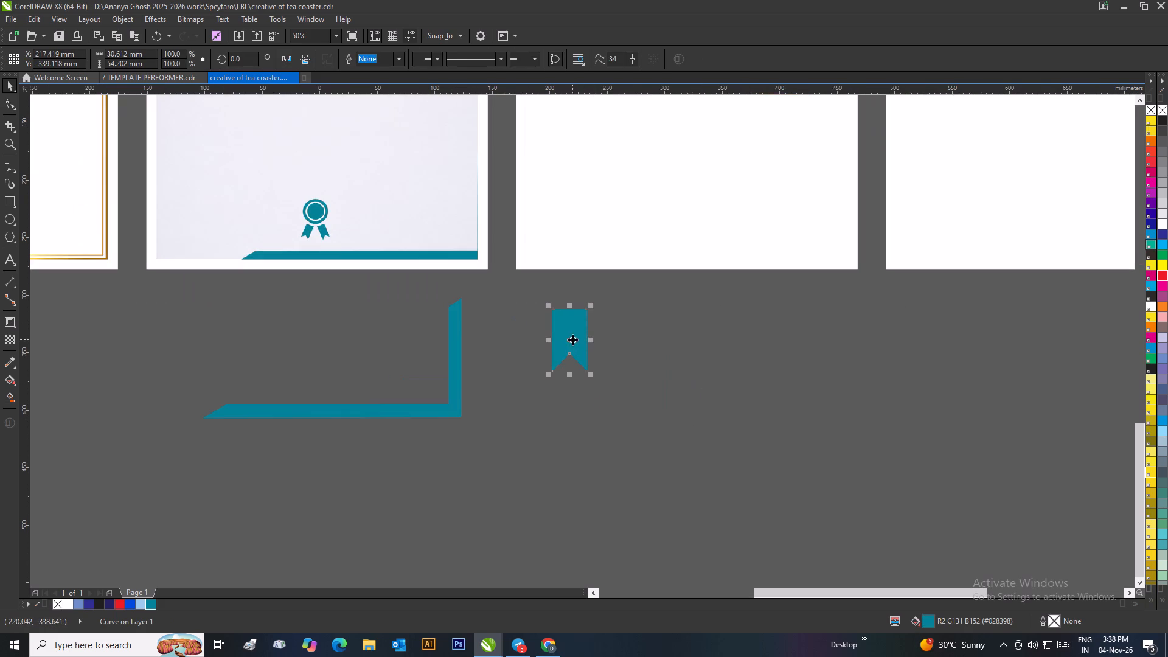
{"action": "left_click_drag", "start_coordinate": [572, 339], "coordinate": [505, 373]}
Open the teal certificate's PowerClip contents, copy the background image, and delete the image and the ribbon shape from inside.
{"action": "scroll", "coordinate": [456, 375], "scroll_direction": "down", "scroll_amount": 1}
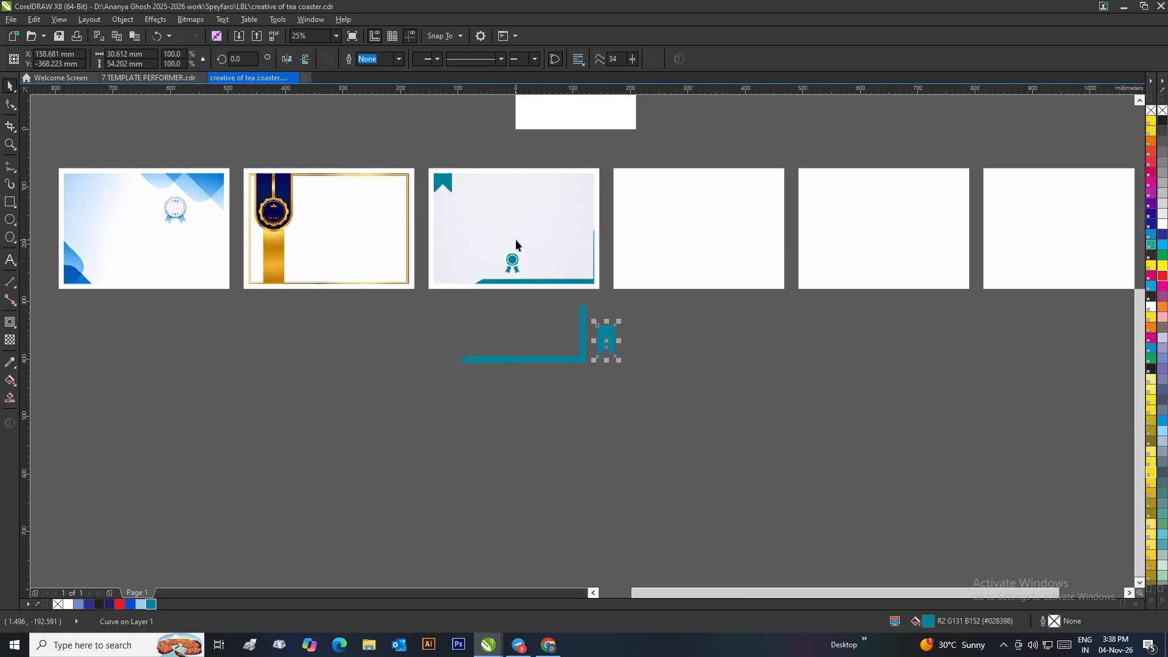
{"action": "left_click", "coordinate": [516, 240]}
{"action": "left_click", "coordinate": [431, 147]}
{"action": "left_click", "coordinate": [476, 212]}
{"action": "right_click", "coordinate": [492, 206]}
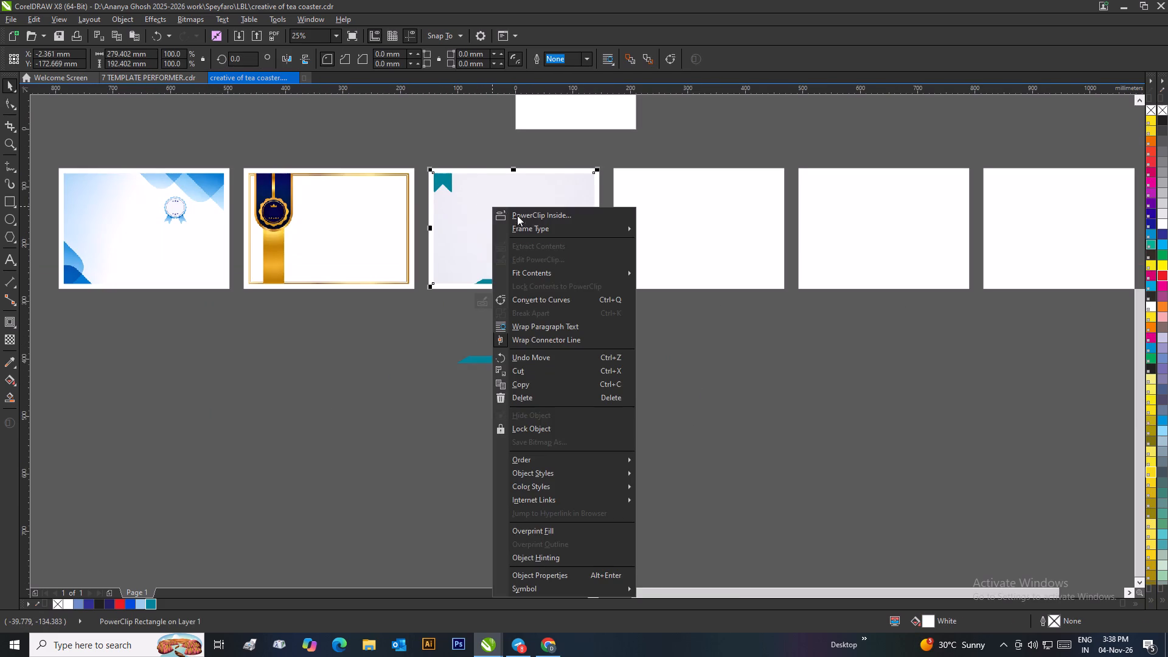
{"action": "left_click", "coordinate": [531, 261]}
{"action": "left_click", "coordinate": [544, 243]}
{"action": "right_click", "coordinate": [544, 243]}
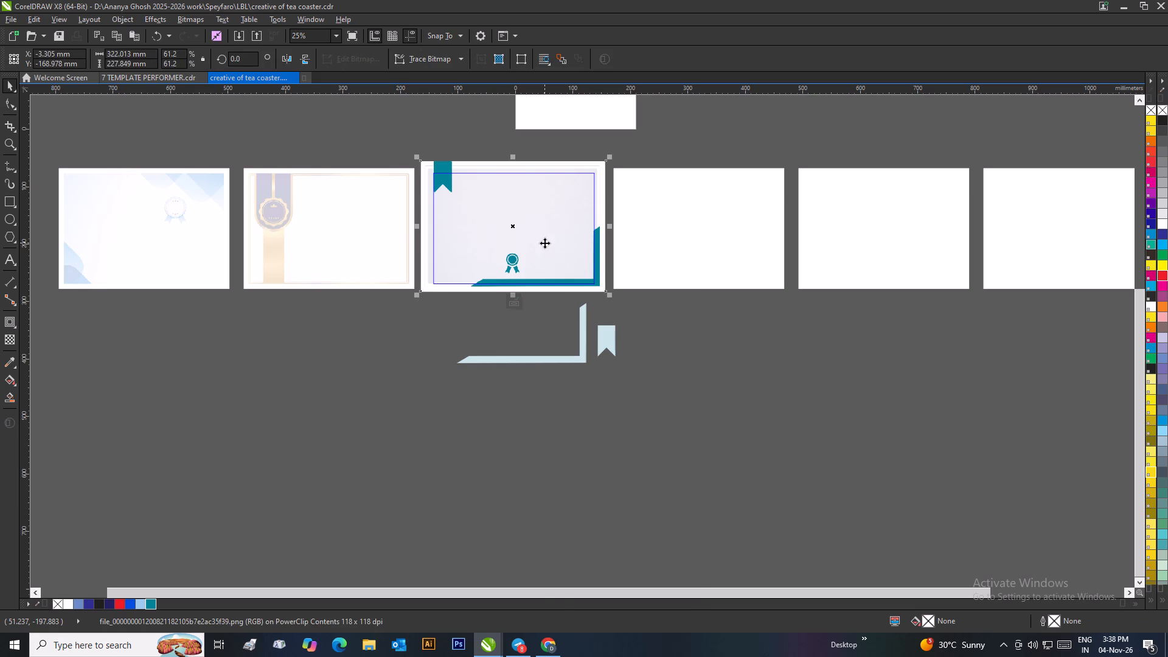
{"action": "left_click", "coordinate": [584, 403]}
{"action": "key", "text": "Delete"}
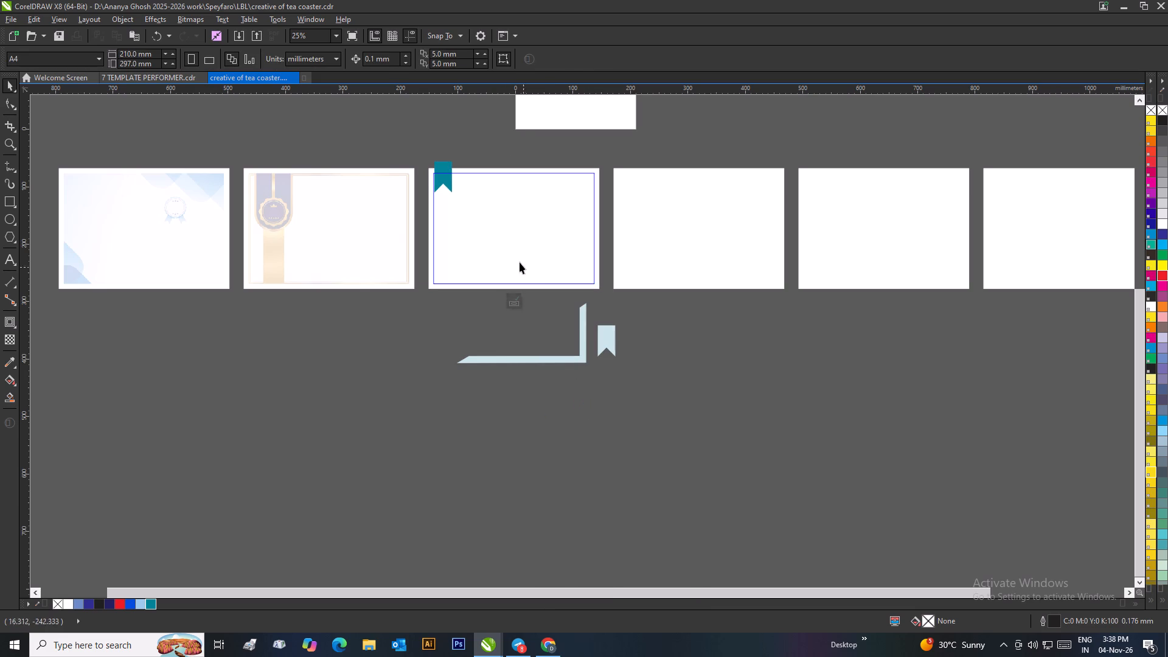
{"action": "left_click", "coordinate": [451, 171]}
{"action": "key", "text": "Delete"}
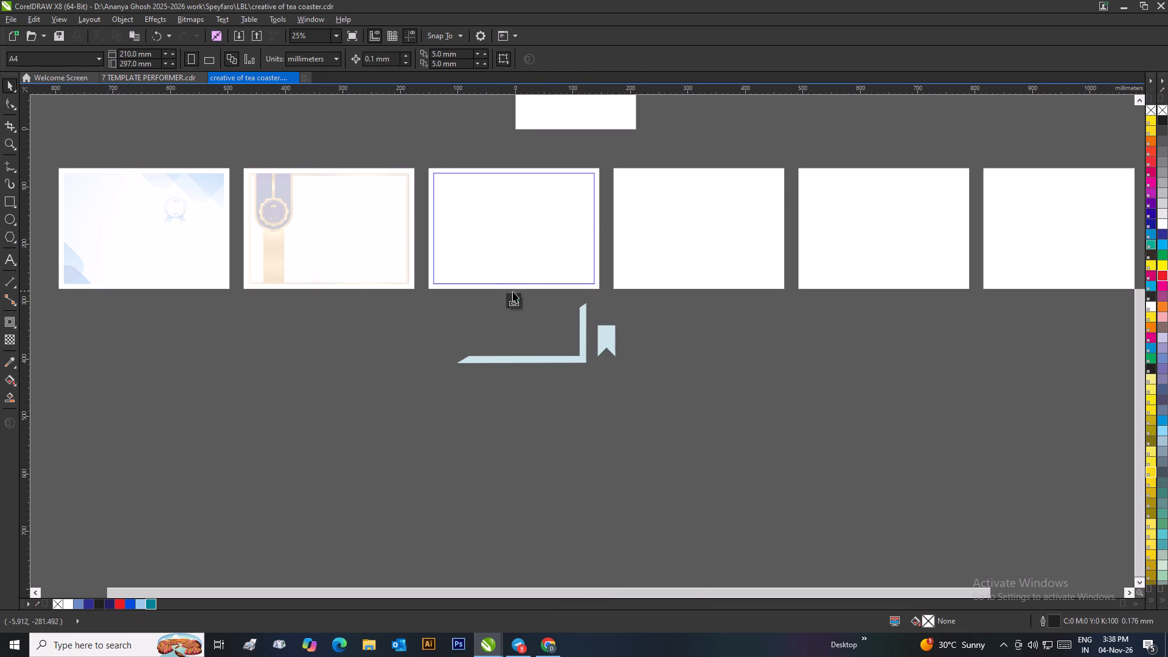
Finish editing the emptied PowerClip and turn its frame back into a plain rectangle.
{"action": "left_click", "coordinate": [515, 294]}
{"action": "right_click", "coordinate": [509, 232]}
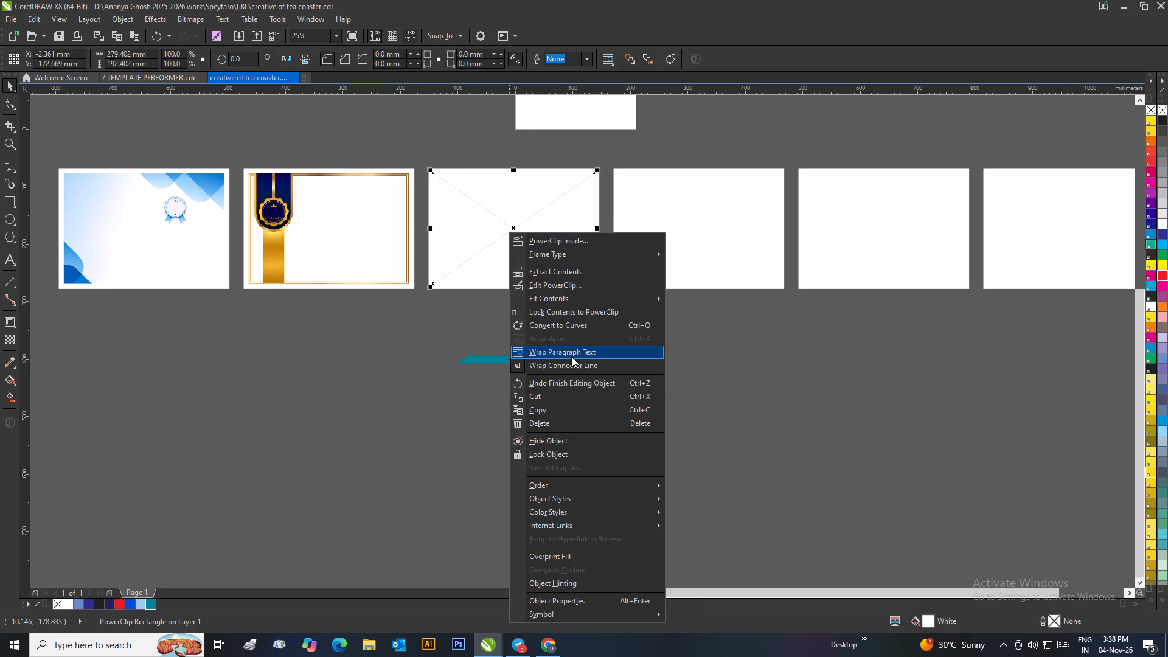
{"action": "left_click", "coordinate": [690, 287]}
{"action": "left_click", "coordinate": [701, 356]}
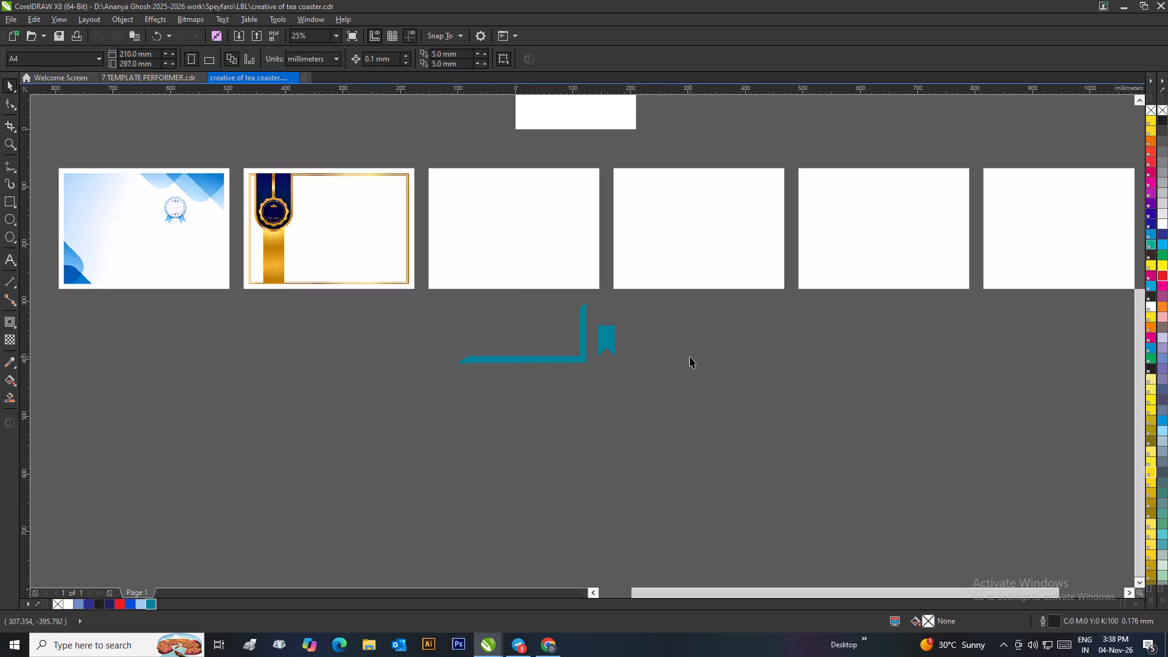
Paste the teal background image outside the frame and move it below the blank certificates as a reference.
{"action": "key", "text": "ctrl+v"}
{"action": "left_click_drag", "start_coordinate": [530, 243], "coordinate": [705, 354]}
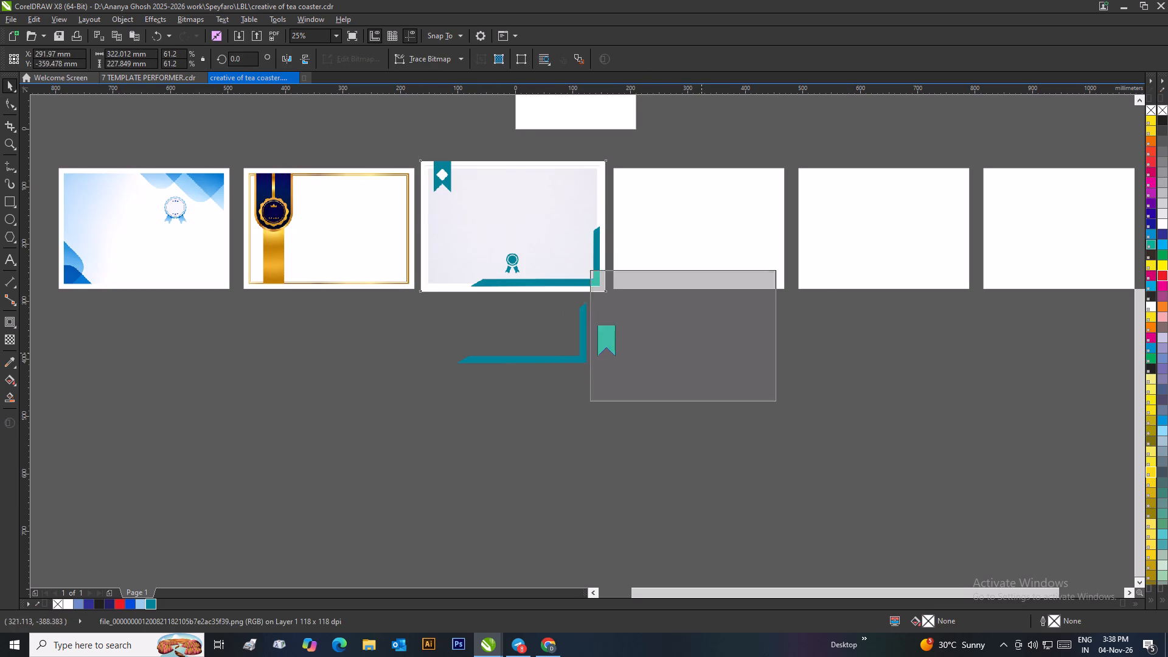
{"action": "left_click_drag", "start_coordinate": [705, 354], "coordinate": [745, 375]}
{"action": "left_click_drag", "start_coordinate": [736, 374], "coordinate": [742, 411]}
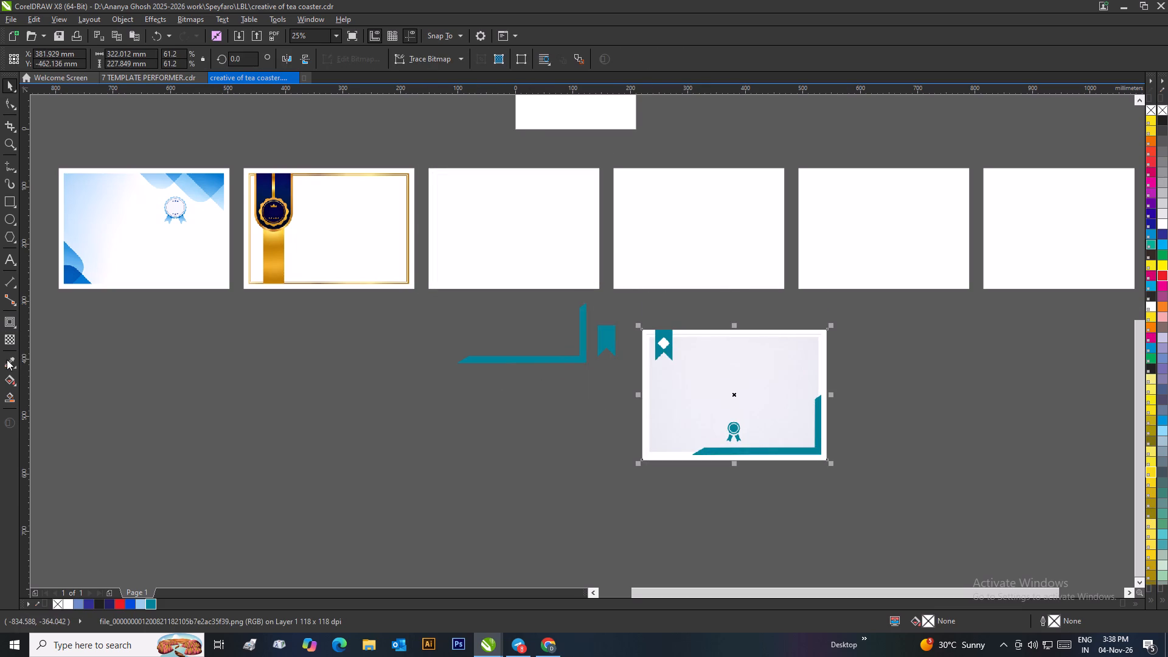
Fill the third certificate's inner rectangle with light grey.
{"action": "left_click", "coordinate": [511, 236]}
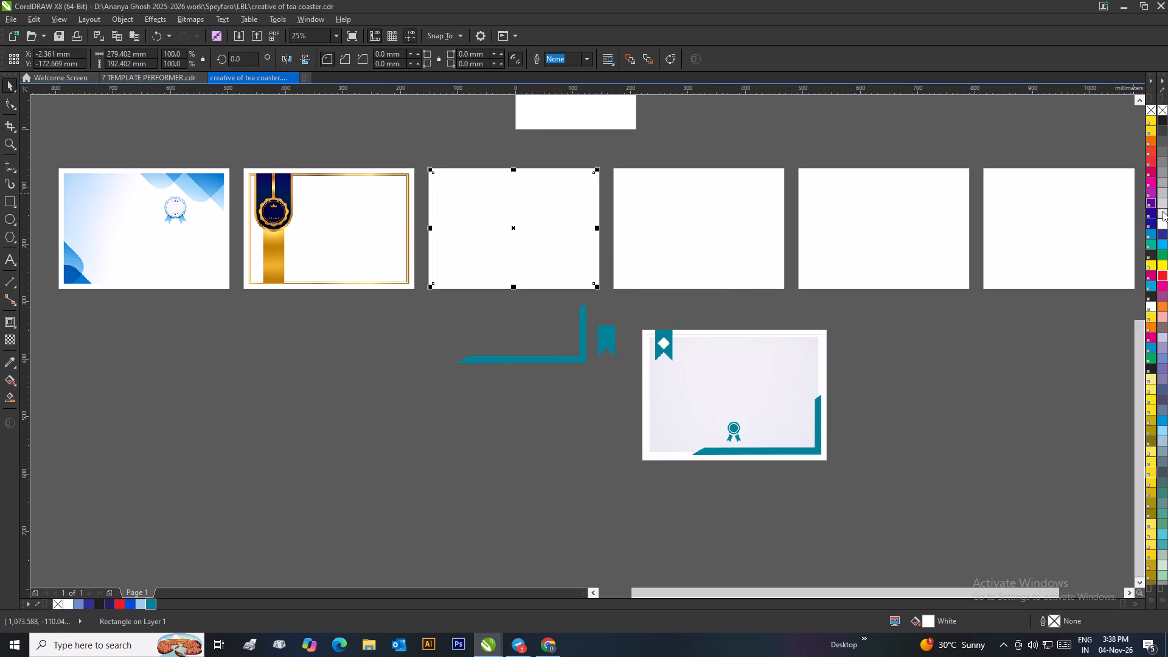
{"action": "left_click", "coordinate": [1163, 211]}
{"action": "left_click", "coordinate": [982, 342]}
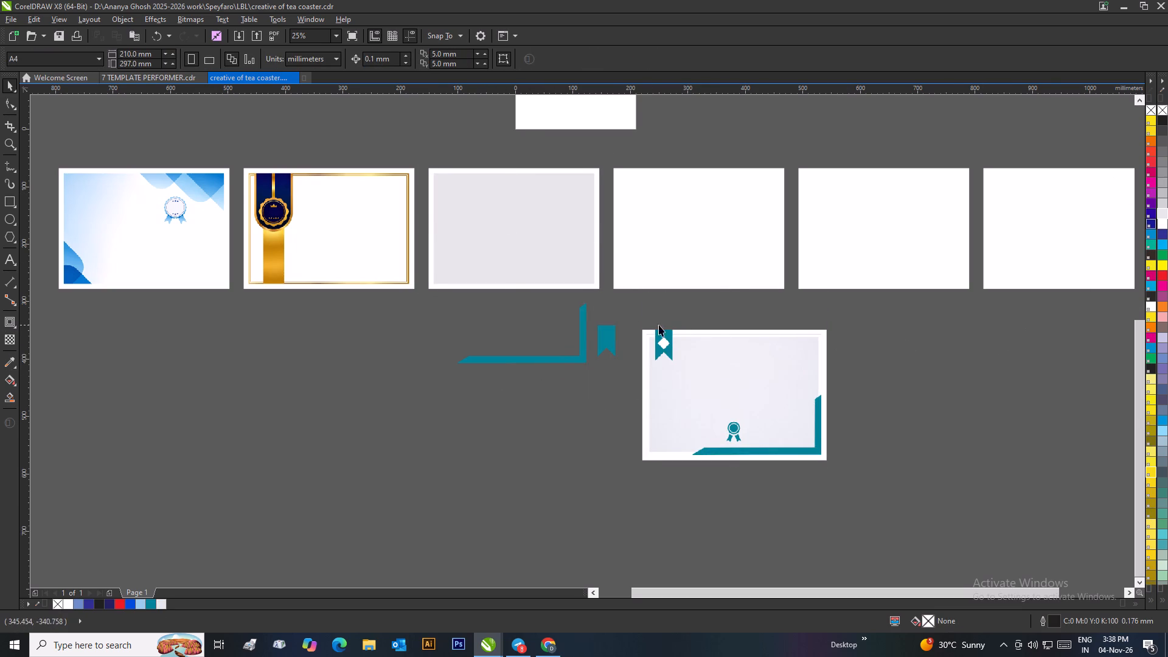
Move the teal L-shape onto the lower-right corner area of the light grey rectangle.
{"action": "left_click_drag", "start_coordinate": [582, 334], "coordinate": [589, 251]}
{"action": "scroll", "coordinate": [588, 263], "scroll_direction": "up", "scroll_amount": 1}
{"action": "scroll", "coordinate": [585, 355], "scroll_direction": "down", "scroll_amount": 1}
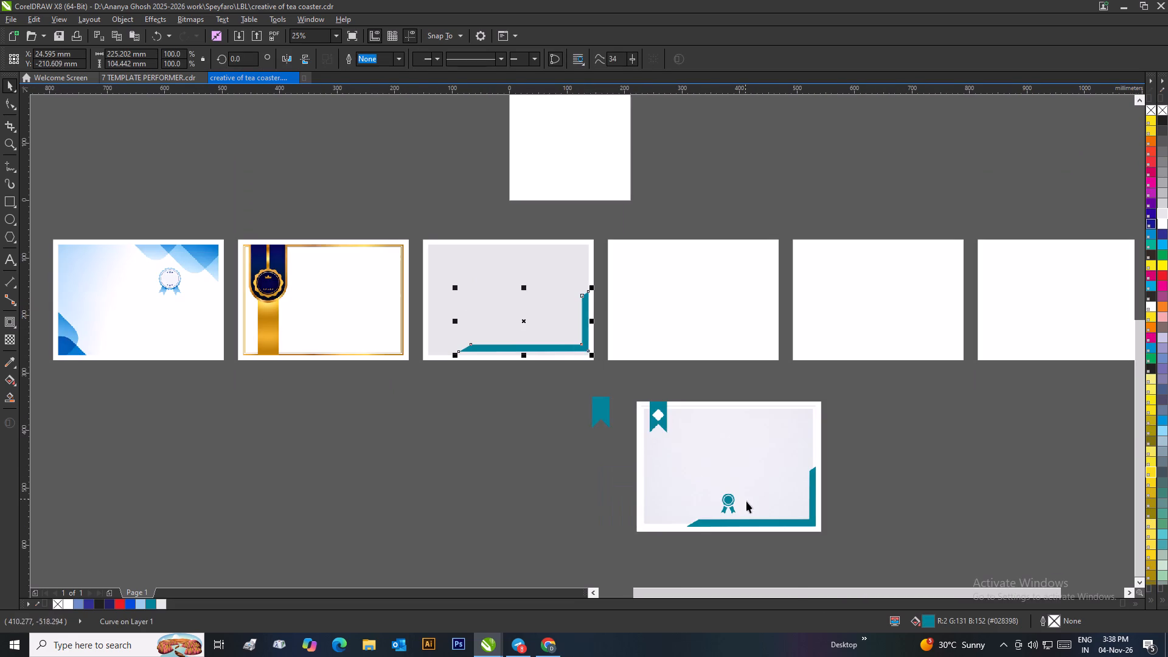
Shift the teal reference image about 20 mm to the right and 15 mm up.
{"action": "scroll", "coordinate": [746, 506], "scroll_direction": "up", "scroll_amount": 1}
{"action": "left_click_drag", "start_coordinate": [572, 328], "coordinate": [595, 310]}
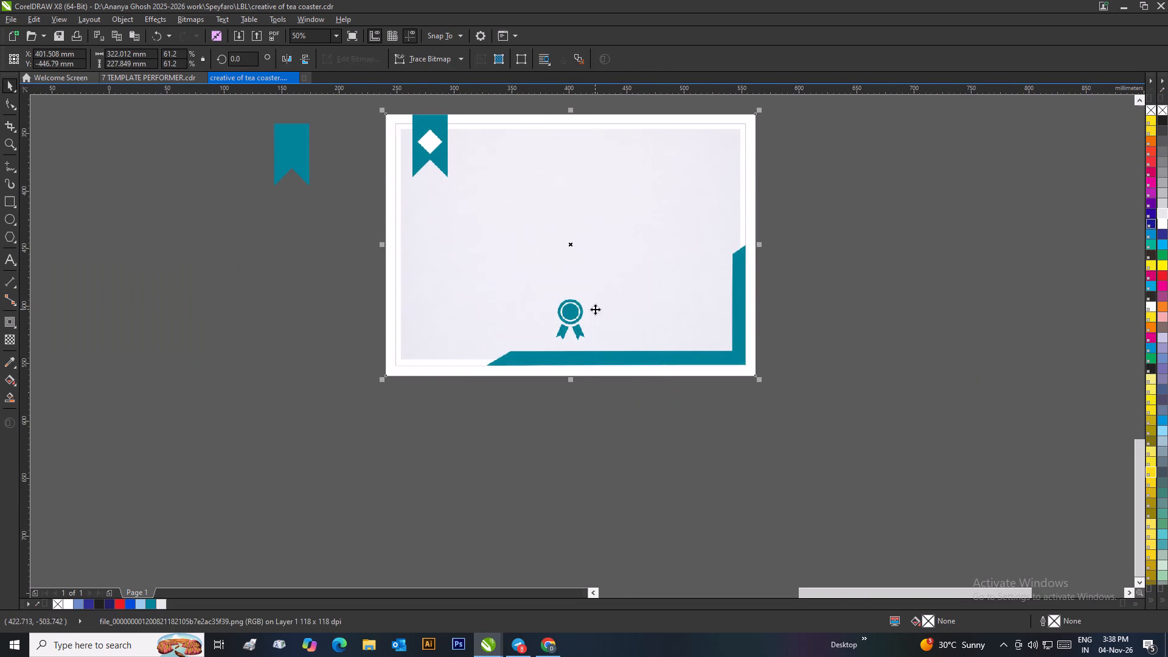
{"action": "left_click", "coordinate": [785, 319]}
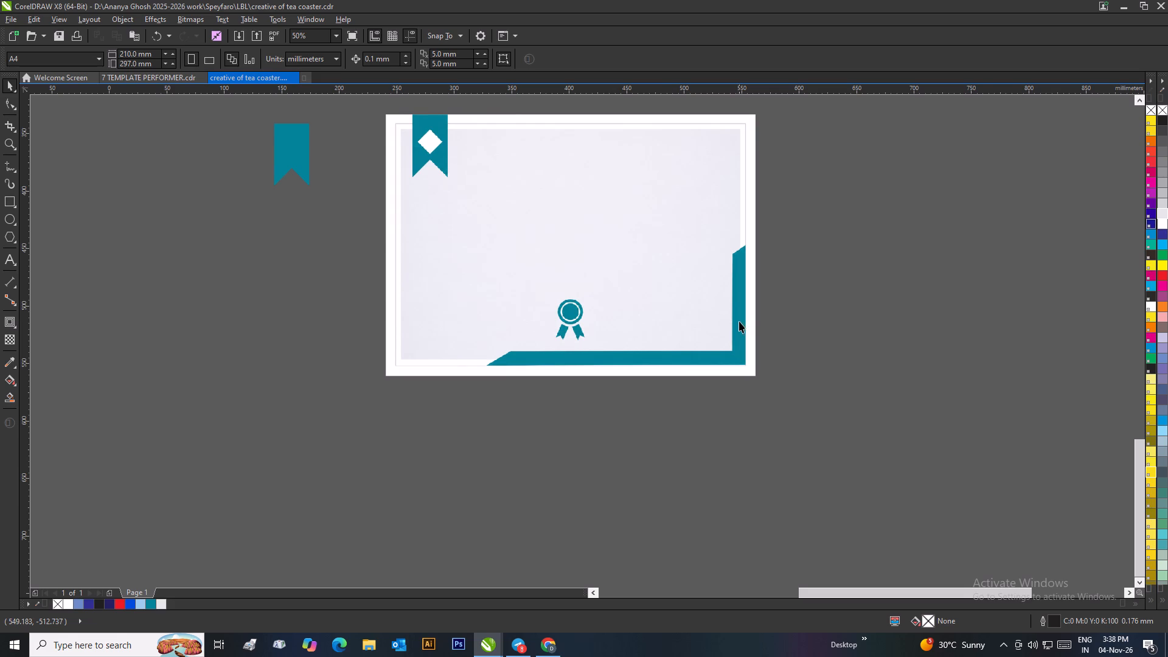
Align the teal L-shape to the bottom and right edges of the light grey rectangle.
{"action": "scroll", "coordinate": [737, 322], "scroll_direction": "down", "scroll_amount": 2}
{"action": "scroll", "coordinate": [469, 273], "scroll_direction": "up", "scroll_amount": 2}
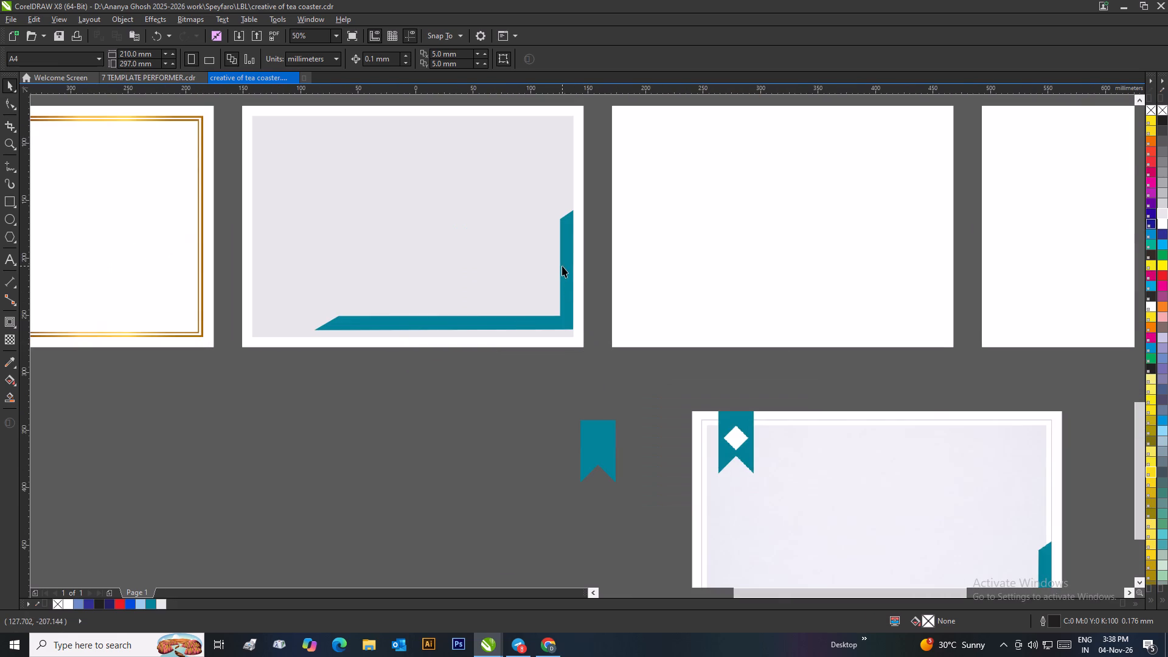
{"action": "left_click", "coordinate": [562, 266]}
{"action": "left_click", "coordinate": [504, 176], "text": "shift"}
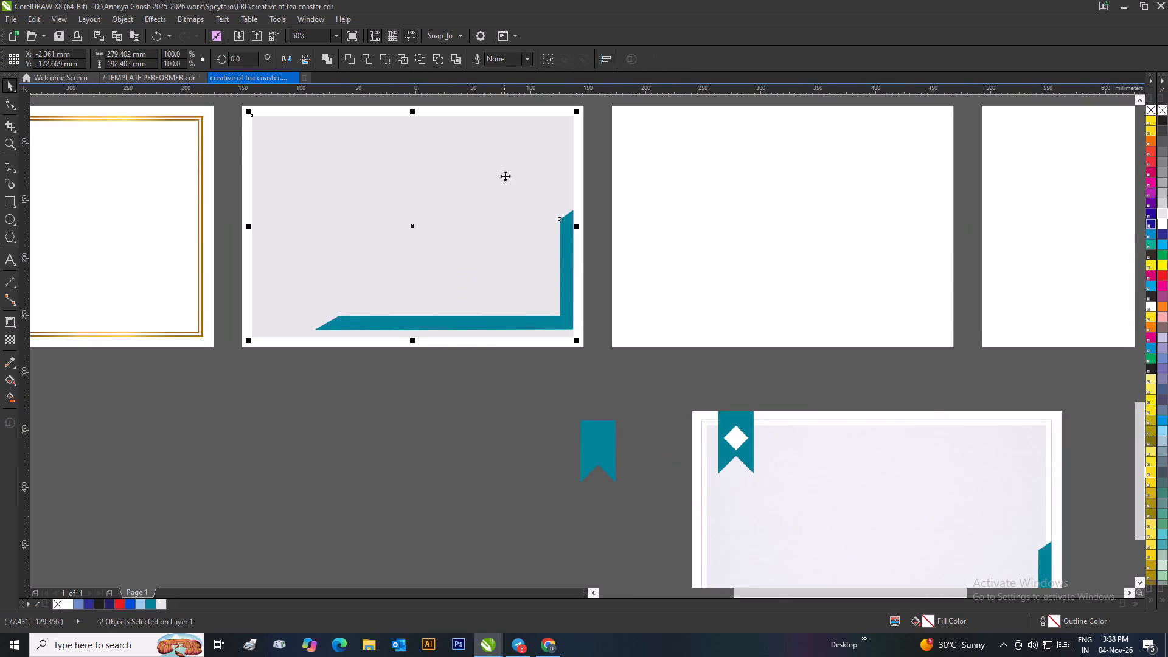
{"action": "key", "text": "b"}
{"action": "key", "text": "r"}
Move the teal ribbon onto the upper-left area of the third certificate and enlarge it to about 47 × 83.5 mm.
{"action": "left_click", "coordinate": [581, 415]}
{"action": "left_click_drag", "start_coordinate": [604, 447], "coordinate": [601, 445]}
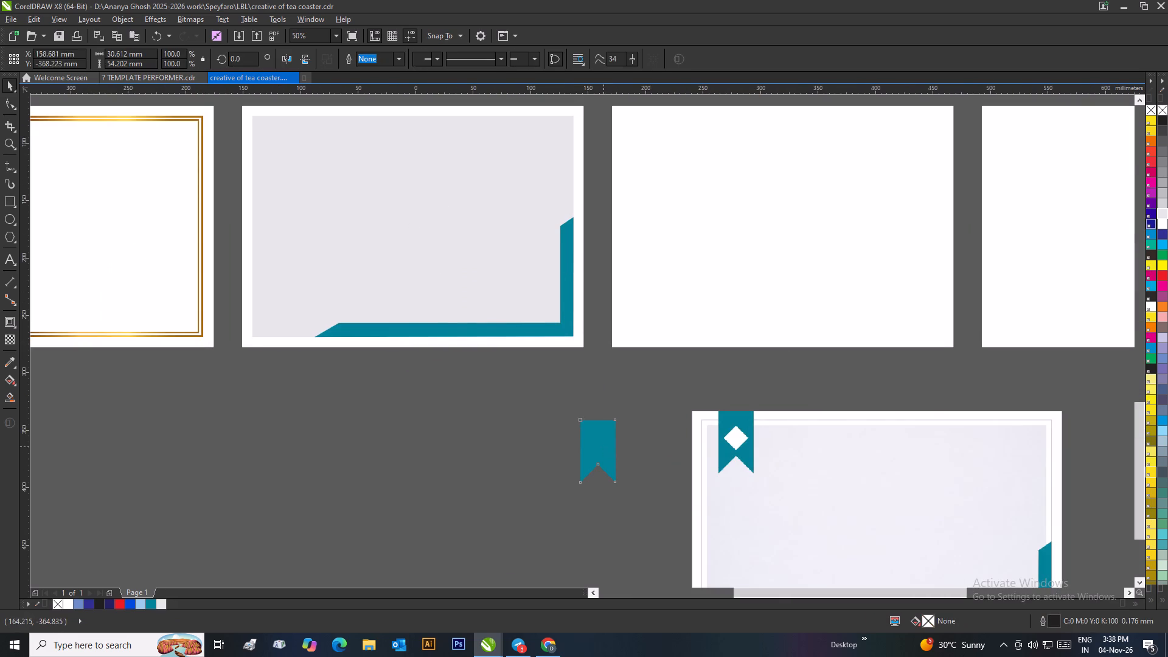
{"action": "left_click_drag", "start_coordinate": [601, 445], "coordinate": [297, 133]}
{"action": "left_click_drag", "start_coordinate": [315, 176], "coordinate": [334, 209]}
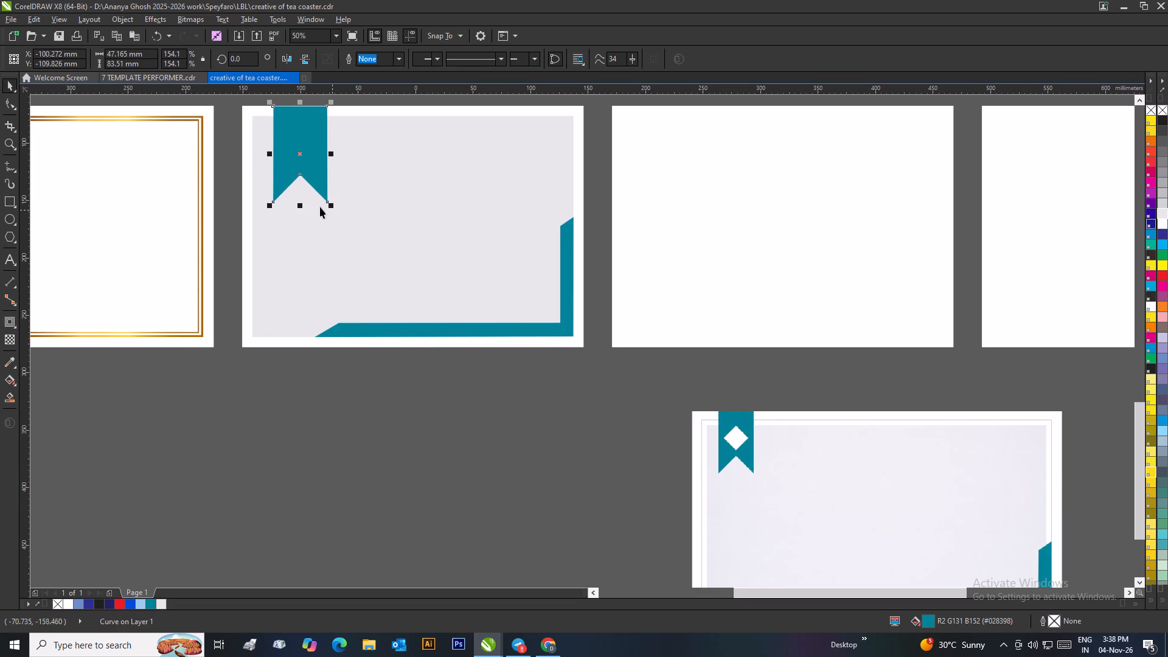
Lengthen the teal ribbon by shifting its three lower nodes down about 15 mm together.
{"action": "left_click", "coordinate": [6, 101]}
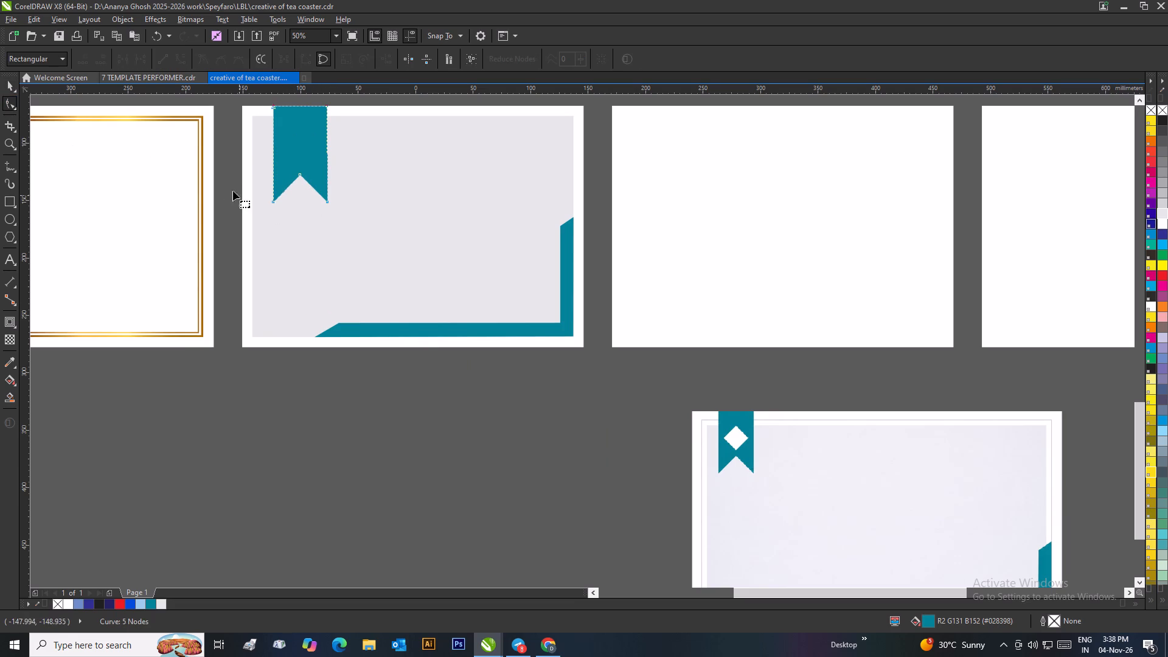
{"action": "left_click_drag", "start_coordinate": [223, 182], "coordinate": [294, 198]}
{"action": "left_click_drag", "start_coordinate": [228, 167], "coordinate": [353, 206]}
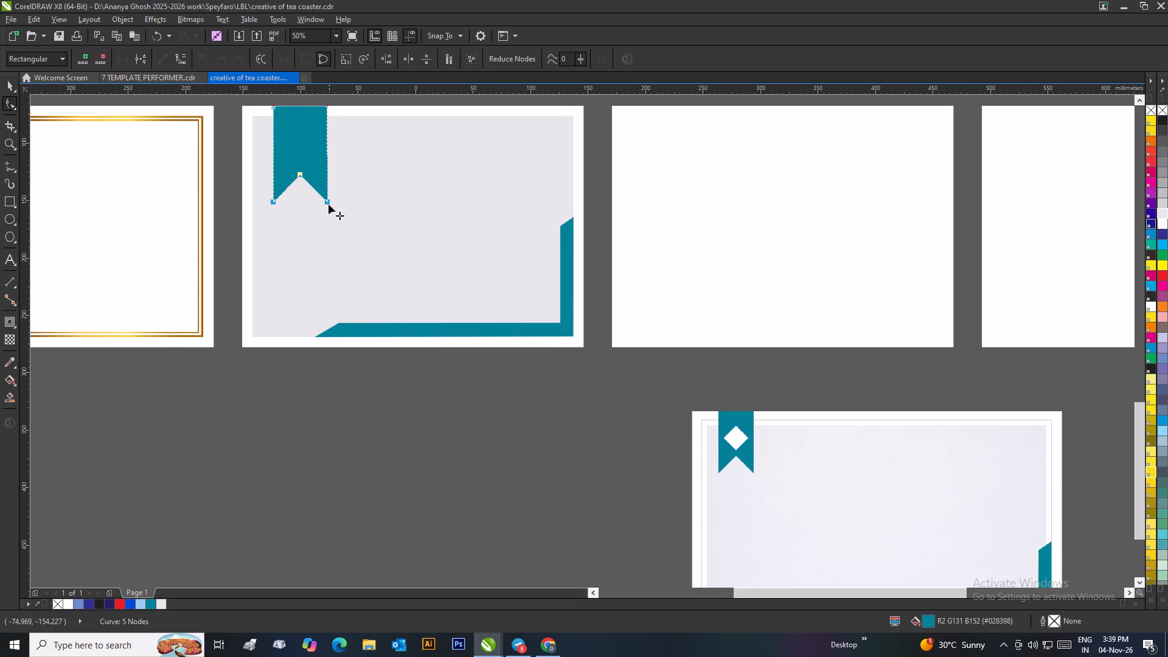
{"action": "left_click_drag", "start_coordinate": [328, 203], "coordinate": [328, 230]}
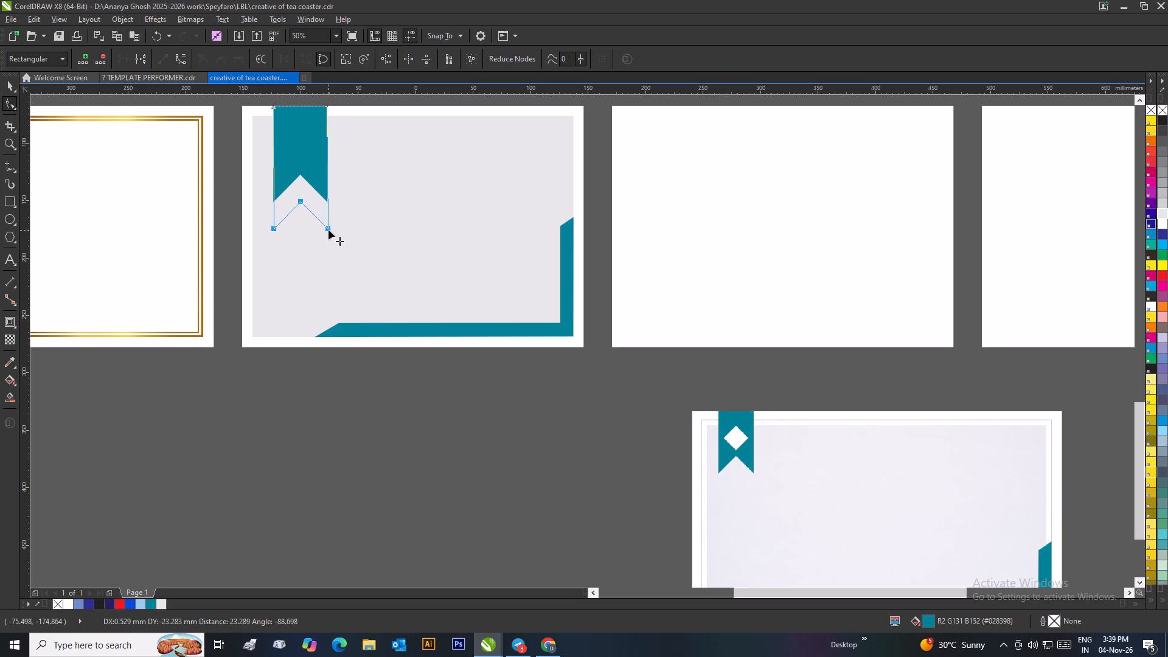
{"action": "left_click_drag", "start_coordinate": [328, 230], "coordinate": [328, 218]}
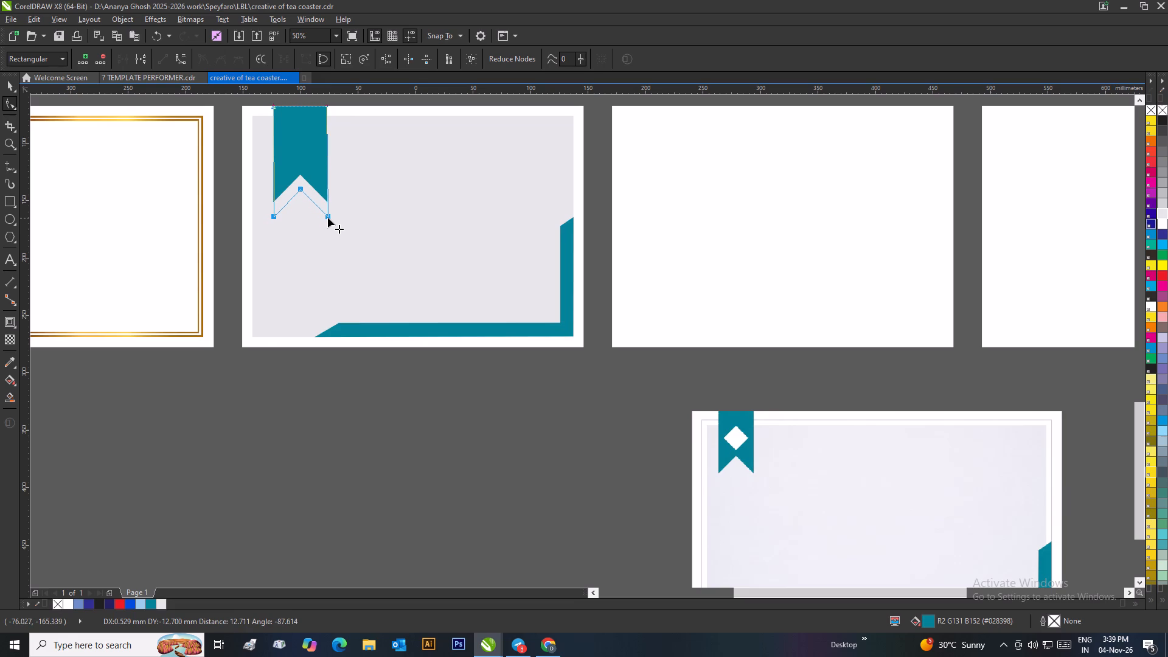
{"action": "left_click_drag", "start_coordinate": [328, 218], "coordinate": [329, 217]}
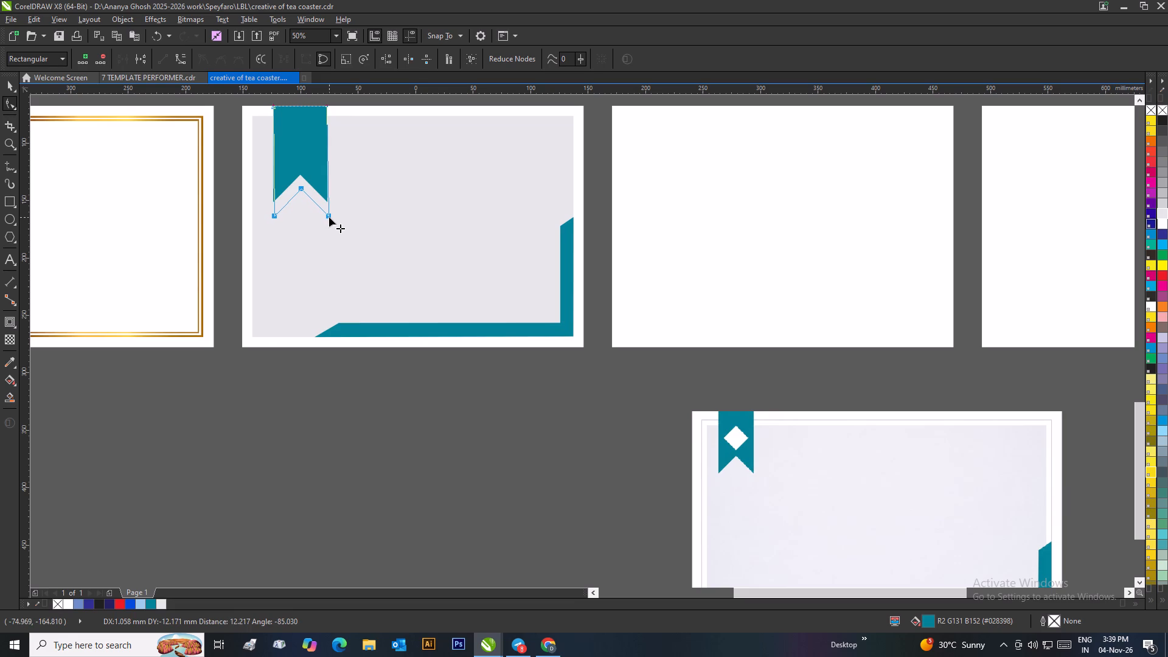
{"action": "left_click_drag", "start_coordinate": [329, 217], "coordinate": [327, 220]}
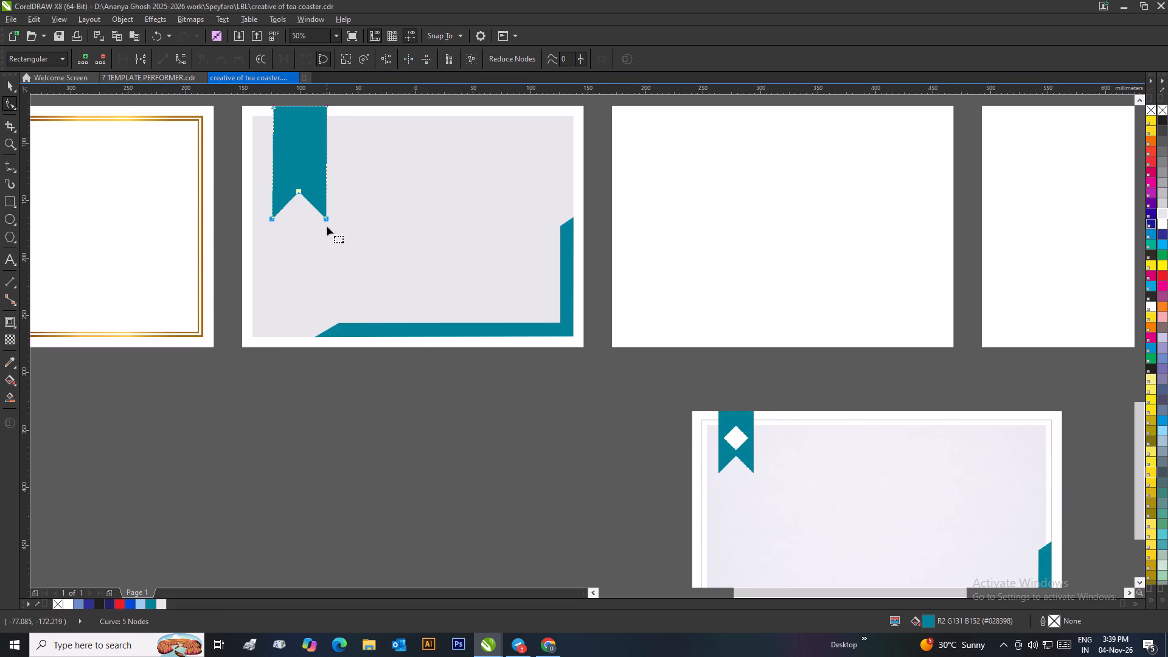
{"action": "left_click", "coordinate": [9, 84]}
{"action": "left_click", "coordinate": [388, 428]}
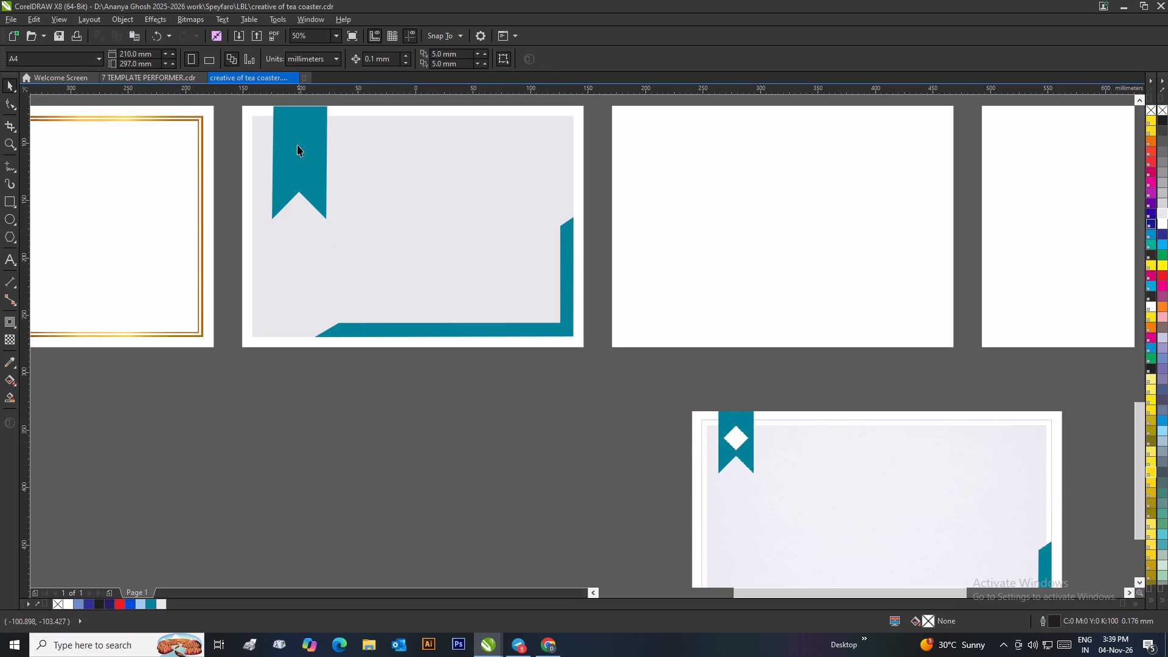
Scale the ribbon down to about 44.7 × 91.4 mm and raise it slightly past the certificate's top edge.
{"action": "left_click", "coordinate": [297, 145]}
{"action": "left_click", "coordinate": [330, 223]}
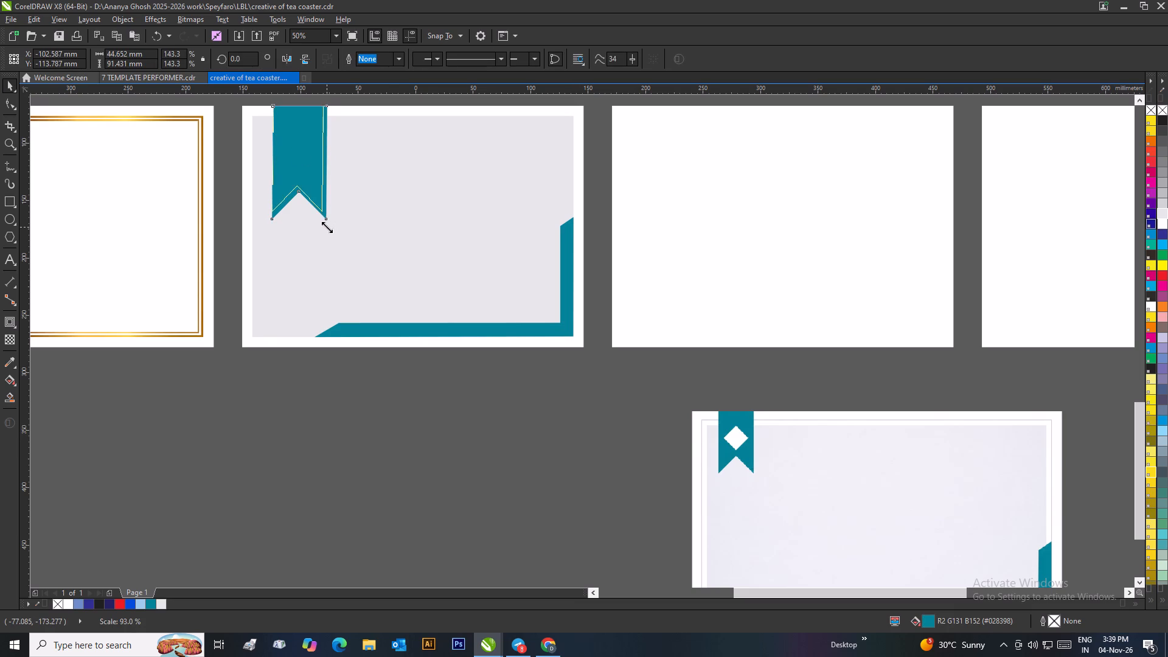
{"action": "left_click", "coordinate": [350, 397]}
{"action": "left_click", "coordinate": [297, 121]}
{"action": "scroll", "coordinate": [297, 103], "scroll_direction": "up", "scroll_amount": 2}
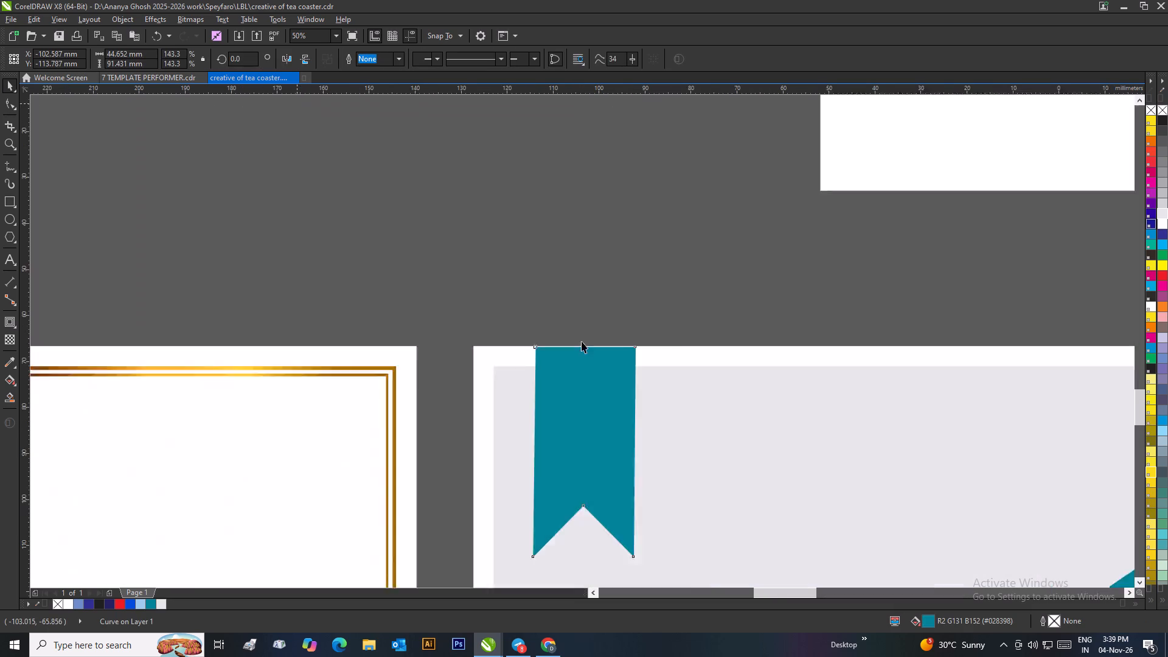
{"action": "left_click_drag", "start_coordinate": [590, 401], "coordinate": [589, 392]}
{"action": "scroll", "coordinate": [598, 407], "scroll_direction": "down", "scroll_amount": 1}
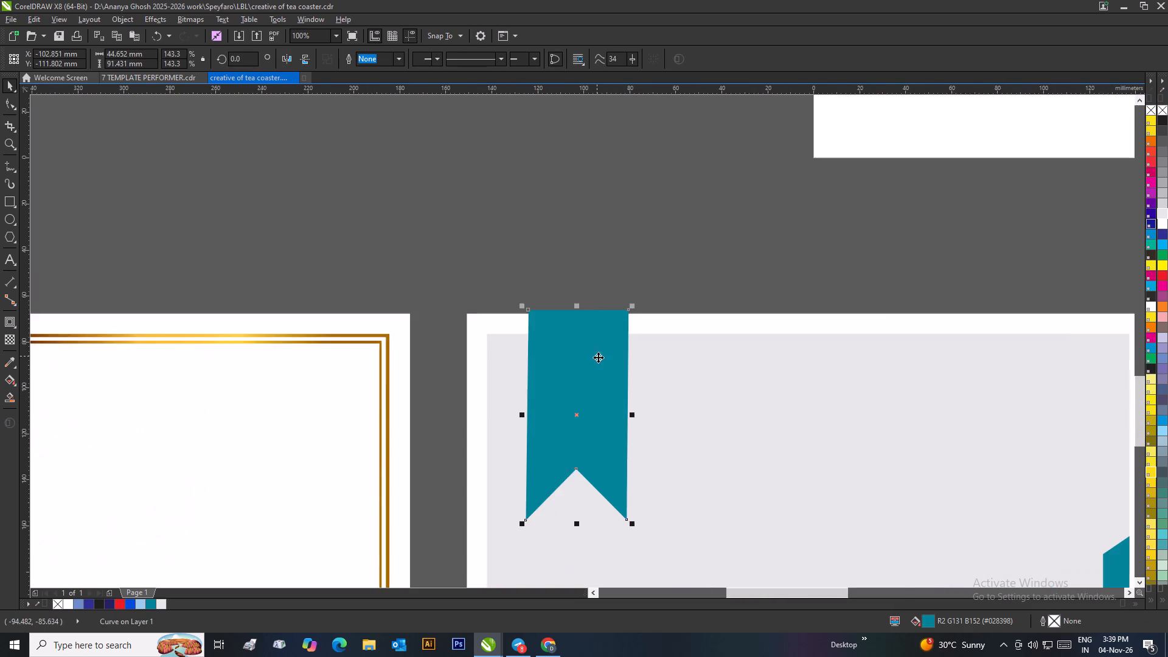
Place vertical guidelines along the ribbon's left and right sides, at about -124.1 mm and -80.7 mm.
{"action": "scroll", "coordinate": [598, 357], "scroll_direction": "down", "scroll_amount": 1}
{"action": "left_click_drag", "start_coordinate": [26, 198], "coordinate": [544, 405]}
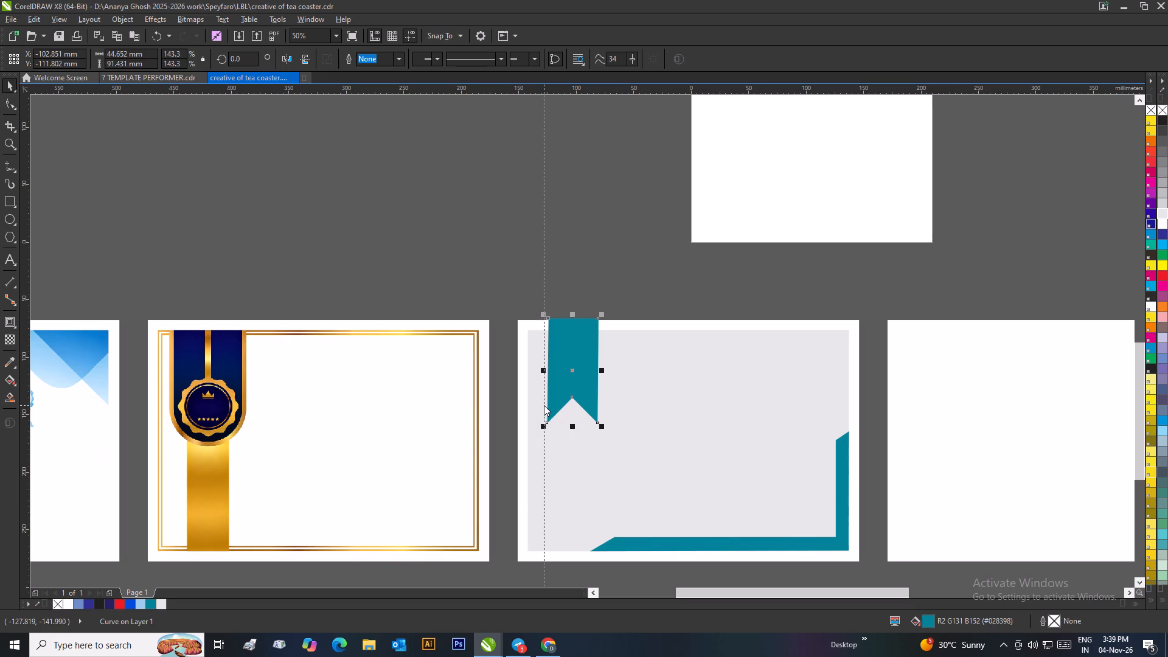
{"action": "left_click_drag", "start_coordinate": [544, 405], "coordinate": [548, 407]}
{"action": "scroll", "coordinate": [549, 408], "scroll_direction": "up", "scroll_amount": 3}
{"action": "scroll", "coordinate": [582, 341], "scroll_direction": "down", "scroll_amount": 1}
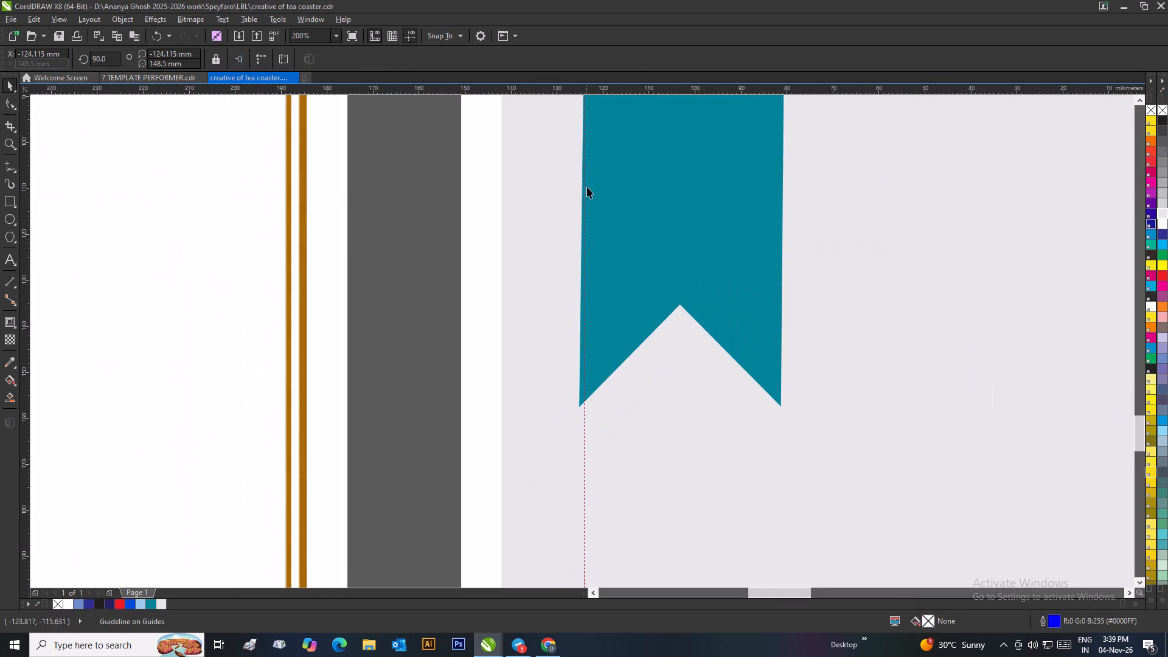
{"action": "scroll", "coordinate": [587, 177], "scroll_direction": "up", "scroll_amount": 2}
{"action": "scroll", "coordinate": [582, 339], "scroll_direction": "down", "scroll_amount": 3}
{"action": "scroll", "coordinate": [591, 262], "scroll_direction": "up", "scroll_amount": 2}
{"action": "scroll", "coordinate": [580, 335], "scroll_direction": "down", "scroll_amount": 1}
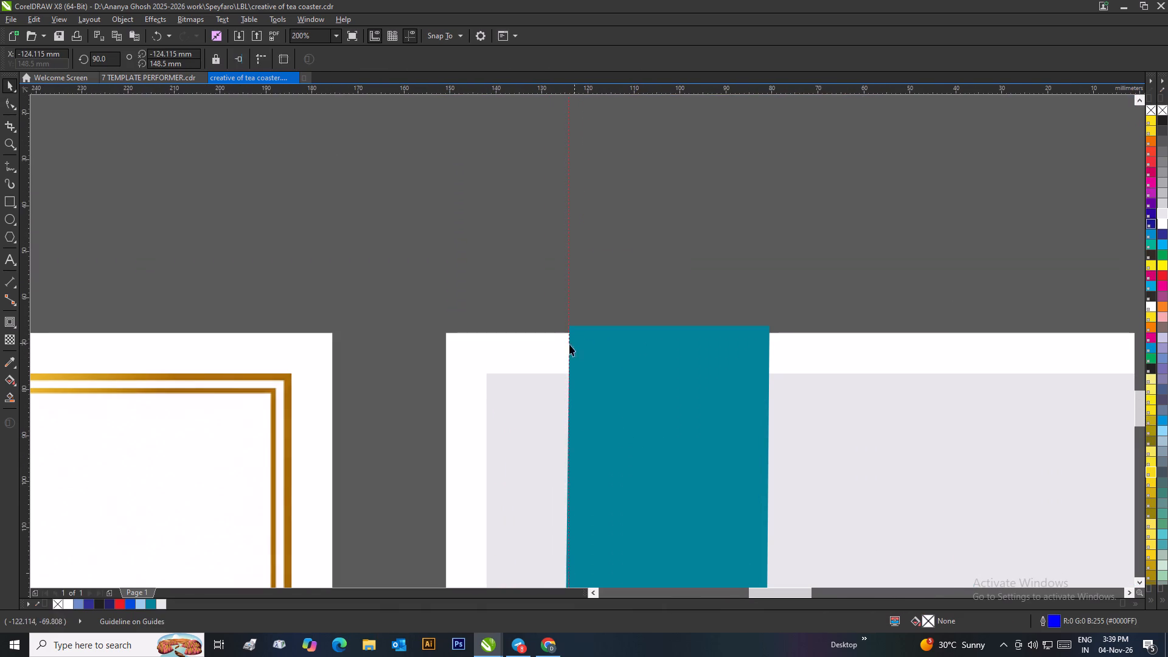
{"action": "left_click_drag", "start_coordinate": [24, 197], "coordinate": [768, 516]}
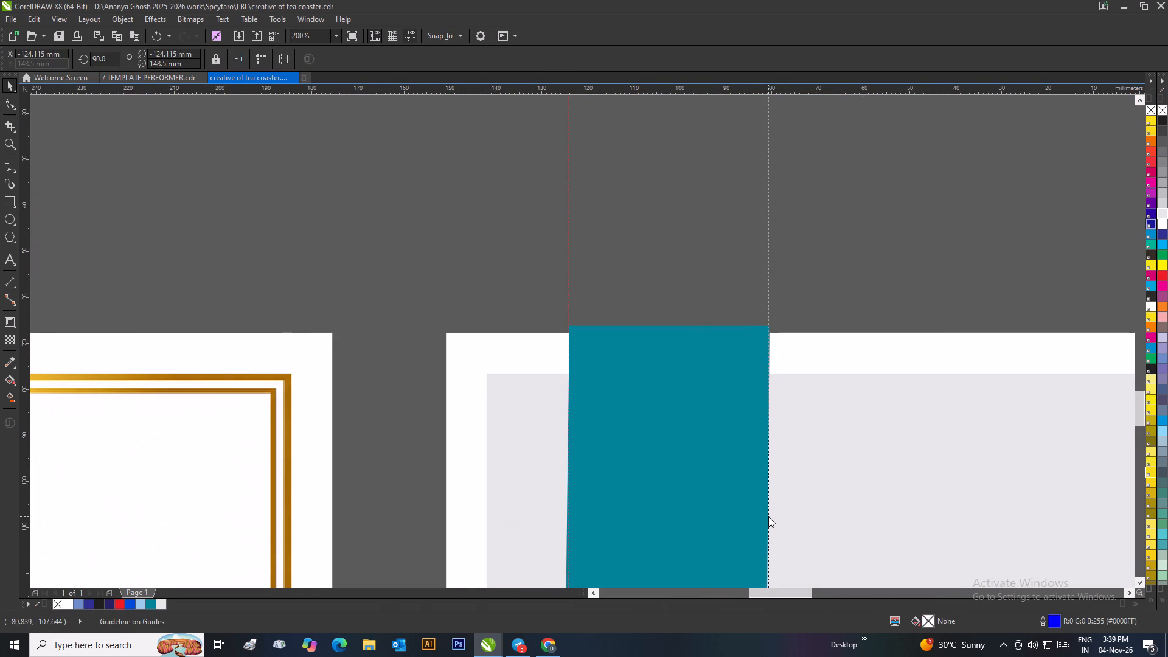
{"action": "left_click_drag", "start_coordinate": [768, 516], "coordinate": [768, 517]}
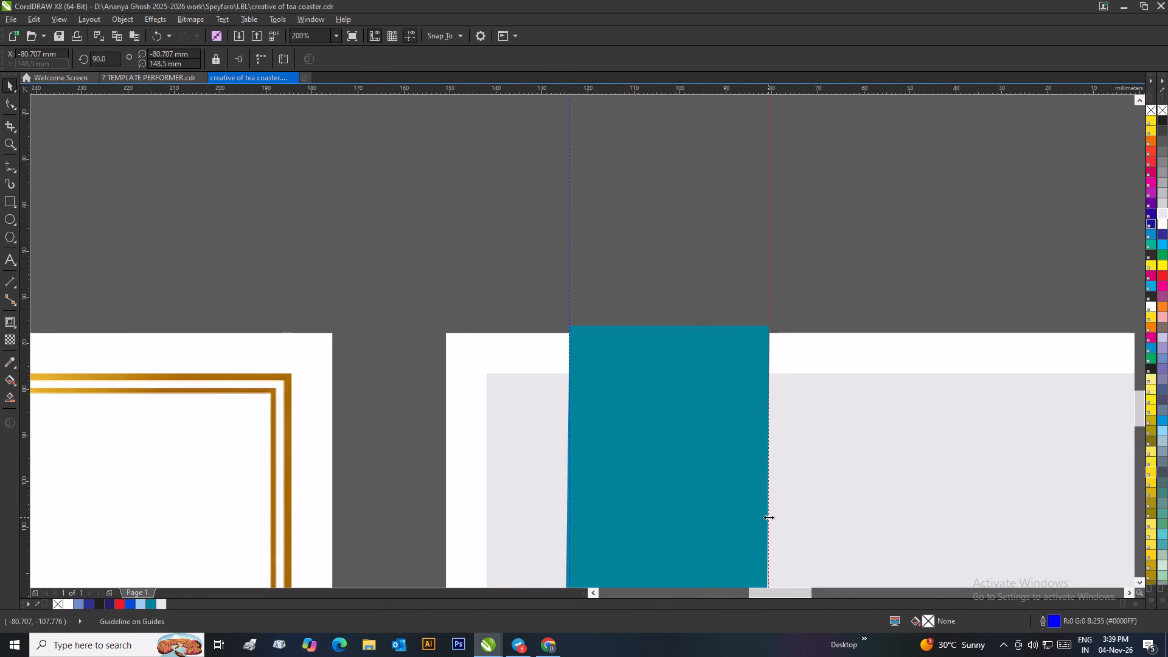
{"action": "scroll", "coordinate": [742, 333], "scroll_direction": "up", "scroll_amount": 2}
Move the ribbon's top-right corner node onto the right-side vertical guideline.
{"action": "left_click", "coordinate": [614, 360]}
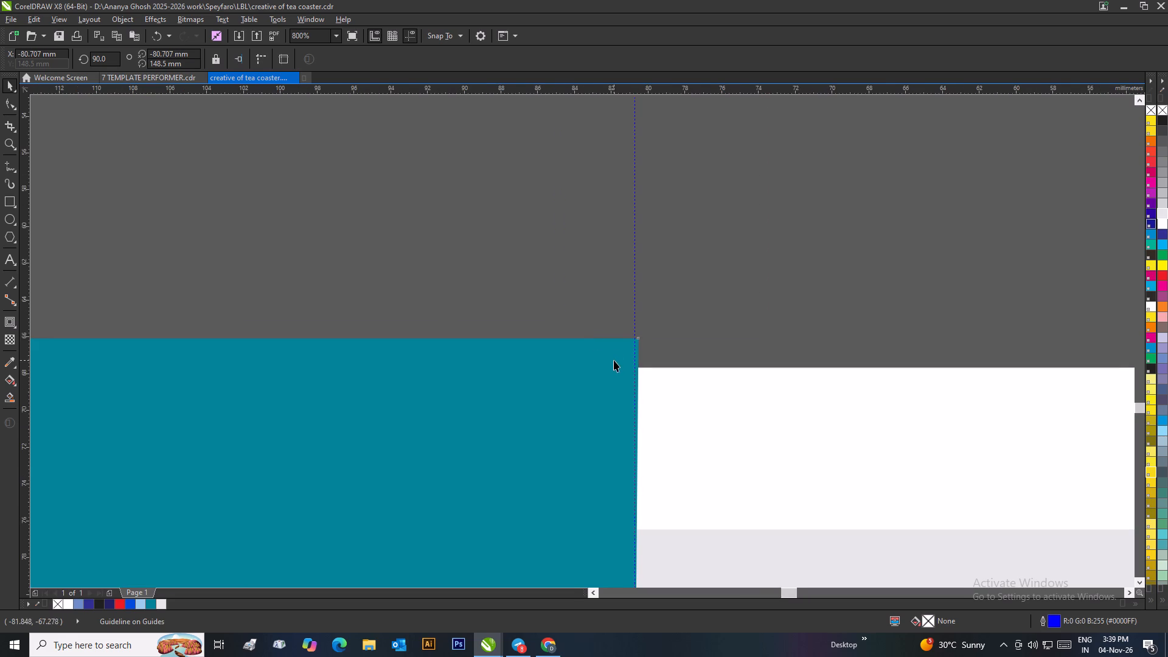
{"action": "left_click", "coordinate": [12, 96]}
{"action": "scroll", "coordinate": [646, 327], "scroll_direction": "up", "scroll_amount": 2}
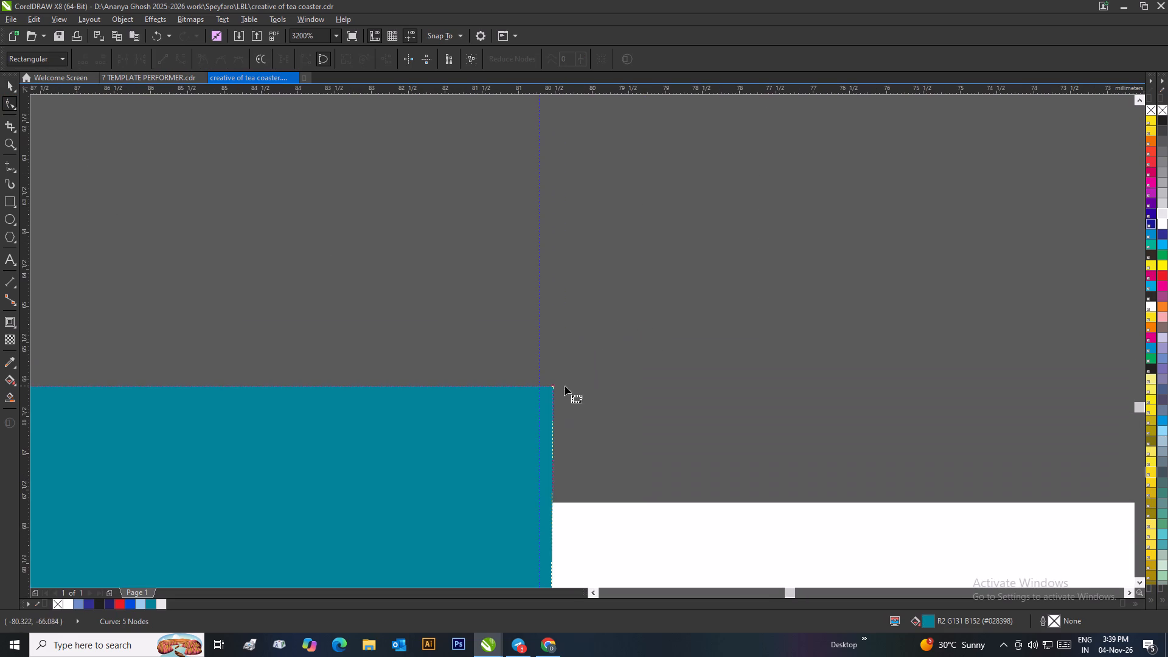
{"action": "left_click_drag", "start_coordinate": [555, 388], "coordinate": [541, 386]}
{"action": "scroll", "coordinate": [548, 399], "scroll_direction": "down", "scroll_amount": 4}
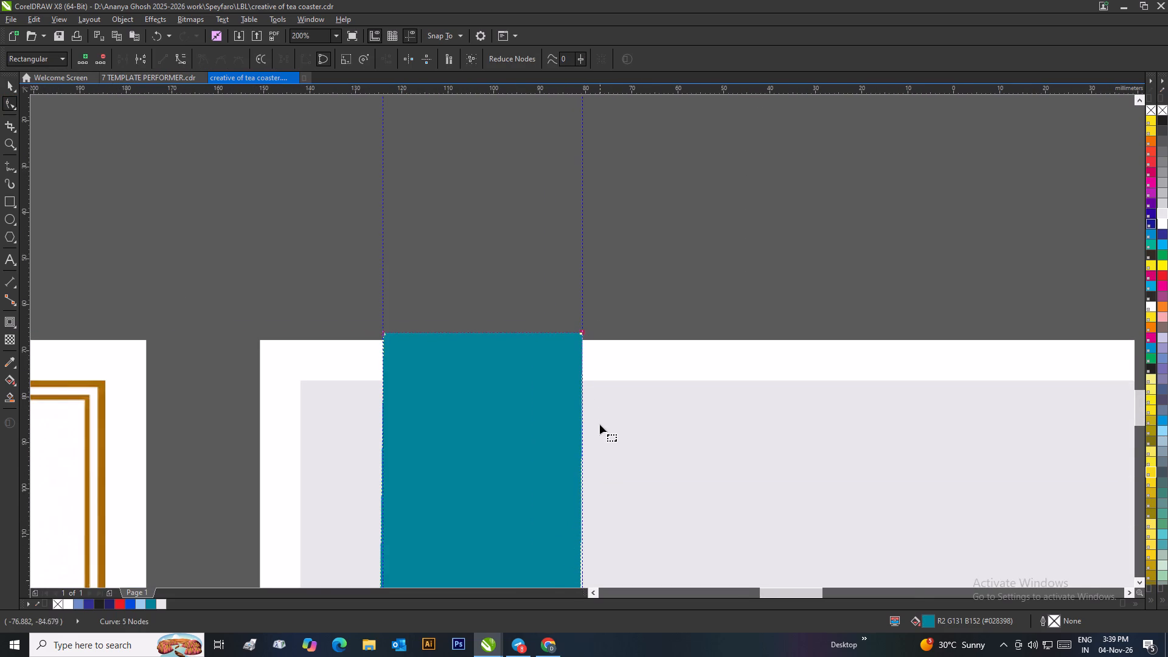
Add a horizontal guideline at the ribbon's lower tips, about -158 mm, and a vertical one through its notch, about -103 mm.
{"action": "scroll", "coordinate": [600, 447], "scroll_direction": "down", "scroll_amount": 2}
{"action": "left_click_drag", "start_coordinate": [453, 91], "coordinate": [482, 393]}
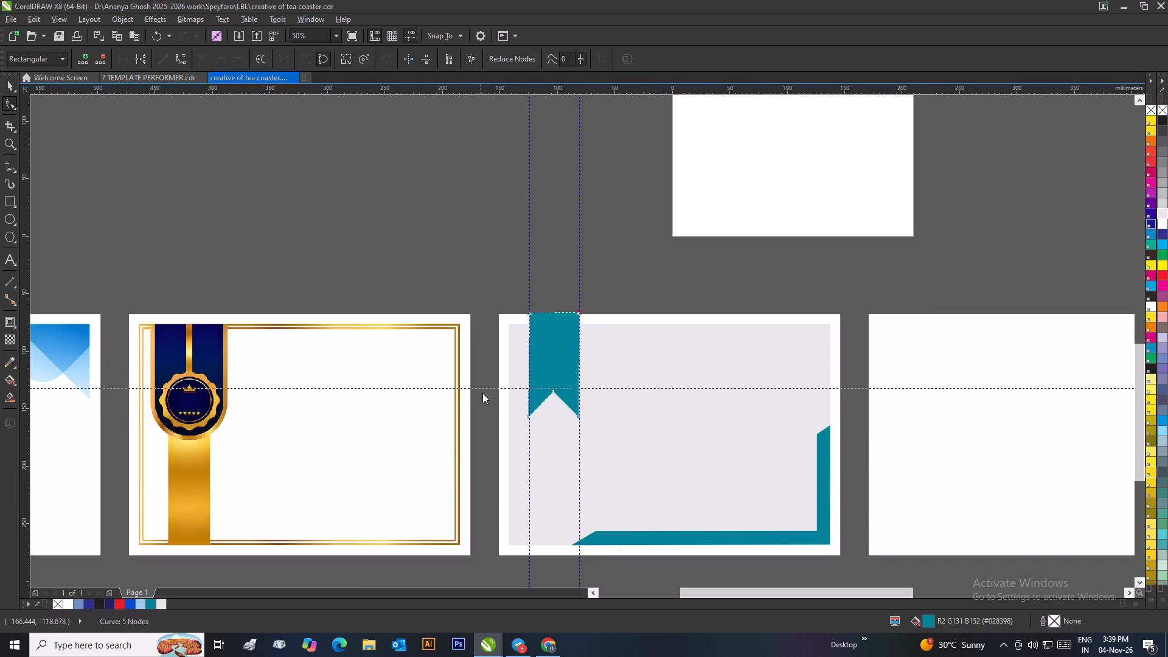
{"action": "left_click_drag", "start_coordinate": [482, 393], "coordinate": [495, 415]}
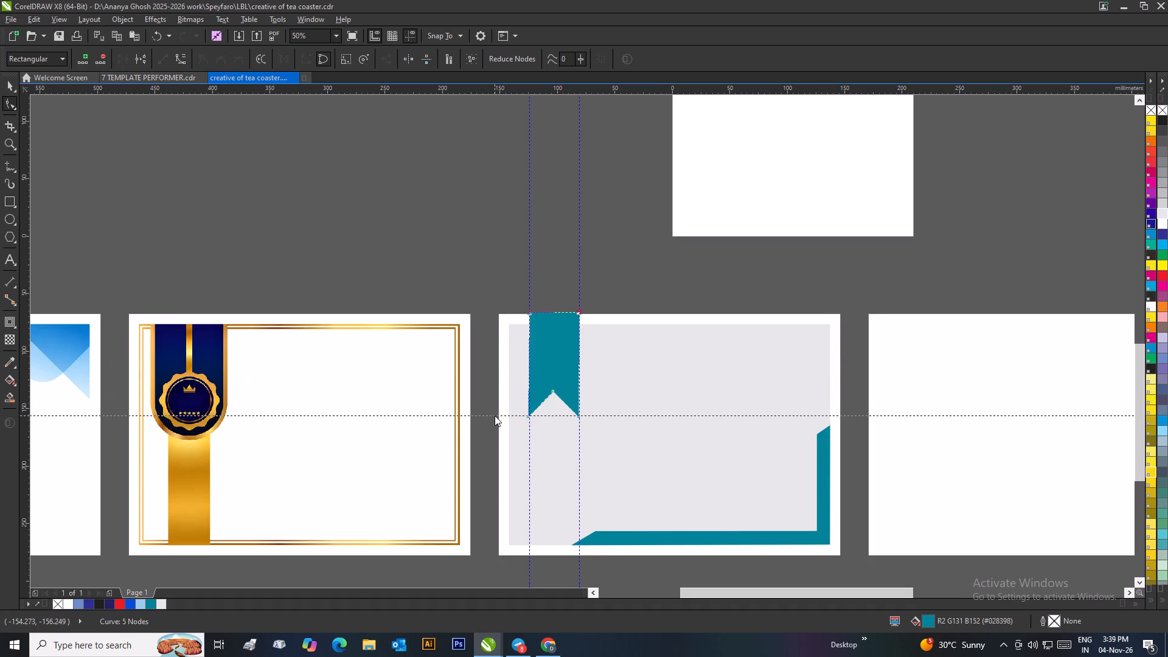
{"action": "left_click_drag", "start_coordinate": [495, 415], "coordinate": [495, 417]}
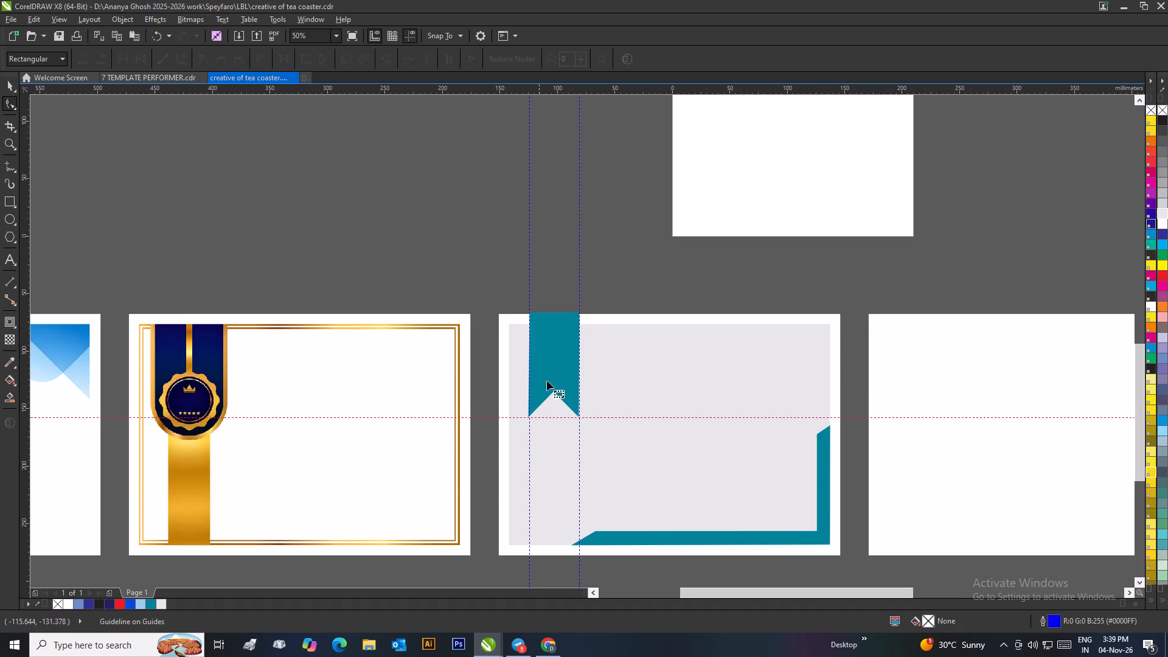
{"action": "left_click_drag", "start_coordinate": [24, 252], "coordinate": [527, 395]}
{"action": "left_click_drag", "start_coordinate": [527, 395], "coordinate": [554, 416]}
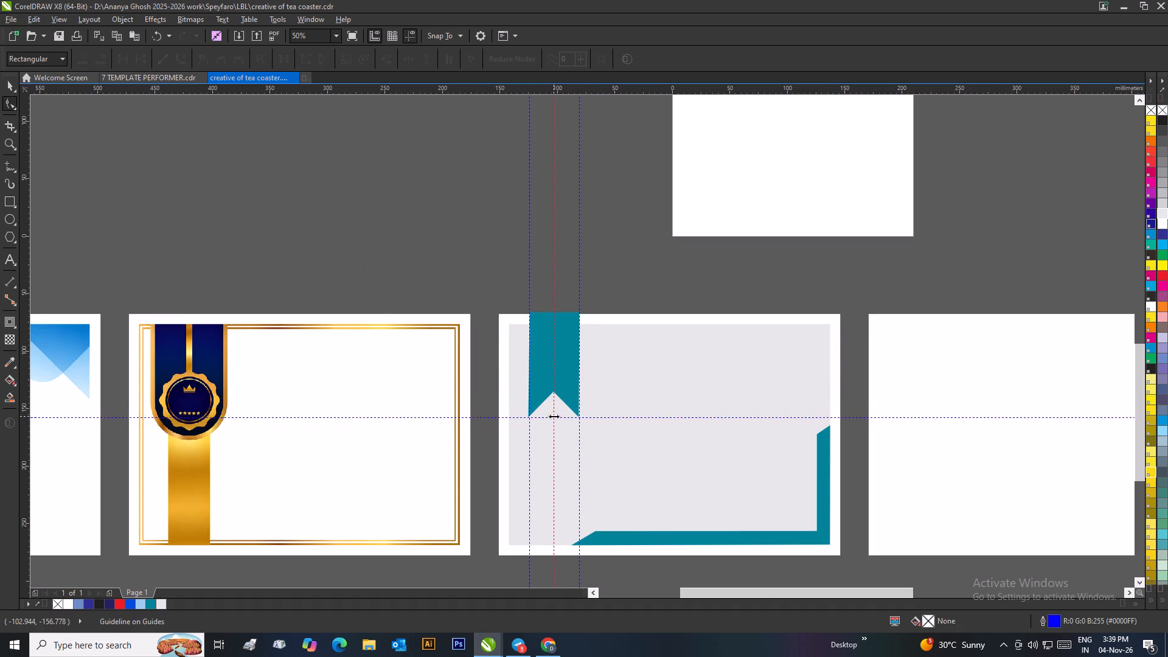
{"action": "scroll", "coordinate": [560, 411], "scroll_direction": "up", "scroll_amount": 3}
{"action": "scroll", "coordinate": [566, 286], "scroll_direction": "down", "scroll_amount": 1}
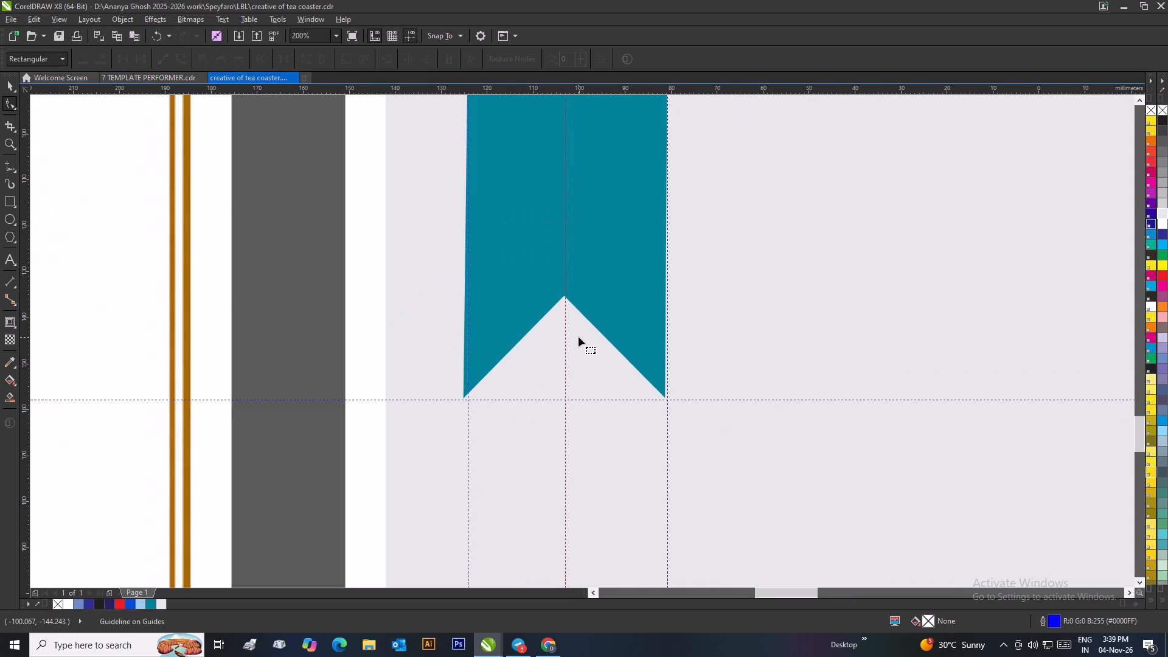
Move the ribbon's notch node onto the central vertical guideline.
{"action": "left_click", "coordinate": [544, 288]}
{"action": "scroll", "coordinate": [566, 303], "scroll_direction": "up", "scroll_amount": 3}
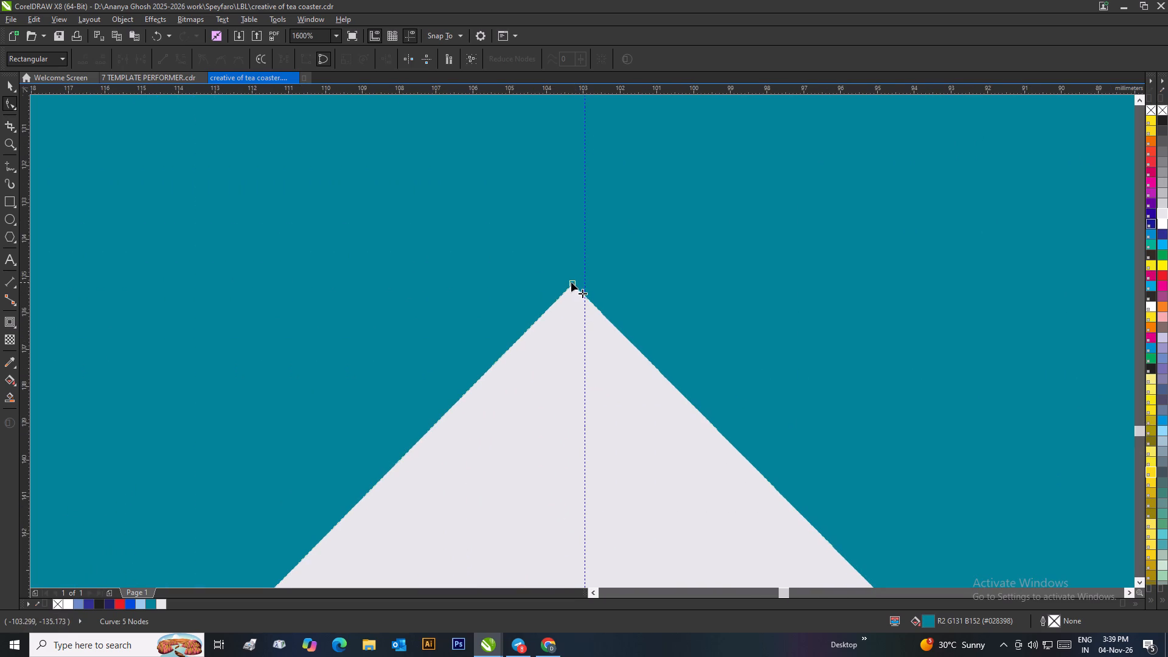
{"action": "left_click_drag", "start_coordinate": [571, 282], "coordinate": [583, 282]}
{"action": "scroll", "coordinate": [584, 304], "scroll_direction": "down", "scroll_amount": 3}
Move the ribbon's two lower tip nodes onto the intersections of the side guidelines with the horizontal guideline.
{"action": "scroll", "coordinate": [495, 441], "scroll_direction": "up", "scroll_amount": 3}
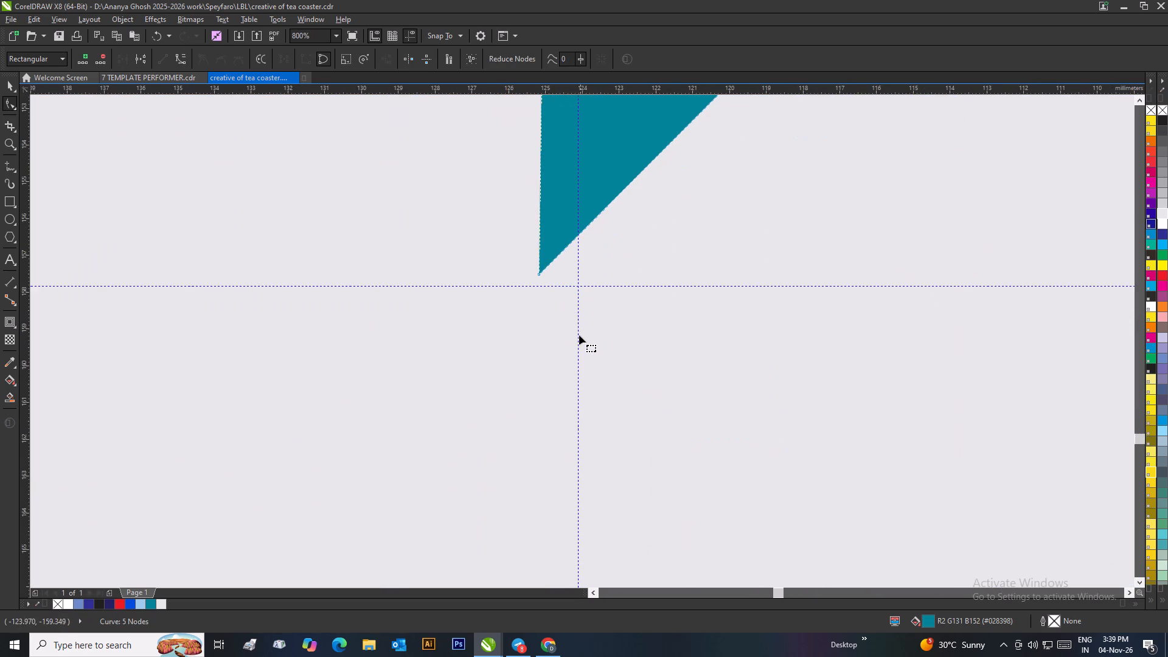
{"action": "scroll", "coordinate": [569, 304], "scroll_direction": "down", "scroll_amount": 2}
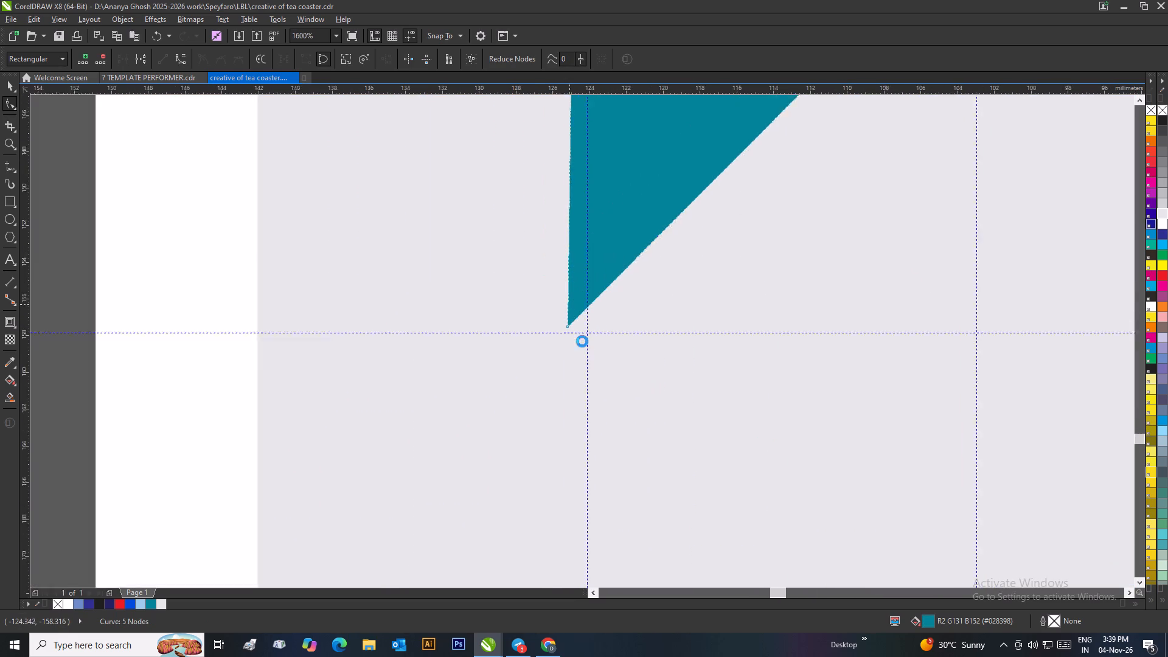
{"action": "scroll", "coordinate": [585, 341], "scroll_direction": "down", "scroll_amount": 2}
{"action": "scroll", "coordinate": [587, 341], "scroll_direction": "up", "scroll_amount": 3}
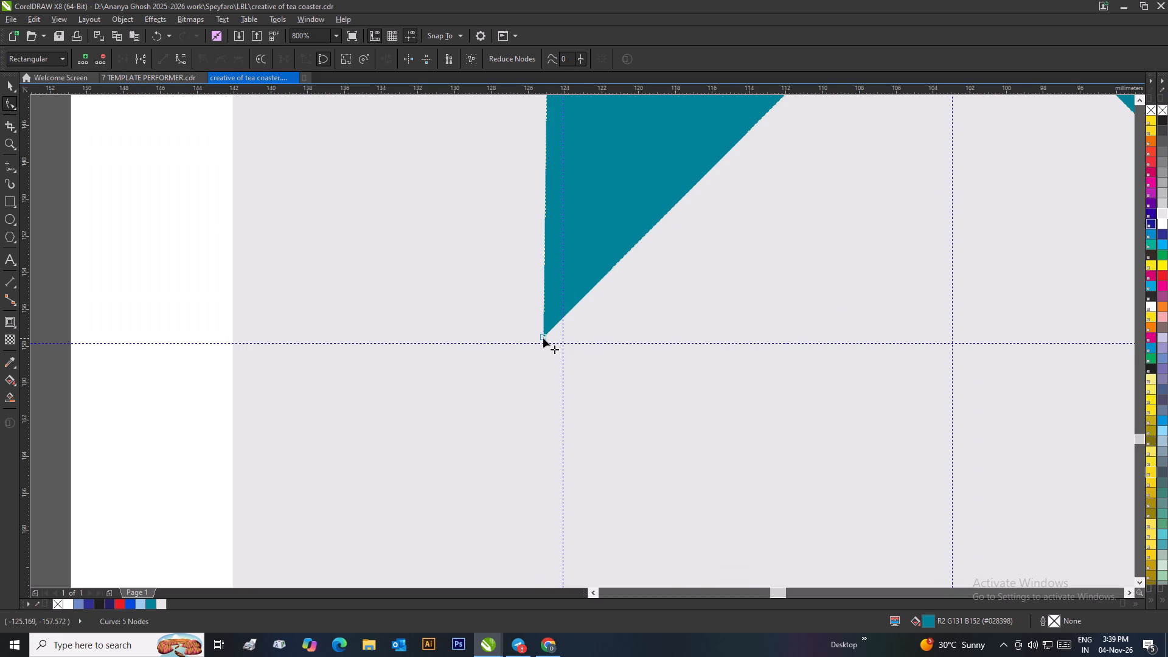
{"action": "left_click_drag", "start_coordinate": [543, 338], "coordinate": [563, 344]}
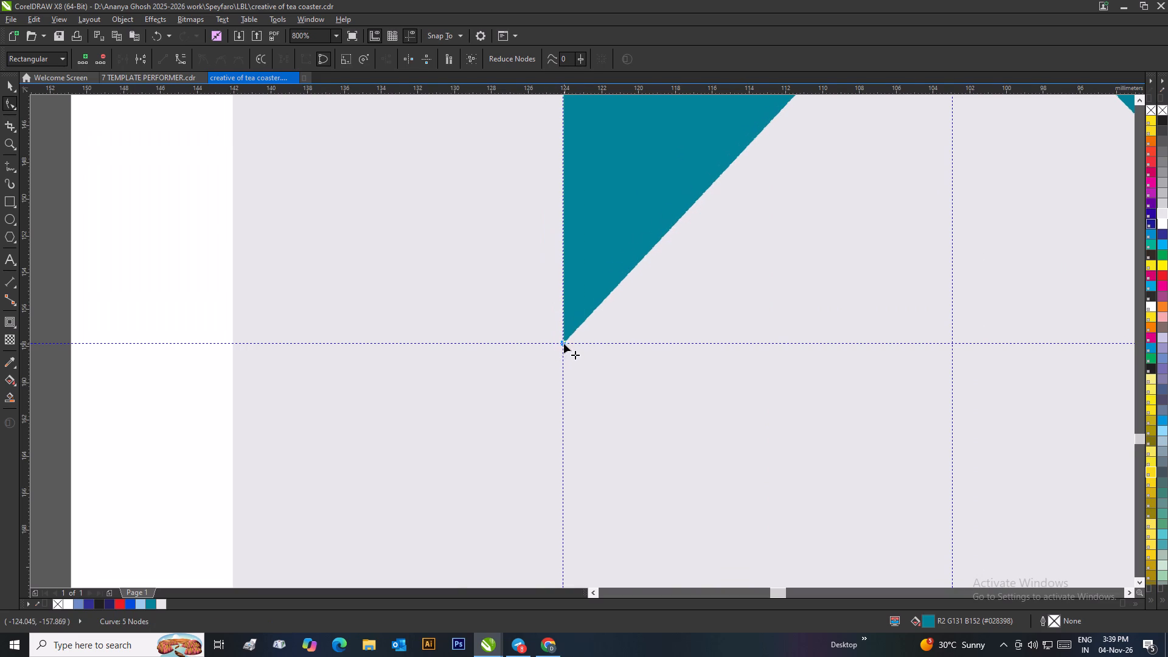
{"action": "scroll", "coordinate": [564, 344], "scroll_direction": "down", "scroll_amount": 3}
{"action": "scroll", "coordinate": [690, 340], "scroll_direction": "up", "scroll_amount": 3}
{"action": "scroll", "coordinate": [571, 350], "scroll_direction": "up", "scroll_amount": 2}
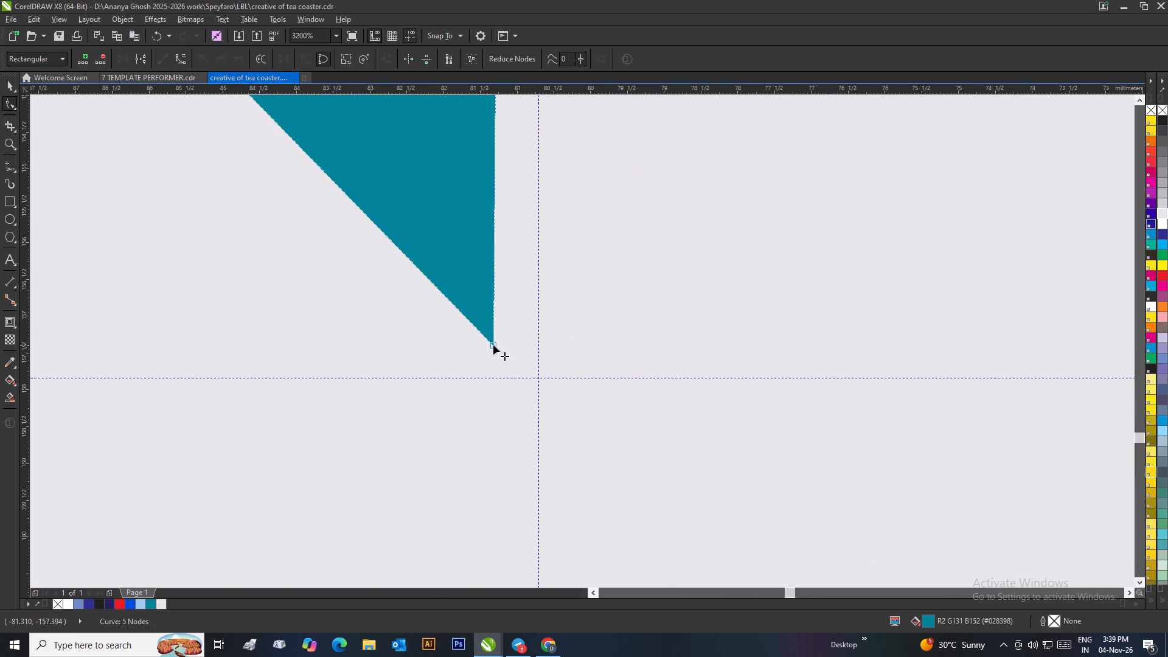
{"action": "left_click_drag", "start_coordinate": [493, 345], "coordinate": [539, 376]}
{"action": "scroll", "coordinate": [540, 376], "scroll_direction": "down", "scroll_amount": 3}
{"action": "scroll", "coordinate": [586, 313], "scroll_direction": "down", "scroll_amount": 2}
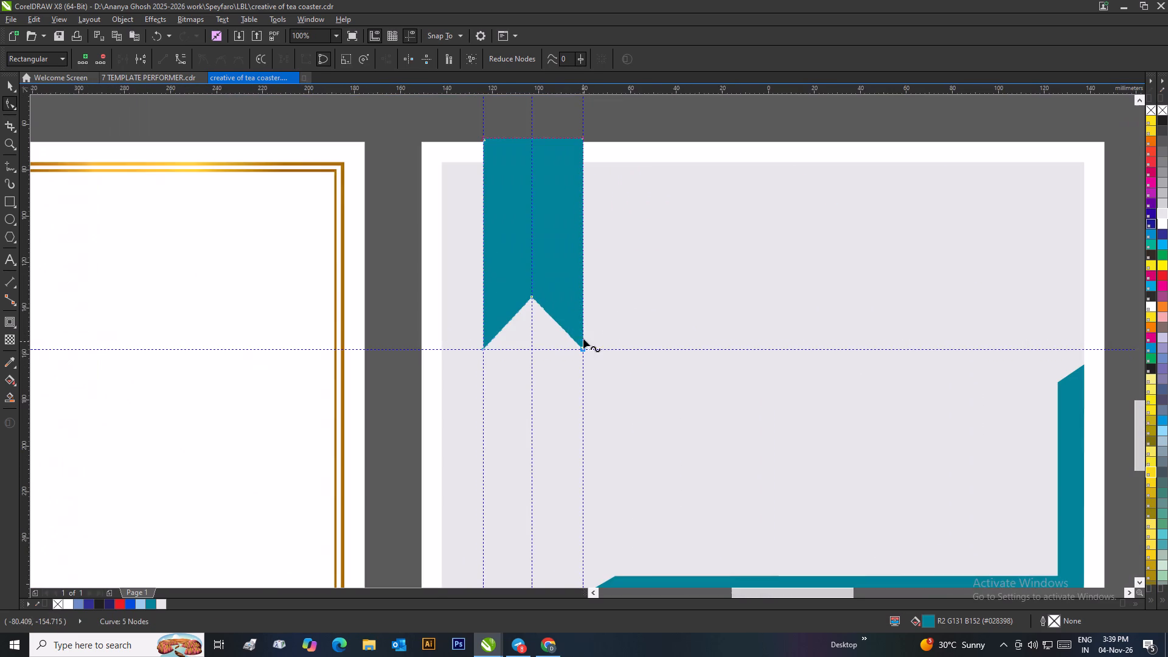
Move the ribbon's top-left corner node onto the left-side vertical guideline.
{"action": "scroll", "coordinate": [582, 160], "scroll_direction": "up", "scroll_amount": 2}
{"action": "scroll", "coordinate": [588, 301], "scroll_direction": "up", "scroll_amount": 2}
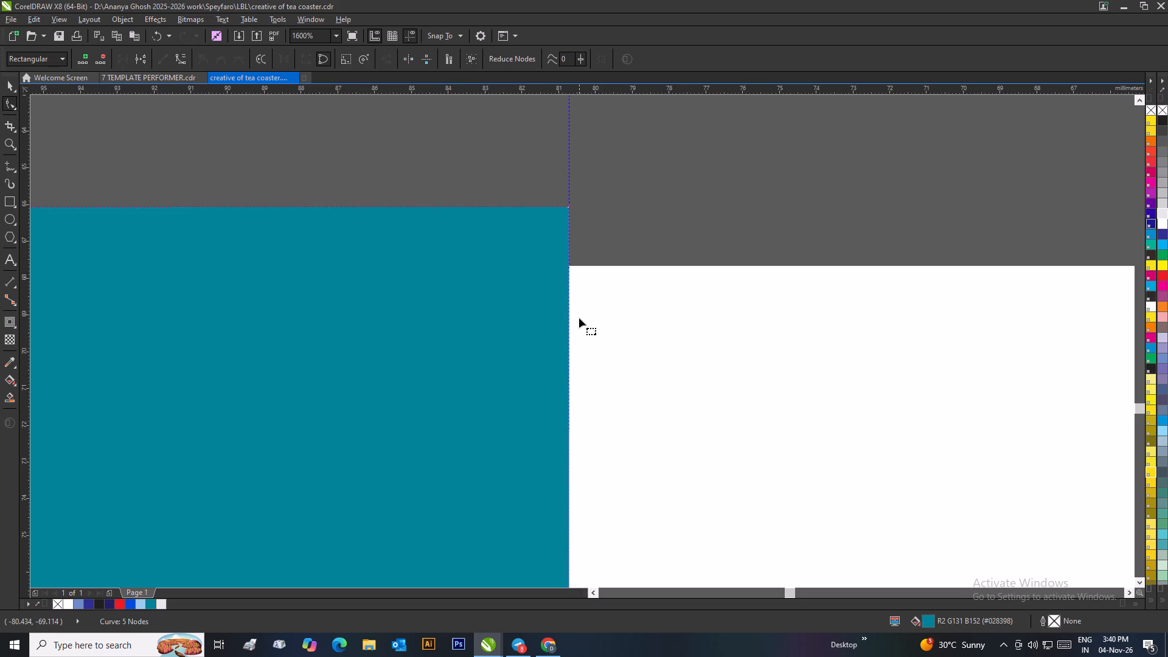
{"action": "scroll", "coordinate": [582, 324], "scroll_direction": "down", "scroll_amount": 2}
{"action": "scroll", "coordinate": [269, 298], "scroll_direction": "up", "scroll_amount": 2}
{"action": "scroll", "coordinate": [241, 401], "scroll_direction": "up", "scroll_amount": 2}
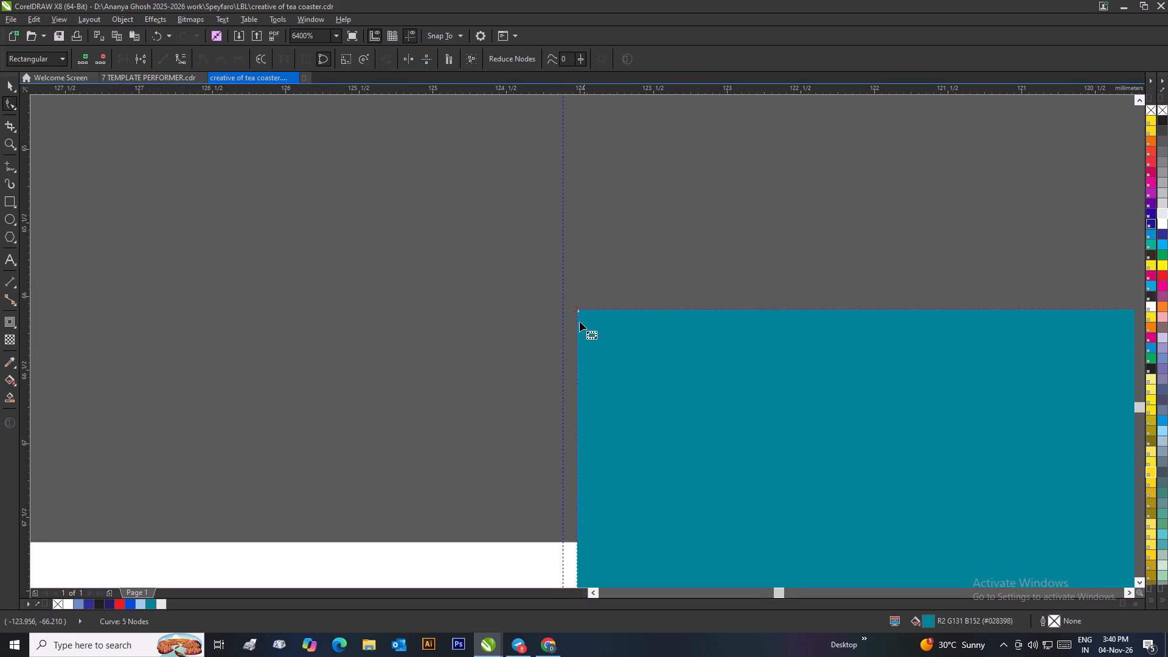
{"action": "left_click_drag", "start_coordinate": [577, 311], "coordinate": [562, 309]}
{"action": "scroll", "coordinate": [574, 328], "scroll_direction": "down", "scroll_amount": 3}
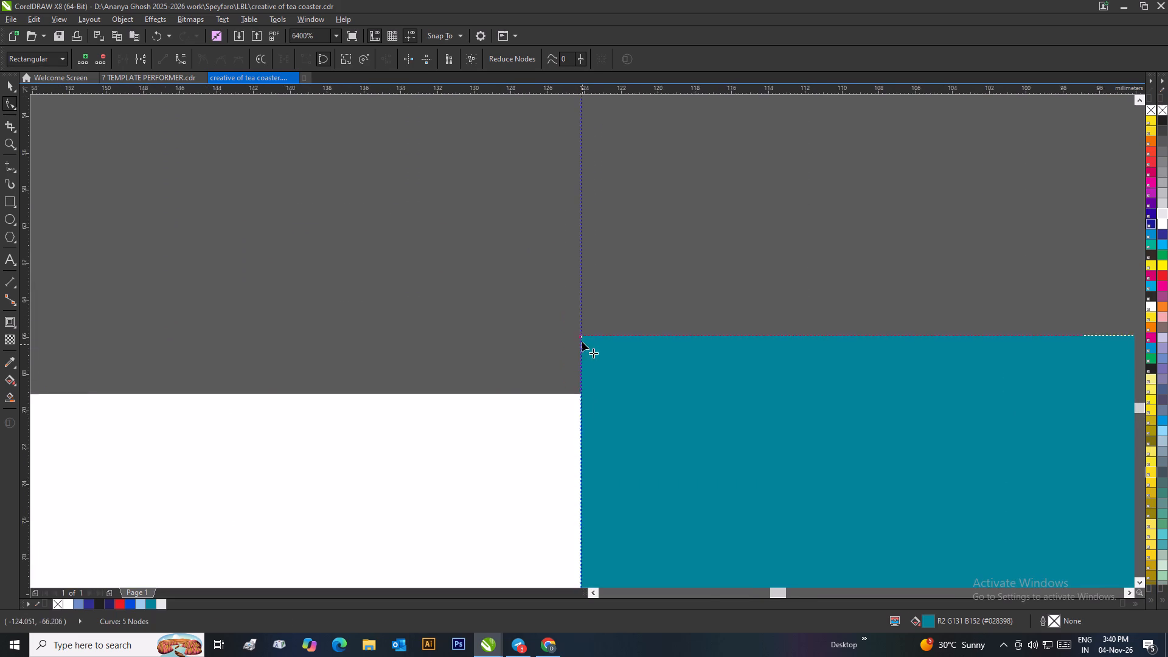
{"action": "scroll", "coordinate": [582, 342], "scroll_direction": "down", "scroll_amount": 4}
{"action": "left_click", "coordinate": [11, 86]}
{"action": "left_click_drag", "start_coordinate": [356, 192], "coordinate": [379, 194]}
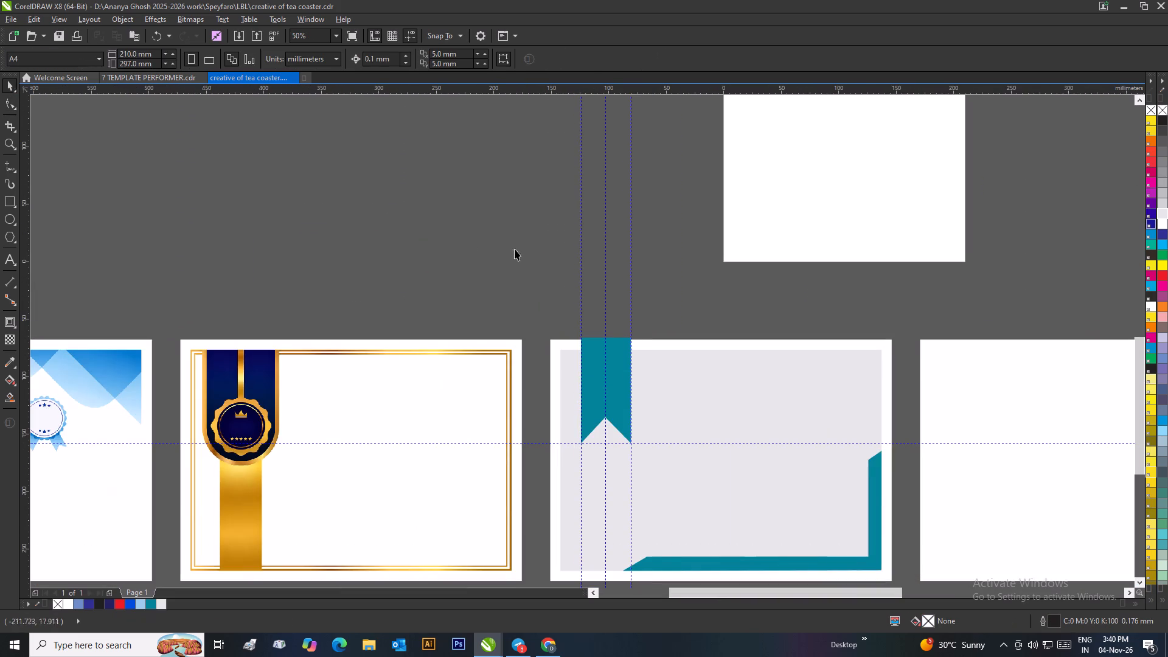
Delete the three vertical guidelines and the horizontal guideline around the ribbon.
{"action": "left_click", "coordinate": [582, 284]}
{"action": "key", "text": "Delete"}
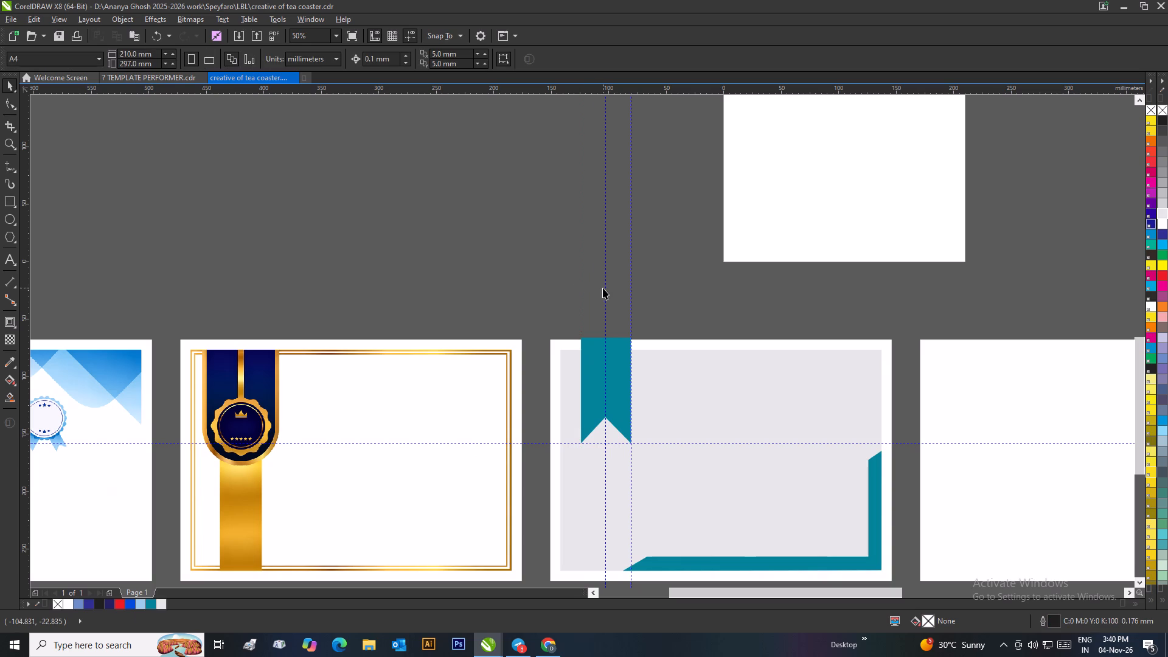
{"action": "left_click", "coordinate": [607, 285]}
{"action": "left_click", "coordinate": [605, 285]}
{"action": "key", "text": "Delete"}
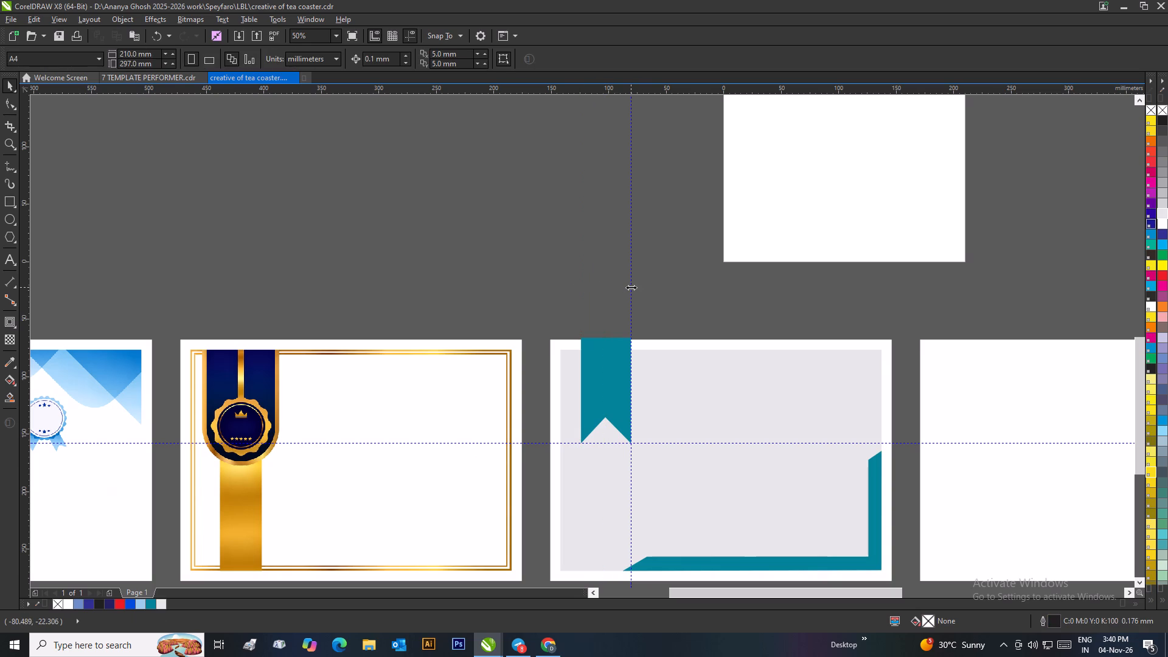
{"action": "left_click", "coordinate": [631, 287]}
{"action": "key", "text": "Delete"}
{"action": "left_click", "coordinate": [663, 442]}
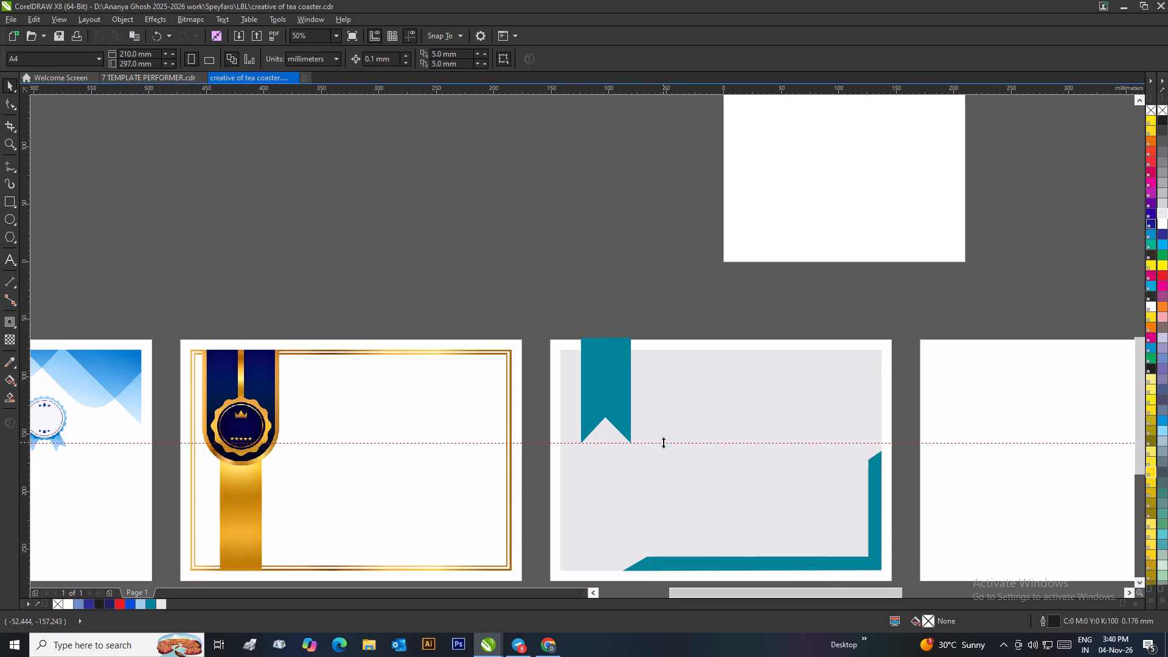
{"action": "key", "text": "Delete"}
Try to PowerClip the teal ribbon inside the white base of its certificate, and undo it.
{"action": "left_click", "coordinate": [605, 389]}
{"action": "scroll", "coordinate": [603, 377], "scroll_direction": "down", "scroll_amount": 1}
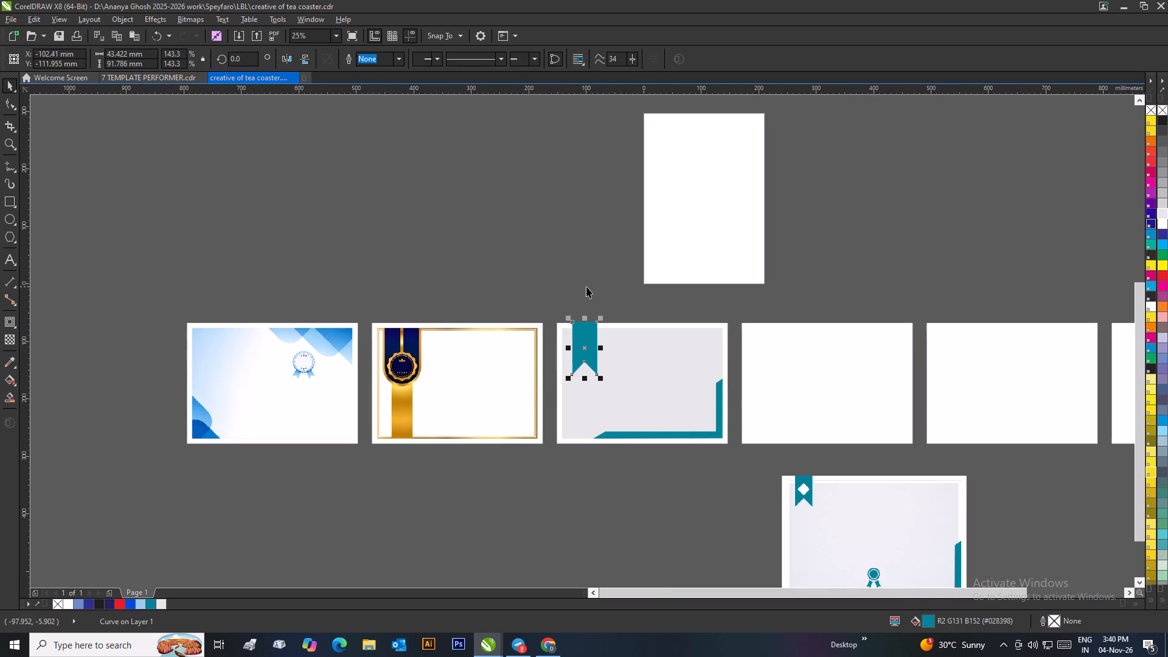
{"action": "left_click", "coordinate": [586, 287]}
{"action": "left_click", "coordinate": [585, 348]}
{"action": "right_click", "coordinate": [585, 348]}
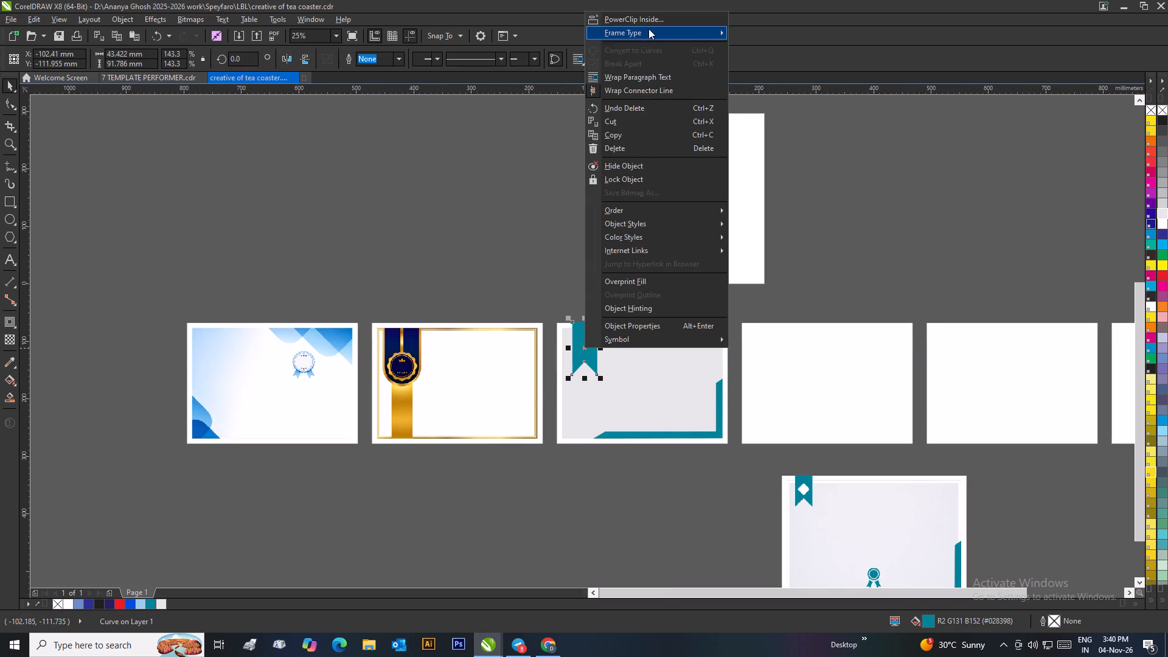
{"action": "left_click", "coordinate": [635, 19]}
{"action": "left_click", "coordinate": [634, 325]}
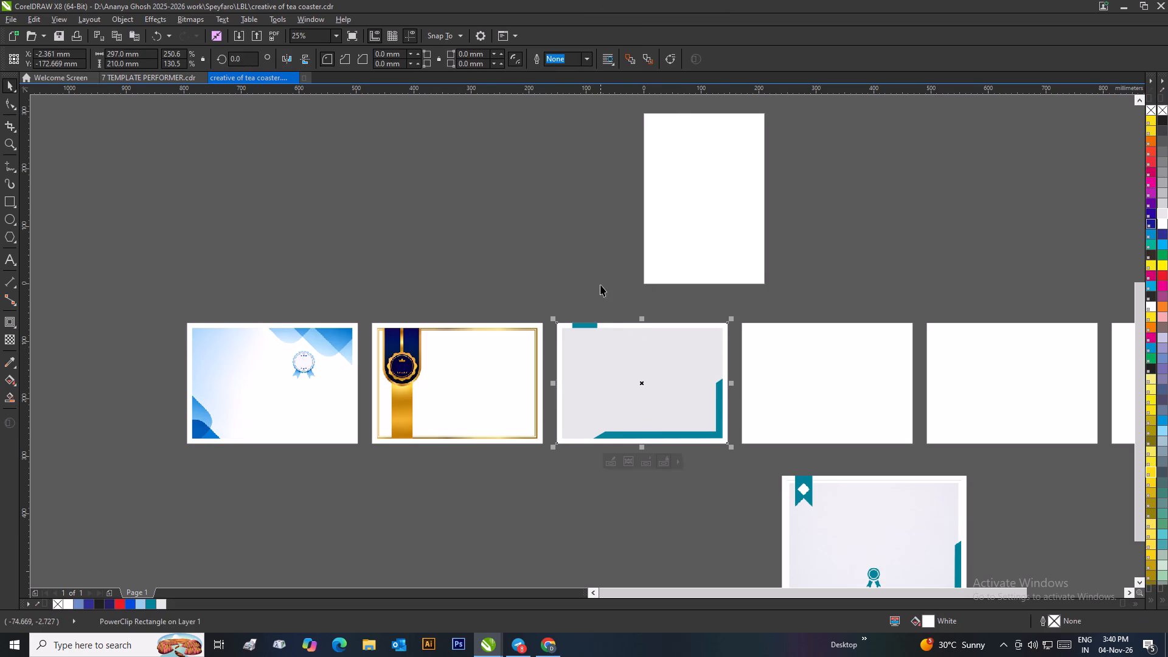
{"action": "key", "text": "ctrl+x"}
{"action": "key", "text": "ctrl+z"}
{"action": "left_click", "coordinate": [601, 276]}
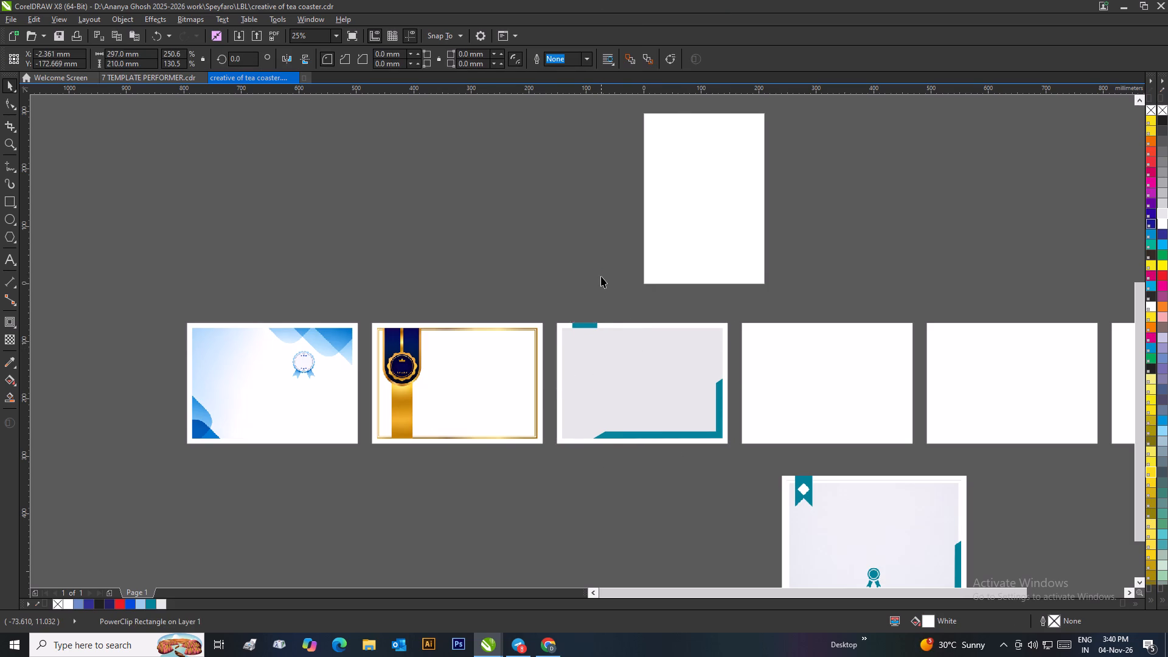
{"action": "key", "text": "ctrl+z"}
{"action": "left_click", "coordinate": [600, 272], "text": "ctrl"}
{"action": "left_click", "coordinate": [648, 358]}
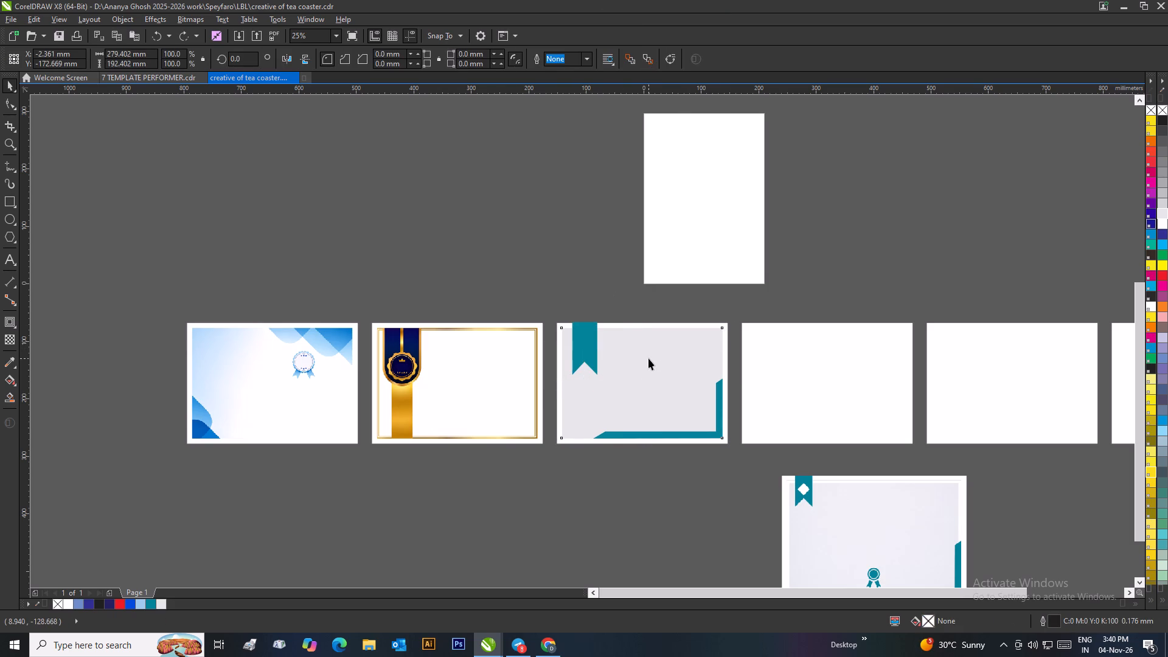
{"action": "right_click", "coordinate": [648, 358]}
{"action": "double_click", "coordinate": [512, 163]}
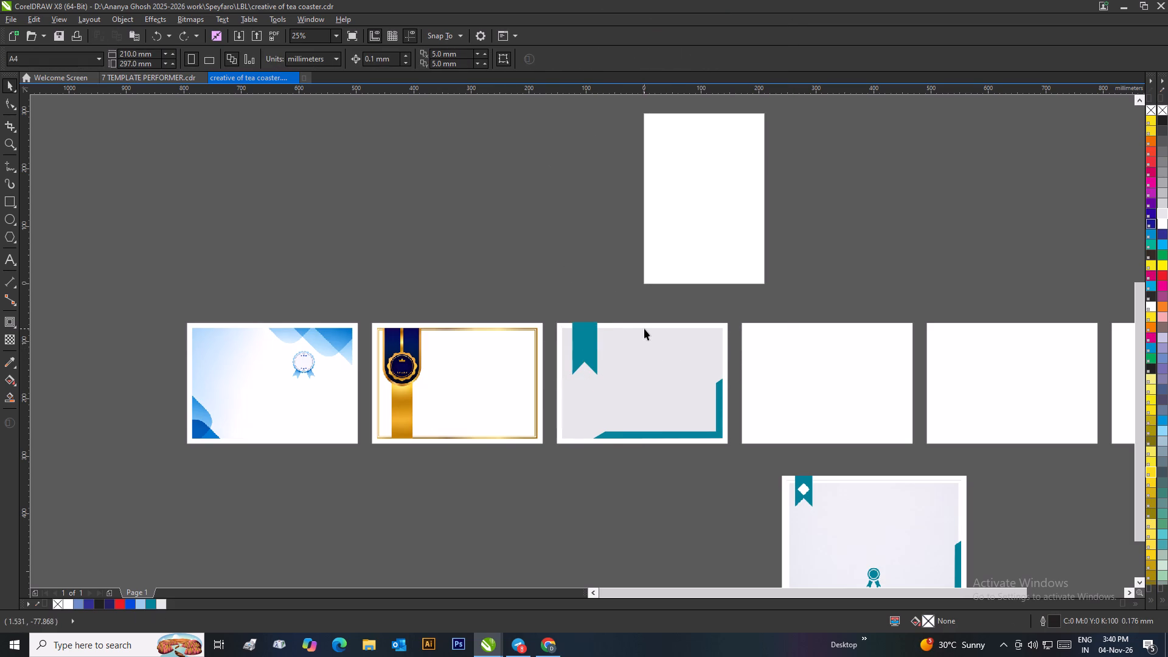
Align the grey inner panel horizontally and vertically to the centre of the white certificate base.
{"action": "left_click", "coordinate": [645, 336]}
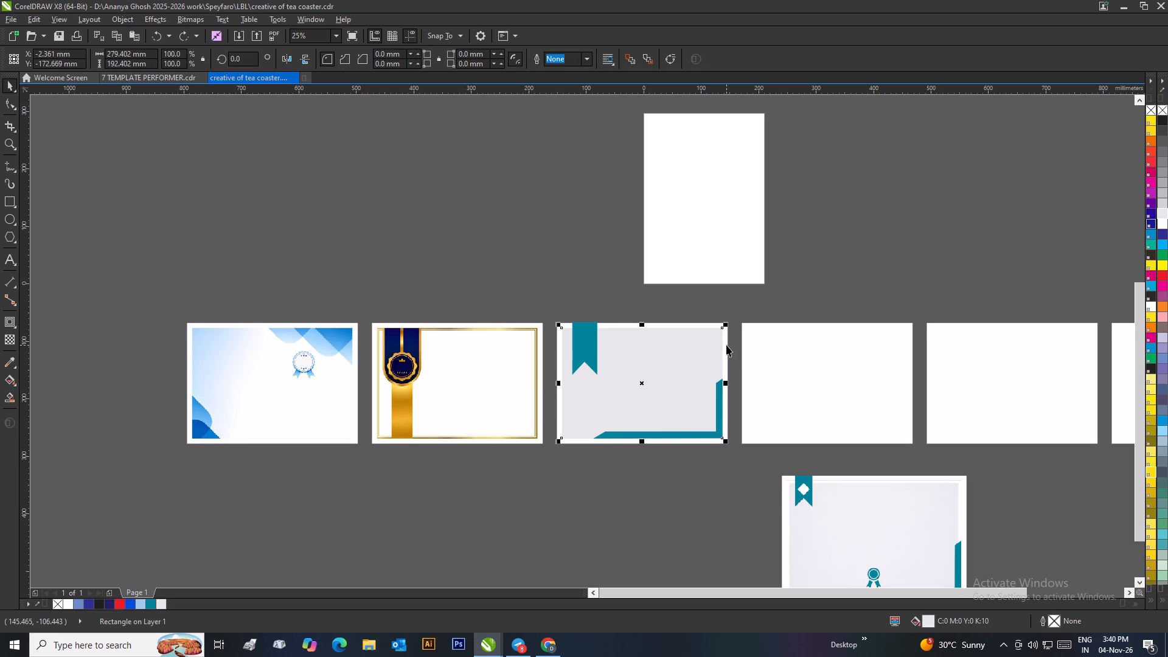
{"action": "left_click", "coordinate": [726, 345], "text": "shift"}
{"action": "type", "text": "CE"}
{"action": "left_click", "coordinate": [572, 259]}
Apply an elliptical fountain fill to the grey inner panel, fading from a near-white middle to light grey edges.
{"action": "left_click", "coordinate": [641, 355]}
{"action": "key", "text": "g"}
{"action": "left_click_drag", "start_coordinate": [671, 347], "coordinate": [618, 389]}
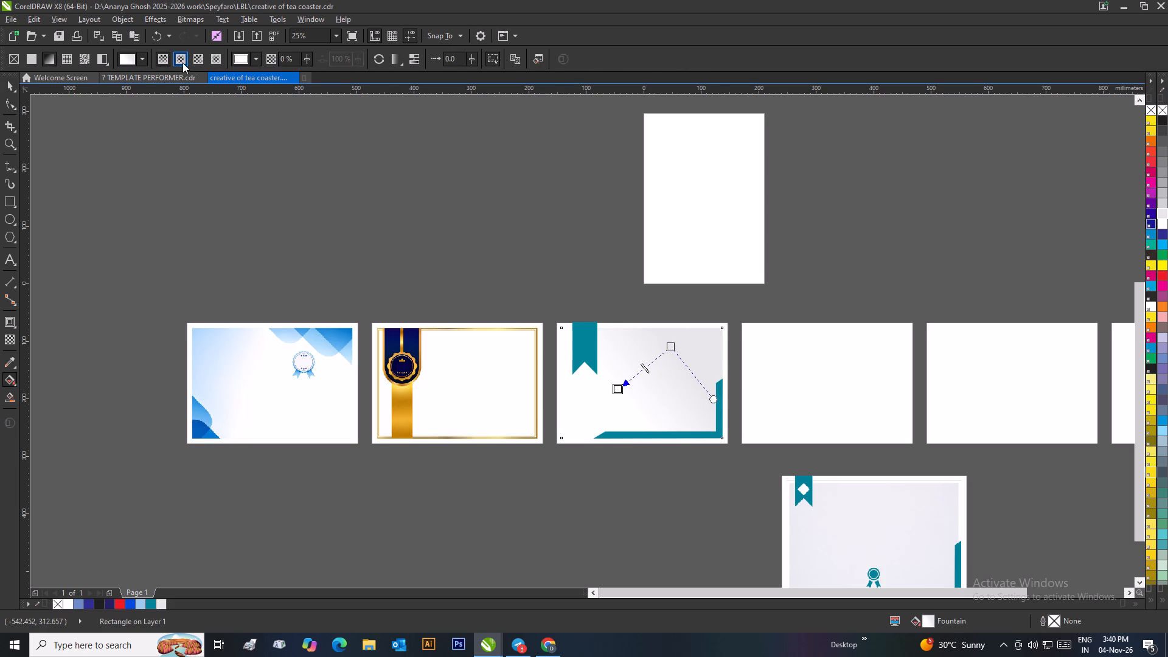
{"action": "left_click", "coordinate": [182, 63]}
{"action": "left_click_drag", "start_coordinate": [661, 374], "coordinate": [735, 432]}
{"action": "left_click_drag", "start_coordinate": [662, 375], "coordinate": [659, 383]}
{"action": "left_click", "coordinate": [11, 85]}
{"action": "left_click", "coordinate": [350, 150]}
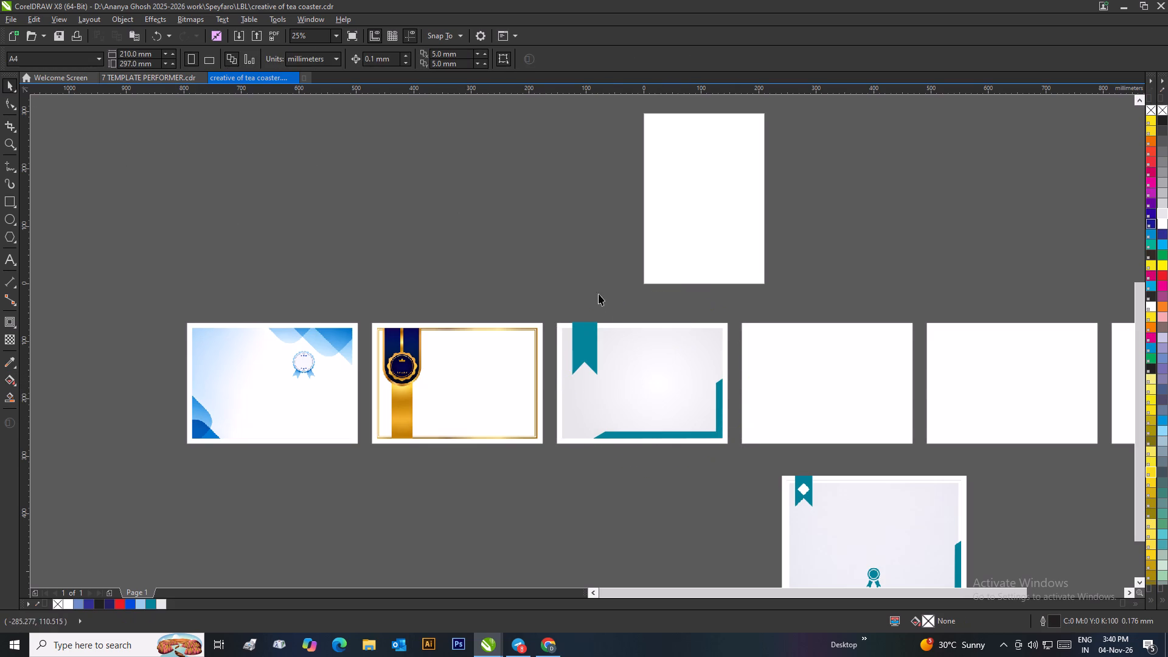
PowerClip the gradient panel inside the teal certificate's white base rectangle.
{"action": "left_click", "coordinate": [627, 343]}
{"action": "right_click", "coordinate": [627, 343]}
{"action": "left_click", "coordinate": [673, 13]}
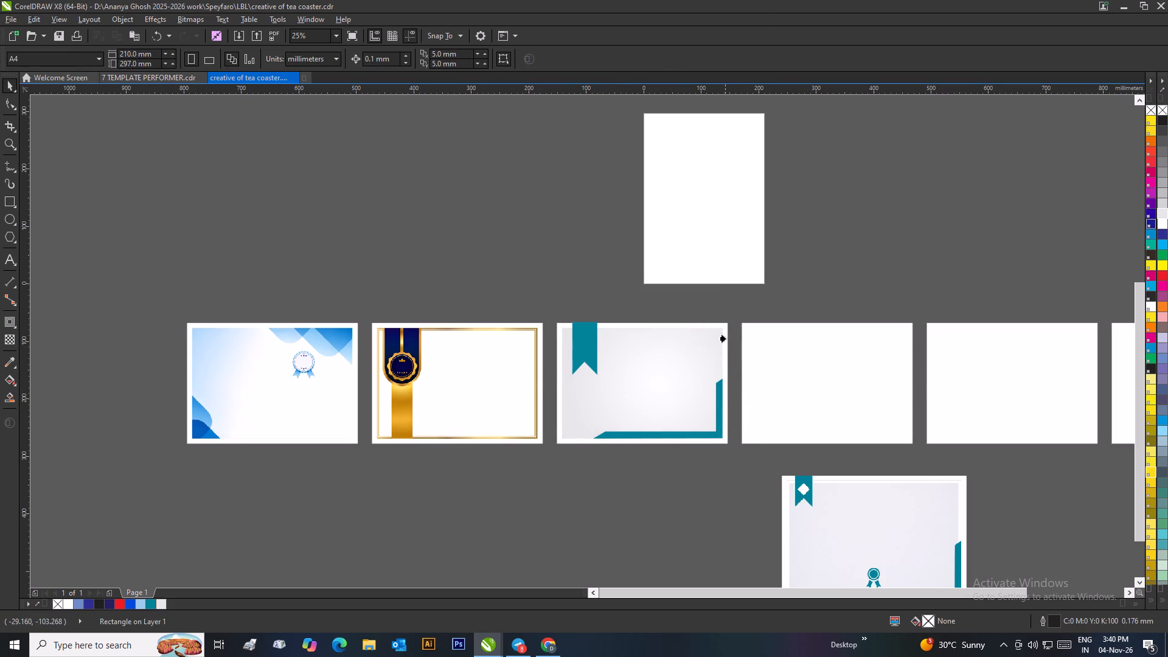
{"action": "left_click", "coordinate": [721, 324]}
{"action": "left_click", "coordinate": [776, 291]}
PowerClip the teal ribbon inside the same white base rectangle.
{"action": "left_click", "coordinate": [593, 333]}
{"action": "right_click", "coordinate": [593, 333]}
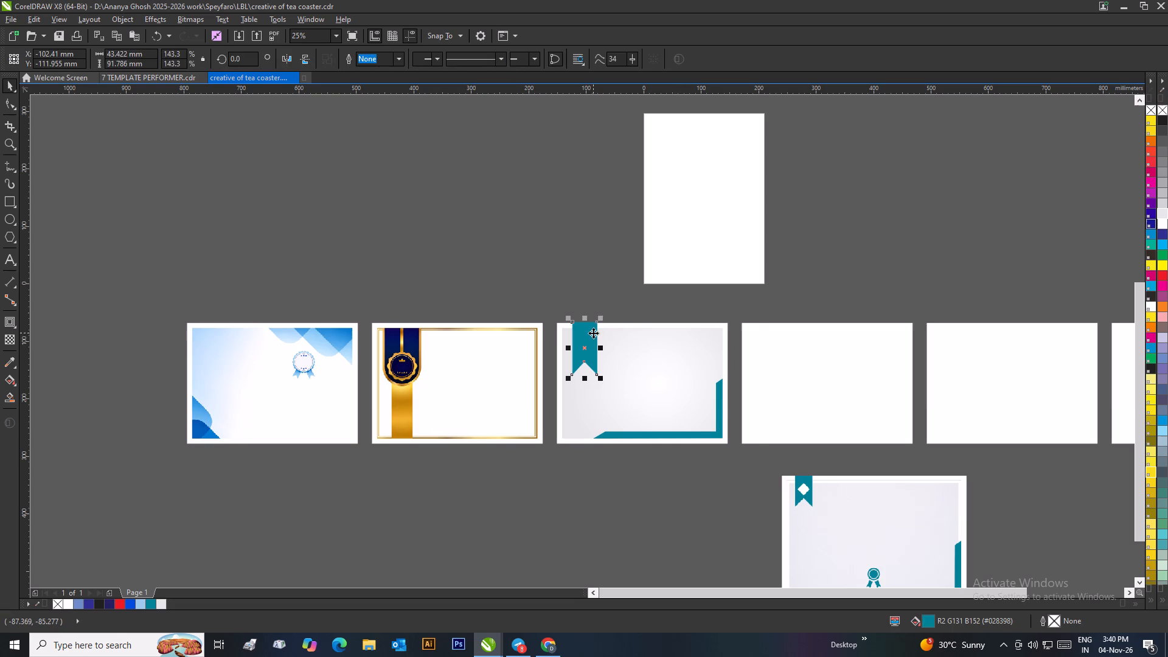
{"action": "left_click", "coordinate": [629, 302]}
{"action": "left_click", "coordinate": [650, 325]}
{"action": "left_click", "coordinate": [584, 280]}
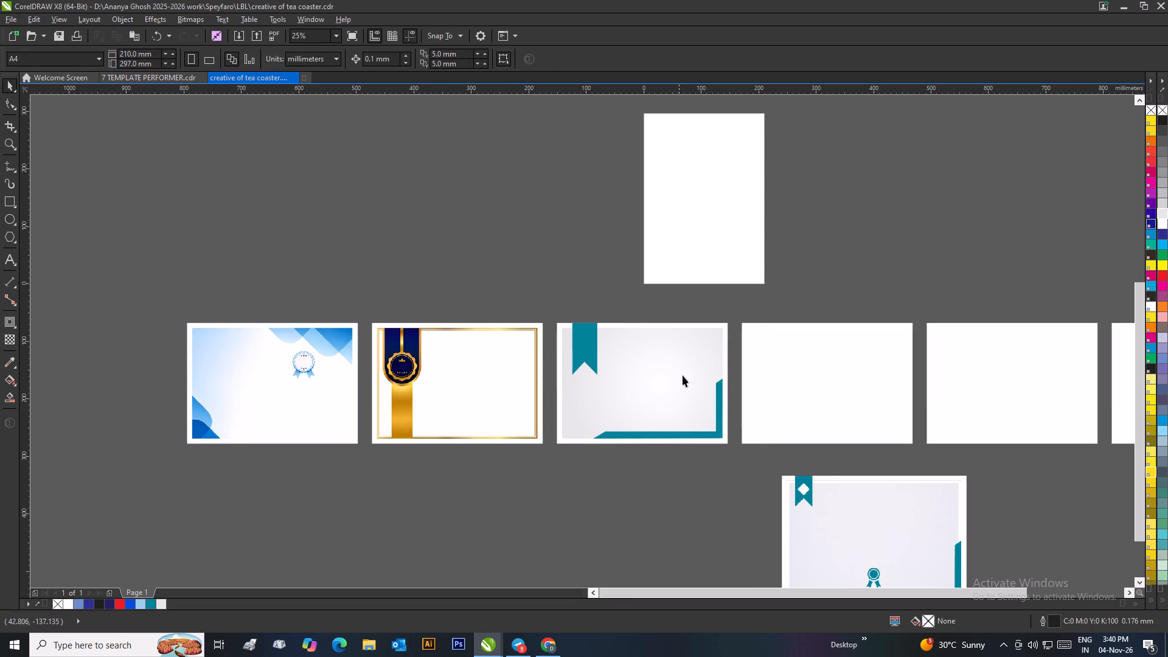
PowerClip the L-shaped teal corner border inside the teal certificate's white base rectangle.
{"action": "scroll", "coordinate": [565, 330], "scroll_direction": "up", "scroll_amount": 3}
{"action": "scroll", "coordinate": [661, 299], "scroll_direction": "up", "scroll_amount": 2}
{"action": "scroll", "coordinate": [582, 341], "scroll_direction": "down", "scroll_amount": 3}
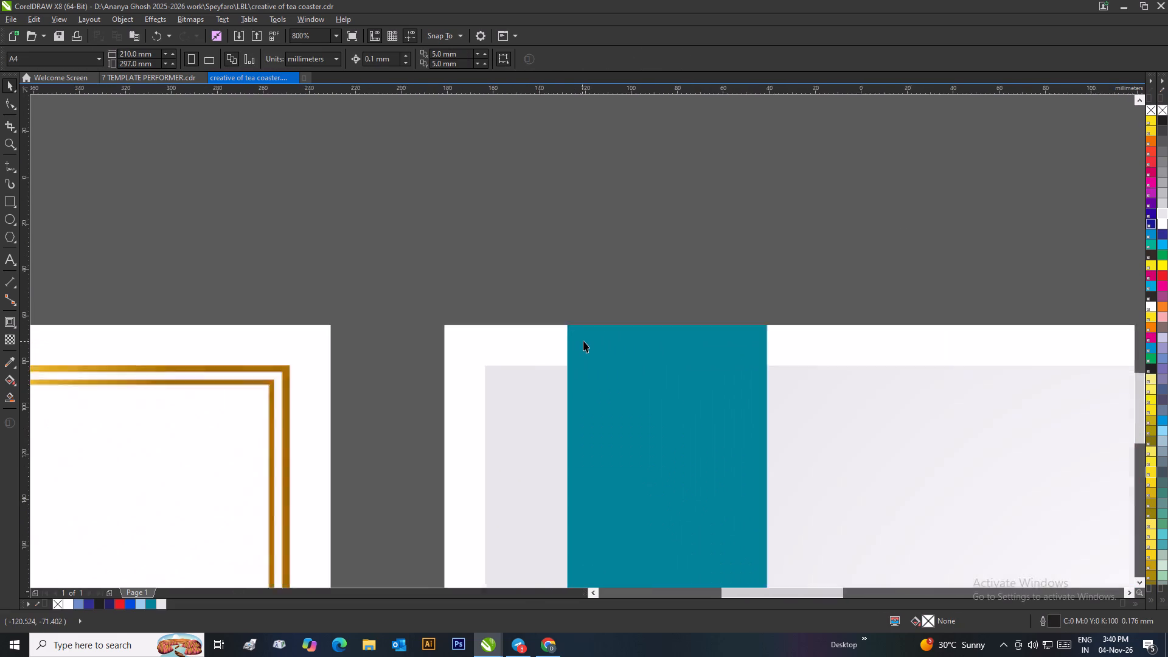
{"action": "scroll", "coordinate": [583, 341], "scroll_direction": "down", "scroll_amount": 1}
{"action": "scroll", "coordinate": [663, 412], "scroll_direction": "down", "scroll_amount": 2}
{"action": "scroll", "coordinate": [627, 365], "scroll_direction": "up", "scroll_amount": 2}
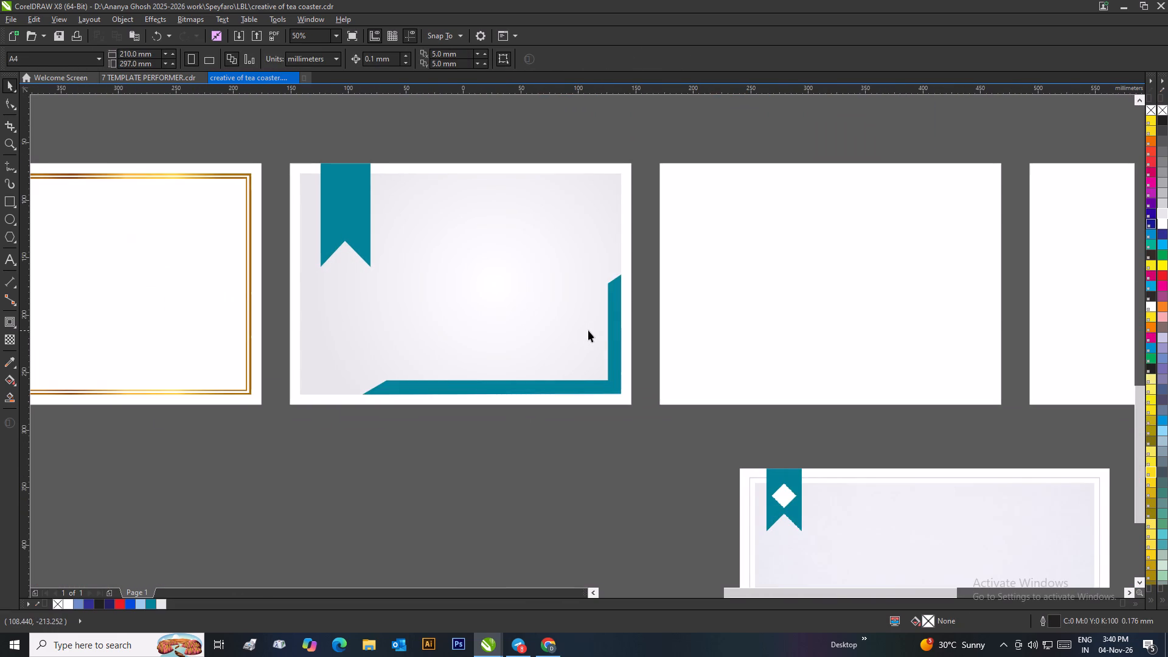
{"action": "scroll", "coordinate": [624, 345], "scroll_direction": "down", "scroll_amount": 1}
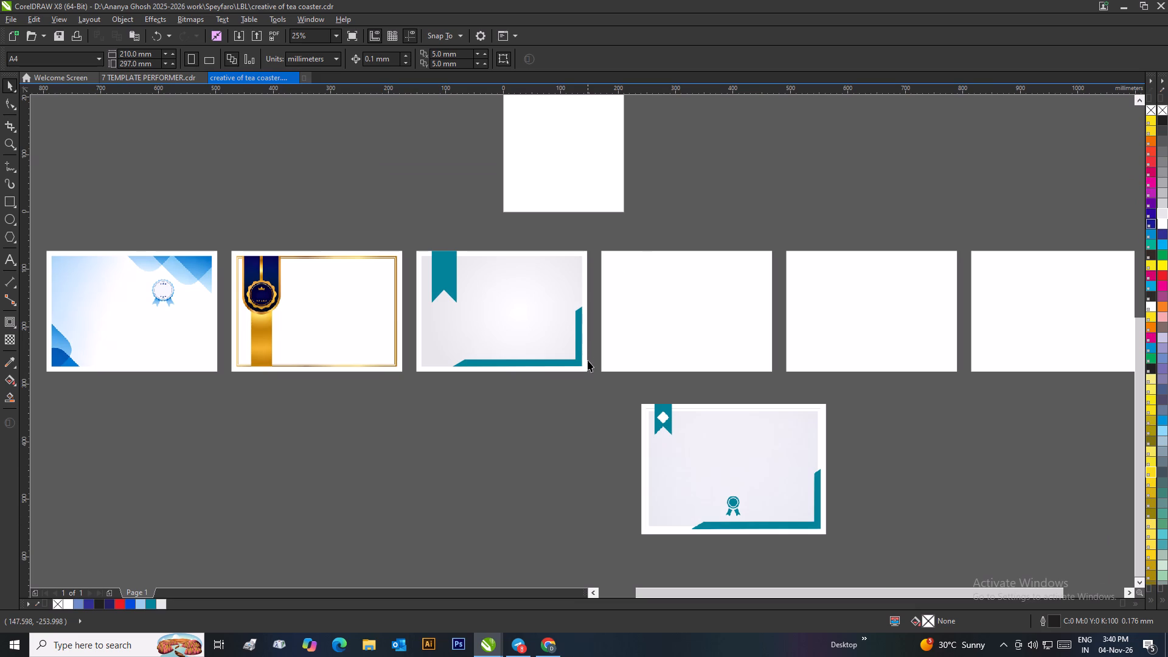
{"action": "left_click", "coordinate": [578, 361]}
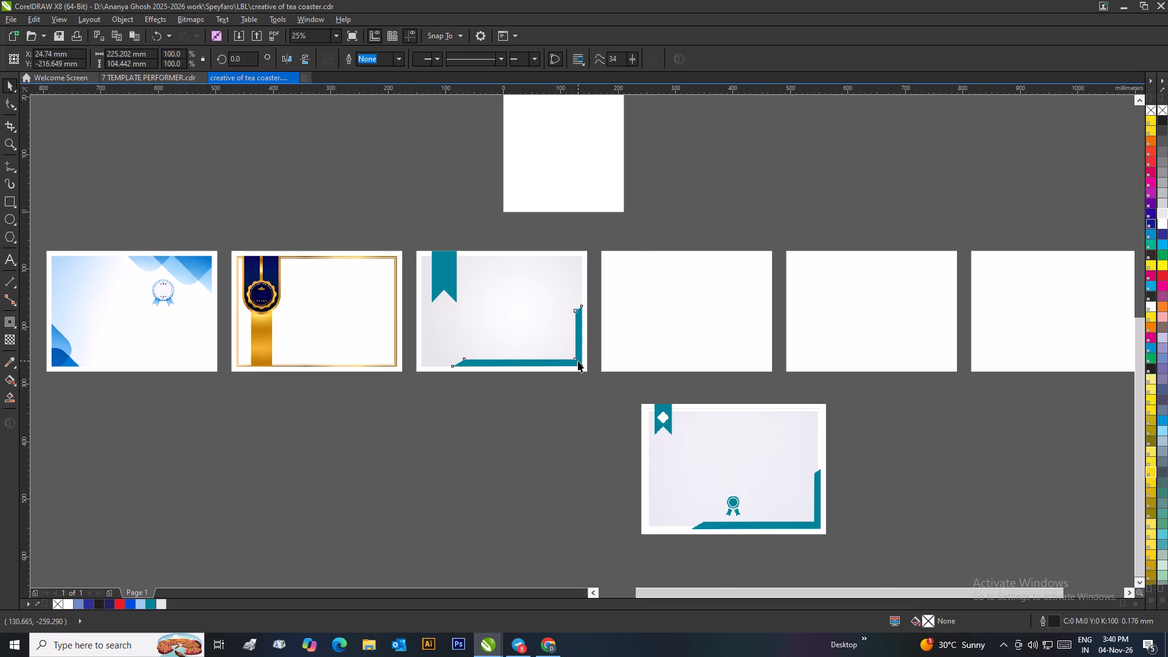
{"action": "right_click", "coordinate": [578, 361]}
{"action": "left_click", "coordinate": [616, 36]}
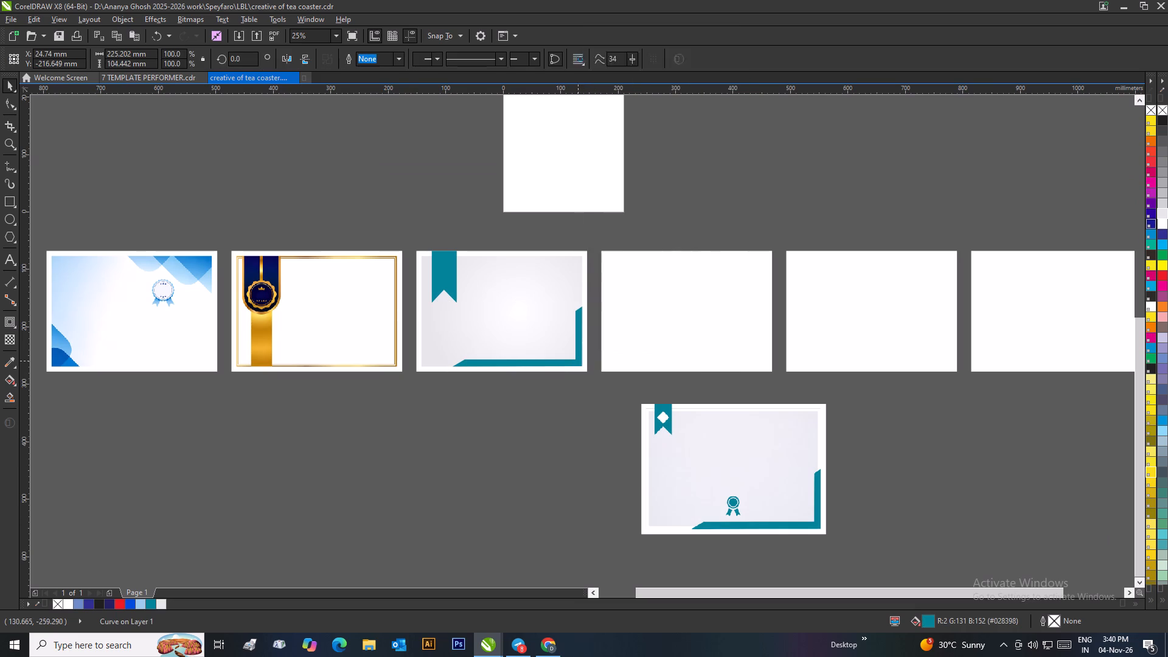
{"action": "left_click", "coordinate": [563, 277]}
{"action": "left_click", "coordinate": [678, 206]}
Paste a copy of the ribbon beside the reference image's badge and scale it down to about 4.2 × 8.9 mm.
{"action": "scroll", "coordinate": [592, 337], "scroll_direction": "up", "scroll_amount": 3}
{"action": "scroll", "coordinate": [558, 296], "scroll_direction": "down", "scroll_amount": 3}
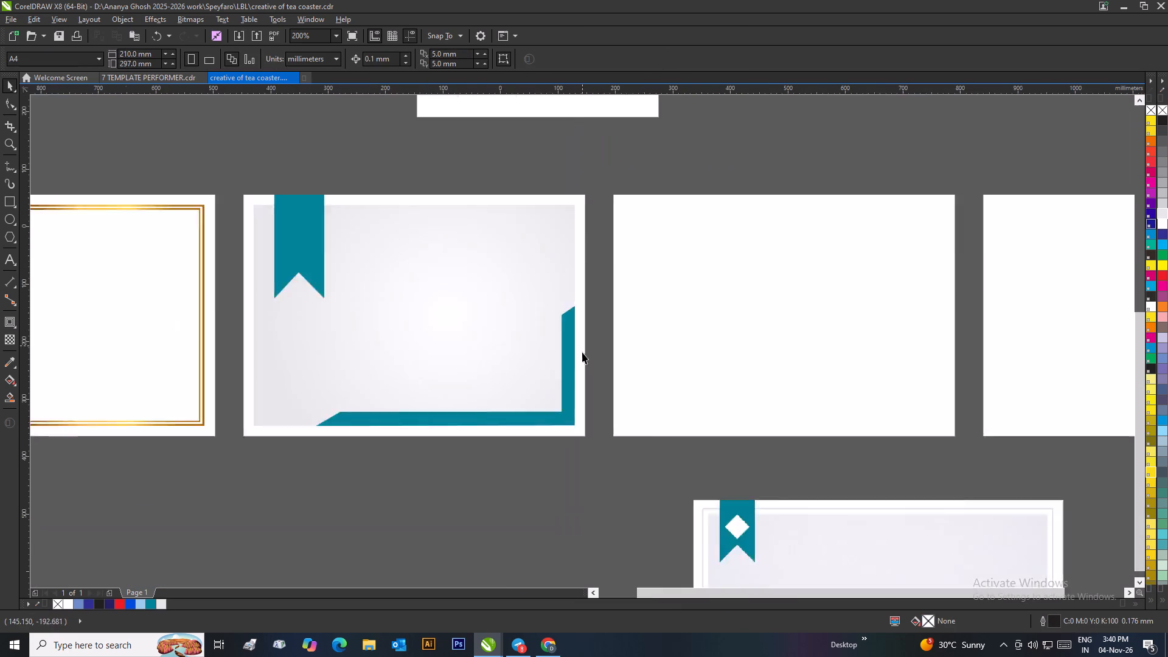
{"action": "scroll", "coordinate": [555, 384], "scroll_direction": "up", "scroll_amount": 2}
{"action": "scroll", "coordinate": [582, 339], "scroll_direction": "down", "scroll_amount": 2}
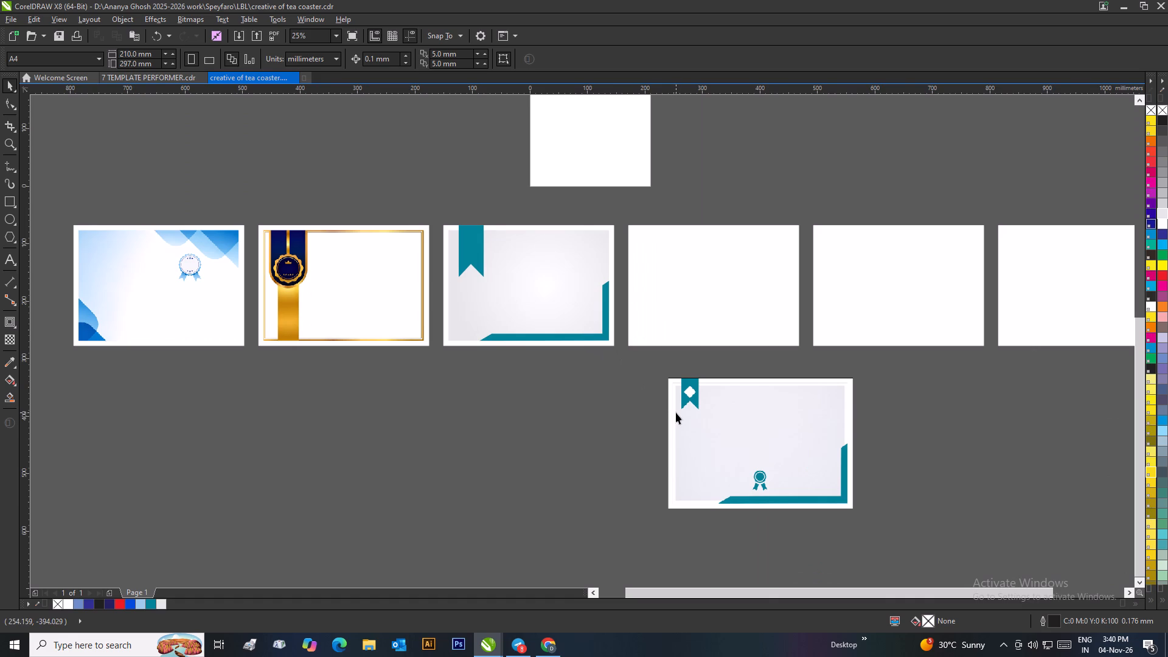
{"action": "scroll", "coordinate": [766, 482], "scroll_direction": "up", "scroll_amount": 3}
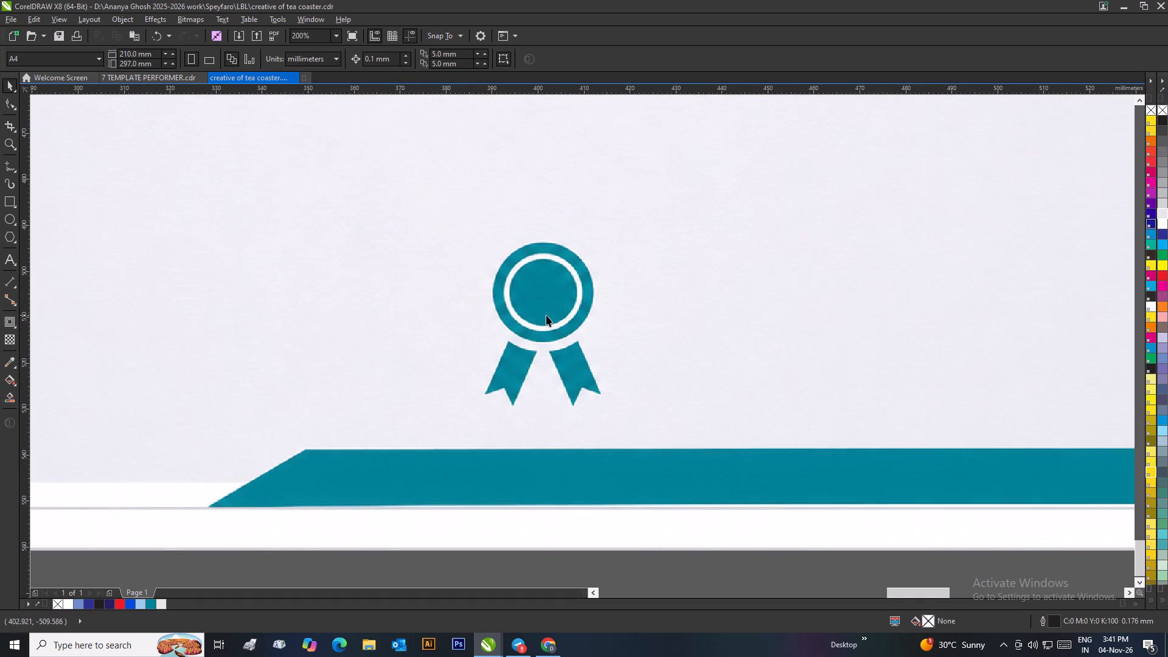
{"action": "scroll", "coordinate": [547, 302], "scroll_direction": "down", "scroll_amount": 3}
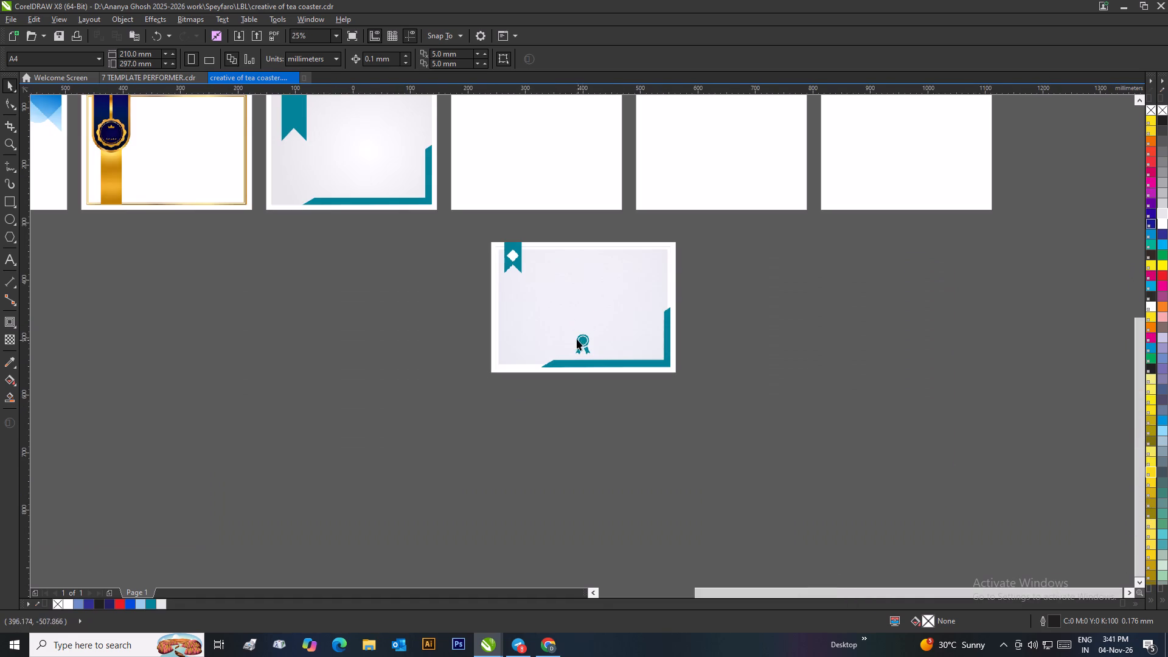
{"action": "scroll", "coordinate": [582, 339], "scroll_direction": "up", "scroll_amount": 1}
{"action": "scroll", "coordinate": [554, 346], "scroll_direction": "down", "scroll_amount": 2}
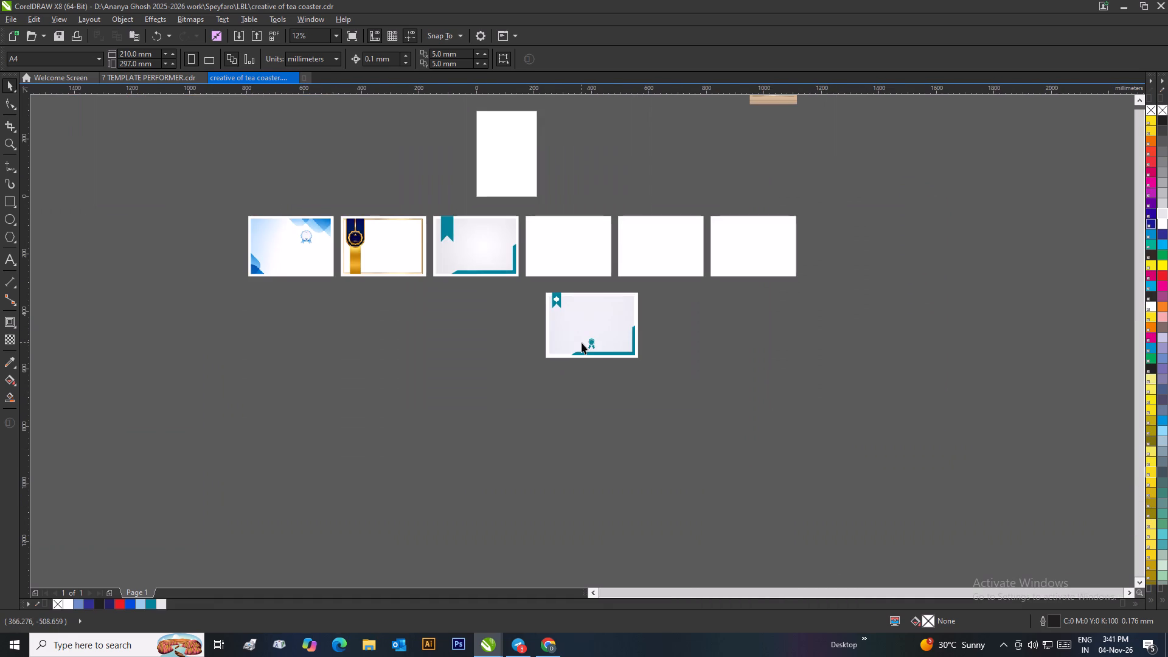
{"action": "key", "text": "ctrl+v"}
{"action": "left_click_drag", "start_coordinate": [445, 228], "coordinate": [580, 349]}
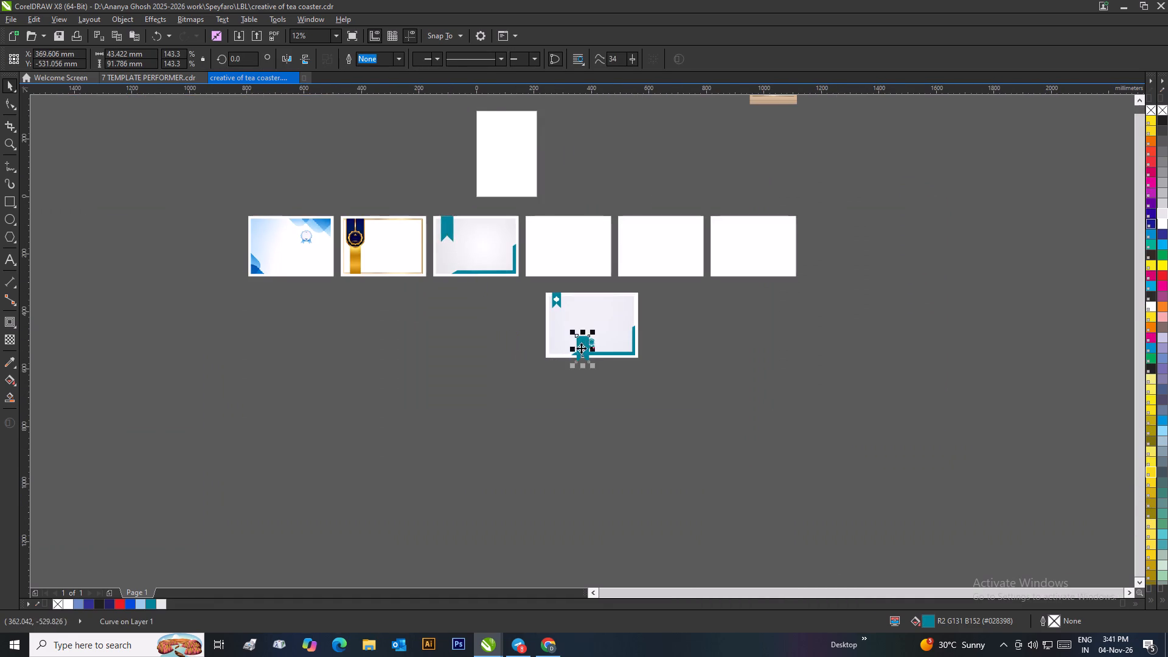
{"action": "scroll", "coordinate": [590, 342], "scroll_direction": "up", "scroll_amount": 3}
{"action": "left_click_drag", "start_coordinate": [583, 505], "coordinate": [506, 425]}
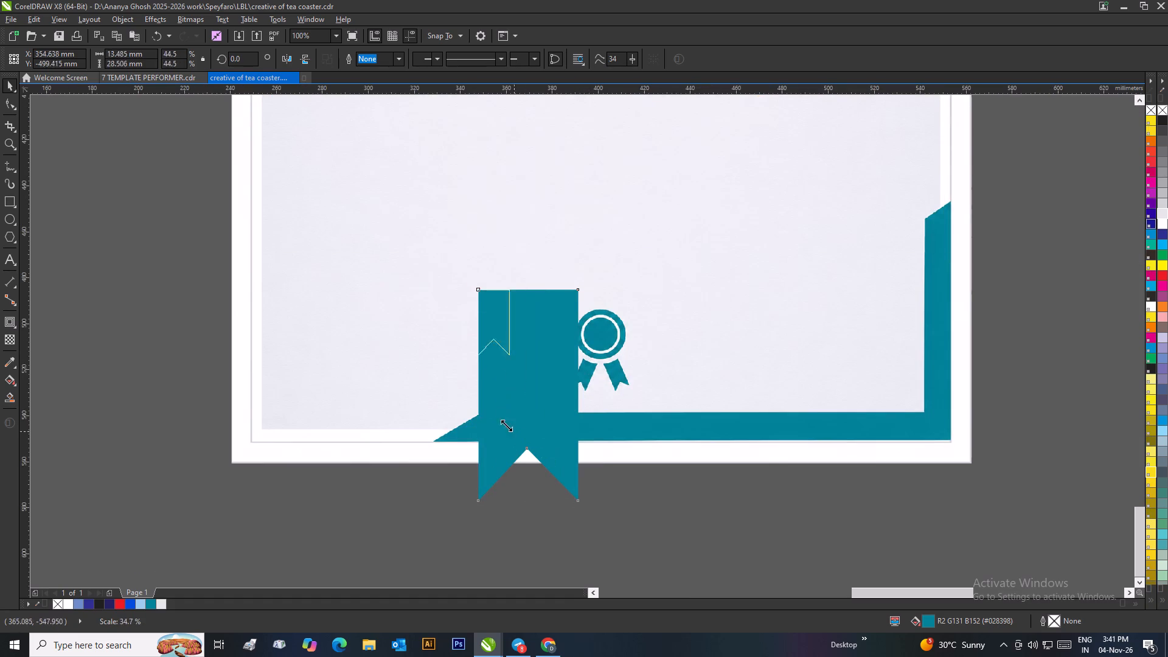
{"action": "left_click_drag", "start_coordinate": [506, 425], "coordinate": [493, 406]}
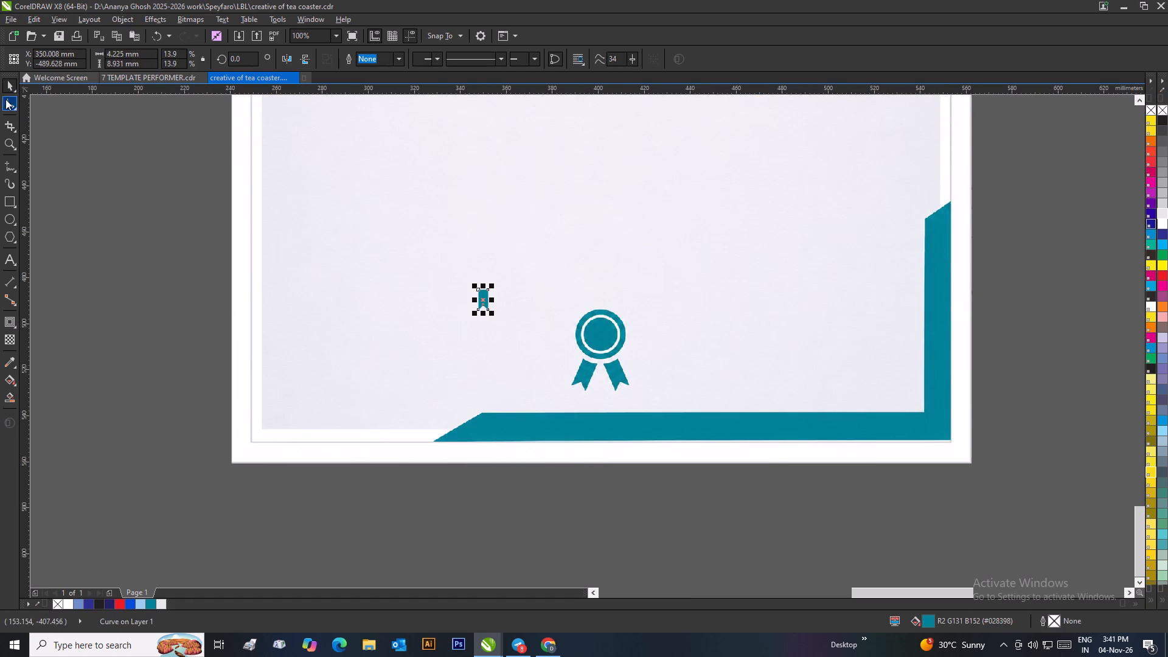
Lengthen the small ribbon to about 12 mm by moving its lower nodes straight down.
{"action": "left_click", "coordinate": [5, 100]}
{"action": "scroll", "coordinate": [480, 317], "scroll_direction": "up", "scroll_amount": 3}
{"action": "left_click_drag", "start_coordinate": [606, 277], "coordinate": [801, 380]}
{"action": "left_click_drag", "start_coordinate": [721, 342], "coordinate": [721, 401]}
{"action": "scroll", "coordinate": [720, 403], "scroll_direction": "down", "scroll_amount": 2}
{"action": "left_click", "coordinate": [11, 83]}
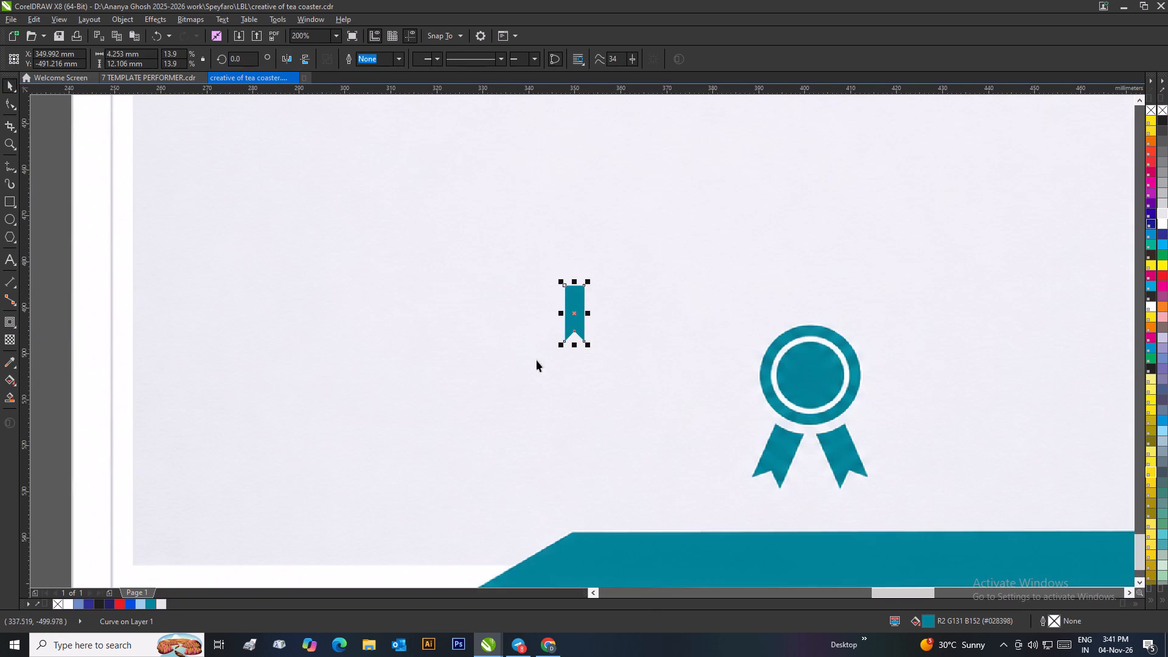
Move the small ribbon slightly down and rotate it clockwise to slant like the reference badge's left tail.
{"action": "left_click_drag", "start_coordinate": [578, 323], "coordinate": [556, 374]}
{"action": "left_click", "coordinate": [556, 361]}
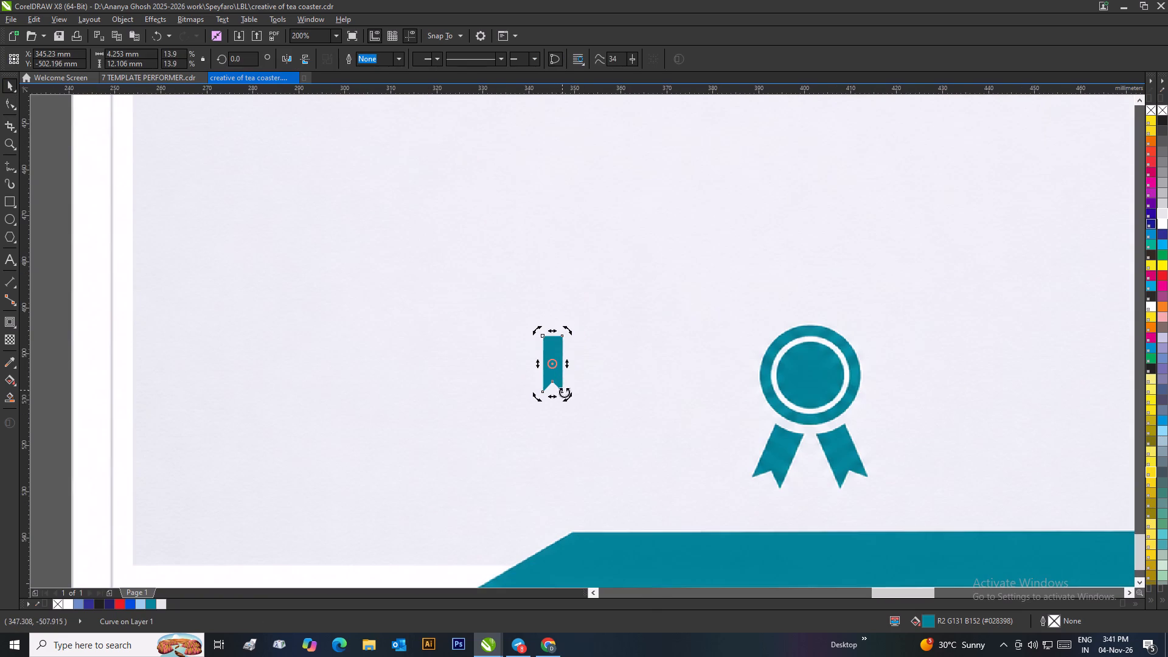
{"action": "left_click_drag", "start_coordinate": [568, 397], "coordinate": [551, 416]}
{"action": "left_click", "coordinate": [617, 541]}
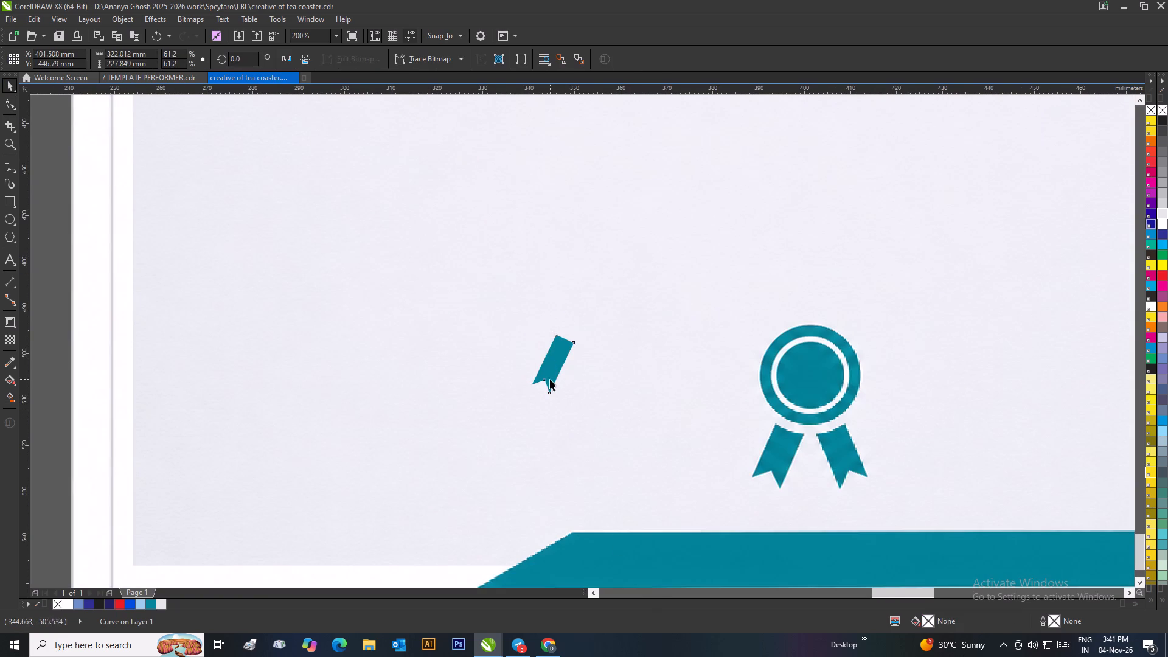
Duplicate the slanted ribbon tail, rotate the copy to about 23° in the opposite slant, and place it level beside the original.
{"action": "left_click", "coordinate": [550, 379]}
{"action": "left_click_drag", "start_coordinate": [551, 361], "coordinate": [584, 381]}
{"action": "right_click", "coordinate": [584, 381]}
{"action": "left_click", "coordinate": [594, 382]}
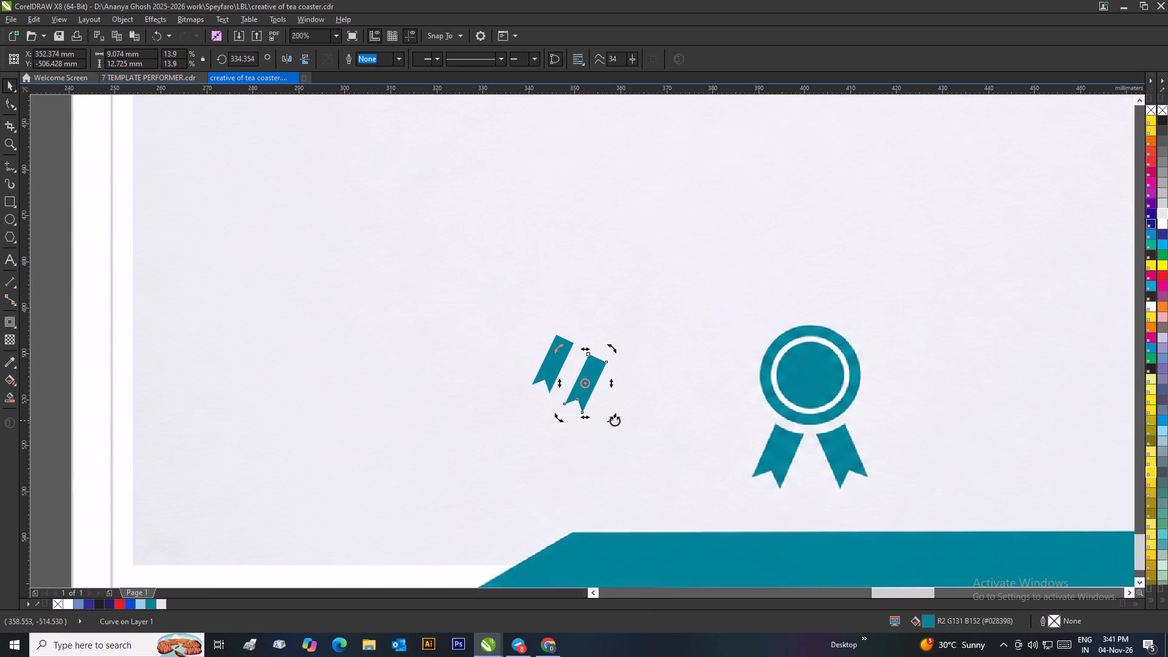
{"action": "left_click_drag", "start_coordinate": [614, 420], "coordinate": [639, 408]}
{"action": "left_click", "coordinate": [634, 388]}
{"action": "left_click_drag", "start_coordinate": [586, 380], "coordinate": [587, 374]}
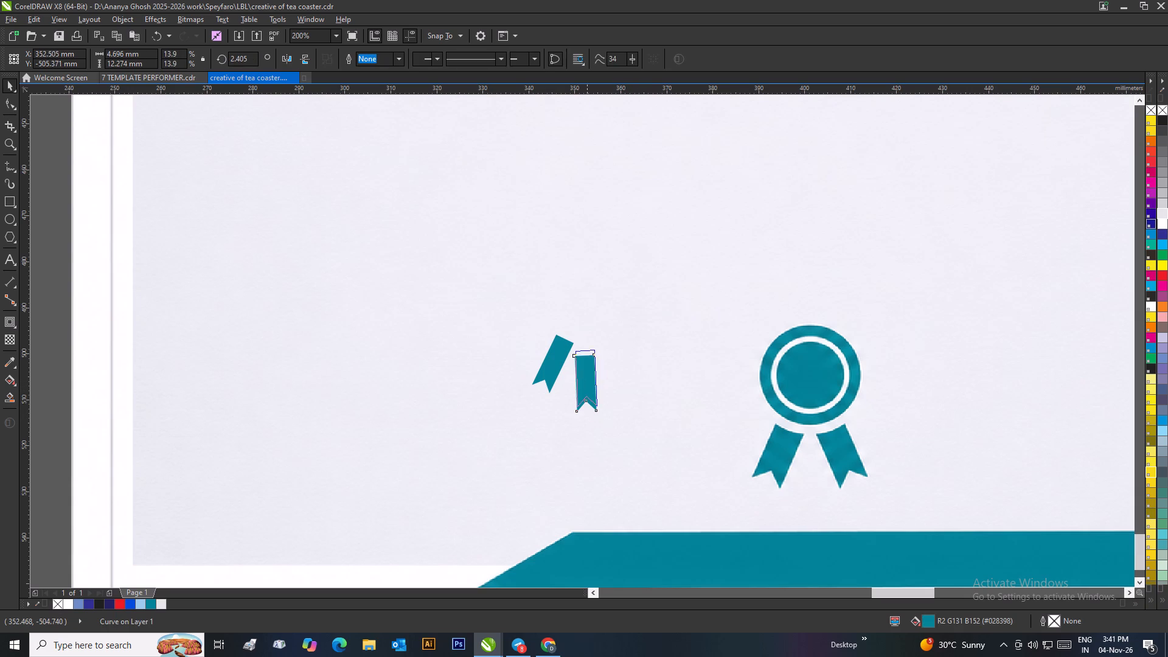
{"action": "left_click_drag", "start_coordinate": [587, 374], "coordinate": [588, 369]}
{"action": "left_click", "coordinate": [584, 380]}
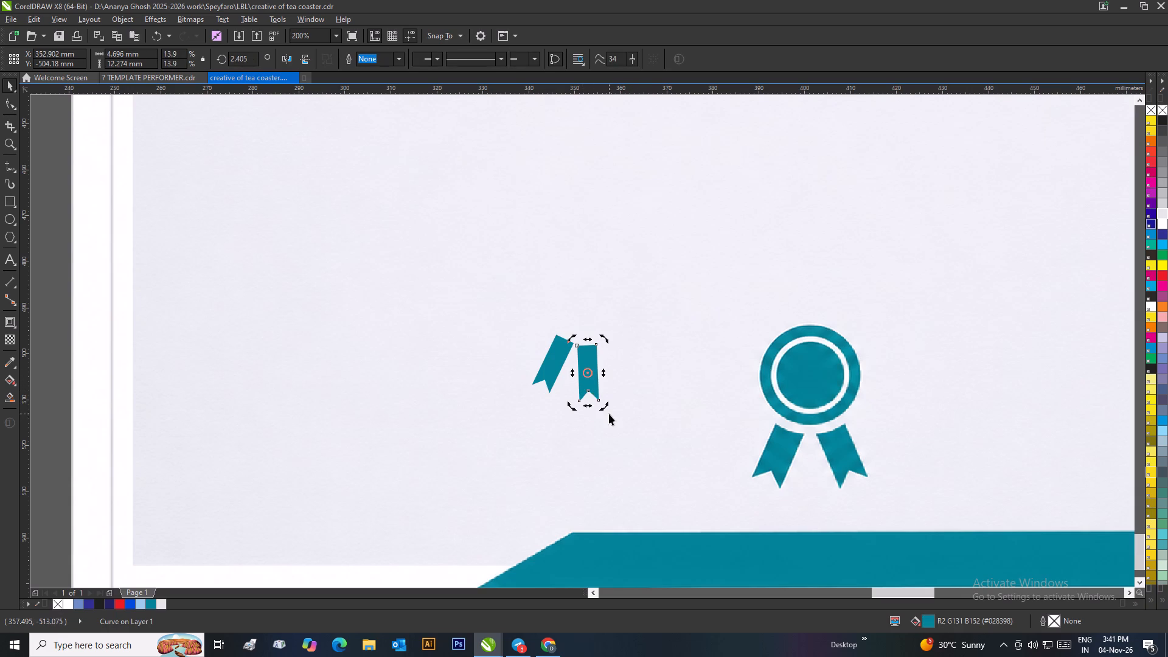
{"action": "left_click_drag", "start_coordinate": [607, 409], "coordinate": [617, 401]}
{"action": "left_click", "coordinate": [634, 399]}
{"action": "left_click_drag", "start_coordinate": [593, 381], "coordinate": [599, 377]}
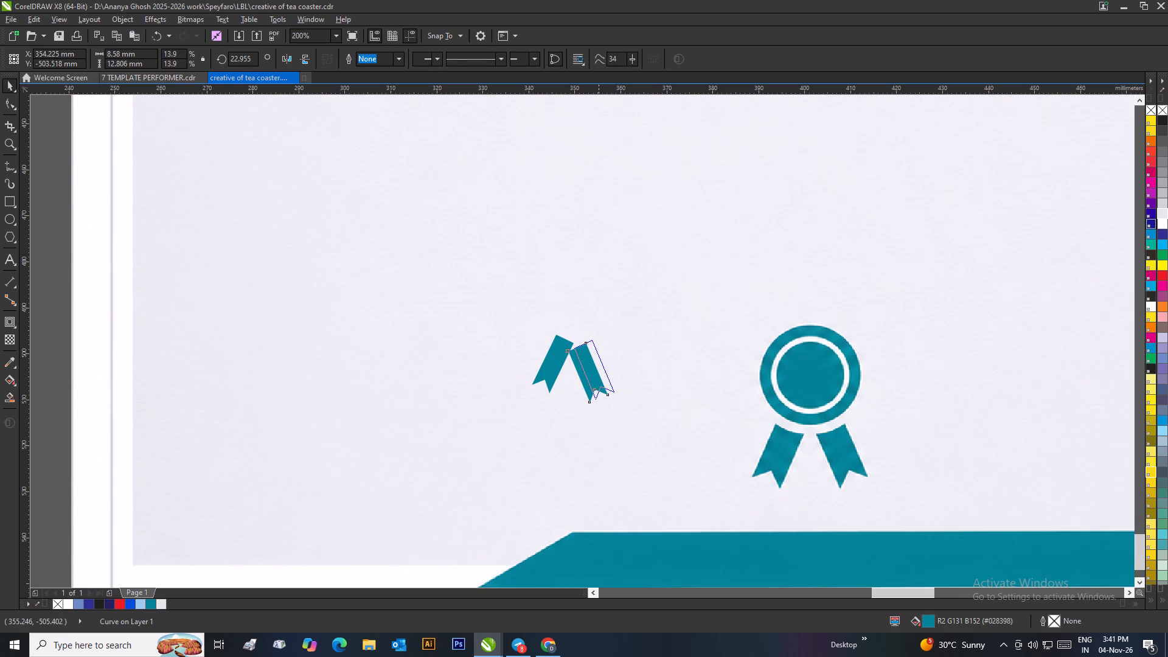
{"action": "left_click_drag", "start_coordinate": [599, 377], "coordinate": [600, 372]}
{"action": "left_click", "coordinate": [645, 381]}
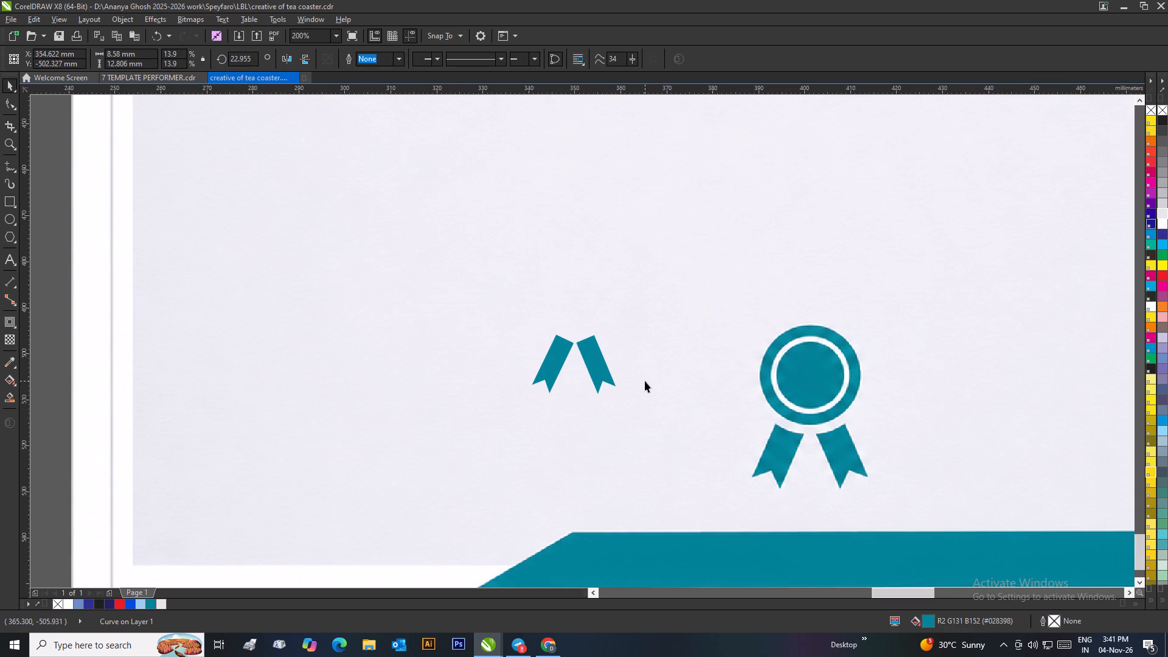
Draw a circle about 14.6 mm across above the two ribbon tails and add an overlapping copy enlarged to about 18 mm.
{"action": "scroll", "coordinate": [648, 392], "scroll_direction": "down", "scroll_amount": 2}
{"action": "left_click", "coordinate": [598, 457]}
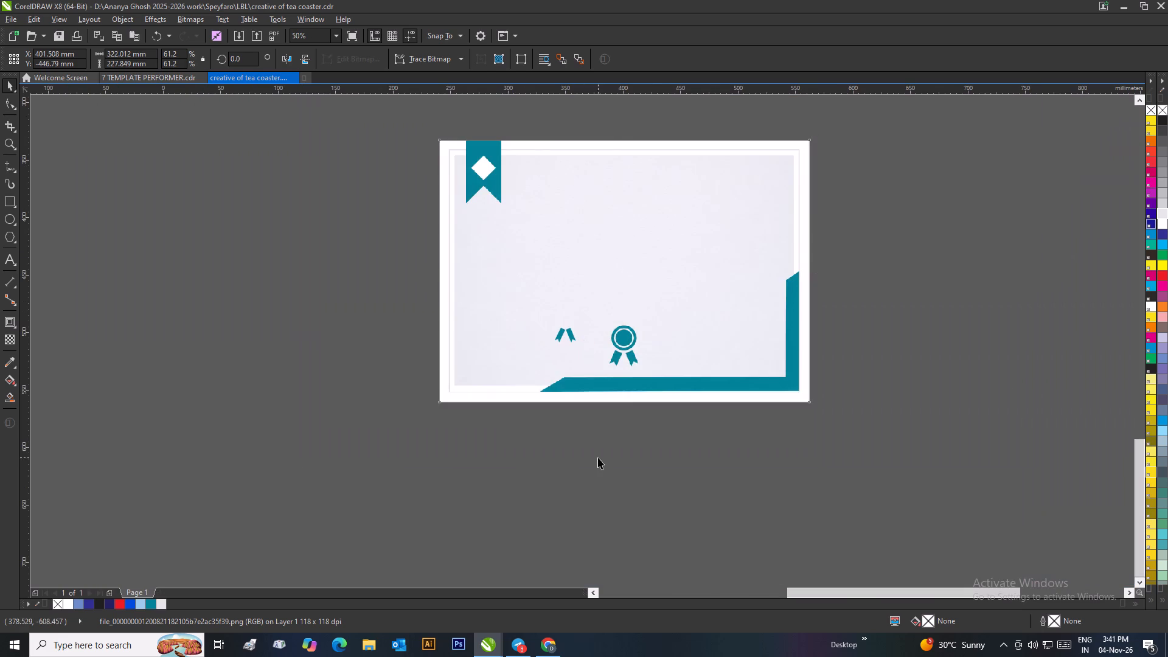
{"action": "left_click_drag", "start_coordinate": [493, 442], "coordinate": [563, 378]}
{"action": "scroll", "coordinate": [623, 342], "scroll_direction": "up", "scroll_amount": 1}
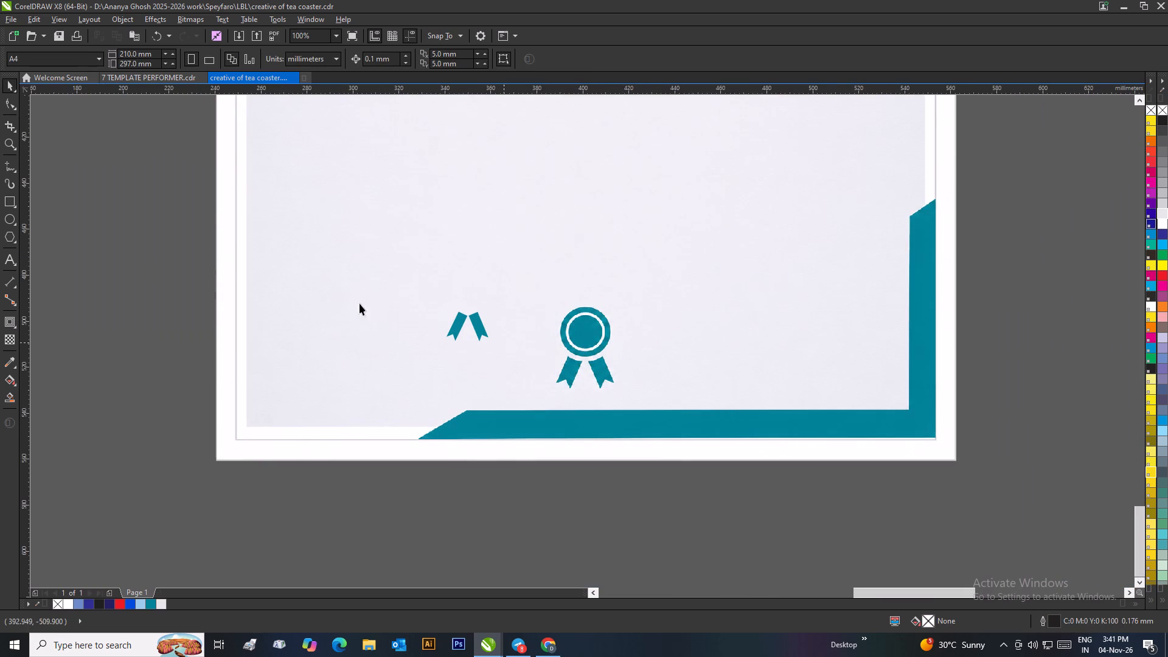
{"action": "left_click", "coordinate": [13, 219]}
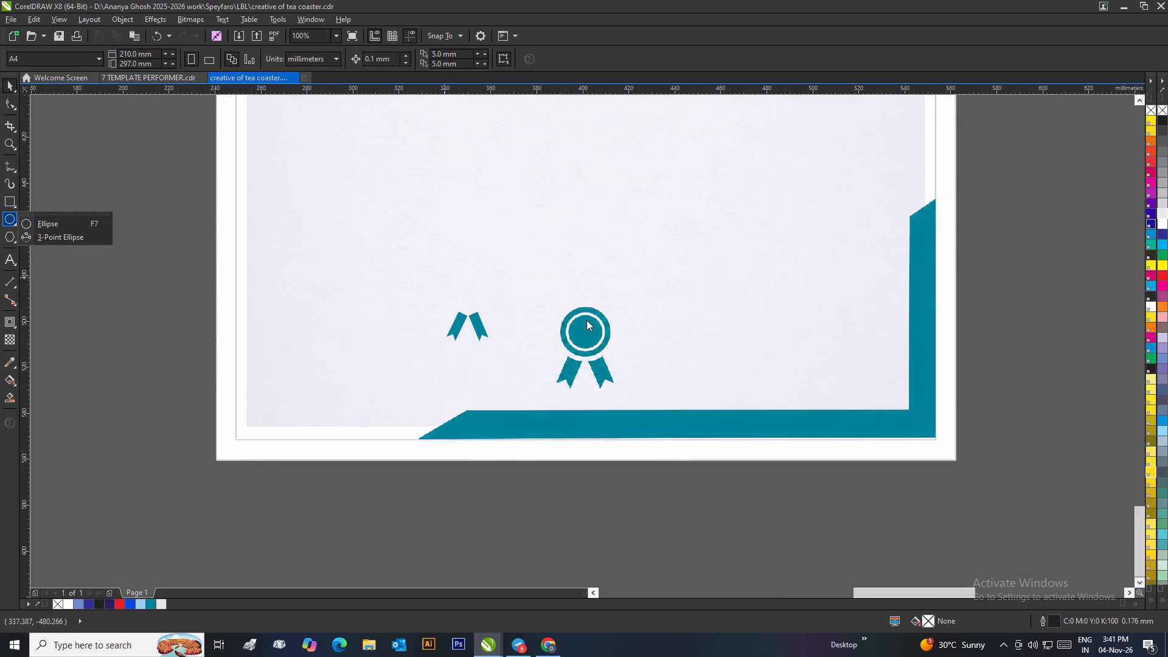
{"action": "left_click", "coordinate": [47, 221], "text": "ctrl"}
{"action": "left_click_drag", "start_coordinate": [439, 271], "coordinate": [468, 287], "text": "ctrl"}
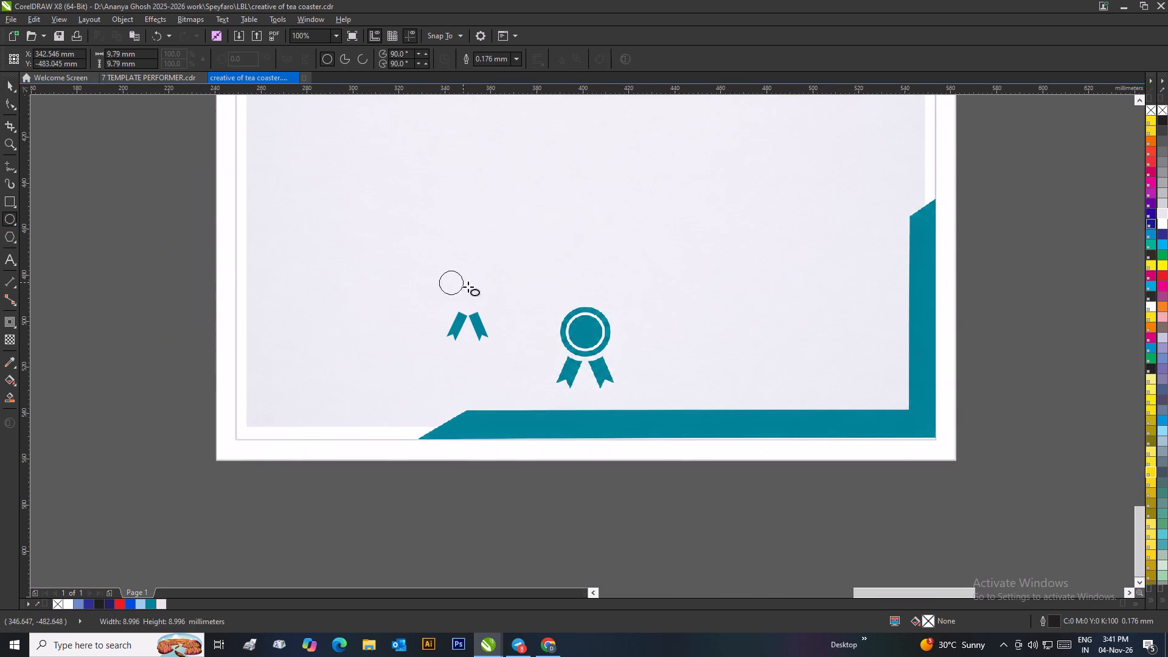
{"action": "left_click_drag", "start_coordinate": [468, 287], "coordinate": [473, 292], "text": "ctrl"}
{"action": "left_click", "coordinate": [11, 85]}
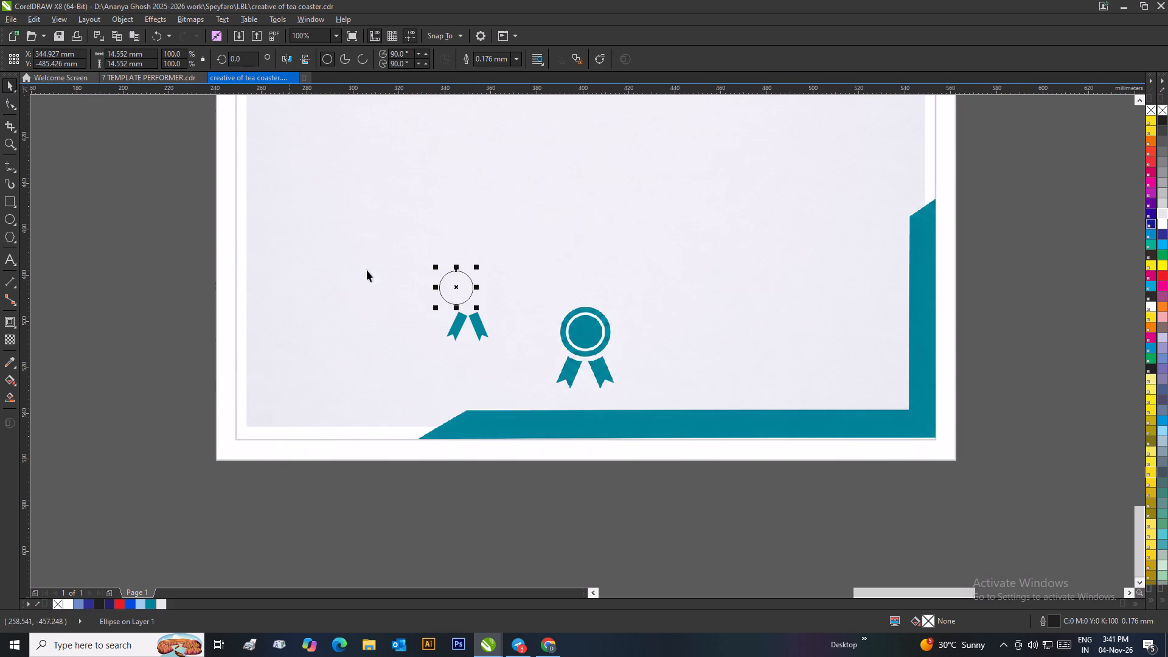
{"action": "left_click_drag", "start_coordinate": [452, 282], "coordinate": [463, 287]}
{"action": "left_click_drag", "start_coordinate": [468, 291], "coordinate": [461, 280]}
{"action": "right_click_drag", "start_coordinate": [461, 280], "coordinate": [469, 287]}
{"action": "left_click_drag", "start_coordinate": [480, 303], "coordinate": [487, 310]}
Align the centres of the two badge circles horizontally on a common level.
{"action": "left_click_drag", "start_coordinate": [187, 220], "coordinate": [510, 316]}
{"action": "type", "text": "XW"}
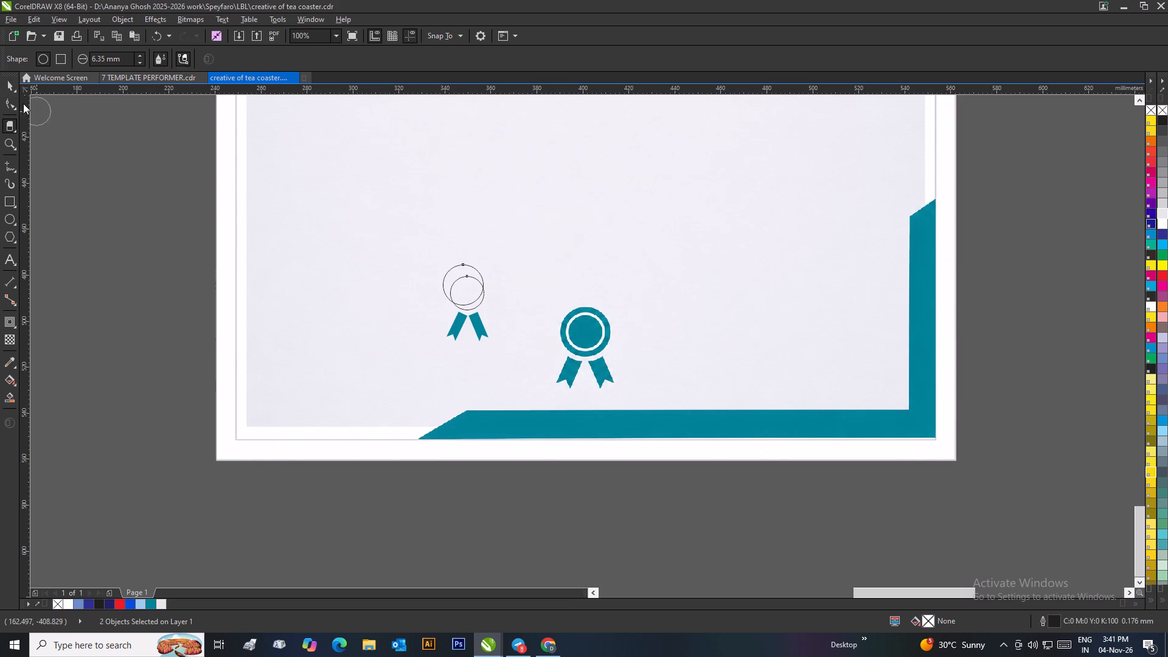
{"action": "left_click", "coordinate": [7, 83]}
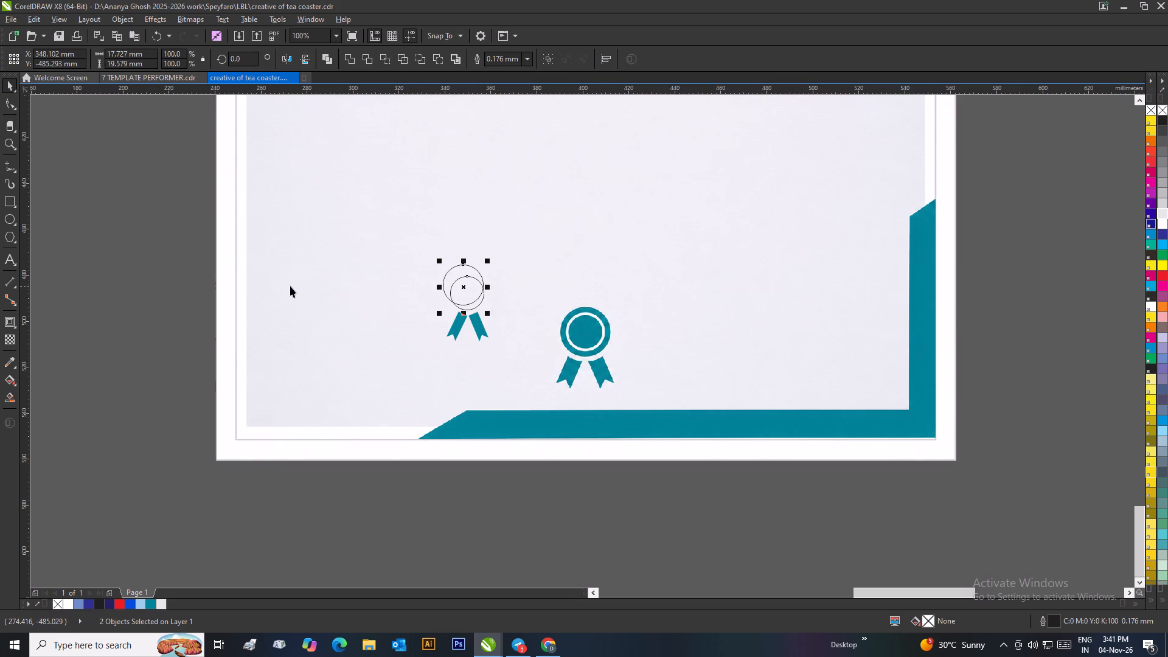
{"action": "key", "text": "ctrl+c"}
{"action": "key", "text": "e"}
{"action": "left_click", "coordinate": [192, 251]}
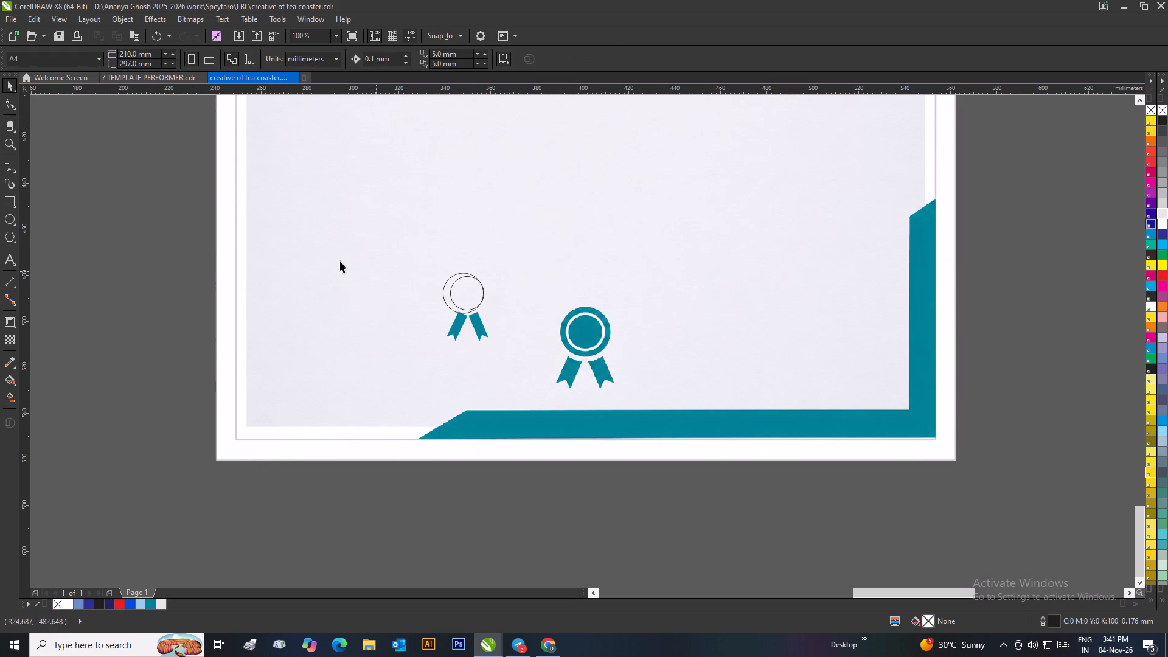
Delete the rebuilt badge's two circles and both ribbon tails beside the reference badge.
{"action": "left_click_drag", "start_coordinate": [142, 201], "coordinate": [518, 365]}
{"action": "key", "text": "Delete"}
Draw a circle about 59.5 mm across on the blue certificate and position it to cover the whole ribbon badge.
{"action": "scroll", "coordinate": [624, 328], "scroll_direction": "down", "scroll_amount": 2}
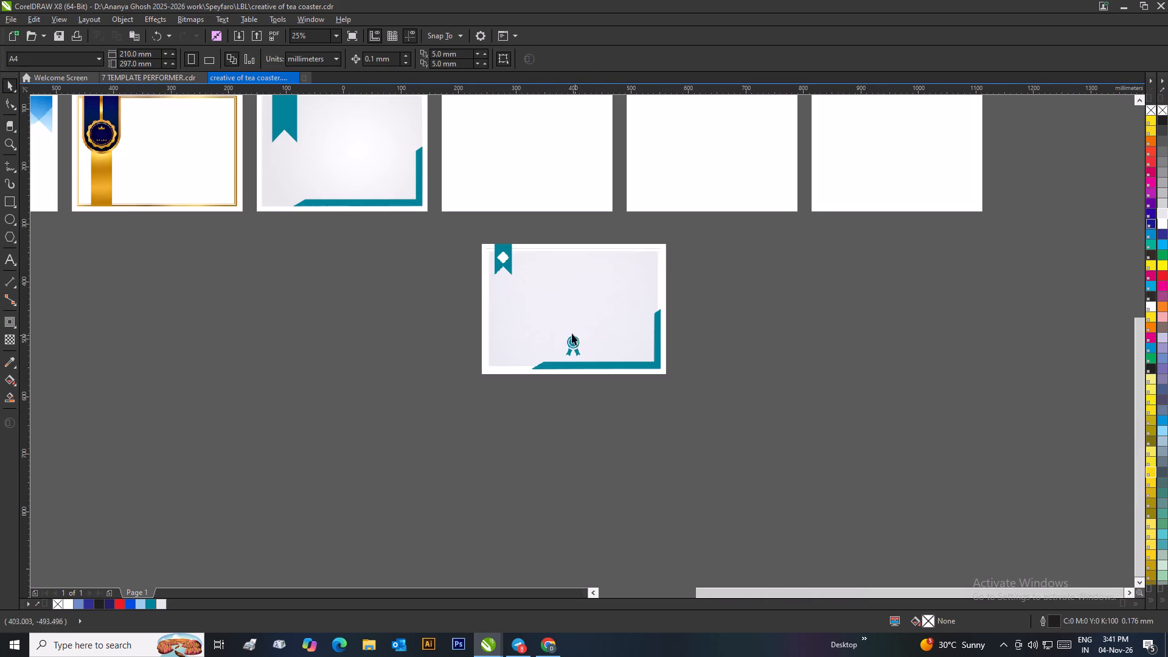
{"action": "scroll", "coordinate": [512, 278], "scroll_direction": "up", "scroll_amount": 1}
{"action": "scroll", "coordinate": [582, 343], "scroll_direction": "down", "scroll_amount": 2}
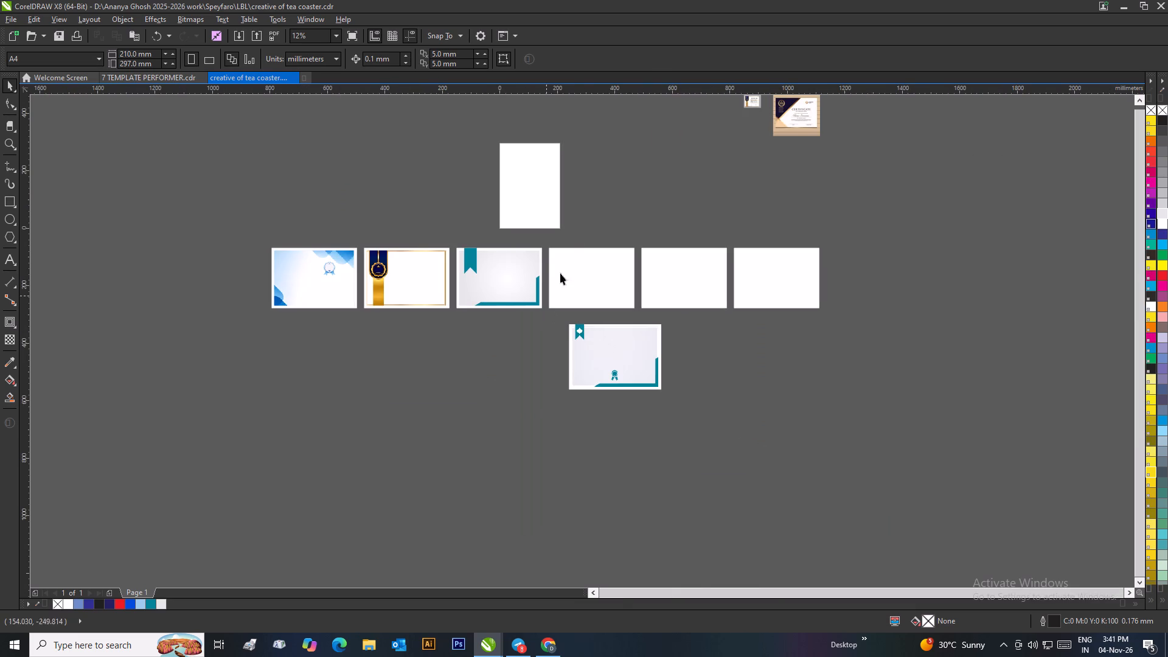
{"action": "left_click", "coordinate": [577, 233]}
{"action": "scroll", "coordinate": [627, 370], "scroll_direction": "down", "scroll_amount": 1}
{"action": "scroll", "coordinate": [582, 342], "scroll_direction": "up", "scroll_amount": 1}
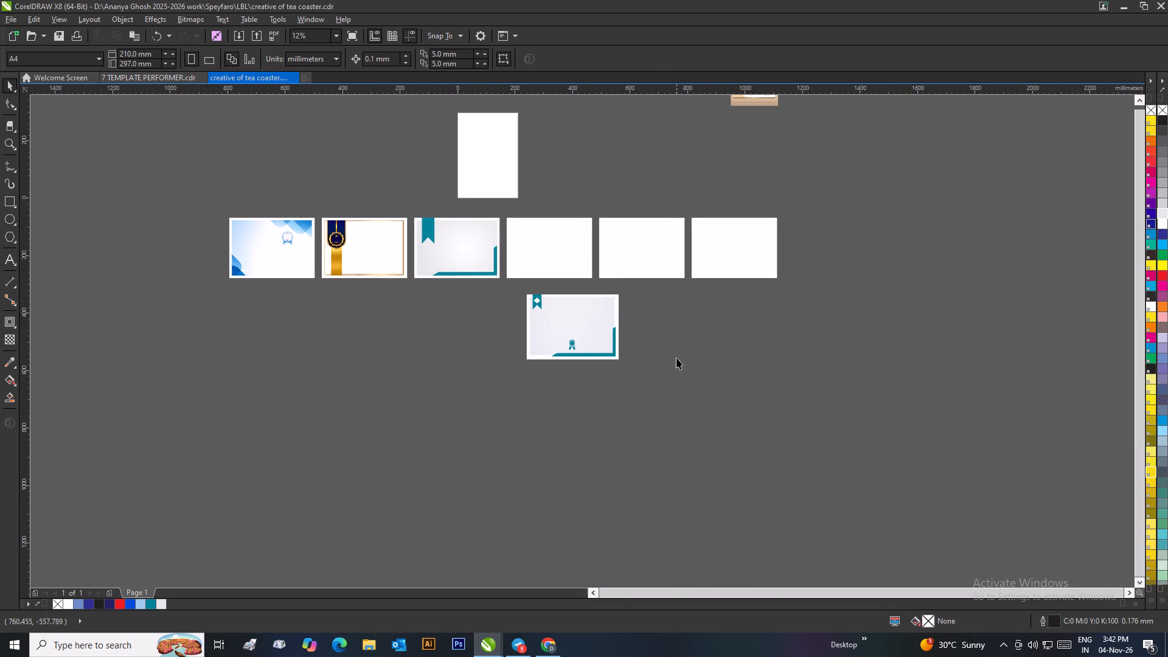
{"action": "left_click", "coordinate": [676, 358]}
{"action": "left_click", "coordinate": [341, 159]}
{"action": "scroll", "coordinate": [309, 230], "scroll_direction": "up", "scroll_amount": 1}
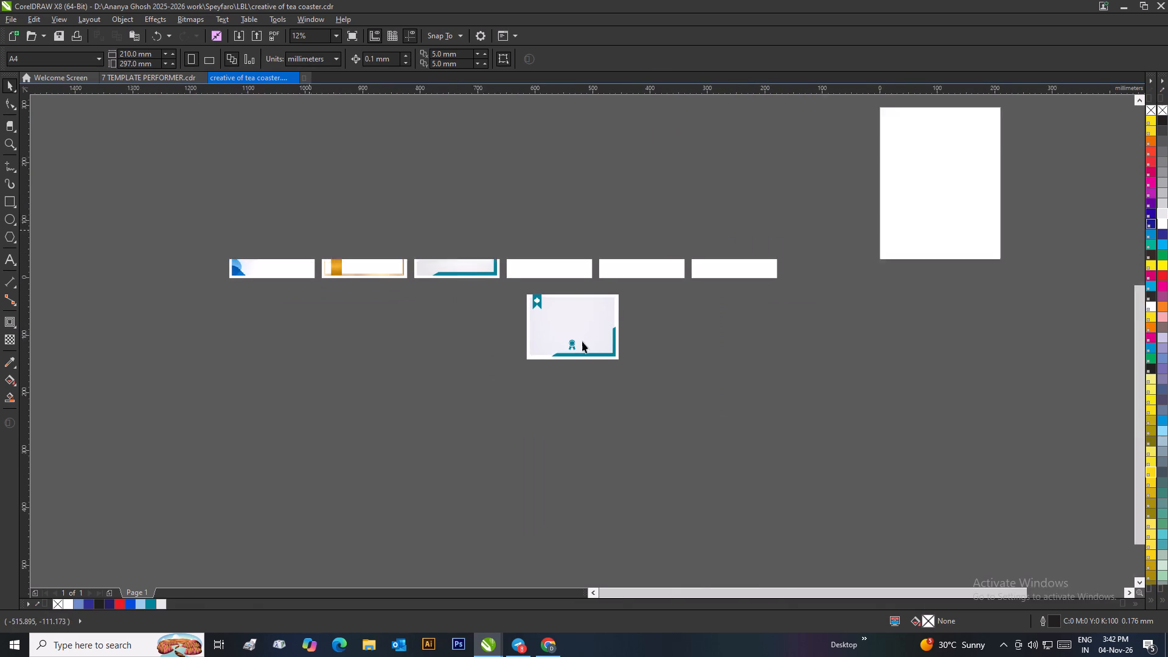
{"action": "scroll", "coordinate": [582, 341], "scroll_direction": "up", "scroll_amount": 2}
{"action": "scroll", "coordinate": [465, 413], "scroll_direction": "up", "scroll_amount": 1}
{"action": "scroll", "coordinate": [565, 335], "scroll_direction": "down", "scroll_amount": 3}
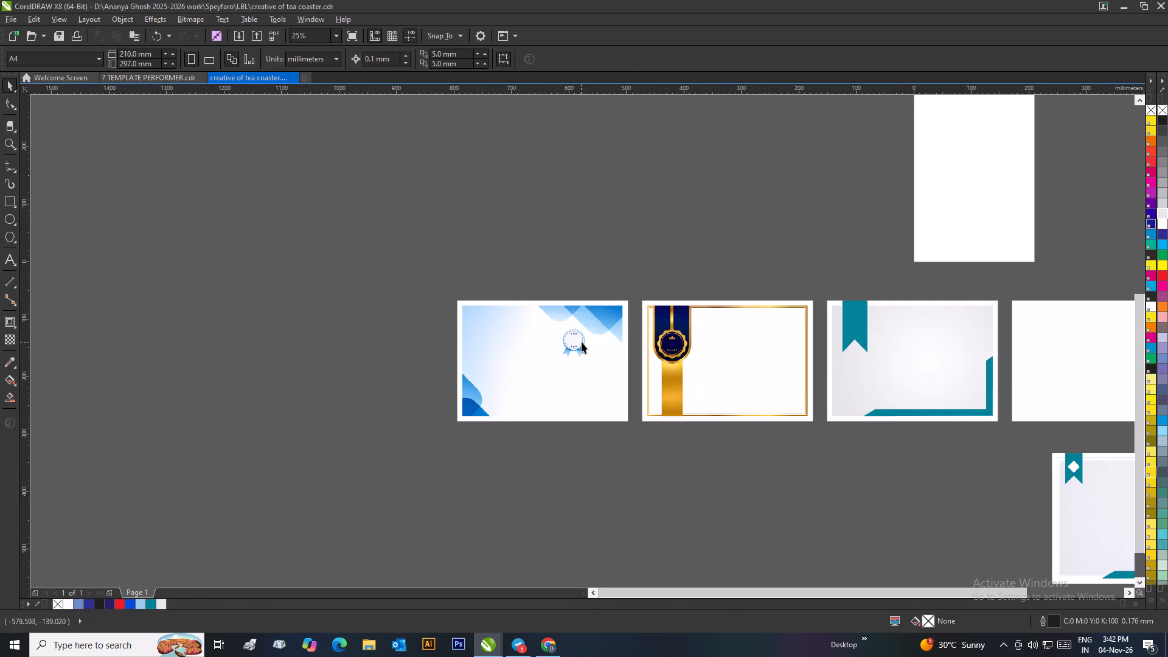
{"action": "scroll", "coordinate": [582, 341], "scroll_direction": "up", "scroll_amount": 2}
{"action": "left_click", "coordinate": [7, 195]}
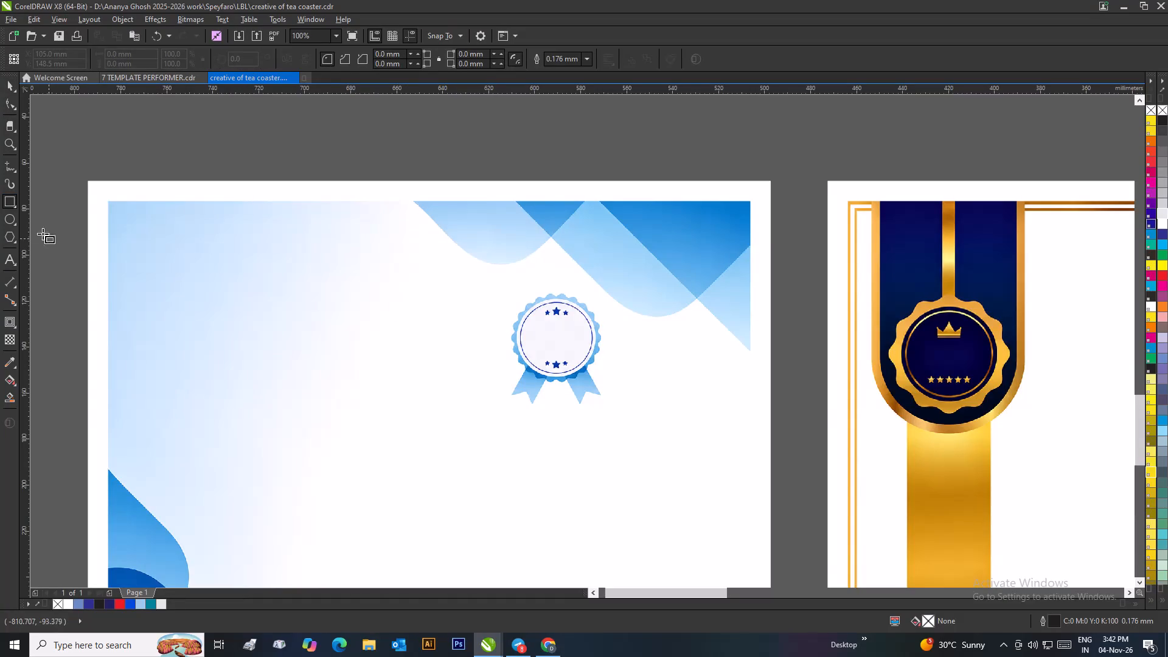
{"action": "left_click", "coordinate": [9, 220]}
{"action": "left_click_drag", "start_coordinate": [483, 296], "coordinate": [620, 420], "text": "ctrl"}
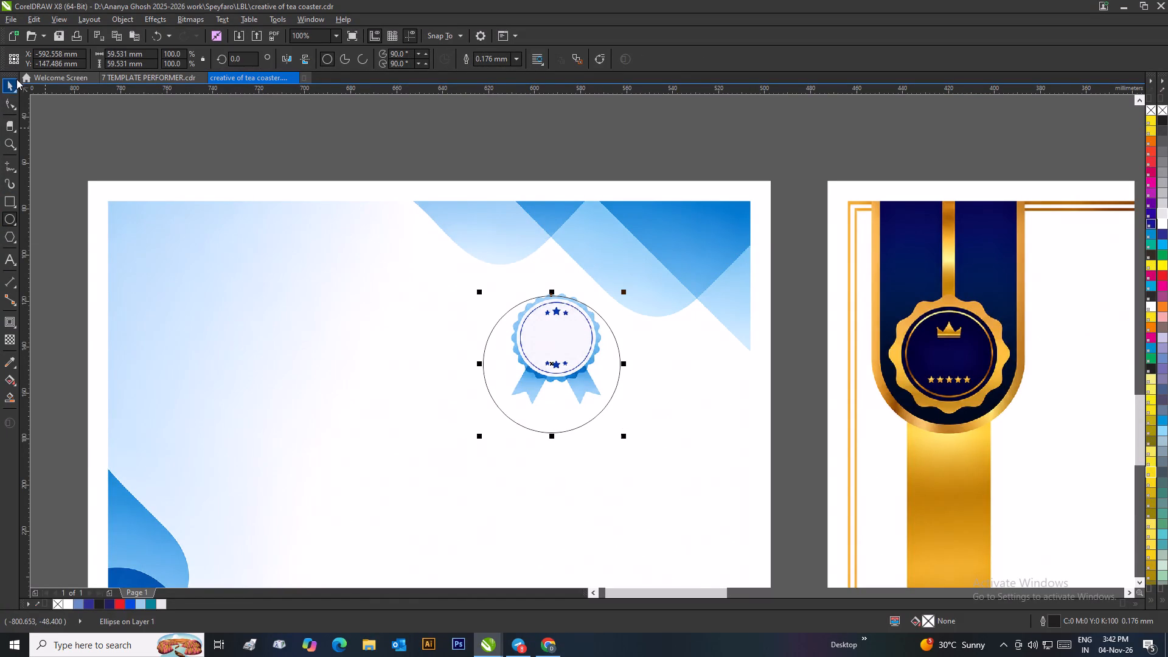
{"action": "left_click", "coordinate": [15, 82]}
{"action": "left_click_drag", "start_coordinate": [563, 364], "coordinate": [570, 359]}
Fill the covering circle with white sampled from the blue certificate's background and set its outline to None.
{"action": "left_click_drag", "start_coordinate": [7, 361], "coordinate": [18, 362]}
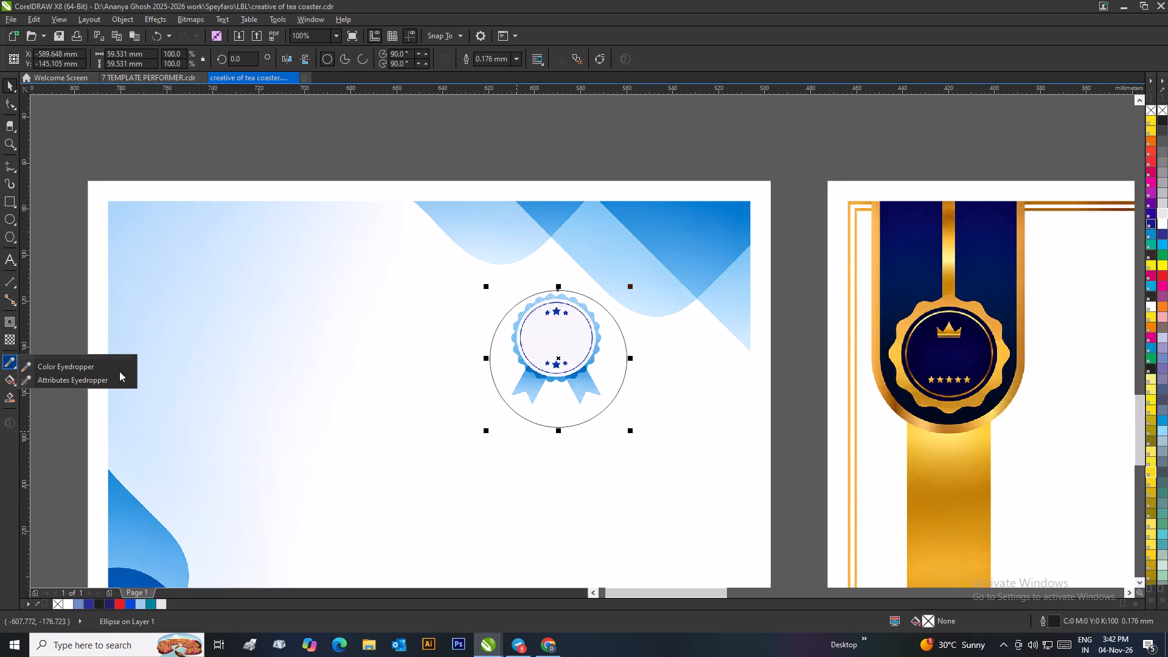
{"action": "left_click", "coordinate": [102, 369]}
{"action": "left_click", "coordinate": [700, 407]}
{"action": "left_click", "coordinate": [622, 376]}
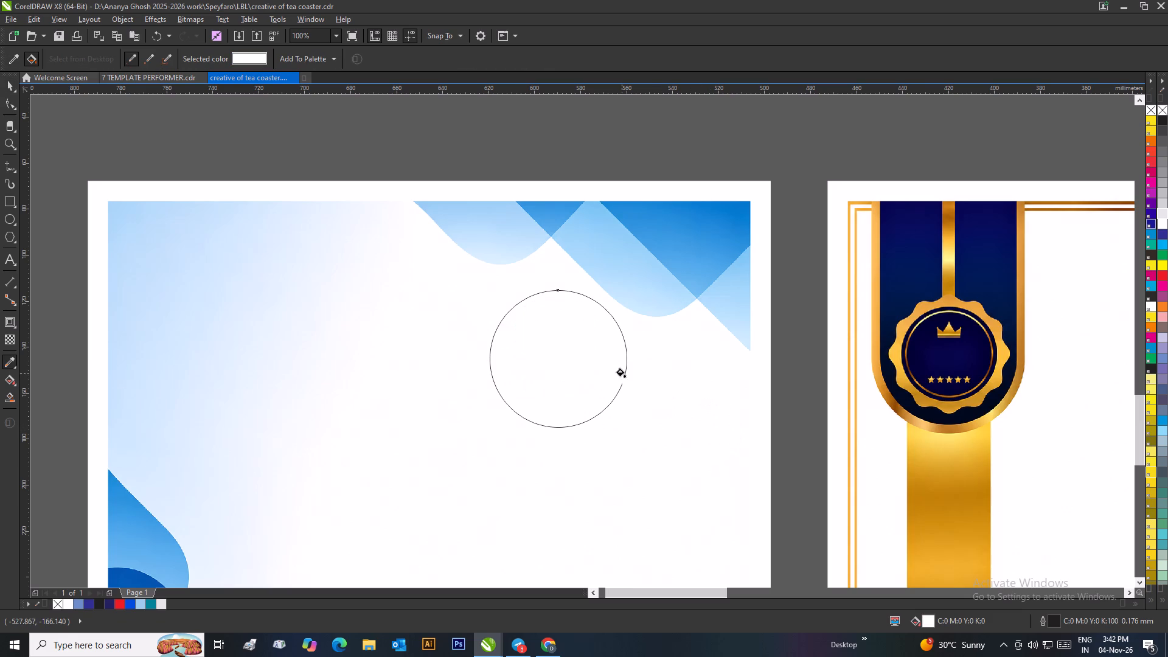
{"action": "left_click", "coordinate": [4, 81]}
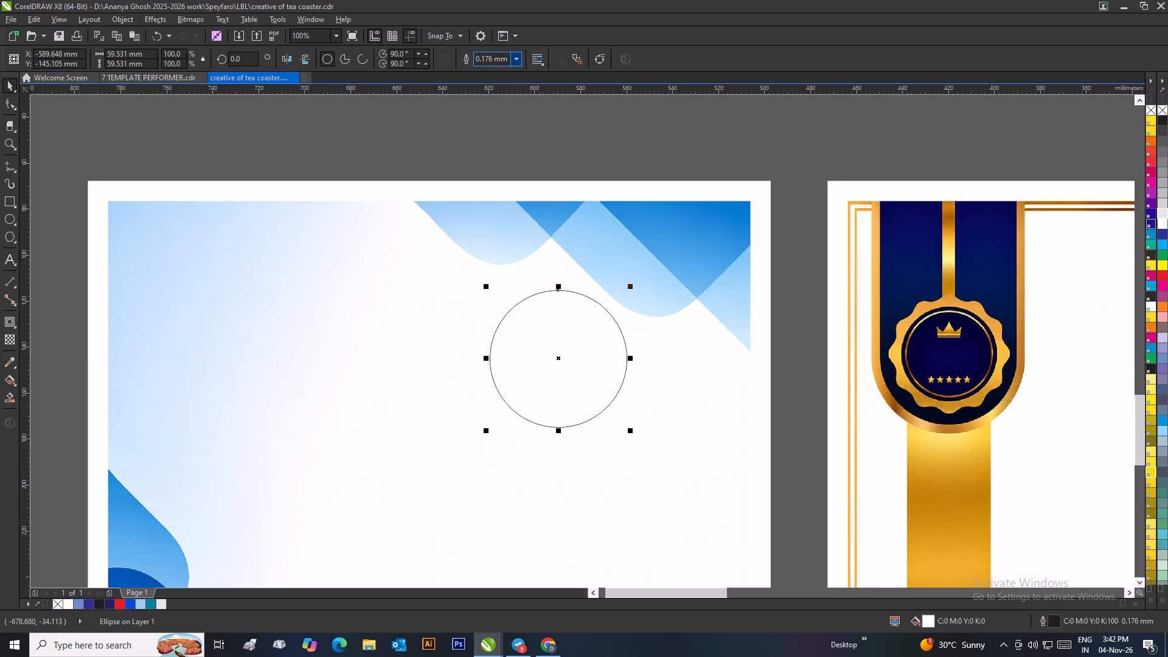
{"action": "left_click", "coordinate": [512, 57]}
{"action": "left_click", "coordinate": [503, 68]}
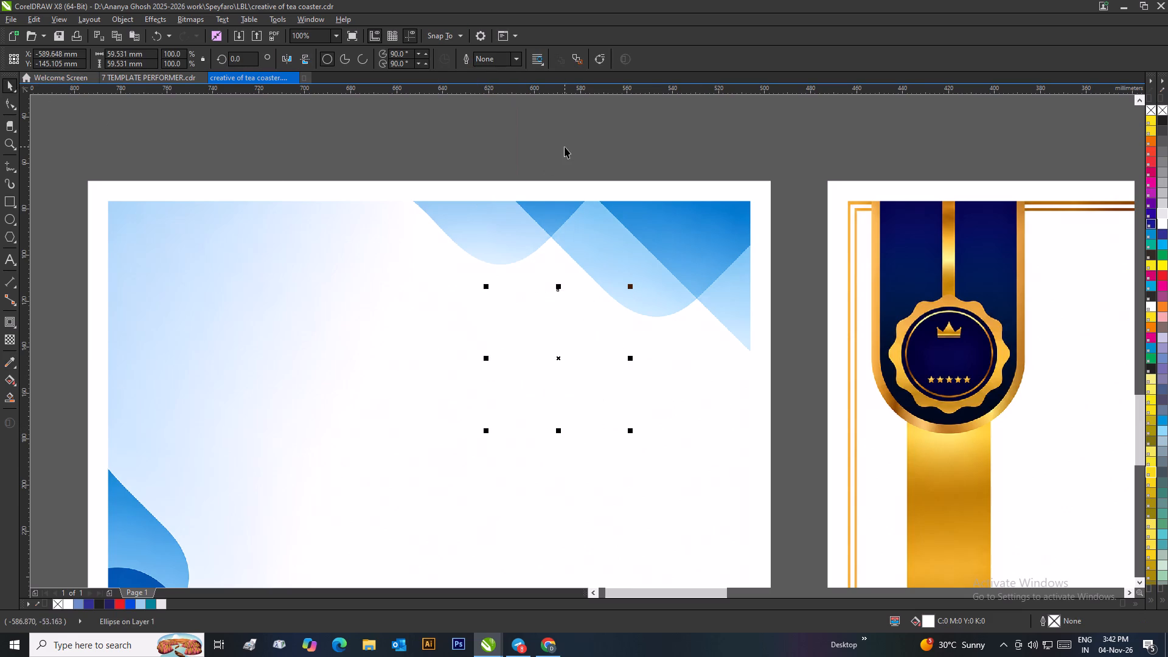
{"action": "left_click", "coordinate": [565, 147]}
{"action": "scroll", "coordinate": [564, 349], "scroll_direction": "up", "scroll_amount": 1}
{"action": "scroll", "coordinate": [579, 337], "scroll_direction": "down", "scroll_amount": 1}
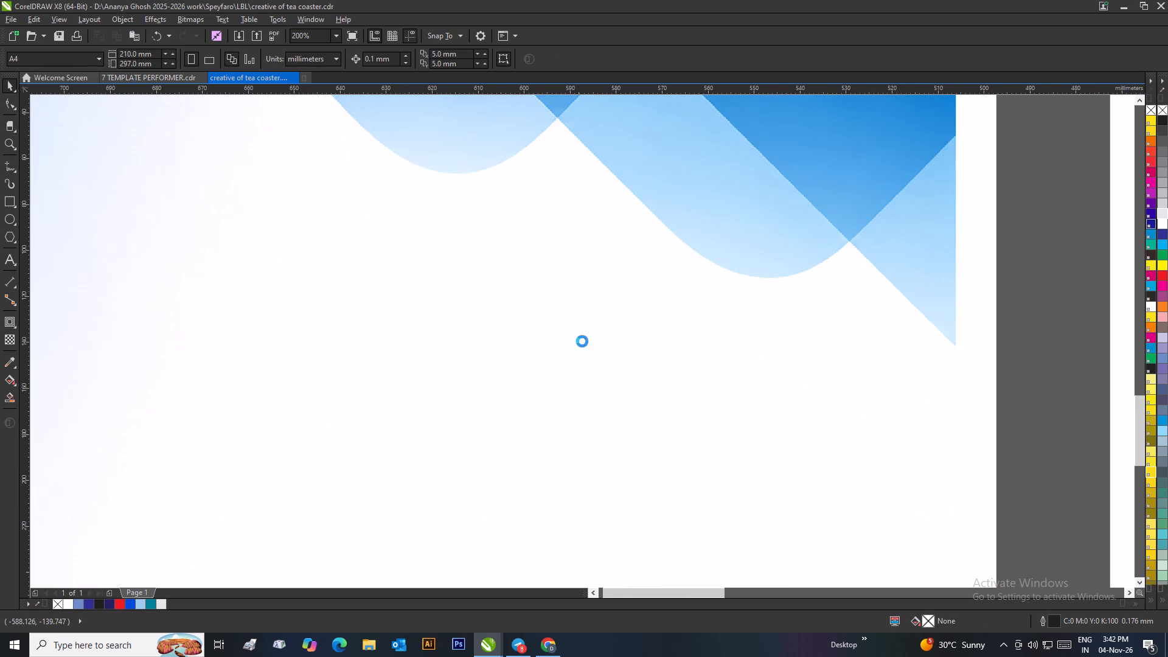
{"action": "scroll", "coordinate": [565, 352], "scroll_direction": "up", "scroll_amount": 1}
{"action": "left_click", "coordinate": [579, 343]}
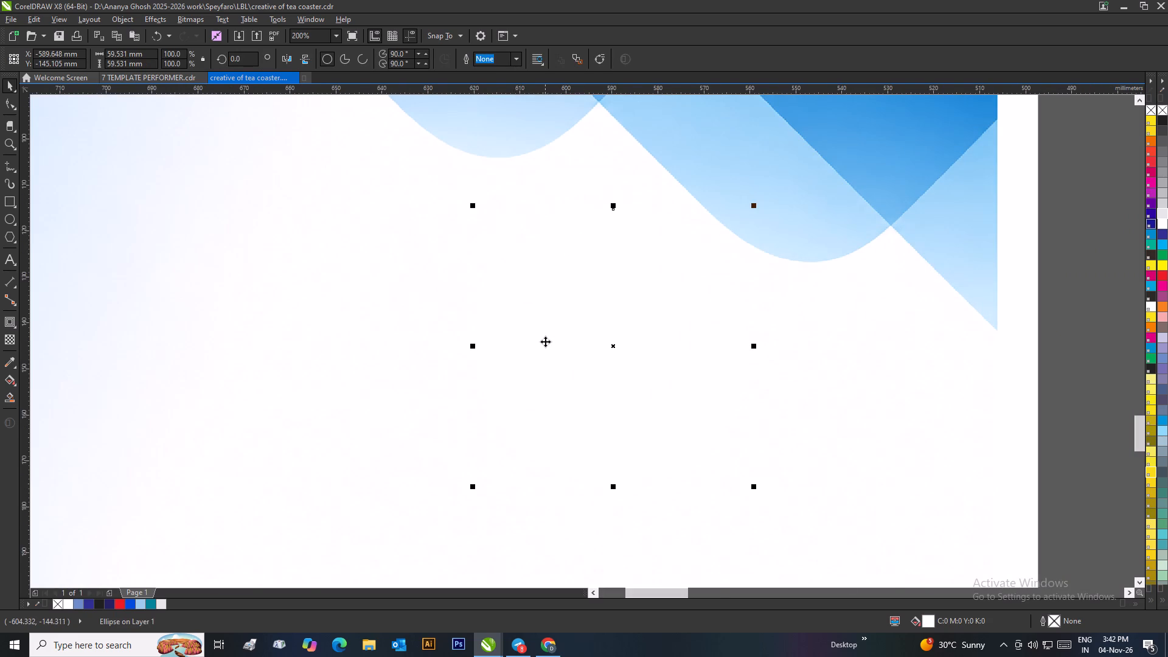
{"action": "scroll", "coordinate": [524, 340], "scroll_direction": "down", "scroll_amount": 1}
{"action": "left_click", "coordinate": [664, 115]}
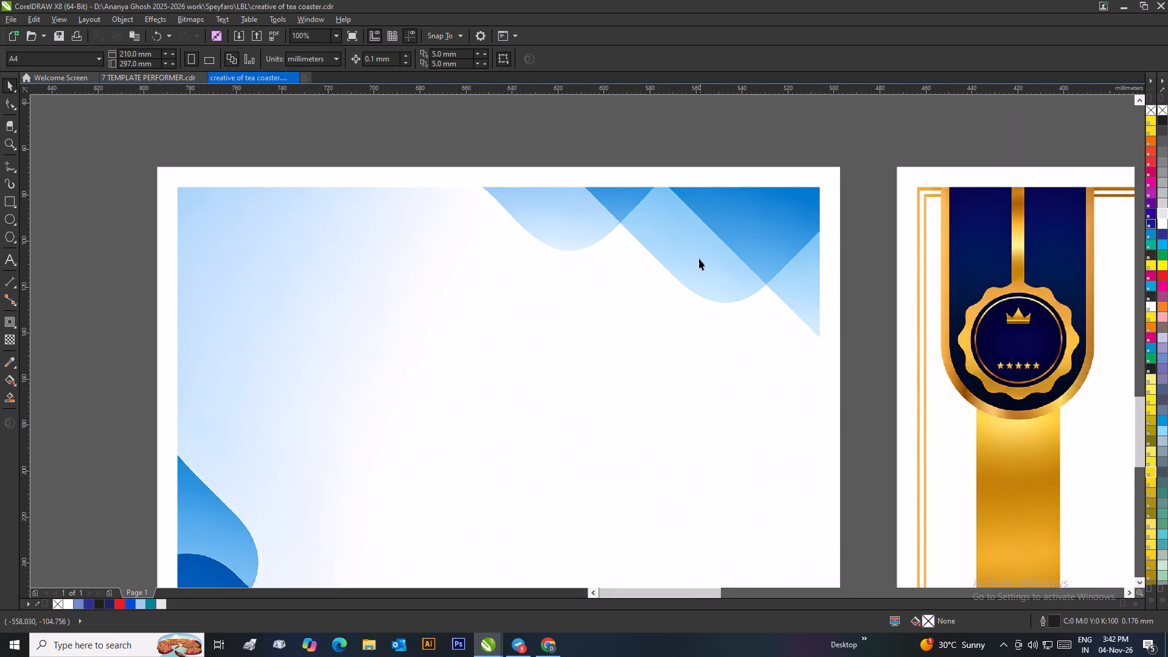
Group all the objects of the blue certificate together.
{"action": "scroll", "coordinate": [699, 259], "scroll_direction": "down", "scroll_amount": 1}
{"action": "scroll", "coordinate": [553, 401], "scroll_direction": "up", "scroll_amount": 1}
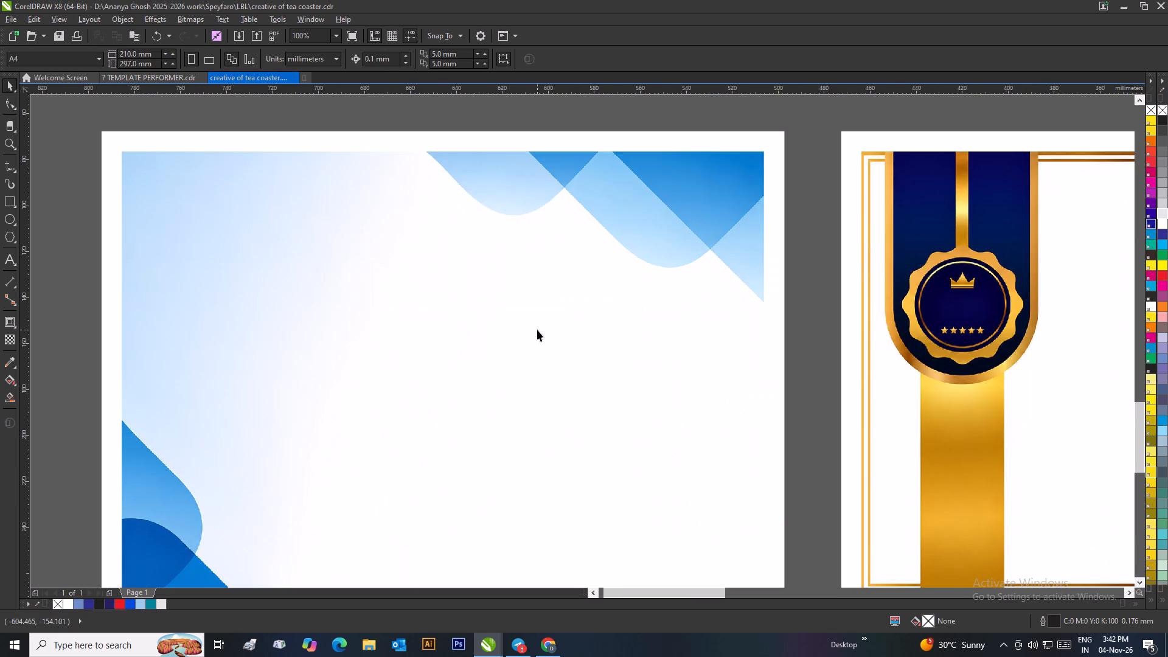
{"action": "scroll", "coordinate": [537, 323], "scroll_direction": "down", "scroll_amount": 2}
{"action": "left_click_drag", "start_coordinate": [457, 271], "coordinate": [645, 448]}
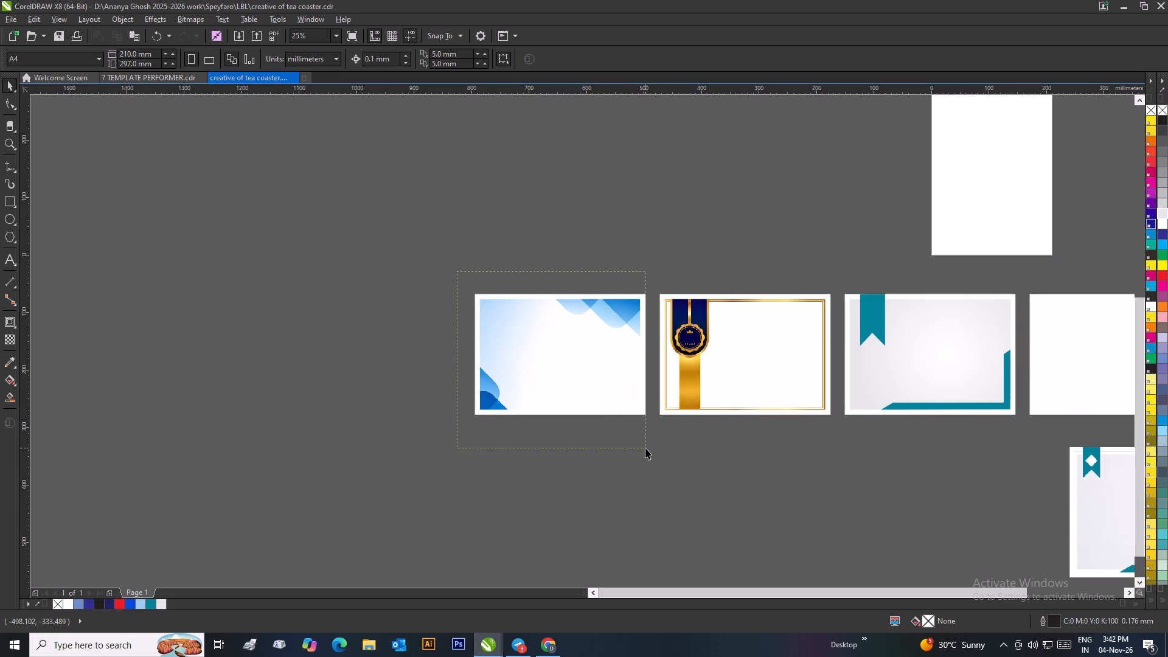
{"action": "left_click_drag", "start_coordinate": [645, 448], "coordinate": [649, 453]}
{"action": "key", "text": "ctrl+g"}
{"action": "left_click", "coordinate": [639, 231]}
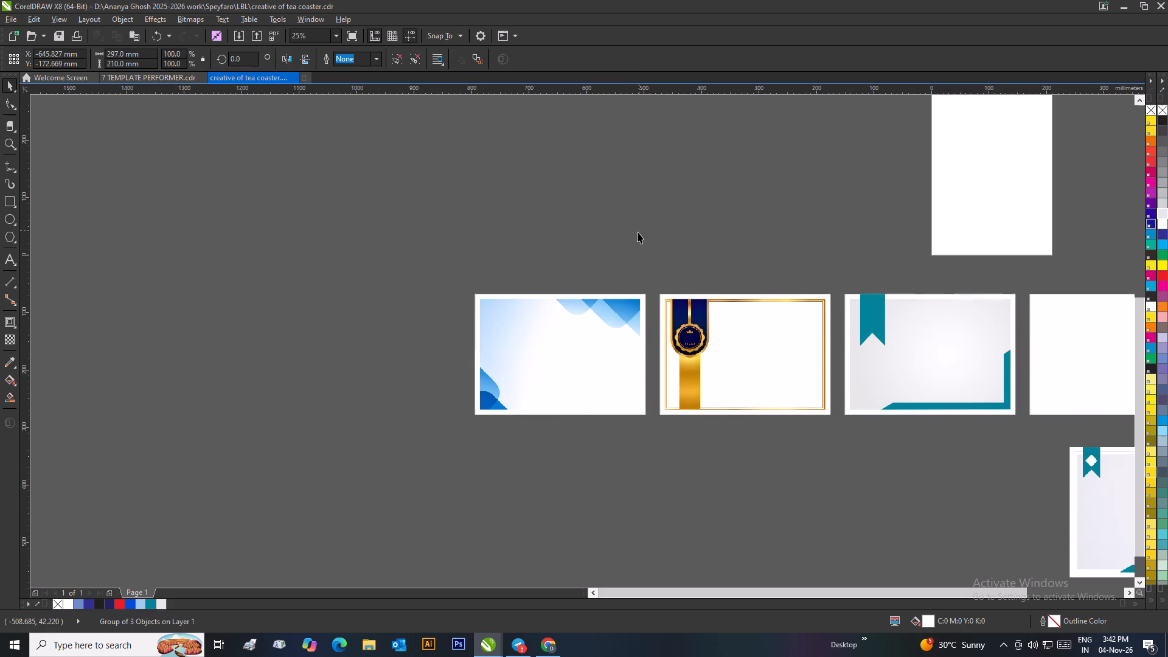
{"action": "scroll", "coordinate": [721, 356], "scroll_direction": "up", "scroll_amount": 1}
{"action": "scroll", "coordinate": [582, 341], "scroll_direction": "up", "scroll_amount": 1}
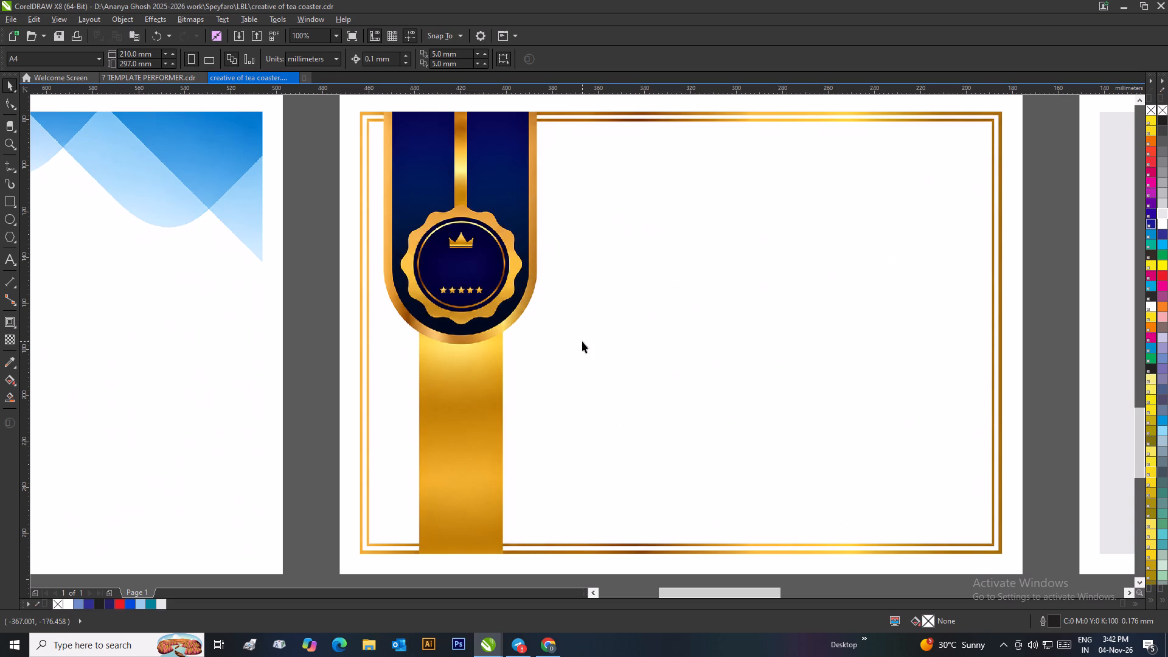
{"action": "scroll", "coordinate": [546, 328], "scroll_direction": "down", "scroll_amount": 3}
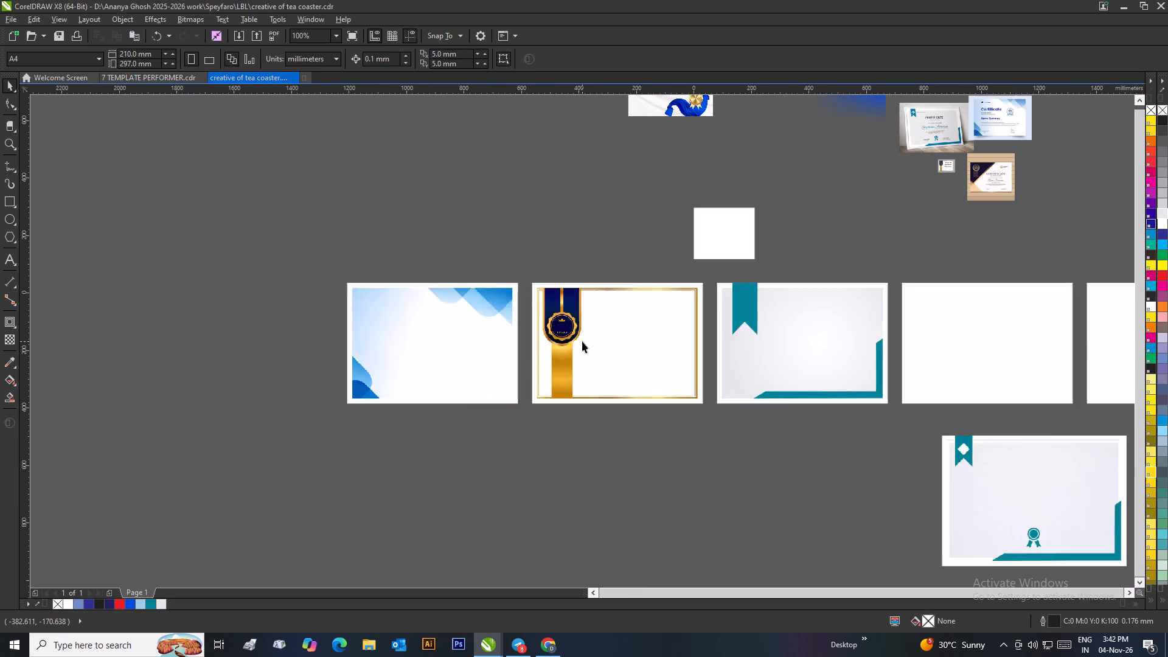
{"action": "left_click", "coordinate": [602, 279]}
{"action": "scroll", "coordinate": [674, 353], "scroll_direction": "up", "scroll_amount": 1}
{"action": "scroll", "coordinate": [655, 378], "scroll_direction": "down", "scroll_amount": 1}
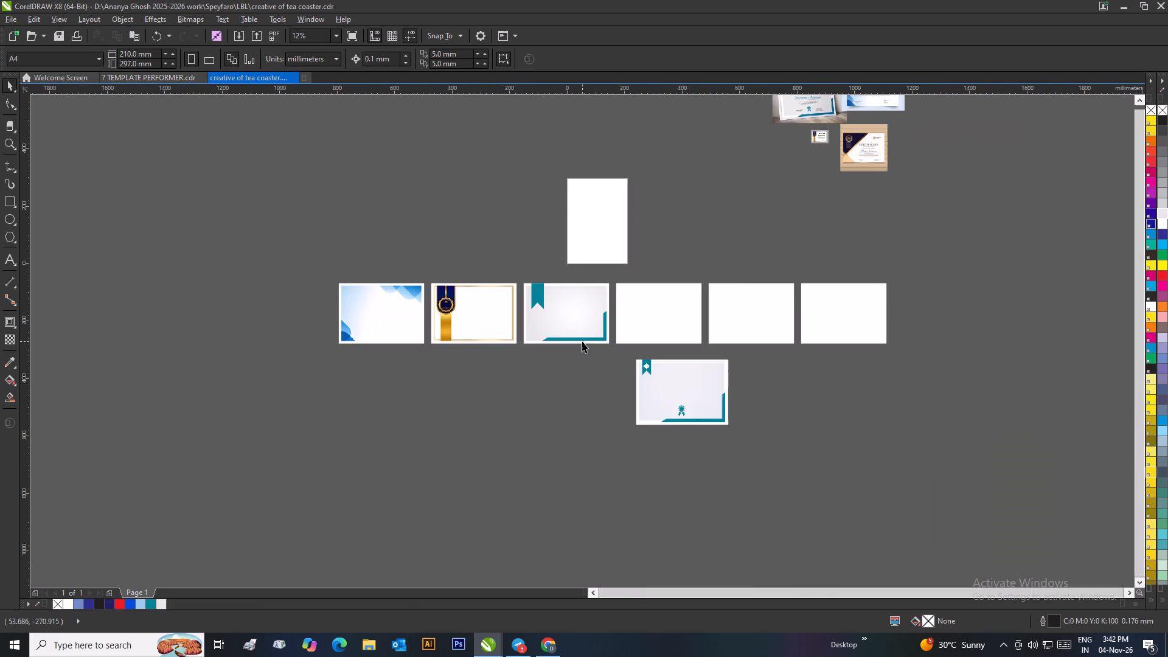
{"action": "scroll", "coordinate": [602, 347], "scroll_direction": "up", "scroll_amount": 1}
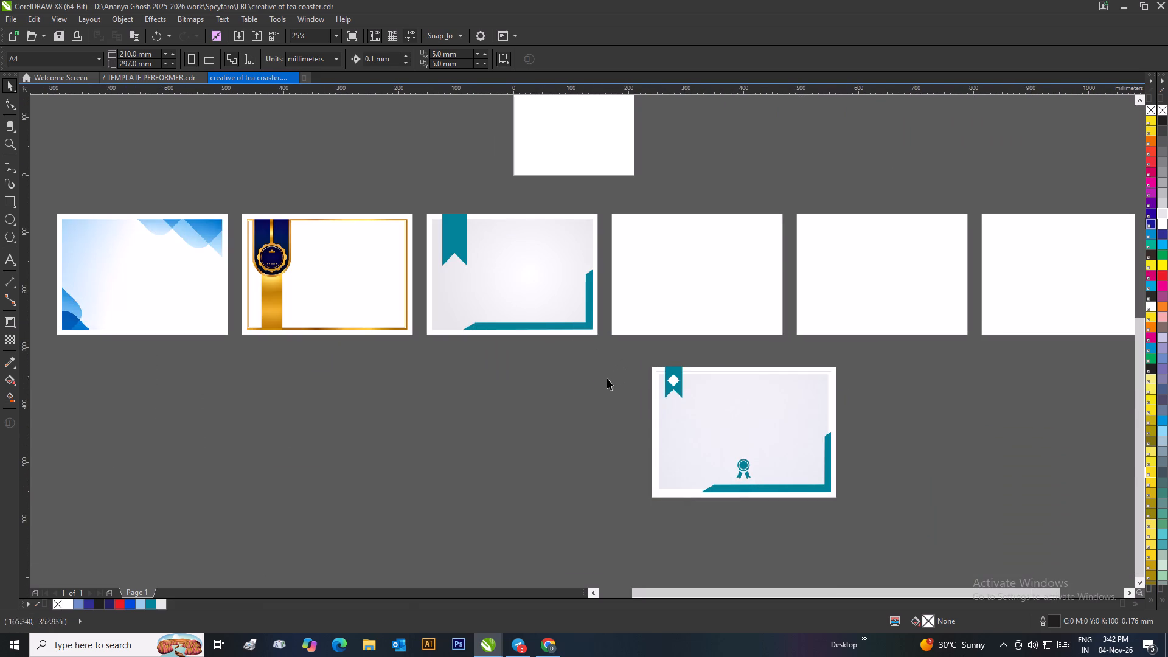
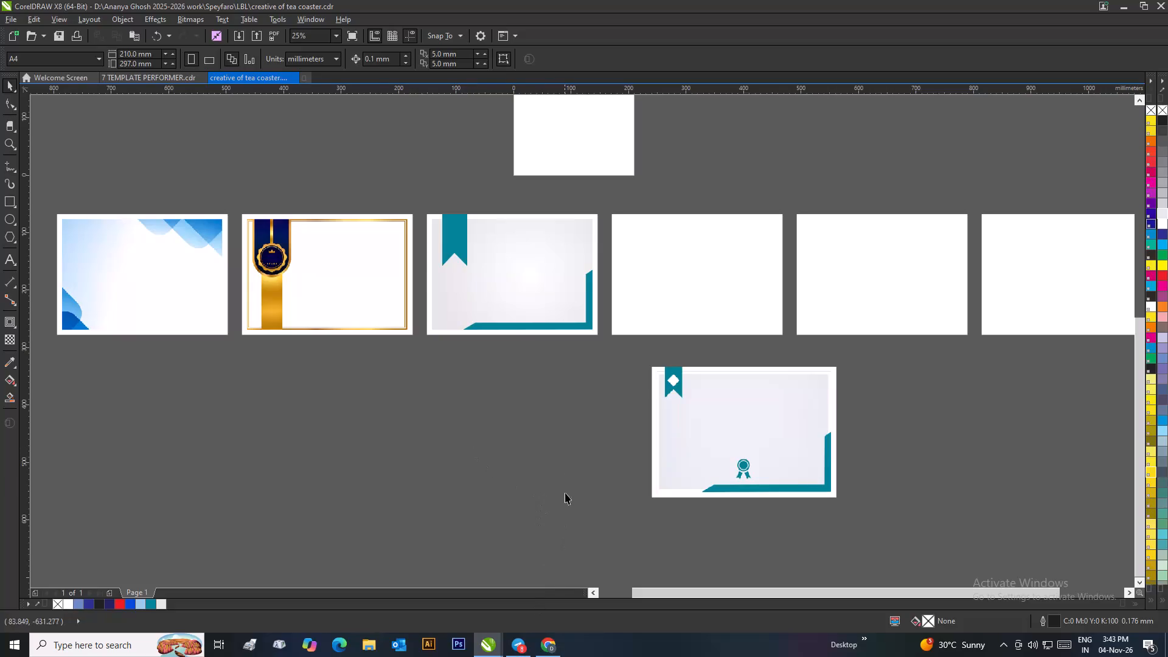
Examine the certificate row and the reference images above it to see which blank pages still need designs.
{"action": "scroll", "coordinate": [567, 405], "scroll_direction": "down", "scroll_amount": 1}
{"action": "scroll", "coordinate": [640, 313], "scroll_direction": "up", "scroll_amount": 1}
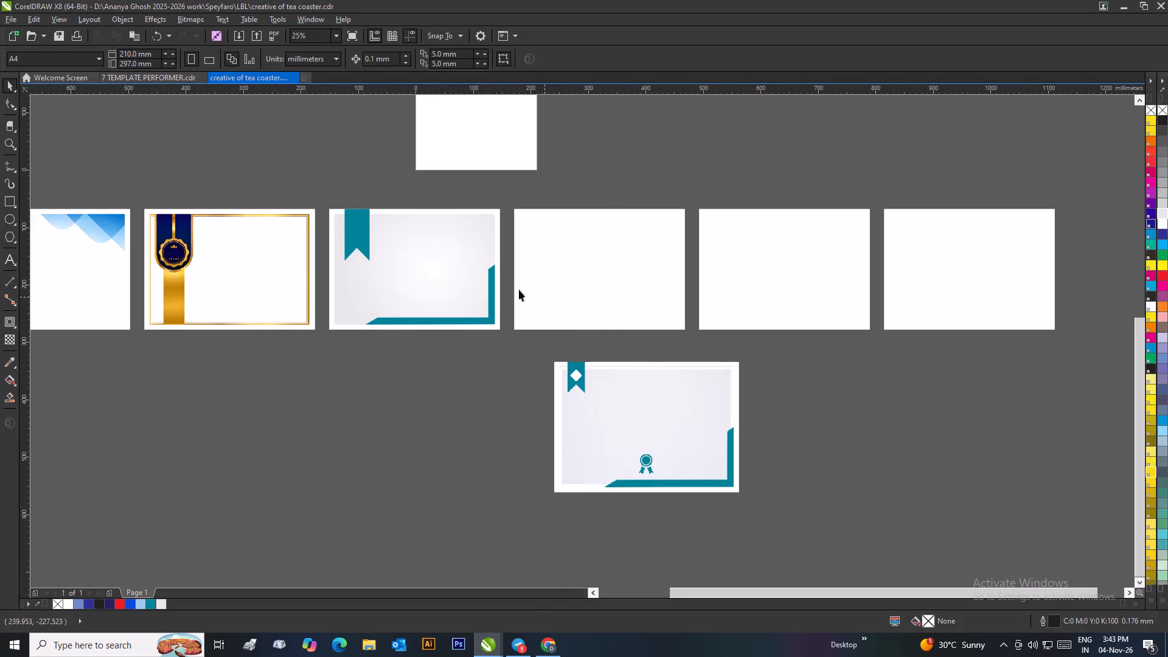
{"action": "left_click", "coordinate": [568, 185]}
{"action": "left_click", "coordinate": [591, 178]}
{"action": "scroll", "coordinate": [587, 179], "scroll_direction": "down", "scroll_amount": 2}
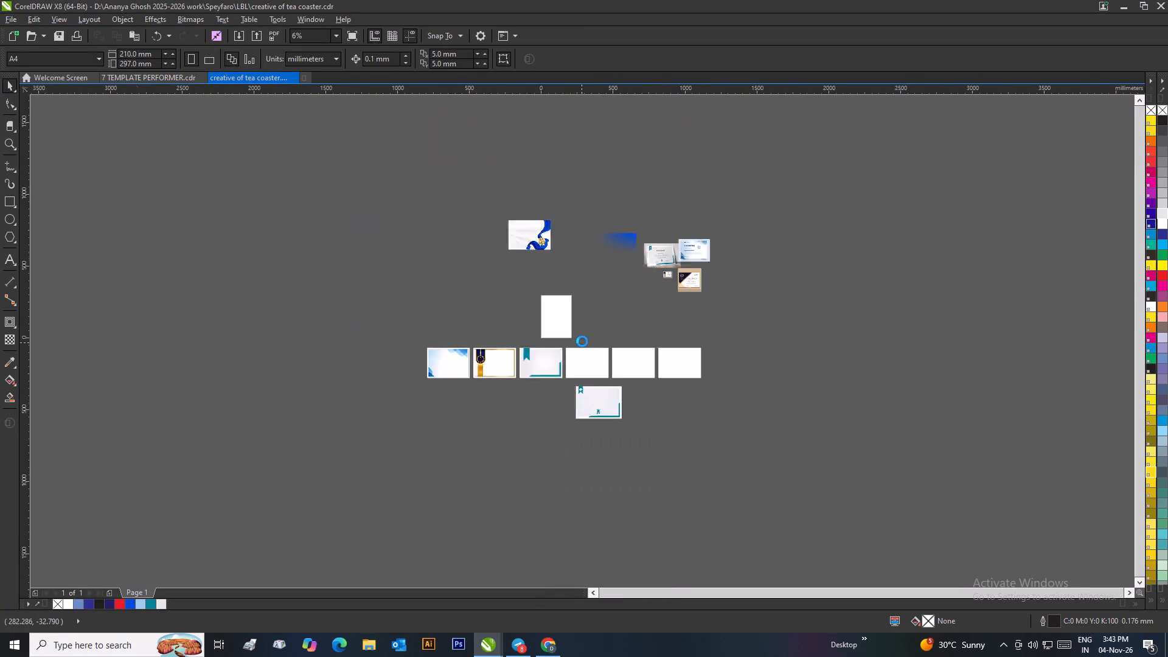
{"action": "scroll", "coordinate": [582, 341], "scroll_direction": "down", "scroll_amount": 1}
{"action": "scroll", "coordinate": [576, 336], "scroll_direction": "up", "scroll_amount": 2}
{"action": "scroll", "coordinate": [529, 159], "scroll_direction": "up", "scroll_amount": 1}
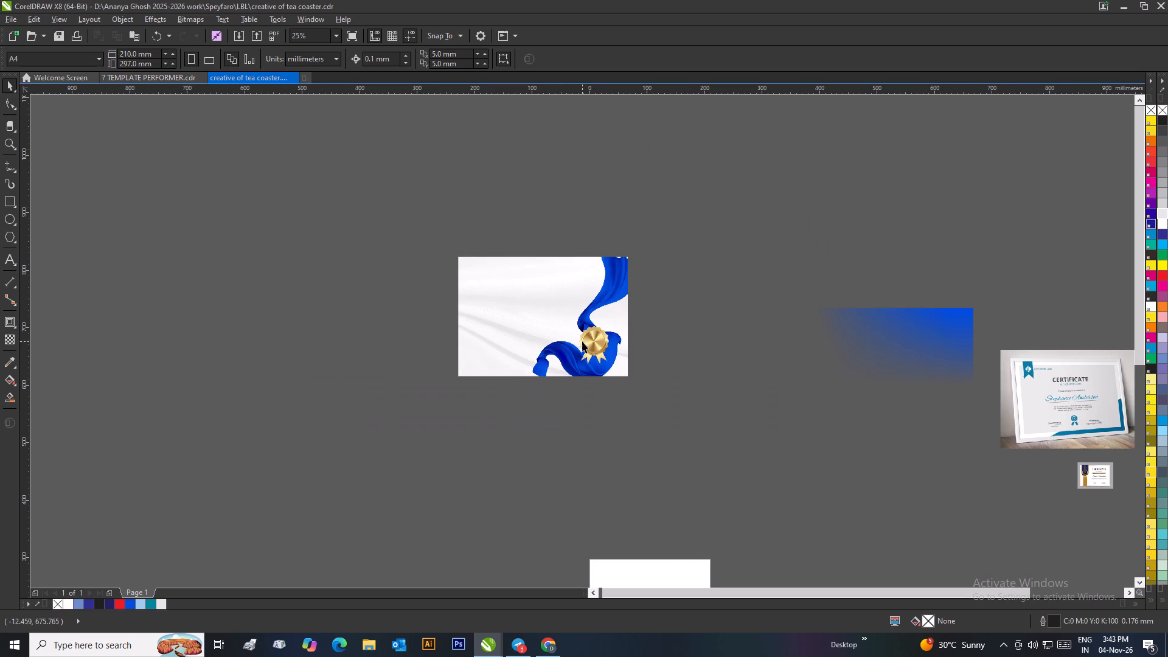
{"action": "left_click", "coordinate": [598, 338]}
{"action": "left_click", "coordinate": [673, 340]}
{"action": "scroll", "coordinate": [655, 333], "scroll_direction": "down", "scroll_amount": 2}
{"action": "scroll", "coordinate": [556, 411], "scroll_direction": "up", "scroll_amount": 2}
{"action": "scroll", "coordinate": [562, 469], "scroll_direction": "down", "scroll_amount": 1}
{"action": "scroll", "coordinate": [588, 364], "scroll_direction": "up", "scroll_amount": 2}
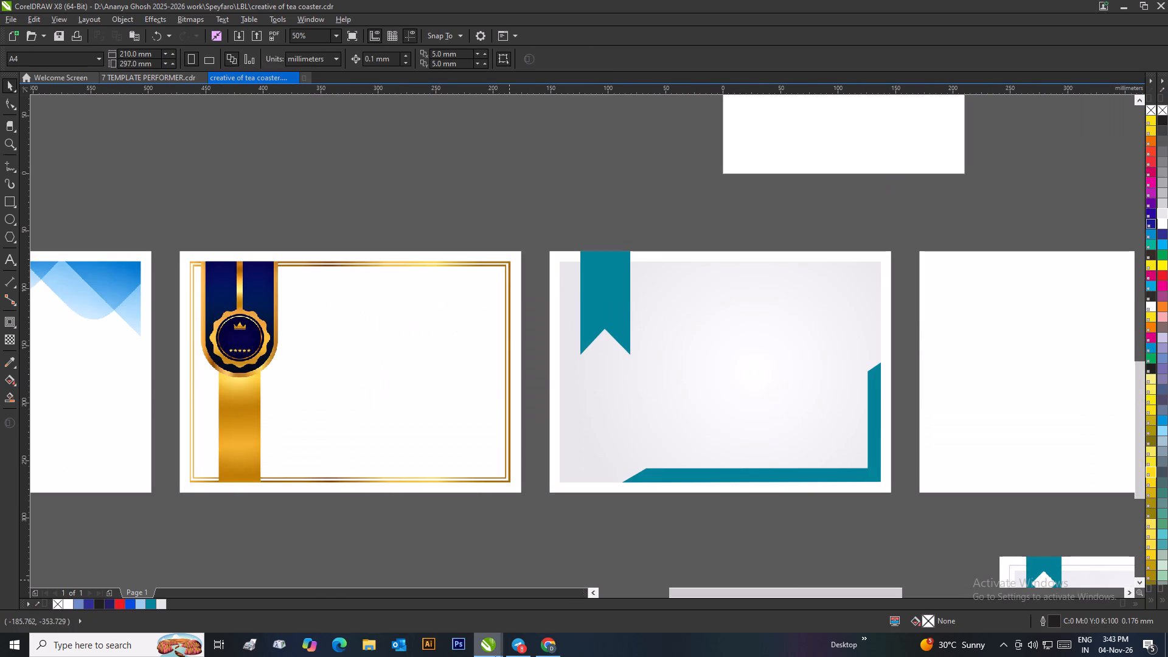
Switch to Chrome and browse the open PNGEgg page for another certificate reference.
{"action": "left_click", "coordinate": [544, 650]}
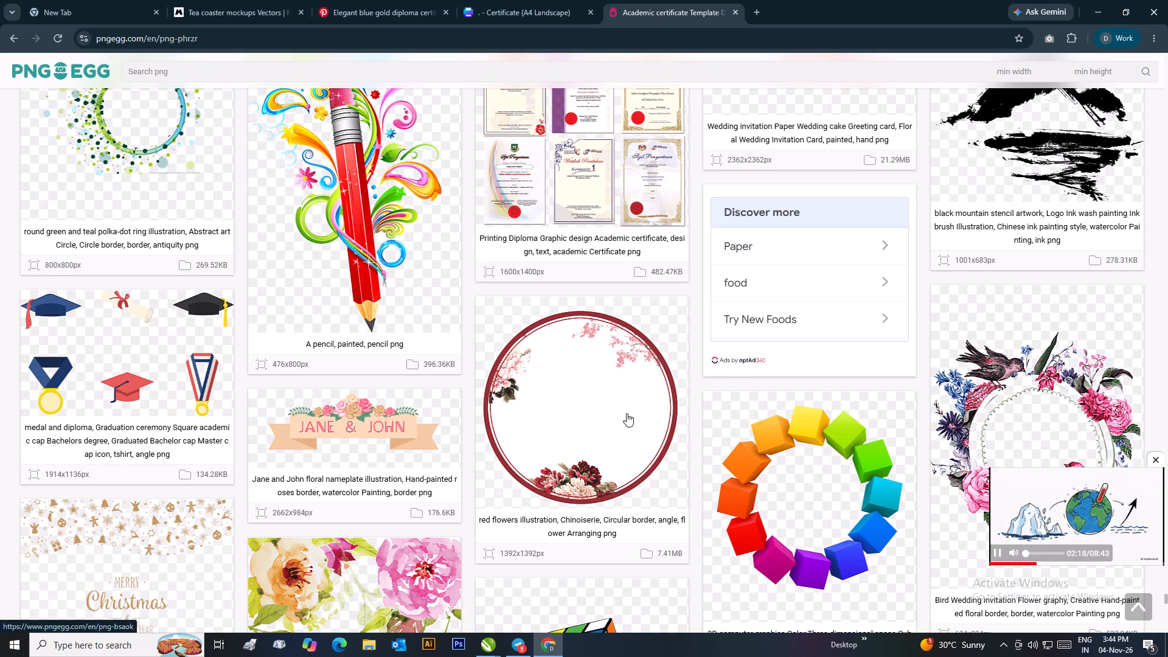
{"action": "scroll", "coordinate": [627, 413], "scroll_direction": "down", "scroll_amount": 19}
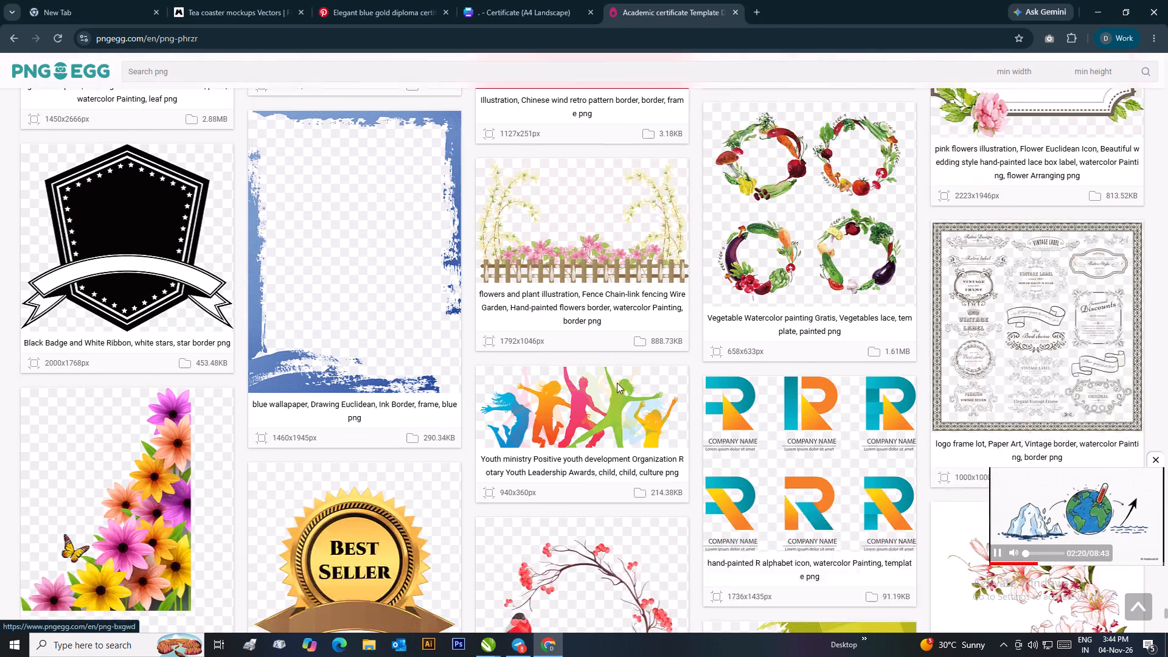
{"action": "scroll", "coordinate": [616, 378], "scroll_direction": "down", "scroll_amount": 6}
{"action": "scroll", "coordinate": [589, 337], "scroll_direction": "down", "scroll_amount": 3}
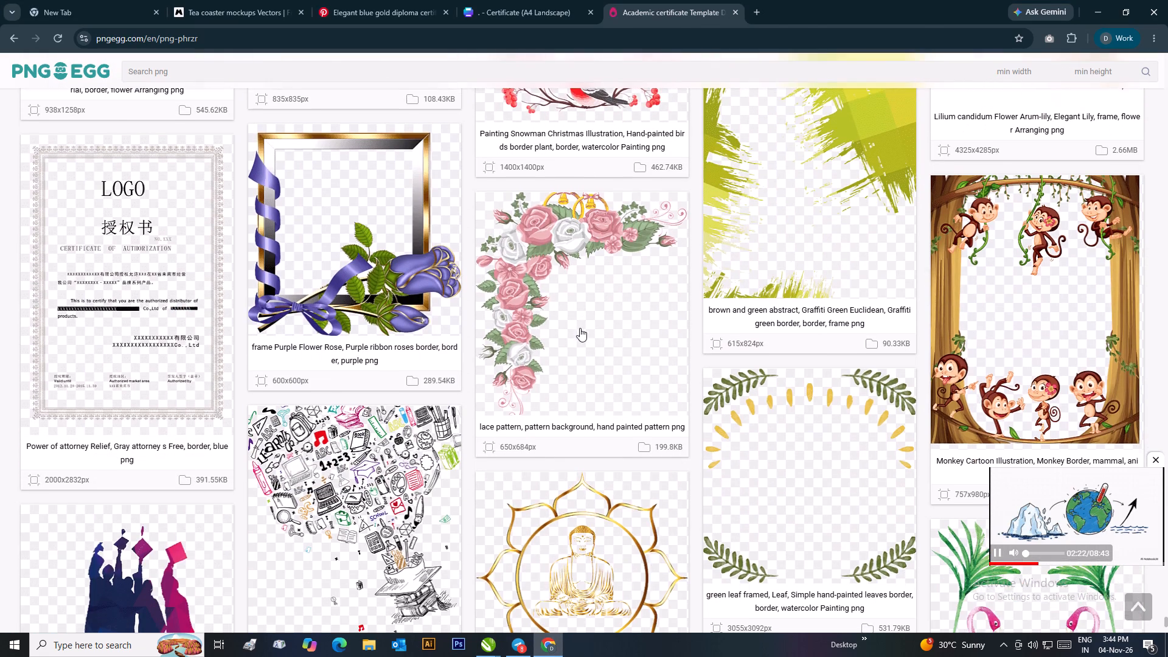
{"action": "scroll", "coordinate": [580, 328], "scroll_direction": "down", "scroll_amount": 11}
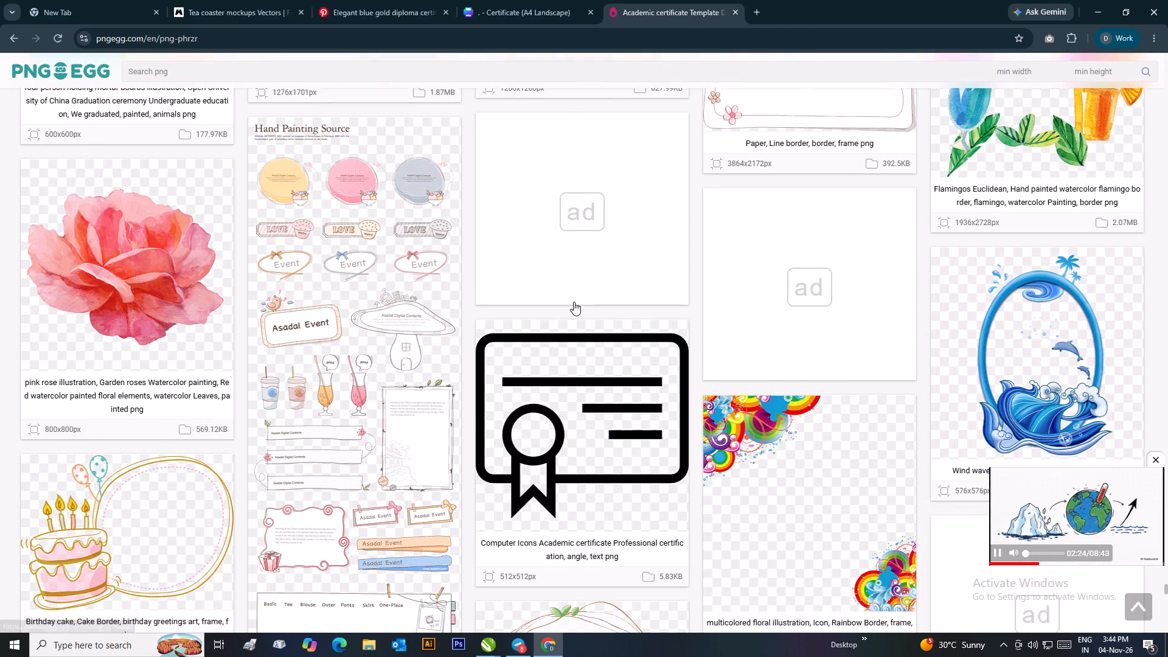
Search PNGEgg for "CERTIFICATE".
{"action": "left_click_drag", "start_coordinate": [173, 72], "coordinate": [113, 71]}
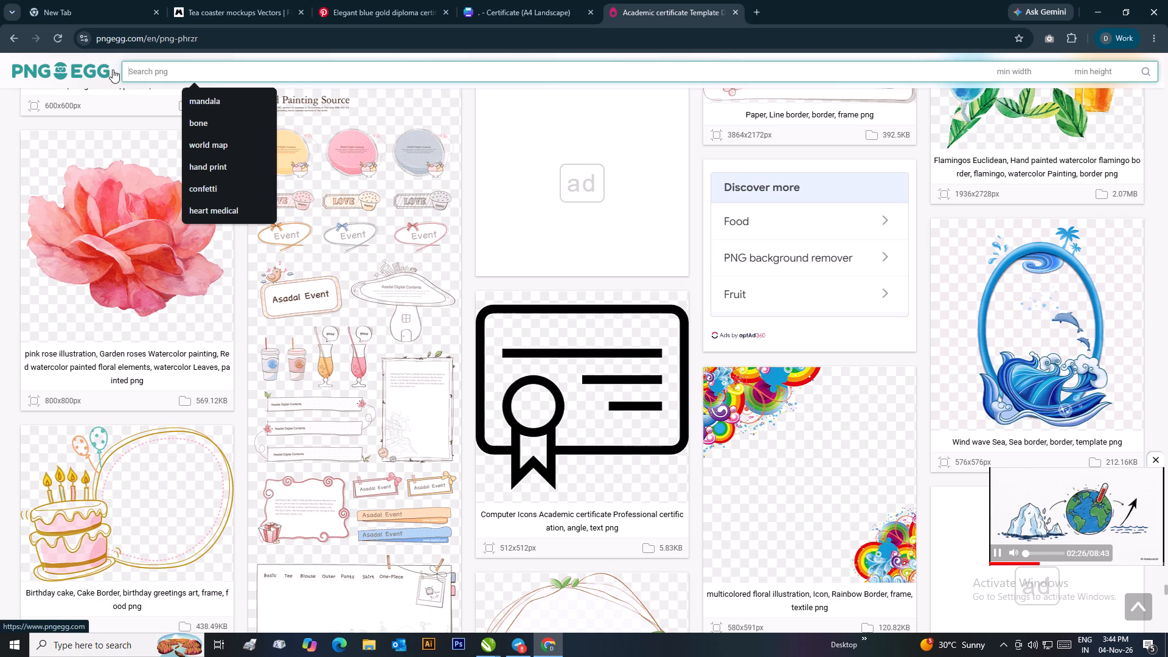
{"action": "type", "text": "CE"}
{"action": "type", "text": "RTO"}
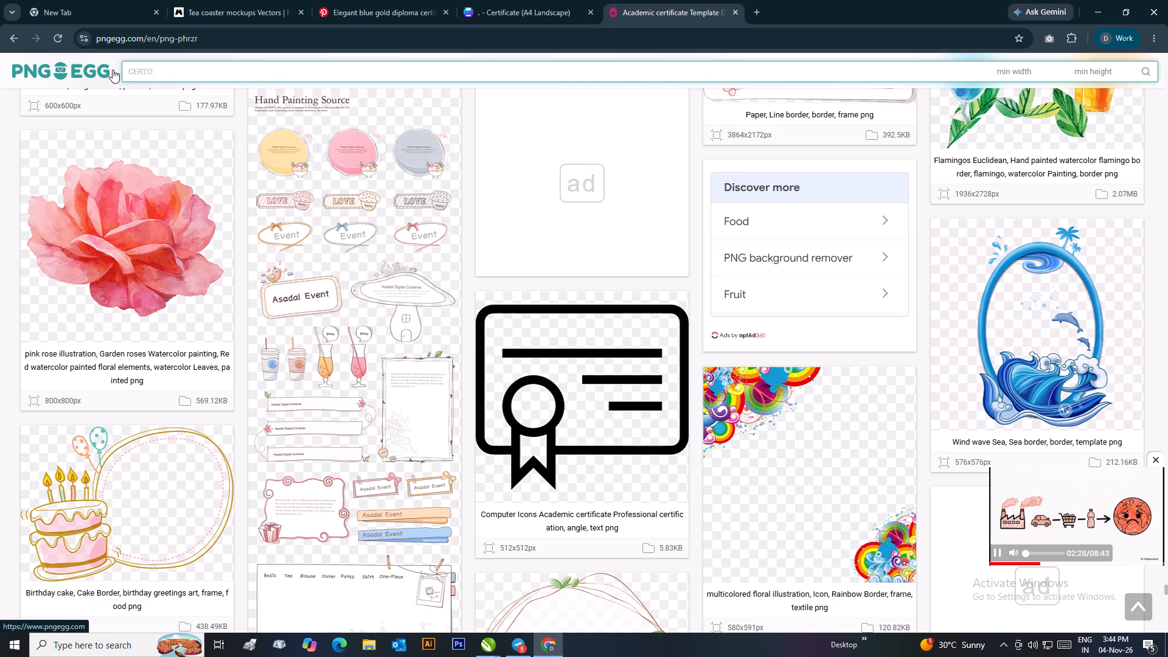
{"action": "key", "text": "BackSpace"}
{"action": "type", "text": "IFICATE"}
{"action": "key", "text": "Return"}
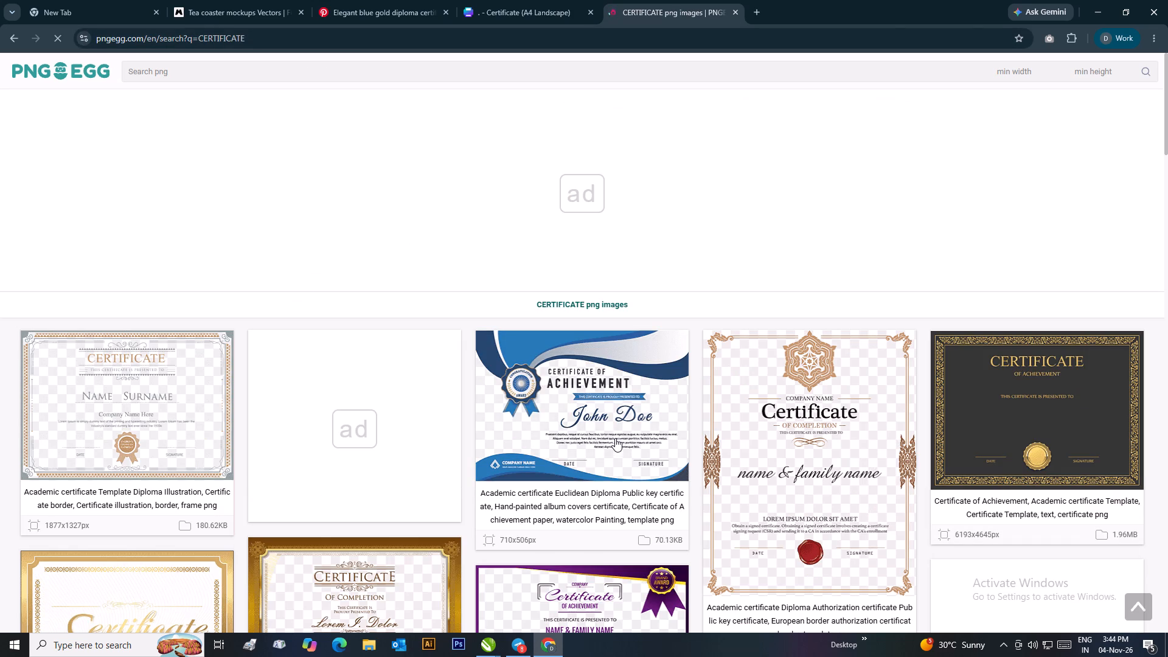
Open the blue wave Certificate of Achievement image and examine it and its relevant PNG images for design references.
{"action": "left_click", "coordinate": [615, 438]}
{"action": "scroll", "coordinate": [628, 423], "scroll_direction": "down", "scroll_amount": 2}
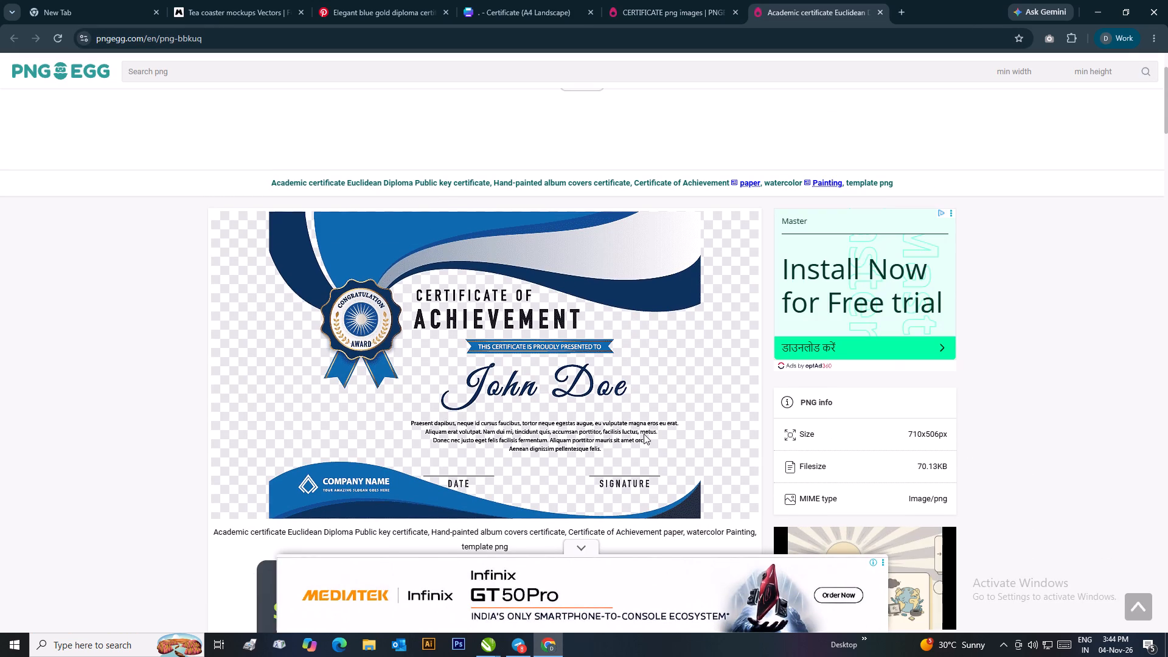
{"action": "scroll", "coordinate": [623, 420], "scroll_direction": "down", "scroll_amount": 3}
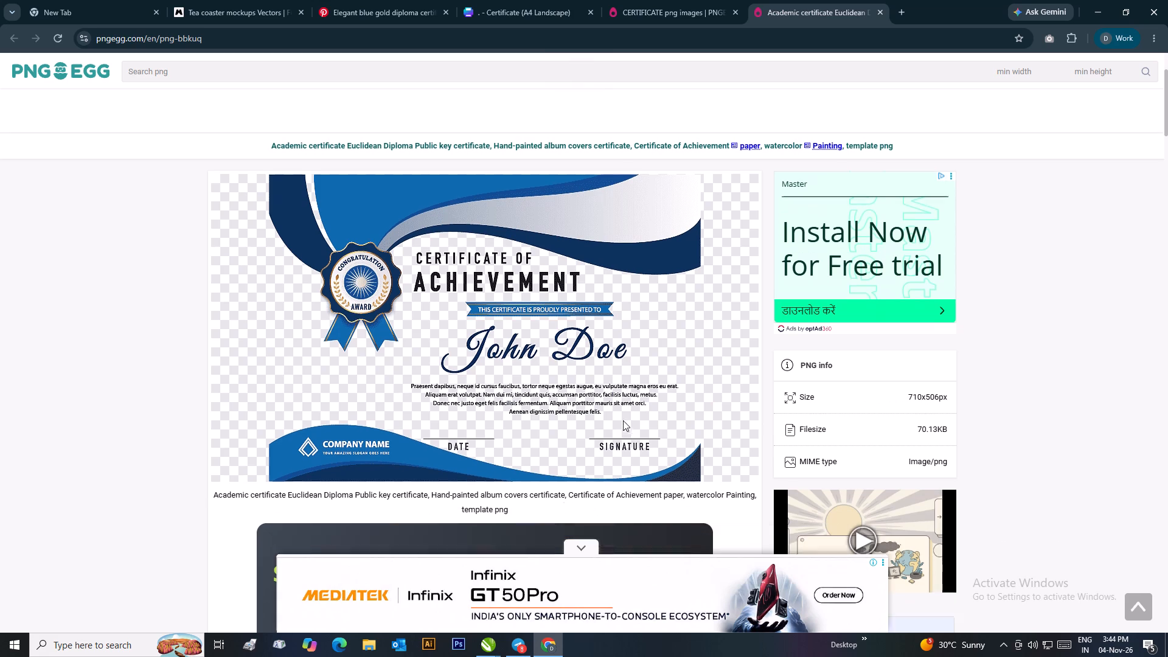
{"action": "scroll", "coordinate": [623, 420], "scroll_direction": "down", "scroll_amount": 18}
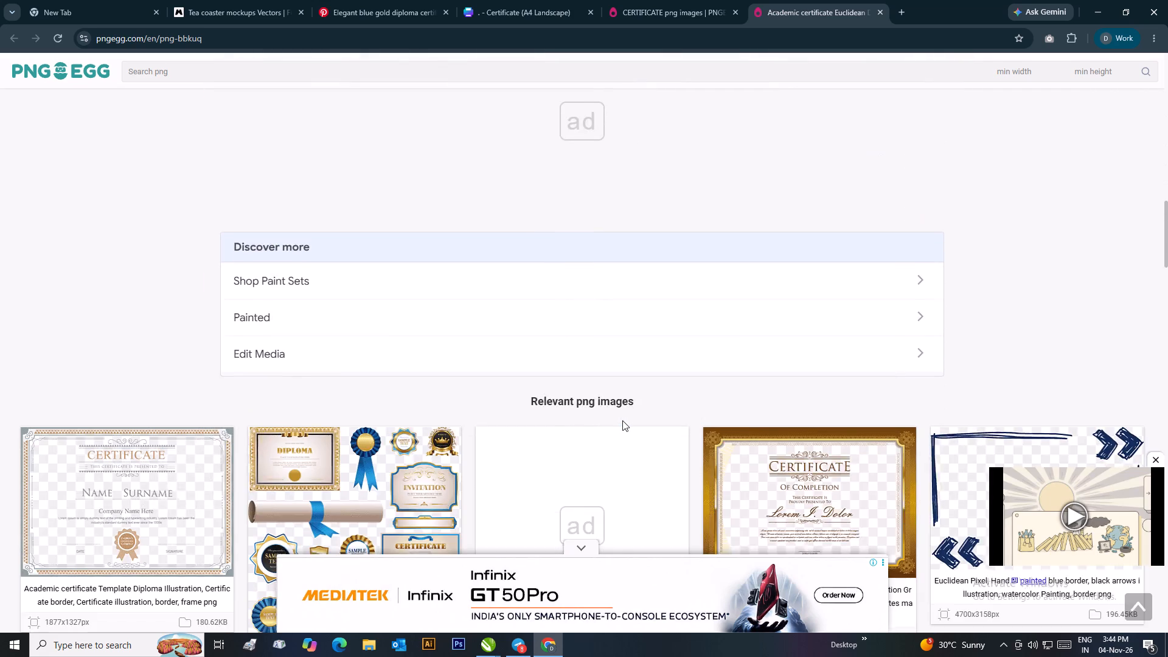
{"action": "scroll", "coordinate": [622, 420], "scroll_direction": "down", "scroll_amount": 12}
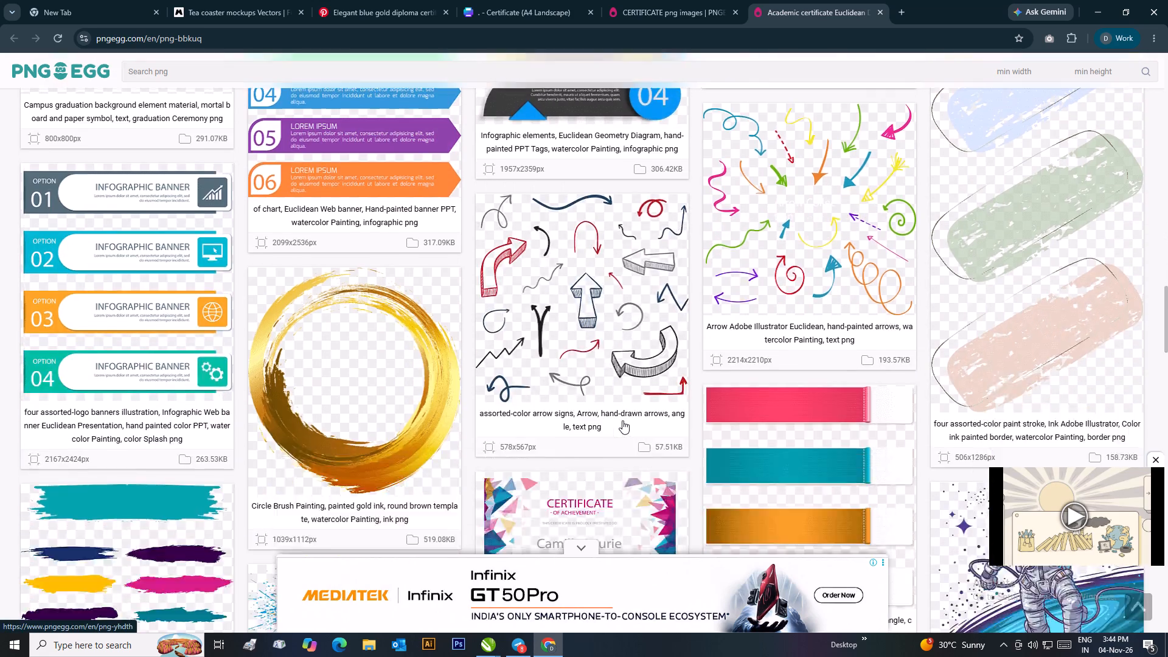
{"action": "scroll", "coordinate": [622, 420], "scroll_direction": "down", "scroll_amount": 13}
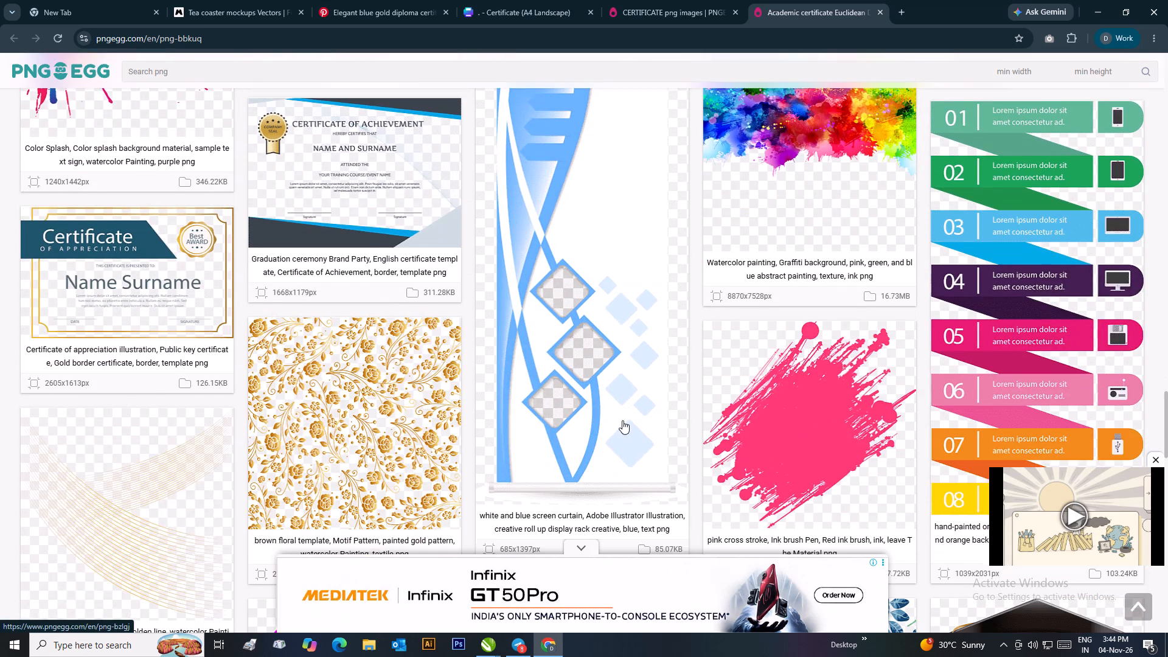
{"action": "scroll", "coordinate": [622, 420], "scroll_direction": "down", "scroll_amount": 8}
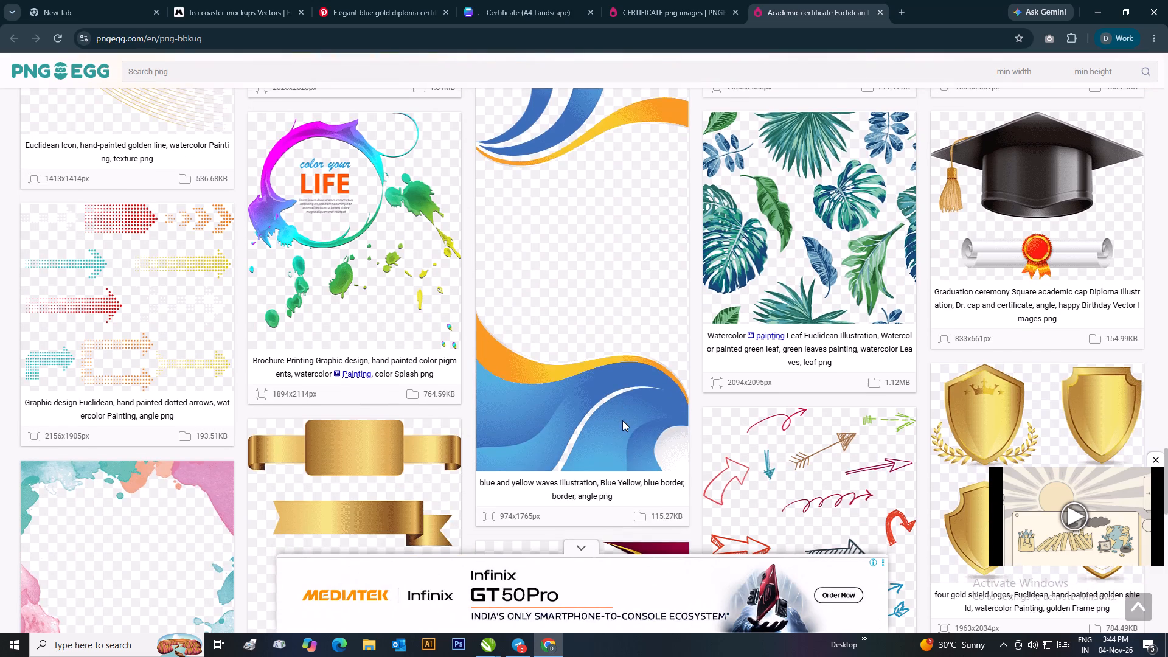
{"action": "scroll", "coordinate": [622, 420], "scroll_direction": "down", "scroll_amount": 5}
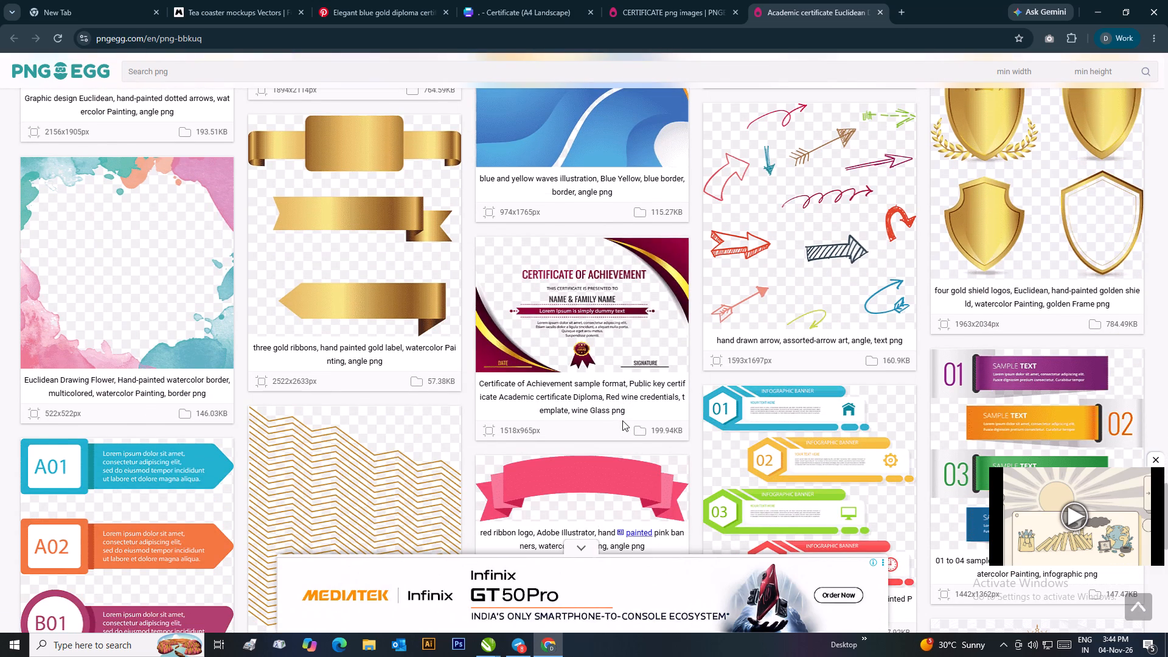
{"action": "scroll", "coordinate": [622, 420], "scroll_direction": "down", "scroll_amount": 7}
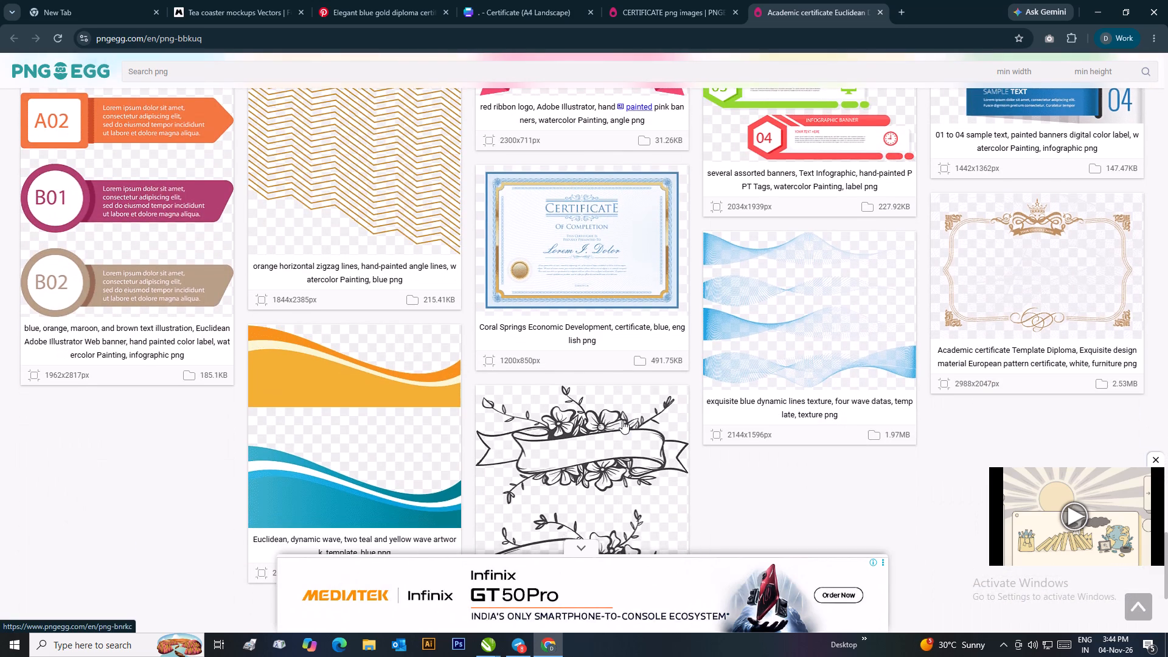
{"action": "scroll", "coordinate": [622, 420], "scroll_direction": "down", "scroll_amount": 8}
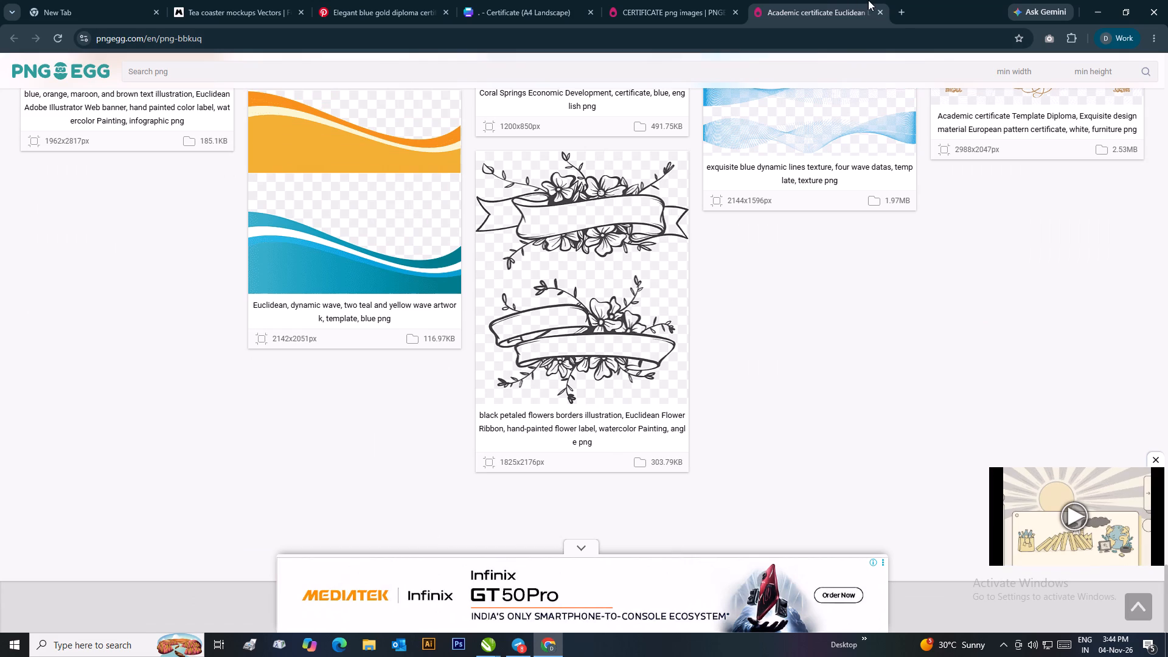
Find Pinterest through a Google search in a new browser tab and open its site.
{"action": "left_click", "coordinate": [899, 14]}
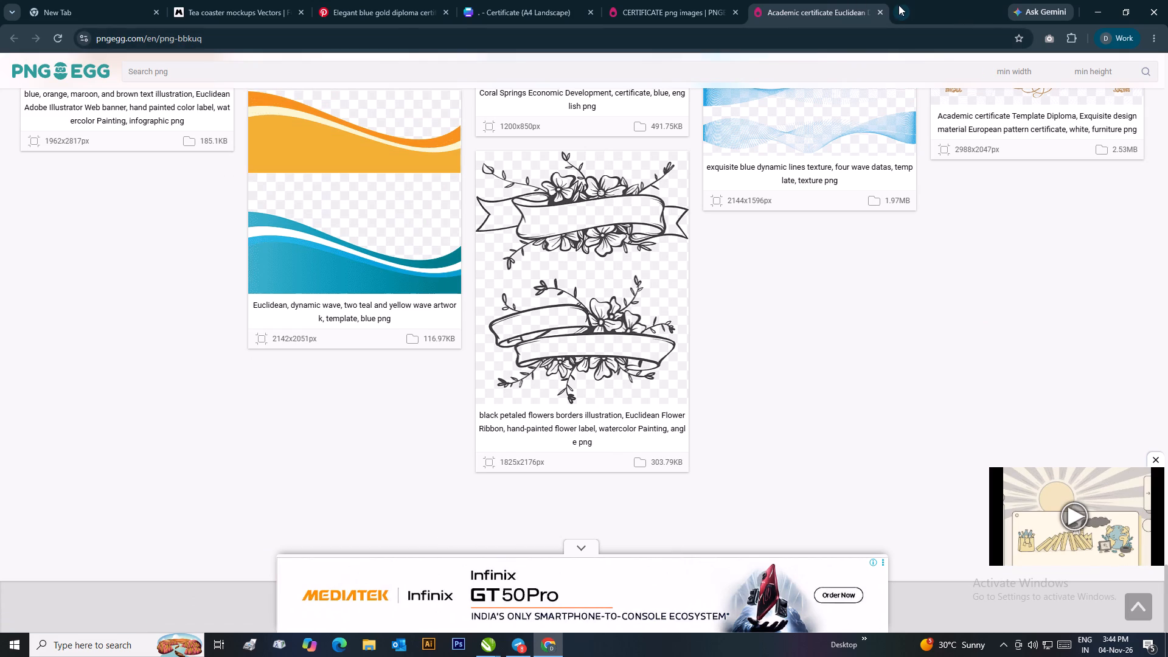
{"action": "left_click", "coordinate": [899, 5]}
{"action": "left_click", "coordinate": [487, 231]}
{"action": "type", "text": "PINTE"}
{"action": "key", "text": "BackSpace"}
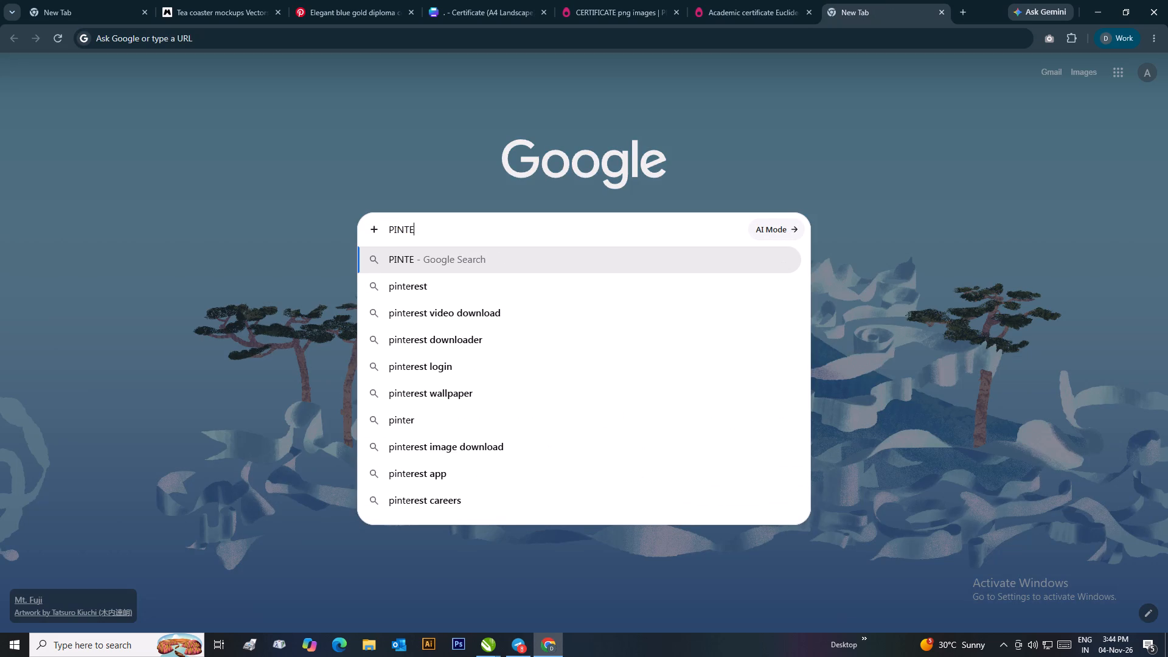
{"action": "key", "text": "BackSpace"}
{"action": "type", "text": "REST"}
{"action": "key", "text": "Return"}
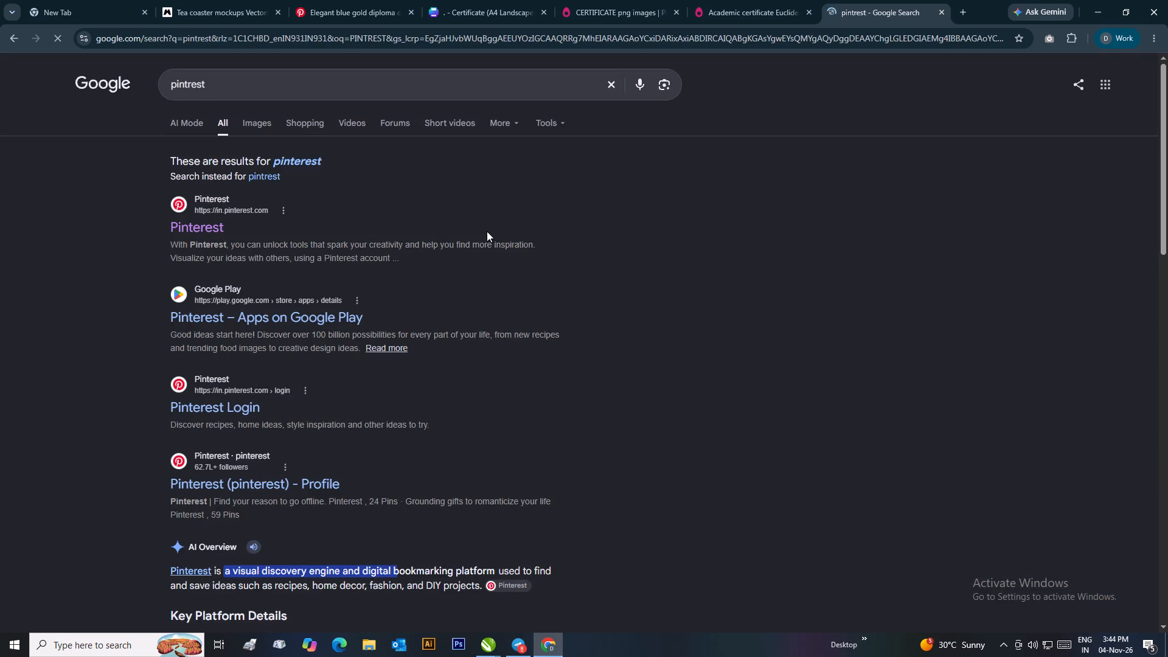
{"action": "left_click", "coordinate": [197, 232]}
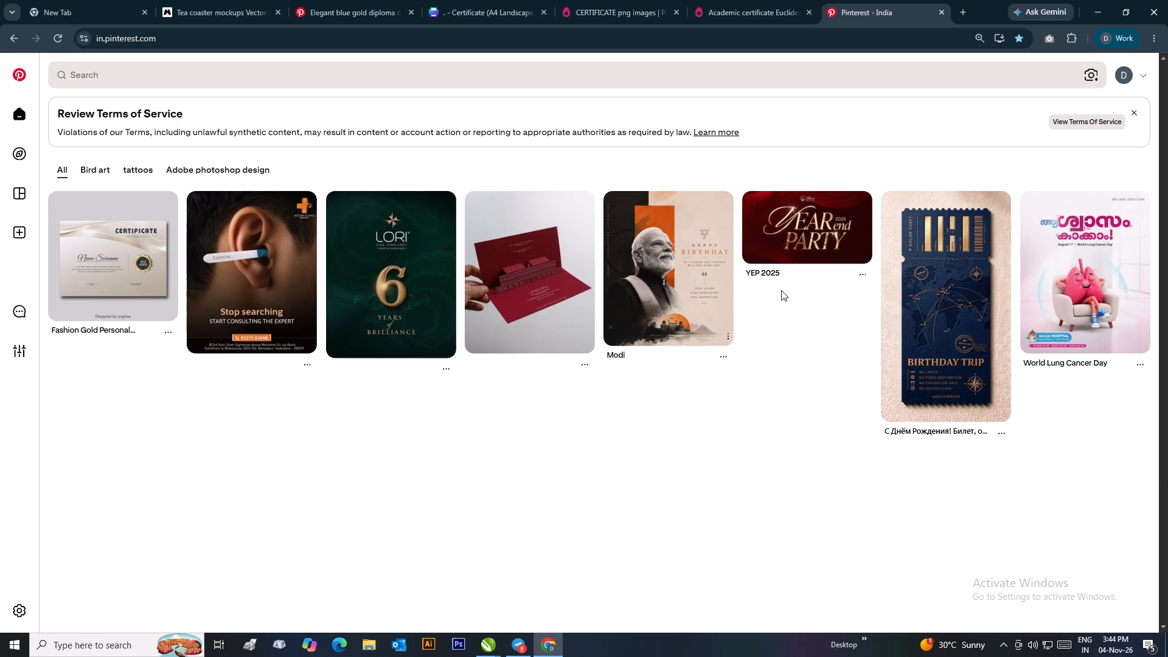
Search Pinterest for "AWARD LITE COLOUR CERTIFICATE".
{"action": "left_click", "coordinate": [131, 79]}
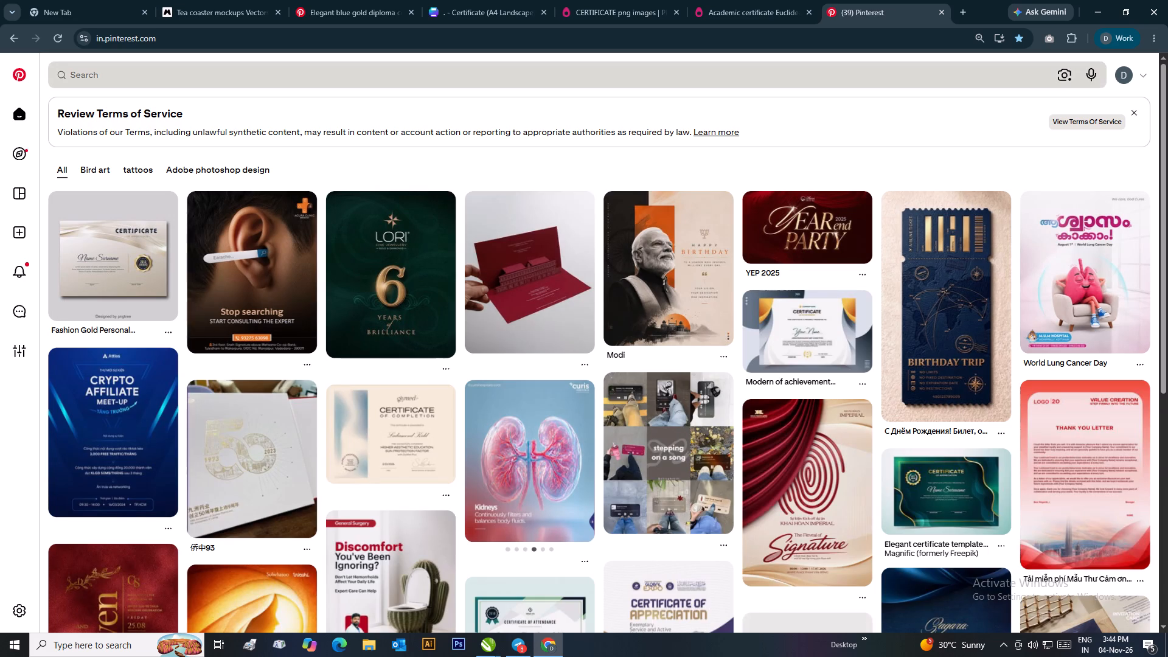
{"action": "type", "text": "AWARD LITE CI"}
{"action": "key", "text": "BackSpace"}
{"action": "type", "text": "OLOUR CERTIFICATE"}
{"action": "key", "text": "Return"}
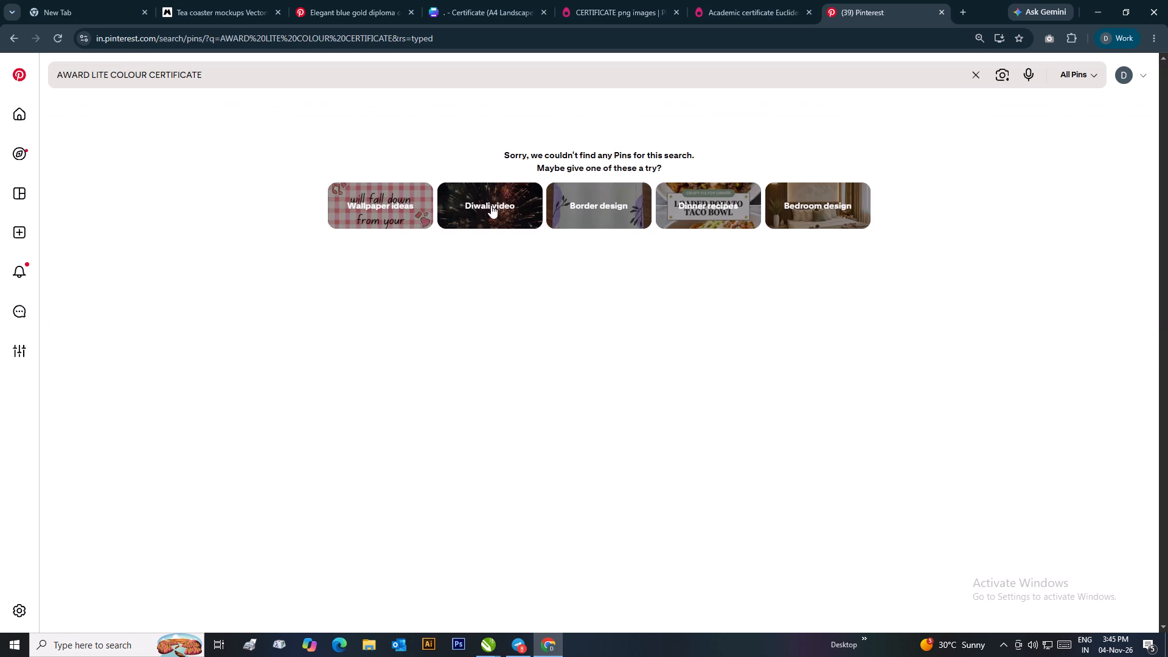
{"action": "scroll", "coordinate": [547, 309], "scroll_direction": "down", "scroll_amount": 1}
Change the Pinterest search to "AWARD CERTIFICATE" and look through the pins for a suitable reference.
{"action": "left_click", "coordinate": [238, 73]}
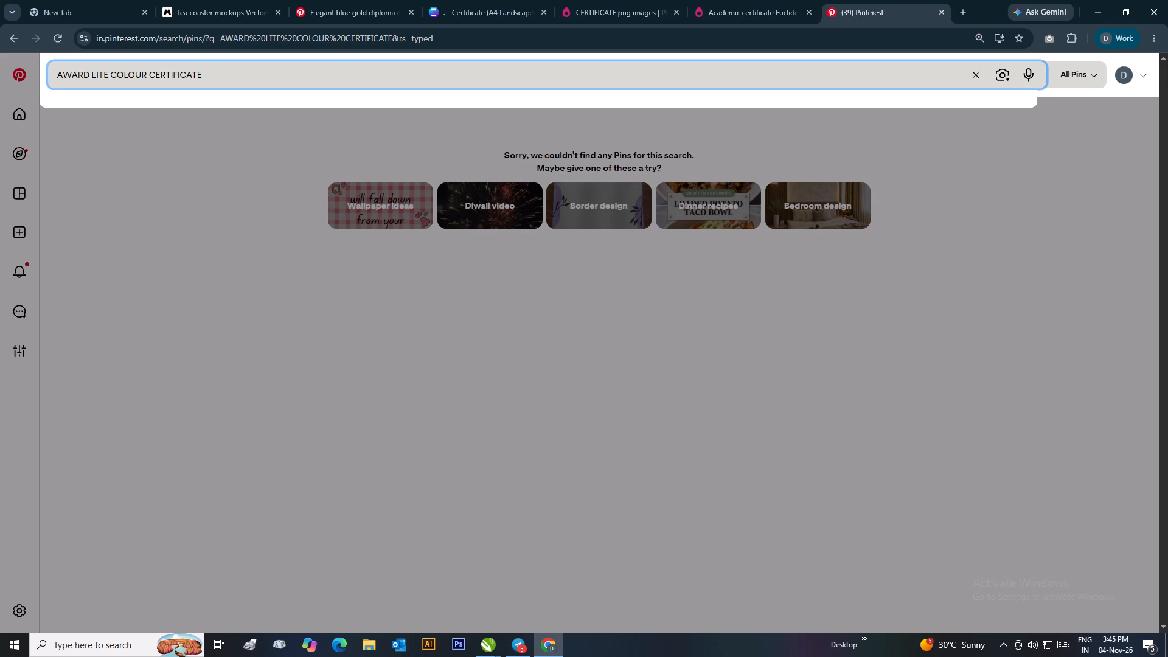
{"action": "key", "text": "BackSpace"}
{"action": "key", "text": "BackSpace"}
{"action": "key", "text": "BackSpace"}
{"action": "key", "text": "BackSpace"}
{"action": "key", "text": "BackSpace"}
{"action": "key", "text": "BackSpace"}
{"action": "key", "text": "BackSpace"}
{"action": "key", "text": "BackSpace"}
{"action": "key", "text": "BackSpace"}
{"action": "key", "text": "BackSpace"}
{"action": "key", "text": "BackSpace"}
{"action": "key", "text": "BackSpace"}
{"action": "key", "text": "BackSpace"}
{"action": "key", "text": "BackSpace"}
{"action": "key", "text": "BackSpace"}
{"action": "key", "text": "BackSpace"}
{"action": "key", "text": "BackSpace"}
{"action": "key", "text": "BackSpace"}
{"action": "key", "text": "BackSpace"}
{"action": "key", "text": "BackSpace"}
{"action": "key", "text": "BackSpace"}
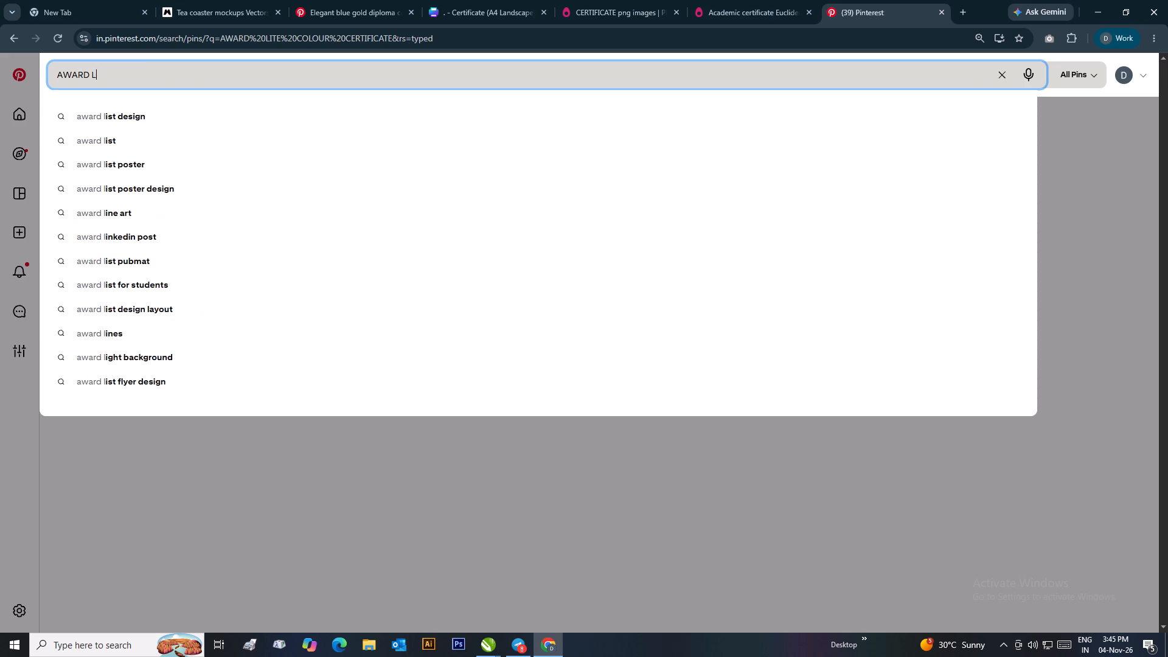
{"action": "key", "text": "BackSpace"}
{"action": "type", "text": "CERTI"}
{"action": "type", "text": "FICATE"}
{"action": "key", "text": "Return"}
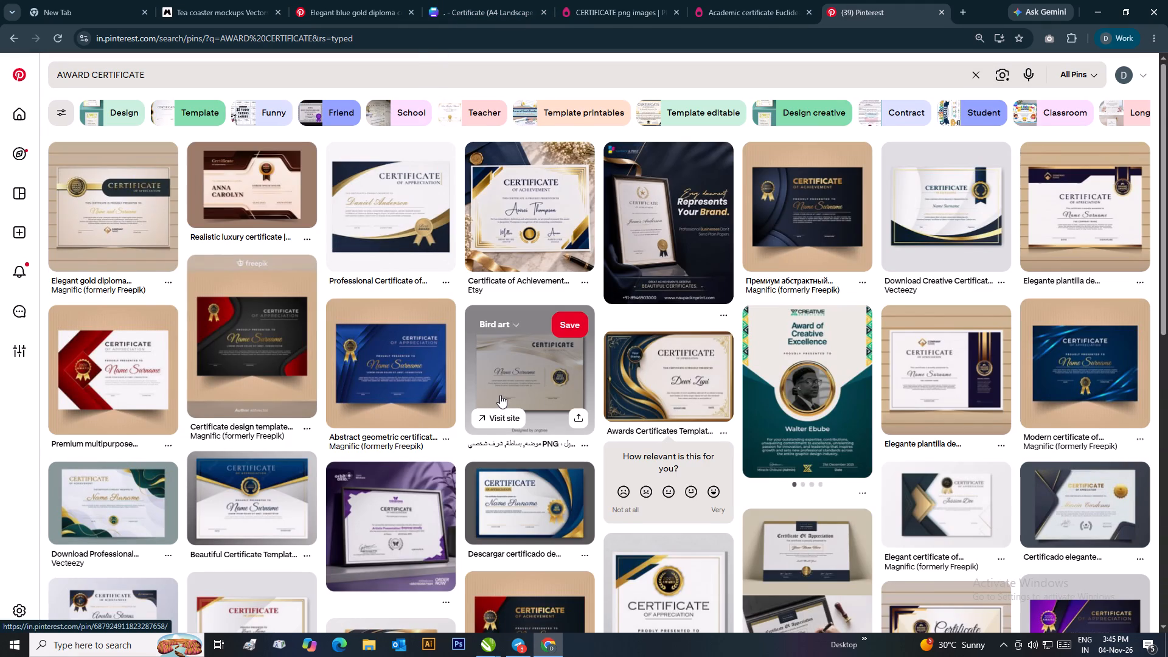
{"action": "scroll", "coordinate": [500, 395], "scroll_direction": "down", "scroll_amount": 2}
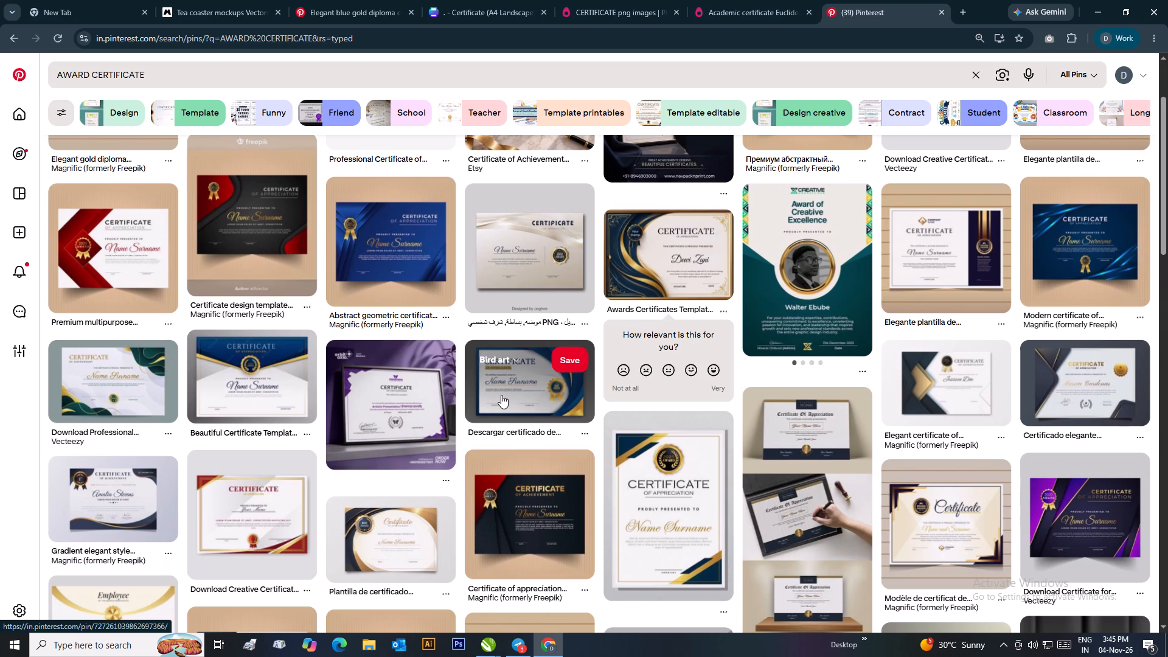
{"action": "left_click", "coordinate": [257, 232]}
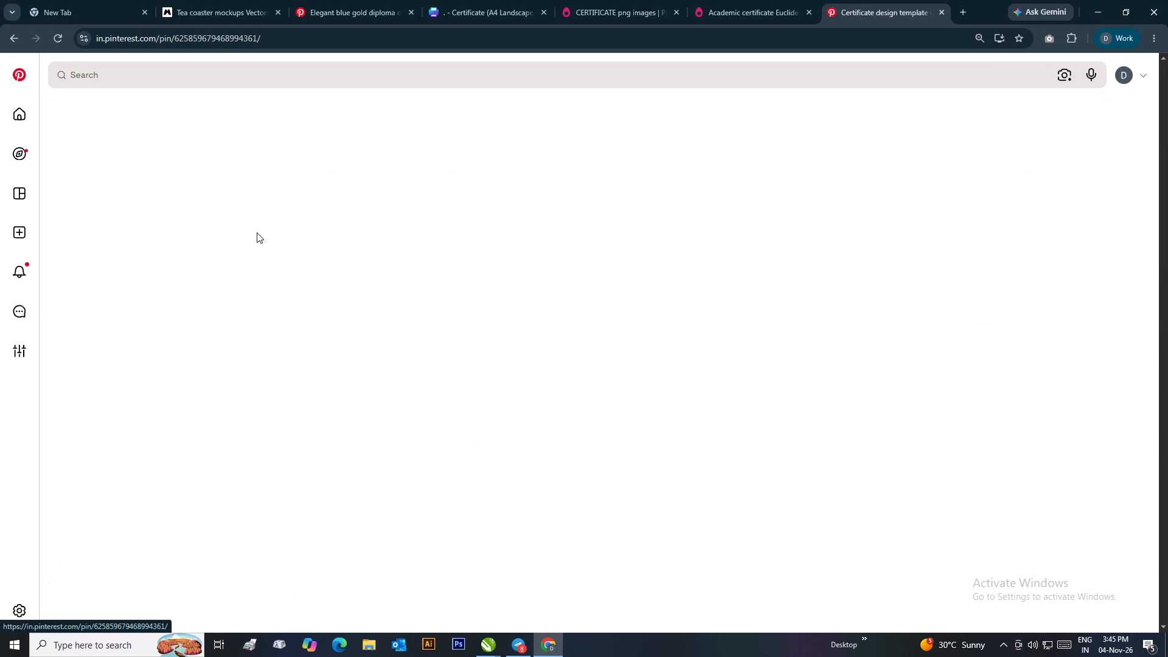
{"action": "left_click", "coordinate": [439, 102]}
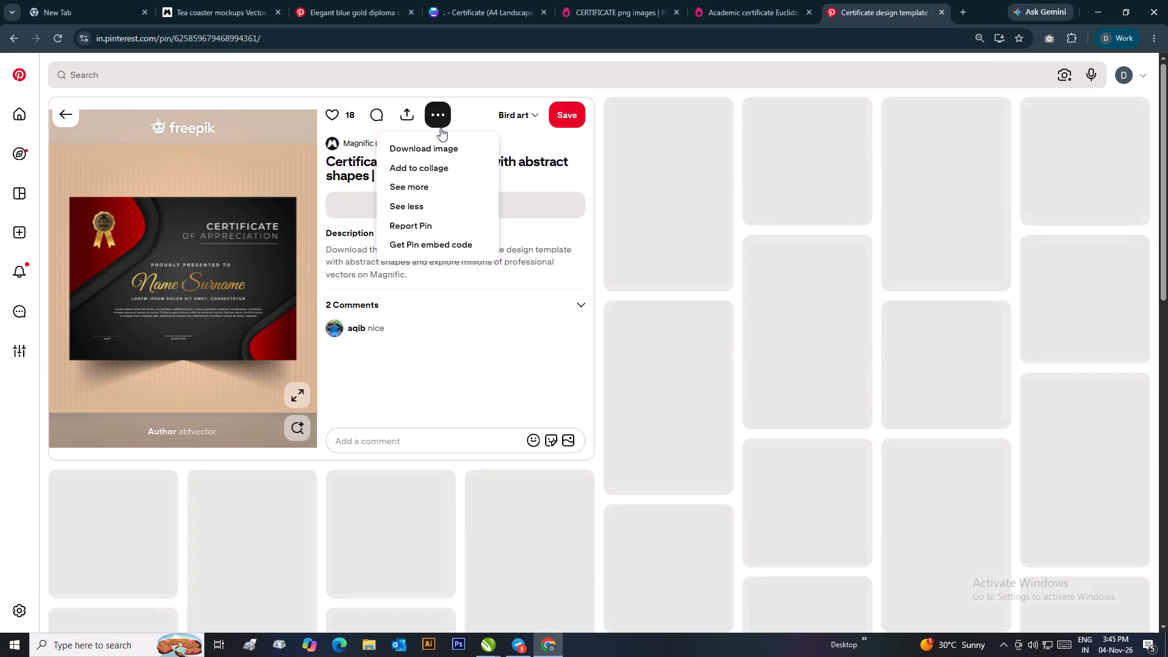
{"action": "left_click", "coordinate": [427, 144]}
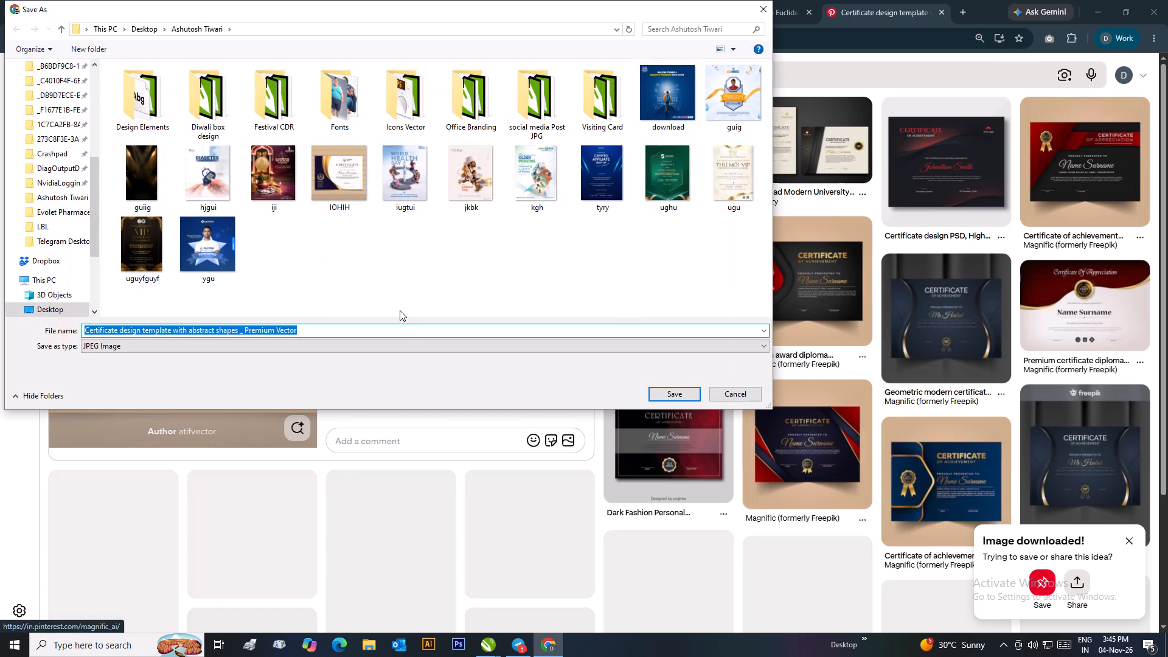
{"action": "key", "text": "BackSpace"}
{"action": "type", "text": "IHIO"}
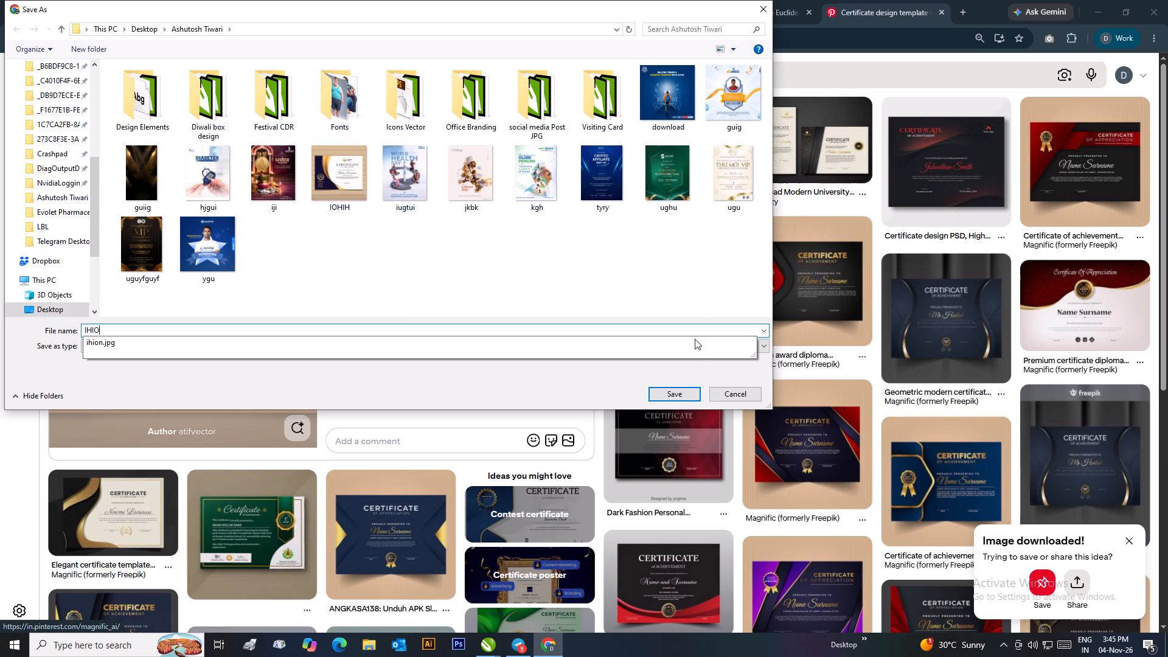
{"action": "left_click", "coordinate": [676, 391]}
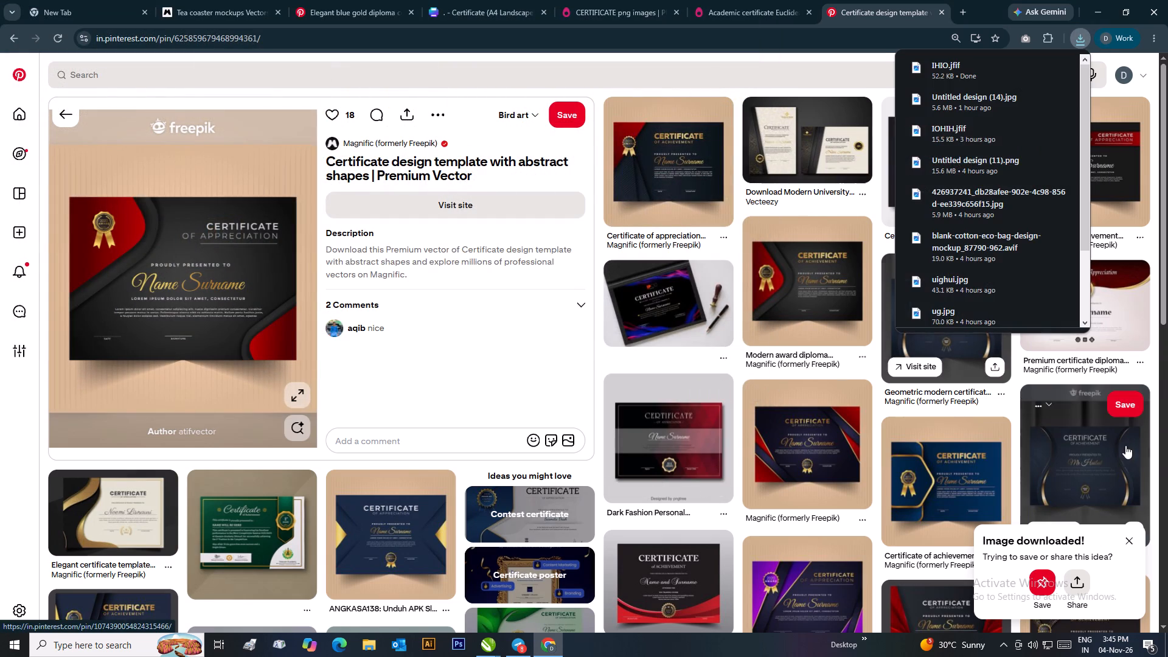
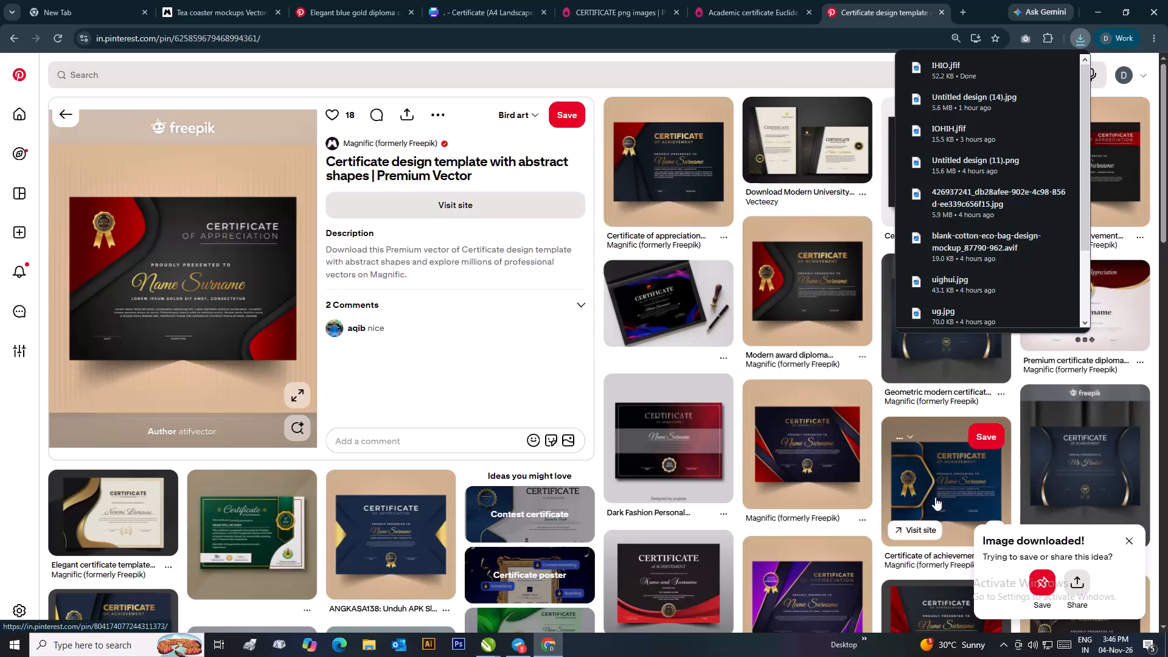
Open the navy and gold certificate of appreciation pin and look through its related pins for another certificate reference.
{"action": "left_click", "coordinate": [377, 524]}
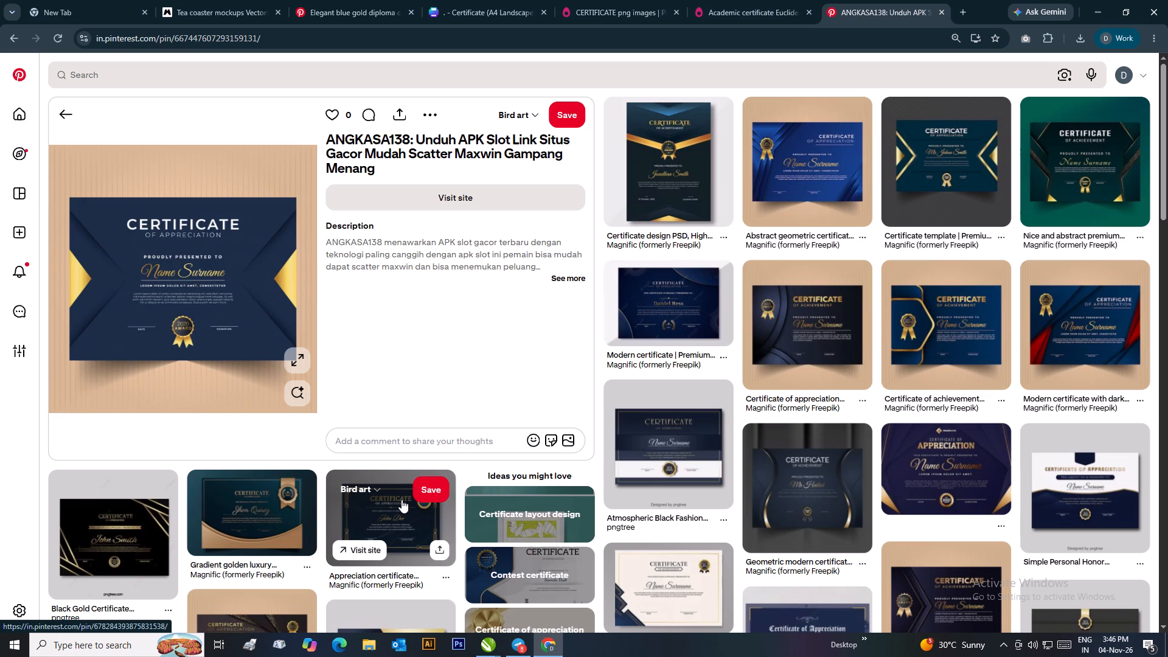
{"action": "scroll", "coordinate": [416, 499], "scroll_direction": "down", "scroll_amount": 2}
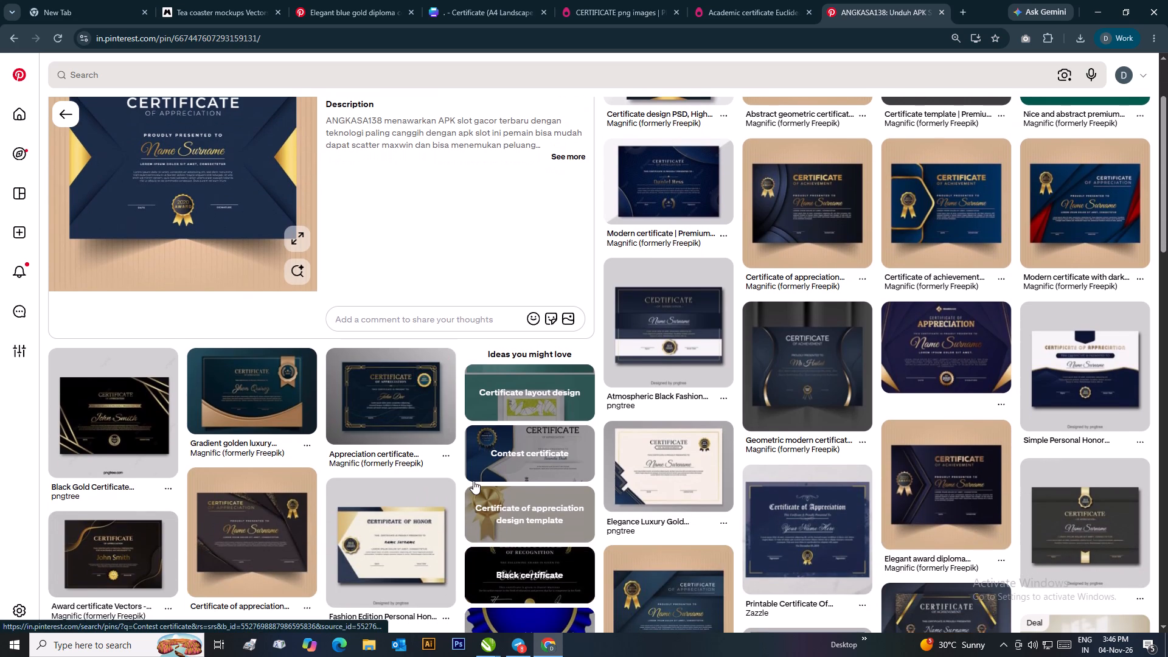
{"action": "scroll", "coordinate": [527, 474], "scroll_direction": "down", "scroll_amount": 2}
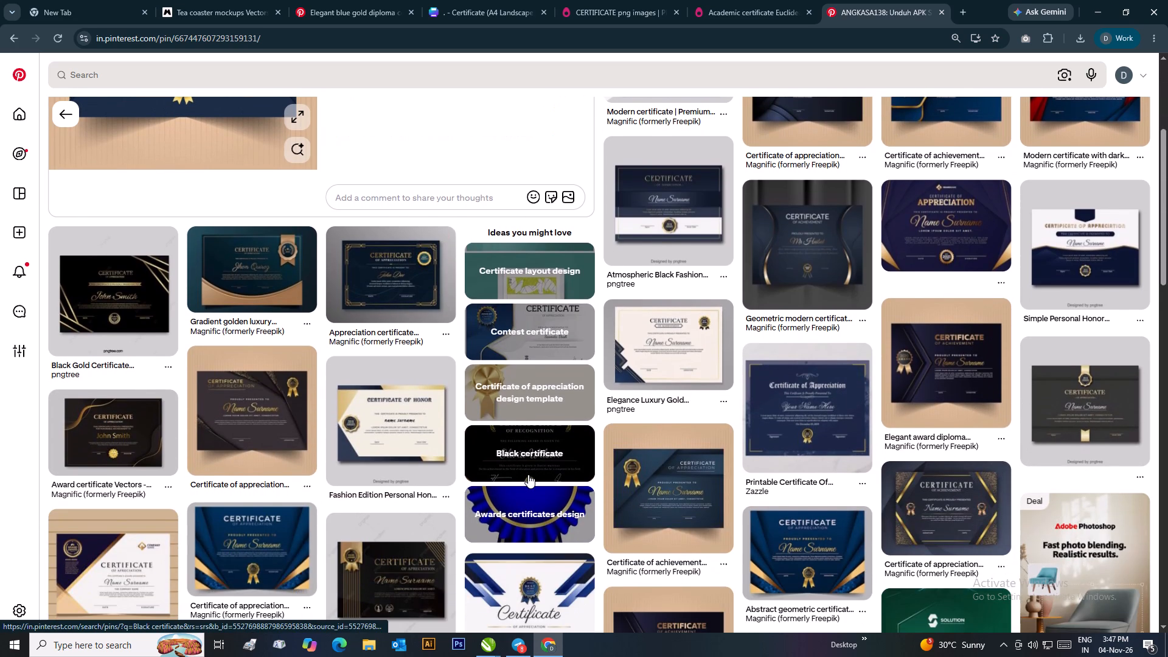
{"action": "scroll", "coordinate": [528, 474], "scroll_direction": "down", "scroll_amount": 3}
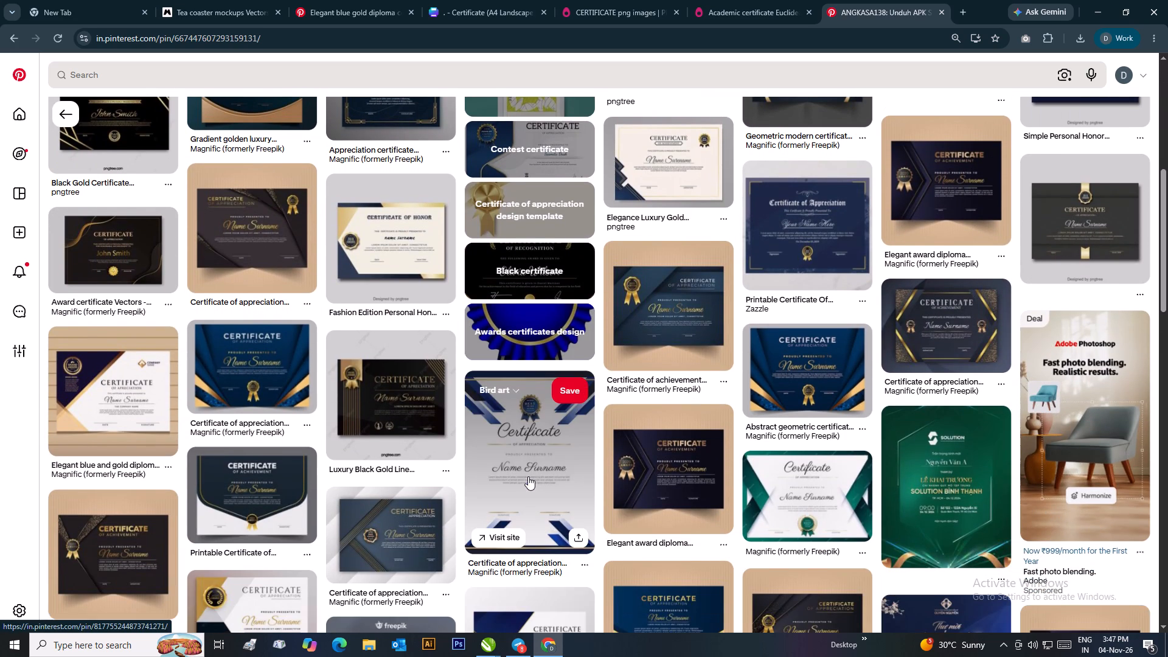
{"action": "scroll", "coordinate": [528, 474], "scroll_direction": "down", "scroll_amount": 3}
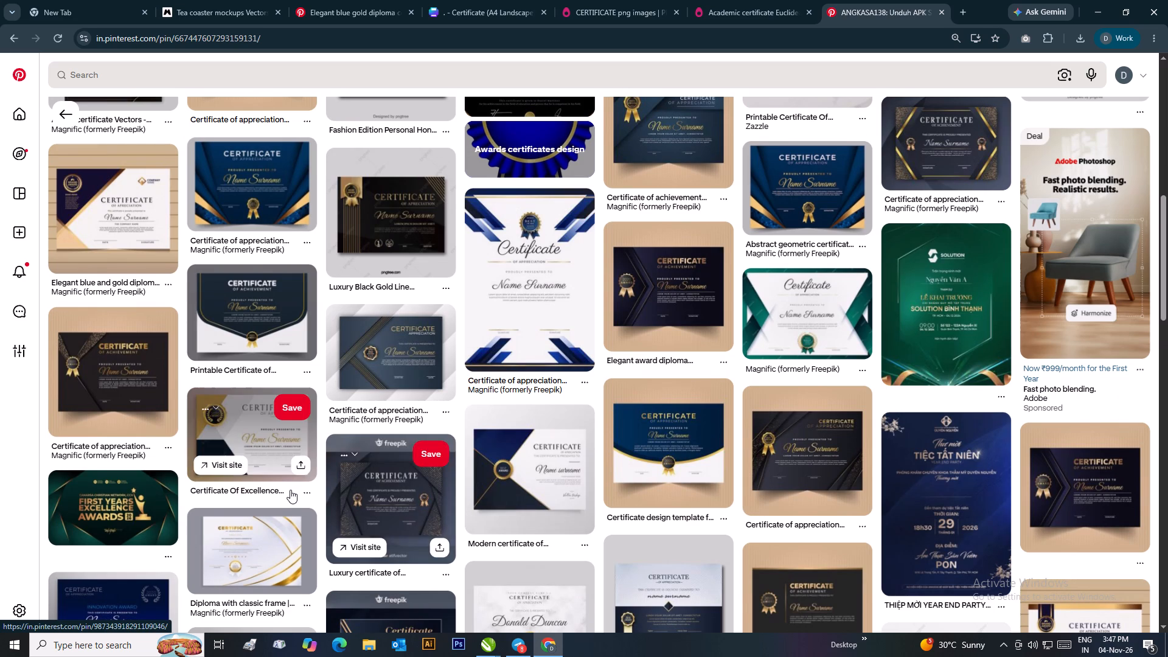
{"action": "scroll", "coordinate": [290, 490], "scroll_direction": "down", "scroll_amount": 3}
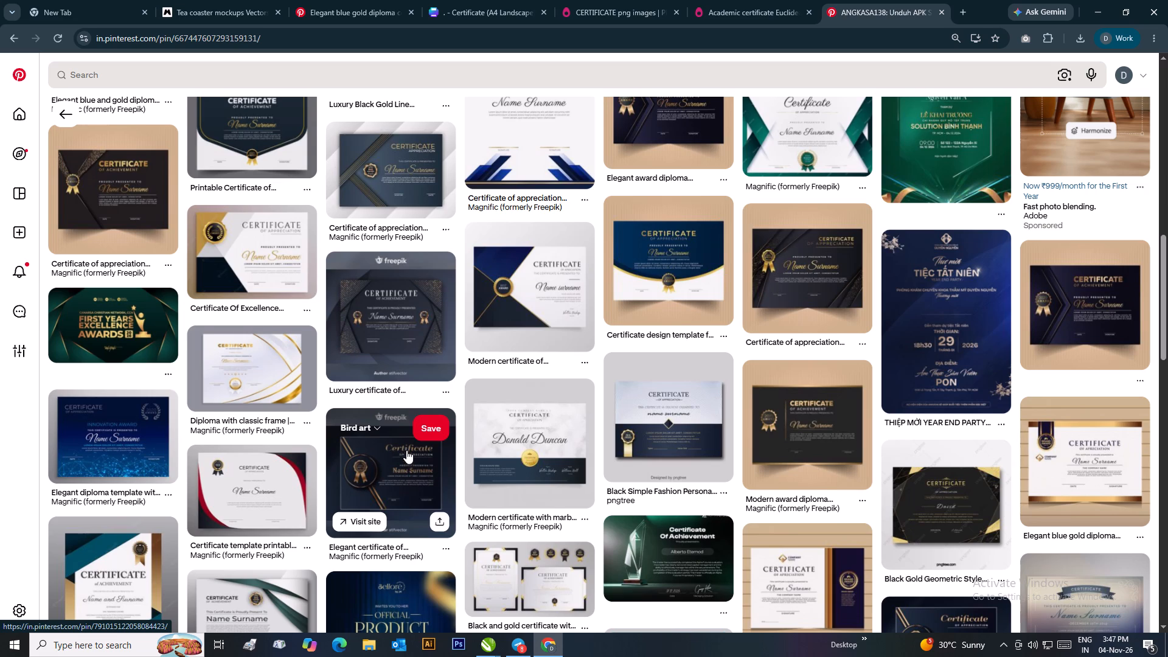
{"action": "scroll", "coordinate": [408, 443], "scroll_direction": "up", "scroll_amount": 2}
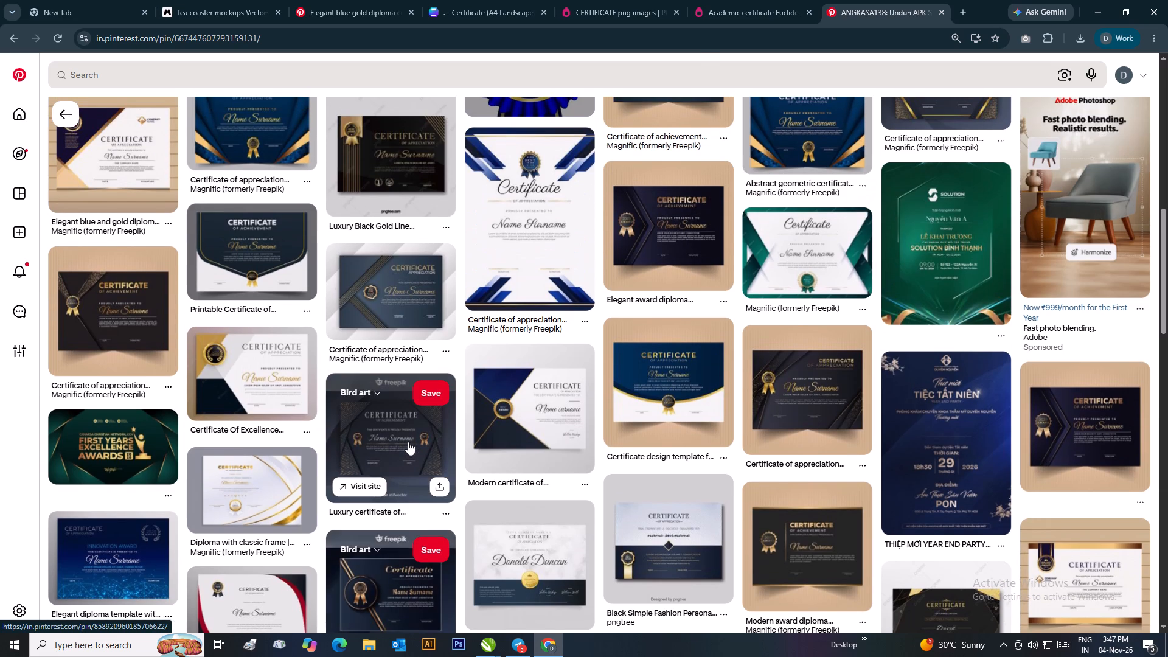
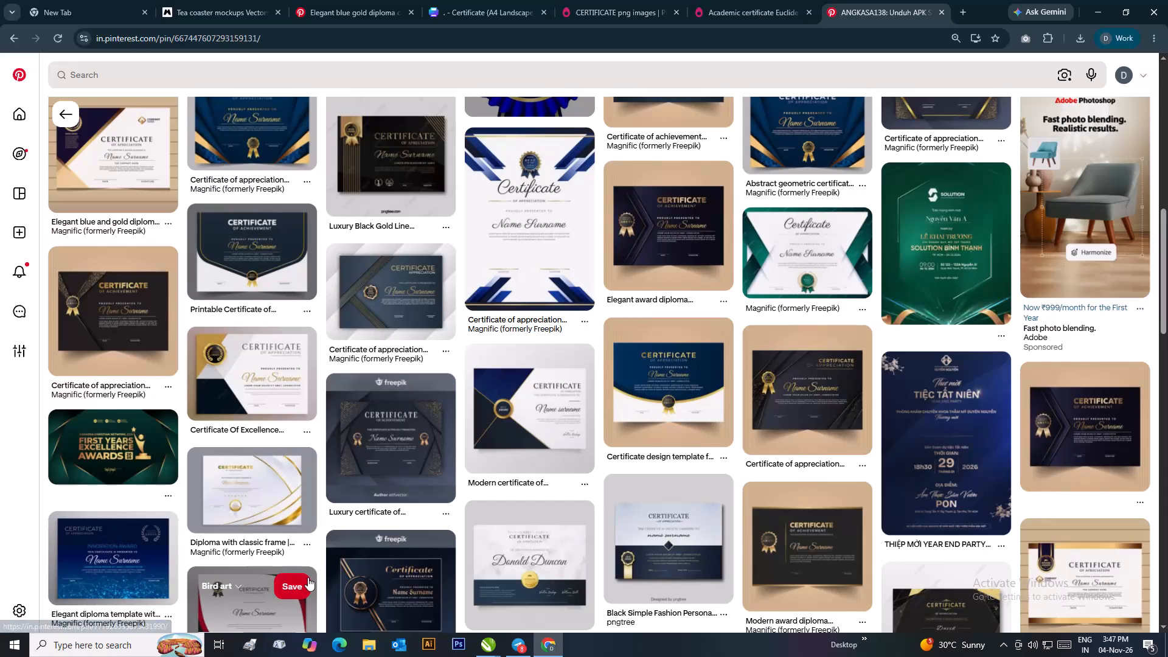
Find and open the navy and gold "Abstract geometric certificate template" pin among the related certificate pins.
{"action": "scroll", "coordinate": [308, 580], "scroll_direction": "down", "scroll_amount": 3}
{"action": "scroll", "coordinate": [275, 581], "scroll_direction": "up", "scroll_amount": 4}
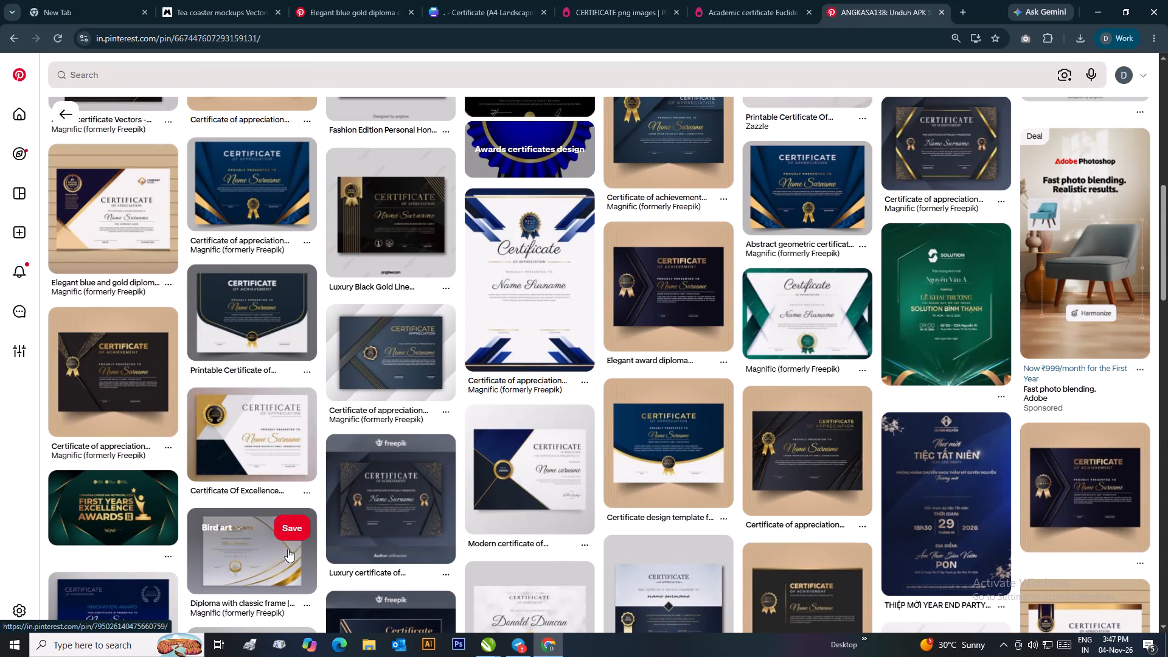
{"action": "scroll", "coordinate": [638, 534], "scroll_direction": "up", "scroll_amount": 2}
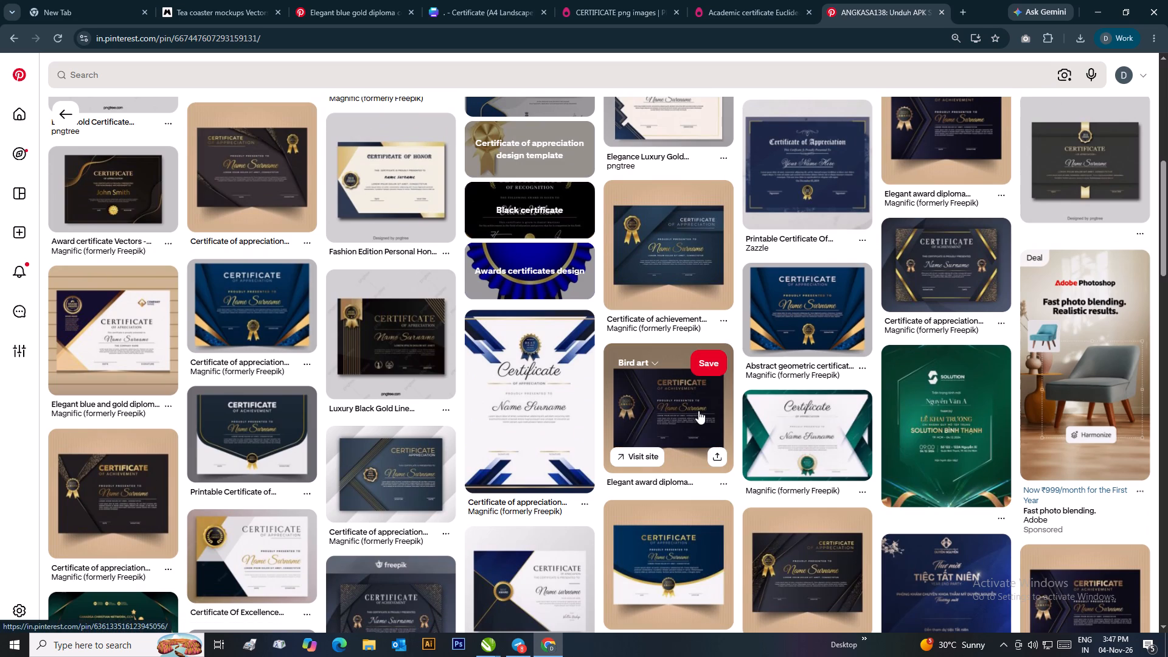
{"action": "left_click", "coordinate": [782, 305]}
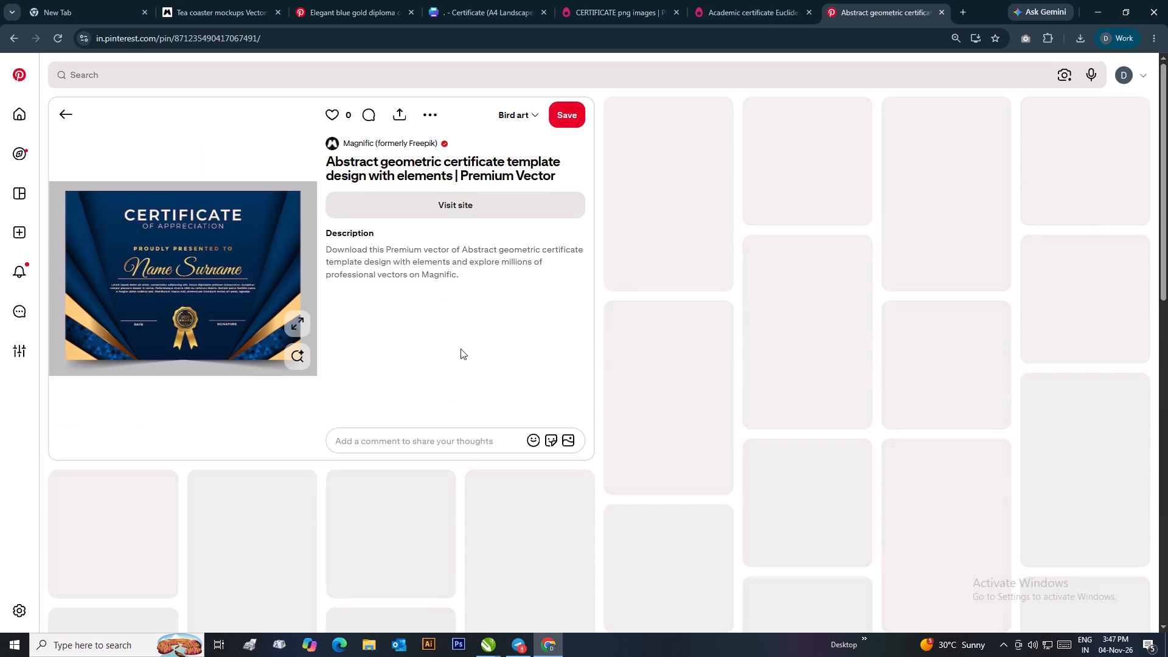
Download the abstract geometric certificate image as a JPEG named HUIH.
{"action": "left_click", "coordinate": [428, 114]}
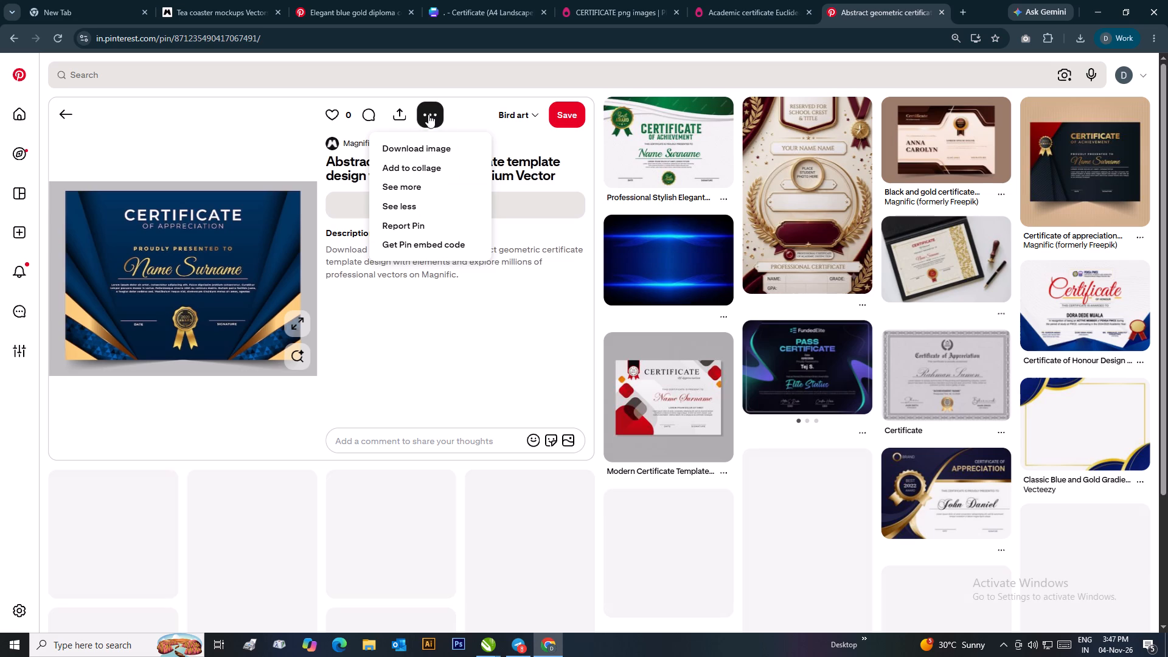
{"action": "left_click", "coordinate": [415, 152]}
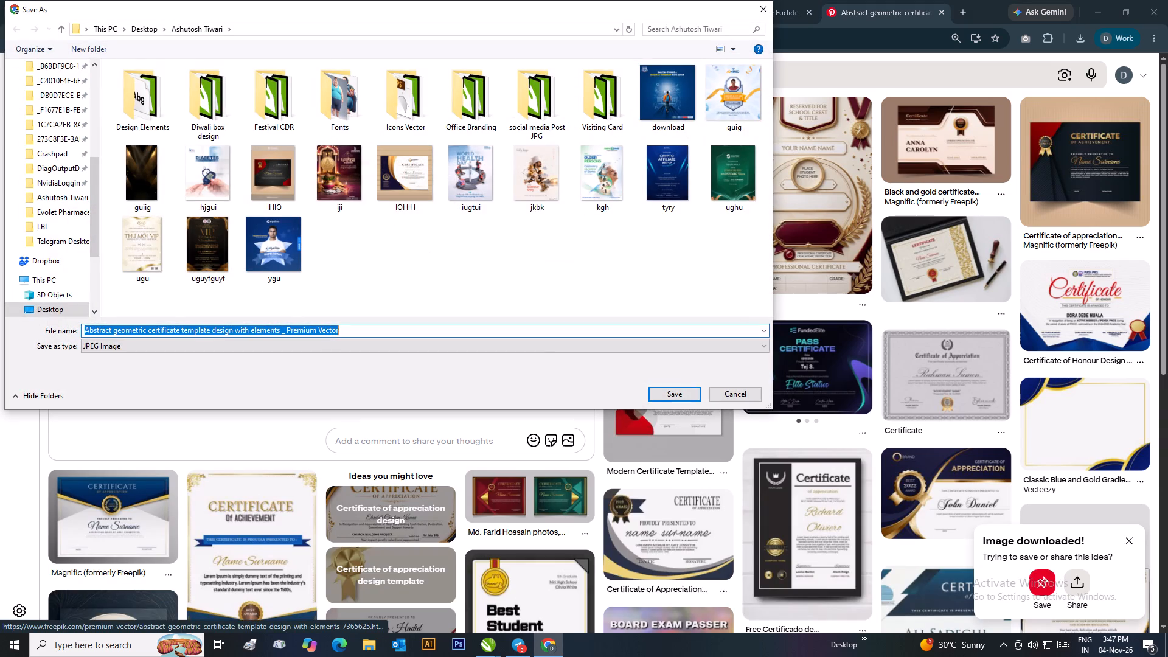
{"action": "key", "text": "BackSpace"}
{"action": "type", "text": "HUIH"}
{"action": "left_click", "coordinate": [685, 393]}
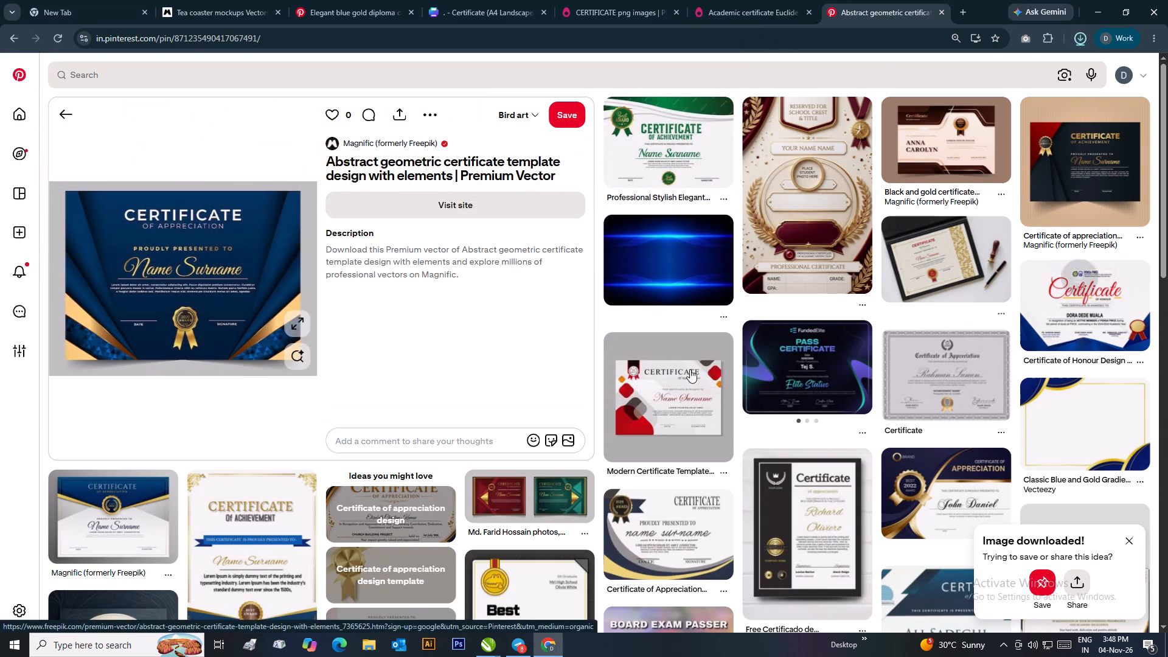
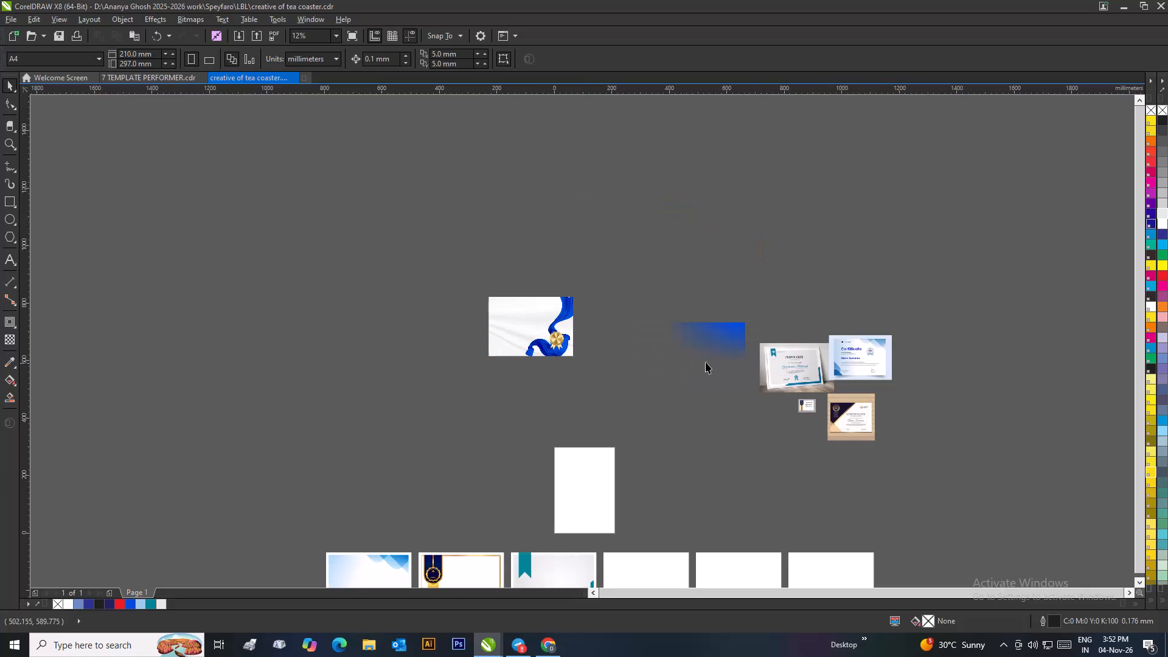
Examine the placed certificate reference images up close and compare them with the row of certificate backgrounds.
{"action": "scroll", "coordinate": [895, 406], "scroll_direction": "up", "scroll_amount": 2}
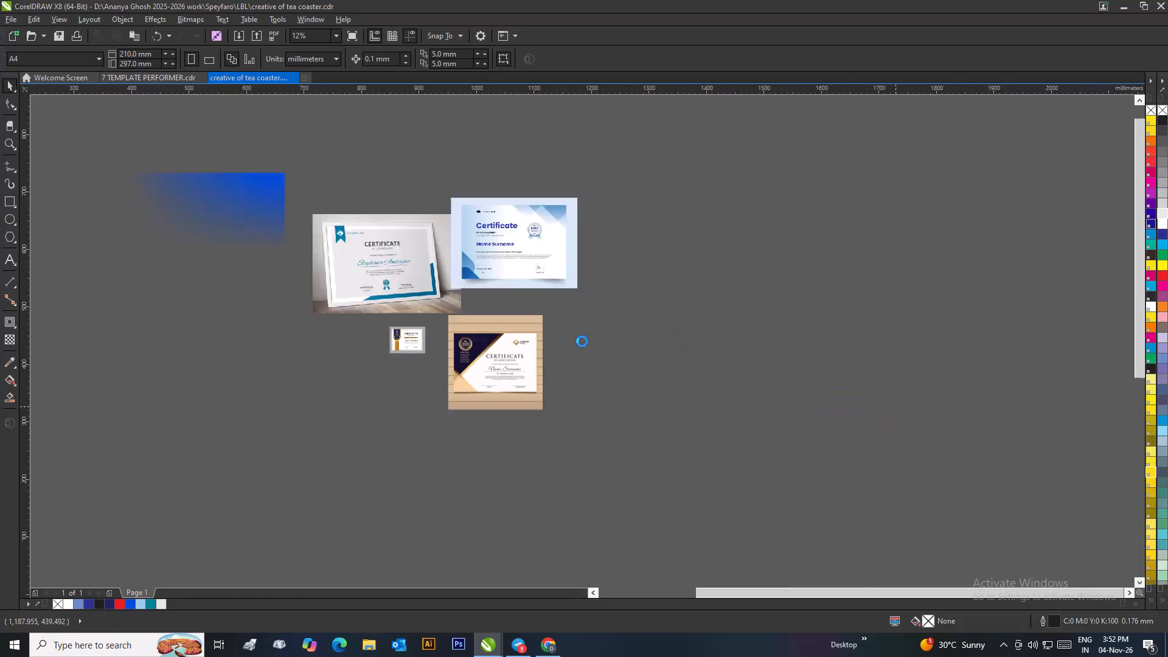
{"action": "scroll", "coordinate": [439, 380], "scroll_direction": "up", "scroll_amount": 2}
{"action": "scroll", "coordinate": [601, 353], "scroll_direction": "down", "scroll_amount": 2}
{"action": "scroll", "coordinate": [636, 147], "scroll_direction": "up", "scroll_amount": 2}
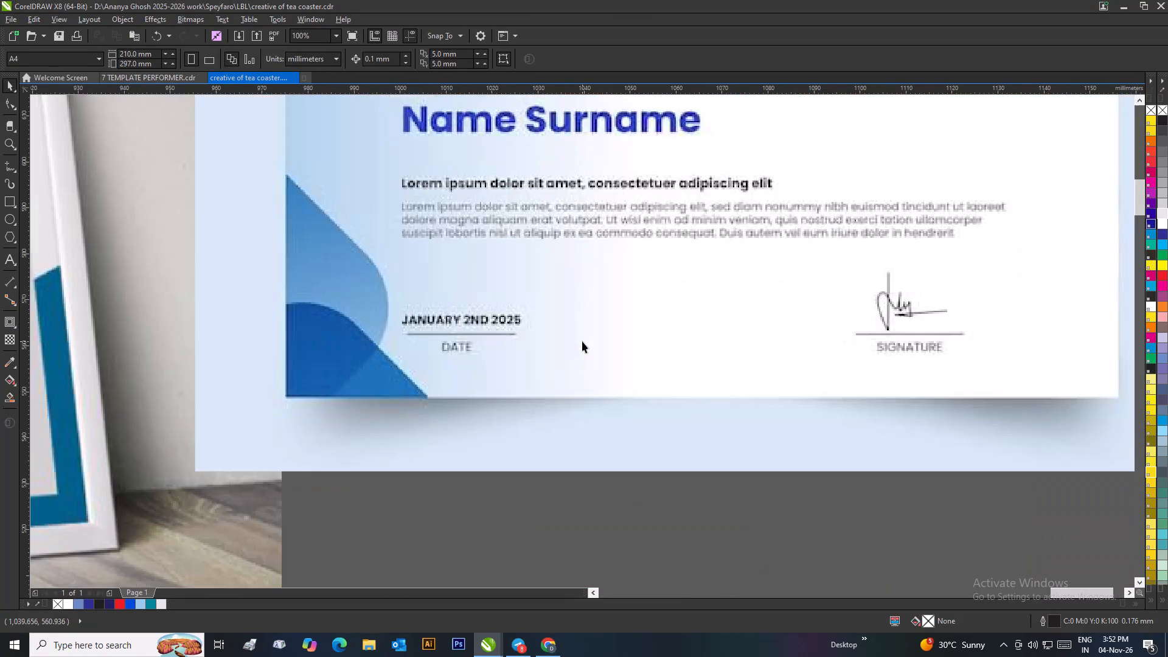
{"action": "scroll", "coordinate": [582, 341], "scroll_direction": "down", "scroll_amount": 3}
{"action": "scroll", "coordinate": [585, 302], "scroll_direction": "up", "scroll_amount": 2}
{"action": "scroll", "coordinate": [584, 347], "scroll_direction": "down", "scroll_amount": 2}
{"action": "scroll", "coordinate": [476, 382], "scroll_direction": "up", "scroll_amount": 2}
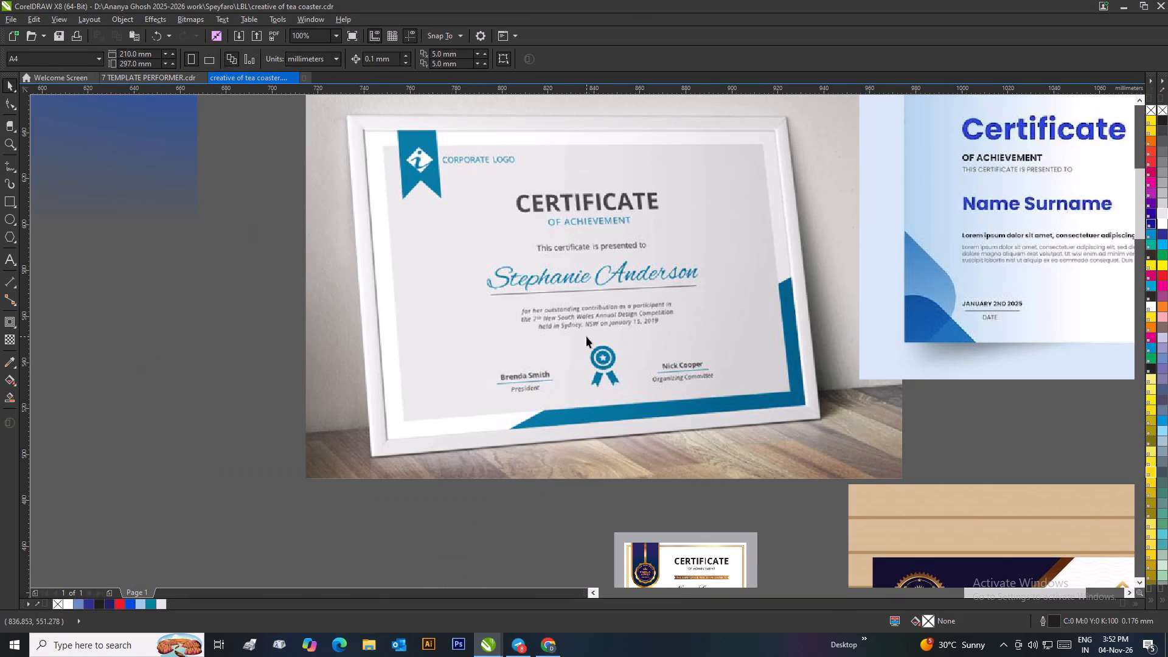
{"action": "scroll", "coordinate": [588, 339], "scroll_direction": "down", "scroll_amount": 3}
{"action": "scroll", "coordinate": [583, 347], "scroll_direction": "up", "scroll_amount": 1}
{"action": "scroll", "coordinate": [597, 428], "scroll_direction": "down", "scroll_amount": 3}
{"action": "scroll", "coordinate": [582, 343], "scroll_direction": "up", "scroll_amount": 1}
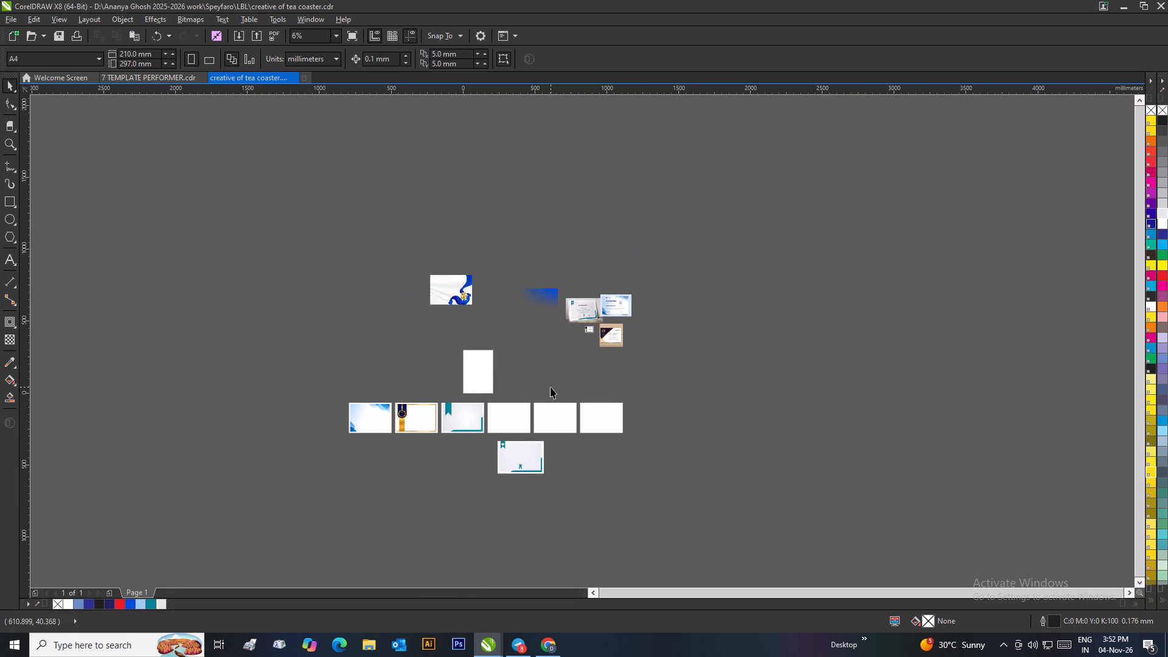
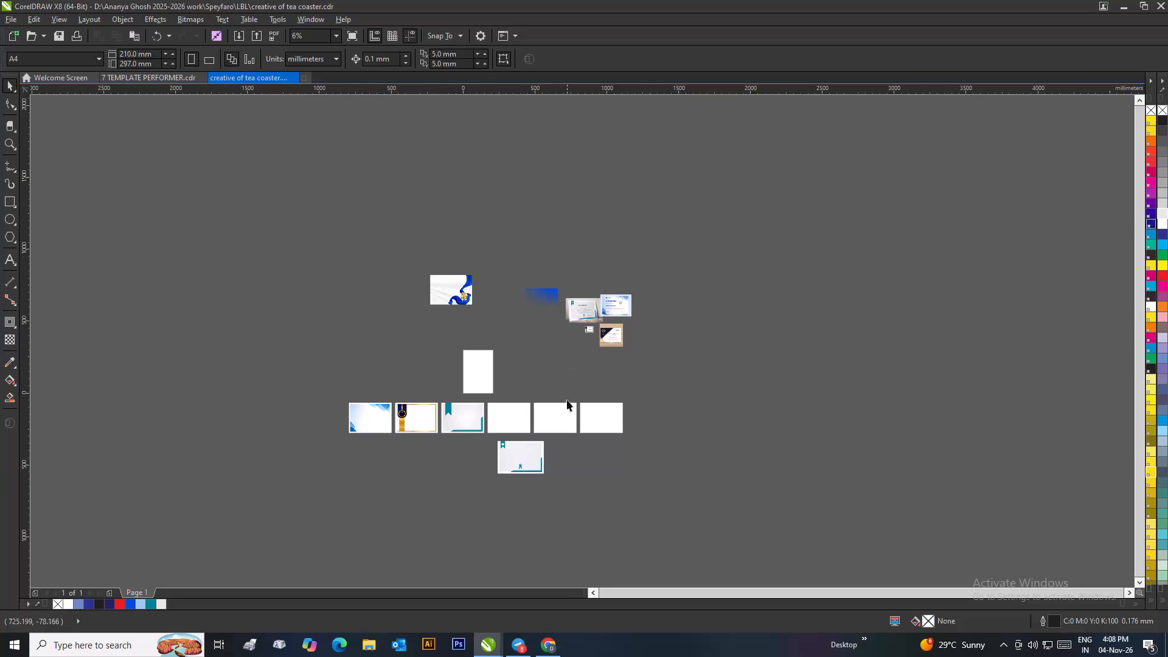
Delete the leftover blue gradient bitmap beside the certificate reference images.
{"action": "scroll", "coordinate": [571, 381], "scroll_direction": "up", "scroll_amount": 2}
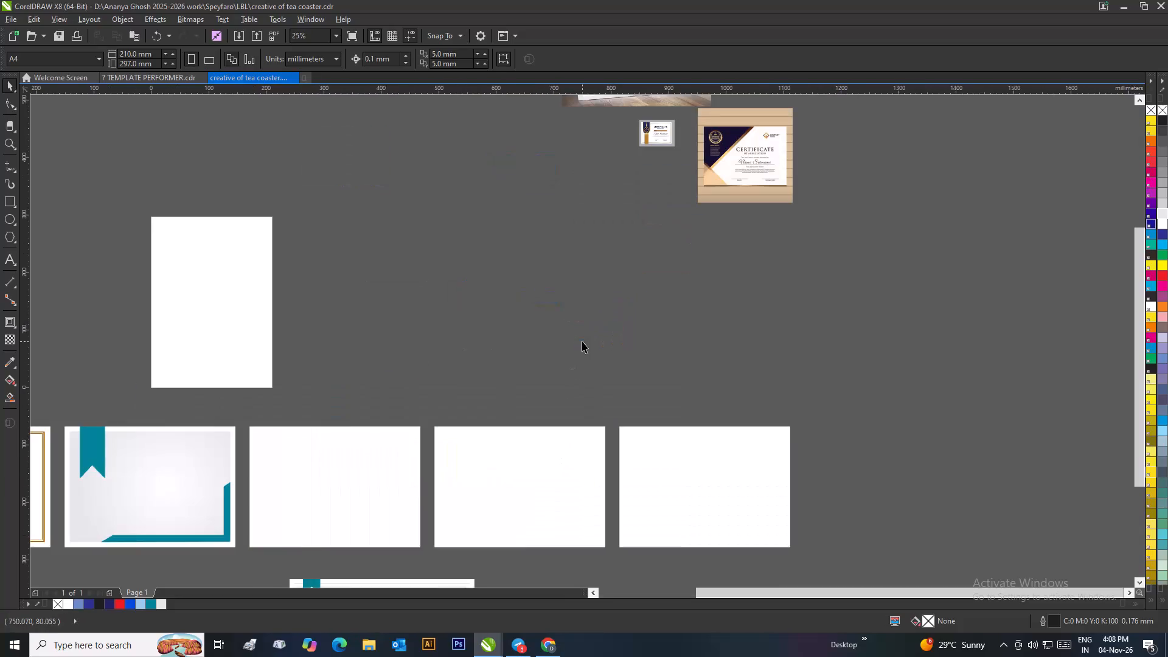
{"action": "scroll", "coordinate": [583, 341], "scroll_direction": "down", "scroll_amount": 2}
{"action": "scroll", "coordinate": [627, 245], "scroll_direction": "up", "scroll_amount": 1}
{"action": "scroll", "coordinate": [574, 395], "scroll_direction": "up", "scroll_amount": 1}
{"action": "left_click", "coordinate": [344, 258]}
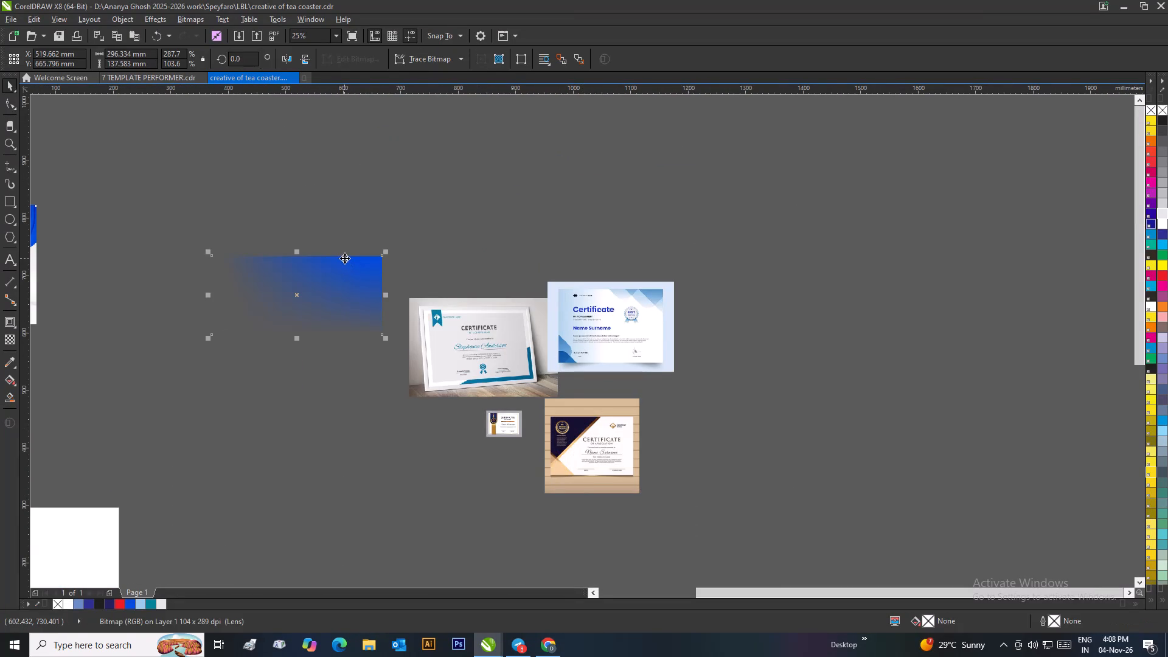
{"action": "key", "text": "Delete"}
{"action": "scroll", "coordinate": [349, 275], "scroll_direction": "down", "scroll_amount": 3}
{"action": "scroll", "coordinate": [617, 430], "scroll_direction": "up", "scroll_amount": 2}
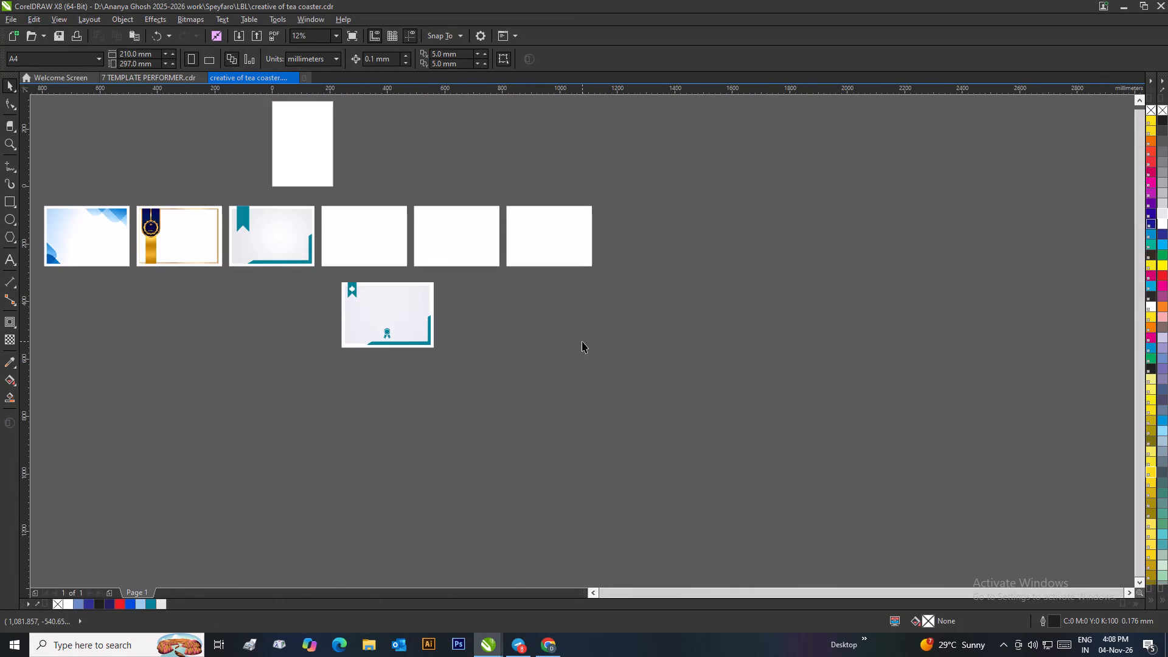
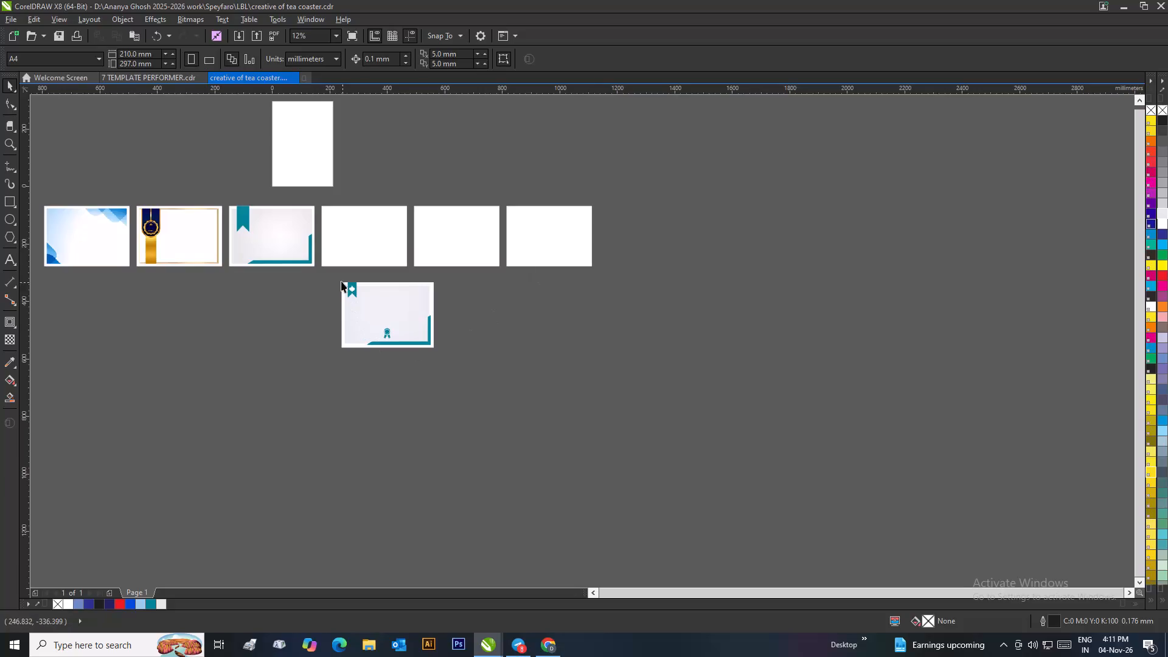
Delete the spare teal ribbon certificate artwork below the row of certificate backgrounds.
{"action": "left_click_drag", "start_coordinate": [332, 276], "coordinate": [465, 384]}
{"action": "key", "text": "Delete"}
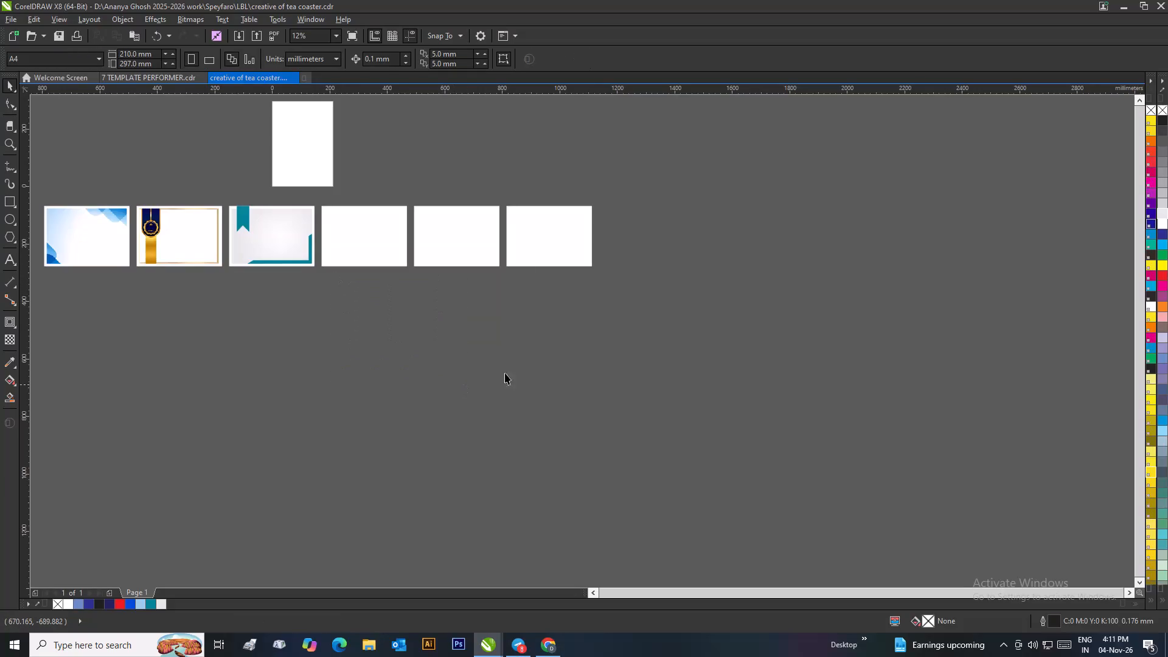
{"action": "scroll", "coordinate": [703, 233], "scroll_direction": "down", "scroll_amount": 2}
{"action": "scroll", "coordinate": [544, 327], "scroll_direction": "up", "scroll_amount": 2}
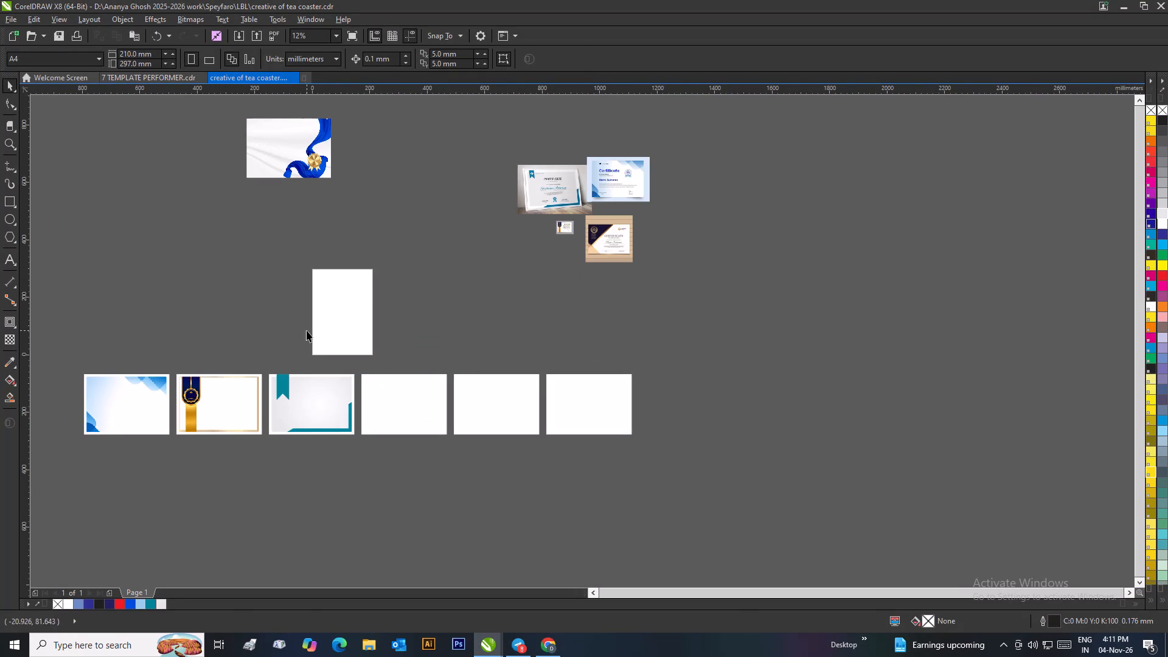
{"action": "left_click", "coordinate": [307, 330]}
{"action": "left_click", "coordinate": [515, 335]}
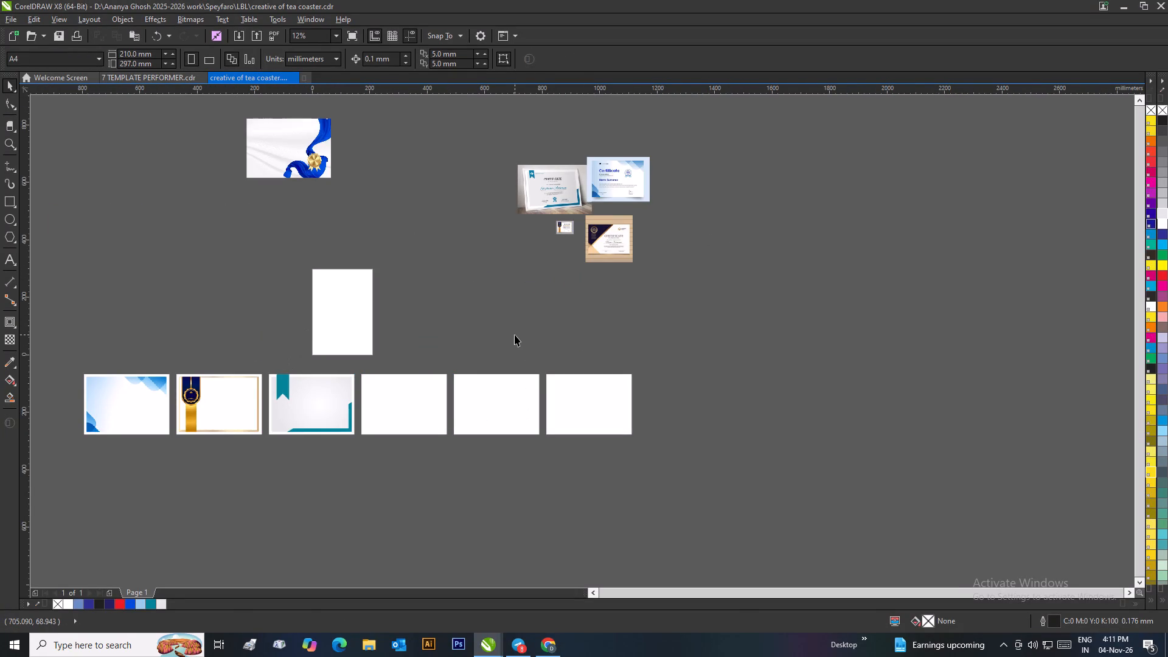
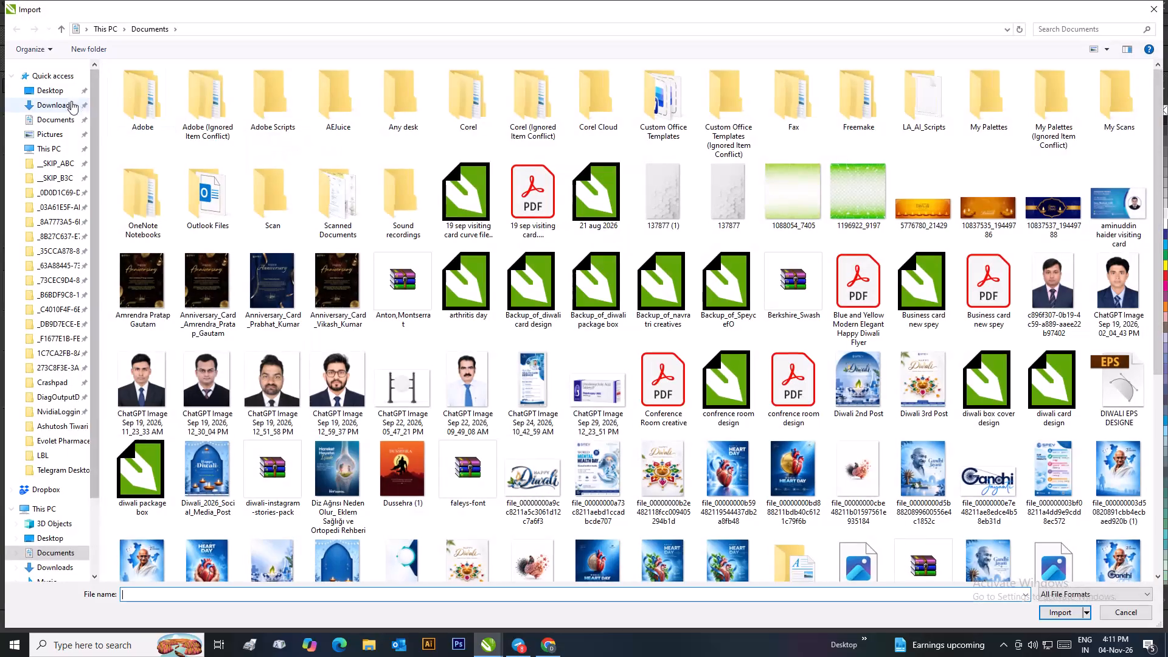
{"action": "left_click", "coordinate": [65, 81]}
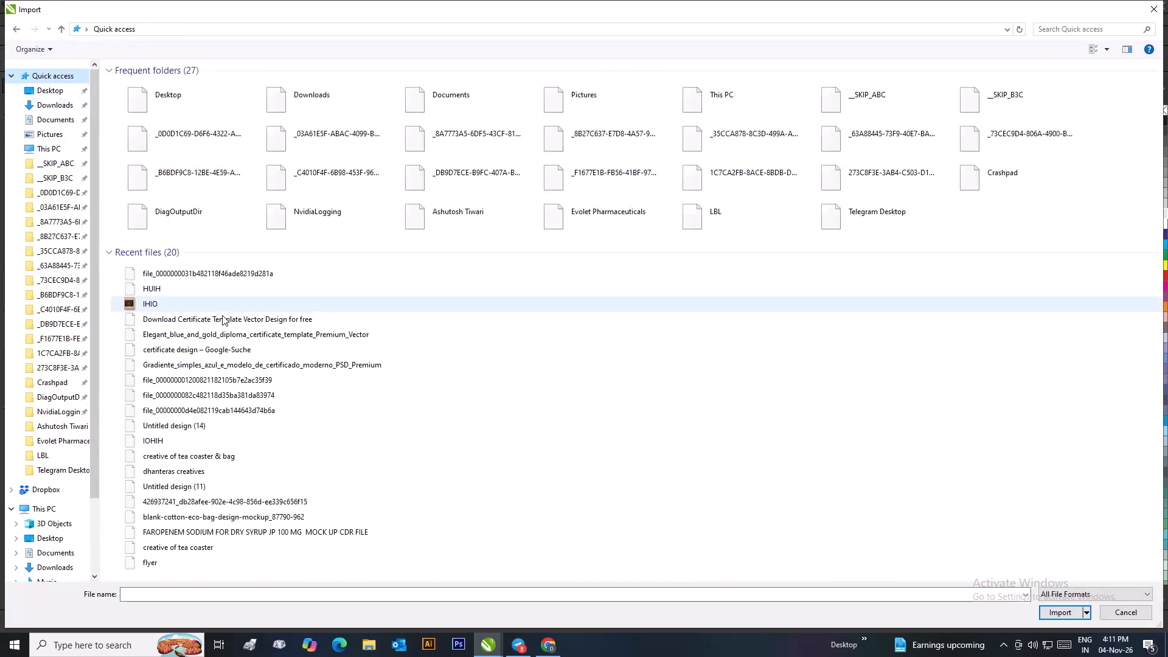
{"action": "left_click", "coordinate": [186, 268]}
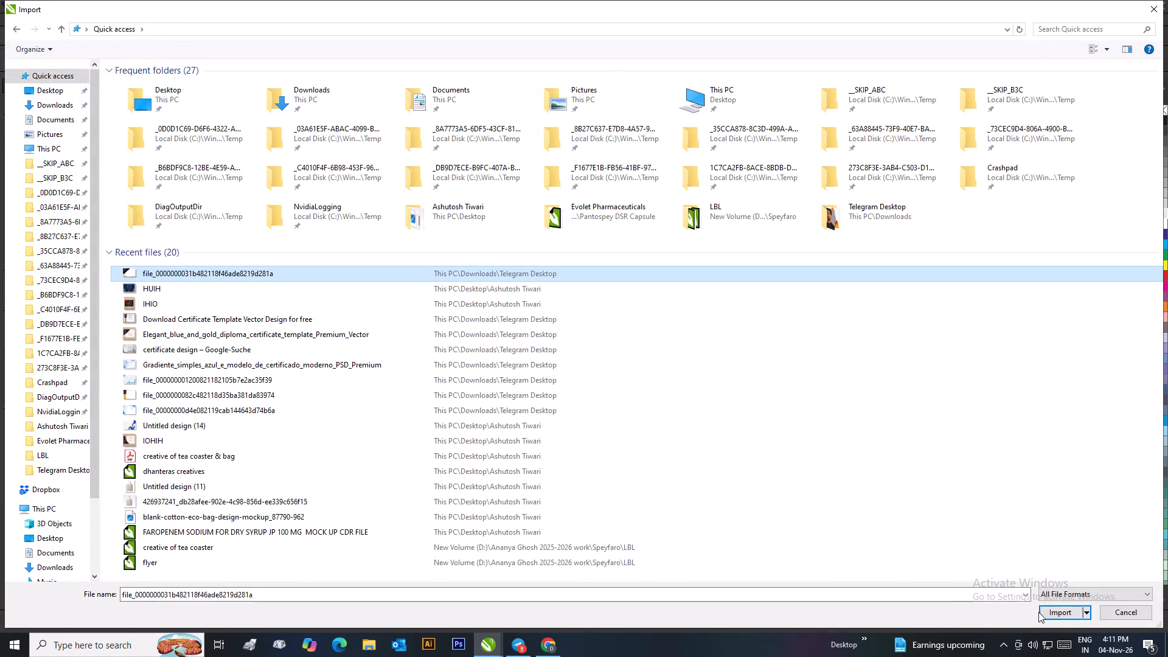
{"action": "left_click", "coordinate": [1060, 614]}
{"action": "left_click", "coordinate": [656, 282]}
{"action": "left_click_drag", "start_coordinate": [729, 301], "coordinate": [563, 336]}
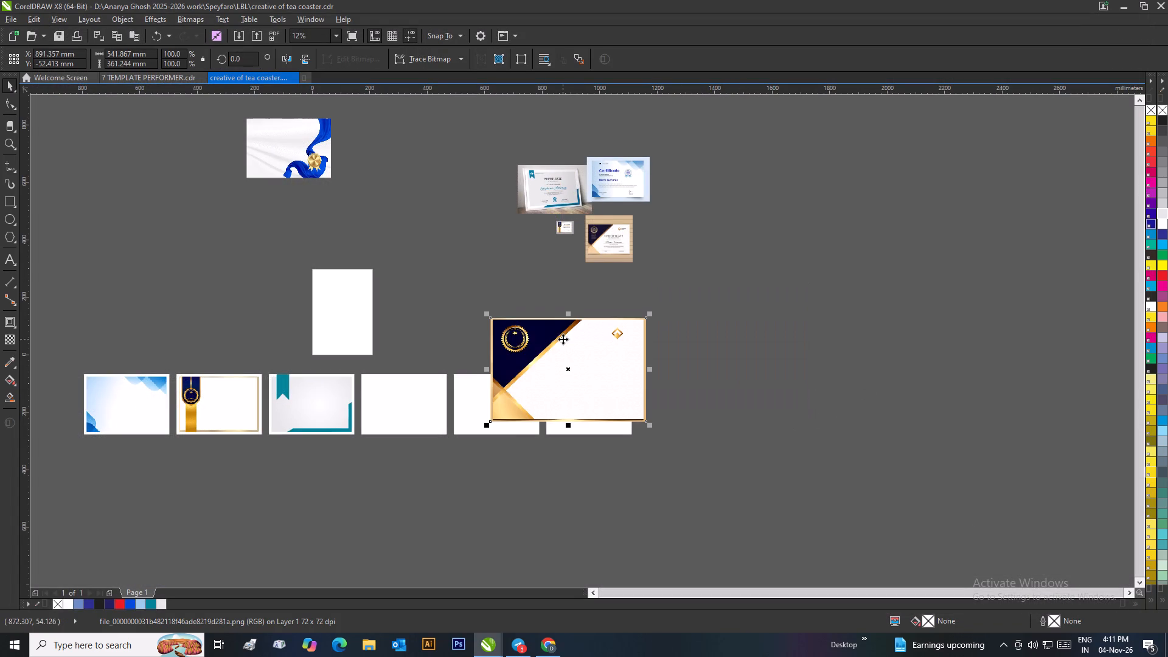
PowerClip the navy and gold certificate artwork inside the fourth frame of the row.
{"action": "right_click", "coordinate": [563, 341]}
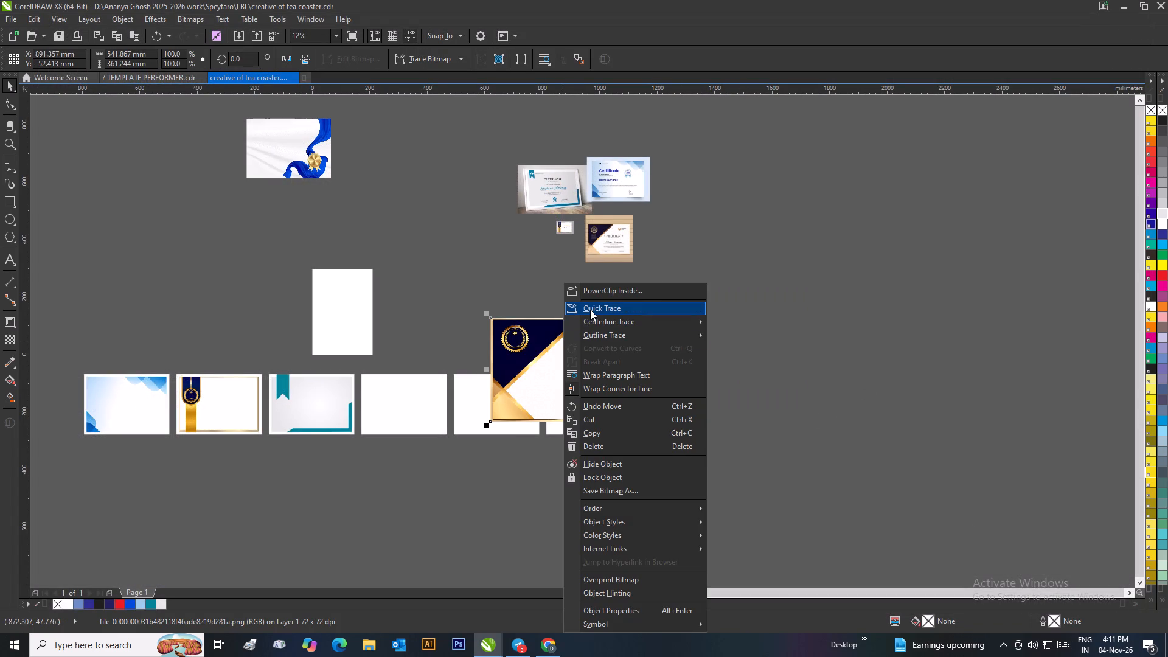
{"action": "left_click", "coordinate": [596, 297]}
{"action": "left_click", "coordinate": [405, 411]}
Edit the fourth frame's PowerClip contents, shrinking the artwork to about 182 × 121 mm and aligning its navy corner with the frame's upper-left corner.
{"action": "right_click", "coordinate": [409, 408]}
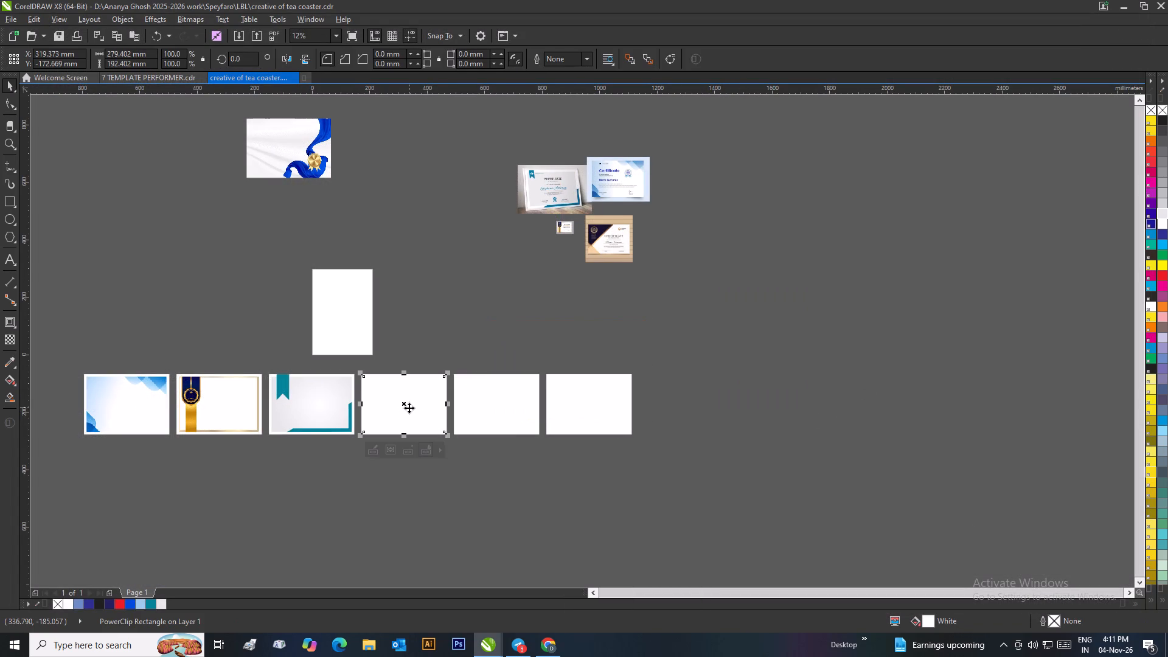
{"action": "left_click", "coordinate": [453, 69]}
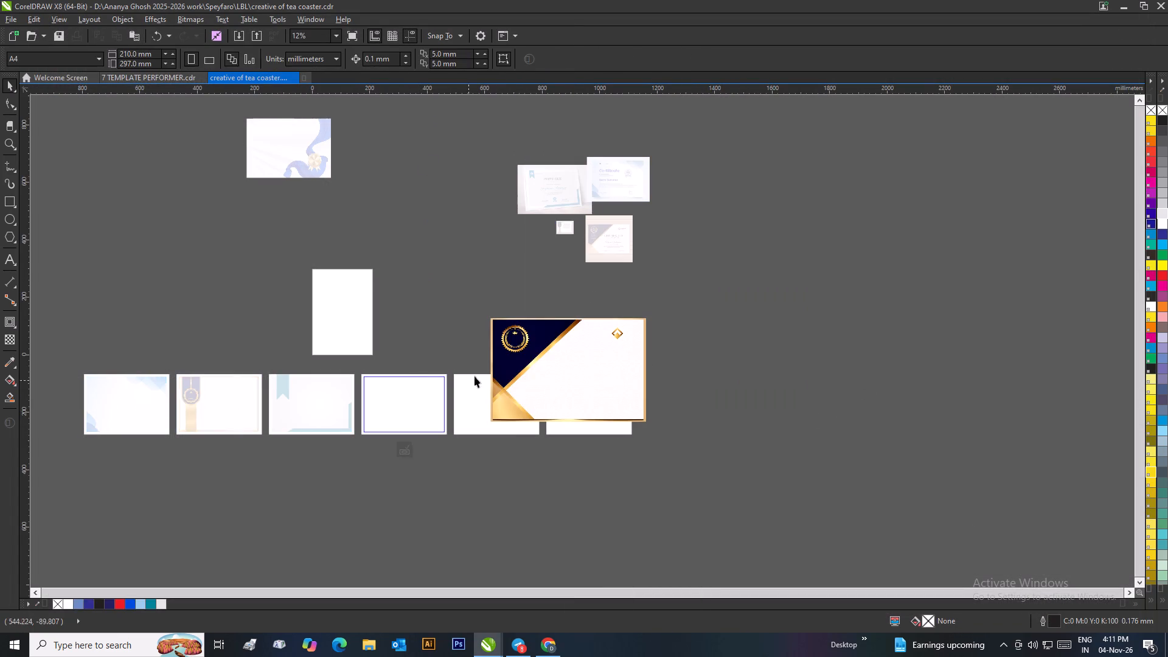
{"action": "left_click_drag", "start_coordinate": [507, 353], "coordinate": [404, 419]}
{"action": "left_click_drag", "start_coordinate": [549, 490], "coordinate": [445, 492]}
{"action": "scroll", "coordinate": [402, 377], "scroll_direction": "up", "scroll_amount": 3}
{"action": "left_click_drag", "start_coordinate": [516, 459], "coordinate": [340, 390]}
{"action": "scroll", "coordinate": [349, 369], "scroll_direction": "up", "scroll_amount": 1}
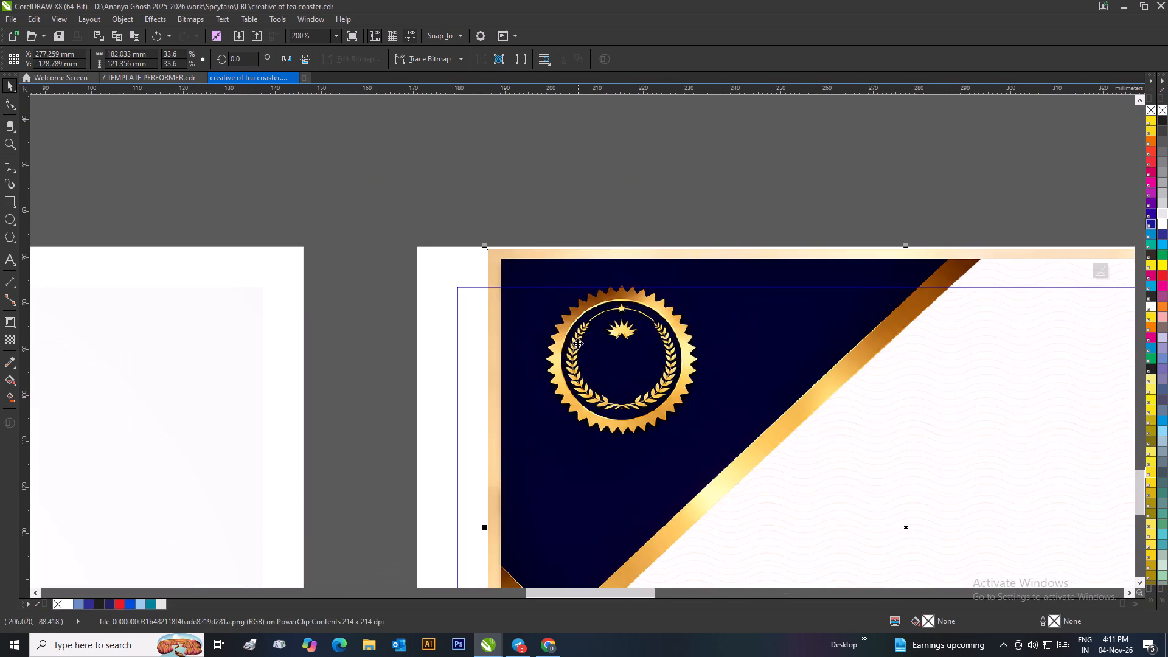
{"action": "left_click_drag", "start_coordinate": [574, 347], "coordinate": [535, 380]}
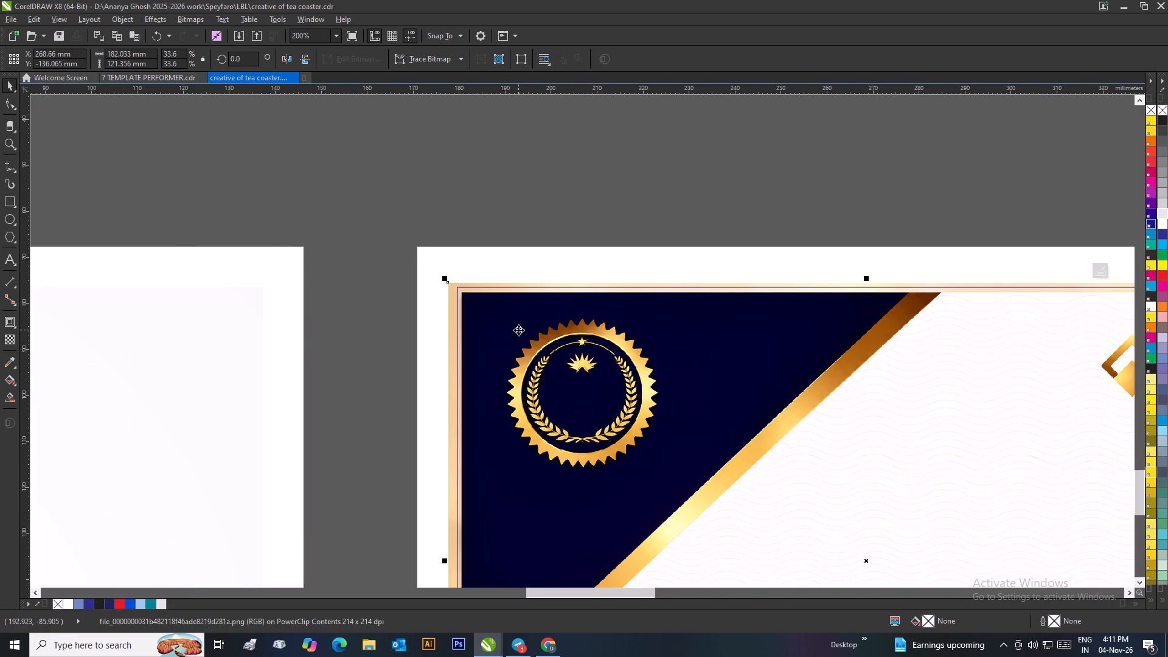
{"action": "scroll", "coordinate": [518, 330], "scroll_direction": "up", "scroll_amount": 1}
{"action": "scroll", "coordinate": [574, 336], "scroll_direction": "up", "scroll_amount": 1}
{"action": "left_click_drag", "start_coordinate": [561, 339], "coordinate": [540, 313]}
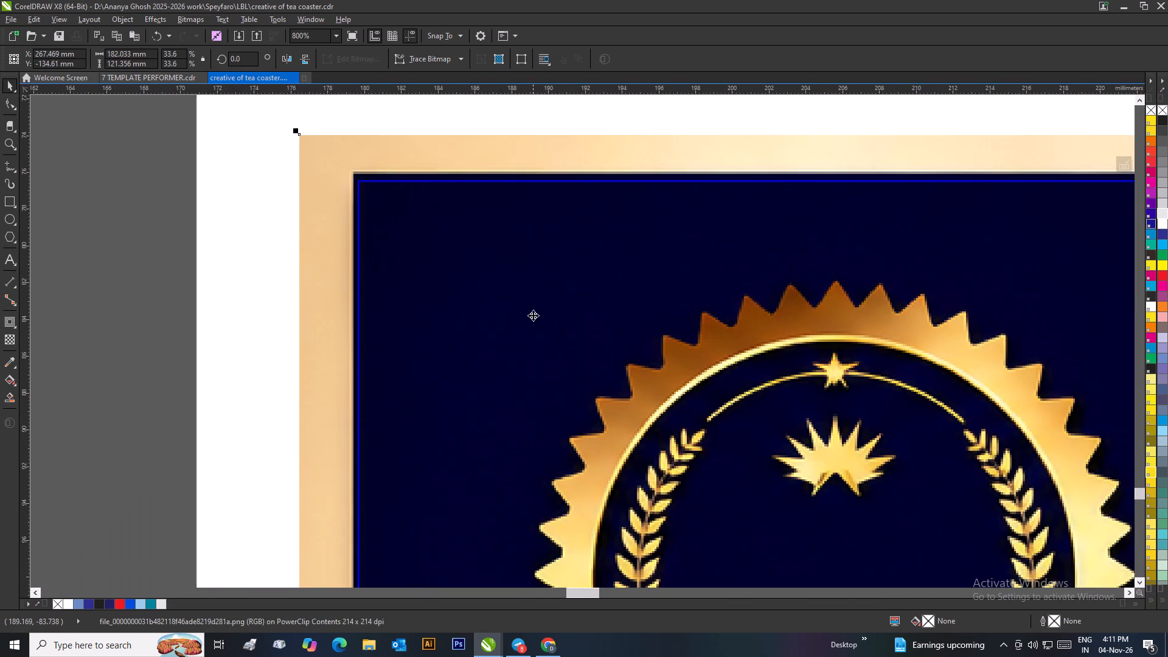
{"action": "left_click", "coordinate": [532, 318]}
Enlarge the clipped artwork proportionally from its lower-right corner to about 301 × 200 mm so it covers the inner frame.
{"action": "scroll", "coordinate": [532, 322], "scroll_direction": "down", "scroll_amount": 3}
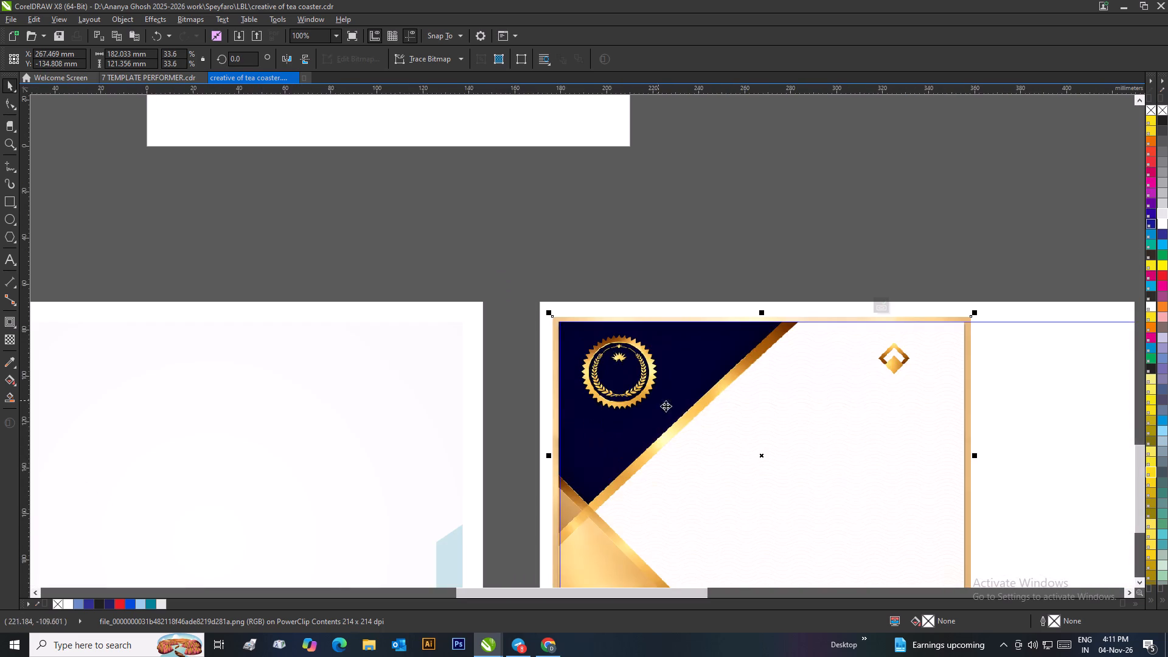
{"action": "scroll", "coordinate": [686, 411], "scroll_direction": "down", "scroll_amount": 3}
{"action": "scroll", "coordinate": [637, 368], "scroll_direction": "up", "scroll_amount": 2}
{"action": "left_click_drag", "start_coordinate": [476, 291], "coordinate": [556, 360]}
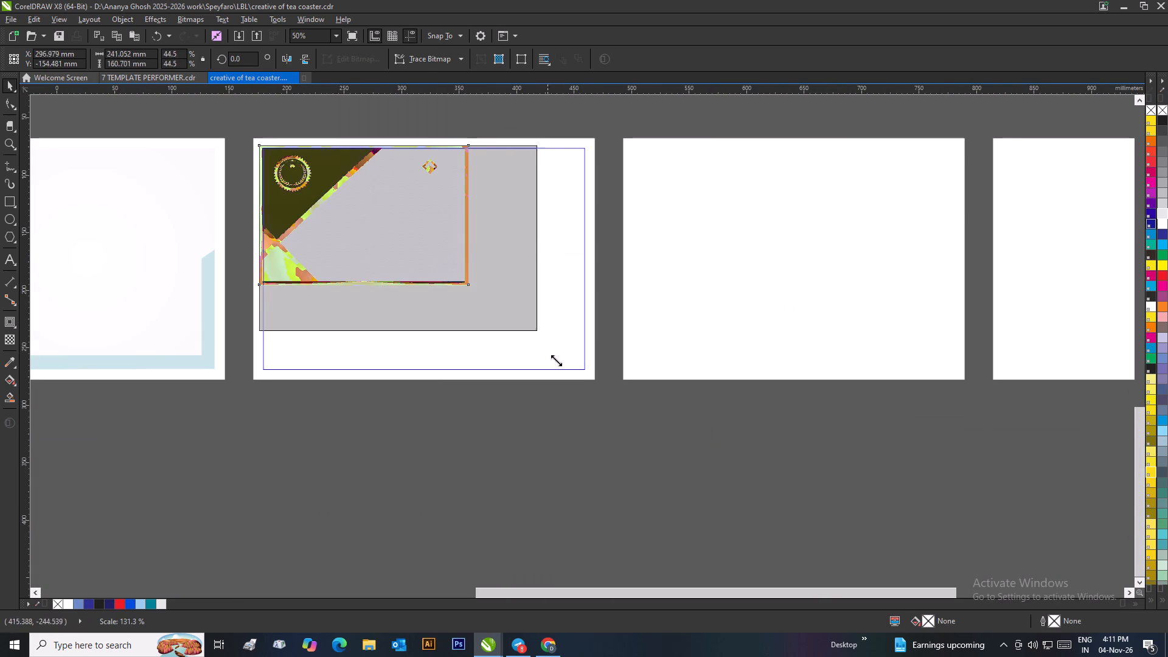
{"action": "left_click_drag", "start_coordinate": [556, 360], "coordinate": [613, 405]}
{"action": "scroll", "coordinate": [607, 383], "scroll_direction": "up", "scroll_amount": 2}
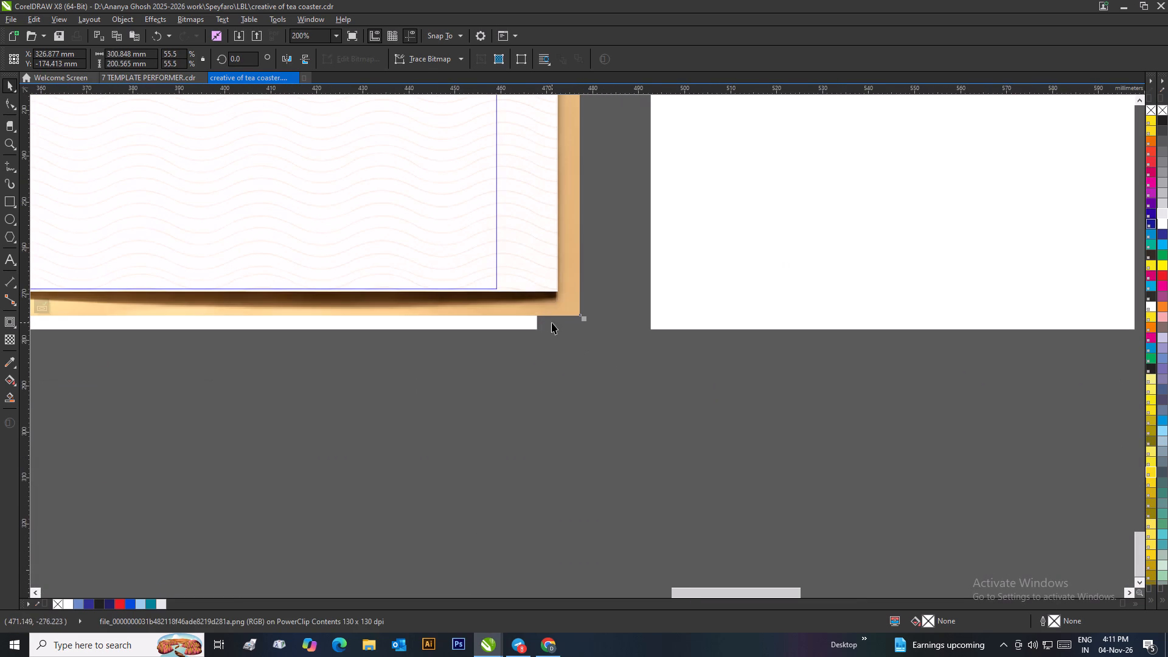
{"action": "left_click", "coordinate": [586, 321]}
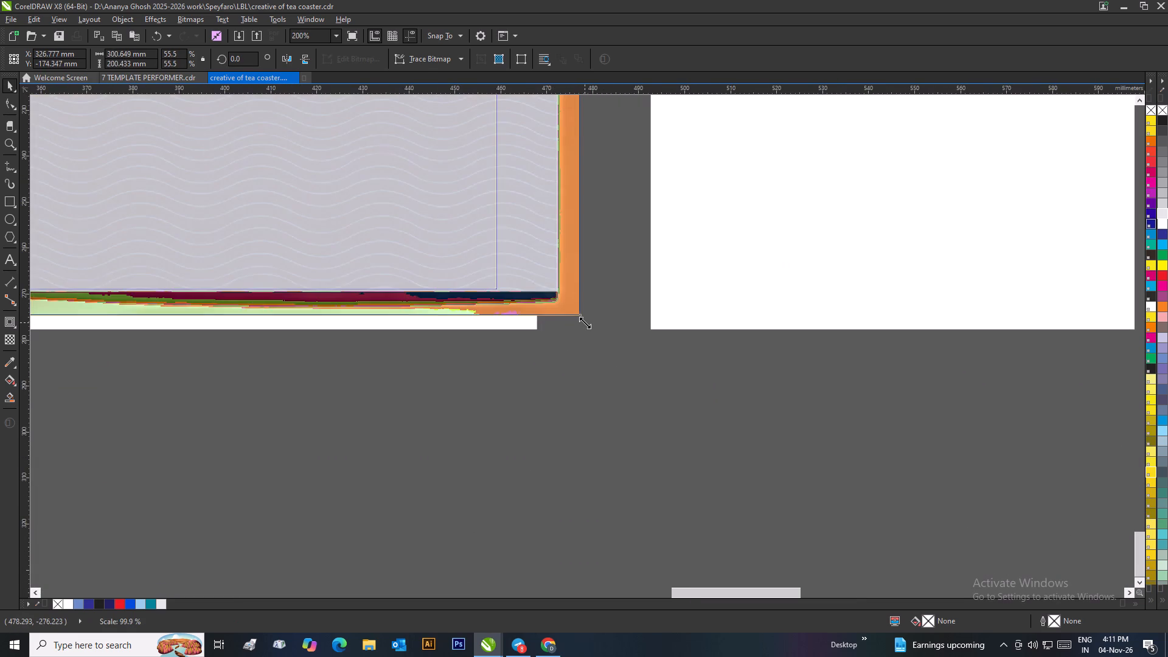
Scale the clipped artwork from its lower-left corner to about 303 × 202 mm, pushing its gold outer border beyond the frame.
{"action": "scroll", "coordinate": [586, 328], "scroll_direction": "down", "scroll_amount": 2}
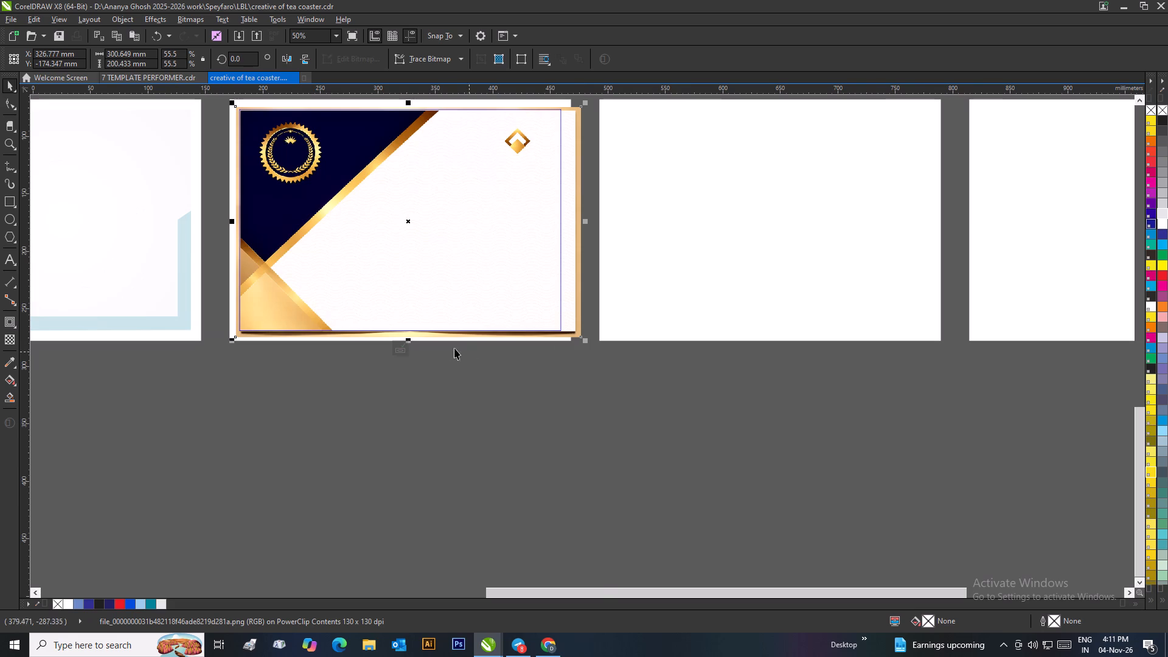
{"action": "scroll", "coordinate": [237, 293], "scroll_direction": "up", "scroll_amount": 3}
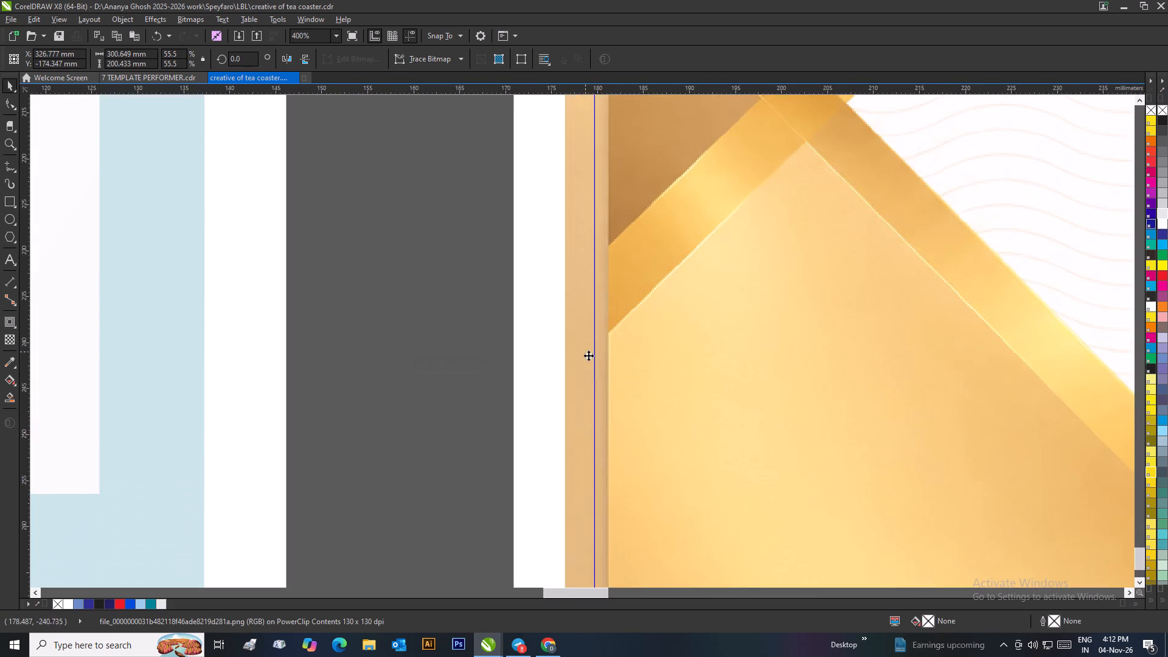
{"action": "scroll", "coordinate": [645, 413], "scroll_direction": "down", "scroll_amount": 3}
{"action": "scroll", "coordinate": [579, 370], "scroll_direction": "up", "scroll_amount": 4}
{"action": "scroll", "coordinate": [583, 344], "scroll_direction": "down", "scroll_amount": 2}
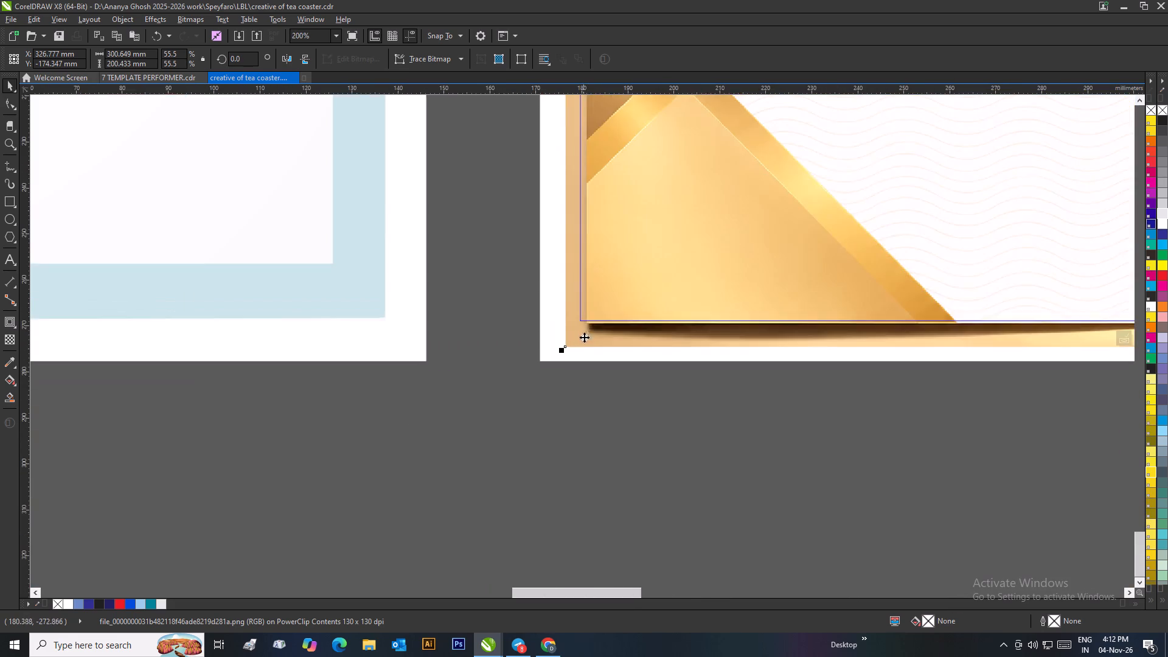
{"action": "scroll", "coordinate": [585, 324], "scroll_direction": "down", "scroll_amount": 1}
{"action": "scroll", "coordinate": [608, 220], "scroll_direction": "down", "scroll_amount": 1}
{"action": "scroll", "coordinate": [588, 223], "scroll_direction": "up", "scroll_amount": 3}
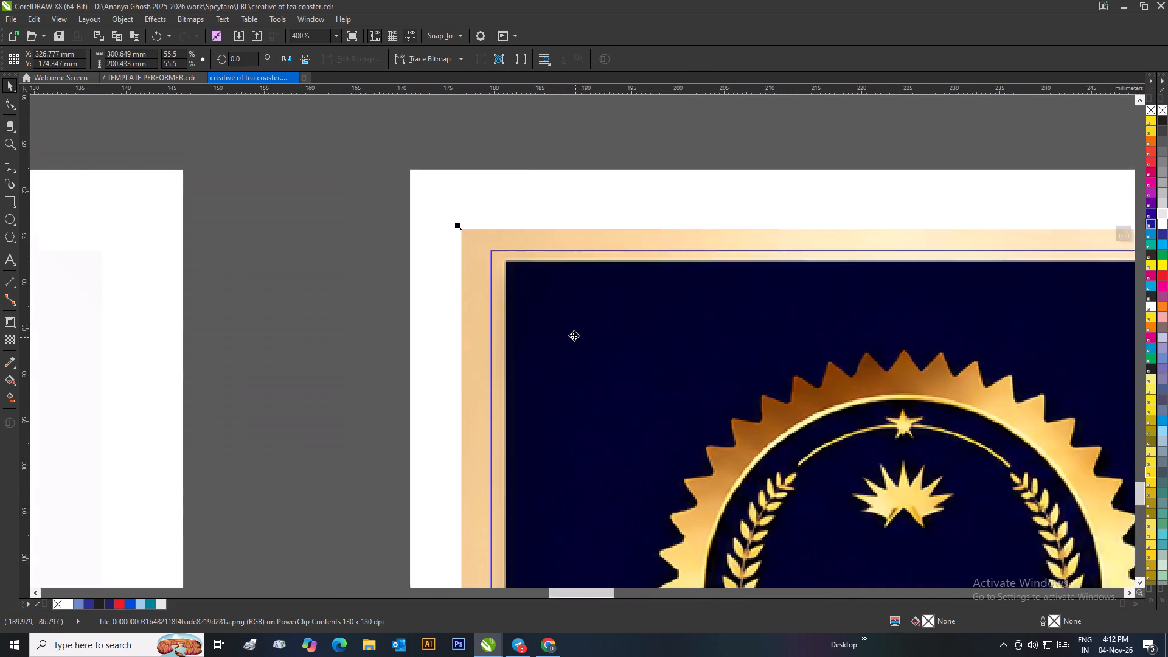
{"action": "scroll", "coordinate": [574, 335], "scroll_direction": "up", "scroll_amount": 1}
{"action": "scroll", "coordinate": [468, 236], "scroll_direction": "down", "scroll_amount": 3}
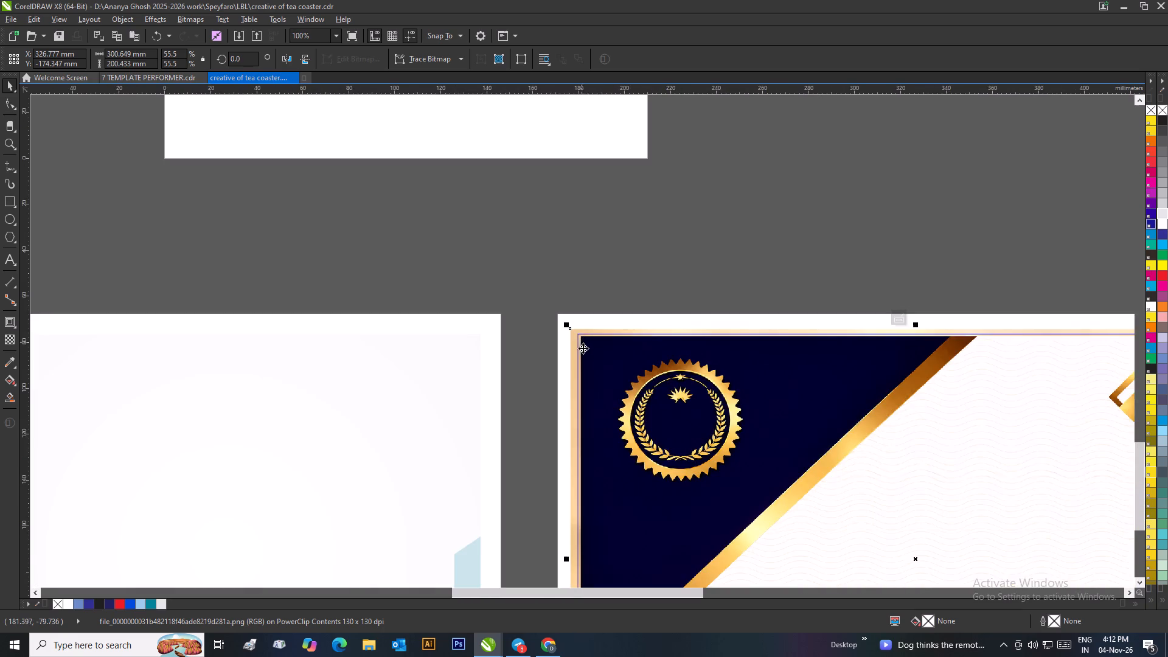
{"action": "scroll", "coordinate": [584, 349], "scroll_direction": "down", "scroll_amount": 2}
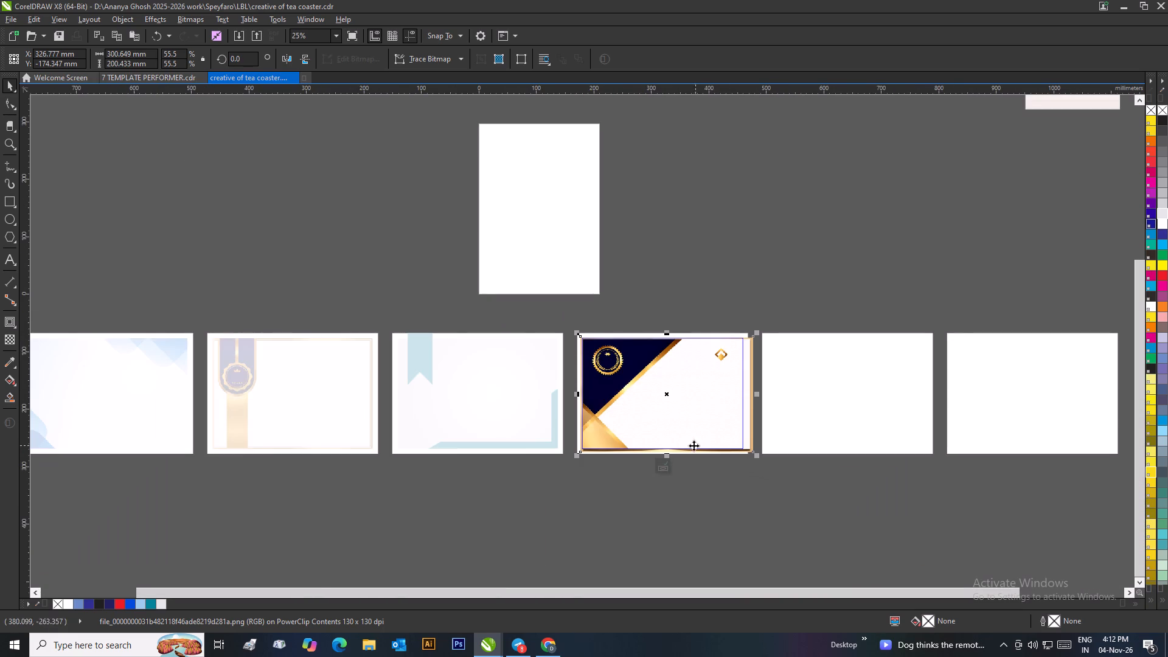
{"action": "scroll", "coordinate": [565, 468], "scroll_direction": "up", "scroll_amount": 3}
{"action": "left_click_drag", "start_coordinate": [710, 219], "coordinate": [693, 231]}
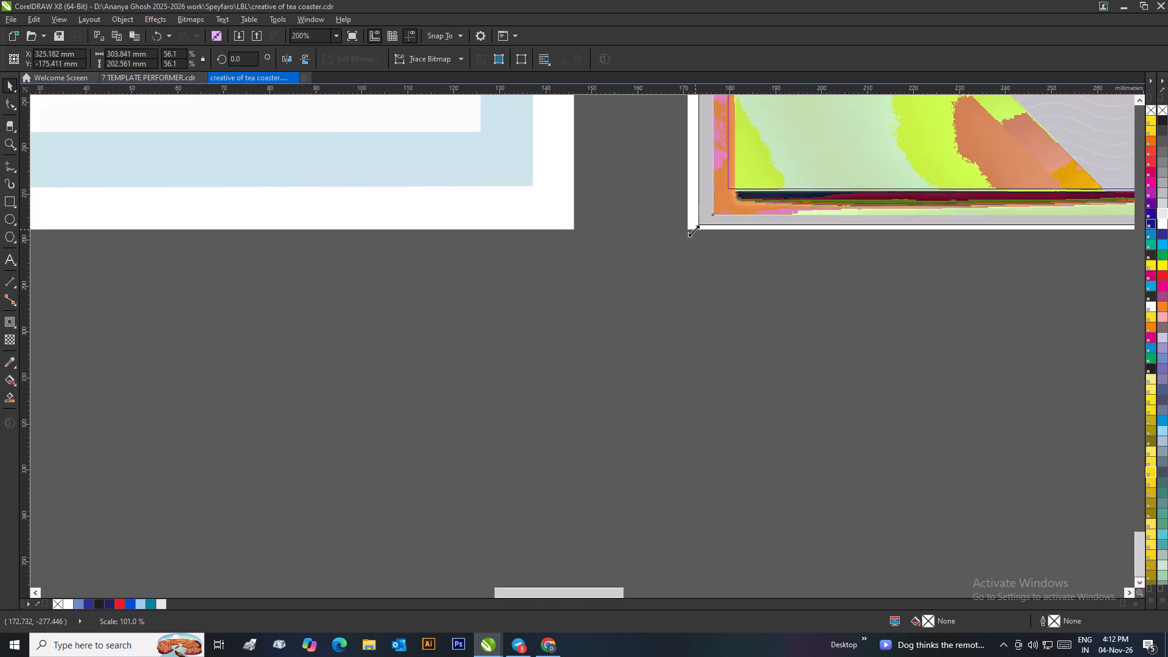
{"action": "left_click_drag", "start_coordinate": [693, 231], "coordinate": [693, 232]}
{"action": "left_click_drag", "start_coordinate": [693, 229], "coordinate": [700, 229]}
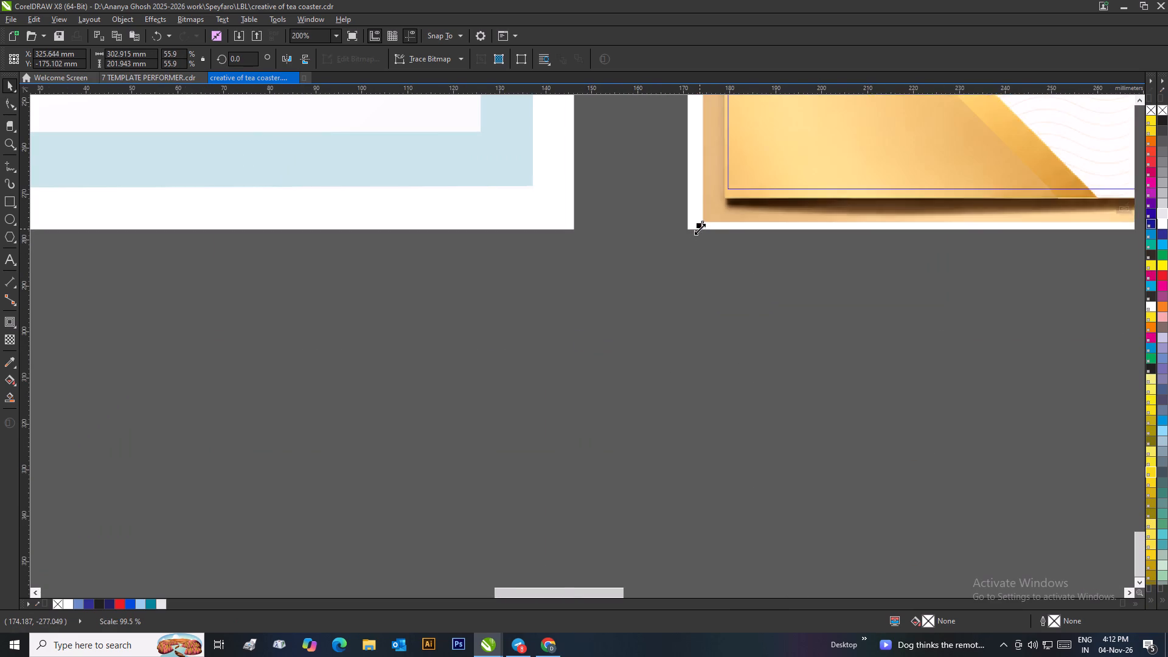
Move the clipped artwork up about 1.5 mm so its shadowed bottom border sits just at the frame's lower edge.
{"action": "scroll", "coordinate": [700, 237], "scroll_direction": "down", "scroll_amount": 2}
{"action": "scroll", "coordinate": [600, 147], "scroll_direction": "up", "scroll_amount": 3}
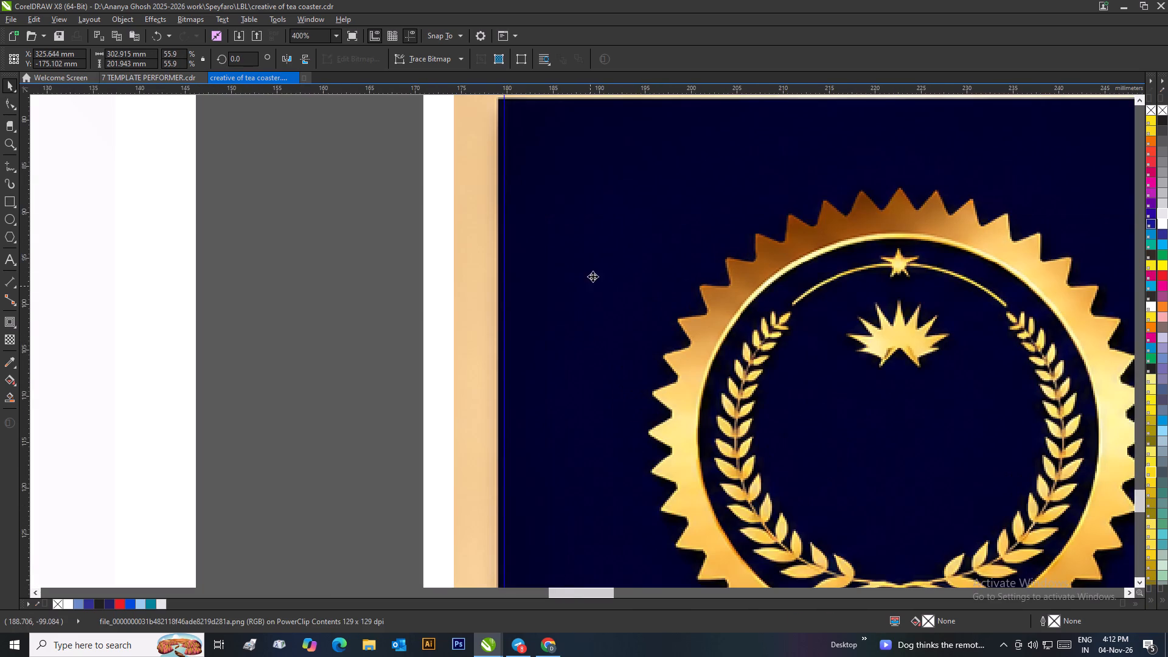
{"action": "scroll", "coordinate": [608, 215], "scroll_direction": "down", "scroll_amount": 2}
{"action": "scroll", "coordinate": [698, 306], "scroll_direction": "up", "scroll_amount": 2}
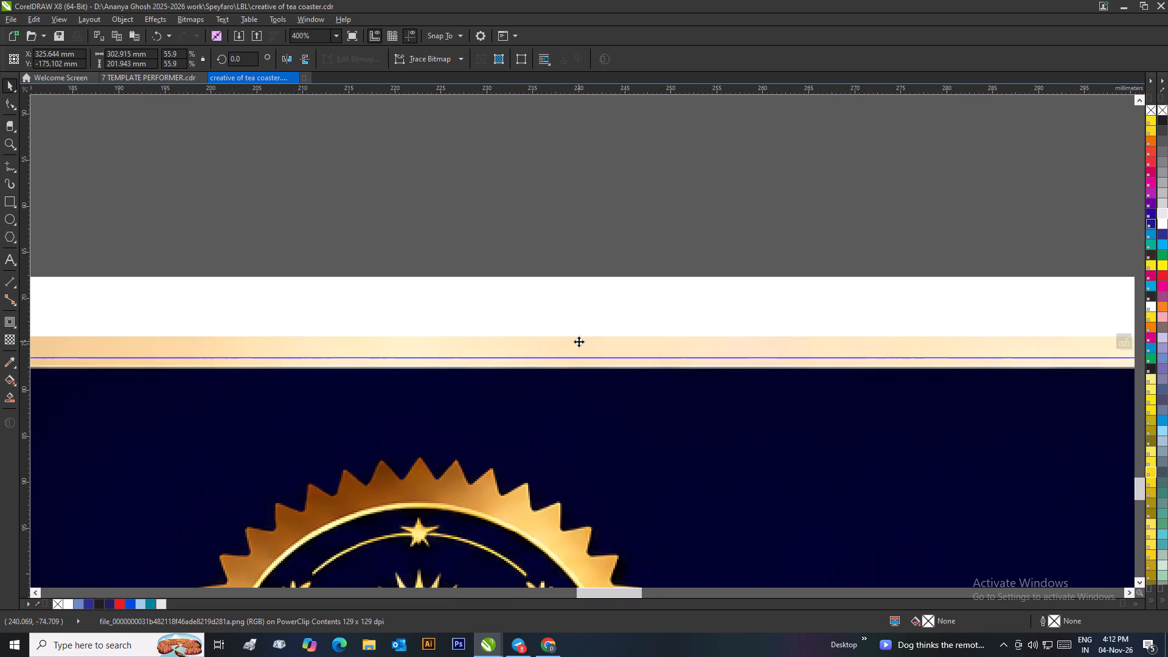
{"action": "scroll", "coordinate": [571, 347], "scroll_direction": "down", "scroll_amount": 2}
{"action": "scroll", "coordinate": [744, 380], "scroll_direction": "down", "scroll_amount": 1}
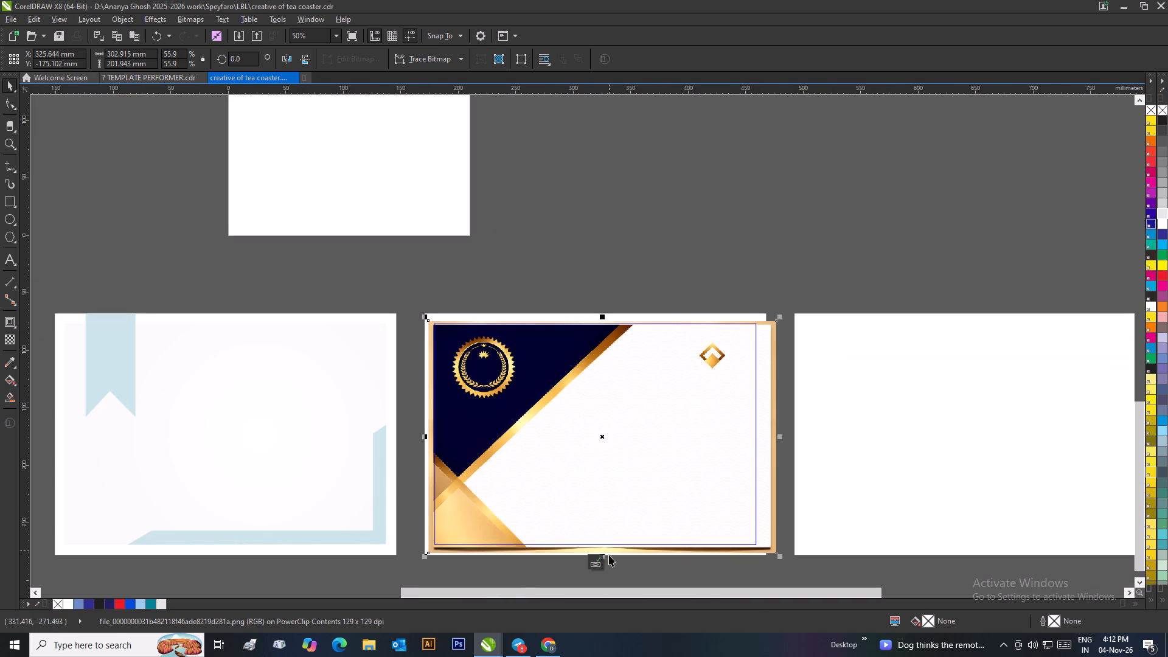
{"action": "scroll", "coordinate": [605, 563], "scroll_direction": "up", "scroll_amount": 2}
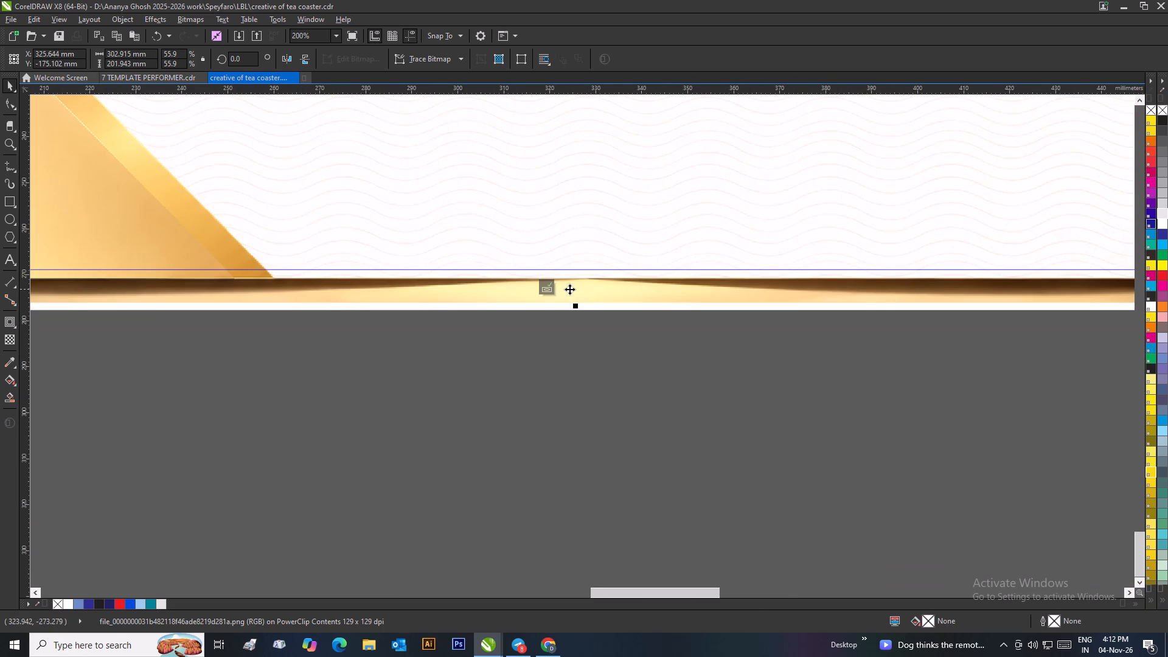
{"action": "scroll", "coordinate": [566, 290], "scroll_direction": "down", "scroll_amount": 4}
{"action": "scroll", "coordinate": [588, 307], "scroll_direction": "up", "scroll_amount": 3}
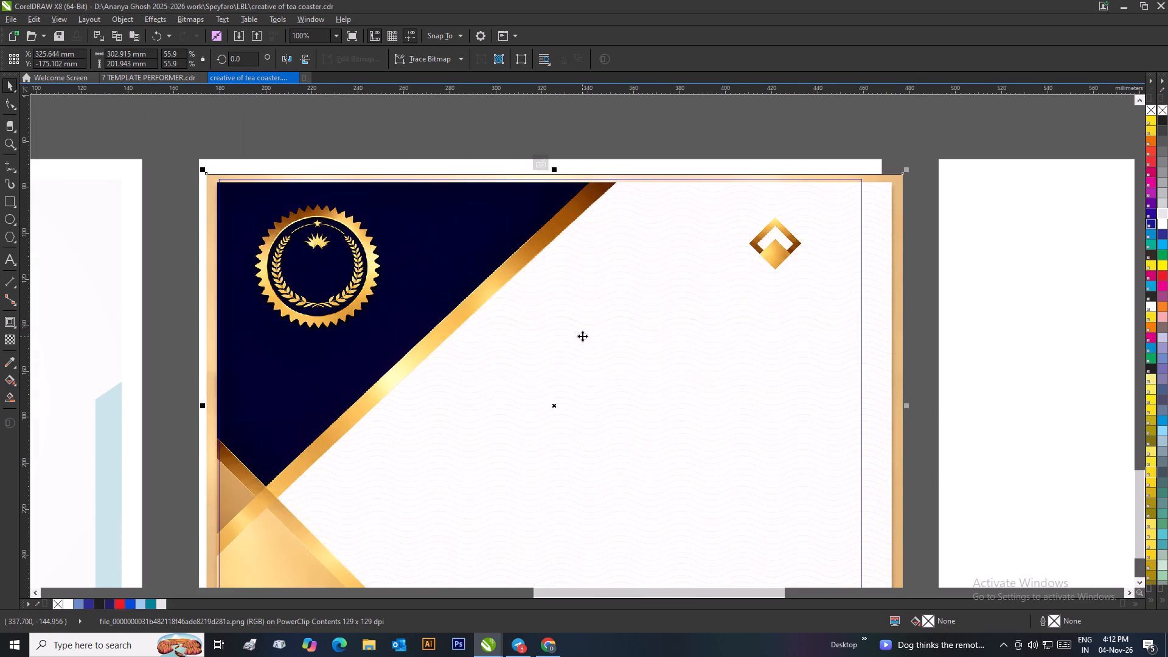
{"action": "scroll", "coordinate": [583, 287], "scroll_direction": "down", "scroll_amount": 2}
{"action": "scroll", "coordinate": [591, 431], "scroll_direction": "up", "scroll_amount": 3}
{"action": "scroll", "coordinate": [491, 280], "scroll_direction": "up", "scroll_amount": 1}
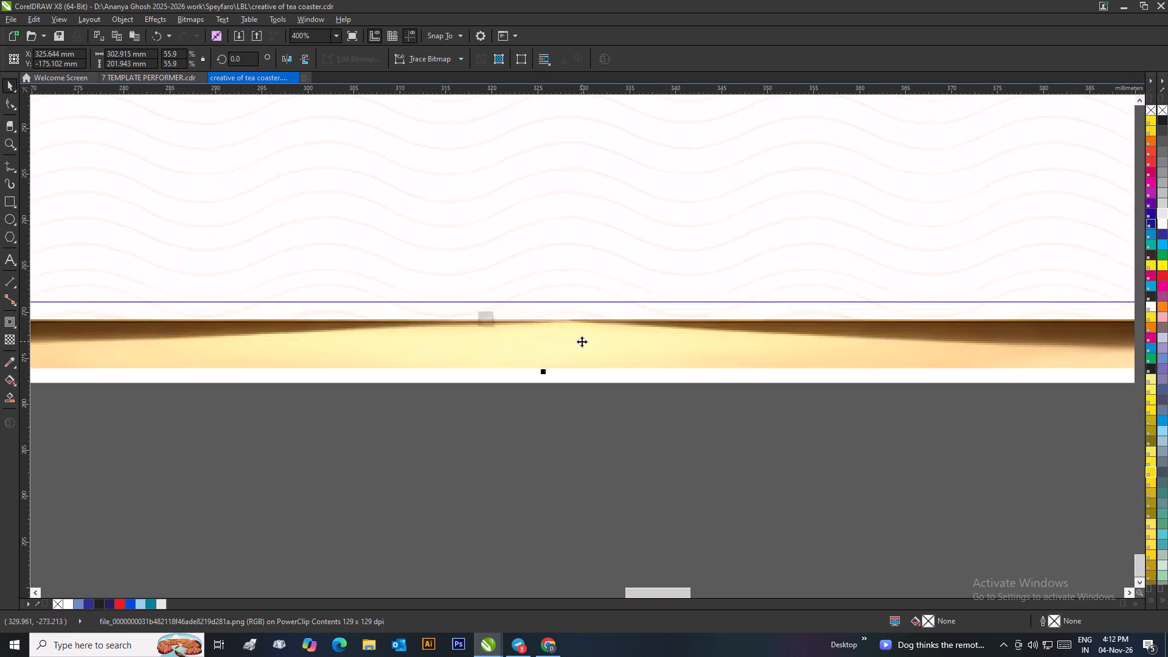
{"action": "scroll", "coordinate": [582, 341], "scroll_direction": "up", "scroll_amount": 1}
{"action": "left_click_drag", "start_coordinate": [572, 338], "coordinate": [571, 320]}
{"action": "left_click_drag", "start_coordinate": [569, 321], "coordinate": [569, 318]}
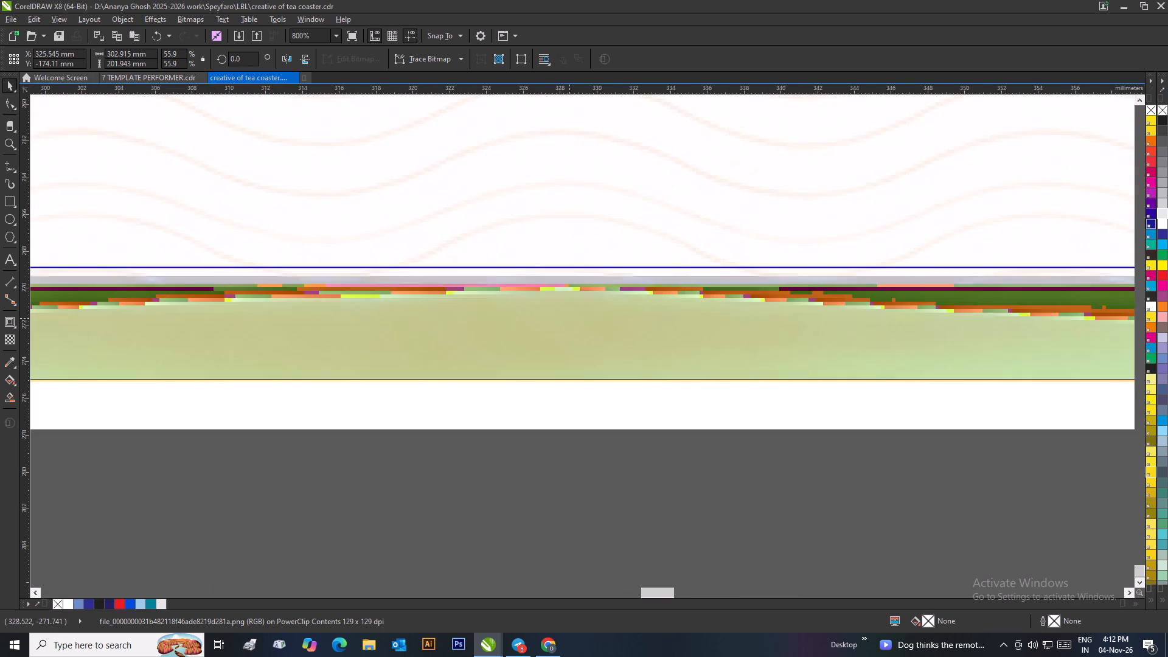
{"action": "left_click_drag", "start_coordinate": [569, 318], "coordinate": [569, 313]}
{"action": "left_click", "coordinate": [565, 311]}
Check the artwork's top and bottom edges against the frame and finish editing the fourth frame's PowerClip contents.
{"action": "scroll", "coordinate": [565, 311], "scroll_direction": "down", "scroll_amount": 3}
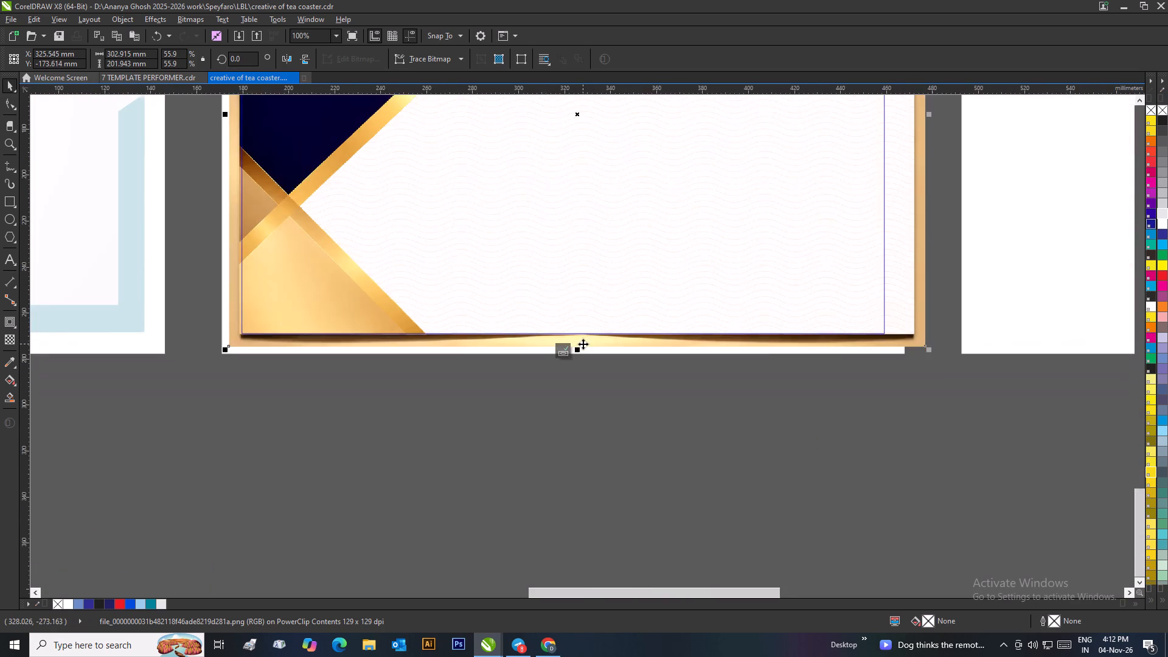
{"action": "scroll", "coordinate": [585, 344], "scroll_direction": "down", "scroll_amount": 1}
{"action": "scroll", "coordinate": [593, 109], "scroll_direction": "up", "scroll_amount": 2}
{"action": "scroll", "coordinate": [552, 369], "scroll_direction": "up", "scroll_amount": 2}
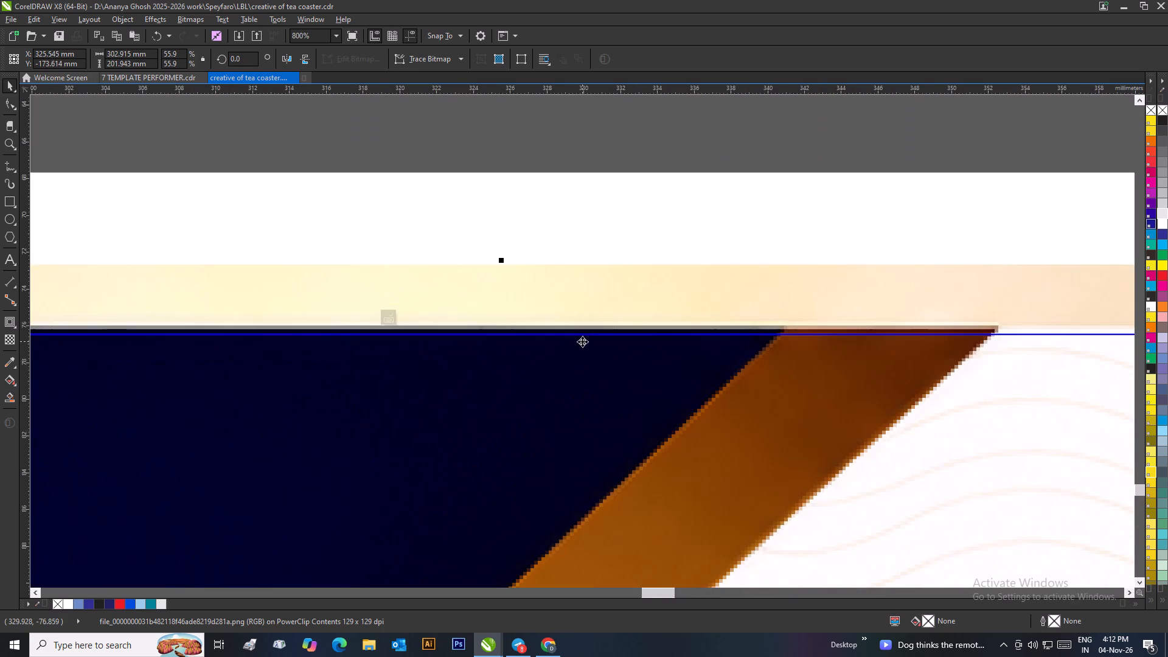
{"action": "scroll", "coordinate": [582, 341], "scroll_direction": "down", "scroll_amount": 4}
{"action": "left_click", "coordinate": [571, 574]}
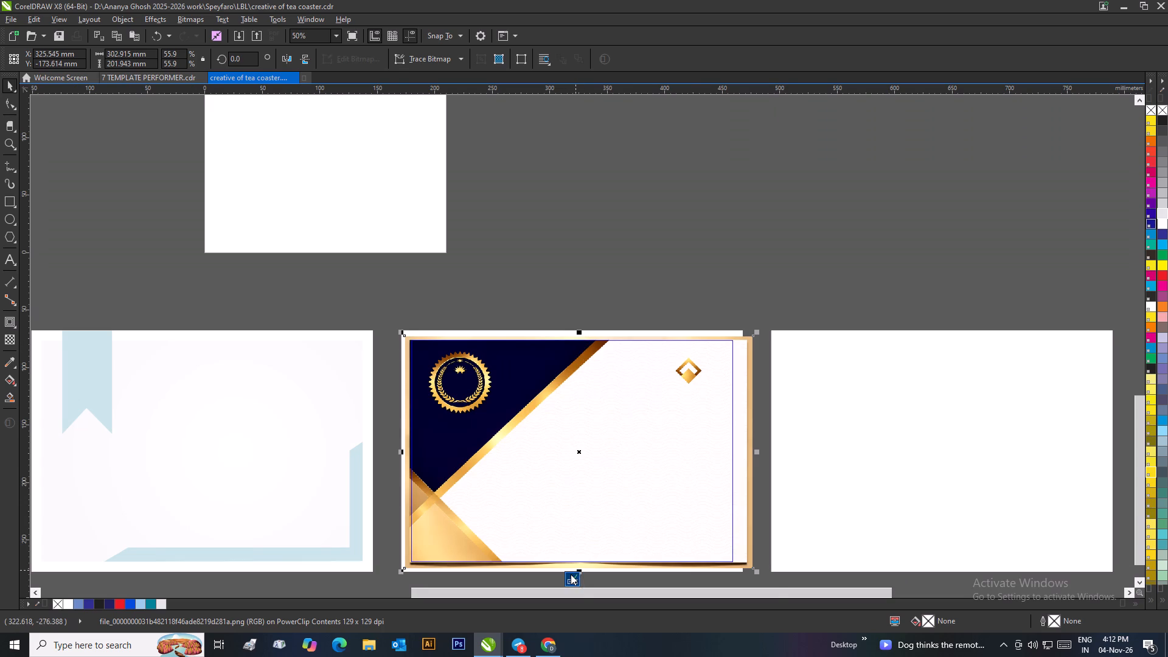
{"action": "left_click", "coordinate": [749, 503]}
Examine the cropped edges, seal, gold corner and diamond emblem of the navy and gold certificate up close.
{"action": "scroll", "coordinate": [427, 364], "scroll_direction": "up", "scroll_amount": 2}
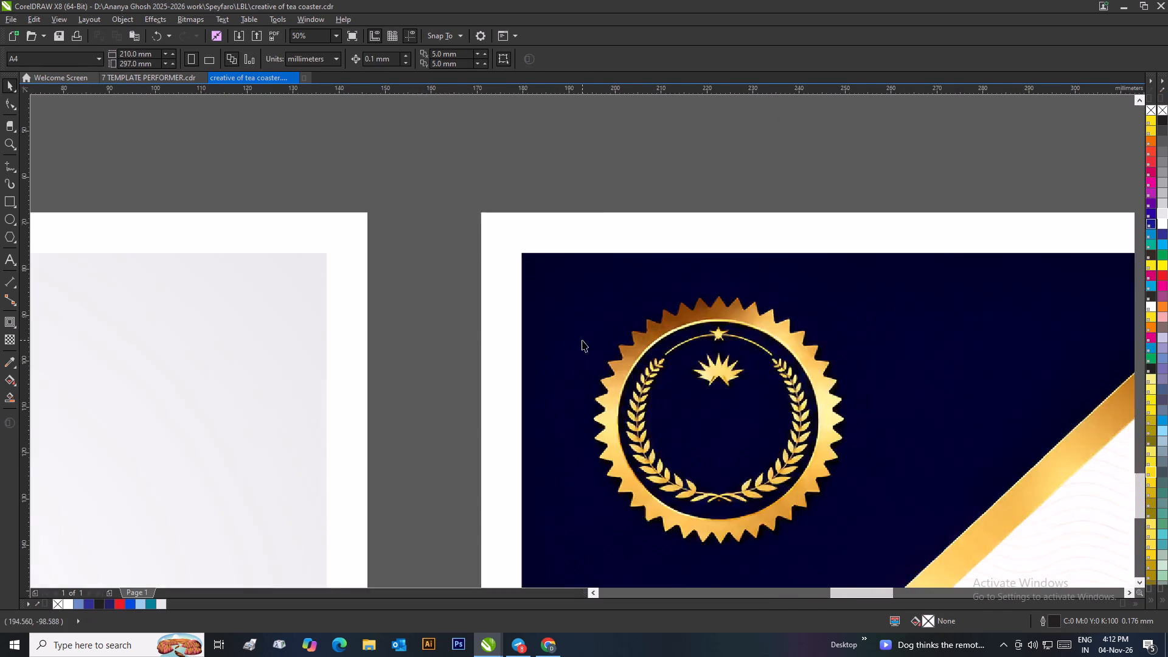
{"action": "scroll", "coordinate": [582, 340], "scroll_direction": "up", "scroll_amount": 1}
{"action": "scroll", "coordinate": [582, 341], "scroll_direction": "down", "scroll_amount": 4}
{"action": "scroll", "coordinate": [619, 442], "scroll_direction": "up", "scroll_amount": 3}
{"action": "scroll", "coordinate": [498, 313], "scroll_direction": "up", "scroll_amount": 1}
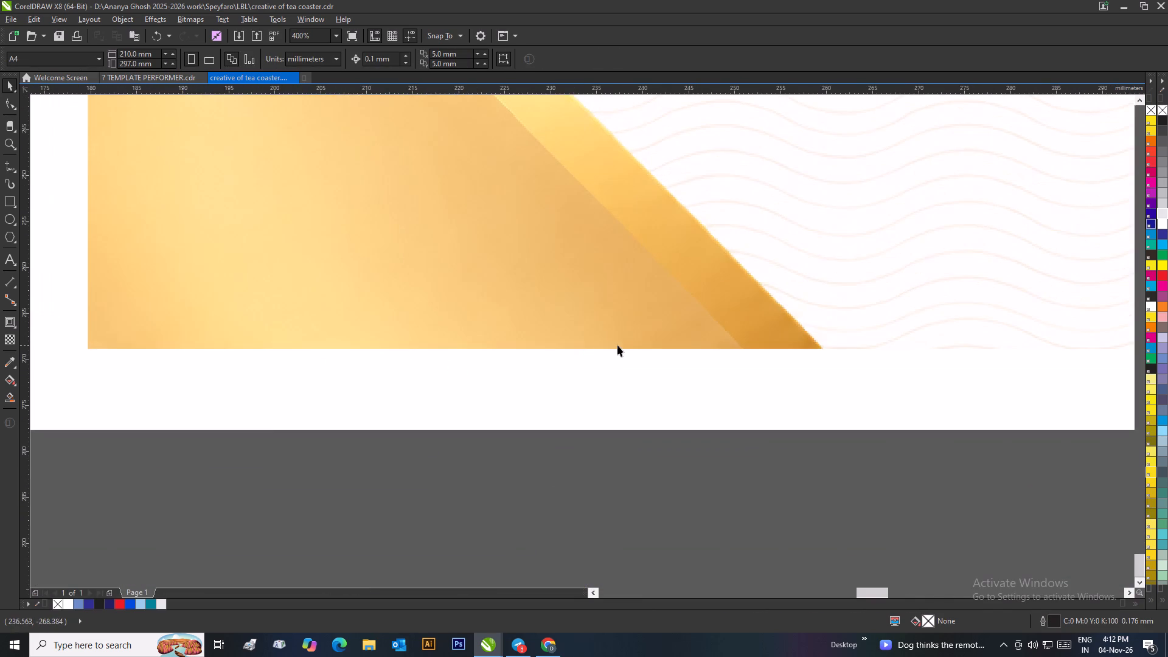
{"action": "scroll", "coordinate": [628, 346], "scroll_direction": "down", "scroll_amount": 3}
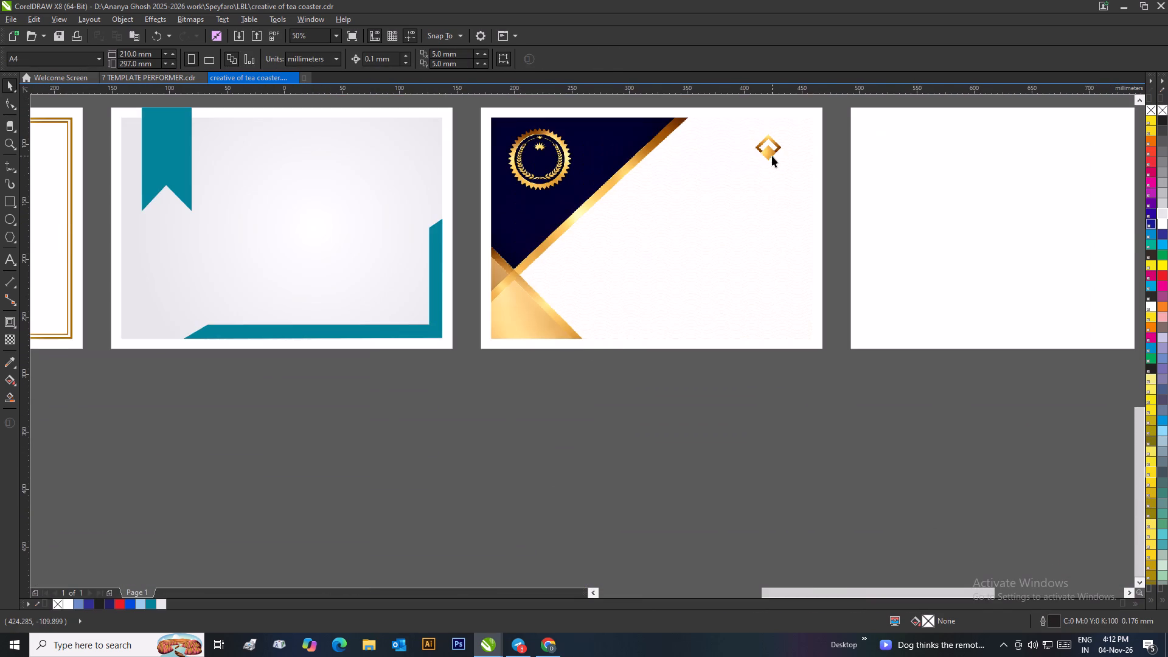
{"action": "scroll", "coordinate": [772, 156], "scroll_direction": "up", "scroll_amount": 1}
{"action": "scroll", "coordinate": [582, 341], "scroll_direction": "up", "scroll_amount": 1}
{"action": "scroll", "coordinate": [582, 341], "scroll_direction": "down", "scroll_amount": 1}
{"action": "scroll", "coordinate": [583, 332], "scroll_direction": "up", "scroll_amount": 1}
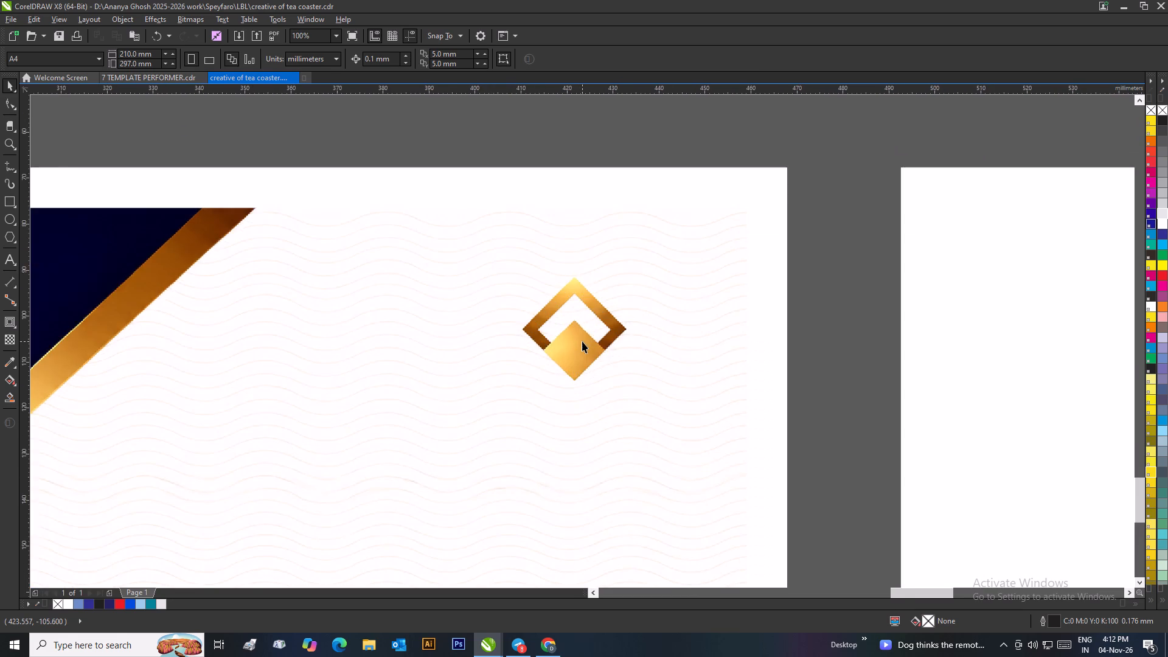
Edit the fourth frame's PowerClip and fade out the artwork's right side with a linear transparency at about 25°, hiding the diamond emblem.
{"action": "scroll", "coordinate": [582, 341], "scroll_direction": "up", "scroll_amount": 1}
{"action": "scroll", "coordinate": [582, 341], "scroll_direction": "down", "scroll_amount": 2}
{"action": "left_click", "coordinate": [575, 223]}
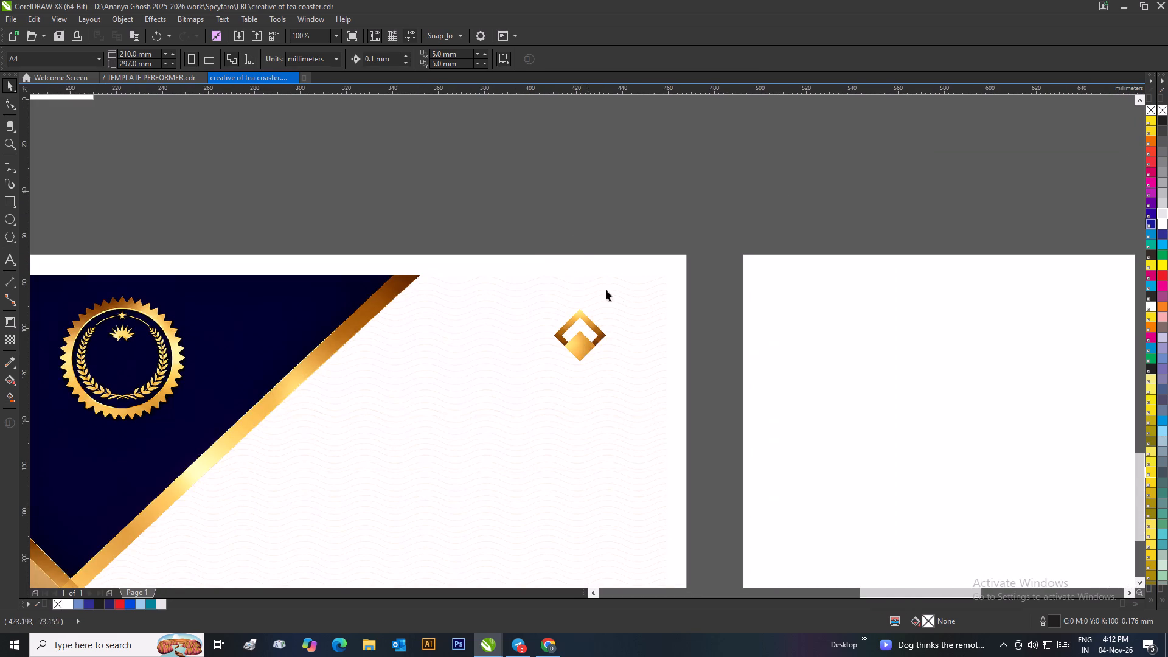
{"action": "left_click", "coordinate": [535, 301]}
{"action": "right_click", "coordinate": [534, 299]}
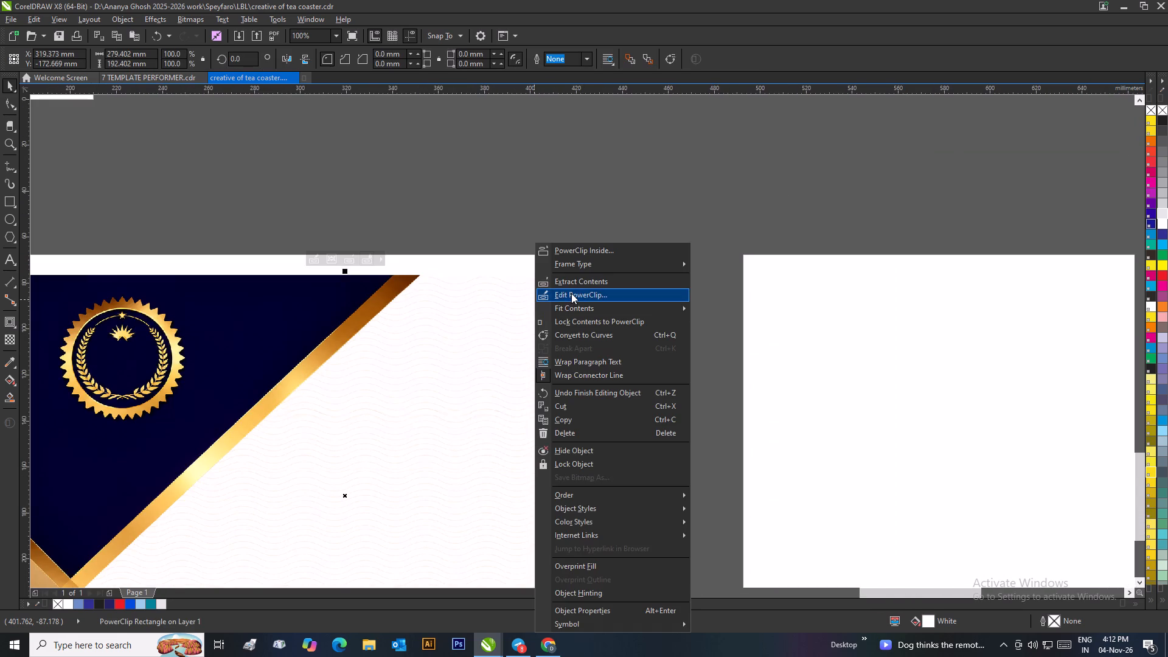
{"action": "left_click", "coordinate": [571, 293]}
{"action": "left_click", "coordinate": [560, 327]}
{"action": "left_click", "coordinate": [14, 339]}
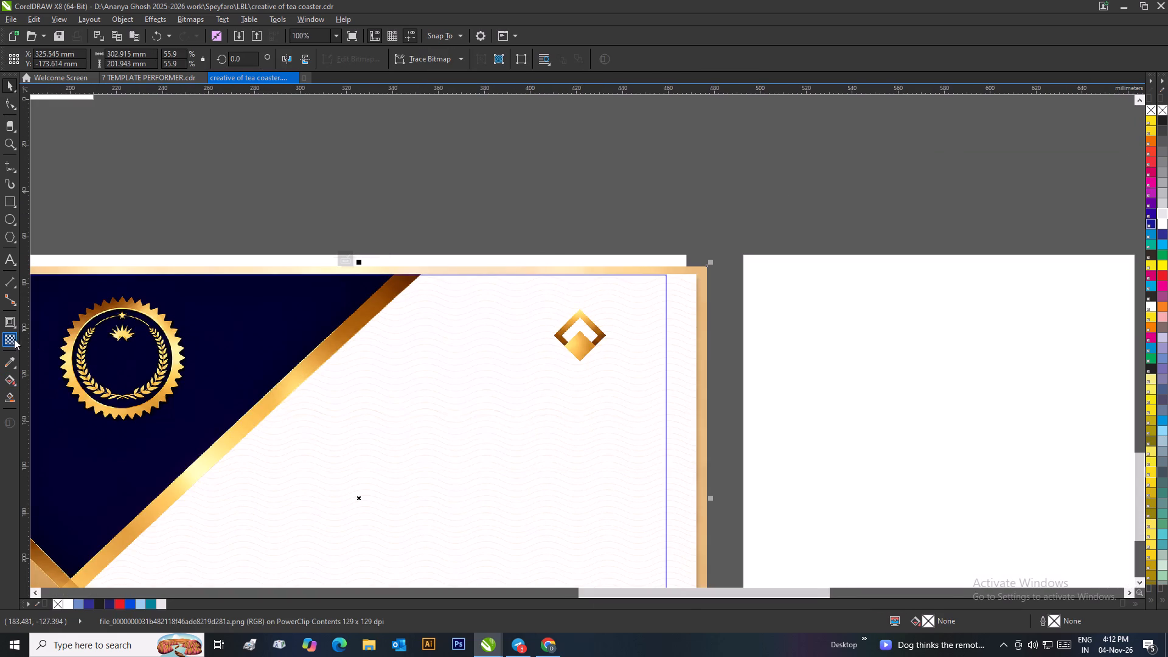
{"action": "left_click_drag", "start_coordinate": [506, 338], "coordinate": [628, 332]}
{"action": "left_click_drag", "start_coordinate": [443, 344], "coordinate": [574, 333]}
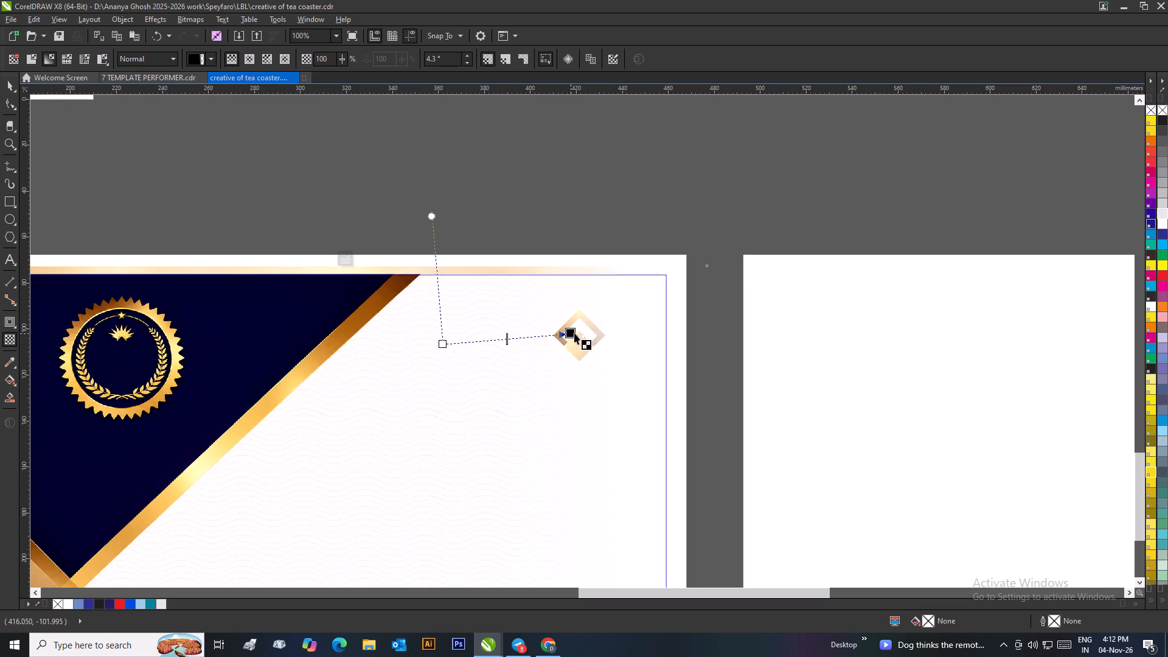
{"action": "left_click_drag", "start_coordinate": [574, 333], "coordinate": [577, 332]}
{"action": "left_click_drag", "start_coordinate": [441, 344], "coordinate": [398, 389]}
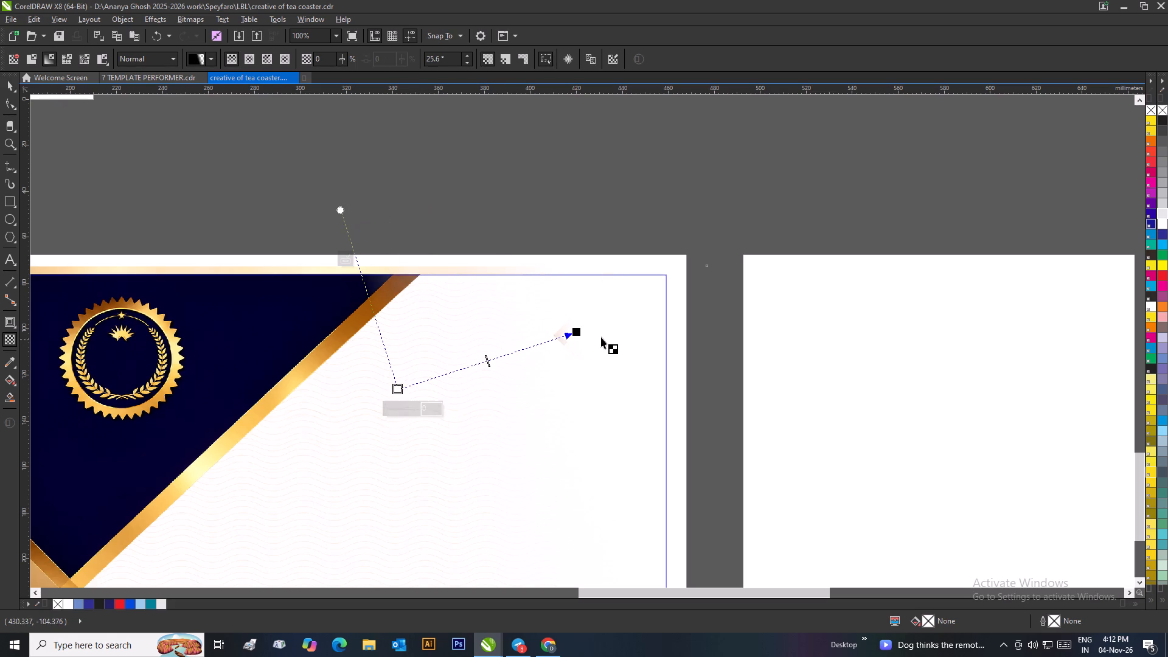
{"action": "left_click_drag", "start_coordinate": [578, 333], "coordinate": [547, 342]}
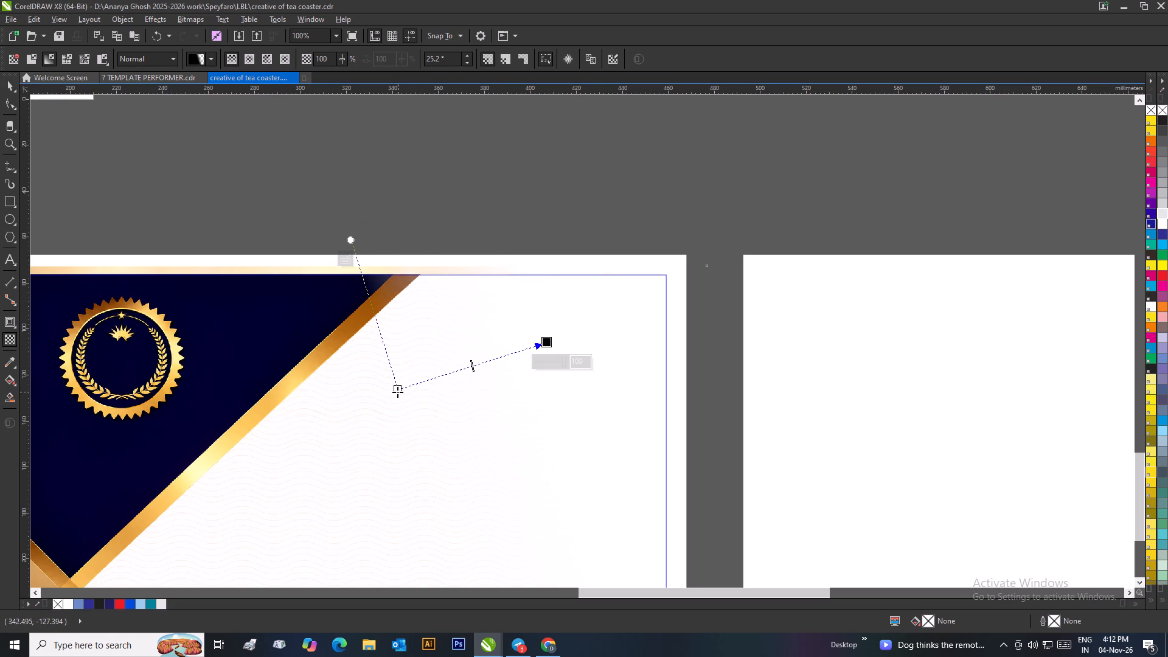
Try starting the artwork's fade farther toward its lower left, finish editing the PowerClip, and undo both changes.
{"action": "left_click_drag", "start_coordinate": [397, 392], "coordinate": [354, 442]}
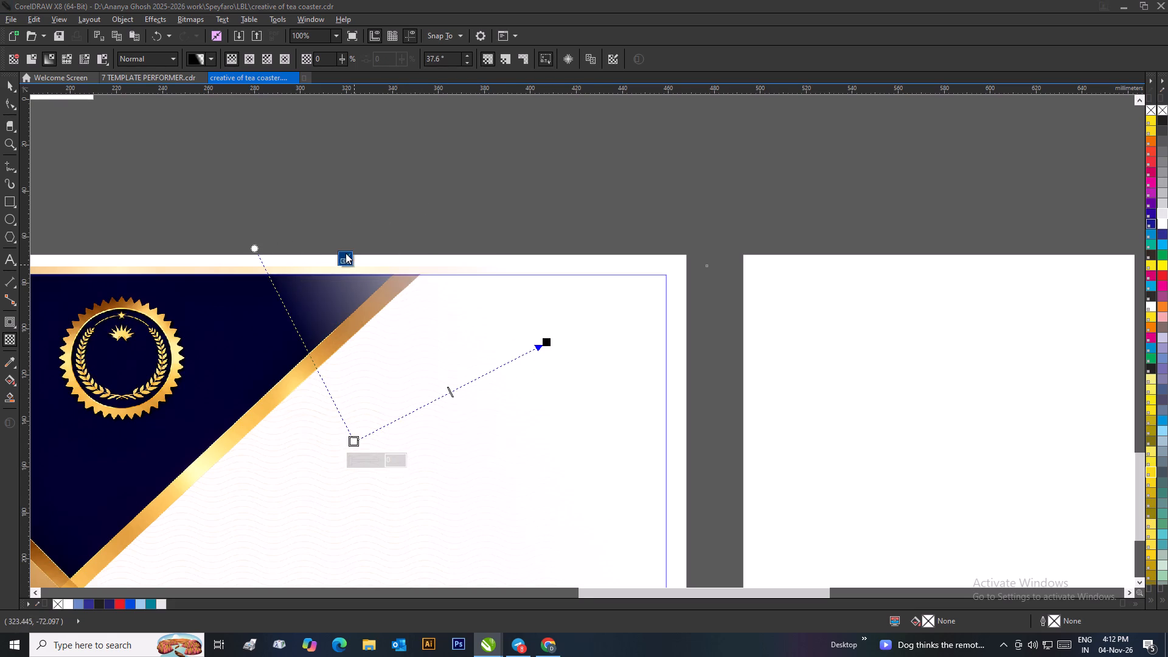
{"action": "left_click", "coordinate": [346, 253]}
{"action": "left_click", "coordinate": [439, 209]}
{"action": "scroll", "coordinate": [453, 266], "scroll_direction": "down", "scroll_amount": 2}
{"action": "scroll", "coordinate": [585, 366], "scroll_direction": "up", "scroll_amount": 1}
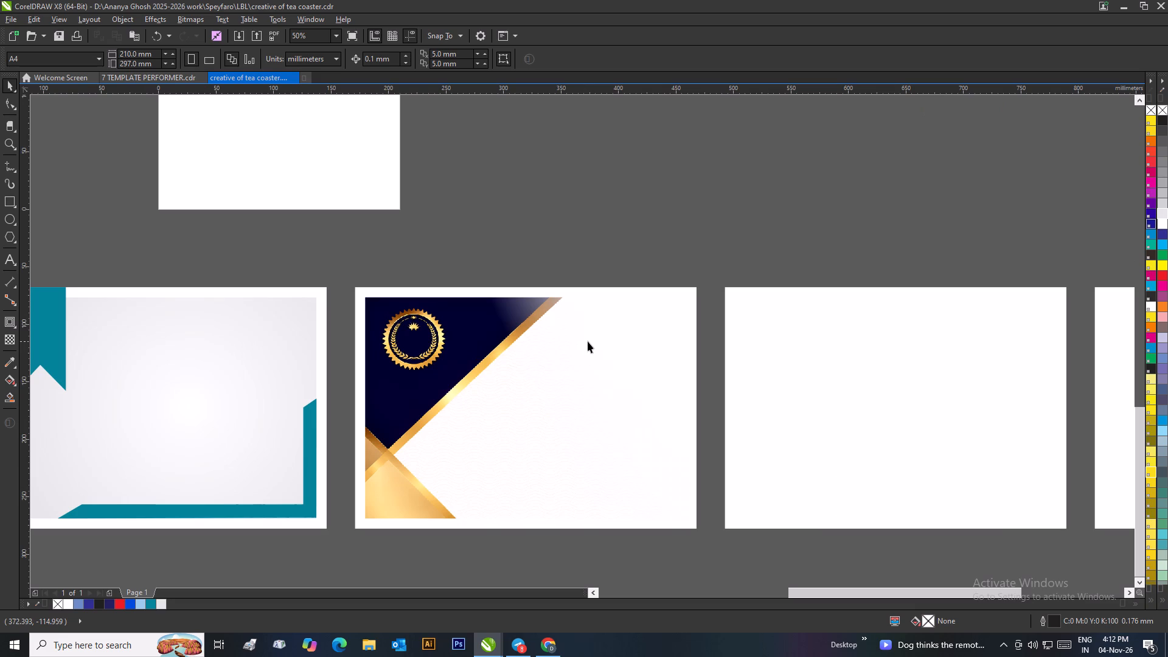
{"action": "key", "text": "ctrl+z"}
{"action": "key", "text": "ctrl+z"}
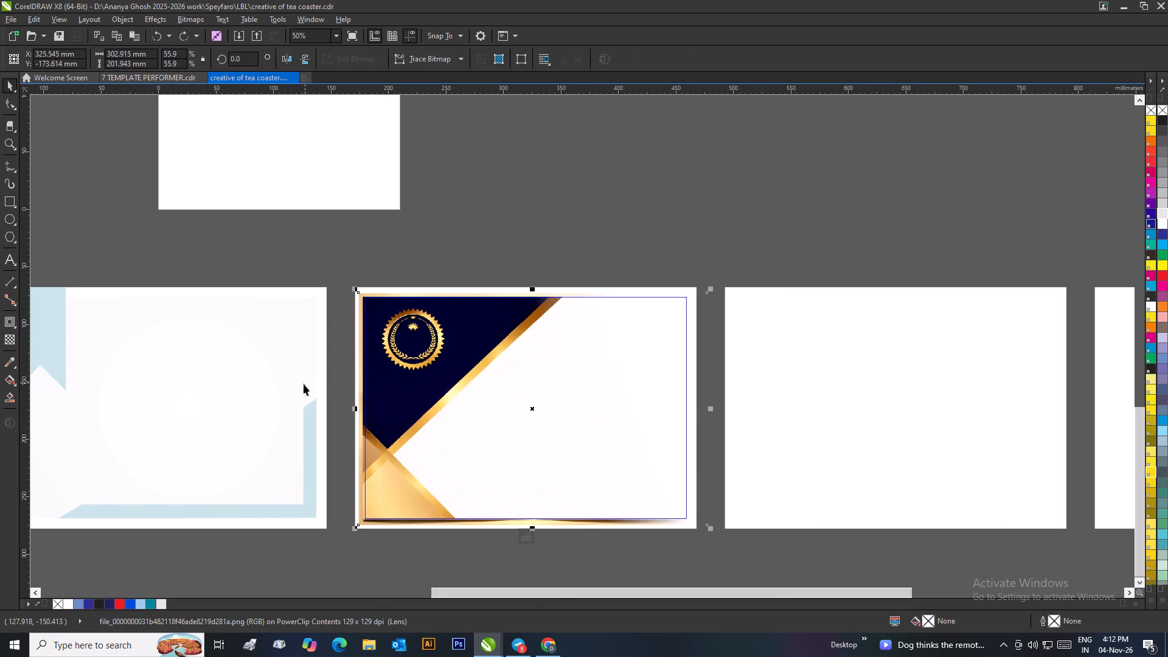
Inspect the faded area and finish editing the fourth frame's PowerClip contents.
{"action": "scroll", "coordinate": [614, 358], "scroll_direction": "up", "scroll_amount": 1}
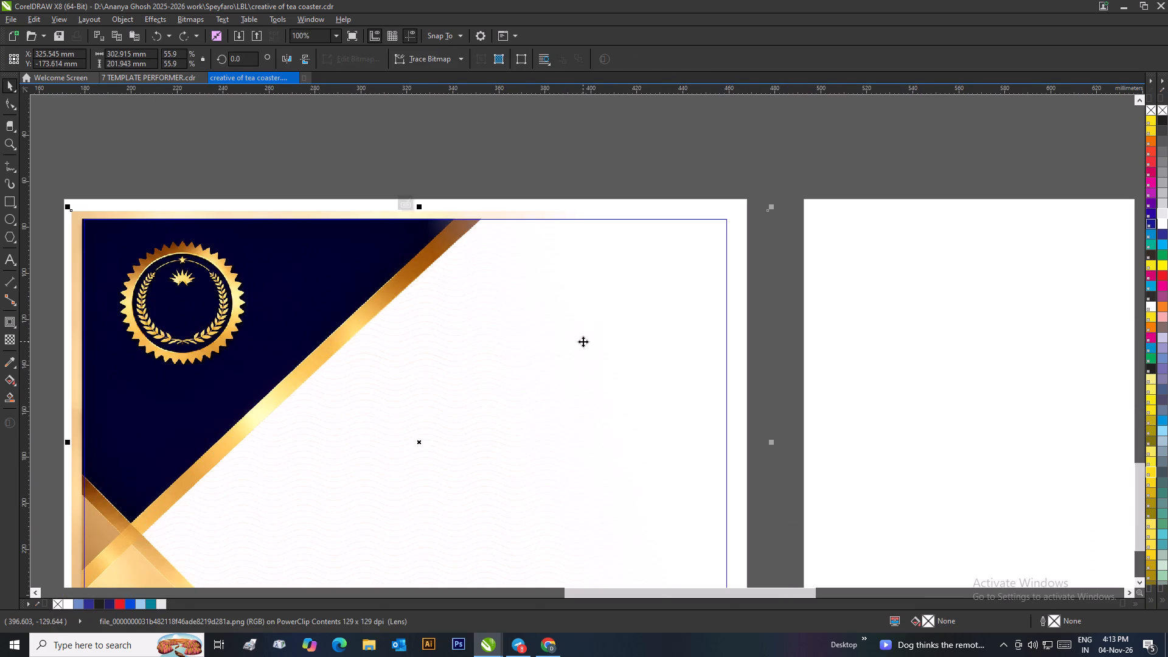
{"action": "scroll", "coordinate": [583, 342], "scroll_direction": "up", "scroll_amount": 2}
{"action": "scroll", "coordinate": [582, 341], "scroll_direction": "down", "scroll_amount": 3}
{"action": "left_click", "coordinate": [491, 516]}
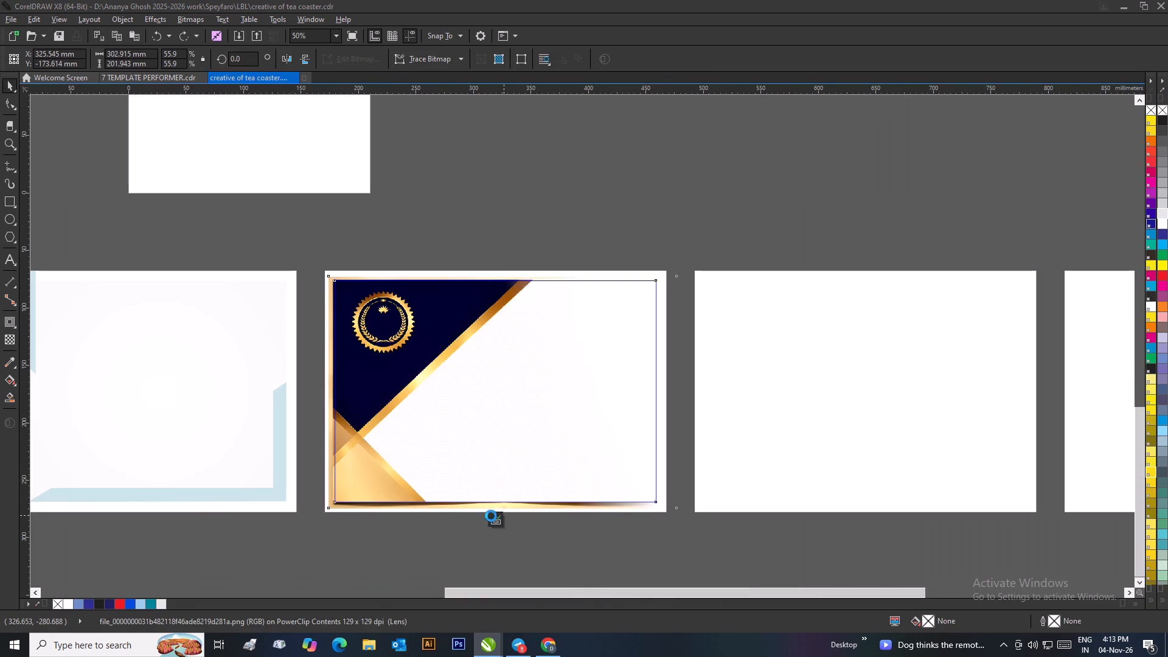
{"action": "left_click", "coordinate": [644, 542]}
Draw a circle about 61 mm across and position it over the gold seal so it covers the whole seal.
{"action": "scroll", "coordinate": [535, 398], "scroll_direction": "up", "scroll_amount": 1}
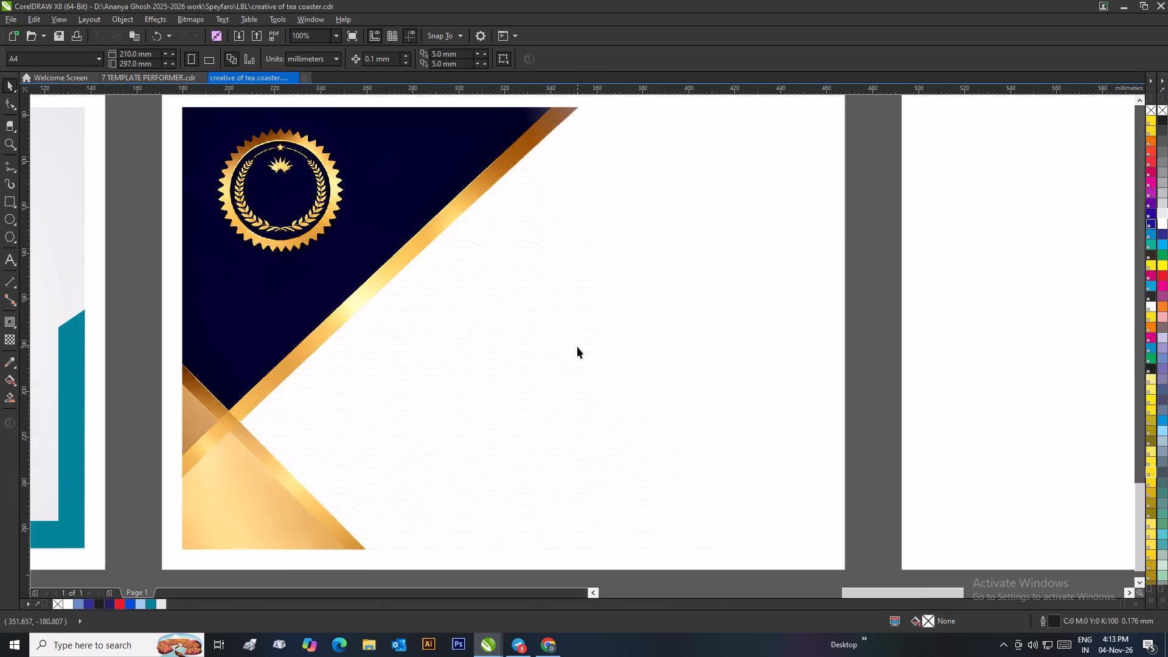
{"action": "scroll", "coordinate": [290, 361], "scroll_direction": "down", "scroll_amount": 1}
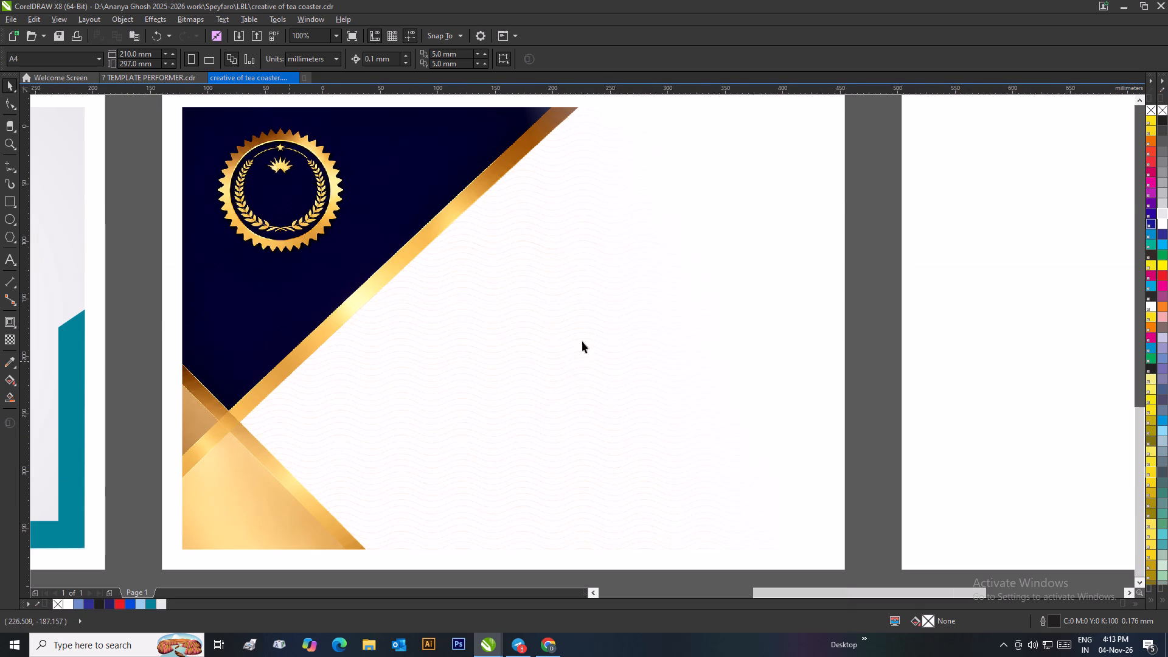
{"action": "left_click", "coordinate": [703, 159]}
{"action": "scroll", "coordinate": [619, 266], "scroll_direction": "up", "scroll_amount": 2}
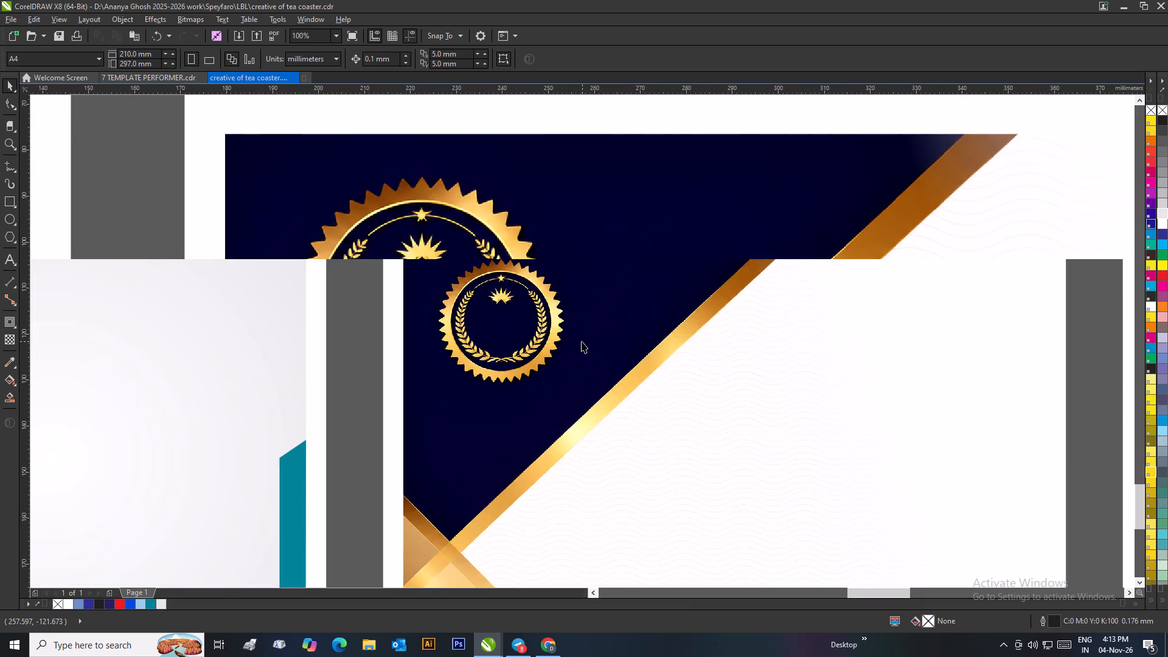
{"action": "left_click", "coordinate": [9, 215]}
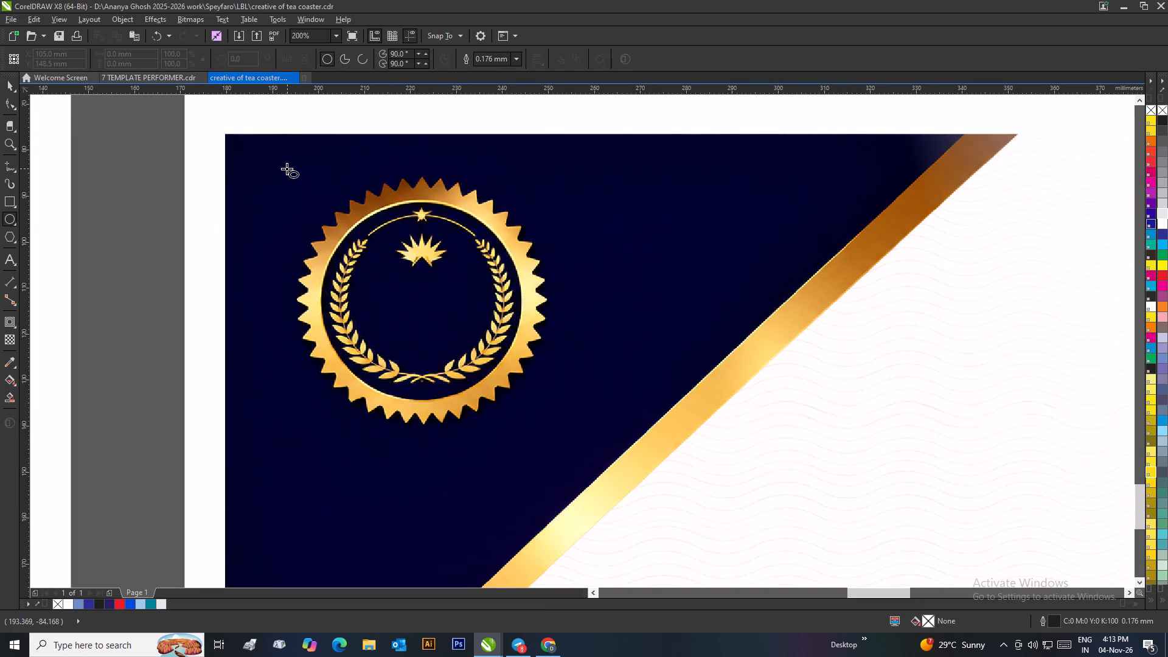
{"action": "left_click_drag", "start_coordinate": [269, 170], "coordinate": [538, 421], "text": "ctrl"}
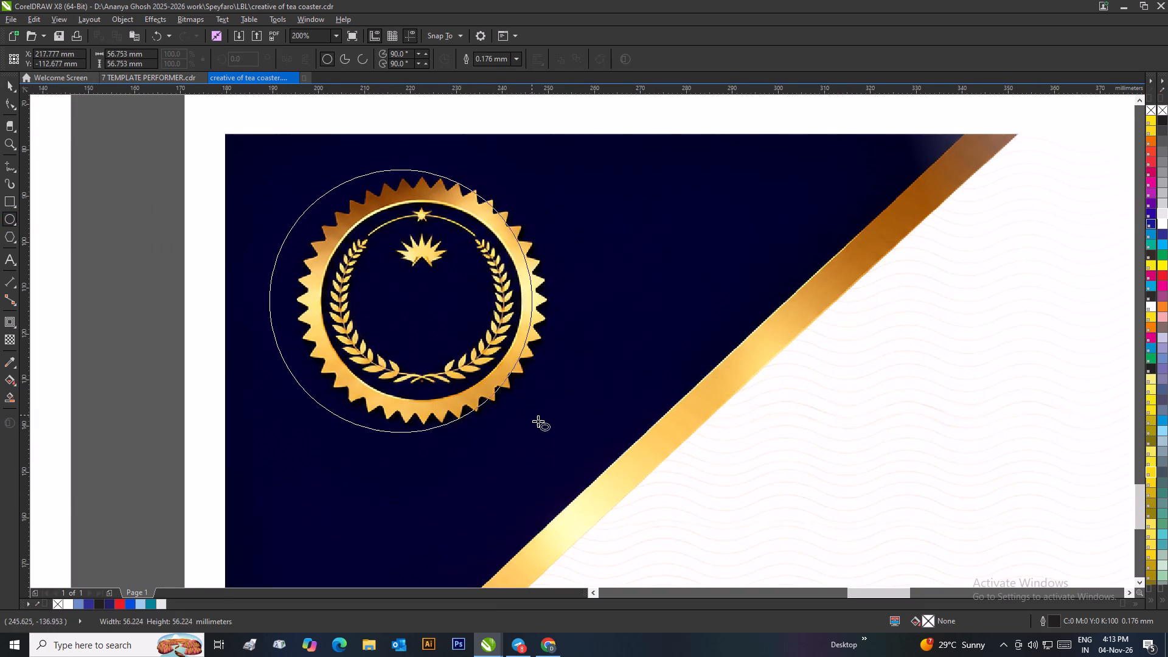
{"action": "left_click_drag", "start_coordinate": [538, 421], "coordinate": [551, 435], "text": "ctrl"}
{"action": "left_click_drag", "start_coordinate": [410, 310], "coordinate": [419, 305]}
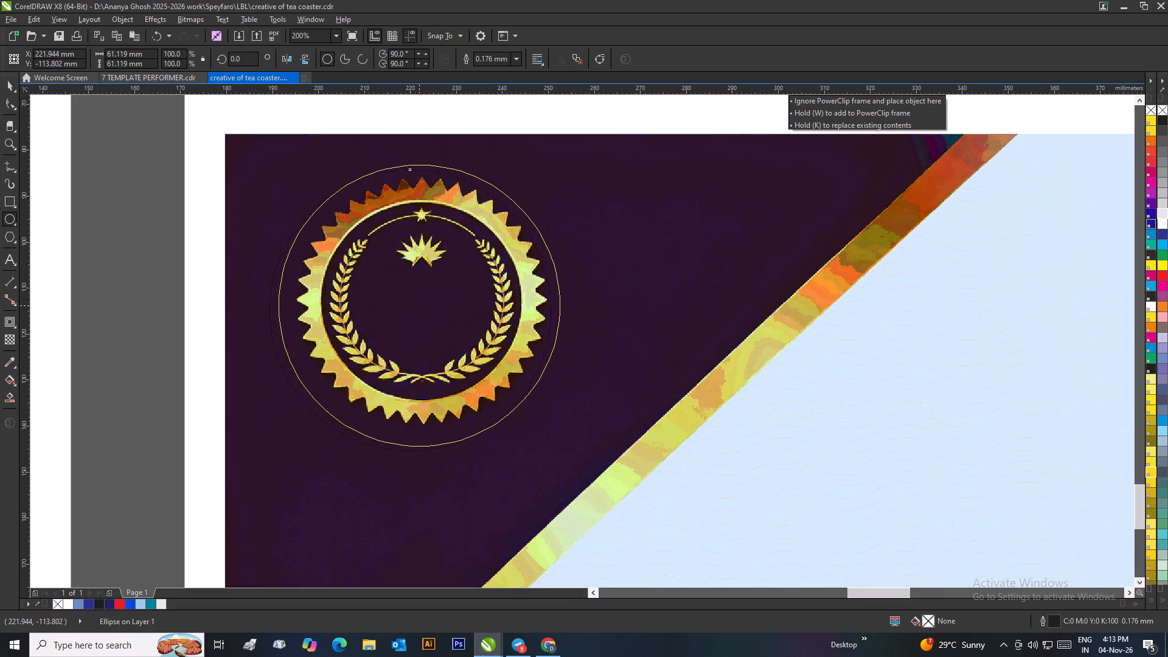
{"action": "left_click_drag", "start_coordinate": [419, 305], "coordinate": [423, 304]}
{"action": "left_click", "coordinate": [10, 83]}
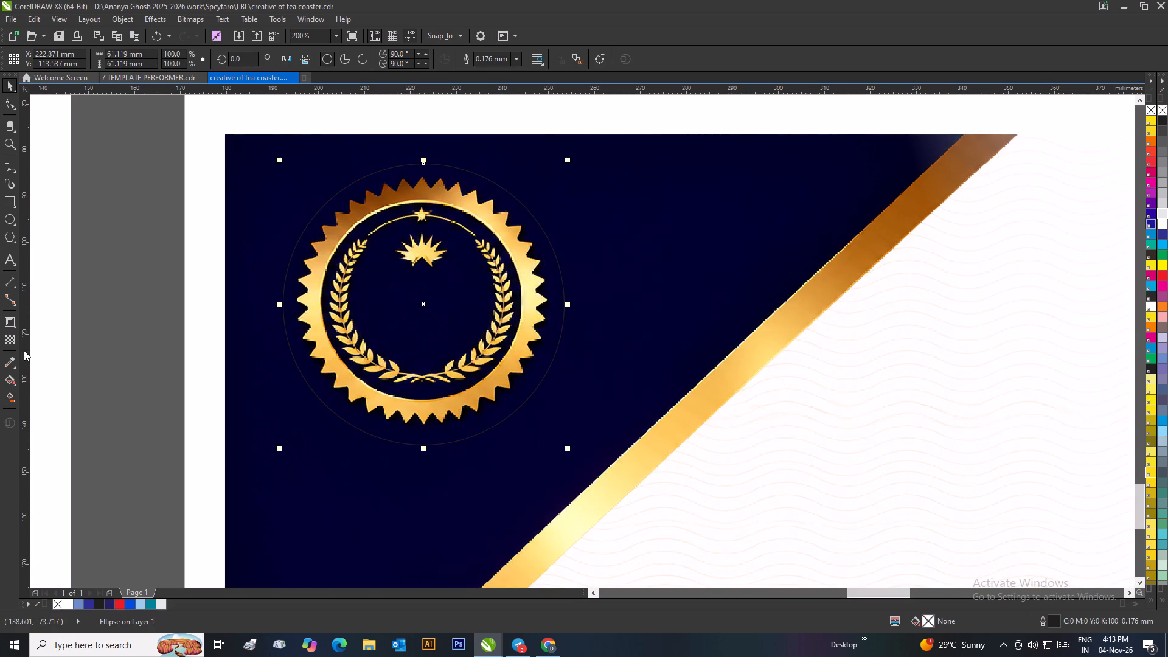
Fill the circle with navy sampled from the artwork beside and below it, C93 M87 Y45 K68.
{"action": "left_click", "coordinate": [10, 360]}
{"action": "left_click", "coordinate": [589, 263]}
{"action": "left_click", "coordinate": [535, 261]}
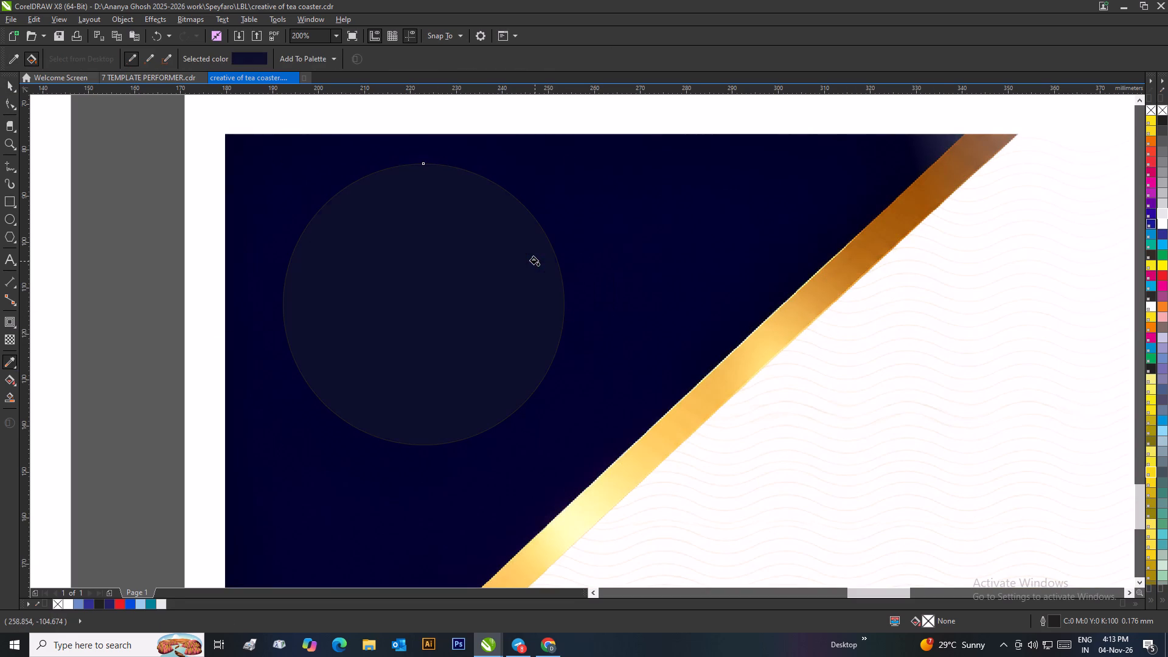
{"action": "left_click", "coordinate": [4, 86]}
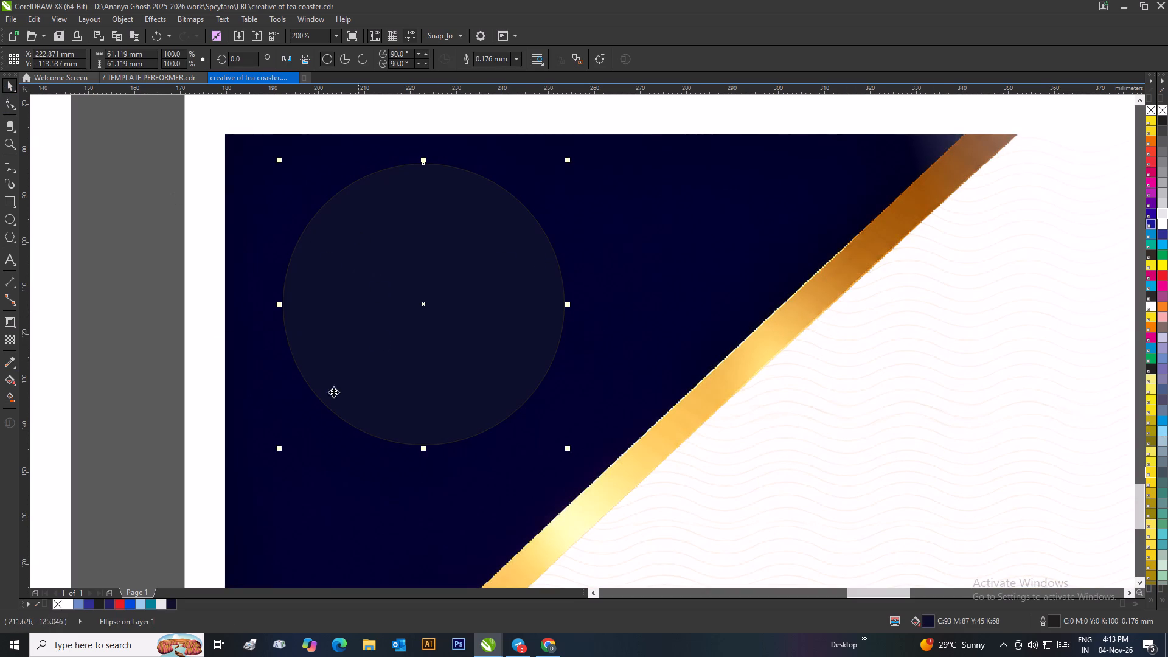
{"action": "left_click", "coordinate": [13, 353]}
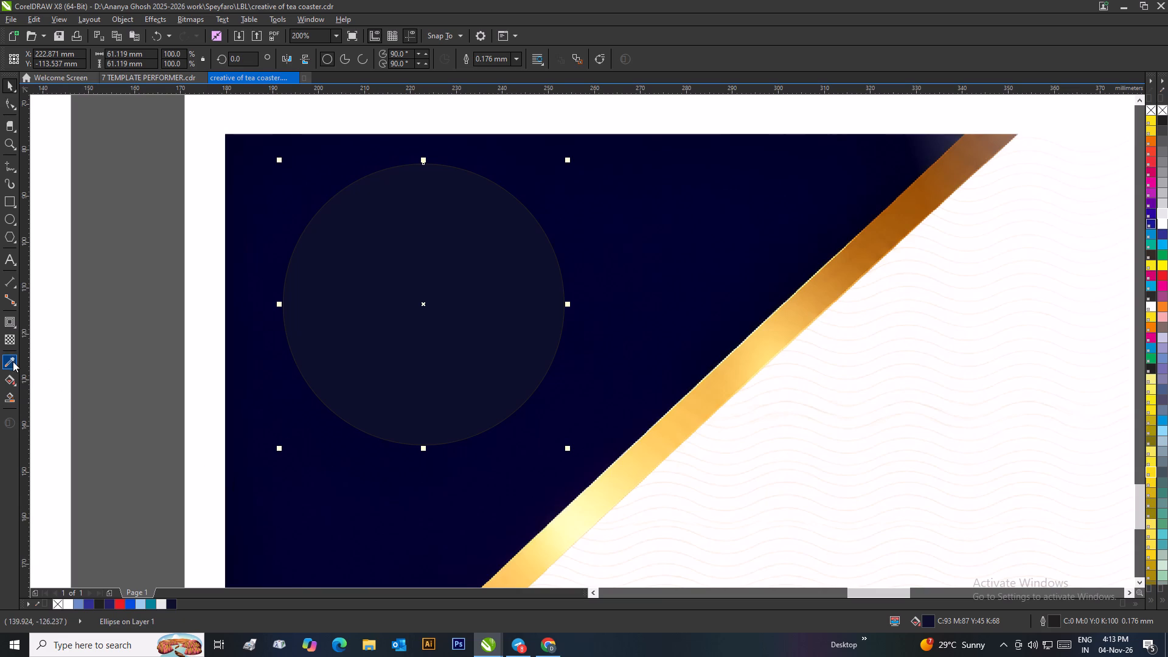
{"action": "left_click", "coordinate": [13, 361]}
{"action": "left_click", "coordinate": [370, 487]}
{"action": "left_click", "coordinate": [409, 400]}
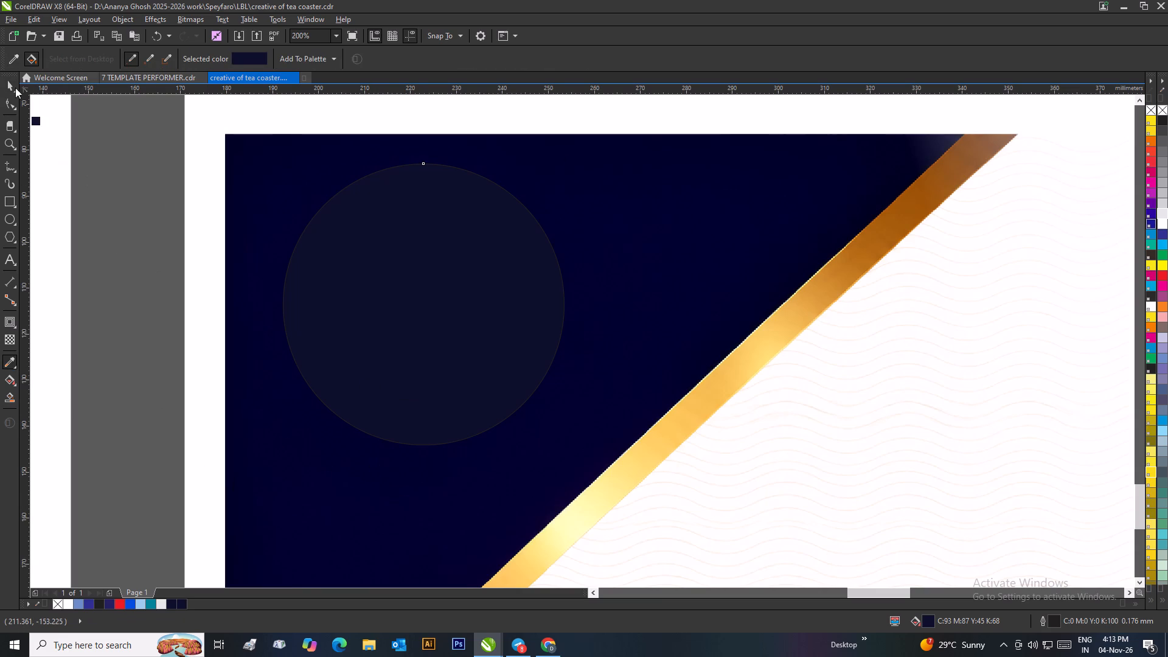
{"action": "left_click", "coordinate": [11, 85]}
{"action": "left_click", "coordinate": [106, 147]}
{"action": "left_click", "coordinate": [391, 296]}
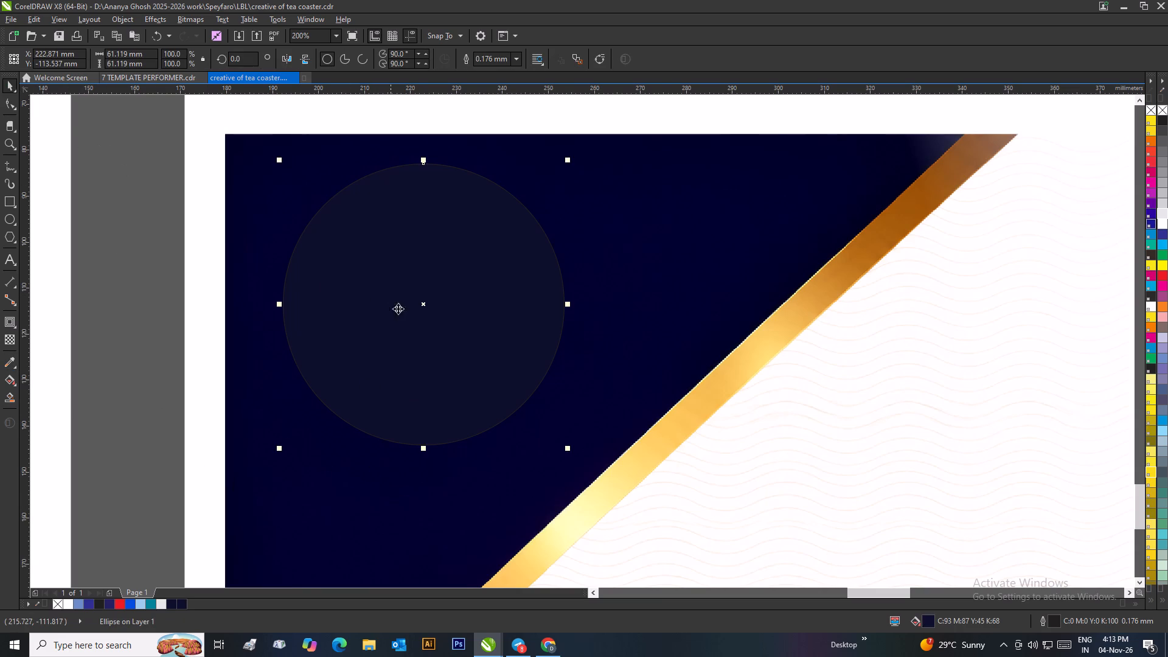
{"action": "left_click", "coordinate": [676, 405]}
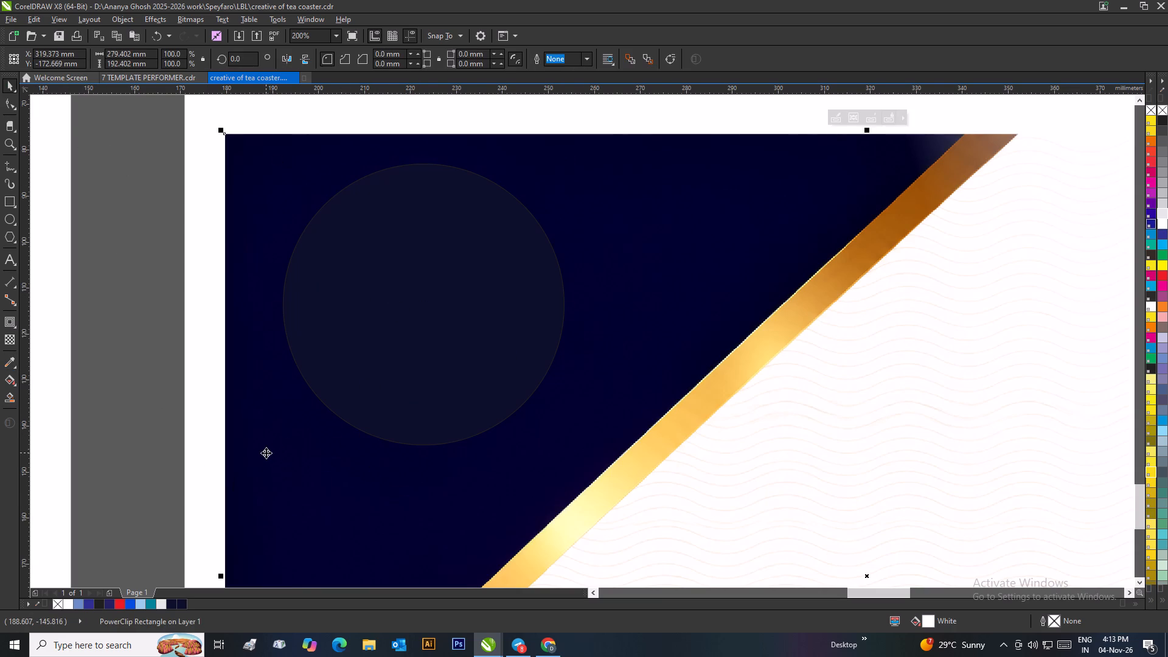
Place a copy of the navy and gold certificate reference image between the fourth and fifth frames and delete the image it was copied from.
{"action": "scroll", "coordinate": [264, 425], "scroll_direction": "down", "scroll_amount": 3}
{"action": "scroll", "coordinate": [680, 342], "scroll_direction": "down", "scroll_amount": 1}
{"action": "left_click_drag", "start_coordinate": [782, 176], "coordinate": [628, 358]}
{"action": "scroll", "coordinate": [622, 341], "scroll_direction": "up", "scroll_amount": 3}
{"action": "left_click_drag", "start_coordinate": [558, 378], "coordinate": [443, 133]}
{"action": "right_click", "coordinate": [444, 133]}
{"action": "left_click", "coordinate": [556, 534]}
{"action": "key", "text": "Delete"}
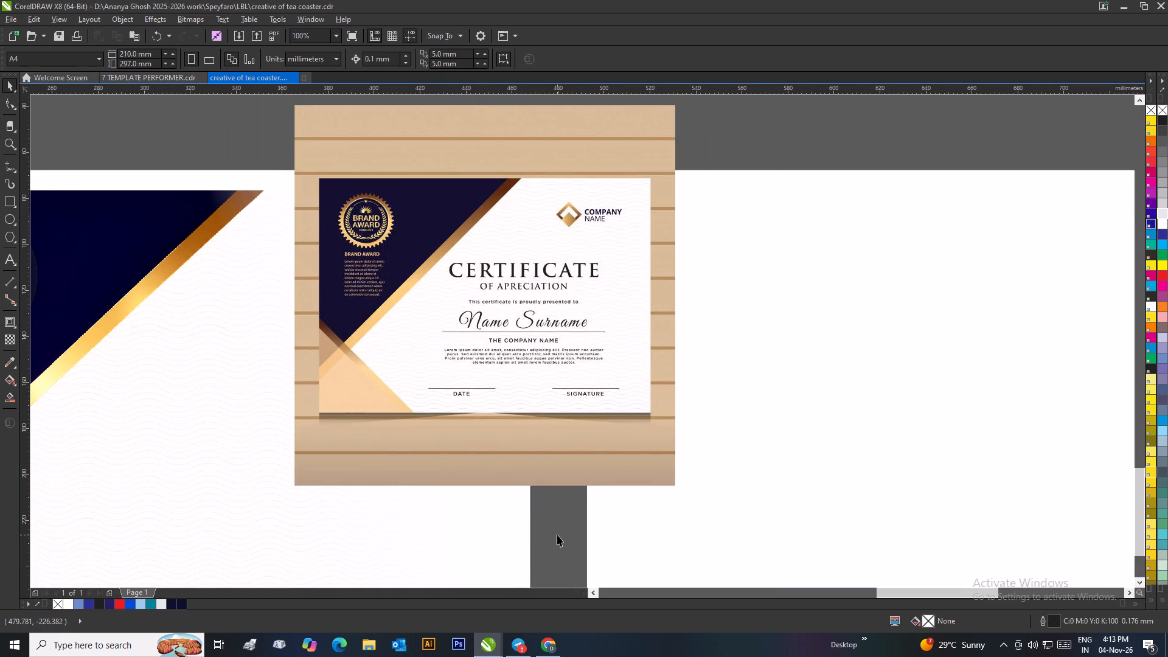
Fill the circle over the seal with the navy sampled from the reference certificate, #151030.
{"action": "scroll", "coordinate": [540, 426], "scroll_direction": "down", "scroll_amount": 1}
{"action": "scroll", "coordinate": [425, 296], "scroll_direction": "up", "scroll_amount": 1}
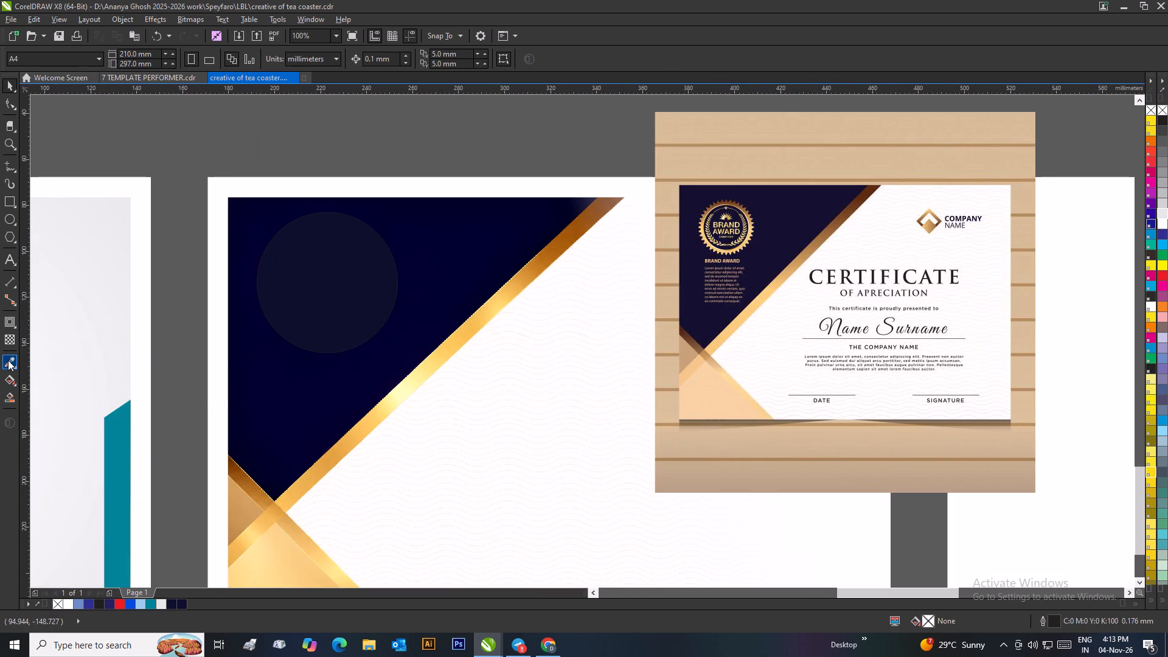
{"action": "left_click", "coordinate": [7, 360]}
{"action": "left_click", "coordinate": [765, 254]}
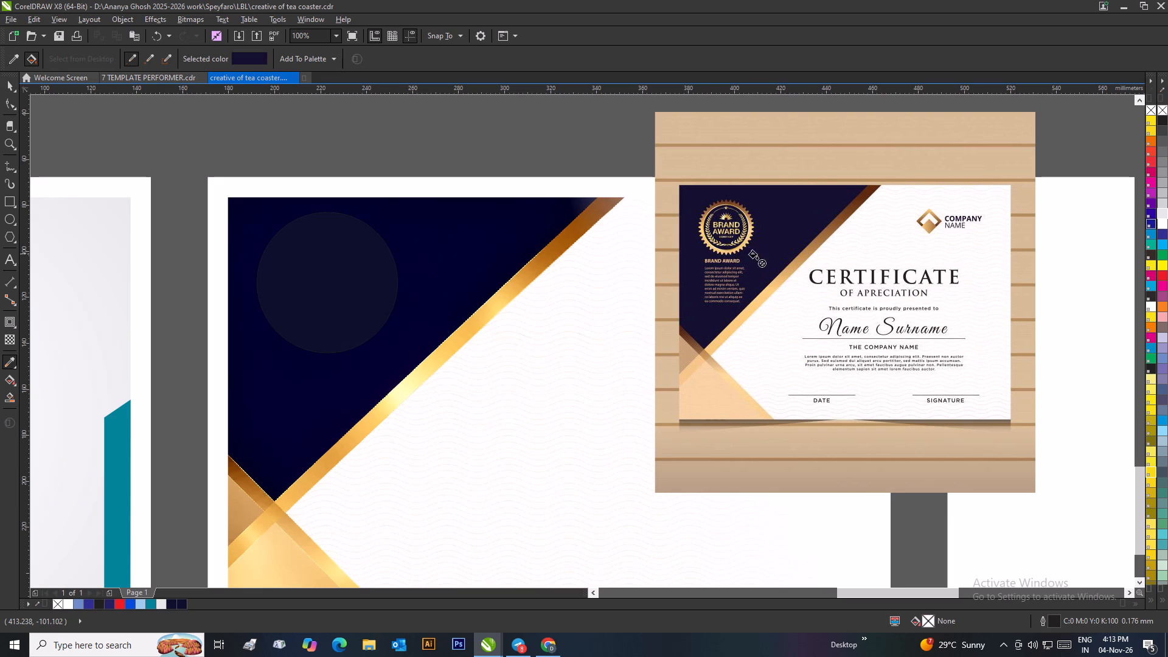
{"action": "left_click", "coordinate": [342, 269]}
{"action": "left_click", "coordinate": [1, 85]}
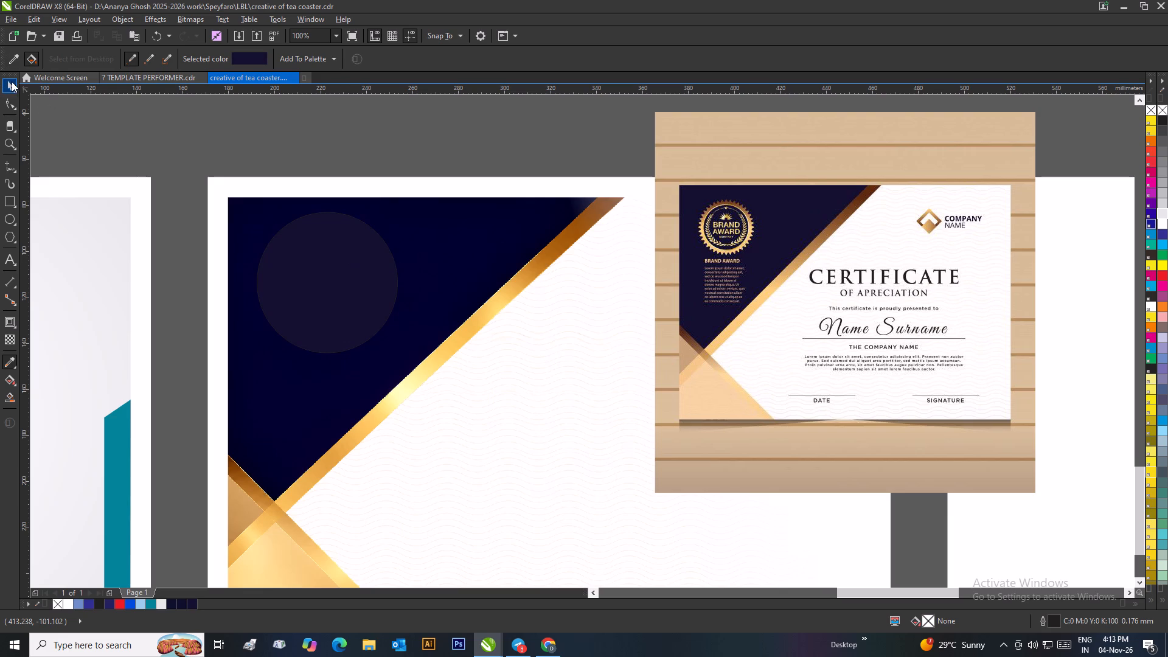
{"action": "left_click", "coordinate": [12, 82]}
{"action": "left_click", "coordinate": [170, 108]}
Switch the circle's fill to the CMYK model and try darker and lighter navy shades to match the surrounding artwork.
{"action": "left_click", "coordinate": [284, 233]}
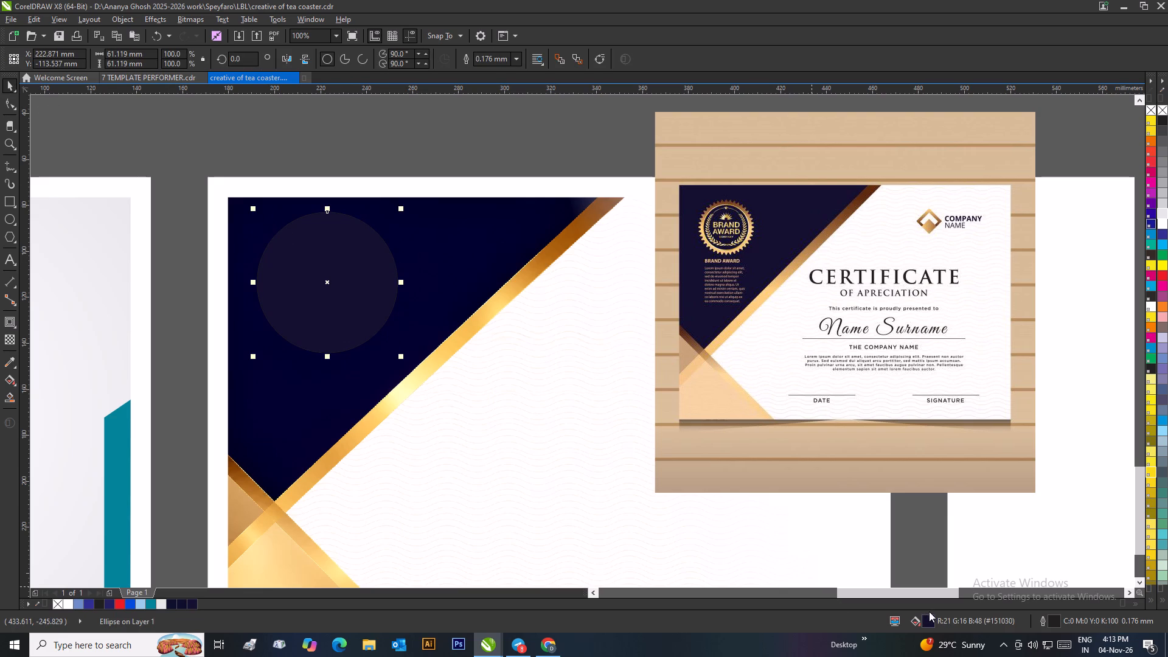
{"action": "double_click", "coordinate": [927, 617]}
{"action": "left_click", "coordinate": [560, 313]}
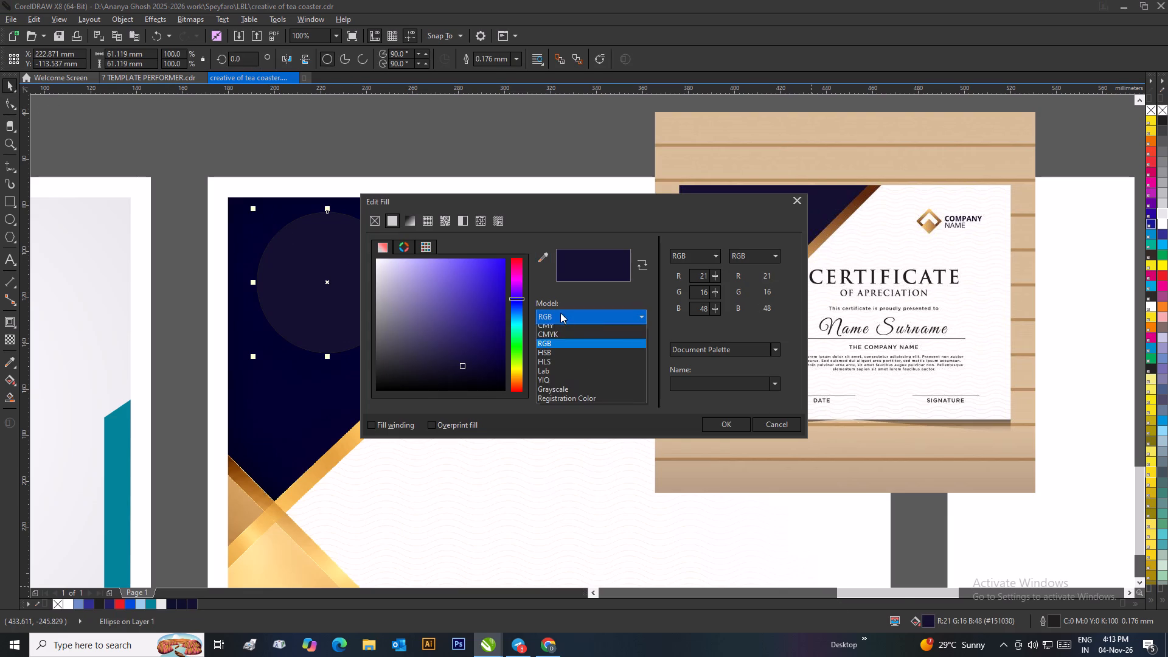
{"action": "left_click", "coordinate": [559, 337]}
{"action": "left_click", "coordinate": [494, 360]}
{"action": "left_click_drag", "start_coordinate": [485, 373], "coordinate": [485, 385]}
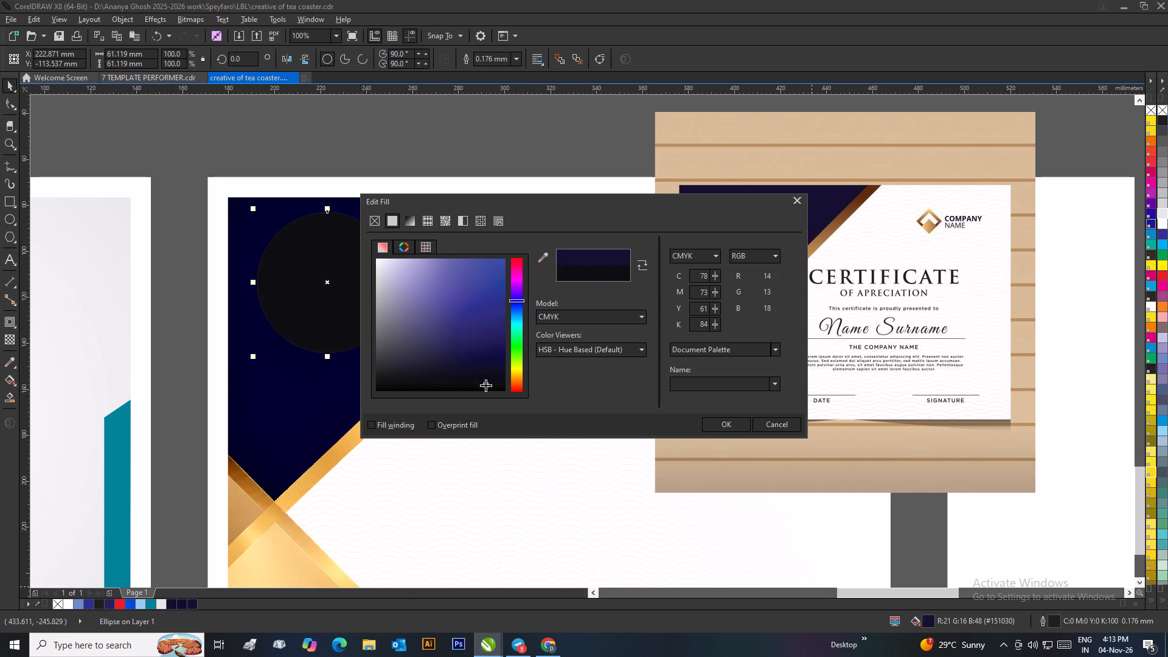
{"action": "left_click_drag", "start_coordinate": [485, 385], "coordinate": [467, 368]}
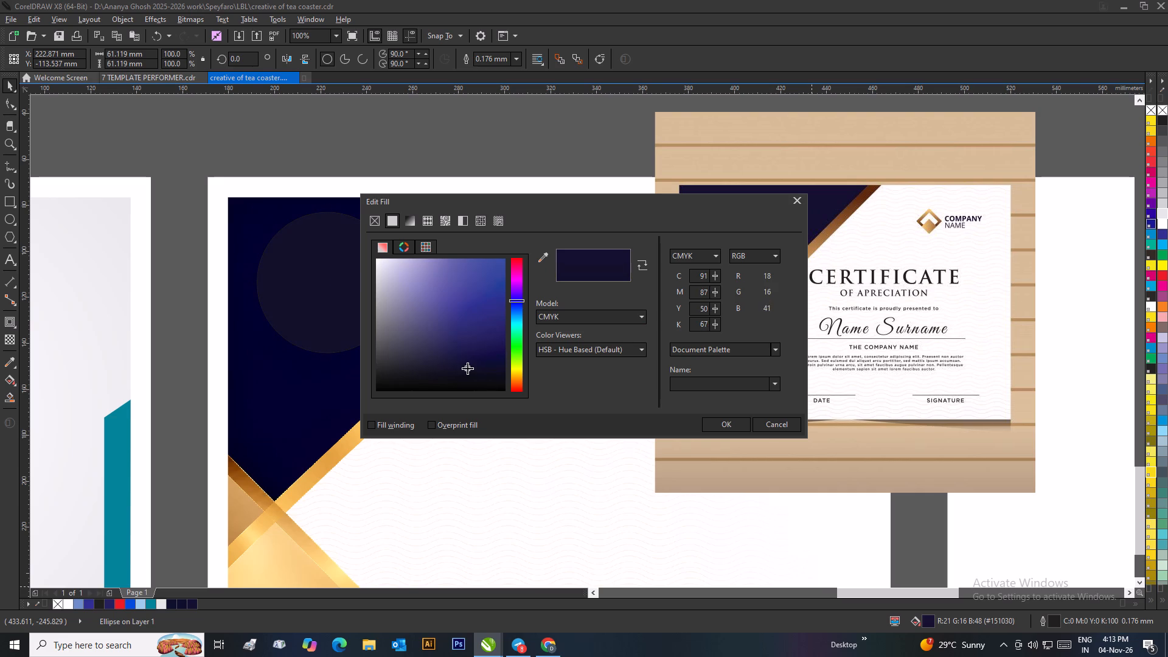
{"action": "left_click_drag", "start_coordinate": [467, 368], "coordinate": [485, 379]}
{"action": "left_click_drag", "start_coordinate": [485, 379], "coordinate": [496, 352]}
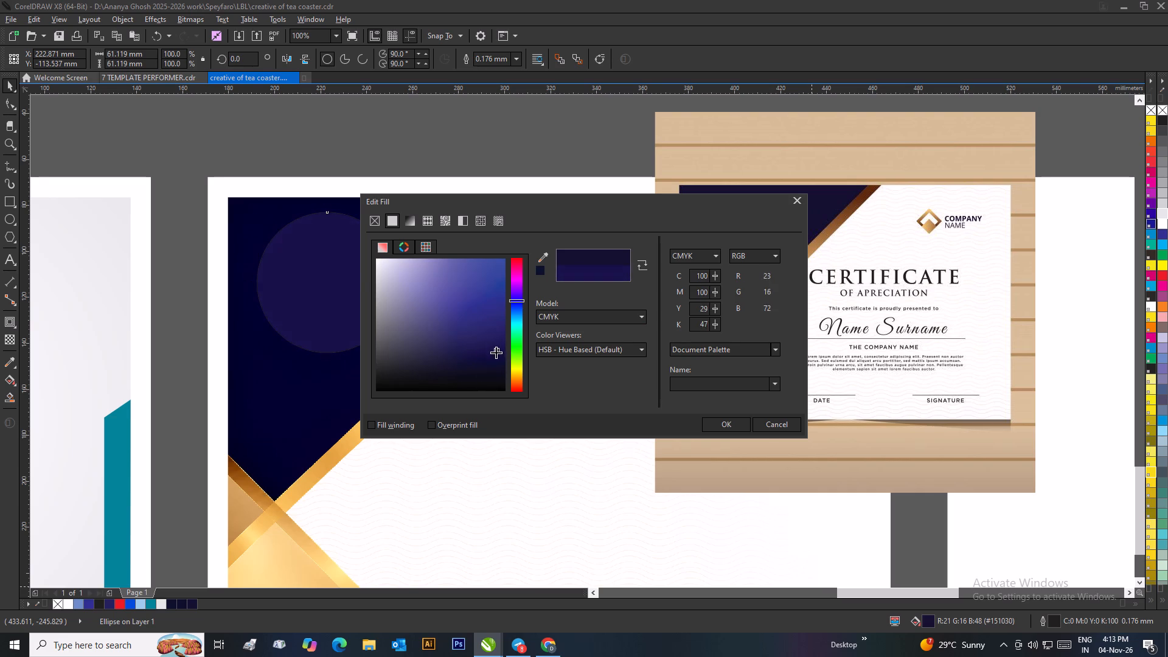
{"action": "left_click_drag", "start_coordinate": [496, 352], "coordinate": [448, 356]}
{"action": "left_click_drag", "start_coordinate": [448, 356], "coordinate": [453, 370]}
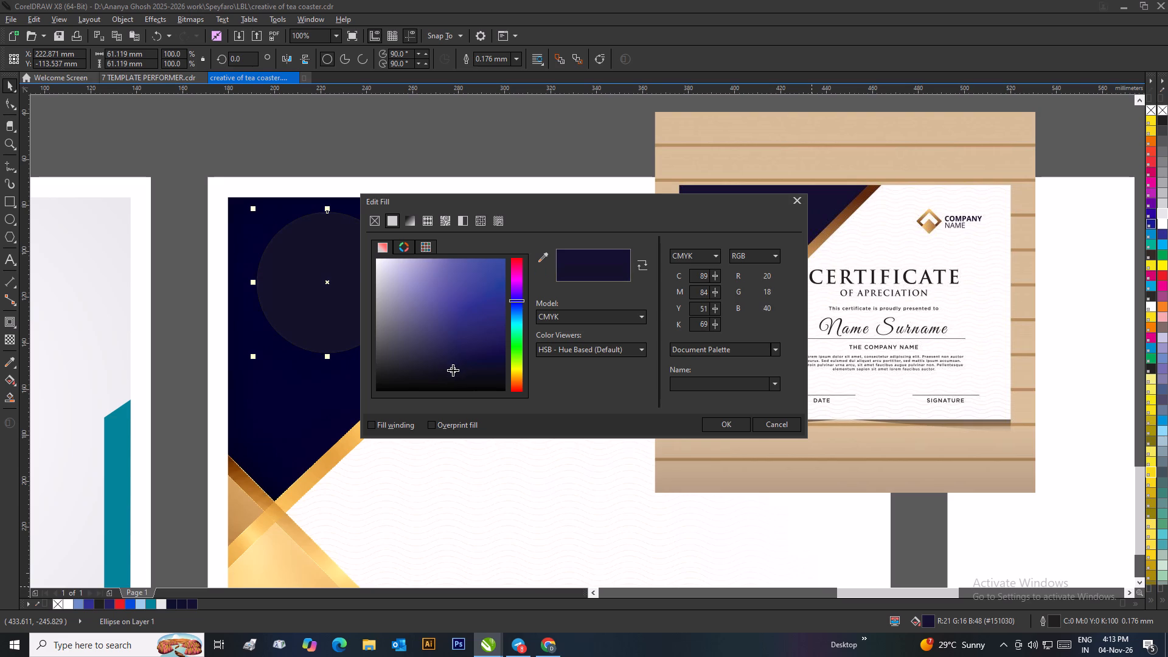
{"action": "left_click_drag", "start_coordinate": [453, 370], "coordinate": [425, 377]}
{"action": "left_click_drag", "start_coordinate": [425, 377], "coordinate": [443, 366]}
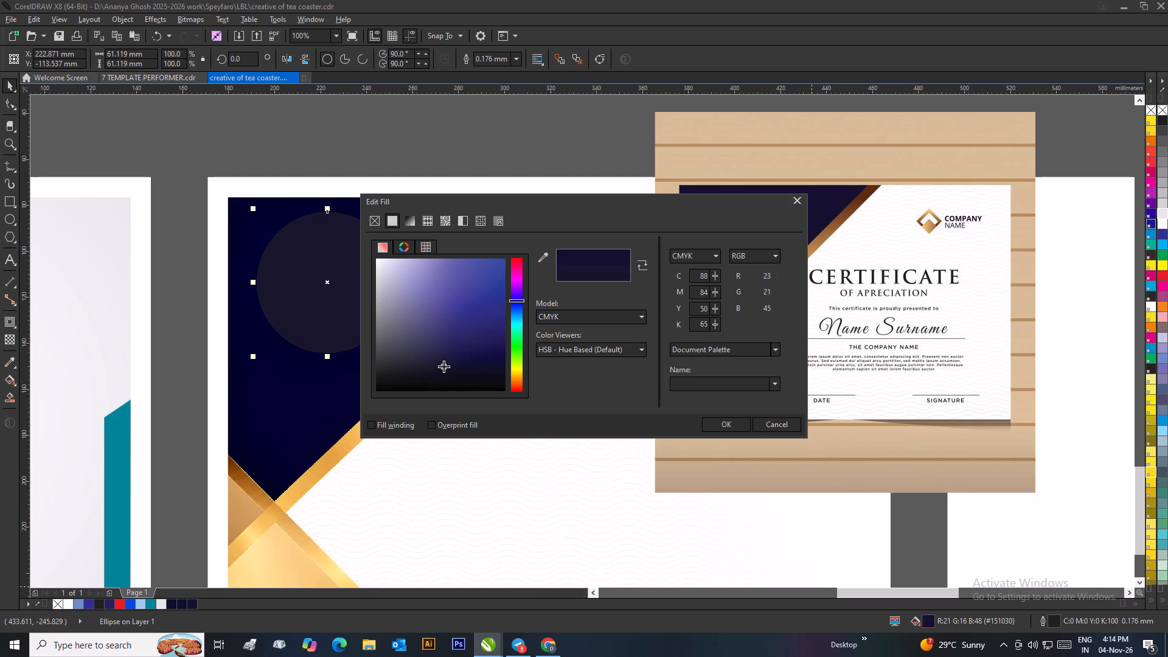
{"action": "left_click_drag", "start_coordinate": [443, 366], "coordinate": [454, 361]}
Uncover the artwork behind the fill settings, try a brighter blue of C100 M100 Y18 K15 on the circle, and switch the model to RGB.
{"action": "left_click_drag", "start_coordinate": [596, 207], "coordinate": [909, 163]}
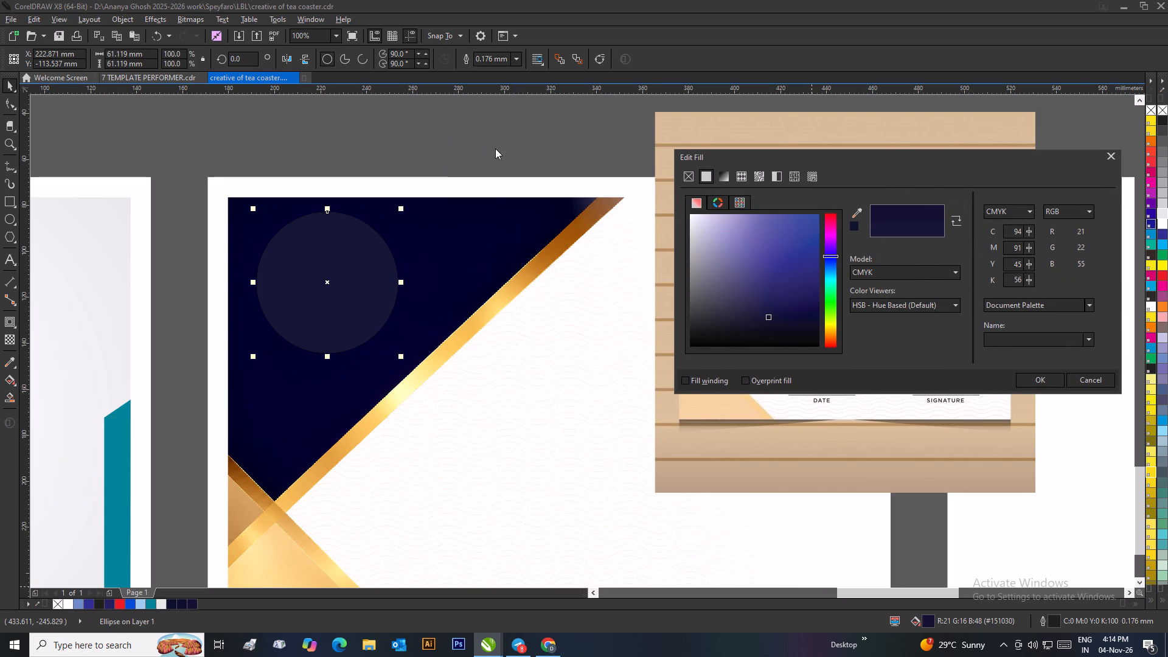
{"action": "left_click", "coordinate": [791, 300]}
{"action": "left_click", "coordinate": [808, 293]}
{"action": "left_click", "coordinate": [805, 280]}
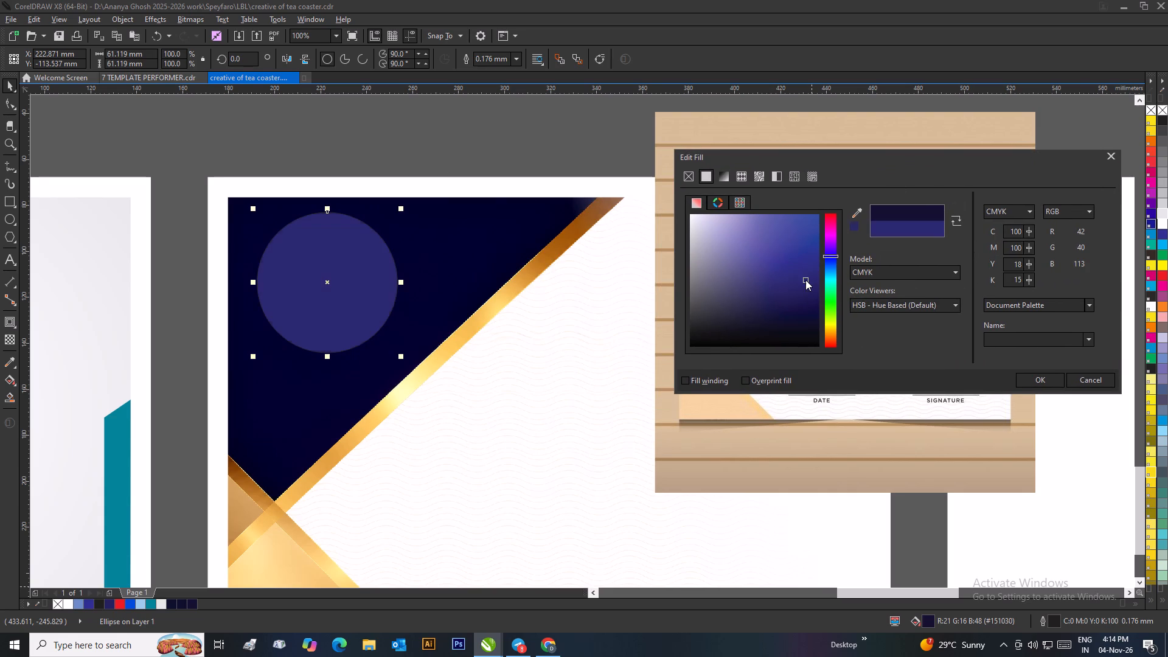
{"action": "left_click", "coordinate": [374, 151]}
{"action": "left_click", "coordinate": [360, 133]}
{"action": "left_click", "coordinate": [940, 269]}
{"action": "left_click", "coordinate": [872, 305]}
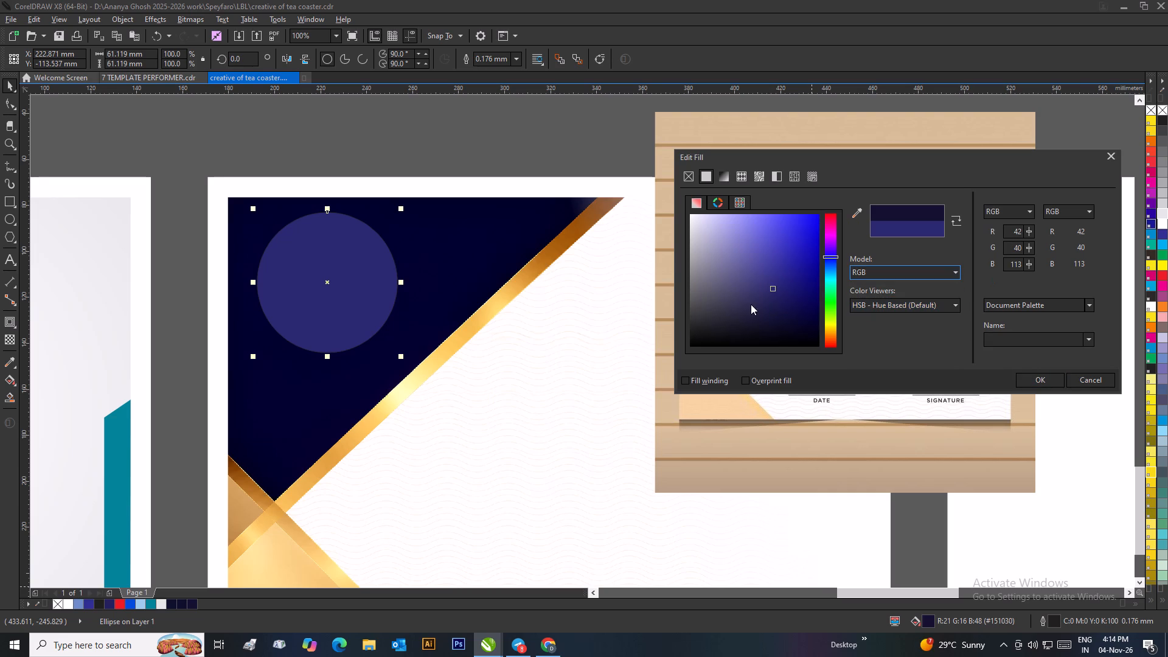
Fill the circle with the navy sampled from the artwork between the circle and the gold band, C93 M88 Y44 K67.
{"action": "left_click", "coordinate": [853, 215]}
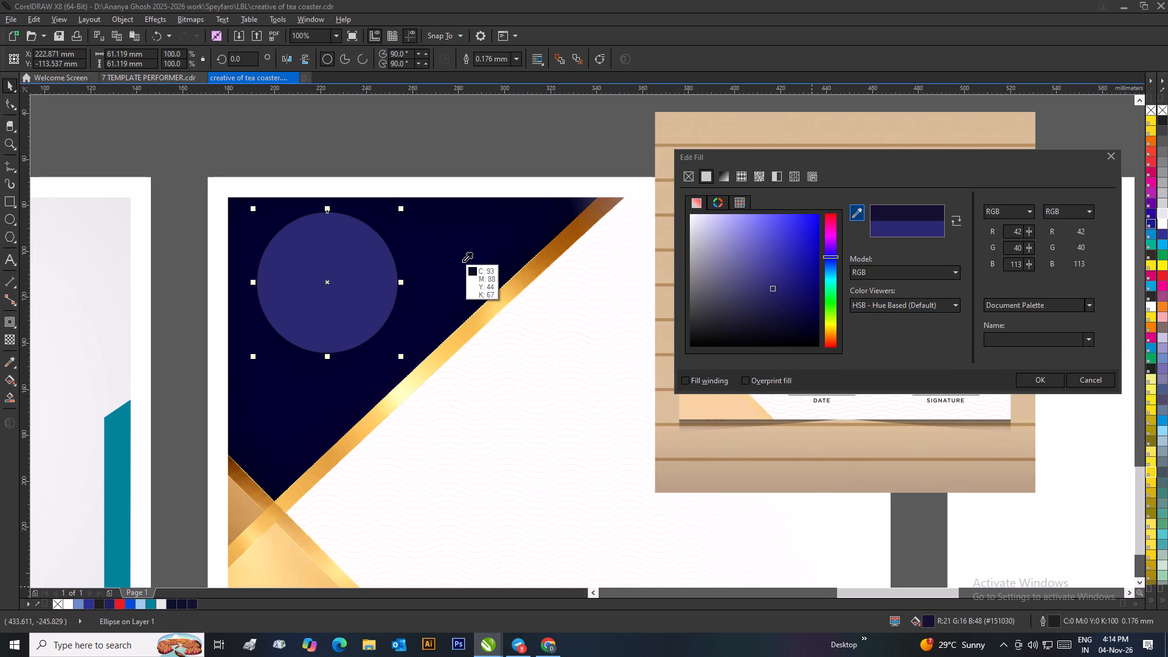
{"action": "left_click", "coordinate": [463, 262]}
{"action": "left_click", "coordinate": [341, 265]}
{"action": "left_click", "coordinate": [874, 273]}
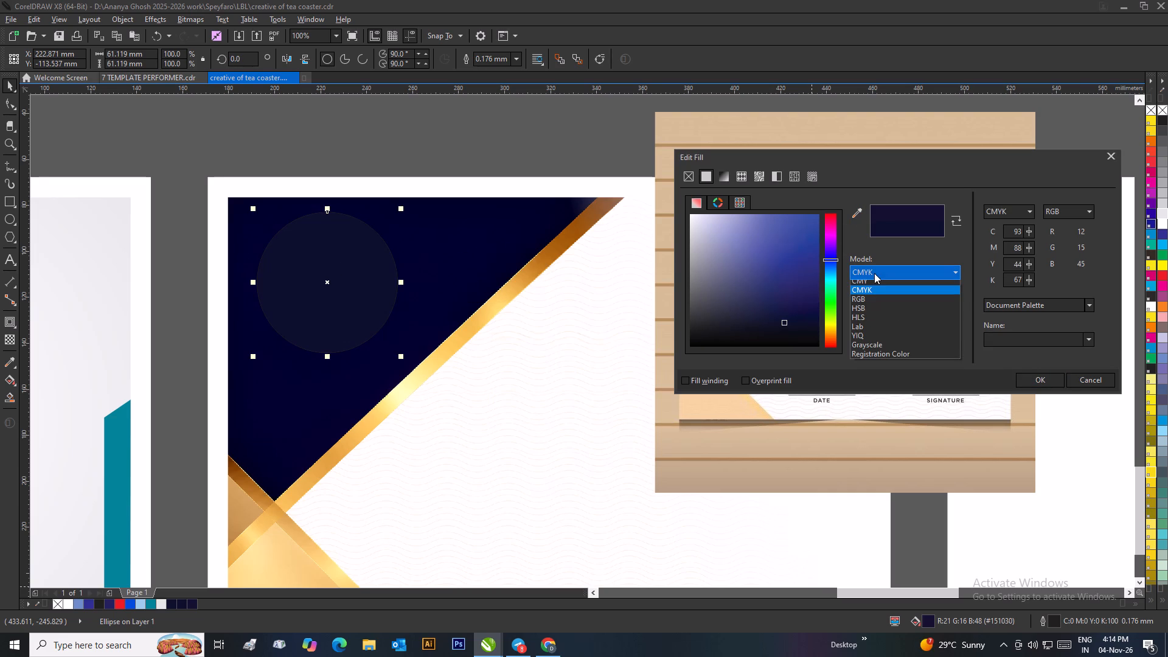
{"action": "left_click", "coordinate": [1039, 379]}
{"action": "left_click", "coordinate": [1044, 381]}
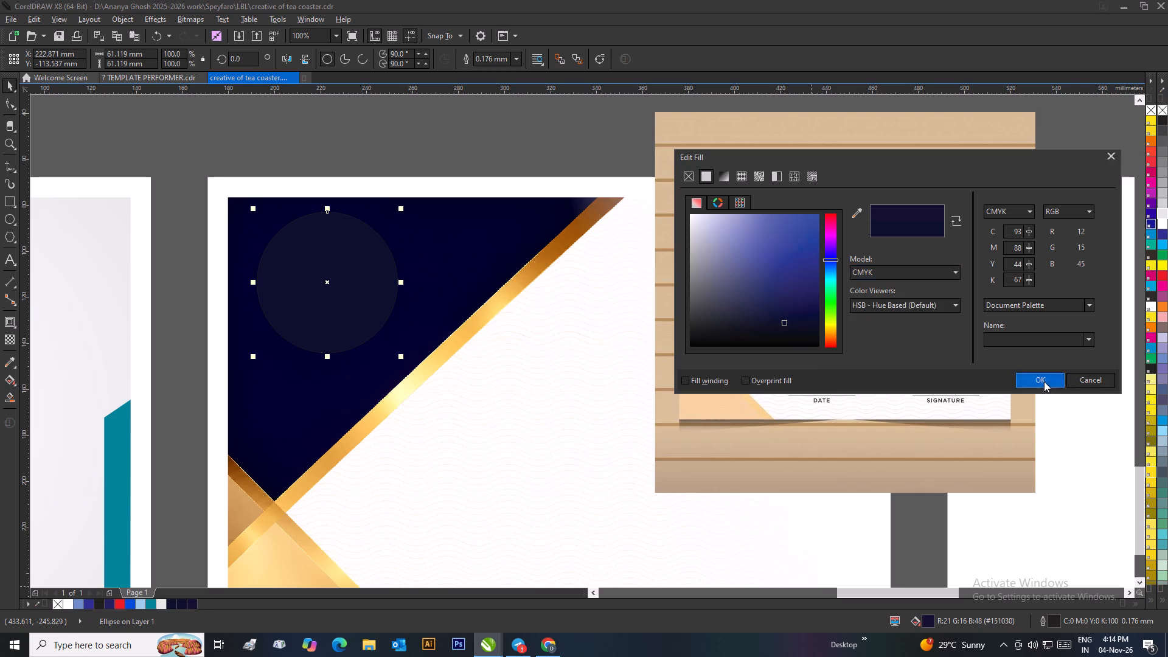
{"action": "left_click", "coordinate": [511, 134]}
Move the navy circle off the gold seal onto the upper corner of the neighbouring teal-edged design.
{"action": "left_click", "coordinate": [353, 243]}
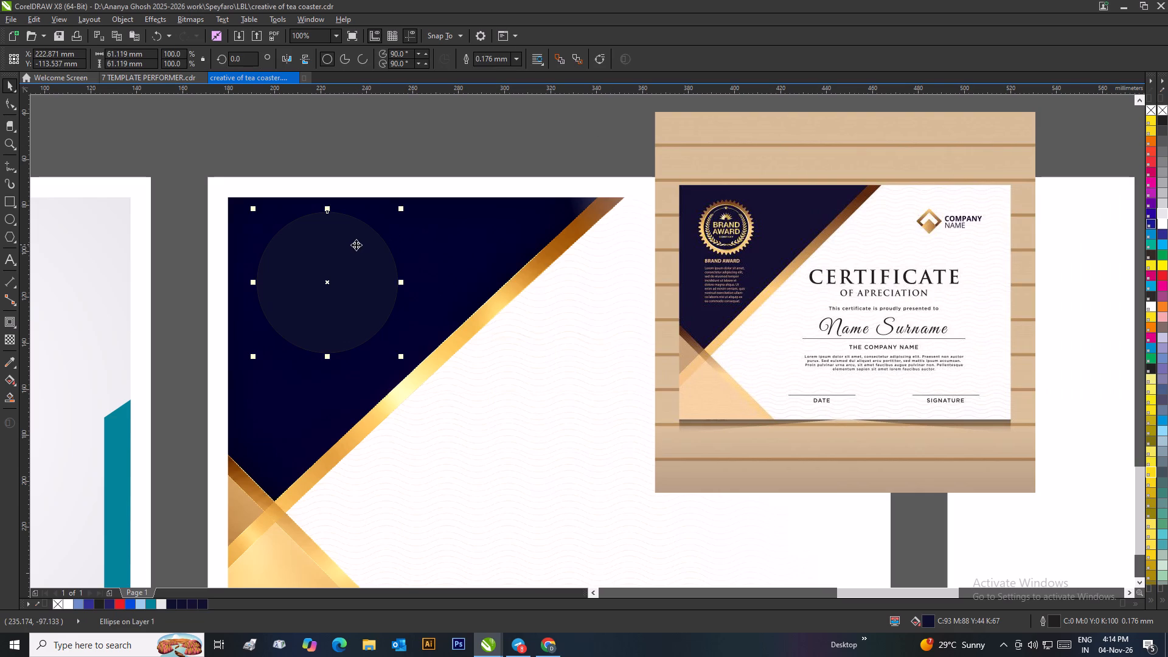
{"action": "left_click_drag", "start_coordinate": [335, 270], "coordinate": [100, 175]}
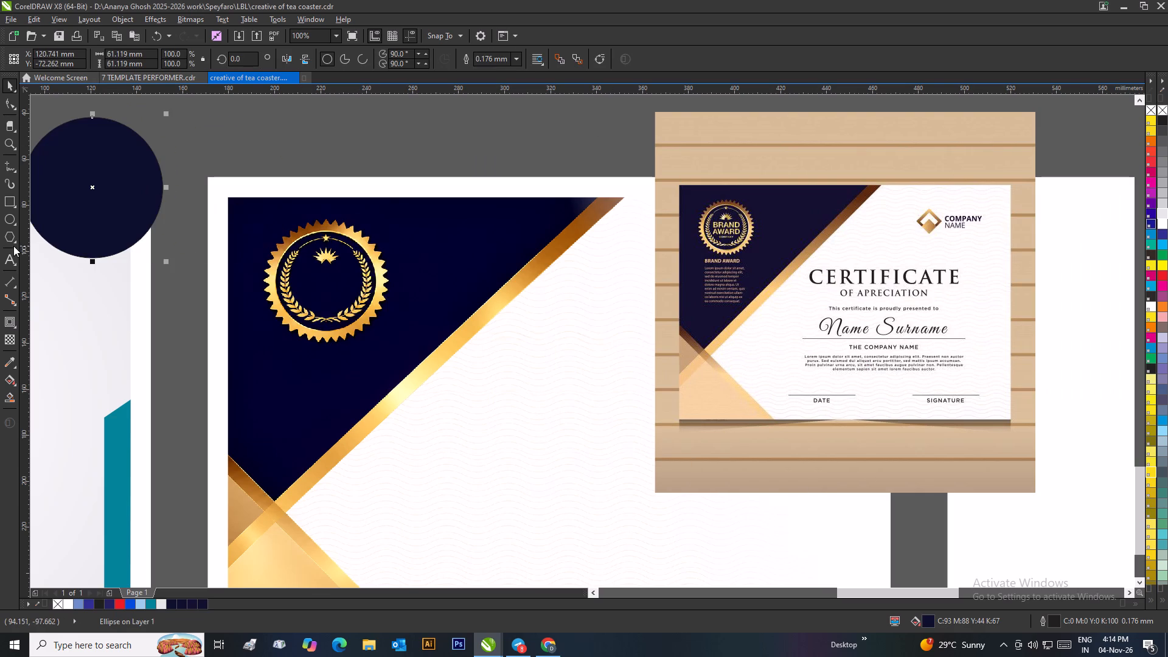
Draw a rectangle about 86 × 133 mm from the navy area's outer top corner down to the level of its lower tip.
{"action": "left_click", "coordinate": [13, 198]}
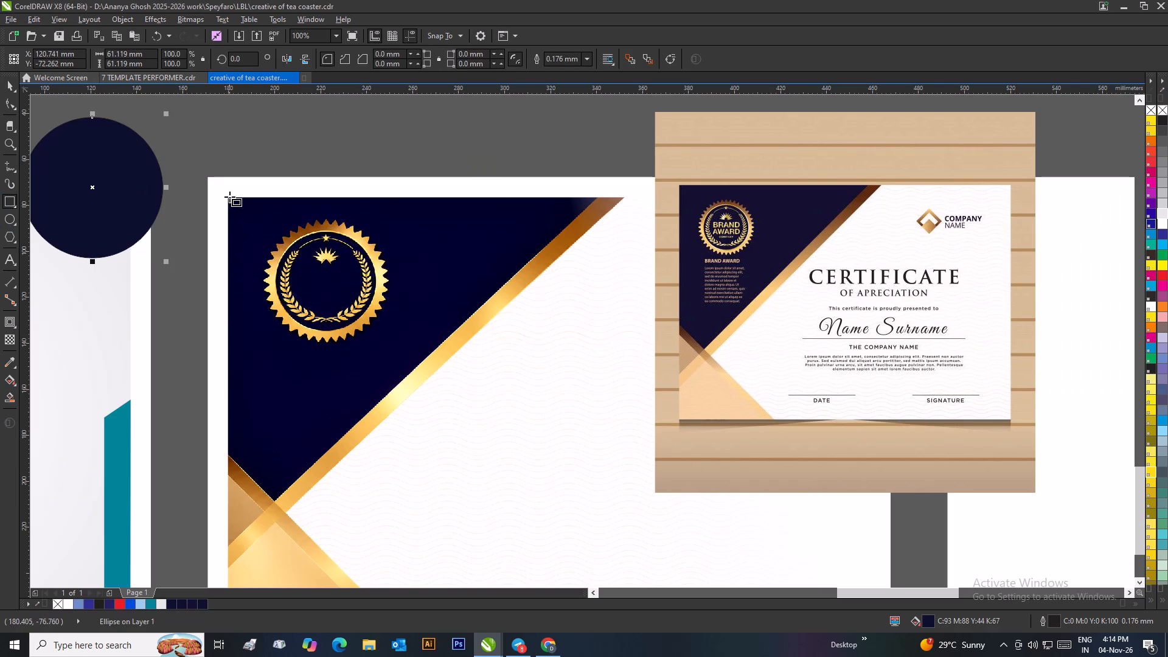
{"action": "left_click_drag", "start_coordinate": [228, 196], "coordinate": [423, 495]}
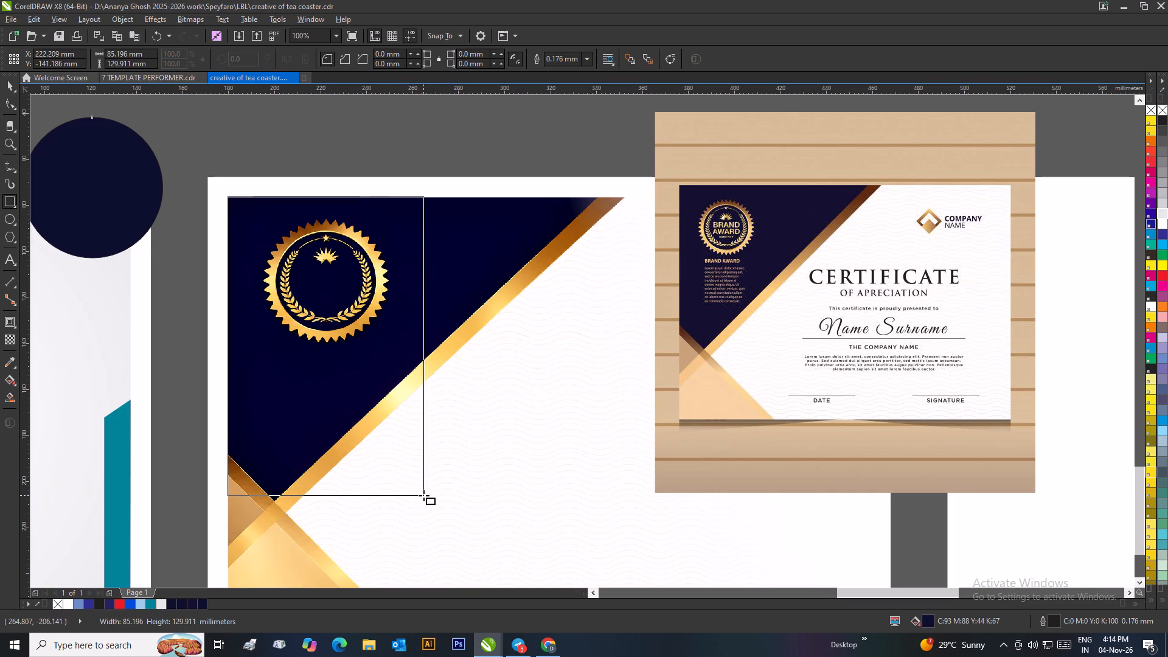
{"action": "left_click_drag", "start_coordinate": [423, 495], "coordinate": [426, 502]}
{"action": "left_click", "coordinate": [12, 84]}
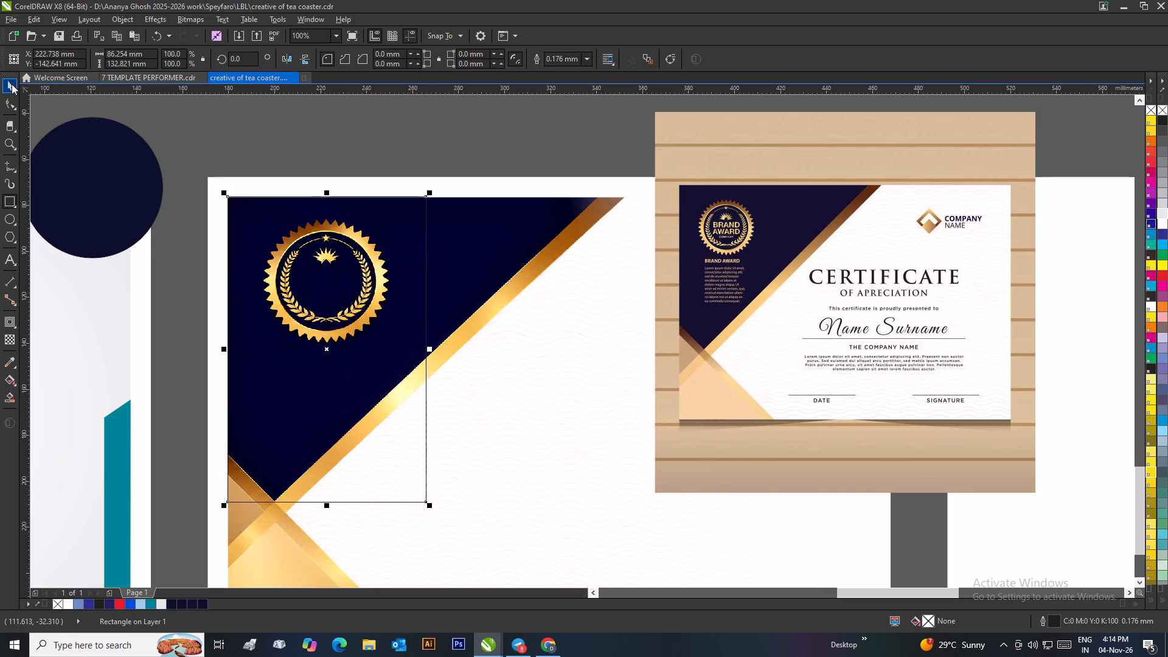
Convert the rectangle to curves and move its inner top node to where the navy meets the gold band at the artwork's top edge.
{"action": "key", "text": "ctrl+q"}
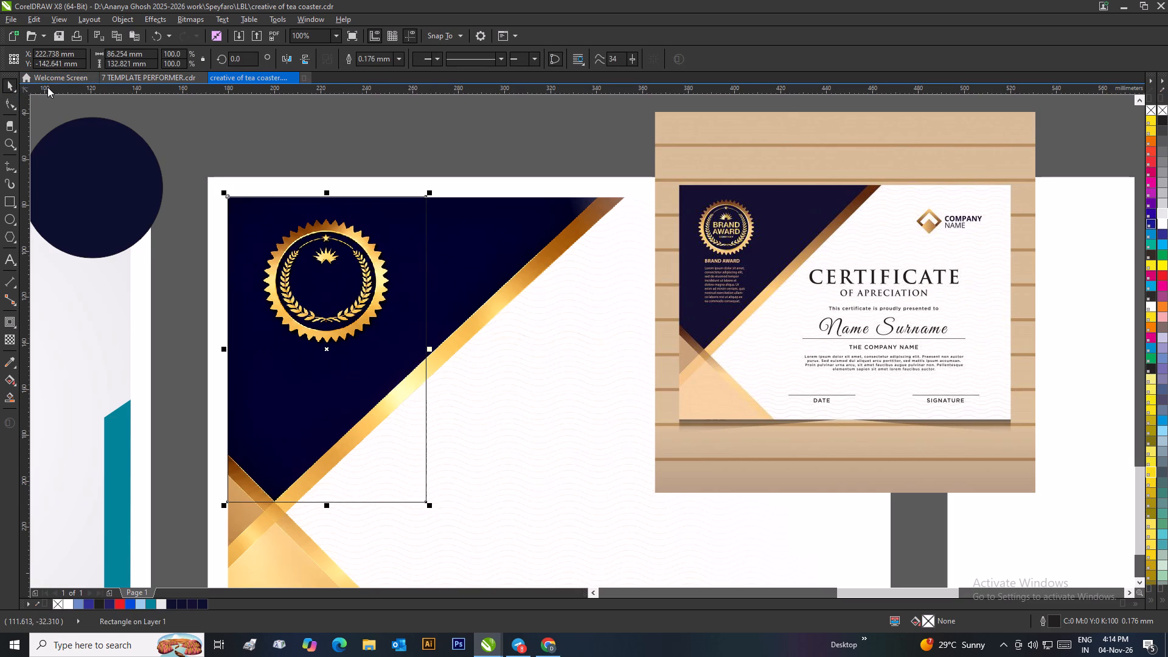
{"action": "key", "text": "F10"}
{"action": "scroll", "coordinate": [442, 201], "scroll_direction": "up", "scroll_amount": 1}
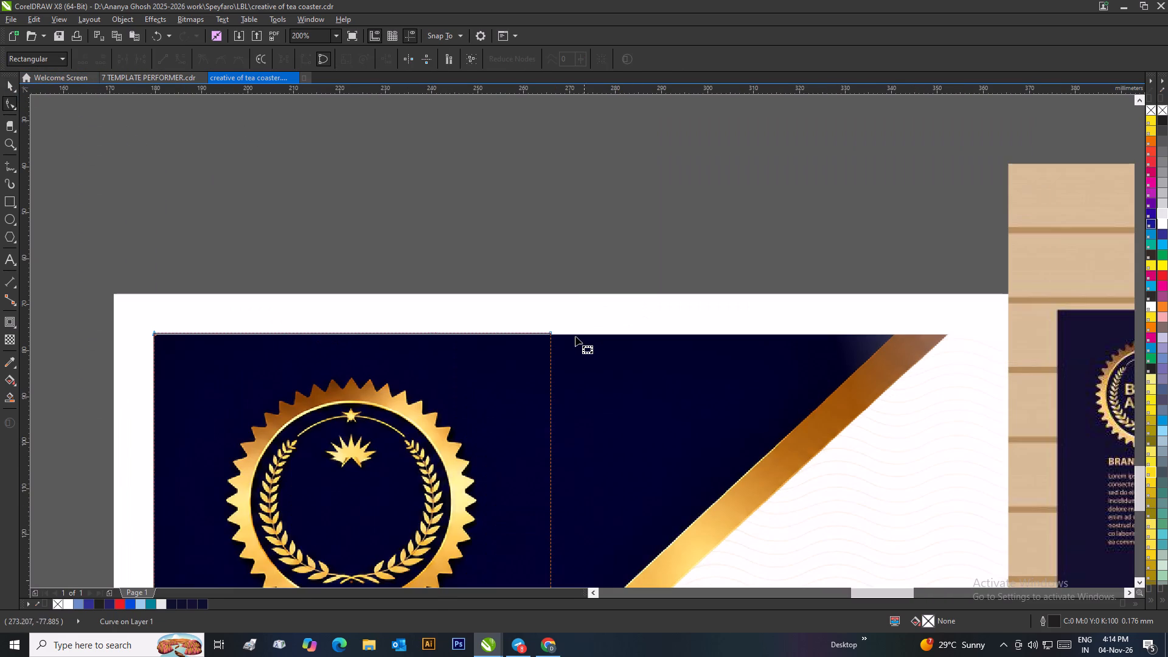
{"action": "left_click_drag", "start_coordinate": [552, 336], "coordinate": [939, 325]}
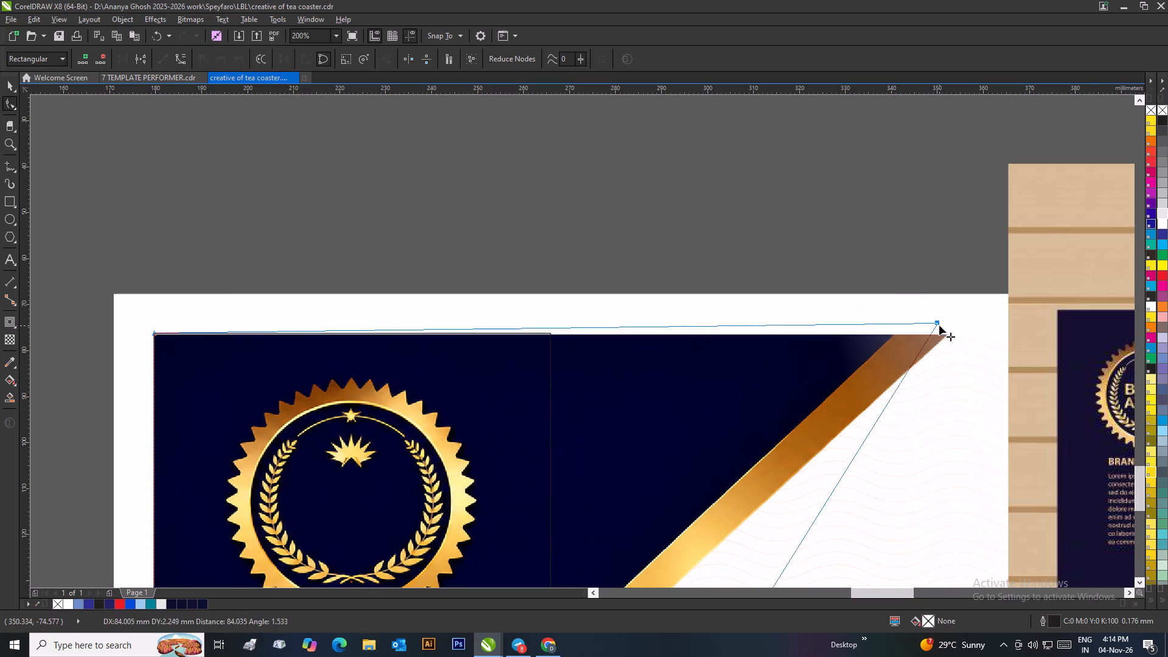
{"action": "left_click_drag", "start_coordinate": [939, 325], "coordinate": [954, 335]}
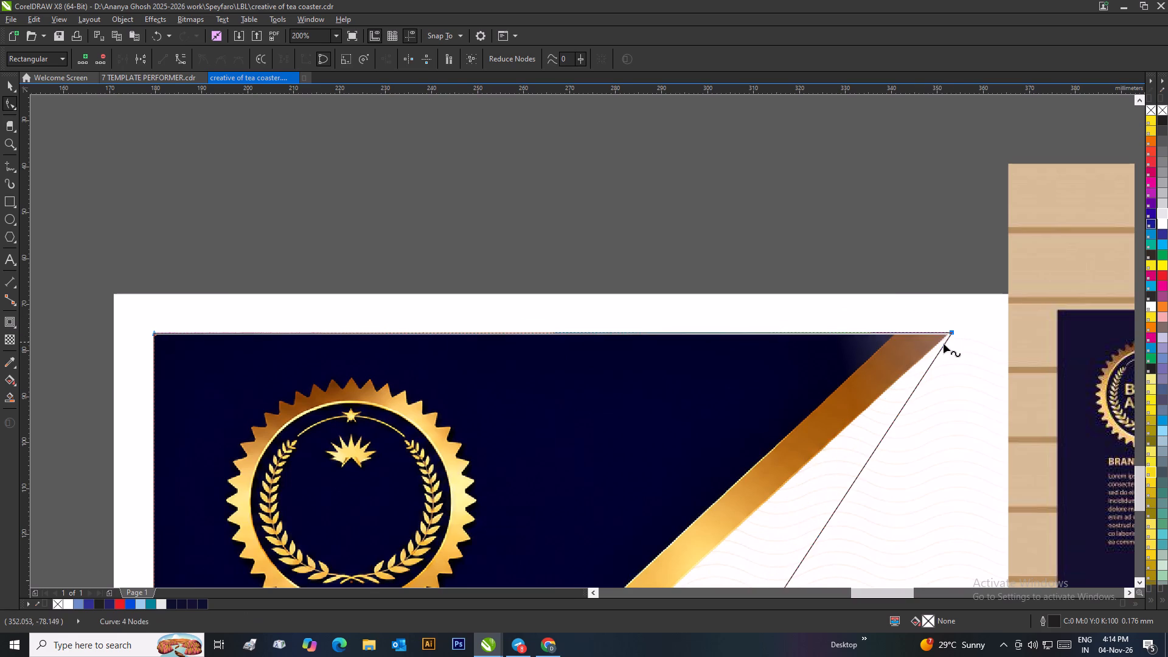
{"action": "scroll", "coordinate": [934, 348], "scroll_direction": "down", "scroll_amount": 1}
{"action": "scroll", "coordinate": [551, 337], "scroll_direction": "up", "scroll_amount": 2}
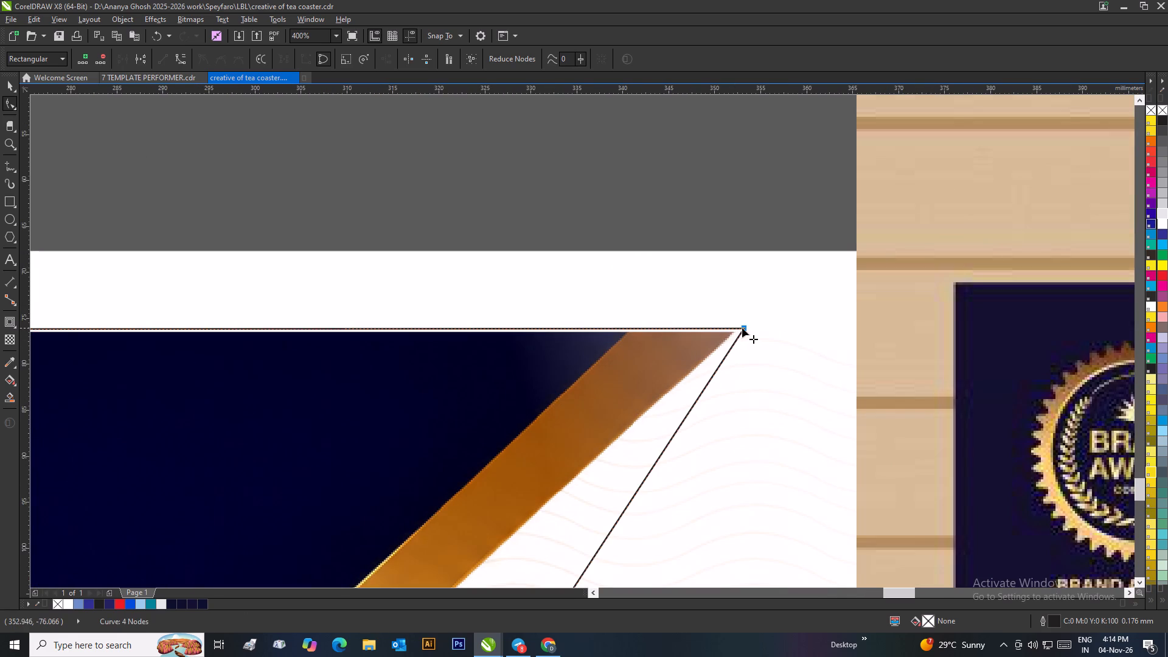
{"action": "left_click_drag", "start_coordinate": [742, 328], "coordinate": [630, 332]}
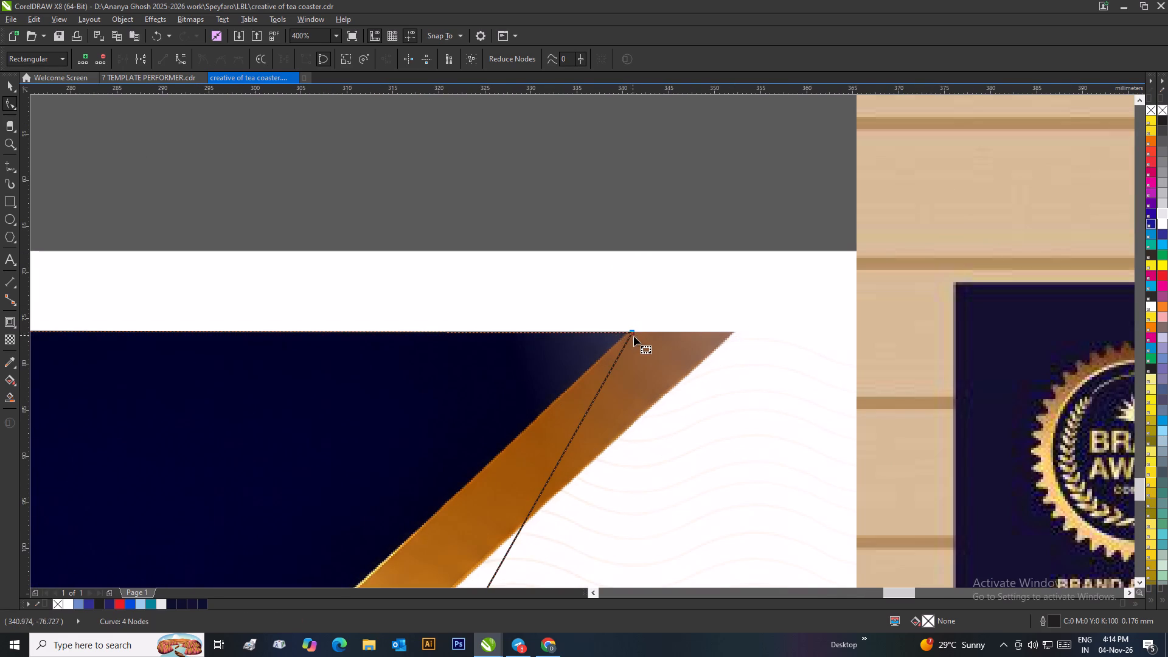
Move the curve's inner bottom node onto the navy area's lower tip, where the two gold bands cross.
{"action": "scroll", "coordinate": [623, 356], "scroll_direction": "down", "scroll_amount": 2}
{"action": "scroll", "coordinate": [524, 428], "scroll_direction": "down", "scroll_amount": 2}
{"action": "scroll", "coordinate": [562, 381], "scroll_direction": "up", "scroll_amount": 2}
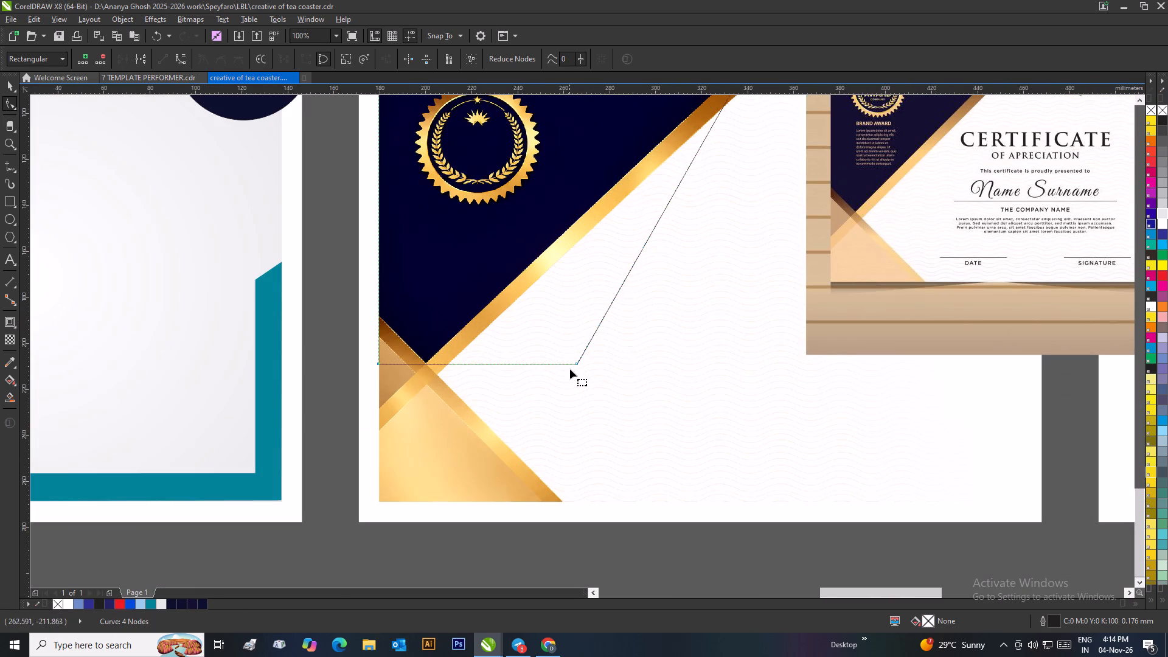
{"action": "left_click_drag", "start_coordinate": [576, 366], "coordinate": [426, 371]}
{"action": "scroll", "coordinate": [427, 371], "scroll_direction": "up", "scroll_amount": 3}
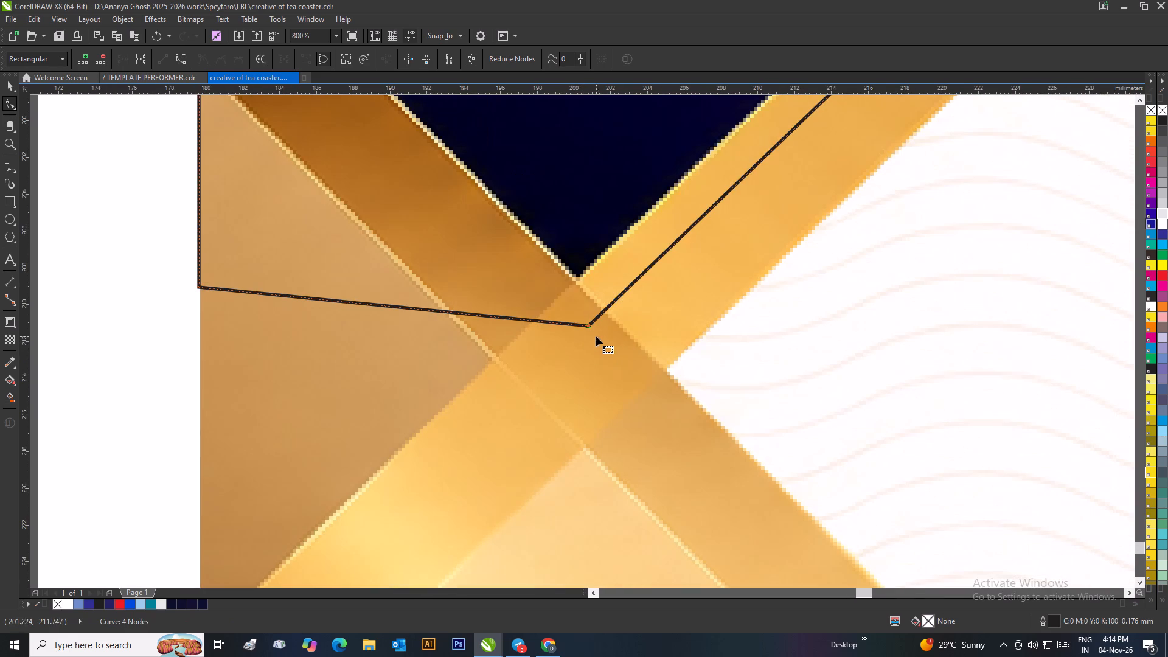
{"action": "left_click_drag", "start_coordinate": [587, 327], "coordinate": [580, 285]}
Add a node on the curve's outer vertical edge where the navy meets the gold band, and delete the corner node below it.
{"action": "scroll", "coordinate": [579, 285], "scroll_direction": "down", "scroll_amount": 2}
{"action": "scroll", "coordinate": [490, 244], "scroll_direction": "up", "scroll_amount": 3}
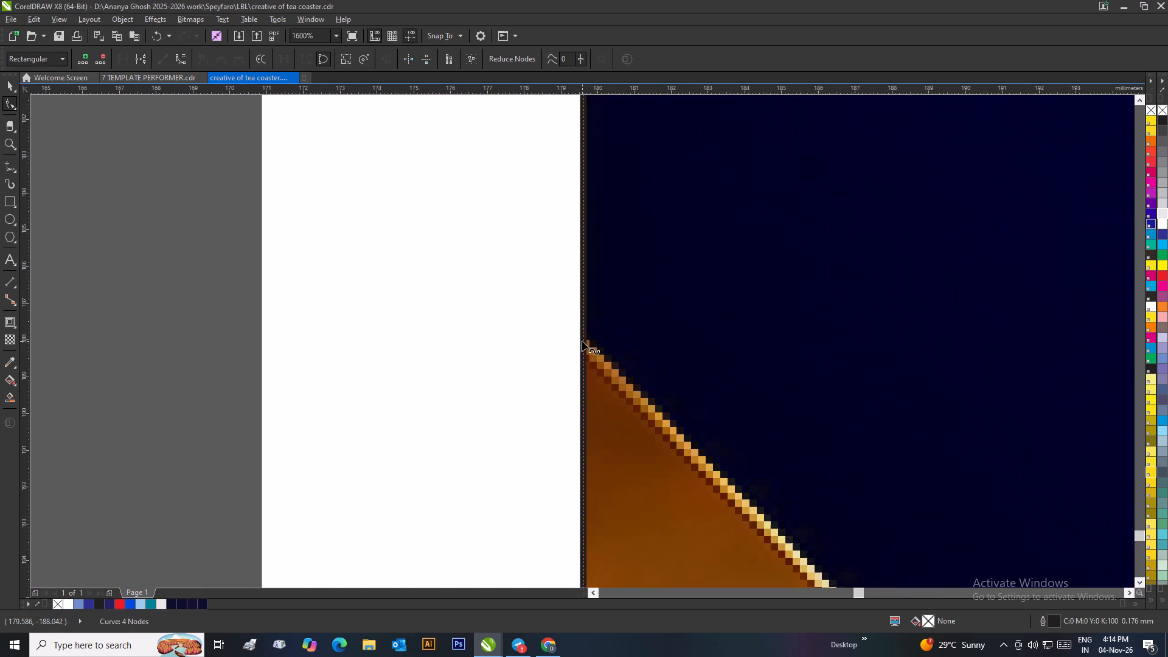
{"action": "left_click", "coordinate": [584, 333]}
{"action": "double_click", "coordinate": [584, 333]}
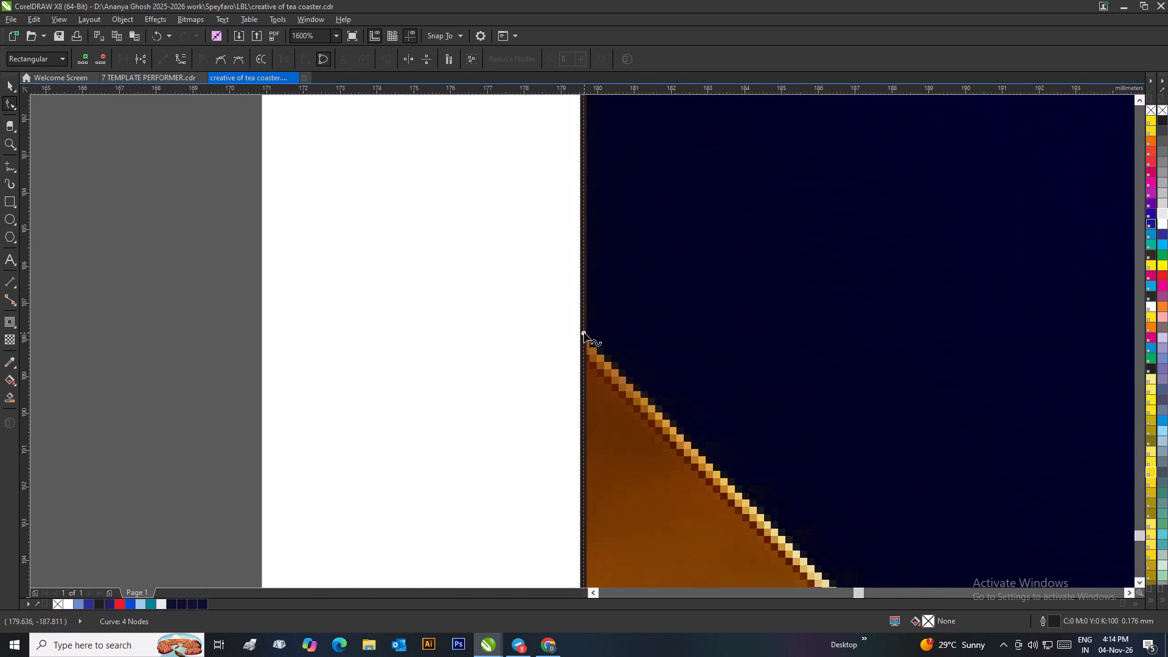
{"action": "scroll", "coordinate": [586, 338], "scroll_direction": "down", "scroll_amount": 2}
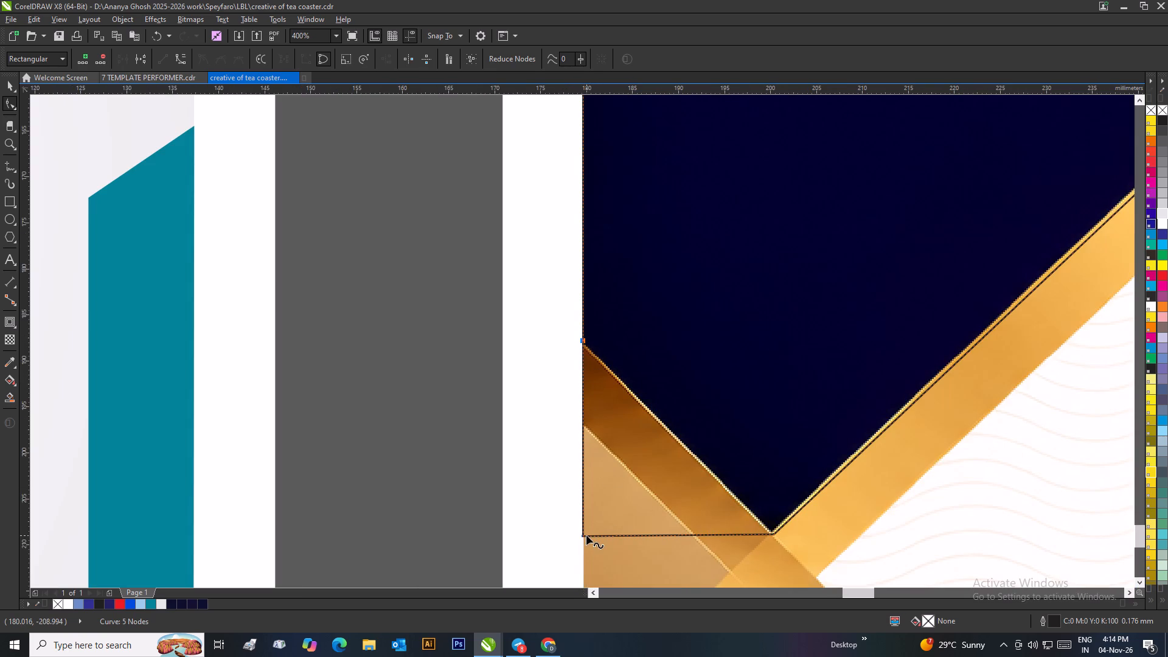
{"action": "double_click", "coordinate": [585, 537]}
{"action": "scroll", "coordinate": [667, 438], "scroll_direction": "up", "scroll_amount": 3}
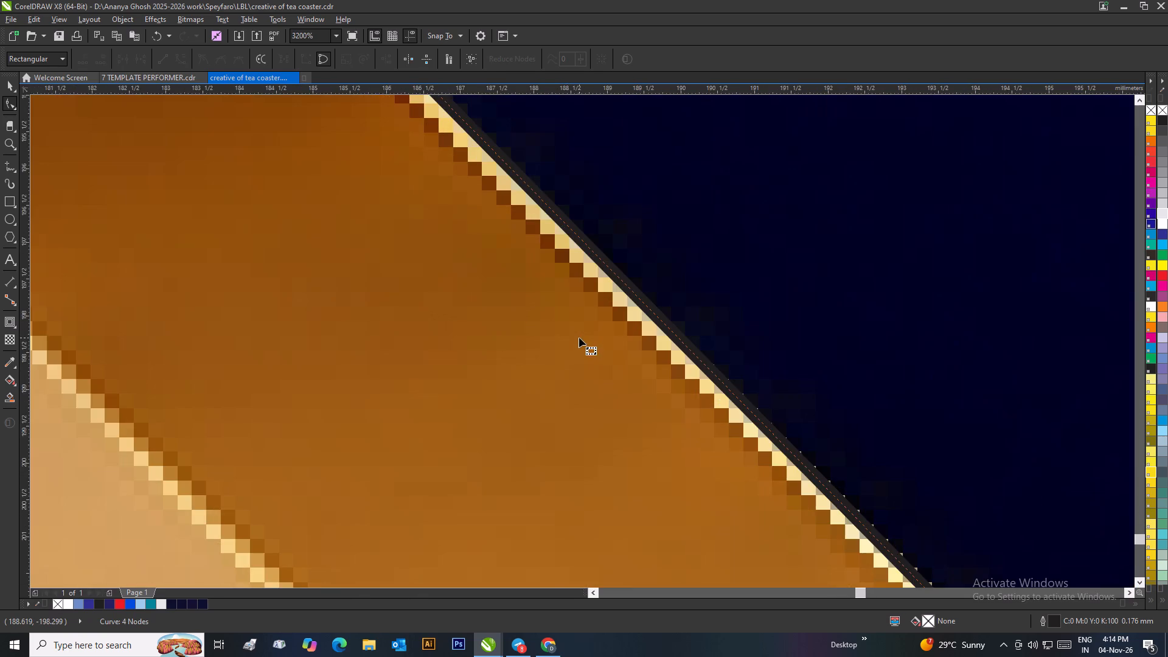
Fill the four-node curve over the fourth design's navy area with dark navy, C100 M98 Y28 K46.
{"action": "scroll", "coordinate": [579, 338], "scroll_direction": "down", "scroll_amount": 2}
{"action": "scroll", "coordinate": [466, 251], "scroll_direction": "down", "scroll_amount": 2}
{"action": "scroll", "coordinate": [579, 310], "scroll_direction": "down", "scroll_amount": 2}
{"action": "left_click", "coordinate": [9, 84]}
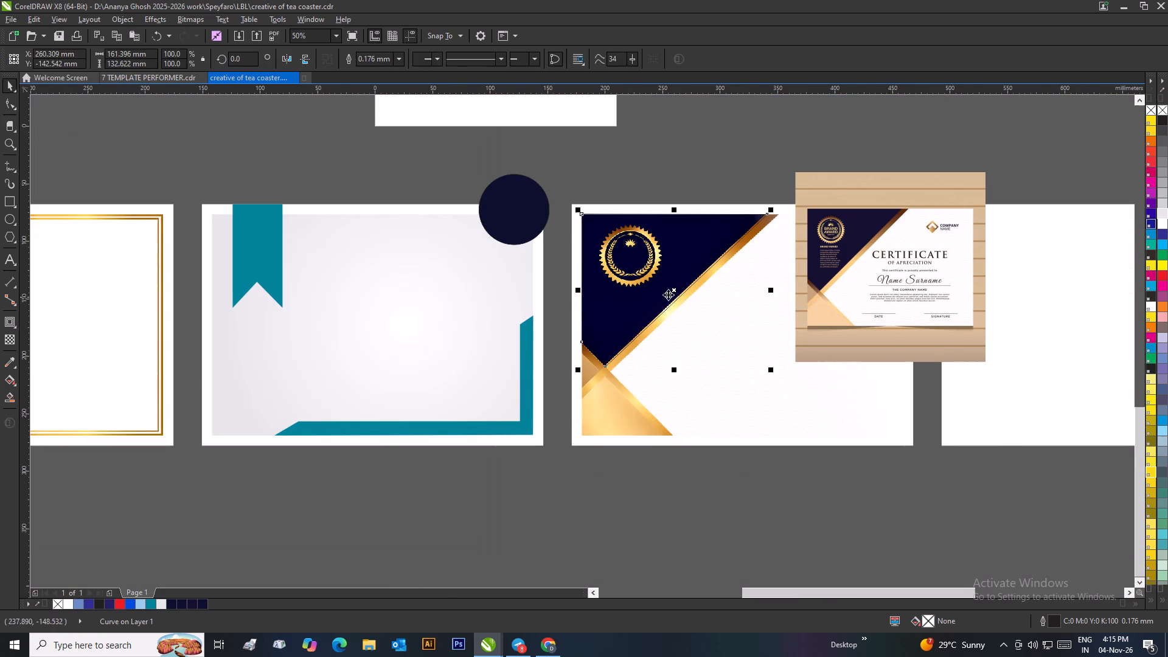
{"action": "scroll", "coordinate": [739, 265], "scroll_direction": "up", "scroll_amount": 2}
{"action": "scroll", "coordinate": [582, 341], "scroll_direction": "down", "scroll_amount": 2}
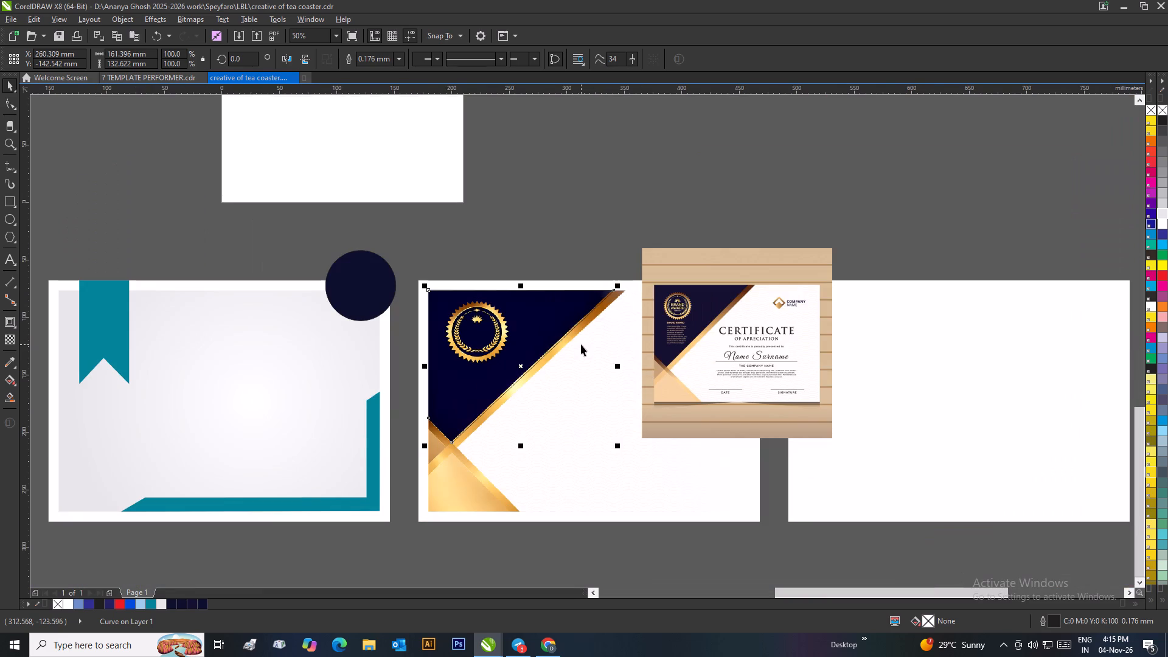
{"action": "left_click", "coordinate": [191, 607]}
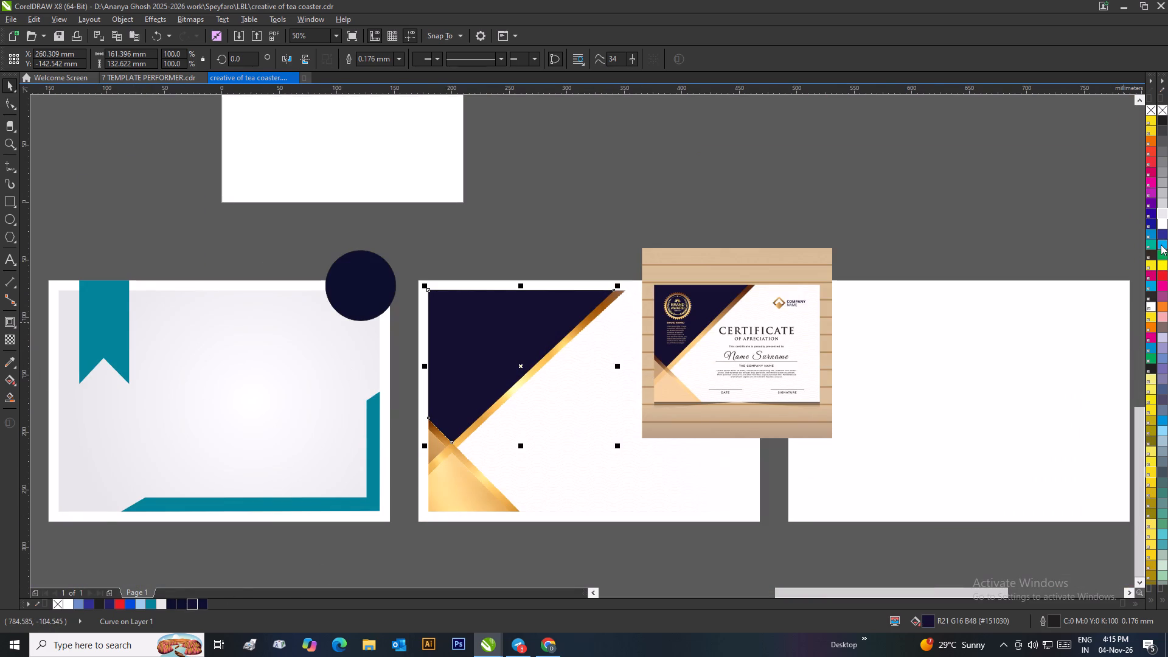
{"action": "left_click", "coordinate": [1162, 237]}
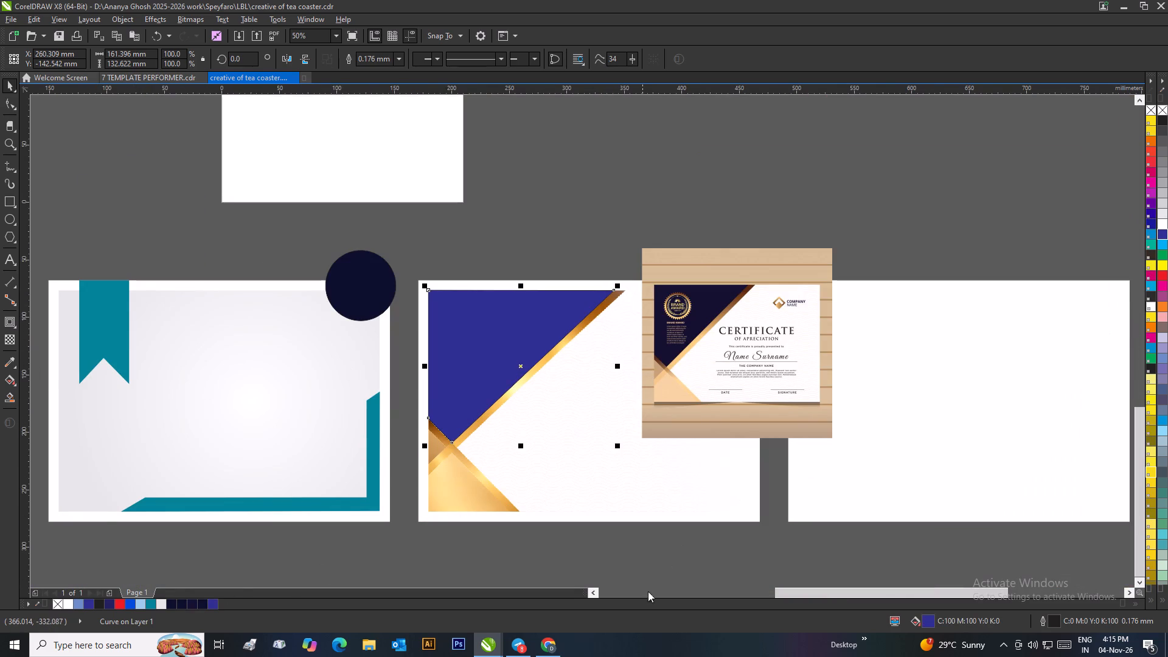
{"action": "double_click", "coordinate": [927, 617]}
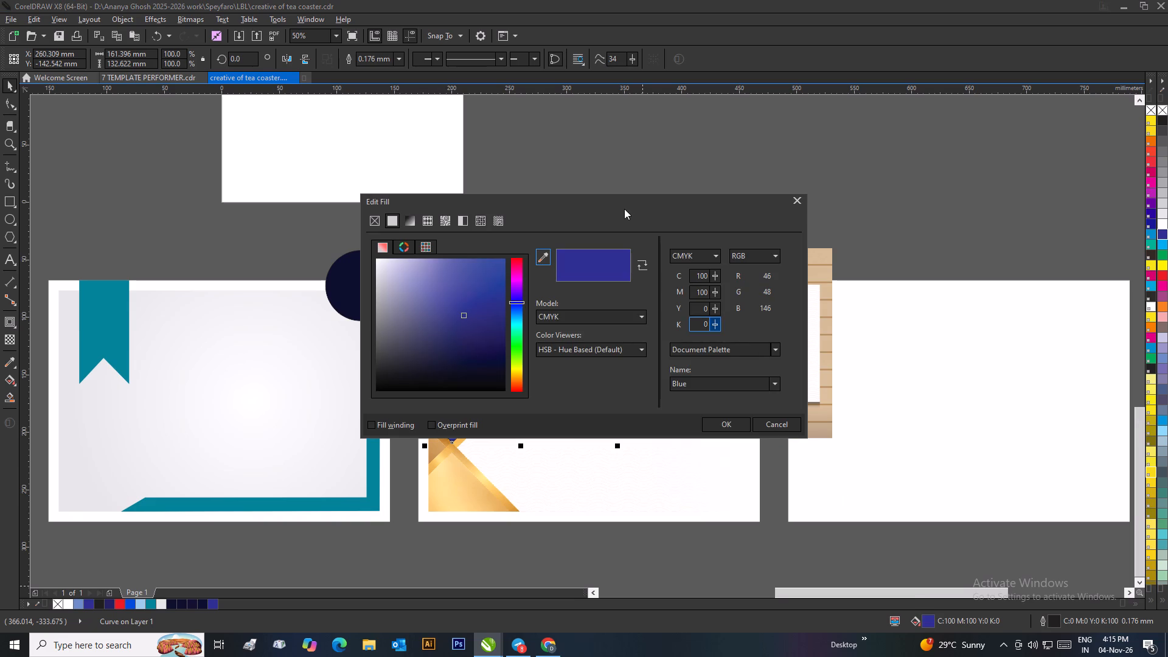
{"action": "left_click_drag", "start_coordinate": [630, 203], "coordinate": [1021, 174]}
{"action": "left_click", "coordinate": [875, 298]}
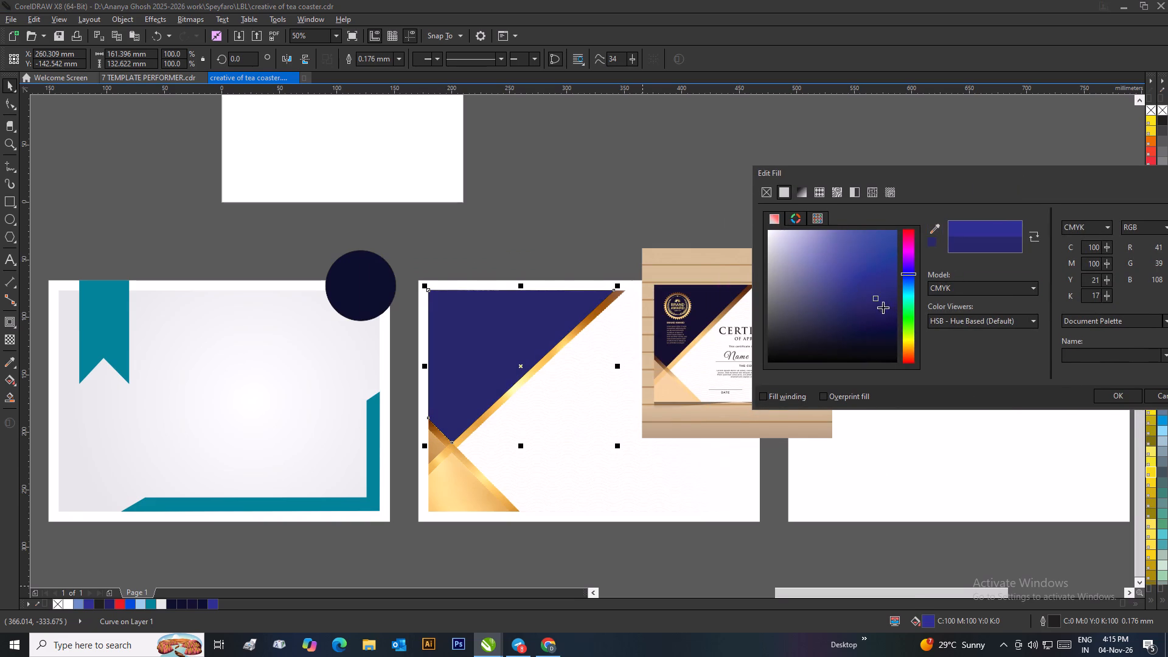
{"action": "left_click", "coordinate": [883, 307]}
{"action": "left_click", "coordinate": [869, 314]}
{"action": "left_click", "coordinate": [881, 318]}
{"action": "left_click", "coordinate": [880, 319]}
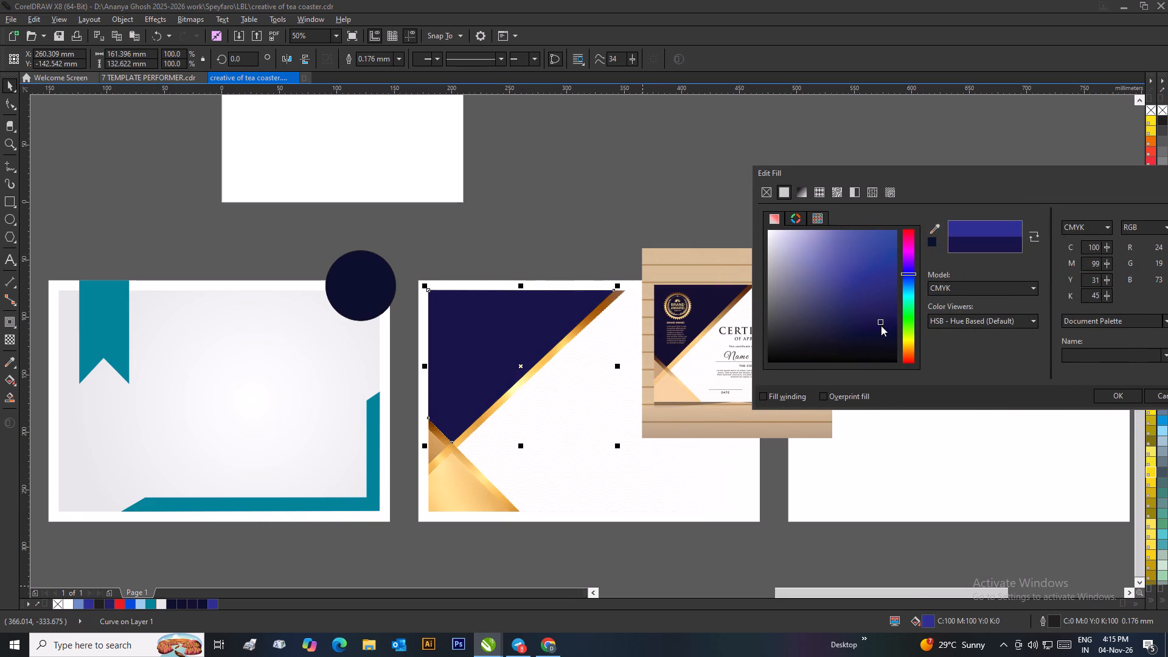
{"action": "left_click", "coordinate": [893, 321]}
{"action": "left_click", "coordinate": [1122, 398]}
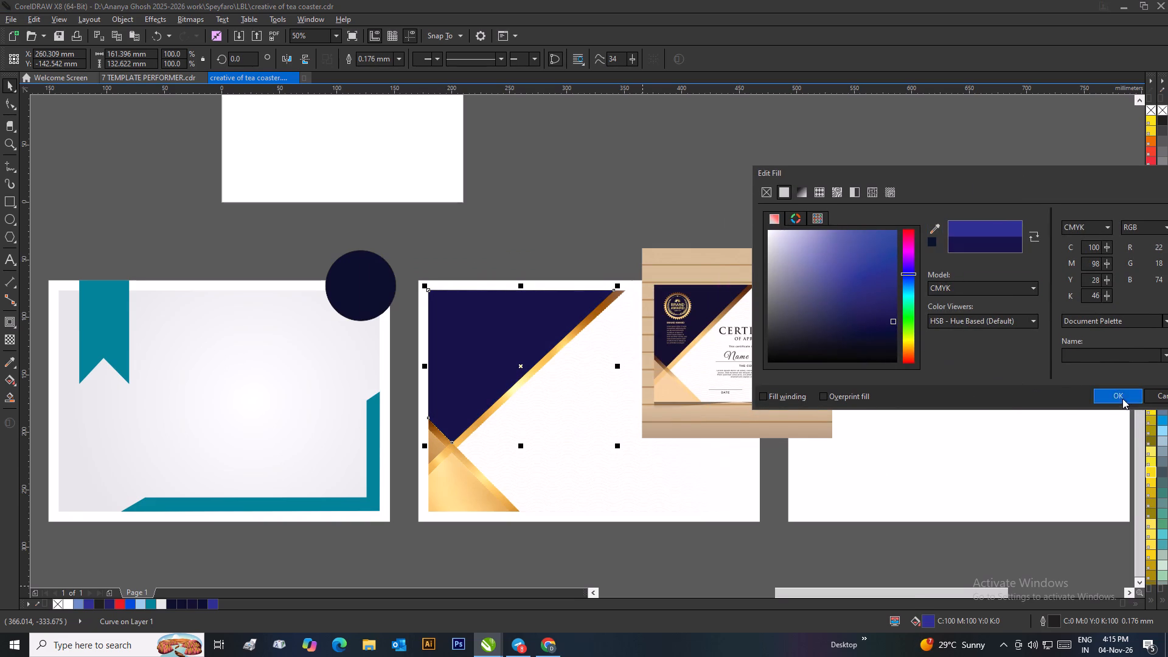
PowerClip the navy curve inside the fourth certificate frame.
{"action": "left_click", "coordinate": [678, 197]}
{"action": "scroll", "coordinate": [596, 330], "scroll_direction": "down", "scroll_amount": 1}
{"action": "scroll", "coordinate": [596, 364], "scroll_direction": "up", "scroll_amount": 1}
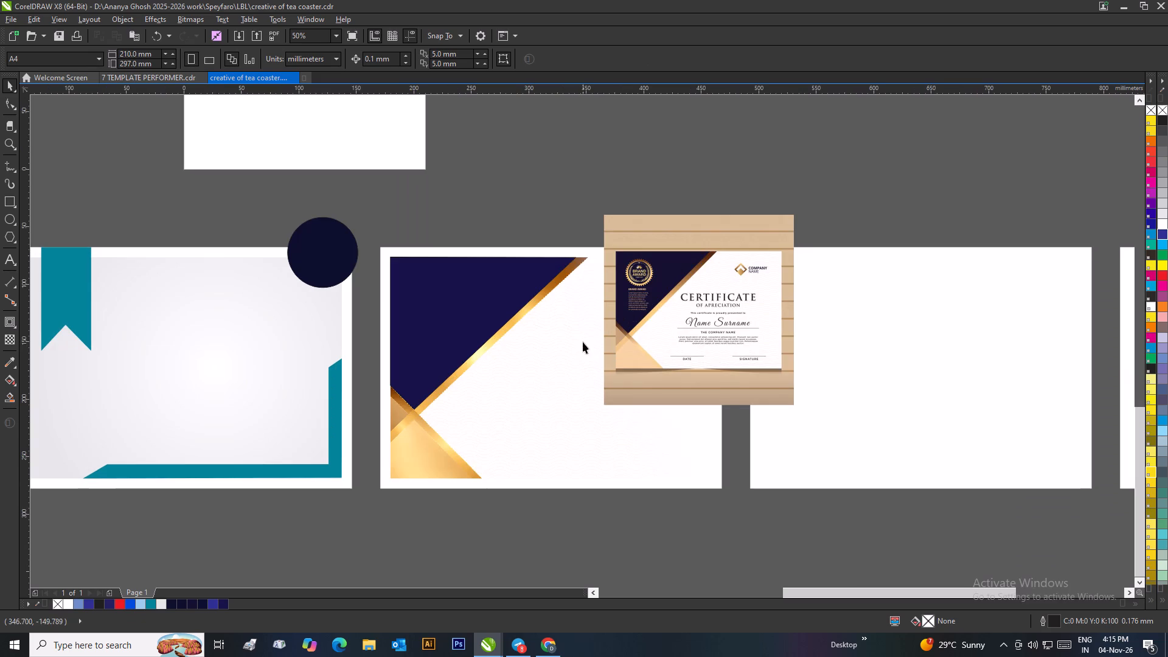
{"action": "left_click", "coordinate": [448, 299]}
{"action": "right_click", "coordinate": [448, 298]}
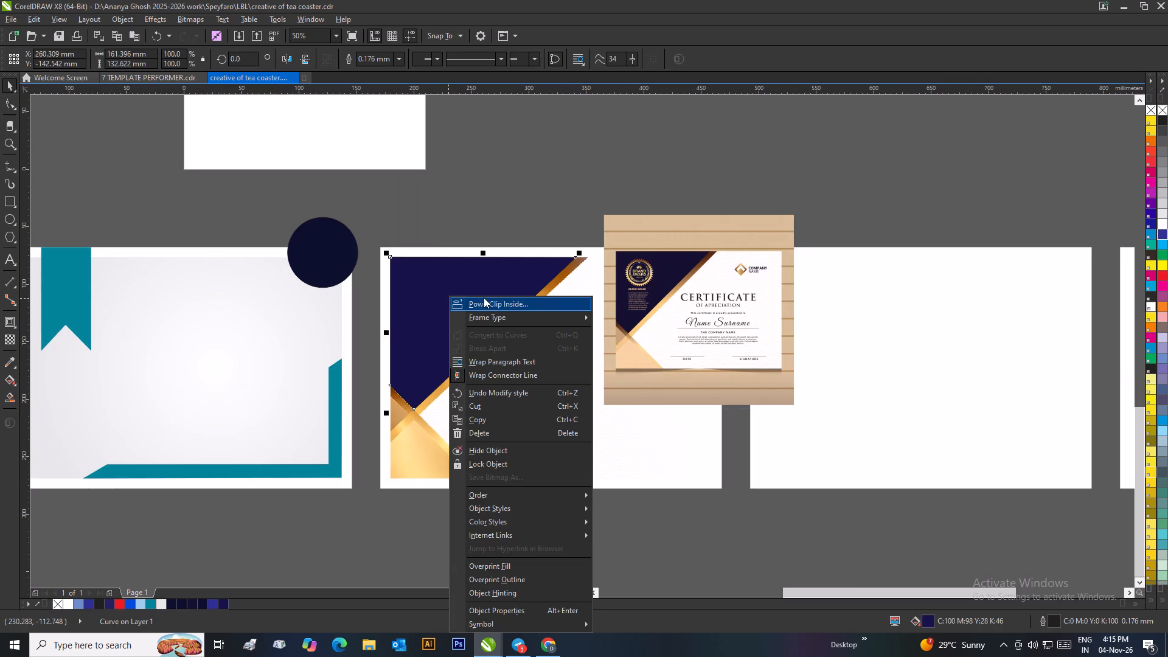
{"action": "left_click", "coordinate": [485, 301]}
{"action": "left_click", "coordinate": [533, 350]}
{"action": "left_click", "coordinate": [521, 226]}
Edit the fourth frame's PowerClip contents, set the navy curve's outline to None, and finish editing.
{"action": "scroll", "coordinate": [428, 370], "scroll_direction": "up", "scroll_amount": 2}
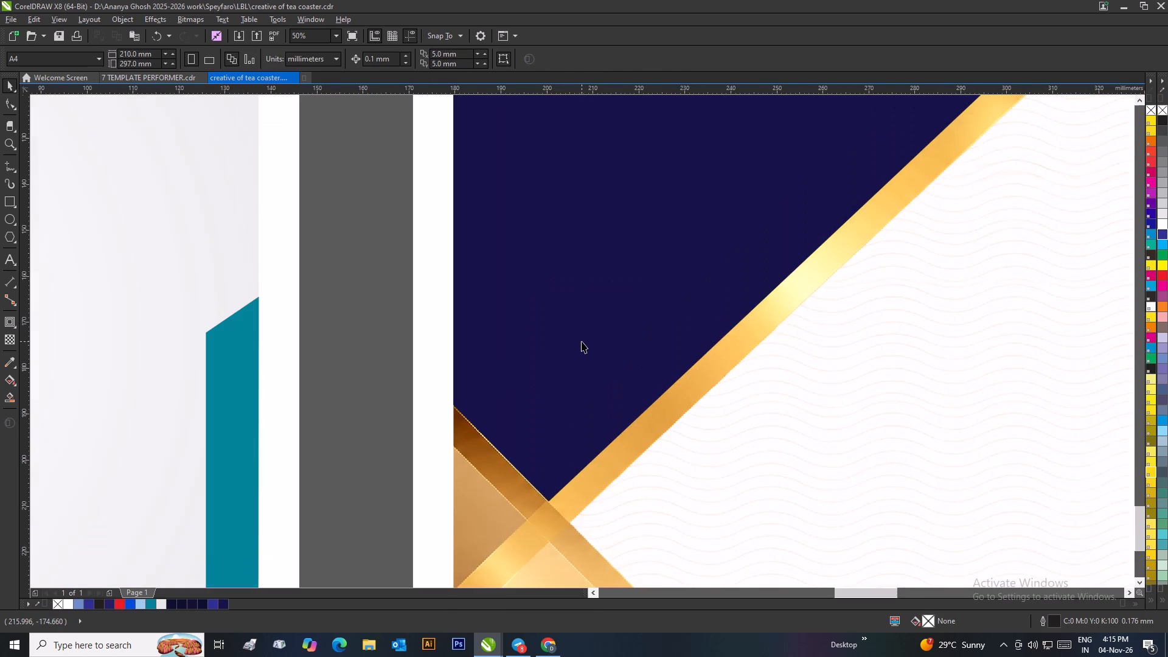
{"action": "scroll", "coordinate": [537, 442], "scroll_direction": "up", "scroll_amount": 3}
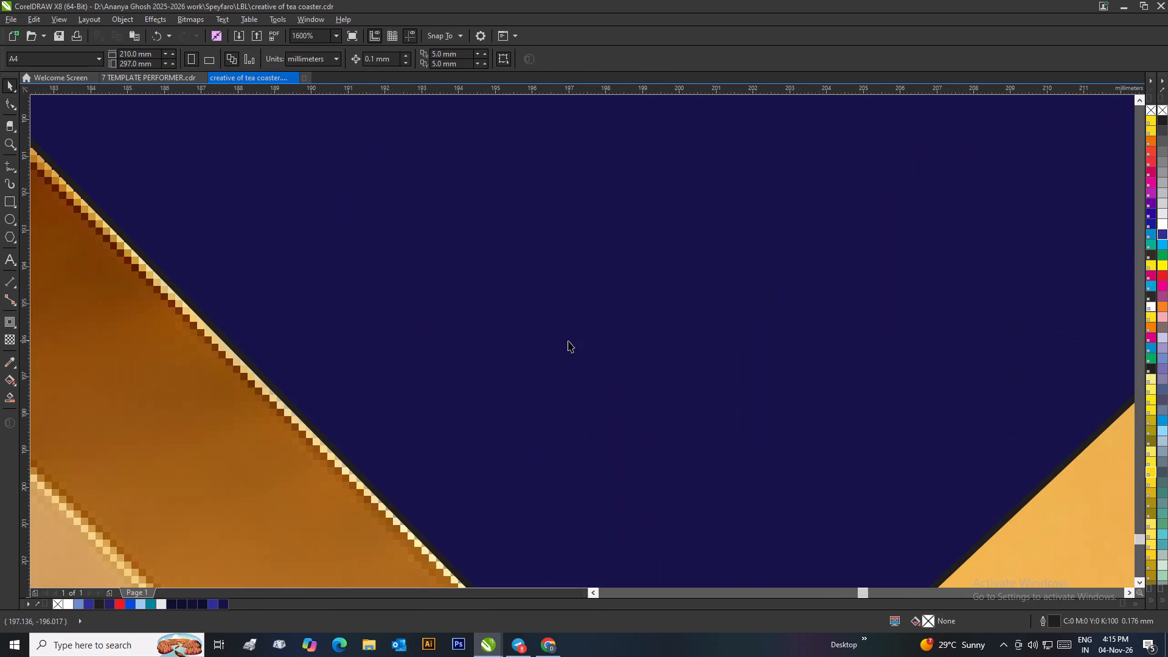
{"action": "scroll", "coordinate": [470, 313], "scroll_direction": "down", "scroll_amount": 4}
{"action": "right_click", "coordinate": [586, 341]}
{"action": "left_click", "coordinate": [622, 299]}
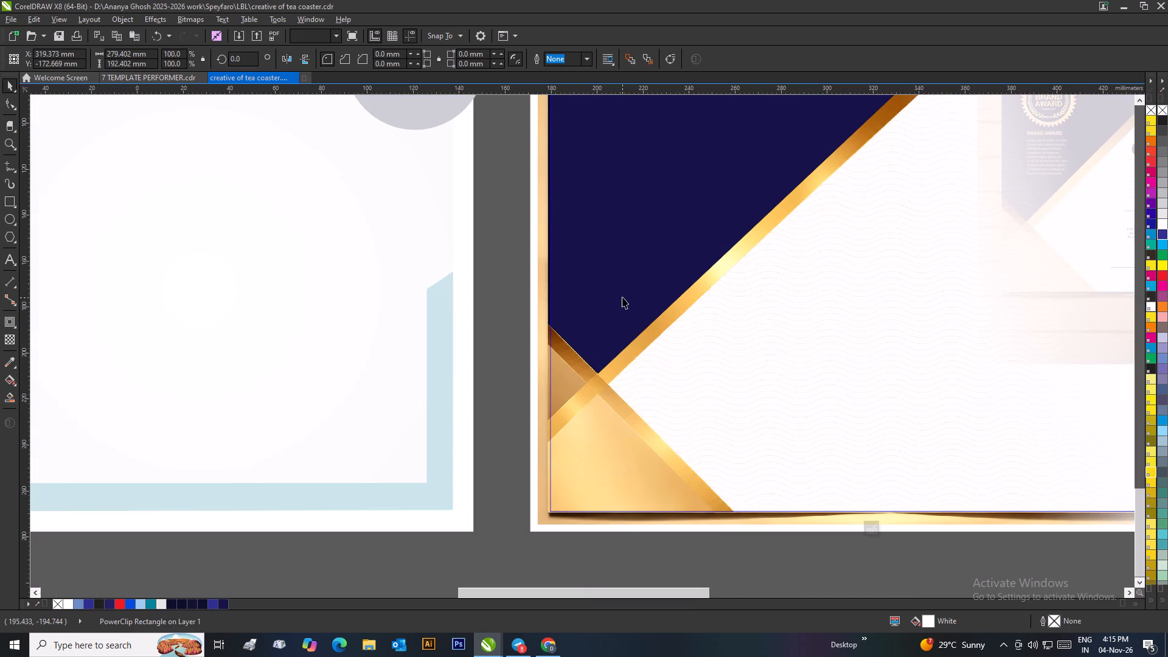
{"action": "left_click", "coordinate": [622, 297]}
{"action": "left_click", "coordinate": [398, 57]}
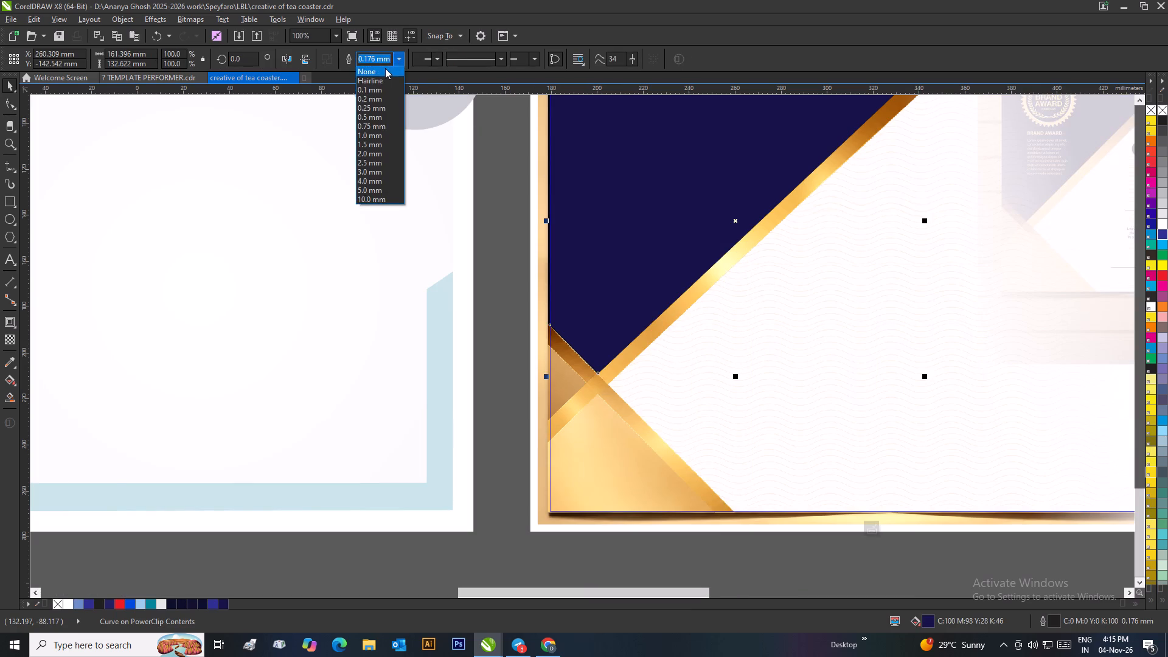
{"action": "left_click", "coordinate": [385, 68]}
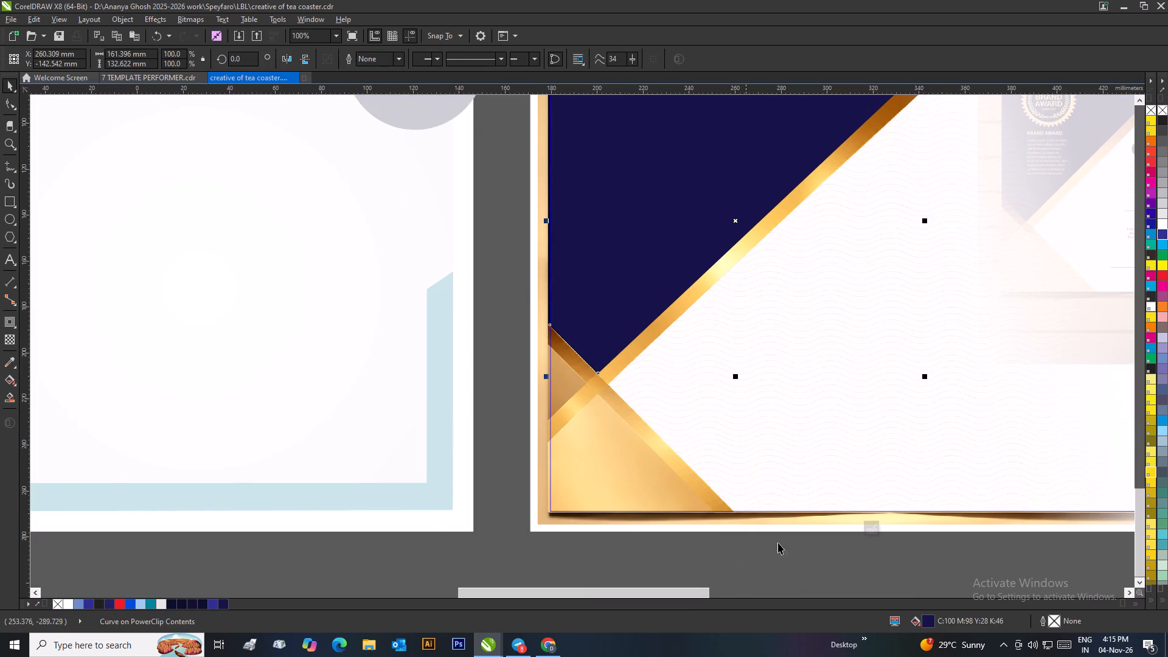
{"action": "left_click", "coordinate": [869, 524]}
{"action": "left_click", "coordinate": [650, 557]}
Reopen the fourth frame's contents and move the navy curve's inner top node about 0.16 mm outward onto the frame's top edge.
{"action": "scroll", "coordinate": [580, 463], "scroll_direction": "down", "scroll_amount": 1}
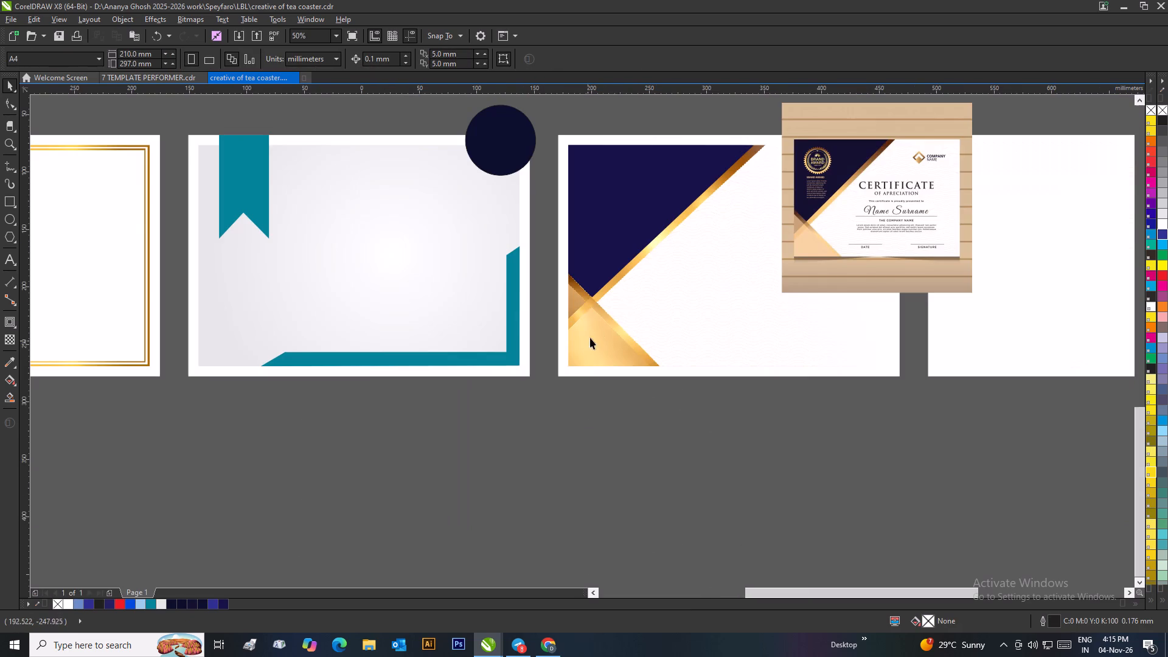
{"action": "scroll", "coordinate": [748, 162], "scroll_direction": "up", "scroll_amount": 1}
{"action": "scroll", "coordinate": [596, 324], "scroll_direction": "up", "scroll_amount": 2}
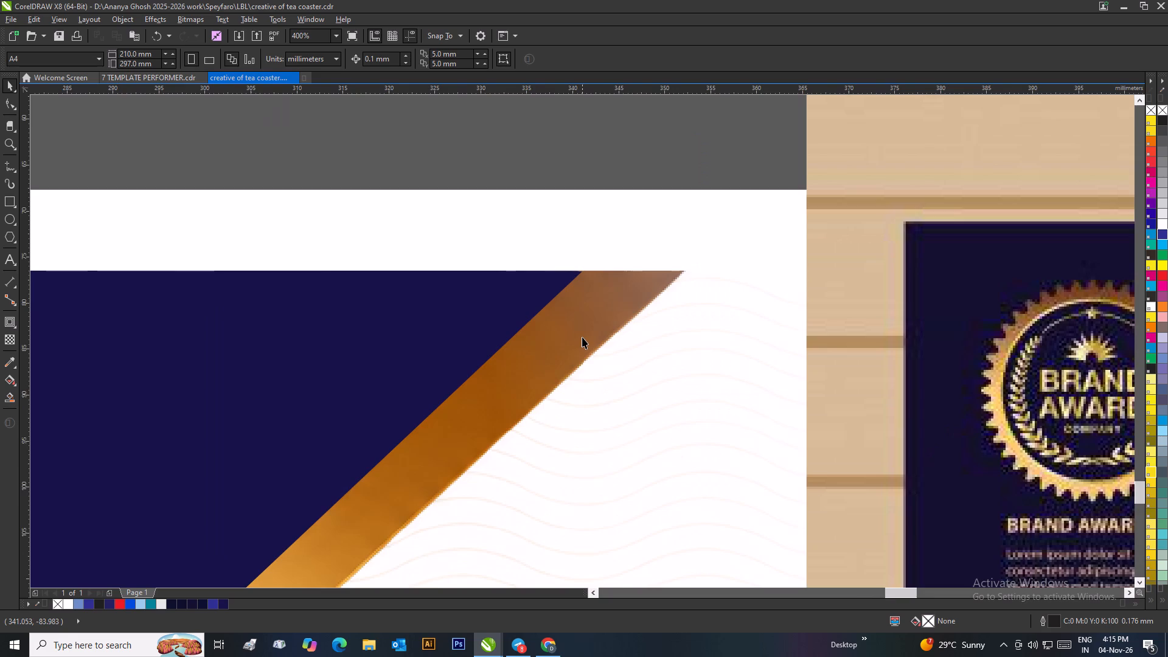
{"action": "scroll", "coordinate": [582, 337], "scroll_direction": "down", "scroll_amount": 1}
{"action": "scroll", "coordinate": [583, 326], "scroll_direction": "up", "scroll_amount": 3}
{"action": "scroll", "coordinate": [575, 298], "scroll_direction": "down", "scroll_amount": 1}
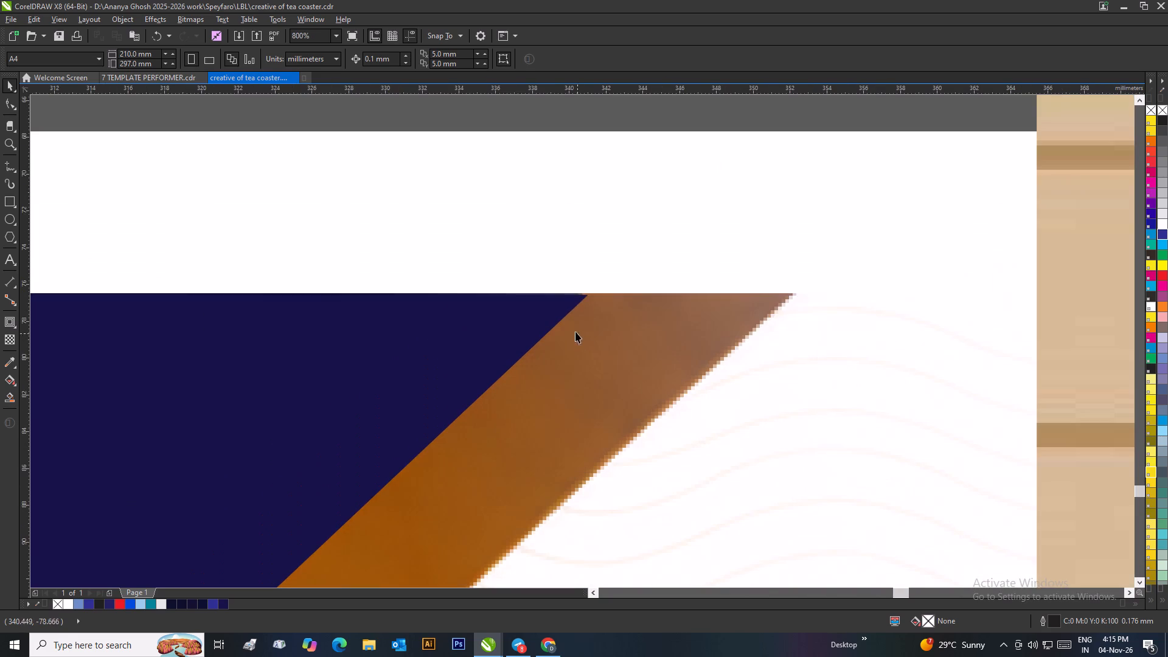
{"action": "left_click", "coordinate": [560, 304]}
{"action": "right_click", "coordinate": [560, 304]}
{"action": "left_click", "coordinate": [600, 296]}
{"action": "scroll", "coordinate": [591, 293], "scroll_direction": "up", "scroll_amount": 3}
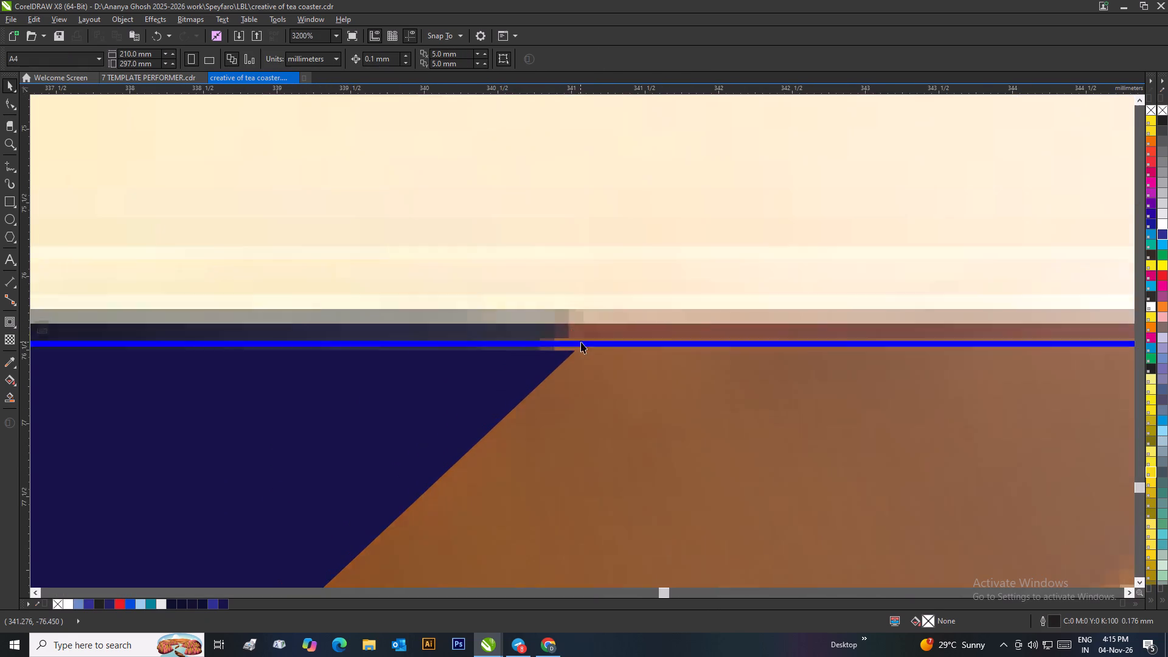
{"action": "left_click", "coordinate": [557, 360]}
{"action": "left_click", "coordinate": [5, 102]}
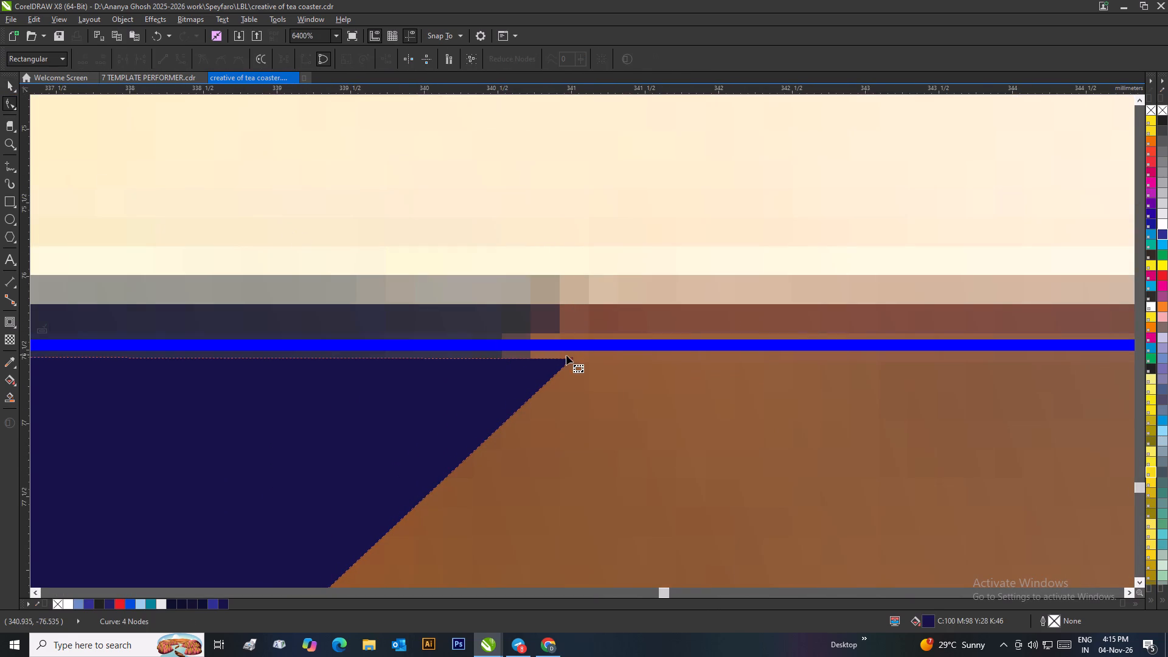
{"action": "left_click_drag", "start_coordinate": [571, 360], "coordinate": [591, 344]}
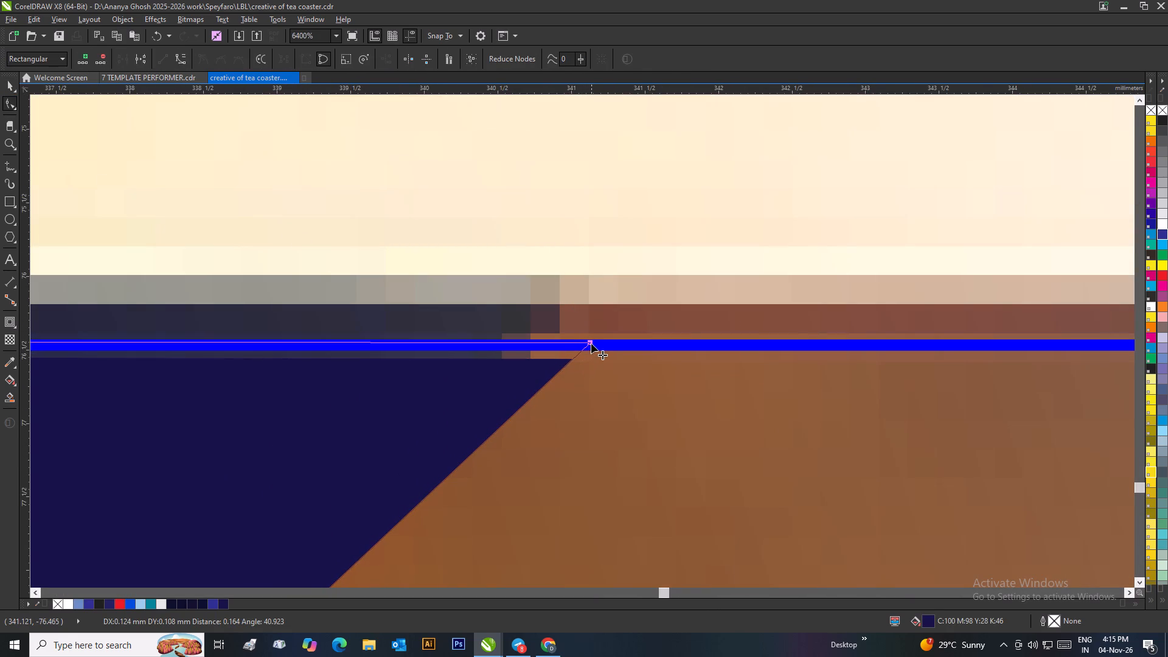
{"action": "left_click_drag", "start_coordinate": [591, 344], "coordinate": [591, 343]}
Check the navy curve's outer top corner against the frame's edge and finish editing the PowerClip contents.
{"action": "scroll", "coordinate": [591, 347], "scroll_direction": "down", "scroll_amount": 3}
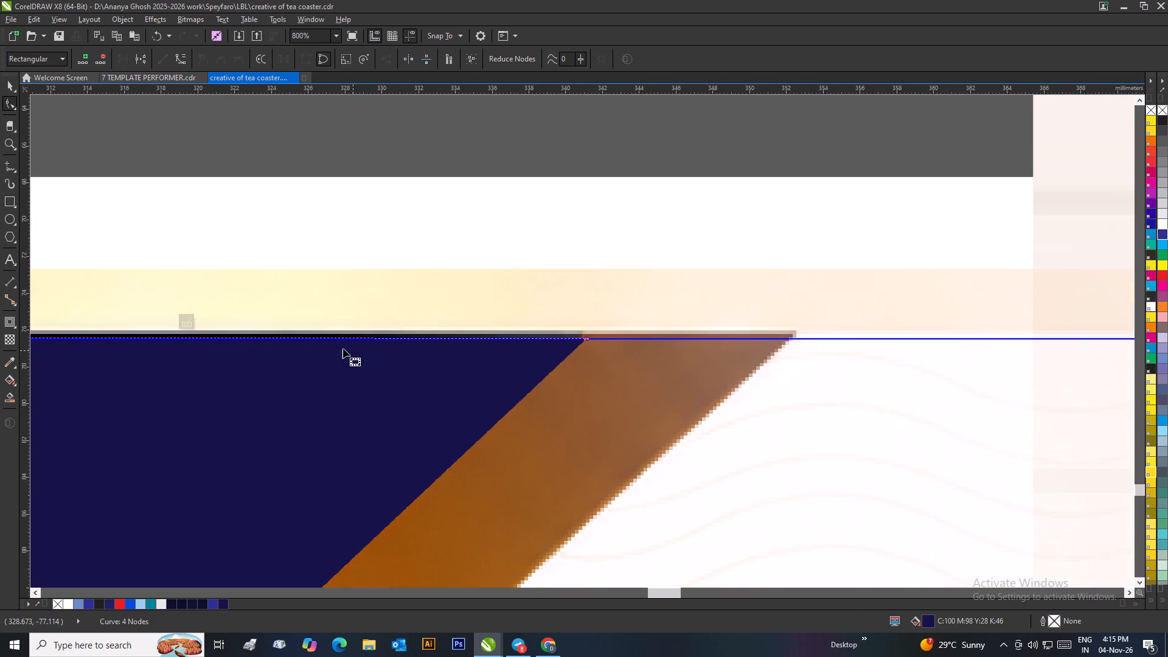
{"action": "scroll", "coordinate": [343, 349], "scroll_direction": "down", "scroll_amount": 1}
{"action": "scroll", "coordinate": [471, 356], "scroll_direction": "down", "scroll_amount": 3}
{"action": "scroll", "coordinate": [412, 325], "scroll_direction": "up", "scroll_amount": 4}
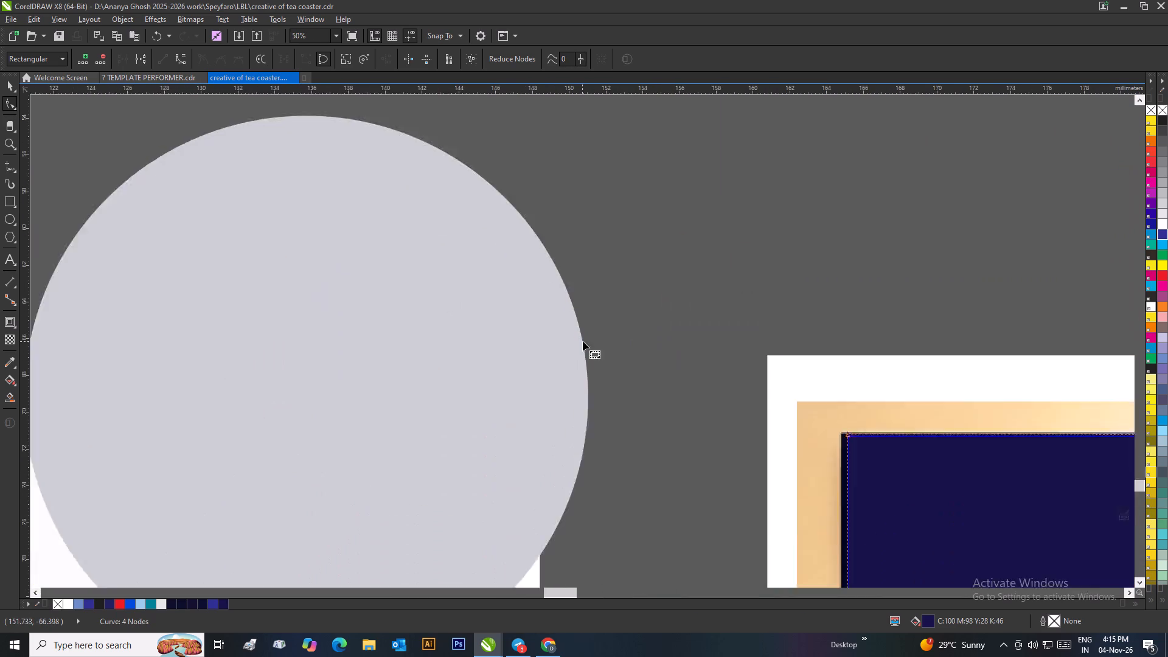
{"action": "scroll", "coordinate": [1045, 472], "scroll_direction": "down", "scroll_amount": 2}
{"action": "scroll", "coordinate": [600, 352], "scroll_direction": "up", "scroll_amount": 4}
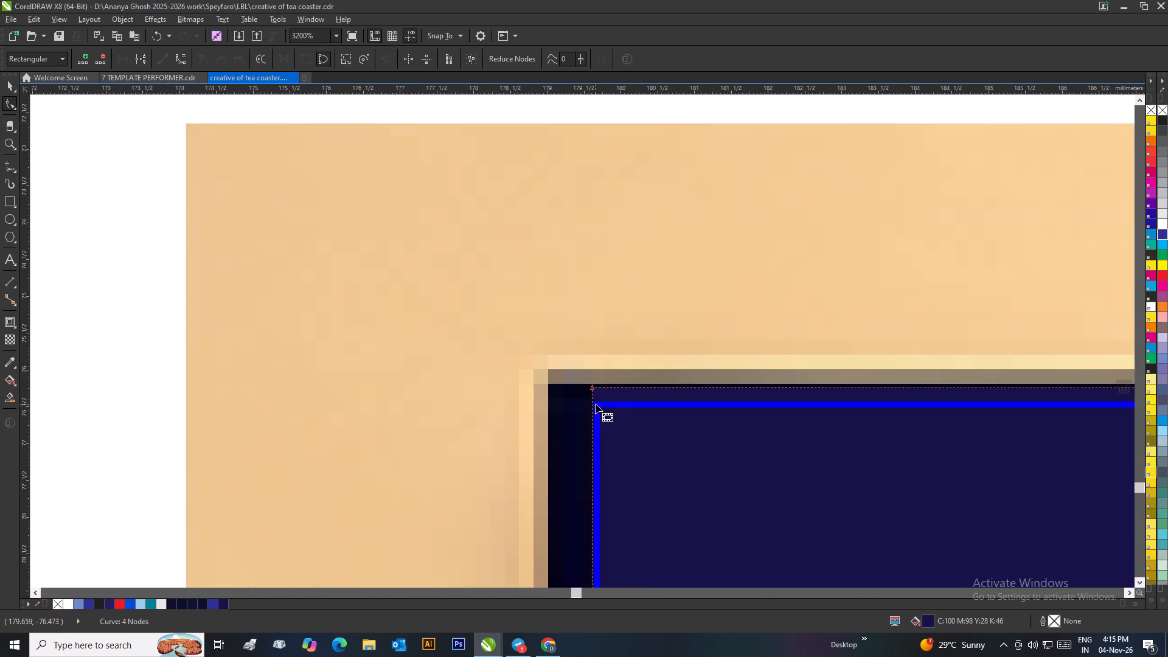
{"action": "left_click", "coordinate": [592, 390]}
{"action": "scroll", "coordinate": [591, 393], "scroll_direction": "down", "scroll_amount": 3}
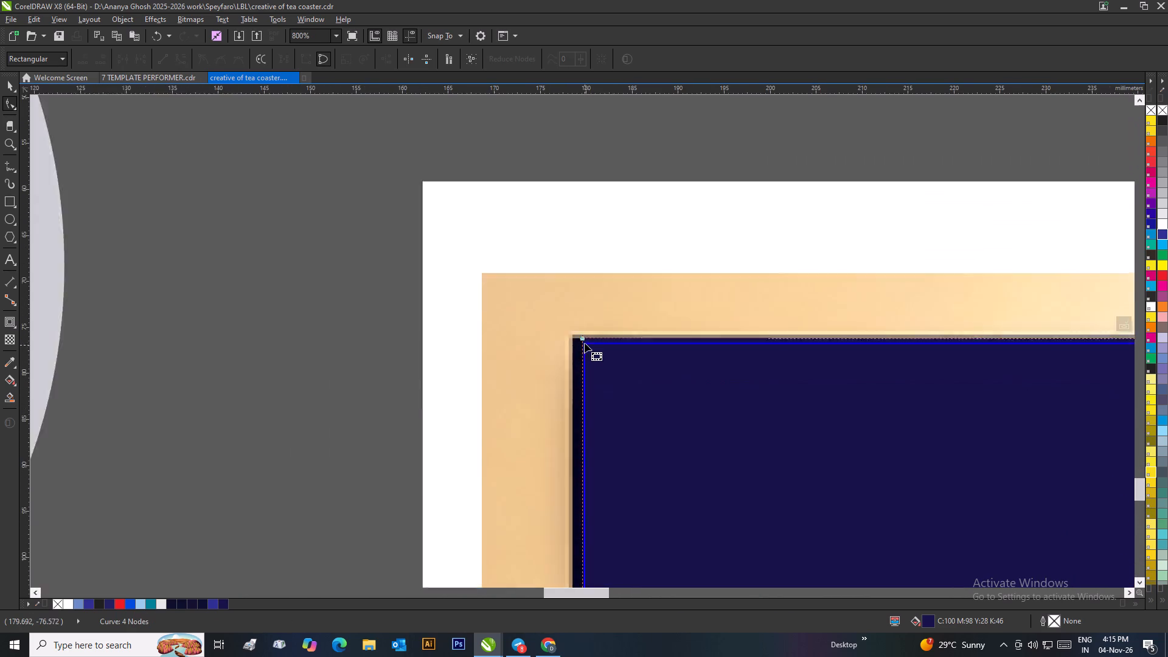
{"action": "scroll", "coordinate": [583, 462], "scroll_direction": "down", "scroll_amount": 4}
{"action": "left_click", "coordinate": [671, 457]}
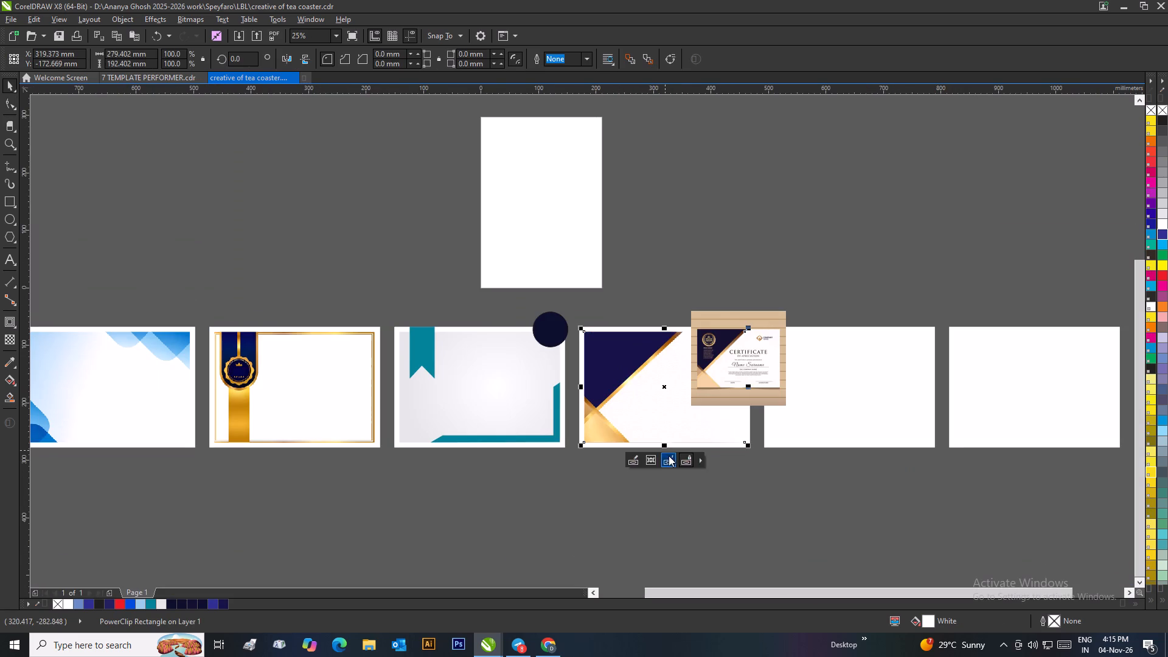
{"action": "left_click", "coordinate": [10, 84]}
{"action": "left_click", "coordinate": [220, 165]}
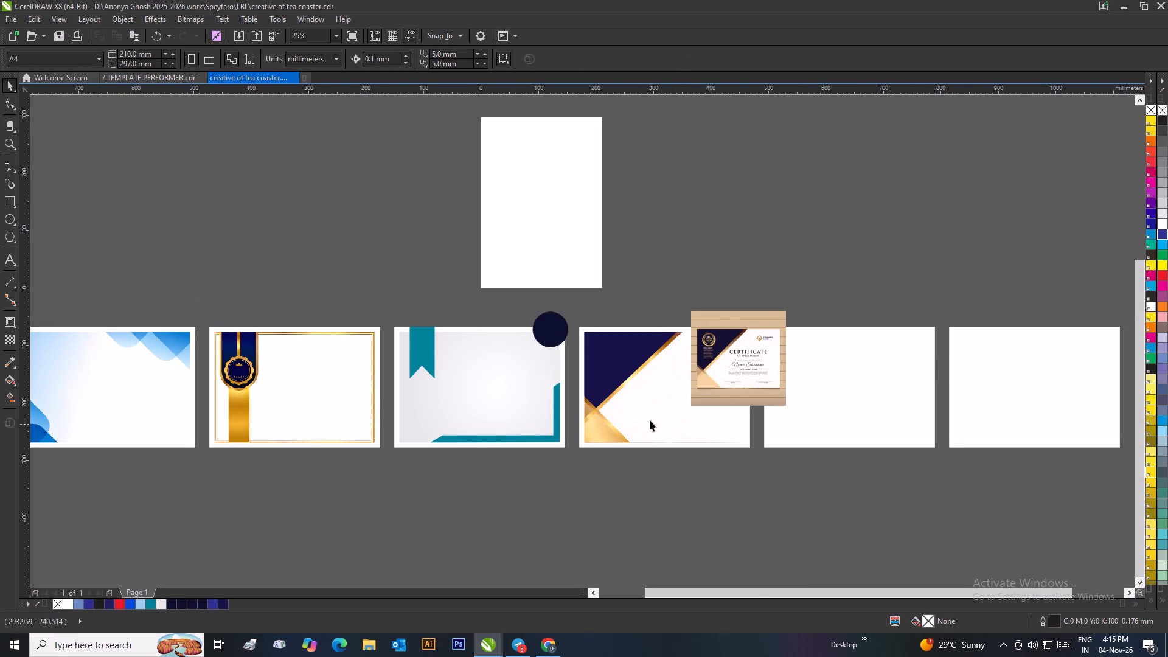
Move the blue-and-gold certificate reference picture off the fourth design to beside the other reference pictures above the page.
{"action": "scroll", "coordinate": [633, 386], "scroll_direction": "up", "scroll_amount": 1}
{"action": "scroll", "coordinate": [582, 341], "scroll_direction": "up", "scroll_amount": 1}
{"action": "scroll", "coordinate": [555, 336], "scroll_direction": "down", "scroll_amount": 2}
{"action": "left_click", "coordinate": [726, 304]}
{"action": "left_click_drag", "start_coordinate": [681, 314], "coordinate": [728, 204]}
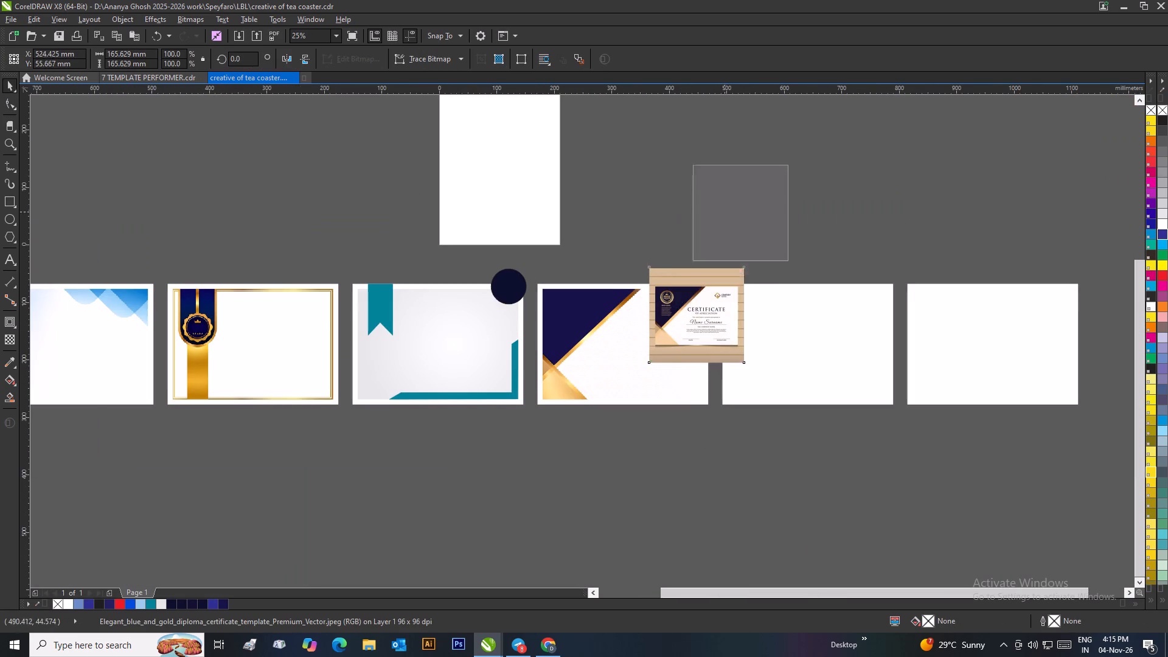
{"action": "left_click_drag", "start_coordinate": [728, 204], "coordinate": [732, 193]}
{"action": "scroll", "coordinate": [735, 221], "scroll_direction": "down", "scroll_amount": 1}
{"action": "left_click_drag", "start_coordinate": [586, 339], "coordinate": [588, 336]}
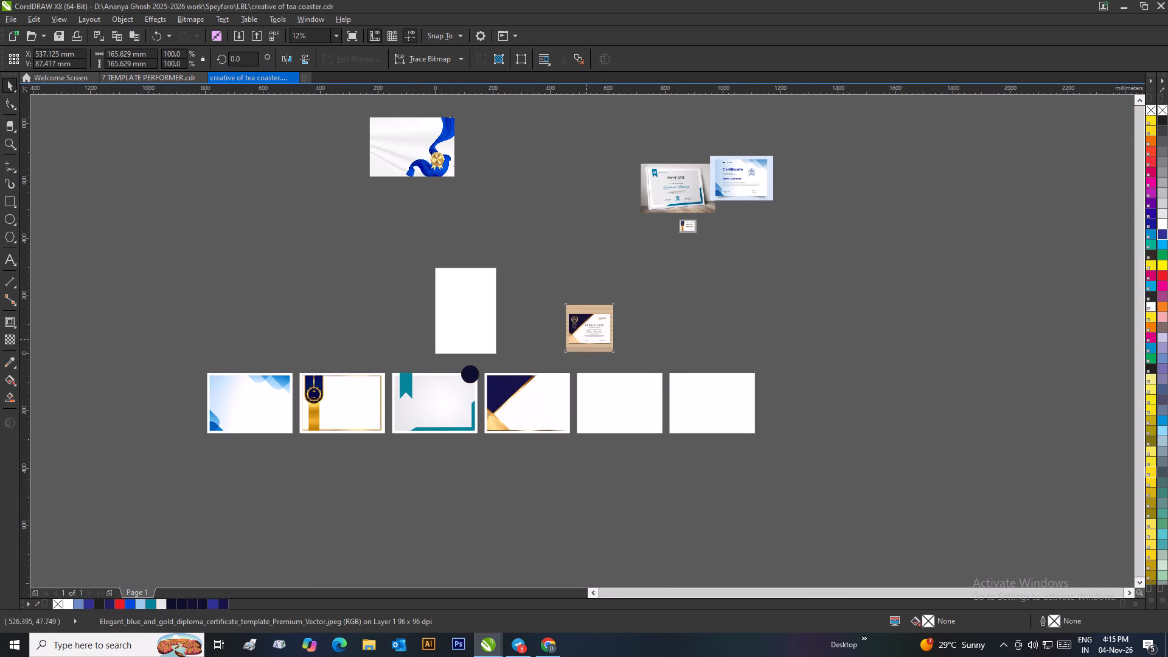
{"action": "left_click_drag", "start_coordinate": [588, 336], "coordinate": [610, 236]}
{"action": "left_click_drag", "start_coordinate": [603, 224], "coordinate": [603, 216]}
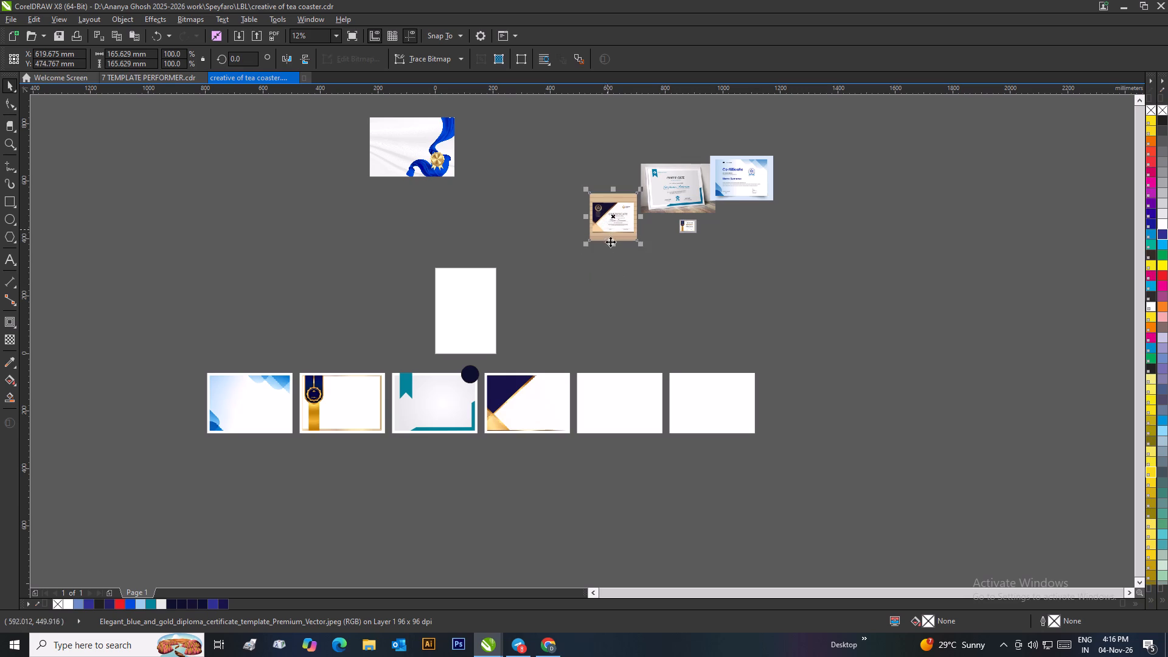
{"action": "left_click", "coordinate": [616, 270]}
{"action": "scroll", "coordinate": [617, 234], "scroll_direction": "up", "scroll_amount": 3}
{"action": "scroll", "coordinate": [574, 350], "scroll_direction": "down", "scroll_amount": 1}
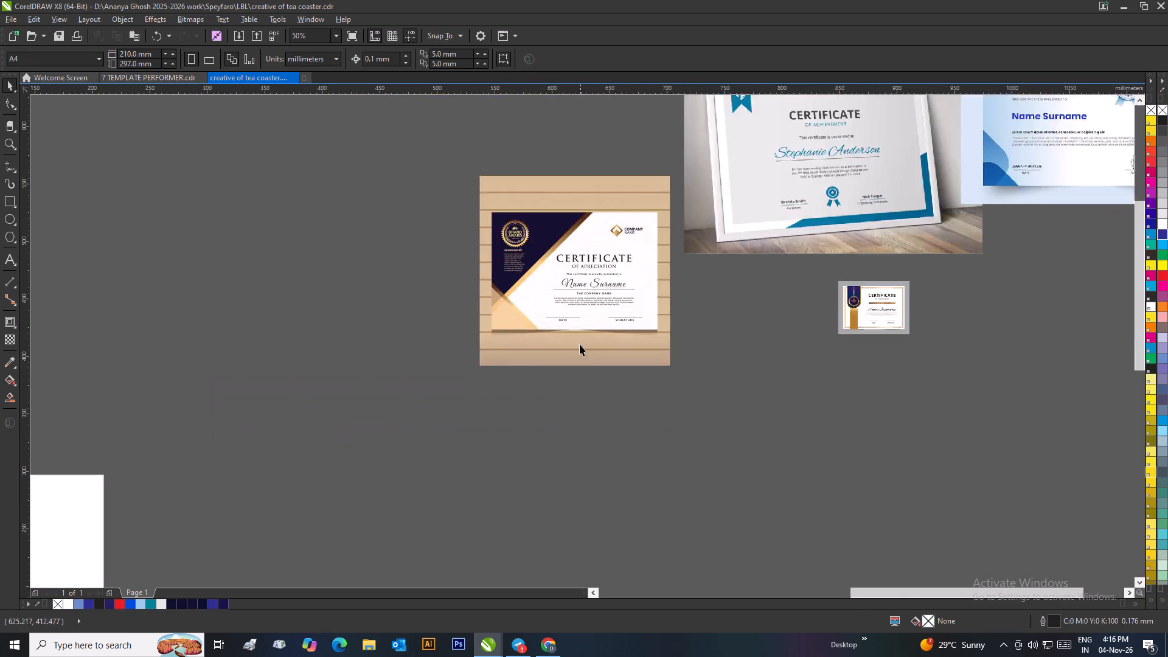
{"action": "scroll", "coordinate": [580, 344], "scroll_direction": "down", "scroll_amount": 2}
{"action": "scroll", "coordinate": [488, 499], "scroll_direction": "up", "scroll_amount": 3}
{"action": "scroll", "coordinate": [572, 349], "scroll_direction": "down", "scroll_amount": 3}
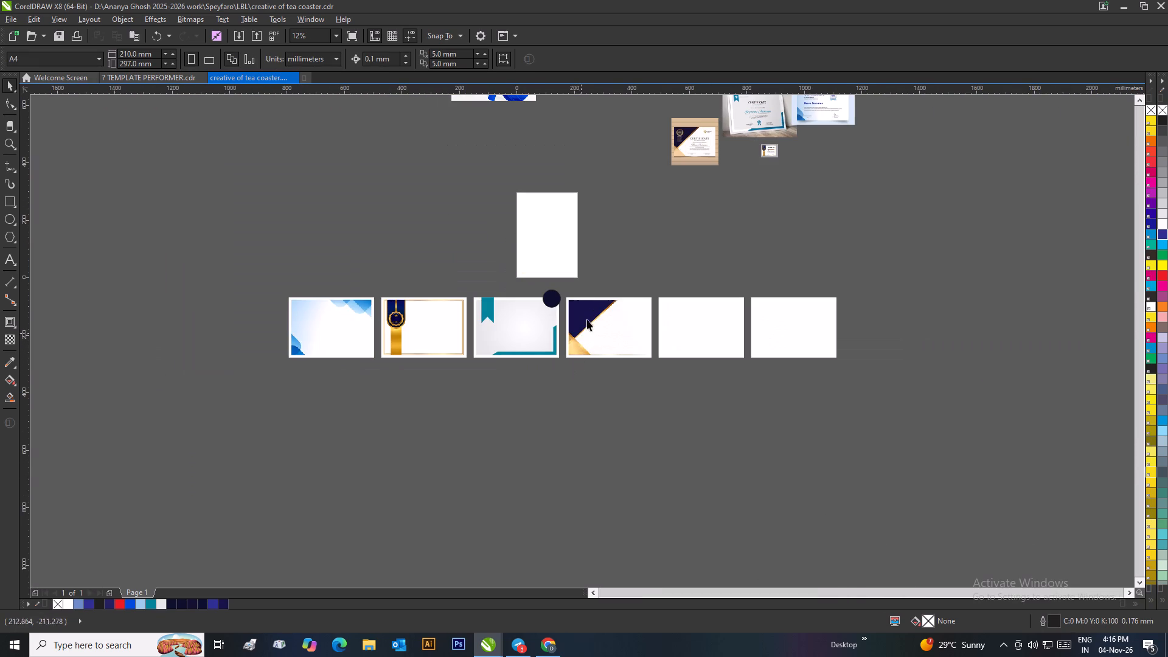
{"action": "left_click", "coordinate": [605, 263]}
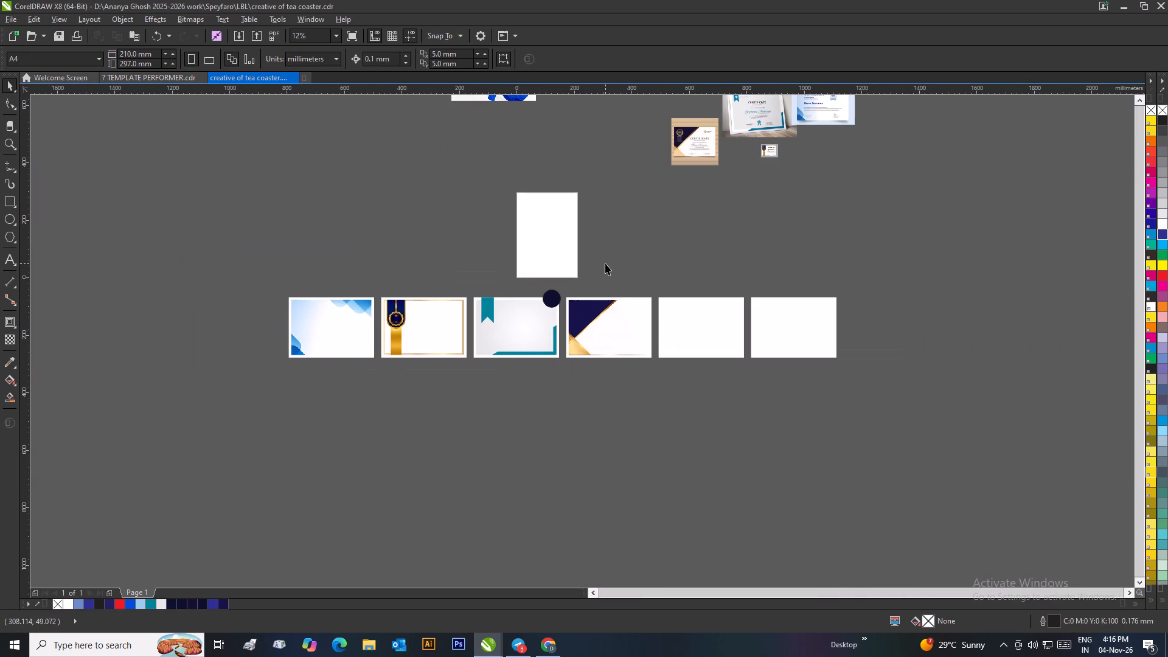
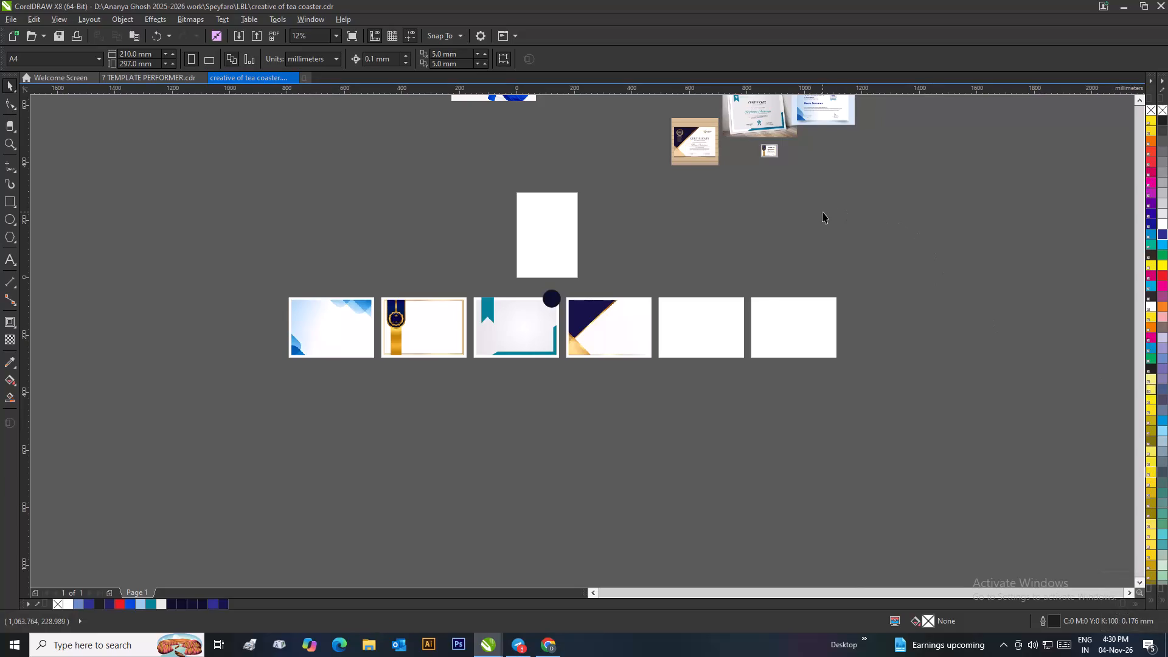
Add the artistic text "CERTIFICATE" in the empty space near the small navy-and-gold ribbon certificate reference.
{"action": "scroll", "coordinate": [731, 178], "scroll_direction": "up", "scroll_amount": 2}
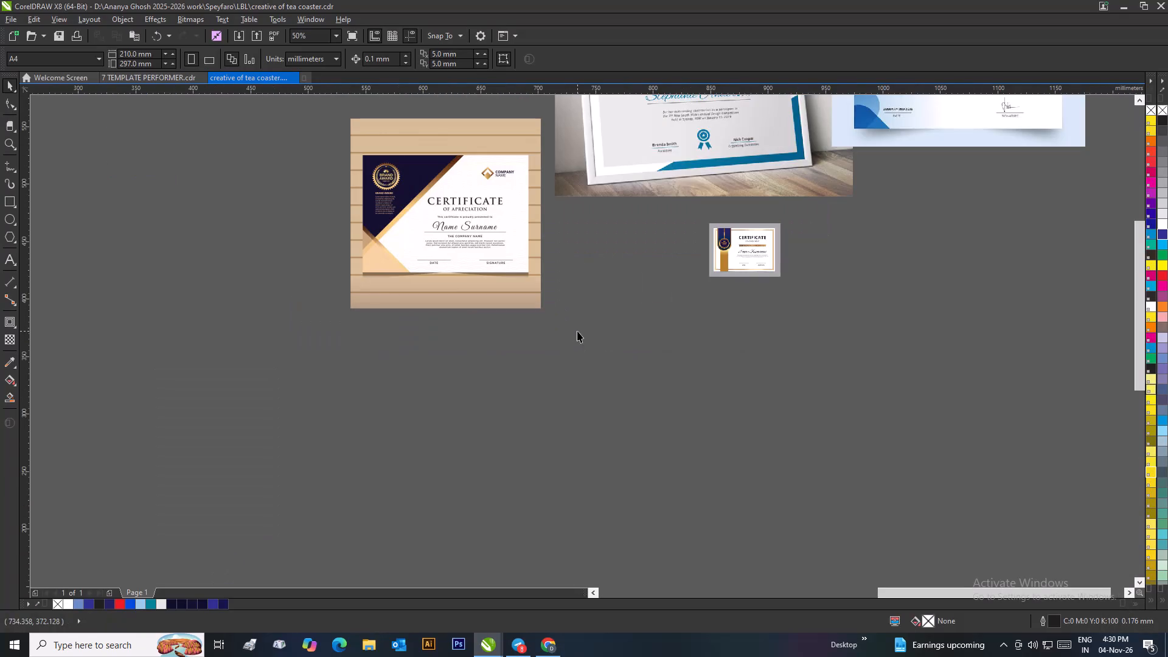
{"action": "scroll", "coordinate": [686, 285], "scroll_direction": "up", "scroll_amount": 3}
{"action": "scroll", "coordinate": [579, 344], "scroll_direction": "down", "scroll_amount": 2}
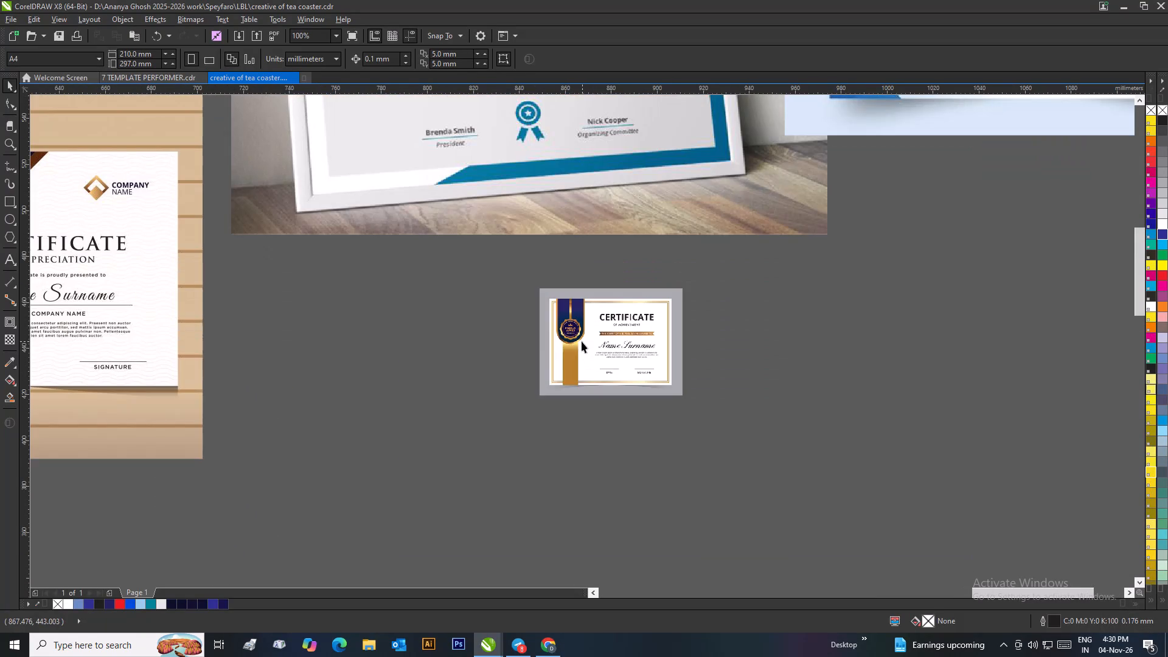
{"action": "left_click", "coordinate": [12, 260]}
{"action": "left_click", "coordinate": [425, 429]}
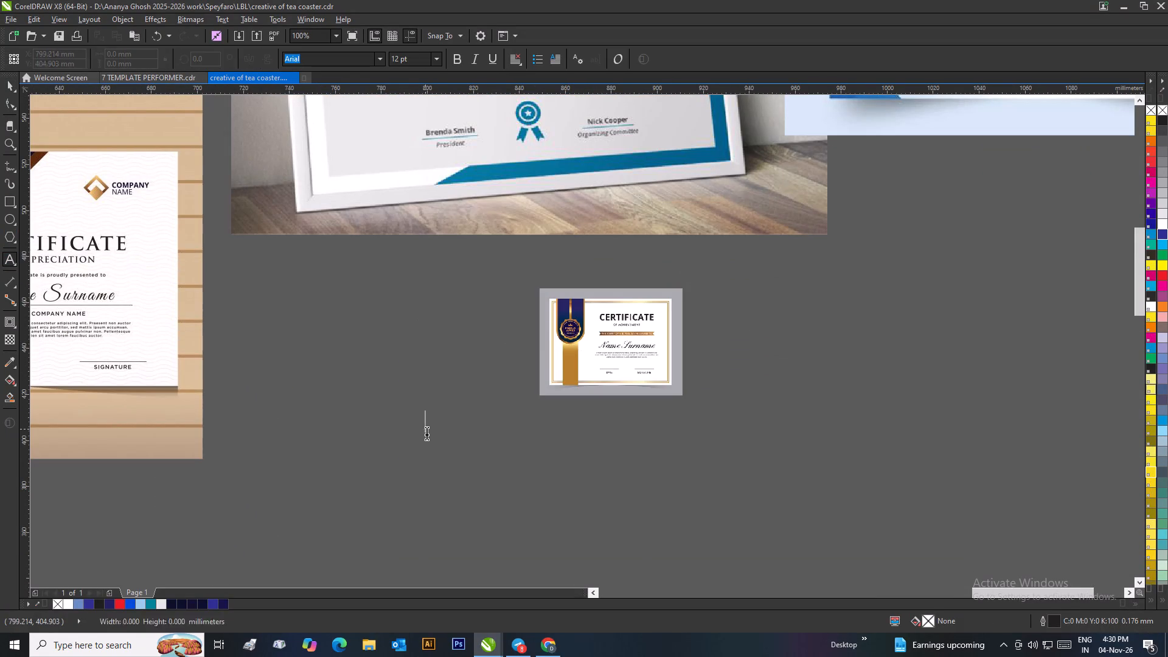
{"action": "key", "text": "c"}
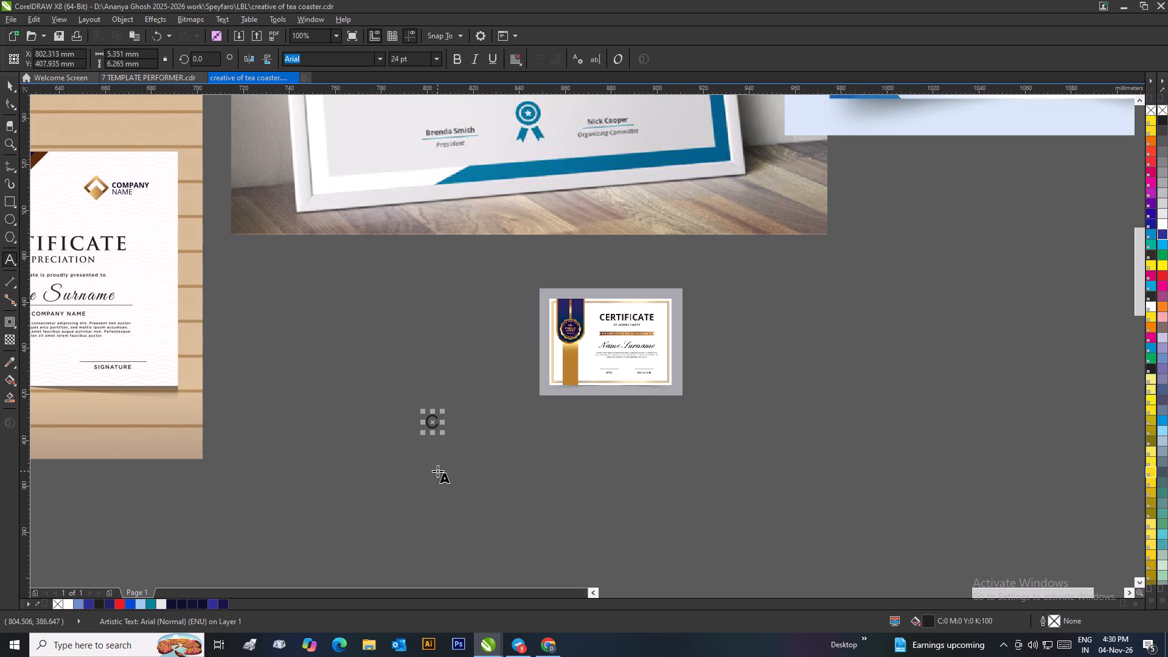
{"action": "type", "text": "ERTI"}
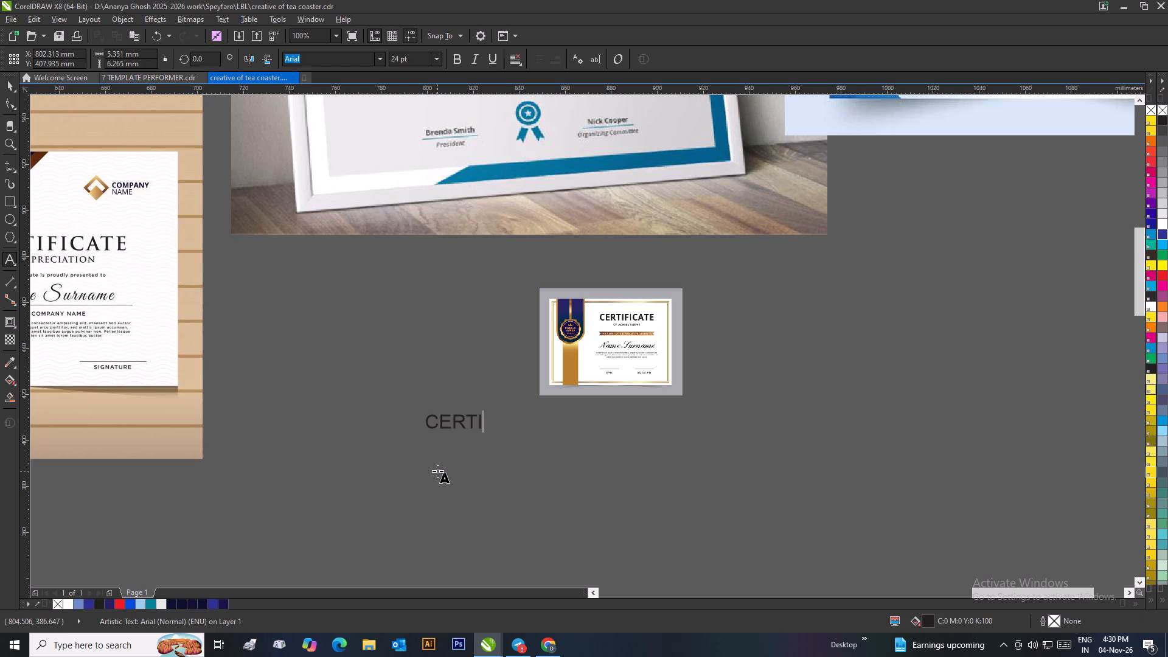
{"action": "type", "text": "FICATE"}
Convert the new text to Title Case and move it just below the small ribbon certificate reference.
{"action": "key", "text": "ctrl+a"}
{"action": "right_click", "coordinate": [452, 422]}
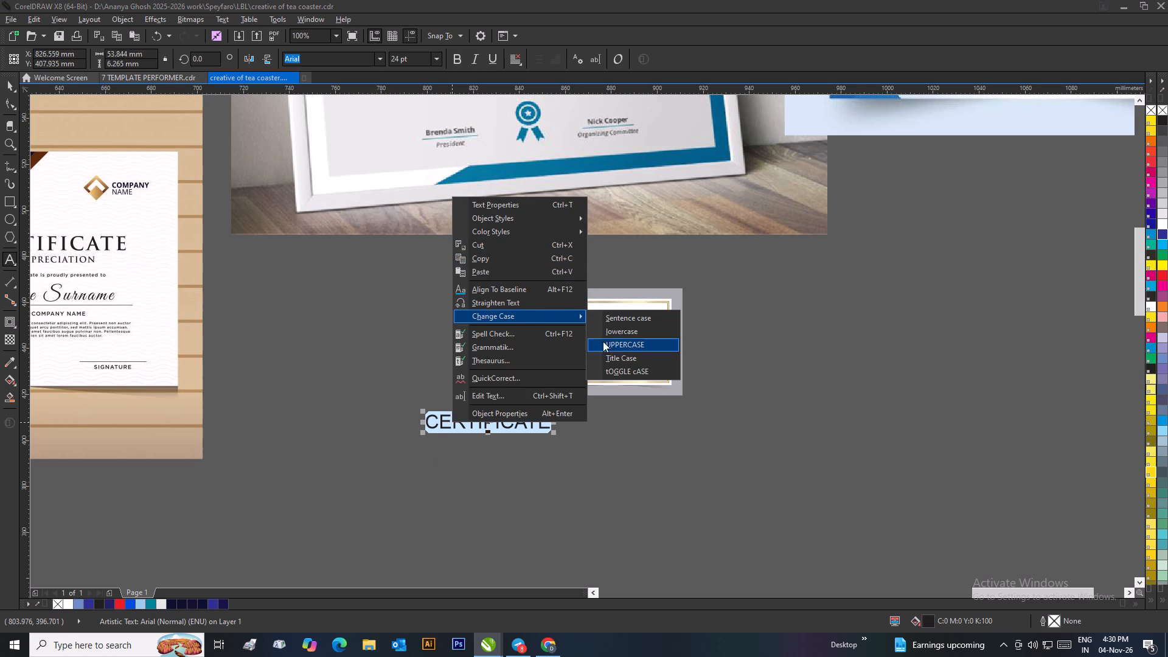
{"action": "left_click", "coordinate": [611, 352]}
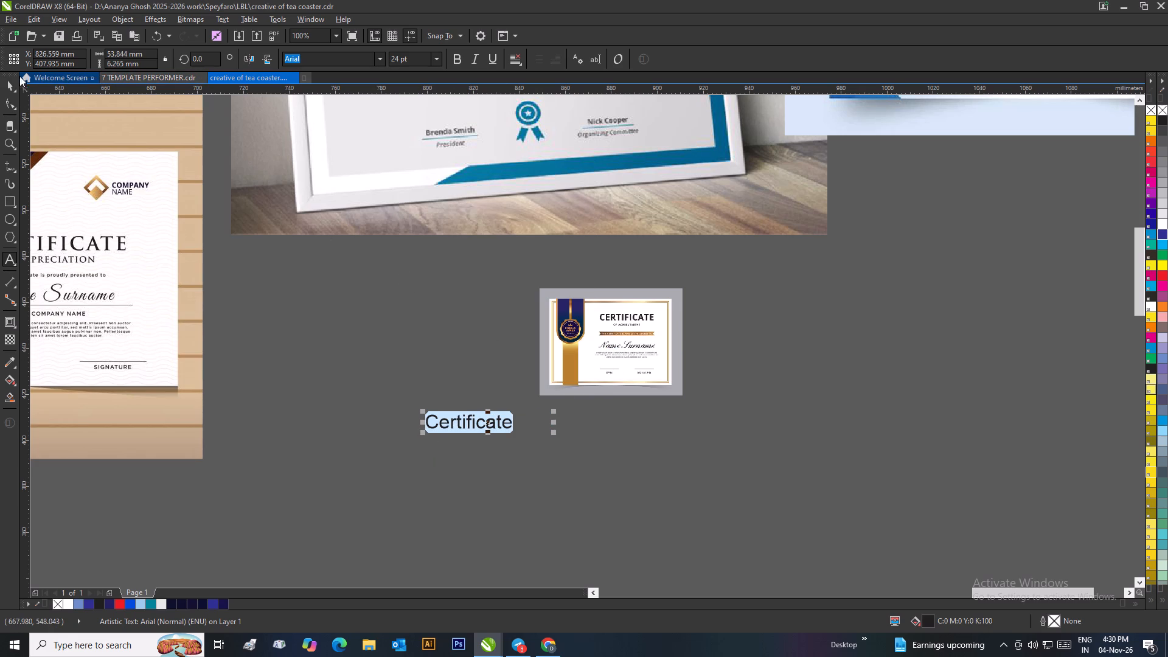
{"action": "left_click", "coordinate": [13, 81]}
{"action": "left_click_drag", "start_coordinate": [483, 425], "coordinate": [648, 458]}
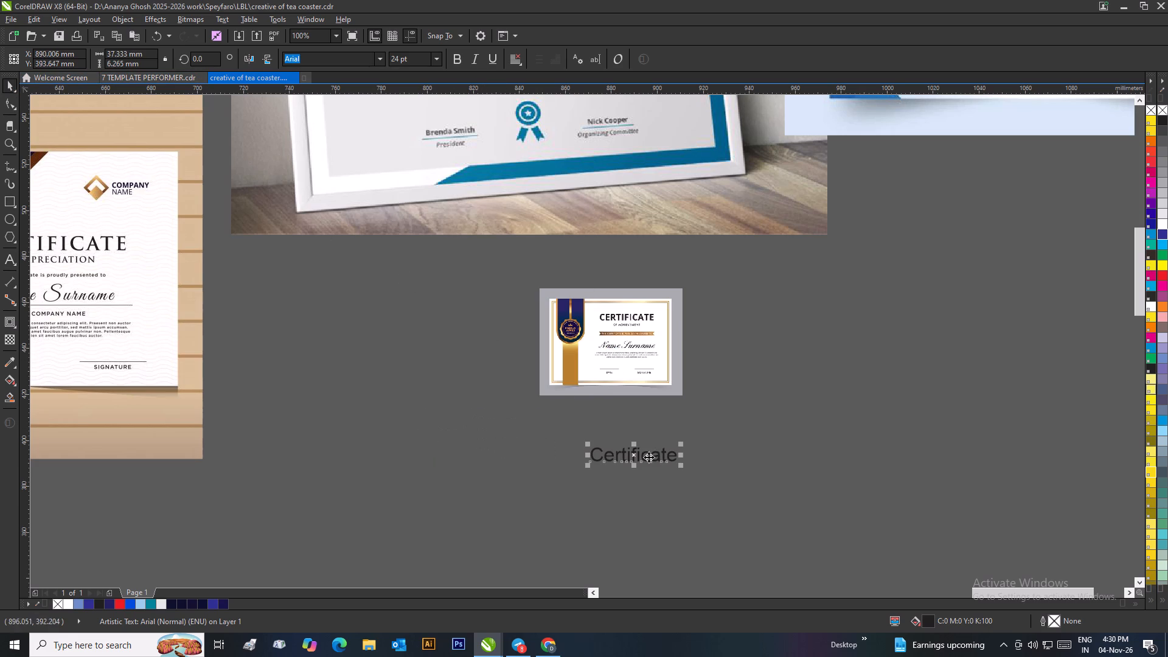
Set the "Certificate" text's font to Lusitana.
{"action": "left_click", "coordinate": [377, 63]}
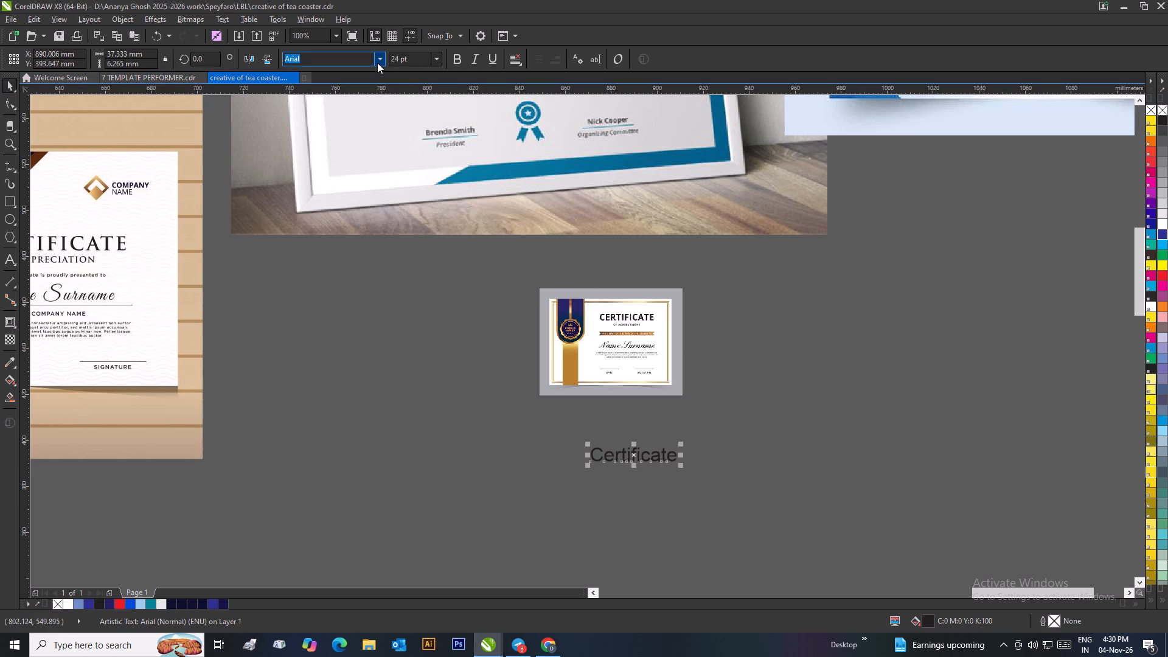
{"action": "left_click", "coordinate": [339, 122]}
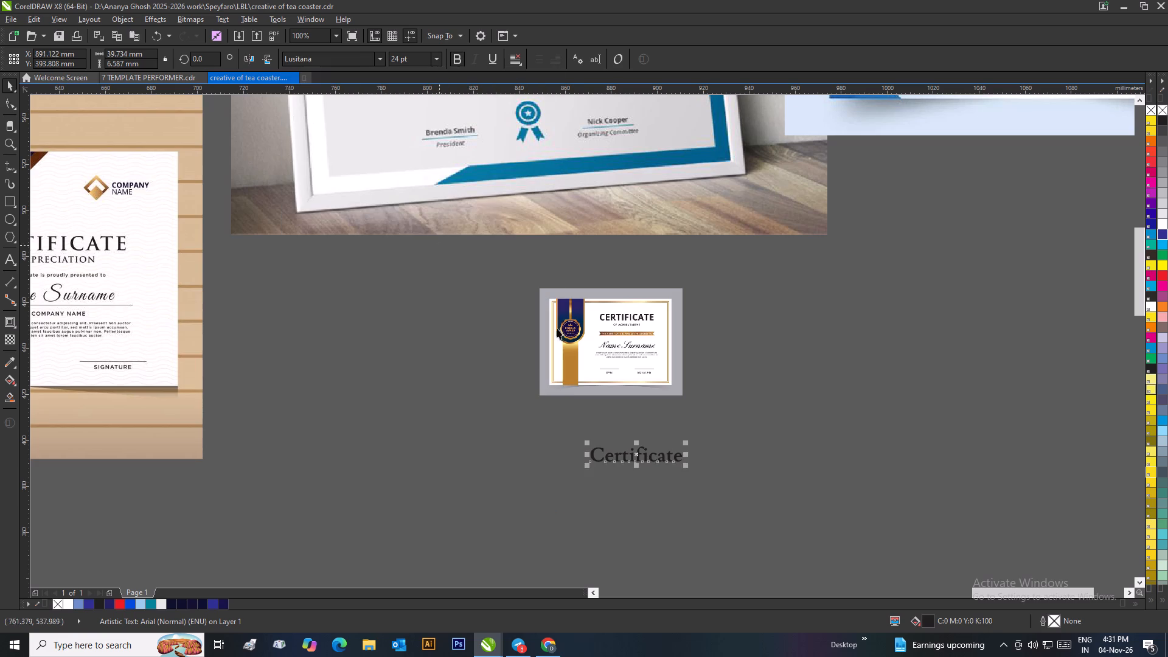
{"action": "left_click", "coordinate": [835, 439]}
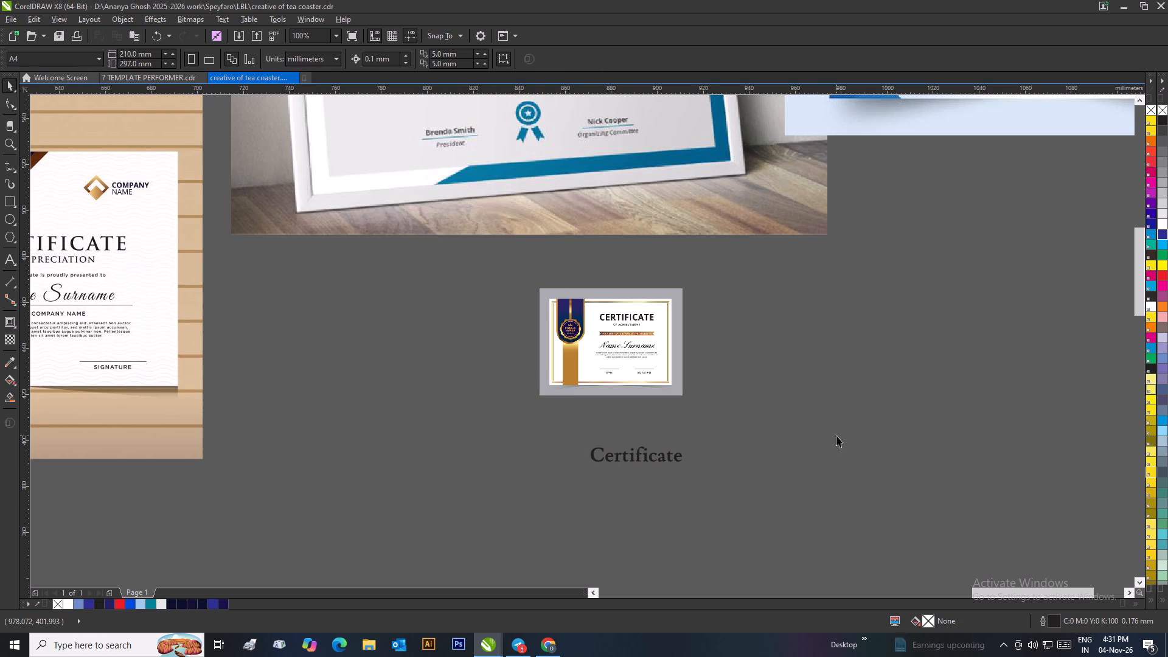
Place a copy of the "Certificate" text on the first, blue certificate design, in its upper half.
{"action": "scroll", "coordinate": [713, 443], "scroll_direction": "down", "scroll_amount": 1}
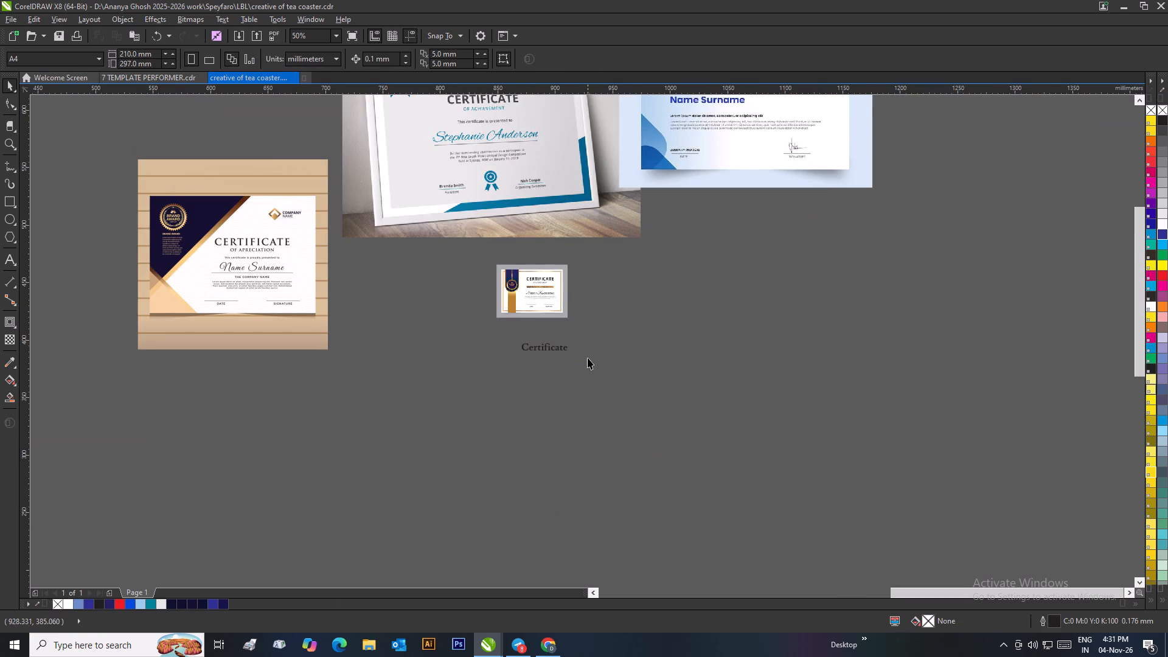
{"action": "left_click", "coordinate": [558, 344]}
{"action": "left_click", "coordinate": [547, 354]}
{"action": "left_click", "coordinate": [550, 352]}
{"action": "scroll", "coordinate": [551, 350], "scroll_direction": "down", "scroll_amount": 3}
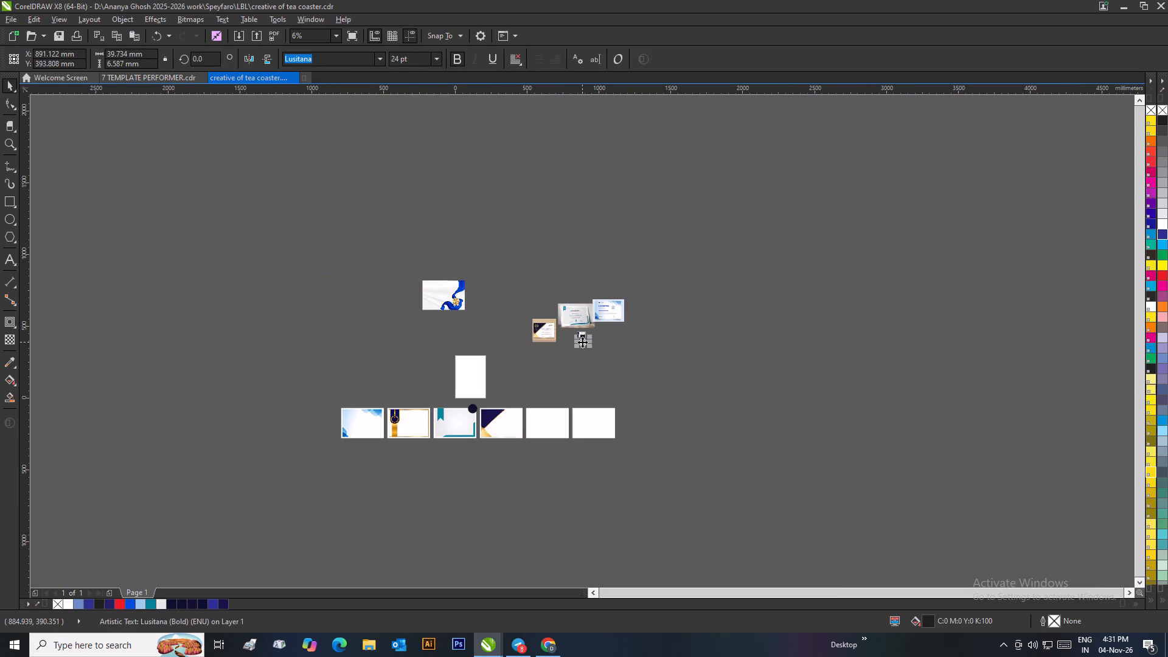
{"action": "left_click_drag", "start_coordinate": [582, 342], "coordinate": [360, 423]}
{"action": "right_click", "coordinate": [360, 423]}
{"action": "scroll", "coordinate": [359, 431], "scroll_direction": "up", "scroll_amount": 3}
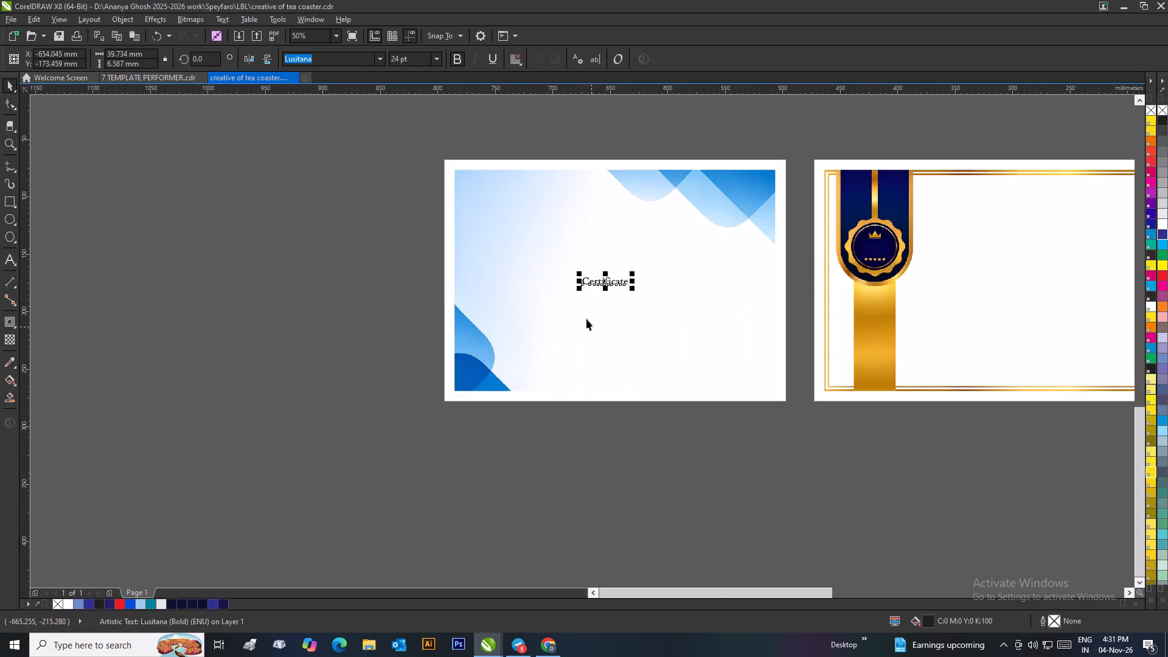
{"action": "scroll", "coordinate": [582, 309], "scroll_direction": "up", "scroll_amount": 1}
{"action": "left_click_drag", "start_coordinate": [626, 288], "coordinate": [542, 210]}
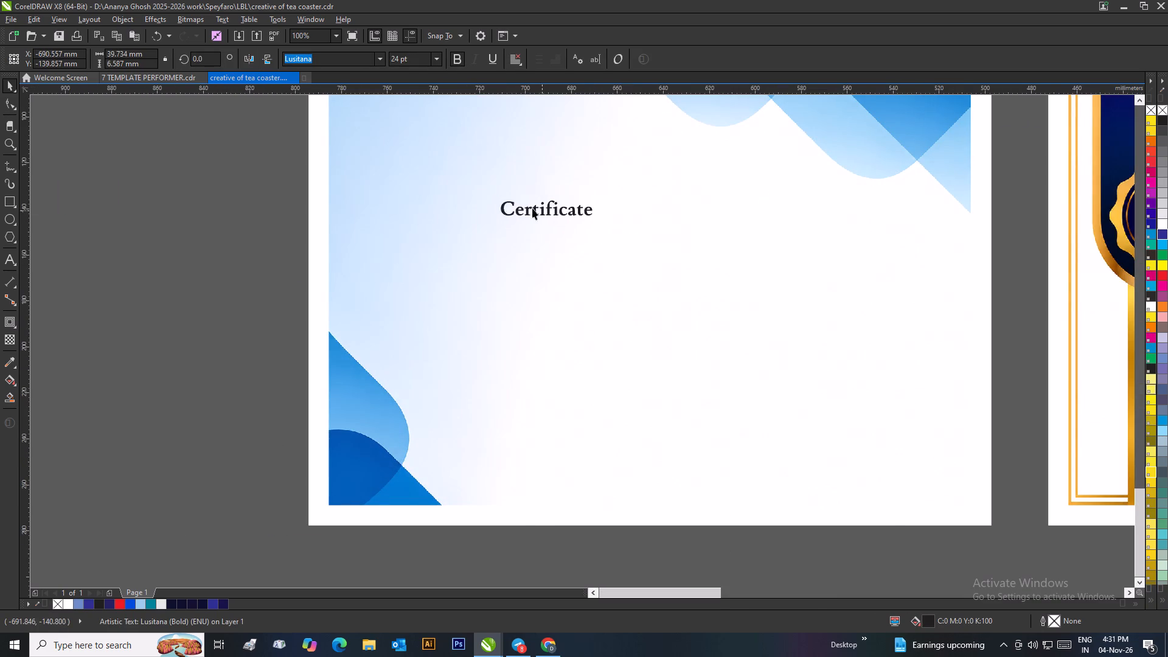
Enlarge the "Certificate" text on the first design to about 119 mm wide, roughly 72 pt, and reposition it as the heading.
{"action": "scroll", "coordinate": [540, 229], "scroll_direction": "down", "scroll_amount": 2}
{"action": "left_click_drag", "start_coordinate": [599, 345], "coordinate": [663, 394]}
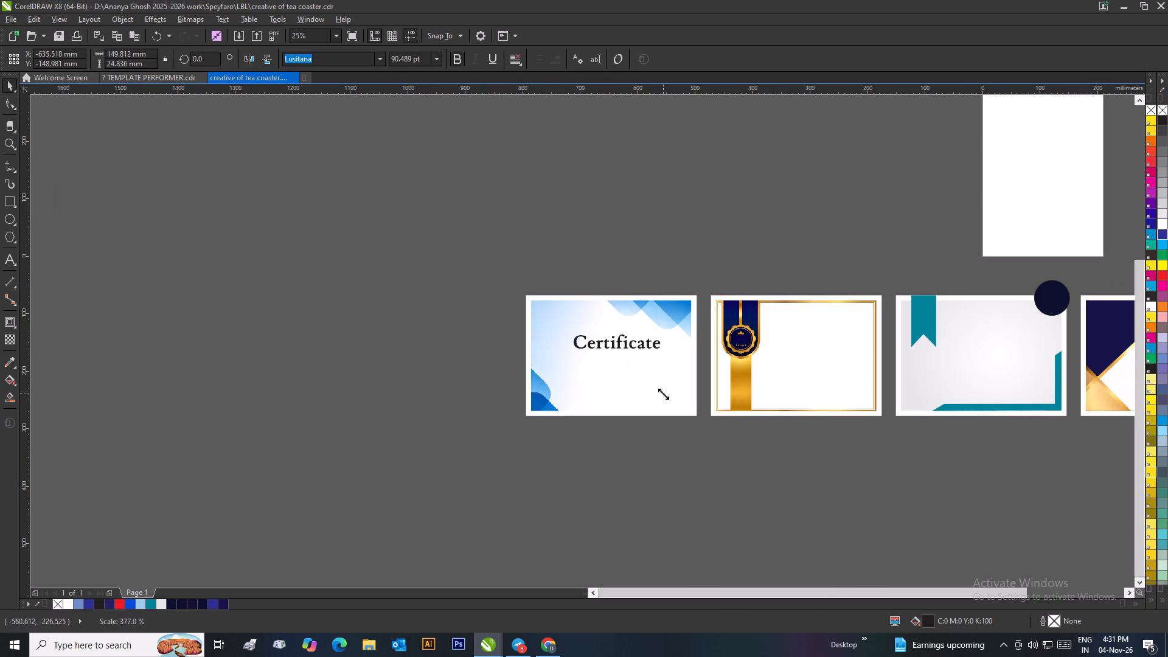
{"action": "left_click_drag", "start_coordinate": [663, 394], "coordinate": [663, 391]}
{"action": "left_click_drag", "start_coordinate": [617, 343], "coordinate": [622, 352]}
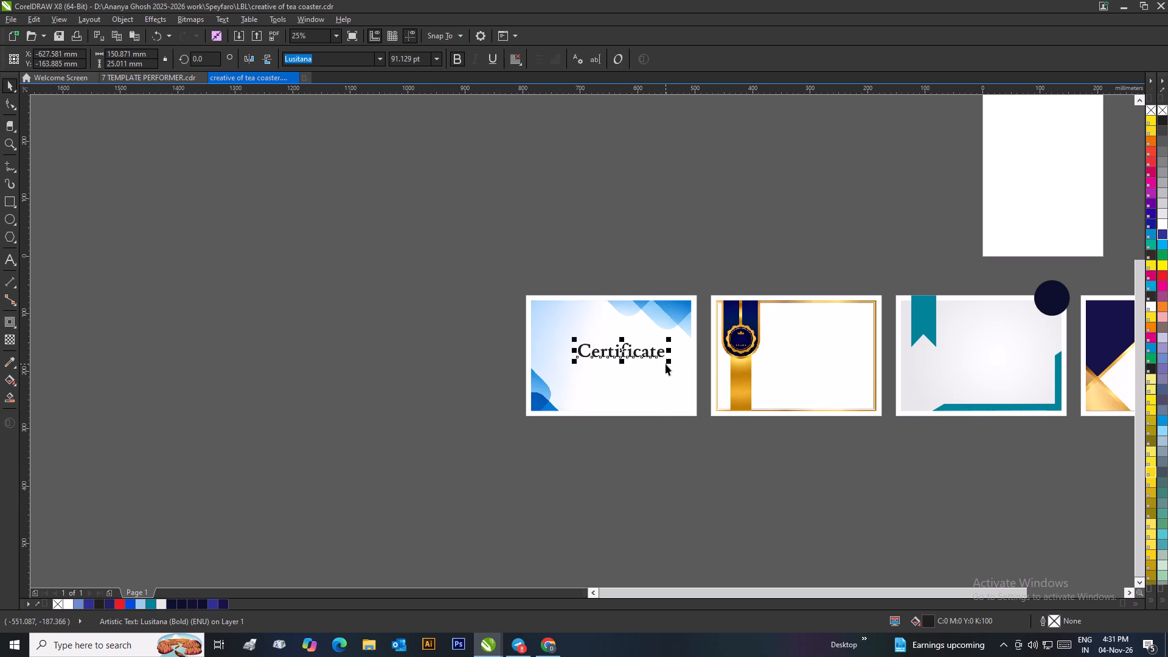
{"action": "left_click_drag", "start_coordinate": [670, 364], "coordinate": [652, 379]}
{"action": "left_click", "coordinate": [619, 351]}
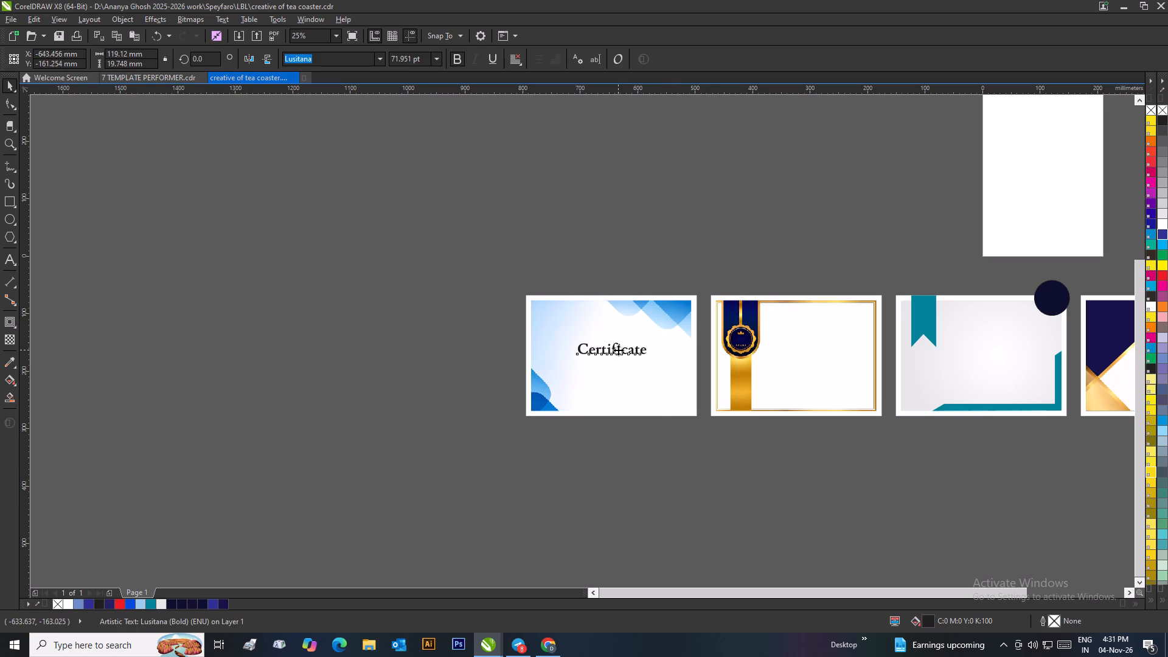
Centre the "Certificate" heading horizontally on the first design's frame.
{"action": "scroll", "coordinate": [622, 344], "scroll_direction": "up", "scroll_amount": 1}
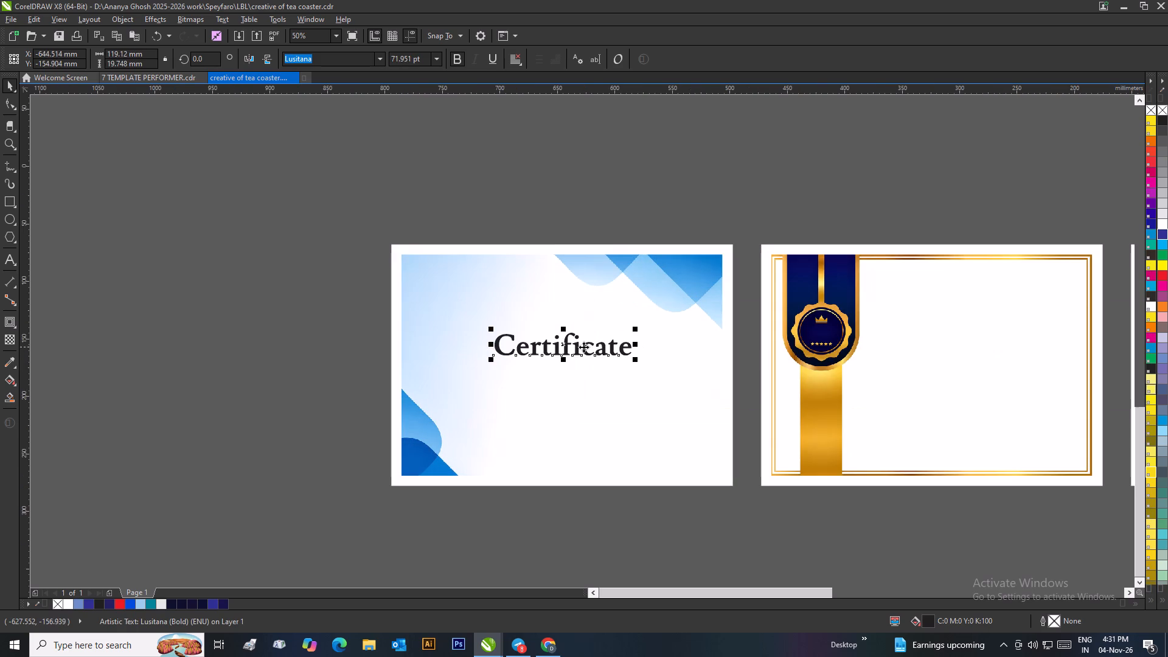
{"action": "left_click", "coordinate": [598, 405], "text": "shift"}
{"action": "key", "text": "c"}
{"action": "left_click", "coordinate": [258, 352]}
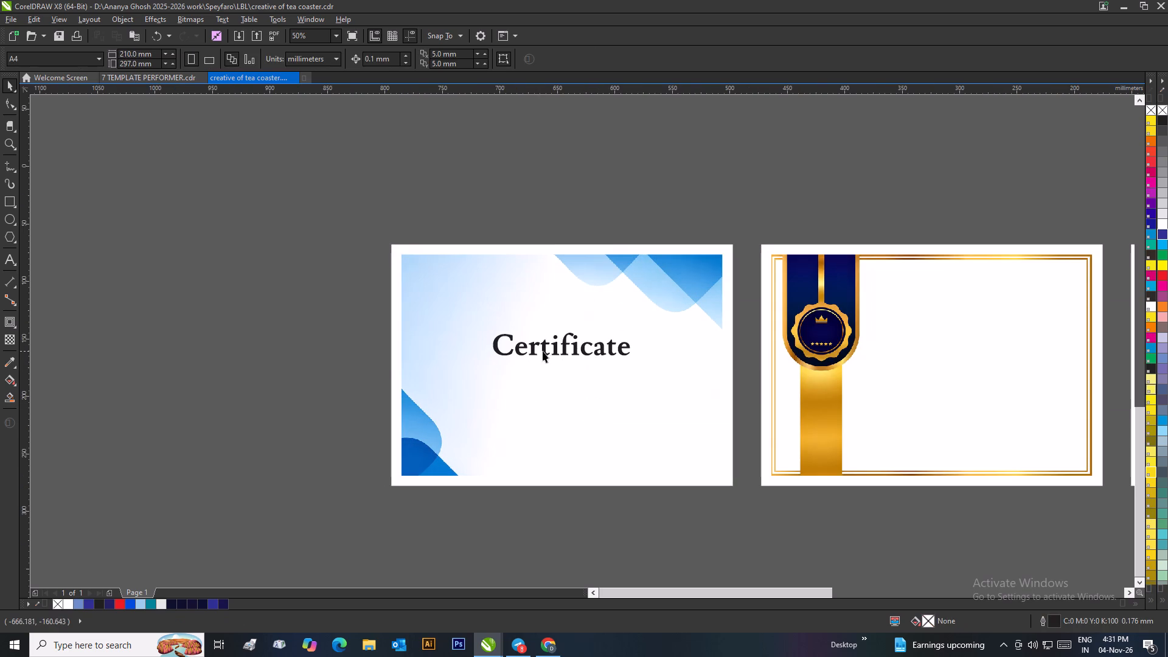
Convert the heading on the first design to UPPERCASE.
{"action": "left_click", "coordinate": [543, 350]}
{"action": "left_click_drag", "start_coordinate": [201, 374], "coordinate": [209, 374]}
{"action": "scroll", "coordinate": [546, 338], "scroll_direction": "down", "scroll_amount": 2}
{"action": "left_click", "coordinate": [598, 339]}
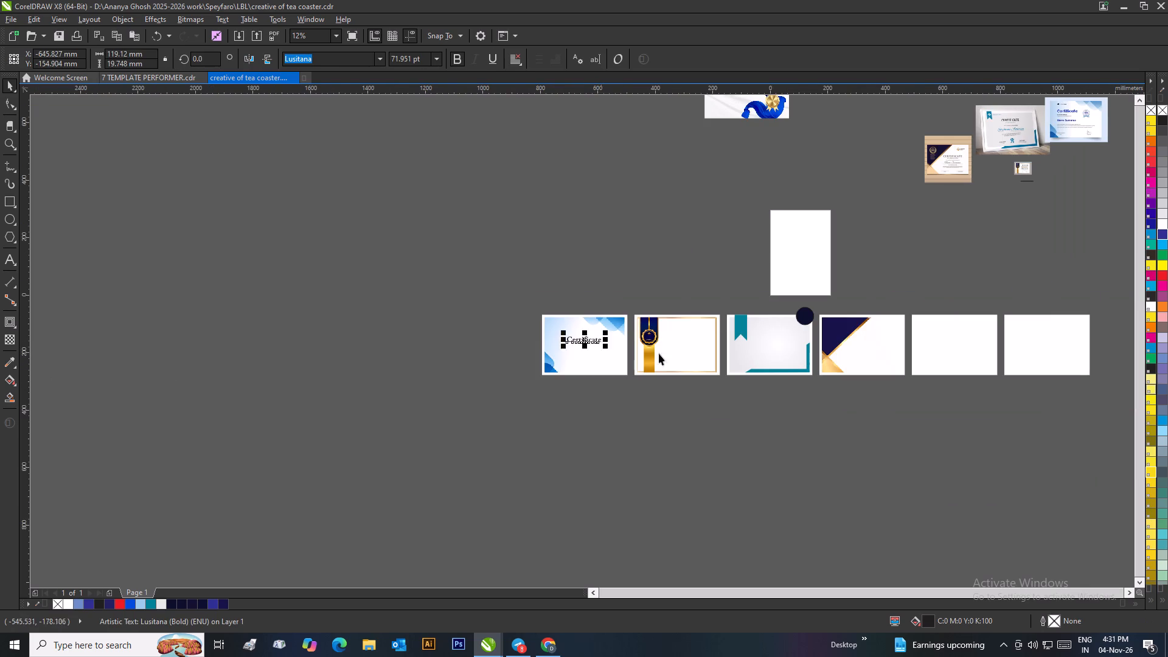
{"action": "scroll", "coordinate": [687, 354], "scroll_direction": "up", "scroll_amount": 2}
{"action": "double_click", "coordinate": [237, 291]}
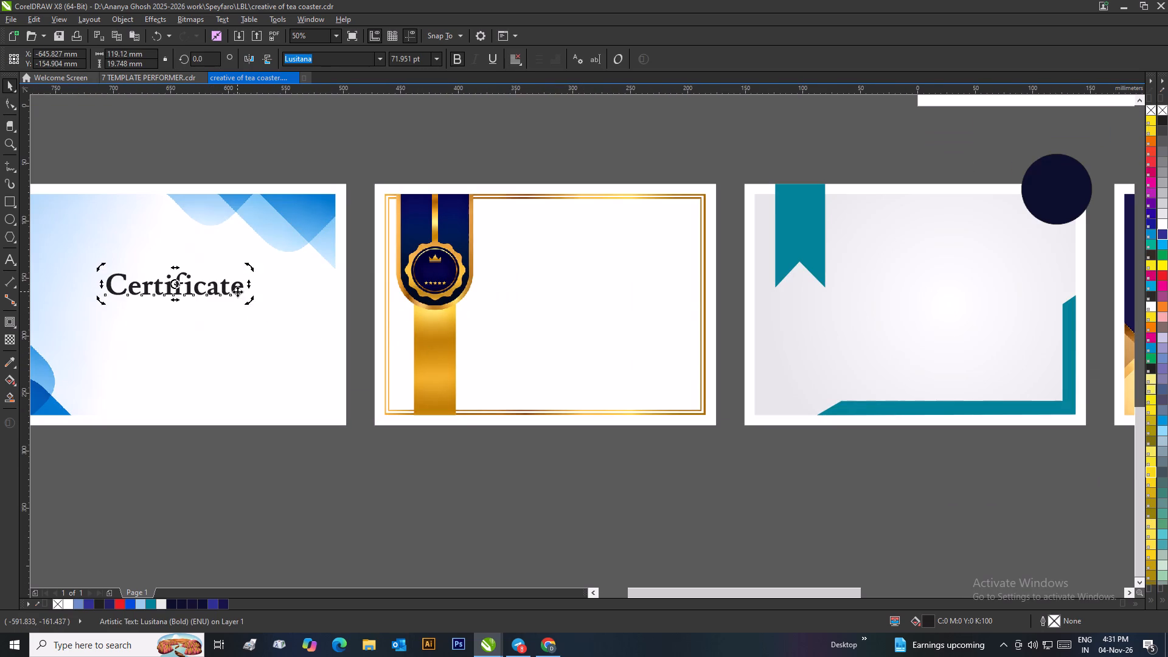
{"action": "key", "text": "ctrl+a"}
{"action": "right_click", "coordinate": [237, 291]}
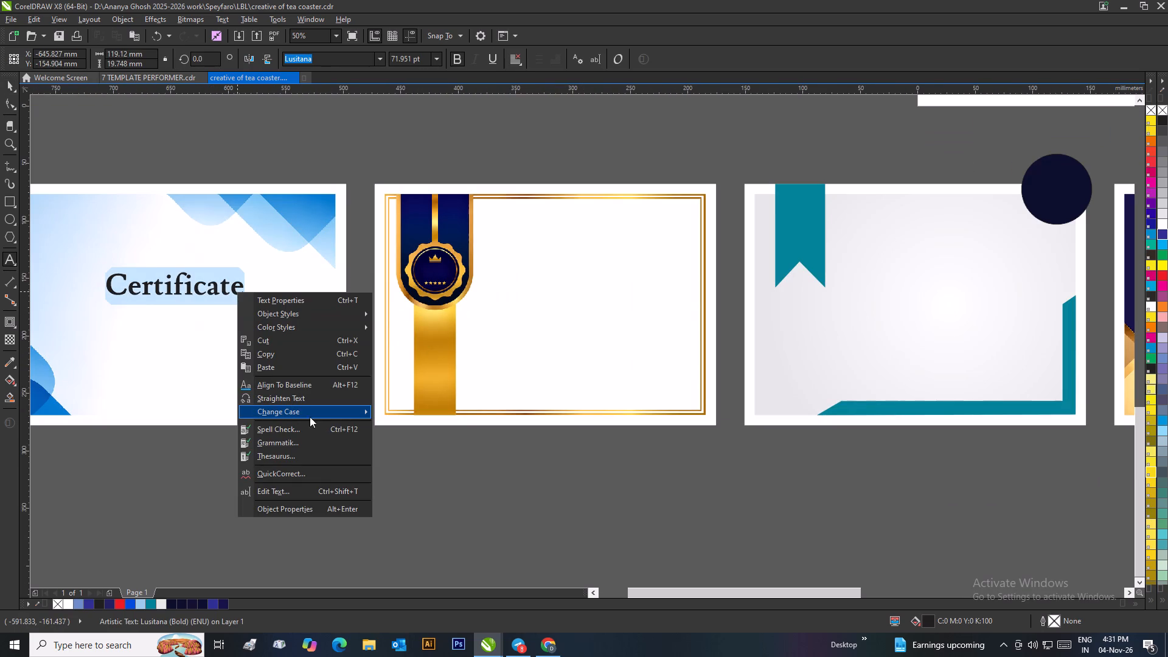
{"action": "left_click", "coordinate": [399, 434]}
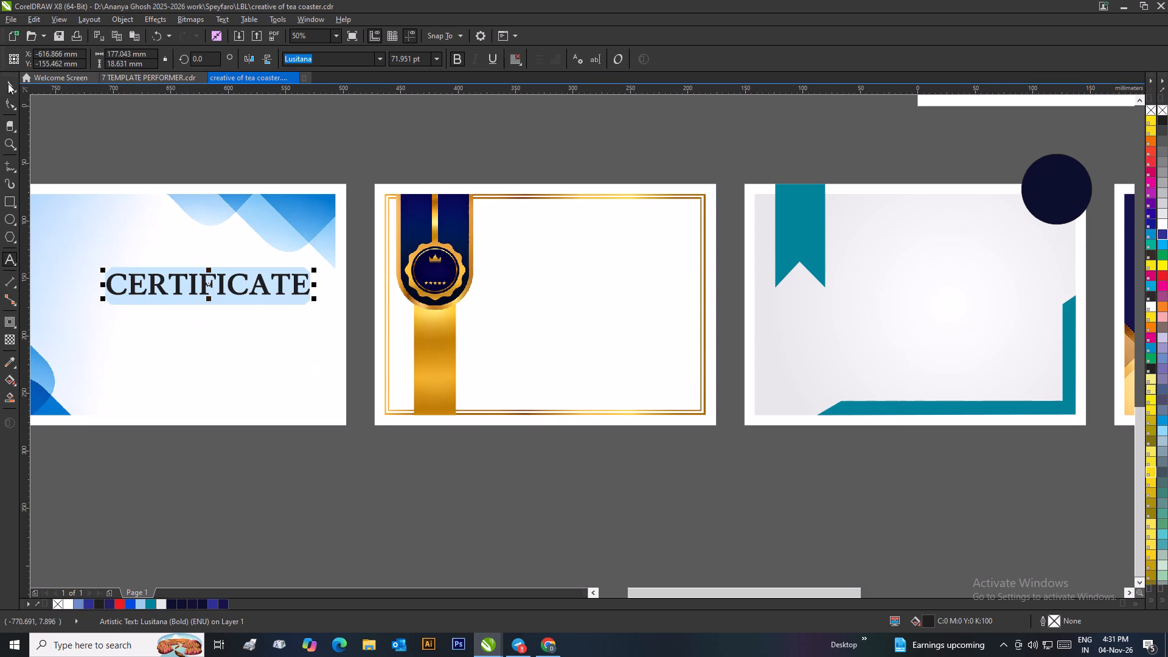
Reduce the "CERTIFICATE" heading to about 165 mm wide, roughly 67 pt, and centre it horizontally on the first design's frame.
{"action": "left_click", "coordinate": [8, 83]}
{"action": "left_click_drag", "start_coordinate": [317, 301], "coordinate": [303, 311]}
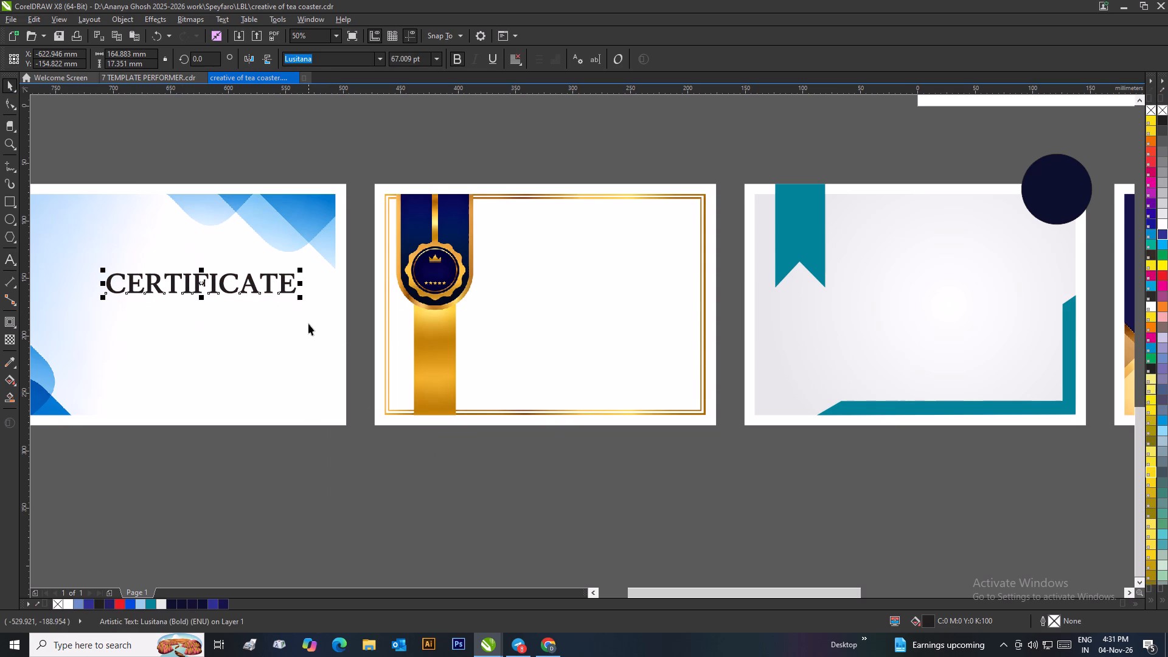
{"action": "left_click", "coordinate": [308, 324], "text": "shift"}
{"action": "key", "text": "c"}
{"action": "left_click", "coordinate": [340, 175]}
Copy the "CERTIFICATE" heading onto the second design, in the white area beside the navy-and-gold ribbon seal.
{"action": "scroll", "coordinate": [287, 194], "scroll_direction": "down", "scroll_amount": 1}
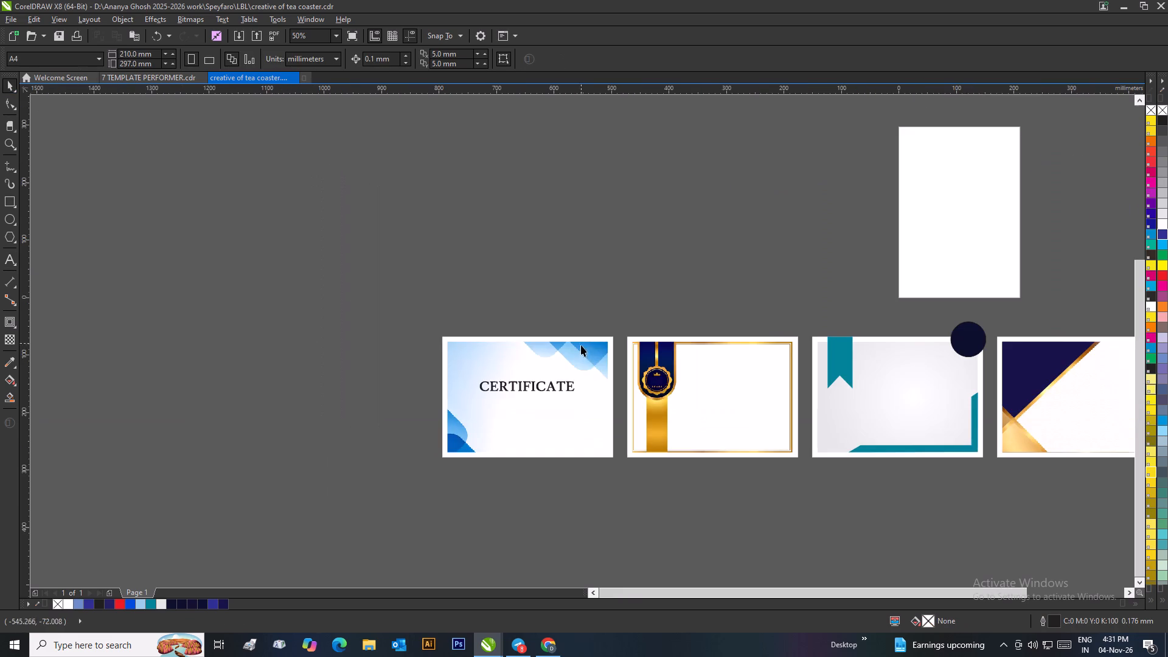
{"action": "scroll", "coordinate": [726, 402], "scroll_direction": "up", "scroll_amount": 1}
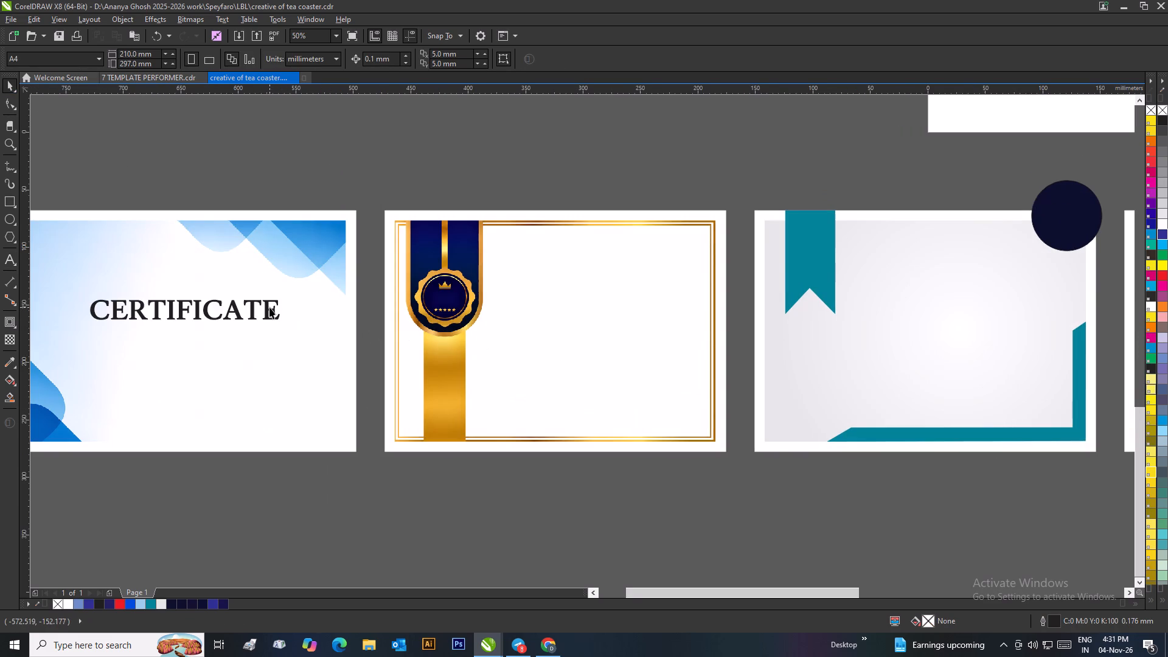
{"action": "left_click_drag", "start_coordinate": [266, 313], "coordinate": [645, 313]}
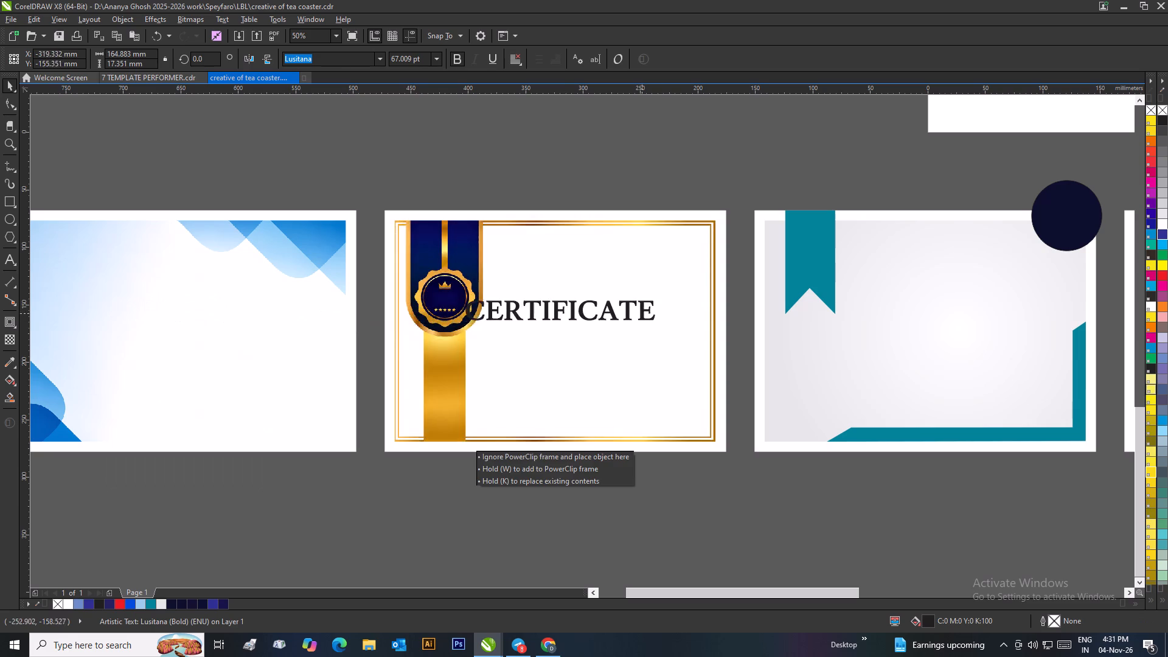
{"action": "left_click_drag", "start_coordinate": [645, 313], "coordinate": [680, 295]}
{"action": "right_click", "coordinate": [680, 295]}
{"action": "left_click", "coordinate": [658, 175]}
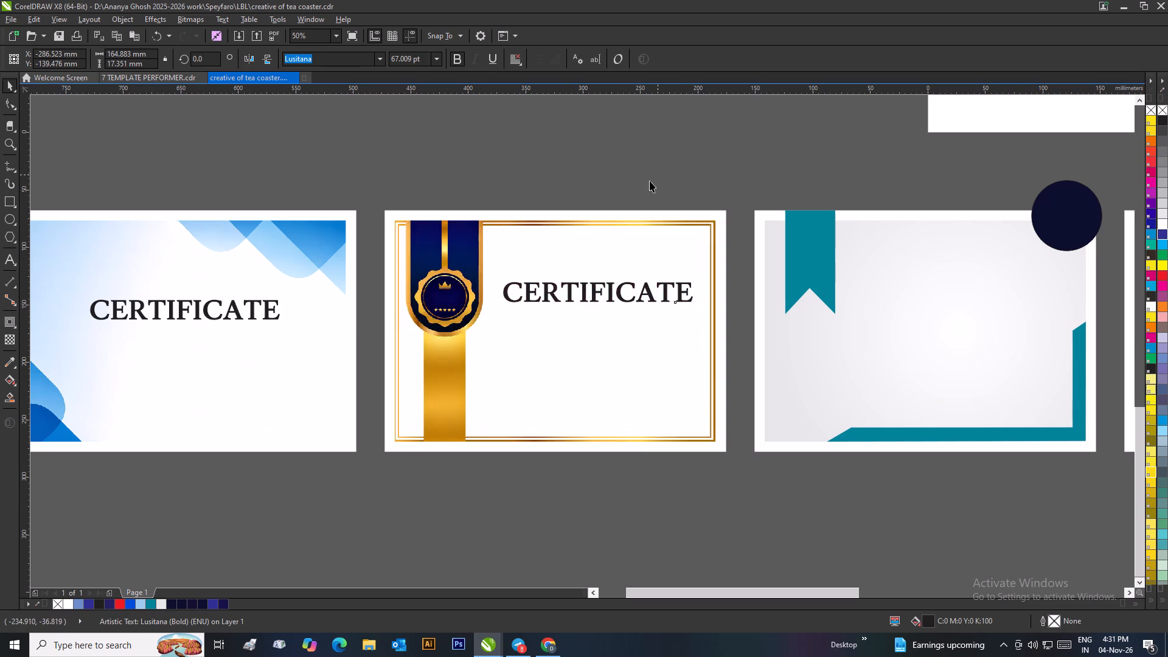
Copy the "CERTIFICATE" heading from the second design onto the third design, beside the teal ribbon.
{"action": "scroll", "coordinate": [591, 222], "scroll_direction": "down", "scroll_amount": 2}
{"action": "scroll", "coordinate": [721, 360], "scroll_direction": "up", "scroll_amount": 1}
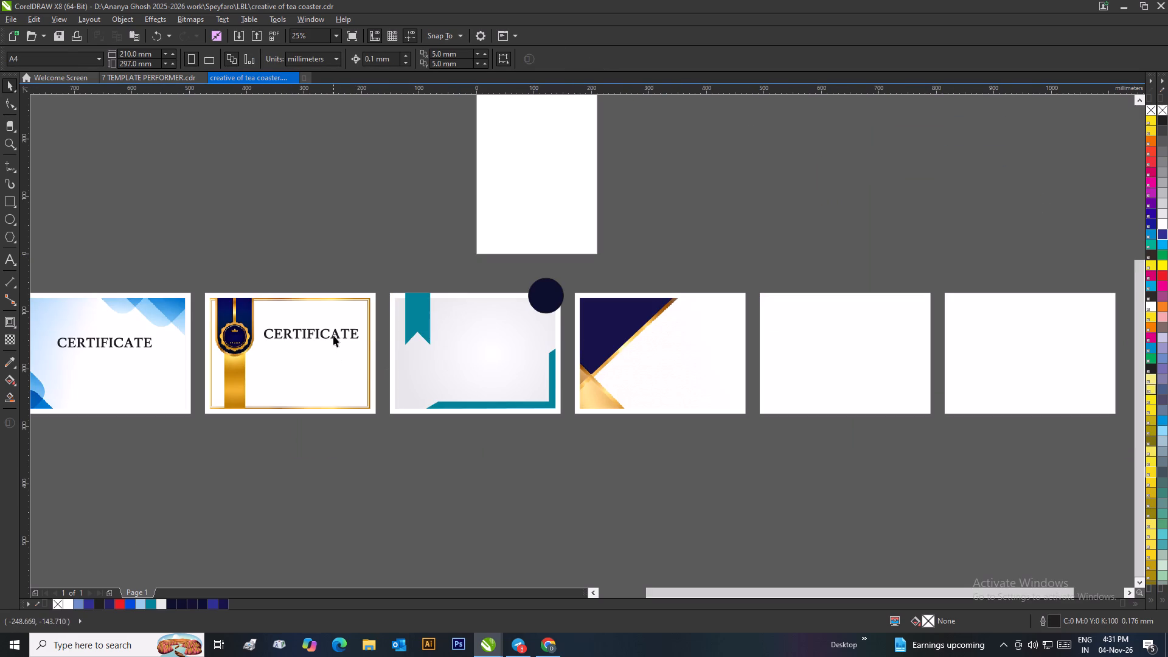
{"action": "left_click_drag", "start_coordinate": [333, 335], "coordinate": [512, 336]}
{"action": "right_click", "coordinate": [512, 336]}
{"action": "left_click", "coordinate": [527, 268]}
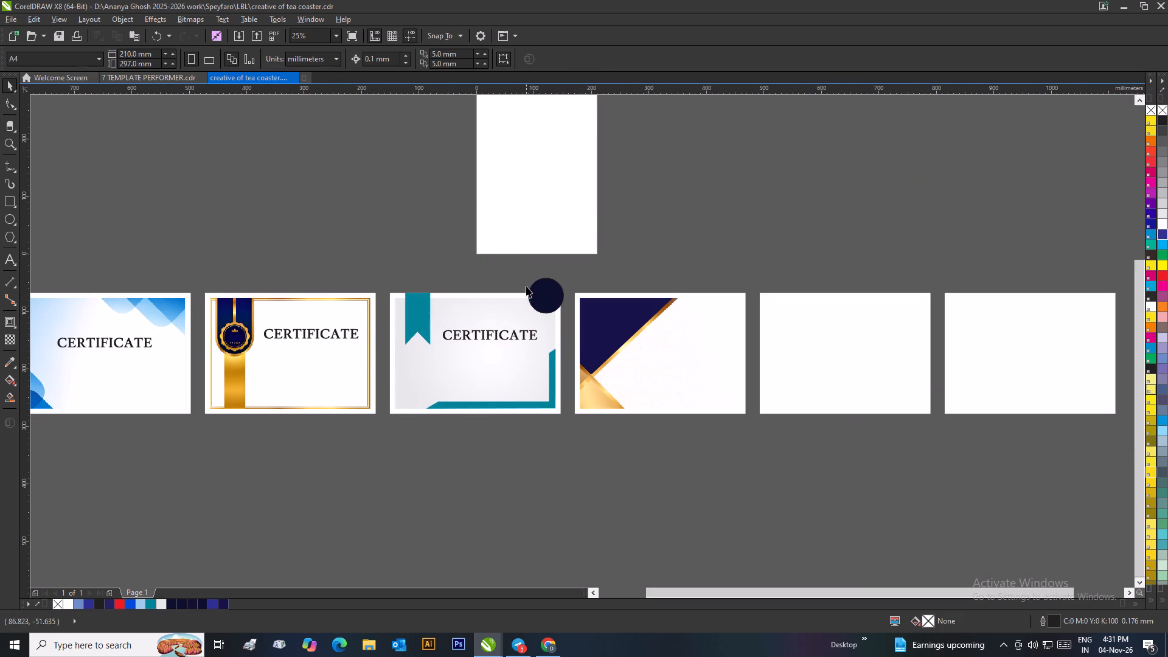
Delete the leftover navy circle overlapping the third design's top corner.
{"action": "scroll", "coordinate": [527, 296], "scroll_direction": "down", "scroll_amount": 1}
{"action": "scroll", "coordinate": [592, 341], "scroll_direction": "up", "scroll_amount": 2}
{"action": "left_click", "coordinate": [586, 341]}
{"action": "key", "text": "Delete"}
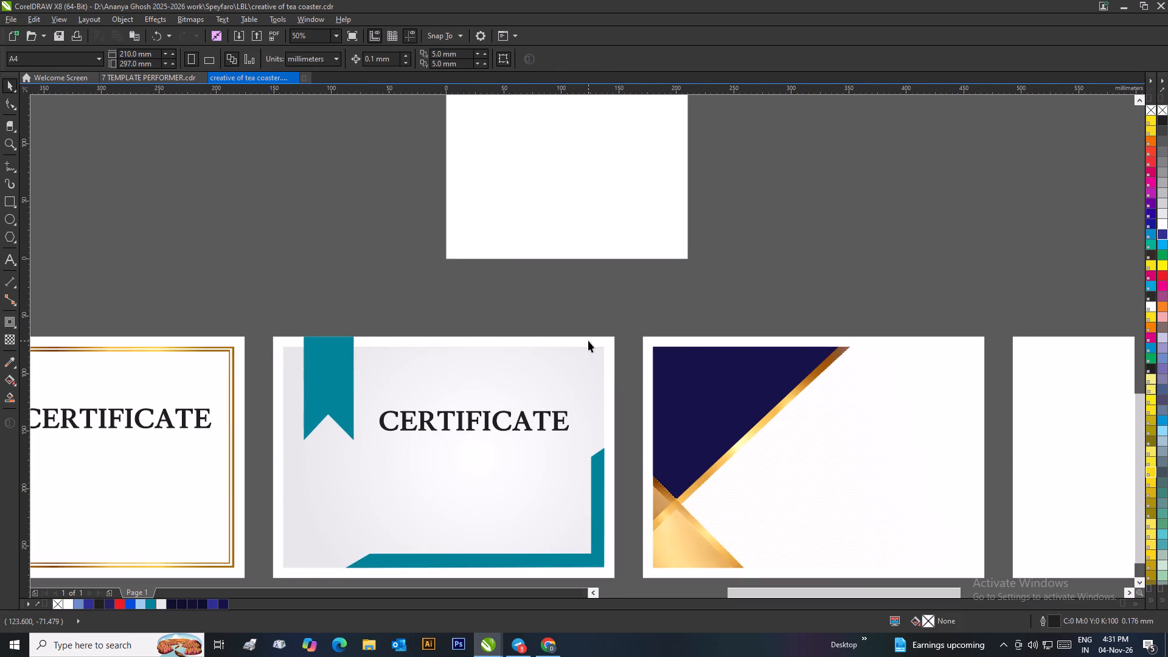
Copy the "CERTIFICATE" heading from the third design onto the white area of the fourth, navy-and-gold design.
{"action": "scroll", "coordinate": [574, 360], "scroll_direction": "down", "scroll_amount": 1}
{"action": "left_click_drag", "start_coordinate": [575, 371], "coordinate": [699, 374]}
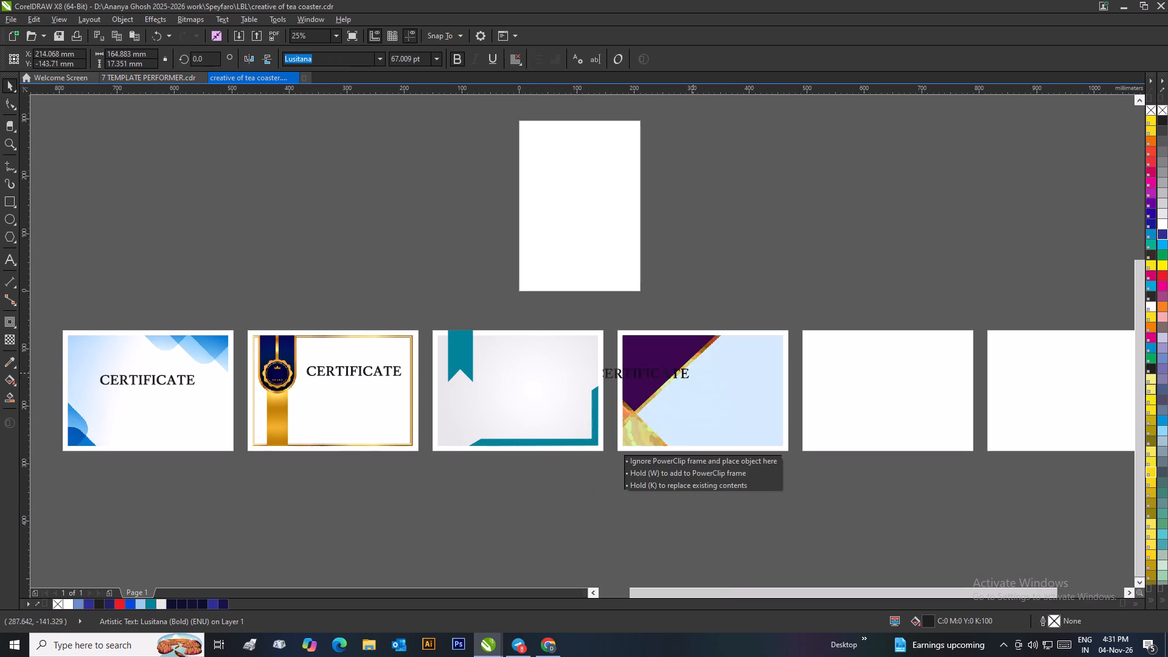
{"action": "left_click_drag", "start_coordinate": [699, 374], "coordinate": [774, 380]}
{"action": "right_click", "coordinate": [774, 380]}
{"action": "left_click", "coordinate": [780, 294]}
{"action": "scroll", "coordinate": [852, 381], "scroll_direction": "up", "scroll_amount": 1}
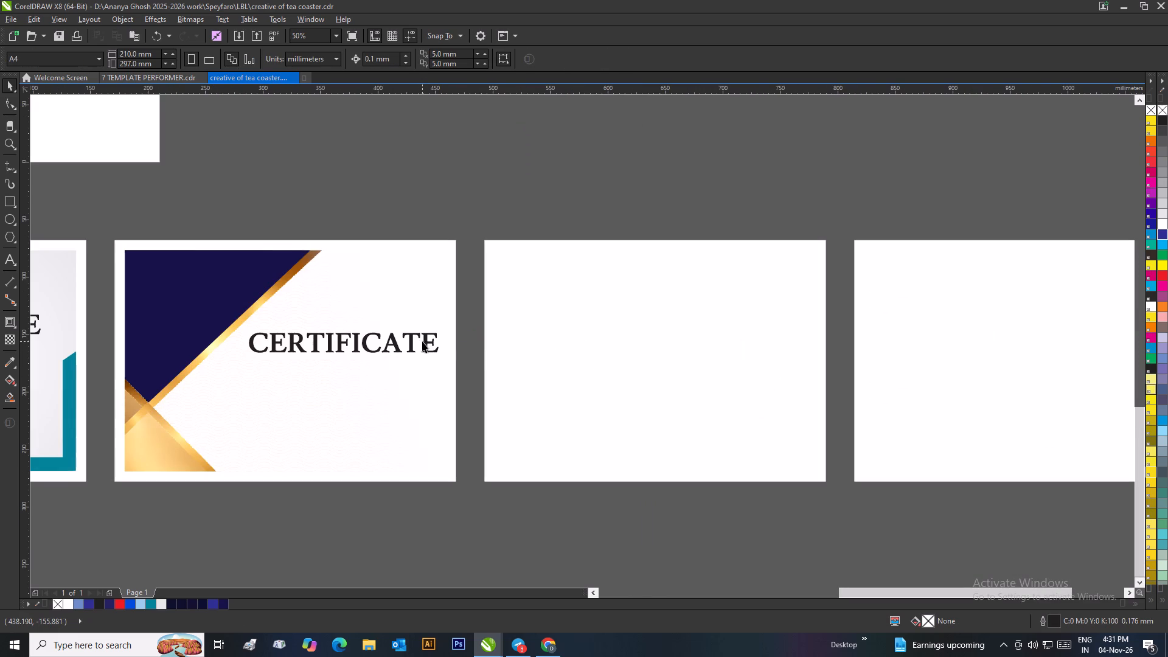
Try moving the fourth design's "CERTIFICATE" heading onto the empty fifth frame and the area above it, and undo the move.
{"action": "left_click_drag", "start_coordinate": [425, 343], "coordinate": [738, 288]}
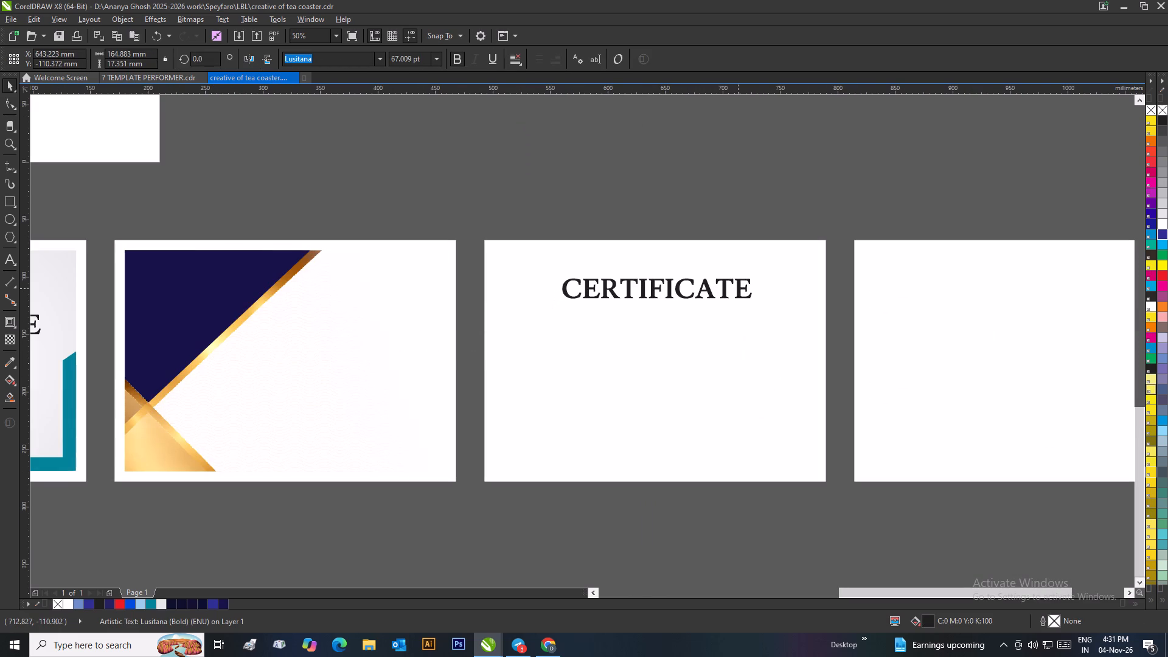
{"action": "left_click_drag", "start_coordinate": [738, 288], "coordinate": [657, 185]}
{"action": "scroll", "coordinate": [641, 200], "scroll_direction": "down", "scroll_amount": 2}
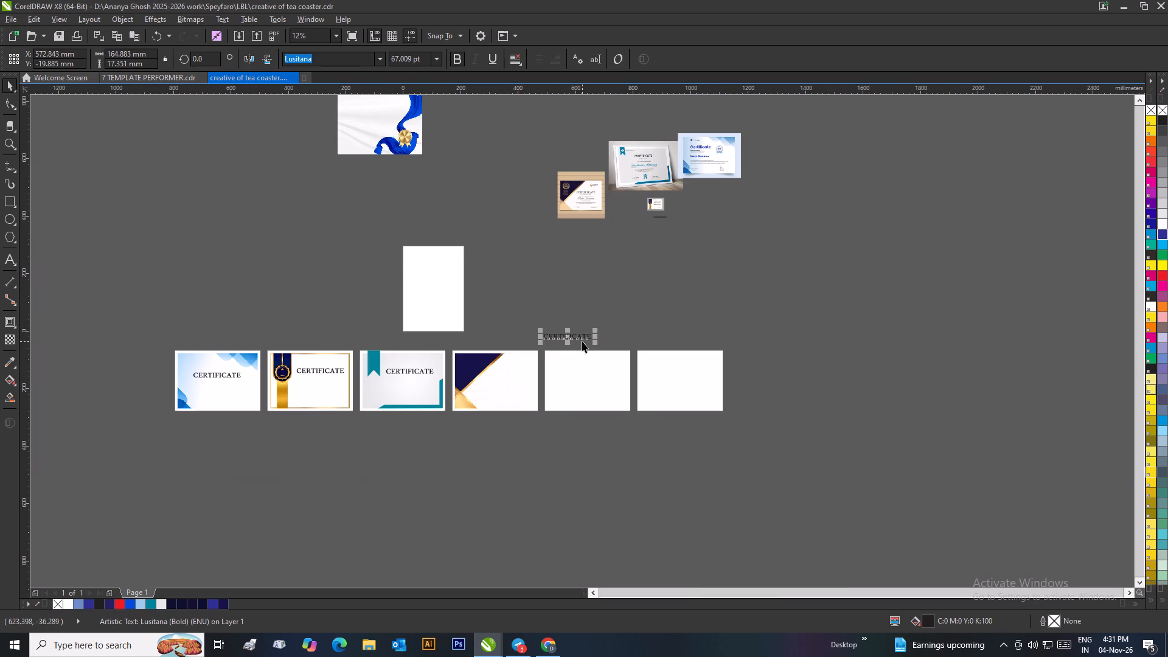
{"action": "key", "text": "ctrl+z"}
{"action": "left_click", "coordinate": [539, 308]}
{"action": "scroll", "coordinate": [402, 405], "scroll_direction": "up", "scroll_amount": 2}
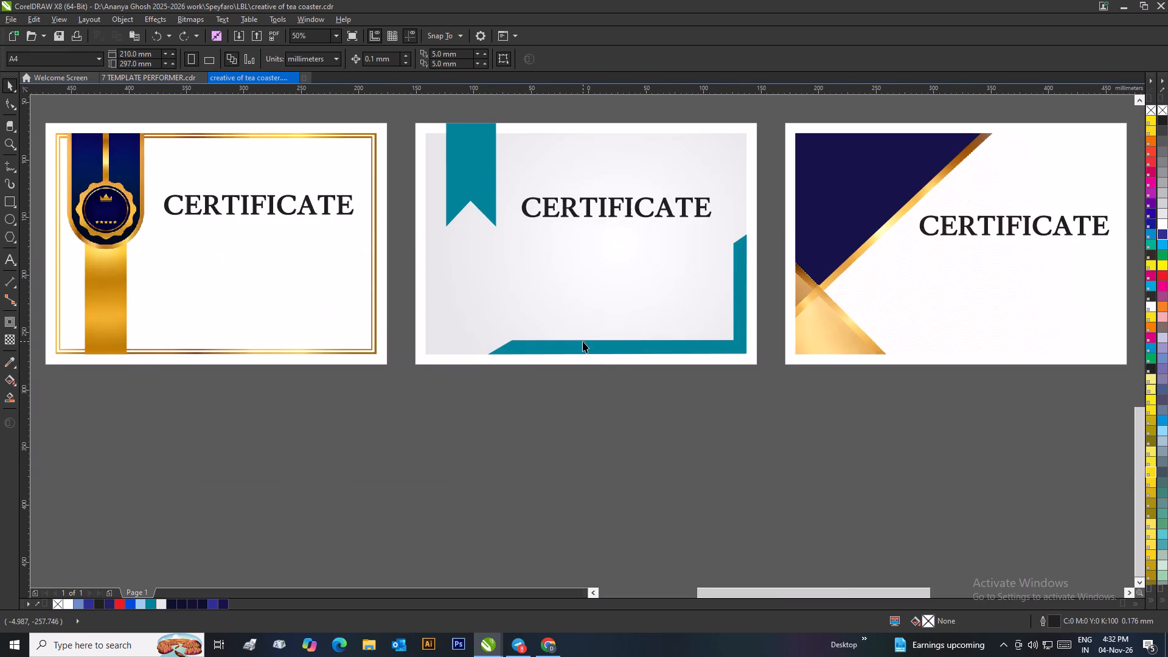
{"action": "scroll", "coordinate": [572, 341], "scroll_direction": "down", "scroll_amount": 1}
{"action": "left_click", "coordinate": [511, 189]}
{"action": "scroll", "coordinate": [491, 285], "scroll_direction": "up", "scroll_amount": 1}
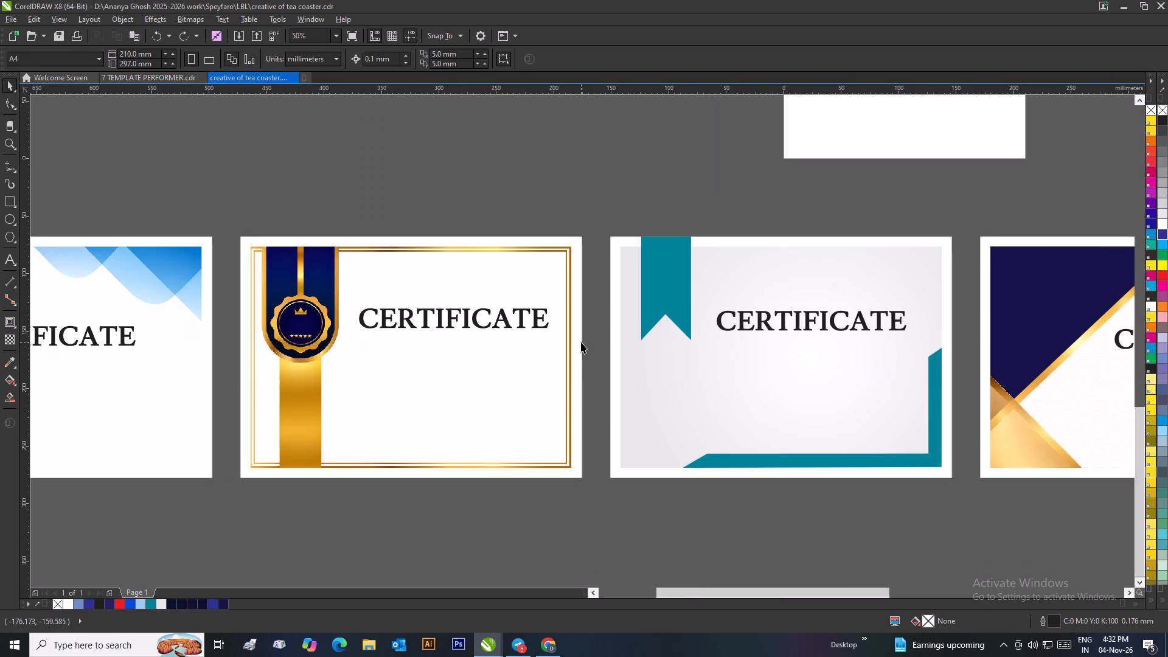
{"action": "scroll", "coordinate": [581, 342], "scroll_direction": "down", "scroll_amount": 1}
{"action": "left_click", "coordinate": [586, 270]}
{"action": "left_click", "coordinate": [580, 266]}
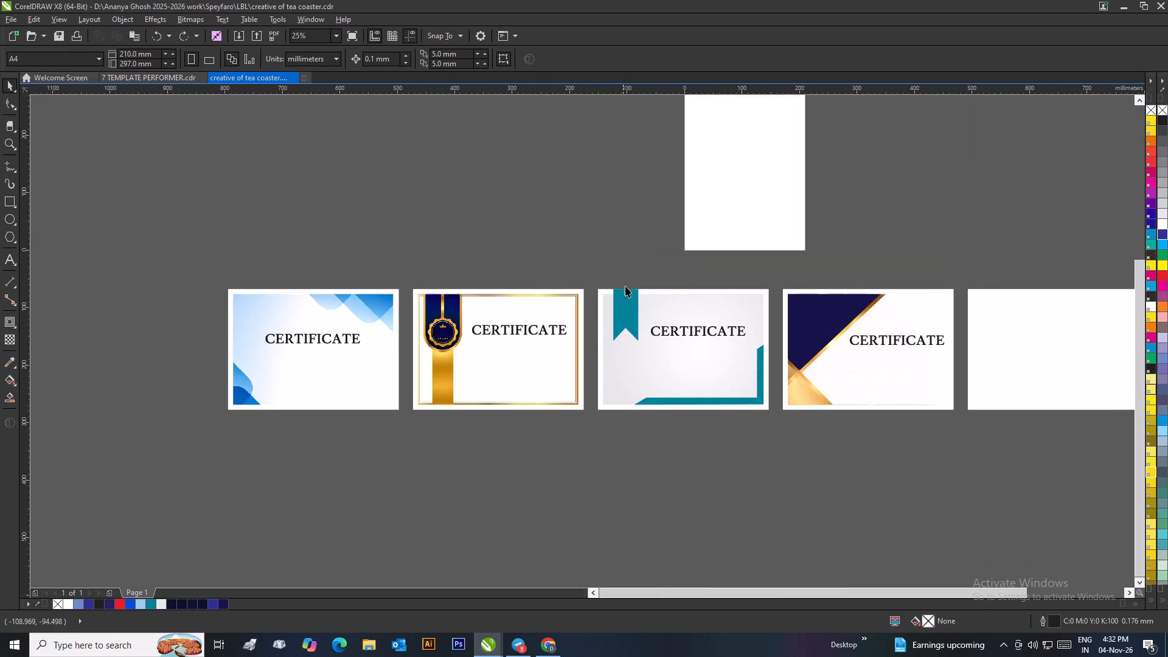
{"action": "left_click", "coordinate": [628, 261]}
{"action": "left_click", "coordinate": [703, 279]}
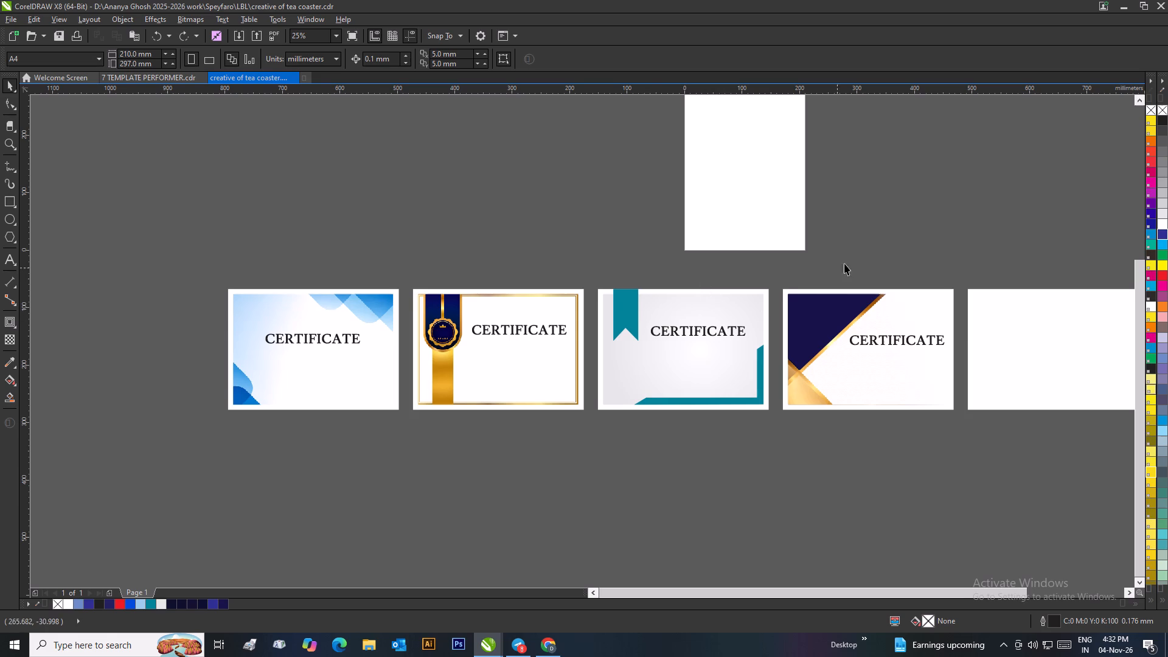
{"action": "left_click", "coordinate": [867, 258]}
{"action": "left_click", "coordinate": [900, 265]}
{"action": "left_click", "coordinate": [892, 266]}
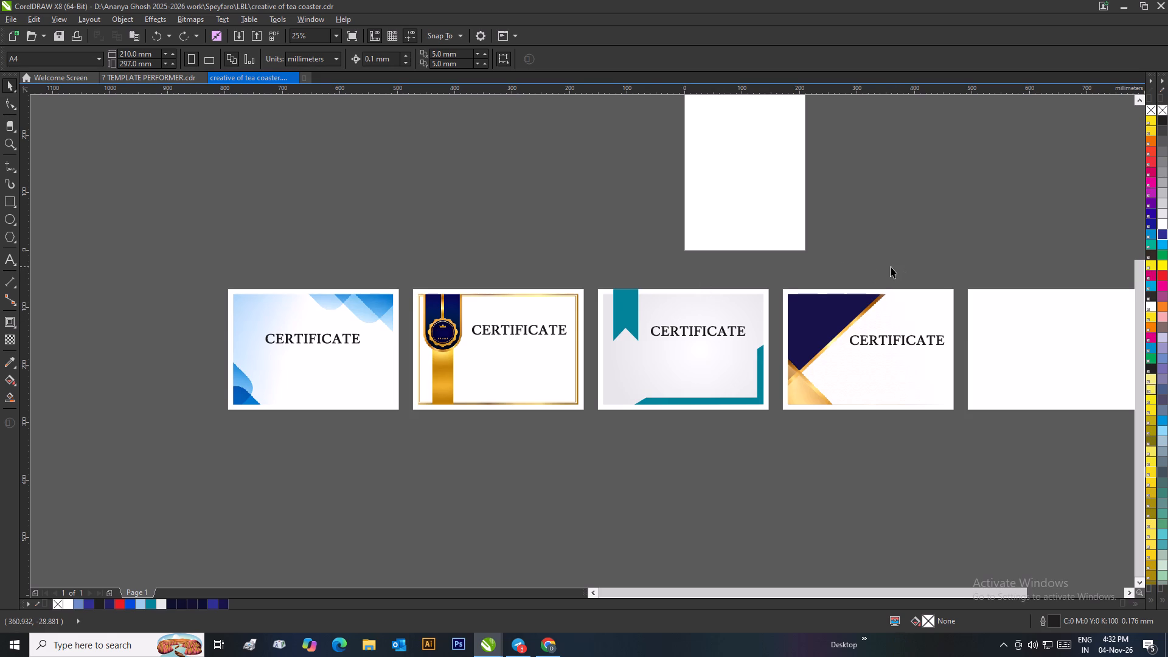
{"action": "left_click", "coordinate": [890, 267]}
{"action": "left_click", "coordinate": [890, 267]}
Align the top edges of the "CERTIFICATE" headings on the first three designs.
{"action": "scroll", "coordinate": [884, 276], "scroll_direction": "down", "scroll_amount": 2}
{"action": "scroll", "coordinate": [570, 363], "scroll_direction": "up", "scroll_amount": 2}
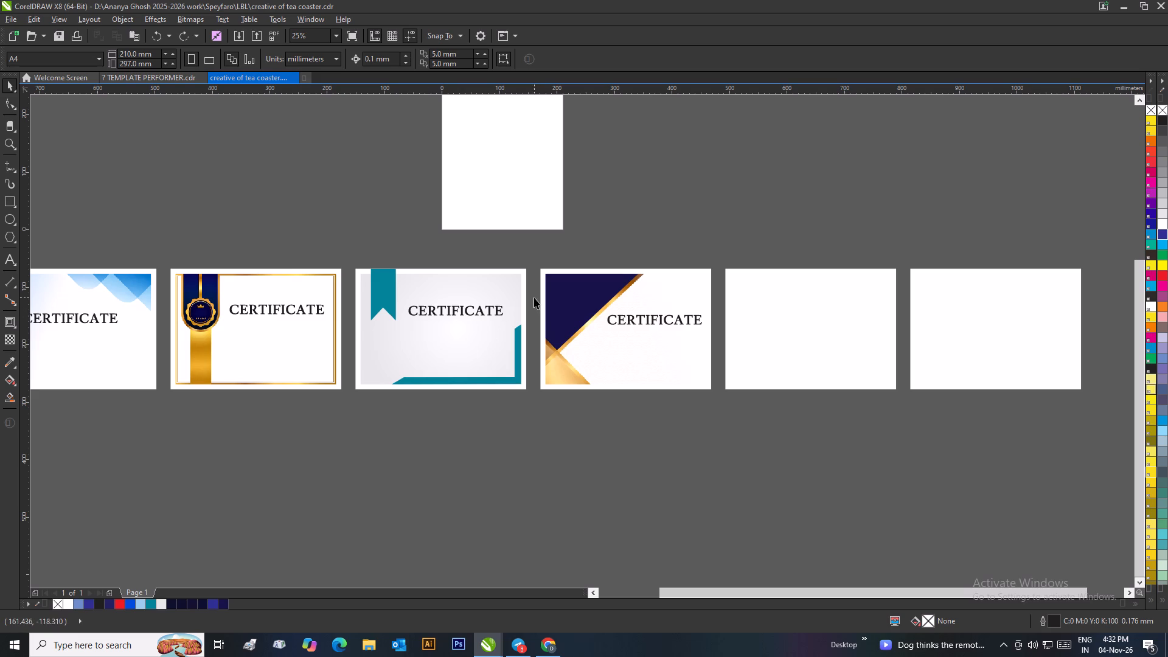
{"action": "left_click_drag", "start_coordinate": [534, 297], "coordinate": [58, 341]}
{"action": "key", "text": "t"}
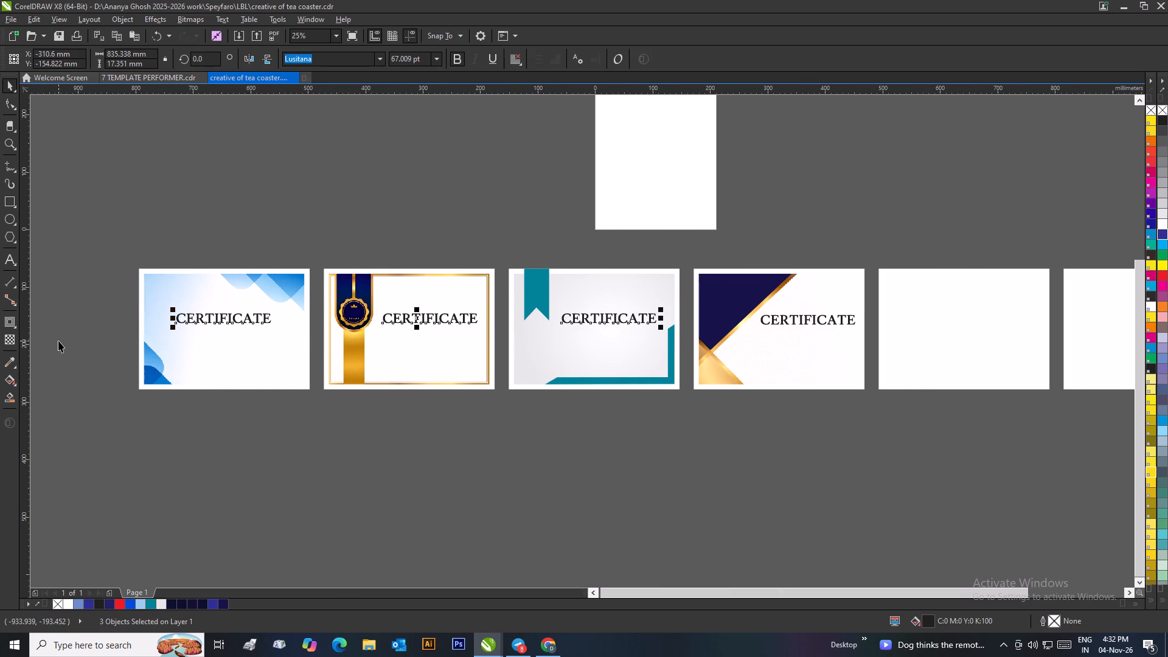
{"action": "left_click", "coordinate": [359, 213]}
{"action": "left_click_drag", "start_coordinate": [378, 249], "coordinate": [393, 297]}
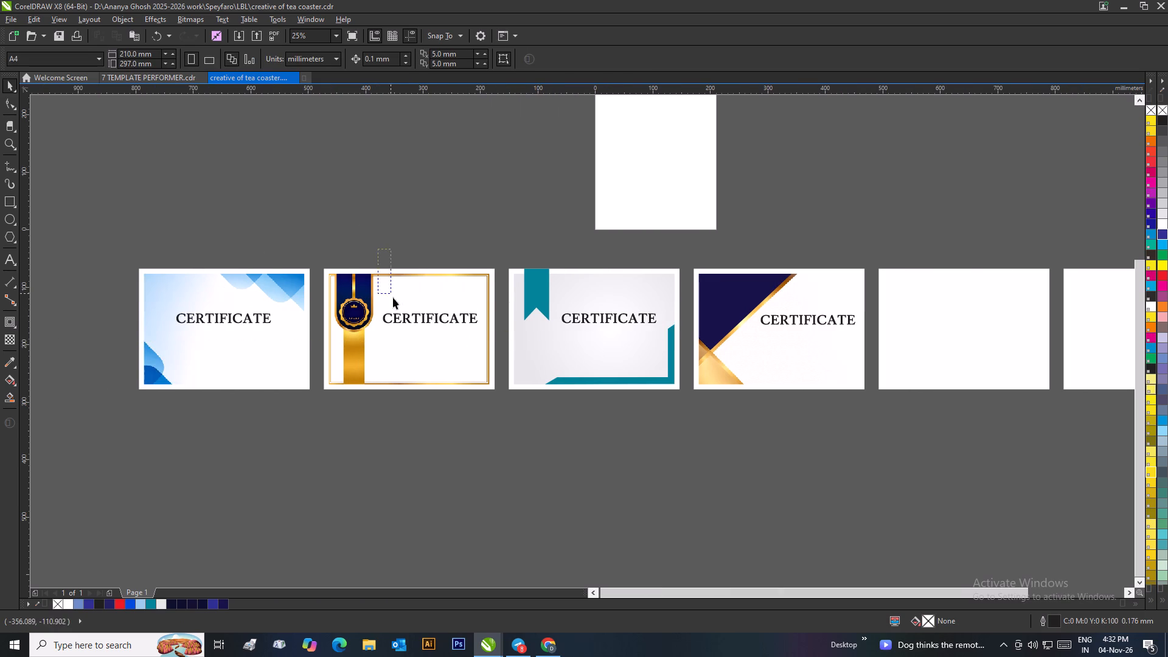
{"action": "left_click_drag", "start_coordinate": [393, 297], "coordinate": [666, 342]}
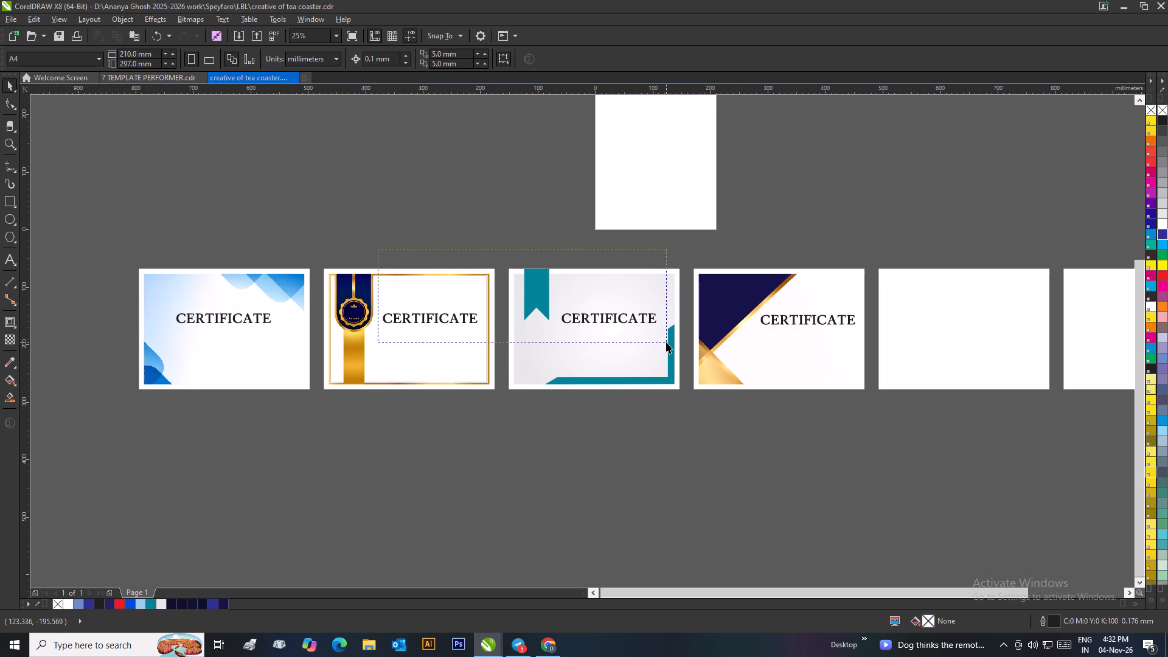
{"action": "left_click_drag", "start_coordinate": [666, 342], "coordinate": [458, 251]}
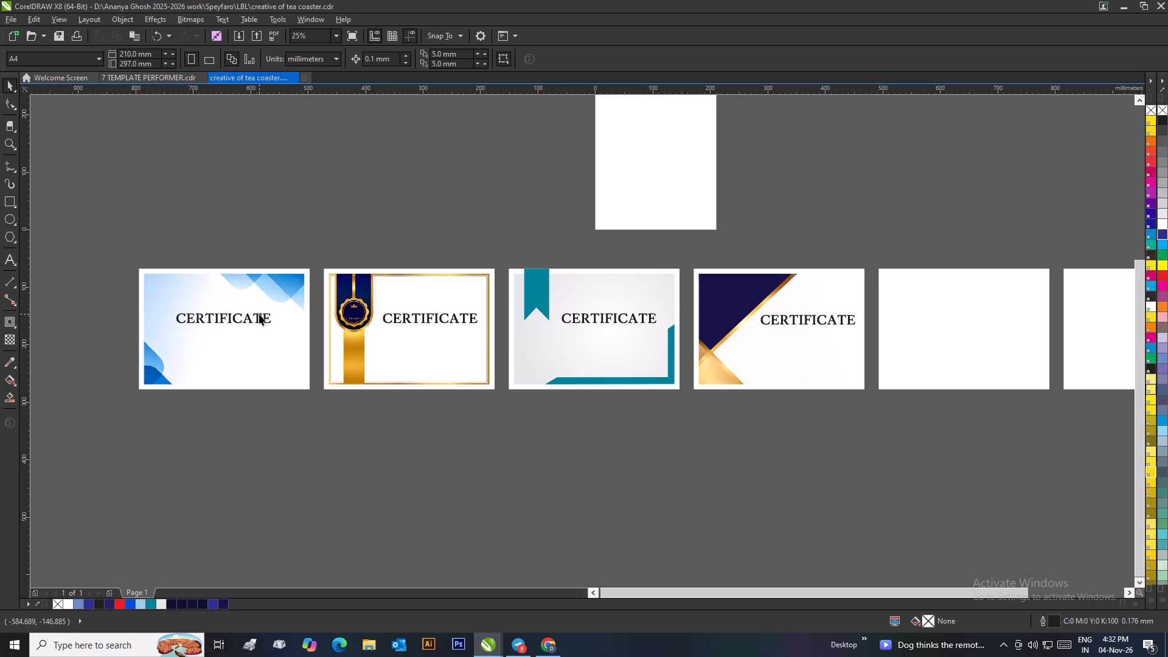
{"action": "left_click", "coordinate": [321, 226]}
{"action": "scroll", "coordinate": [738, 320], "scroll_direction": "down", "scroll_amount": 1}
{"action": "scroll", "coordinate": [627, 346], "scroll_direction": "up", "scroll_amount": 1}
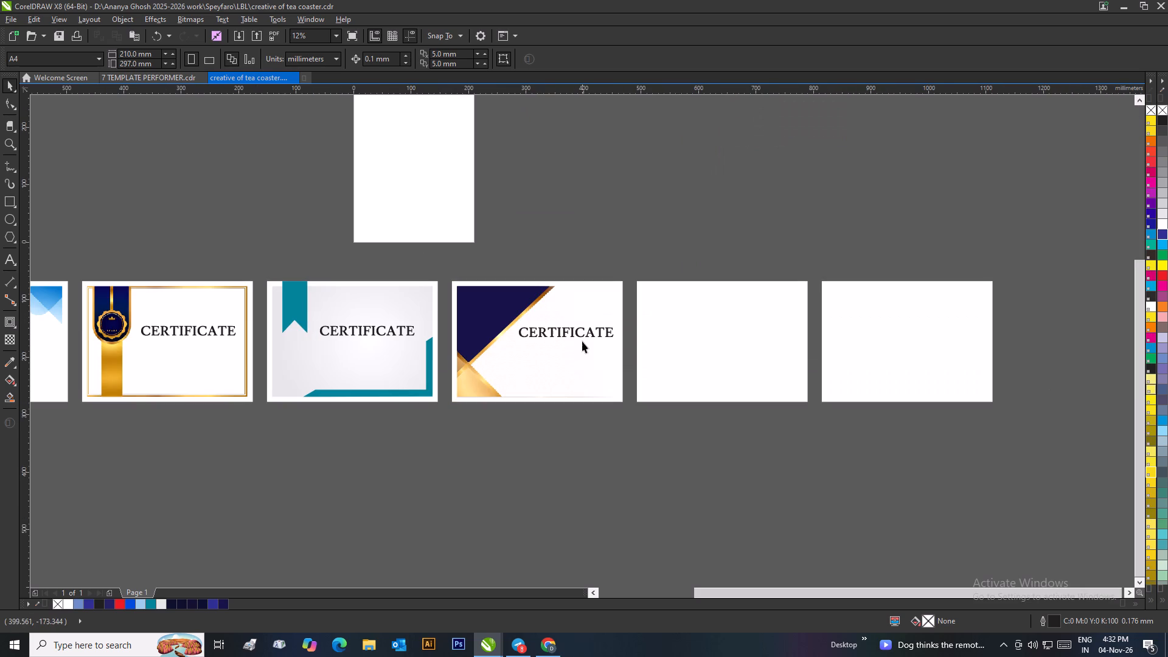
{"action": "left_click", "coordinate": [582, 338]}
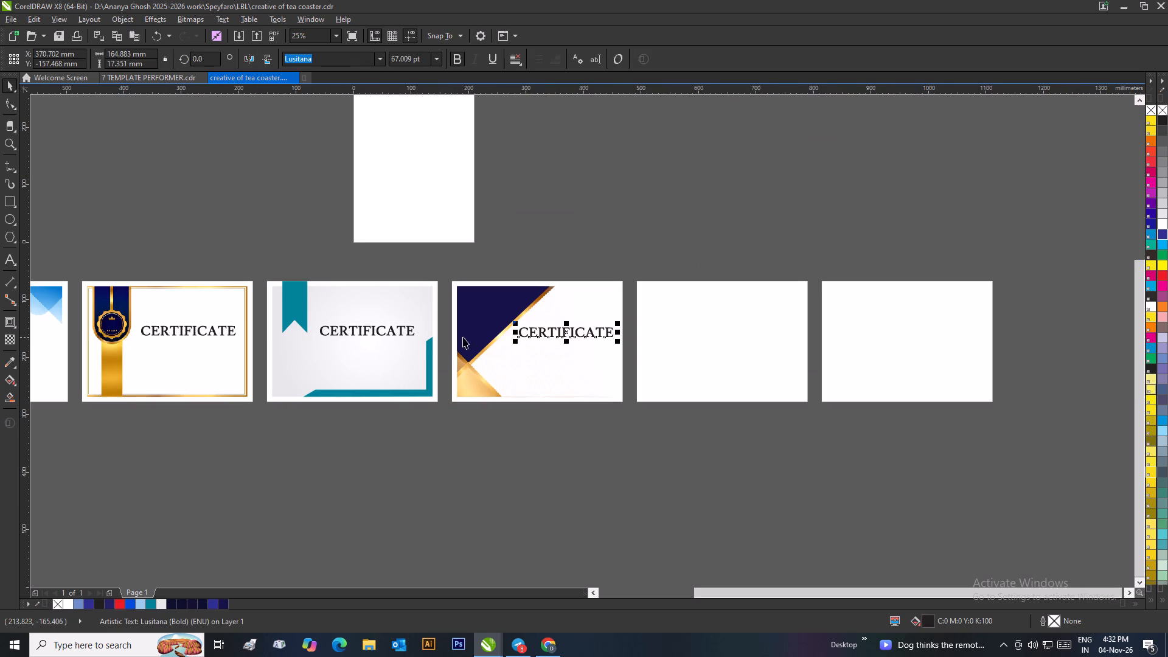
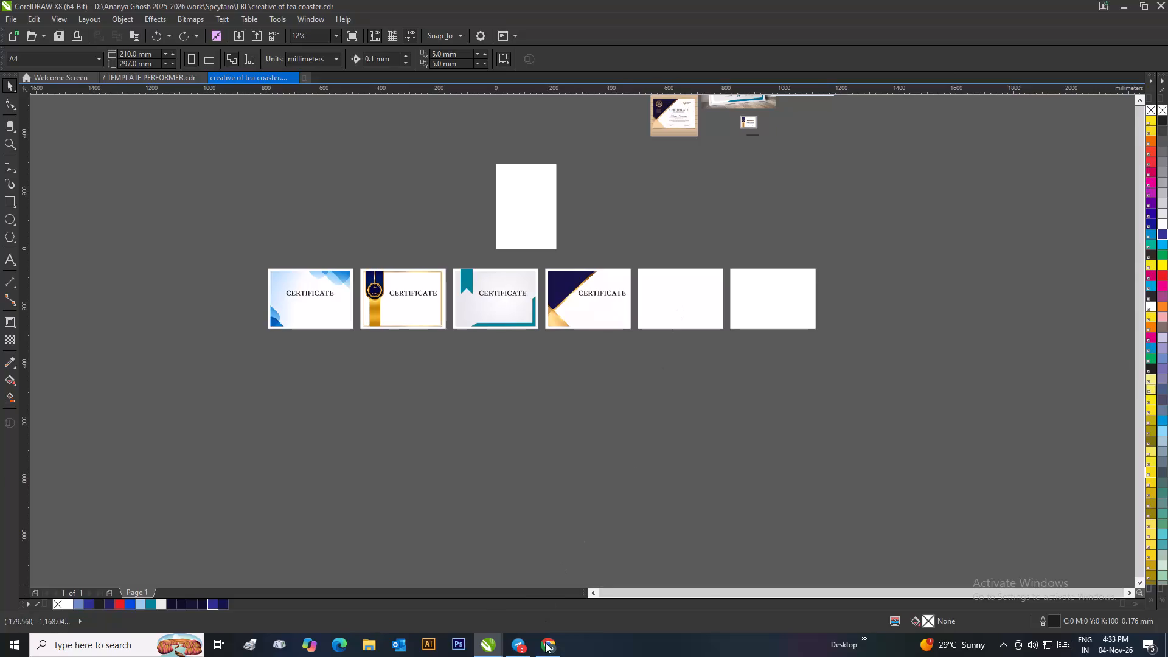
Switch to Chrome to view the Pinterest page of certificate template references.
{"action": "left_click", "coordinate": [545, 645]}
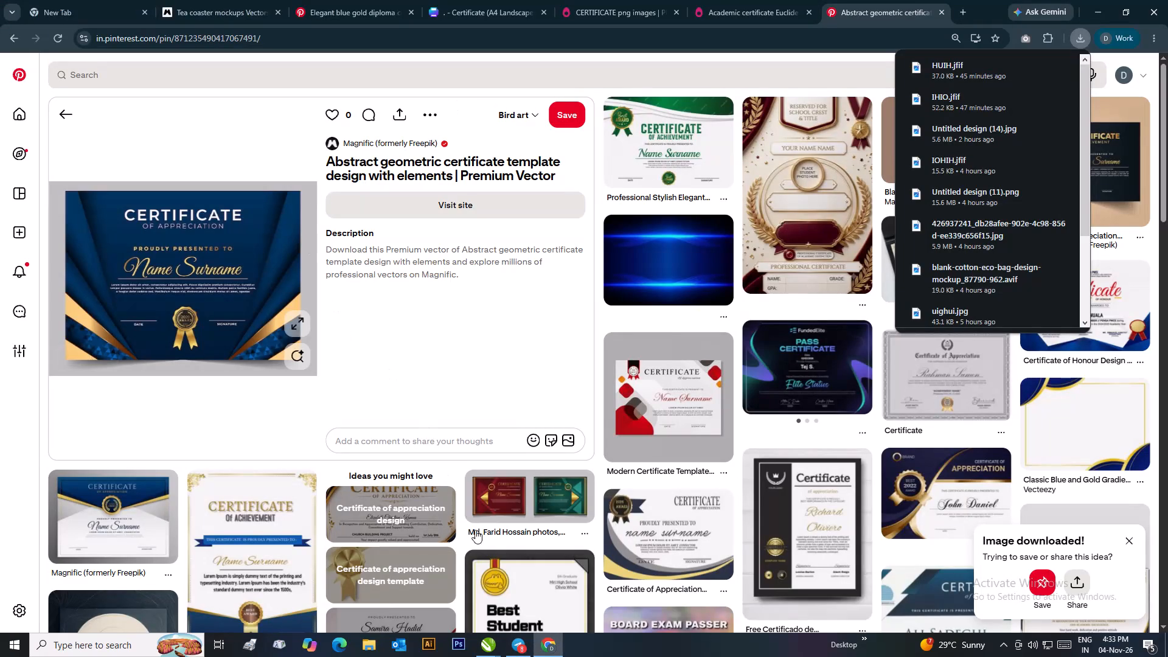
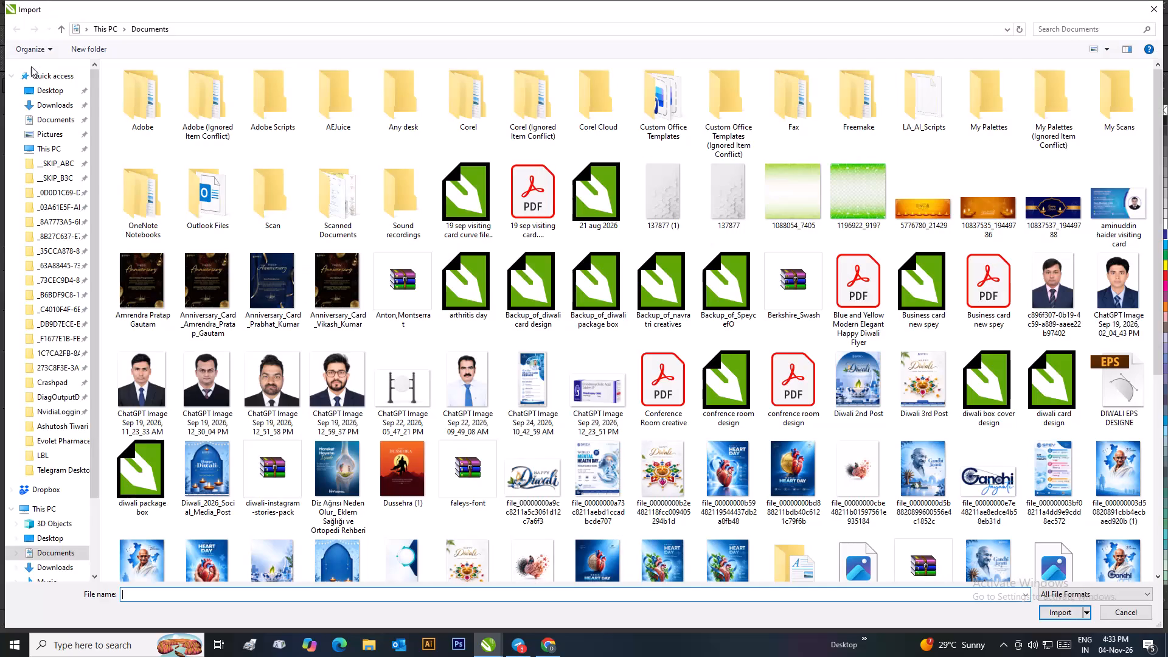
{"action": "scroll", "coordinate": [27, 73], "scroll_direction": "up", "scroll_amount": 1}
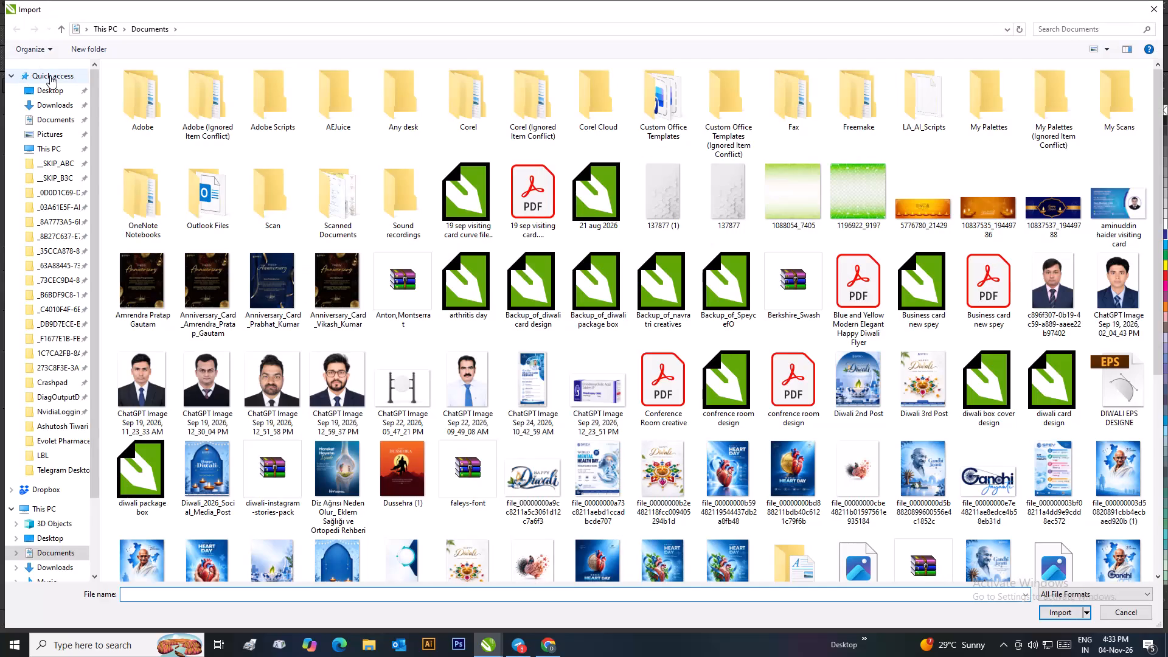
{"action": "left_click", "coordinate": [50, 75]}
{"action": "left_click", "coordinate": [207, 288]}
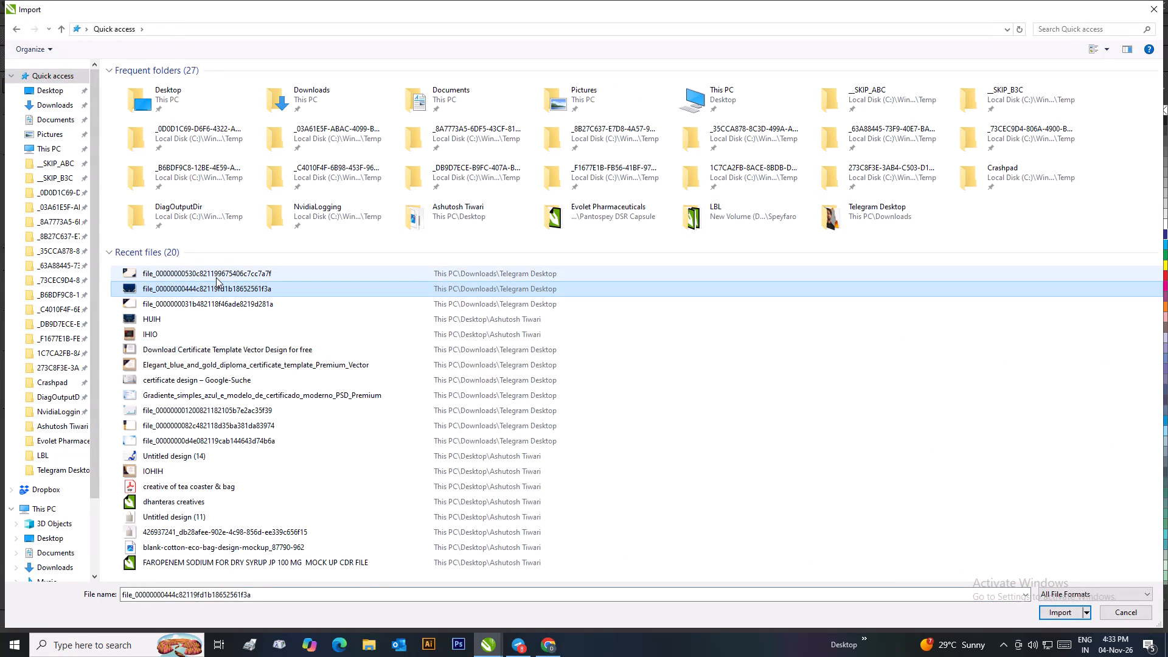
{"action": "left_click", "coordinate": [216, 277], "text": "shift"}
{"action": "left_click", "coordinate": [1057, 612]}
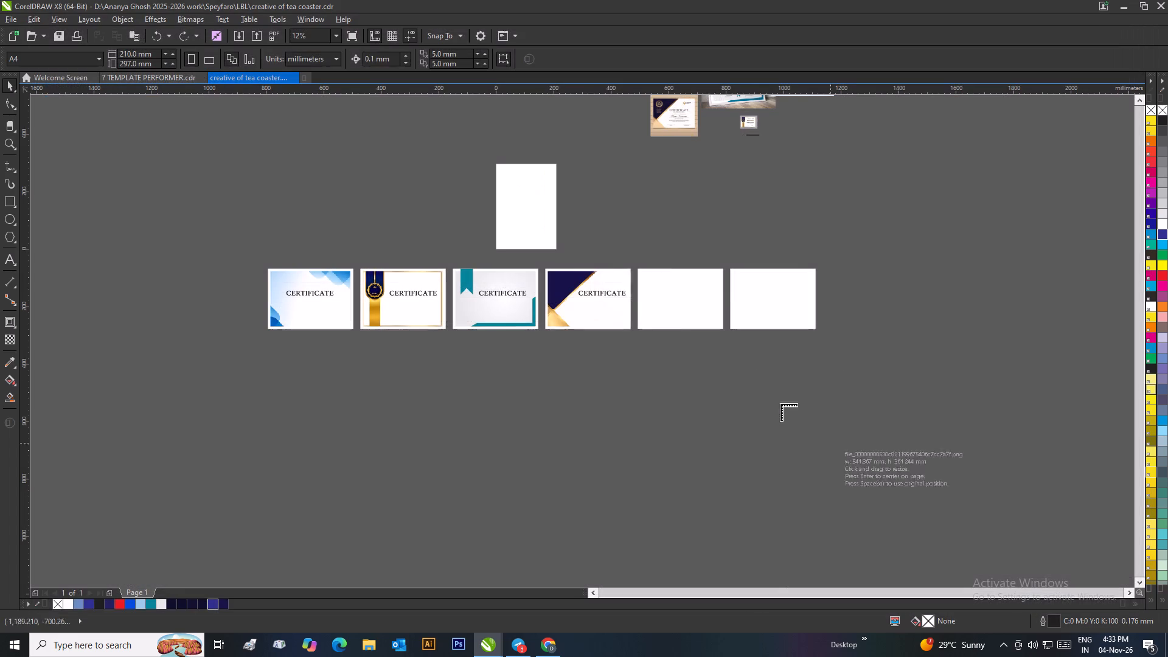
Place the two imported background images near the empty frames and scale the cream-and-navy one to about 377 × 251 mm.
{"action": "left_click", "coordinate": [594, 243]}
{"action": "left_click", "coordinate": [694, 229]}
{"action": "left_click_drag", "start_coordinate": [711, 274], "coordinate": [860, 362]}
{"action": "left_click_drag", "start_coordinate": [660, 327], "coordinate": [699, 433]}
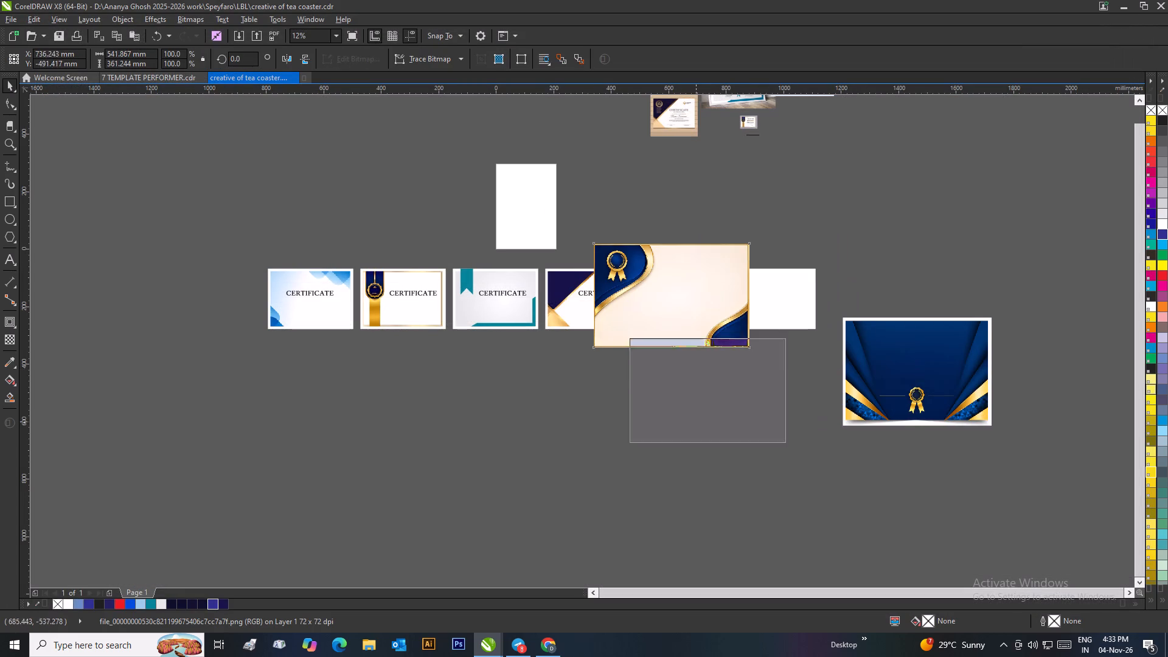
{"action": "left_click_drag", "start_coordinate": [699, 433], "coordinate": [699, 462]}
{"action": "left_click_drag", "start_coordinate": [793, 376], "coordinate": [769, 408]}
{"action": "left_click_drag", "start_coordinate": [664, 440], "coordinate": [720, 380]}
PowerClip the cream-and-navy image inside the empty fifth frame.
{"action": "right_click", "coordinate": [720, 380]}
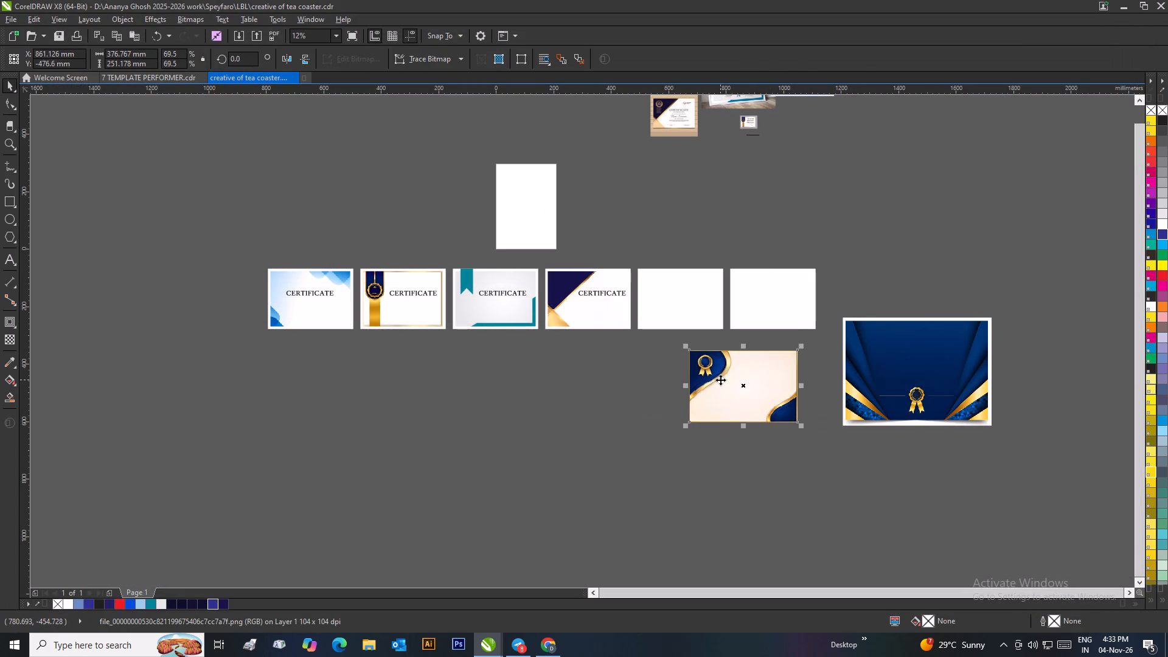
{"action": "left_click", "coordinate": [667, 196]}
{"action": "right_click", "coordinate": [717, 387]}
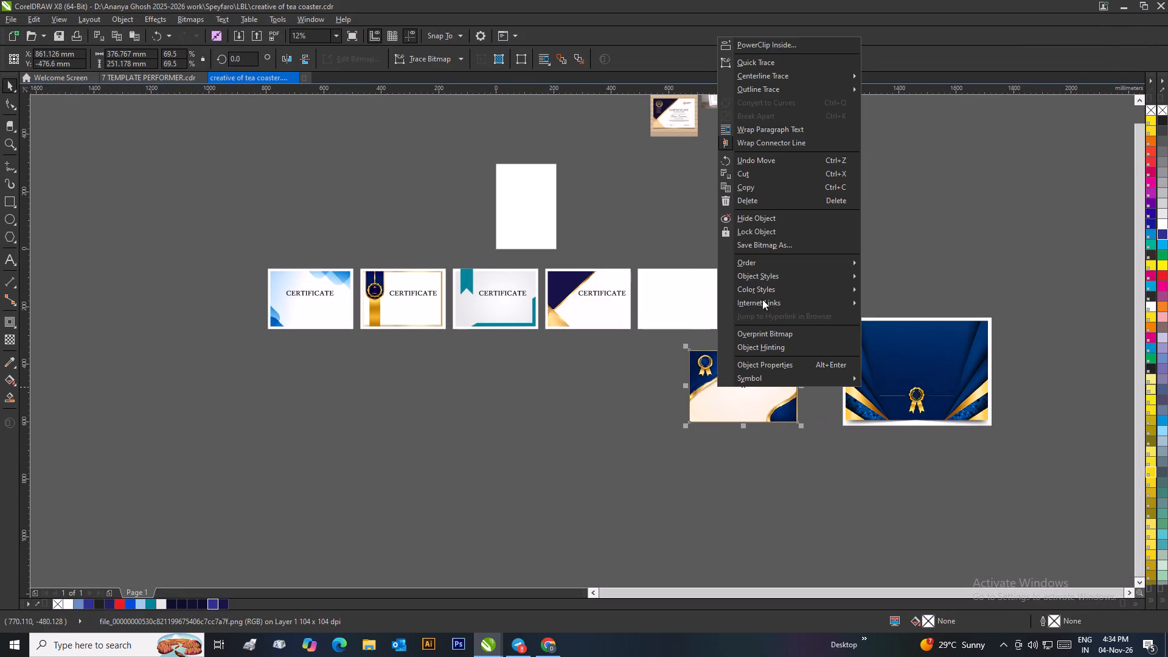
{"action": "left_click", "coordinate": [748, 42]}
{"action": "left_click", "coordinate": [684, 298]}
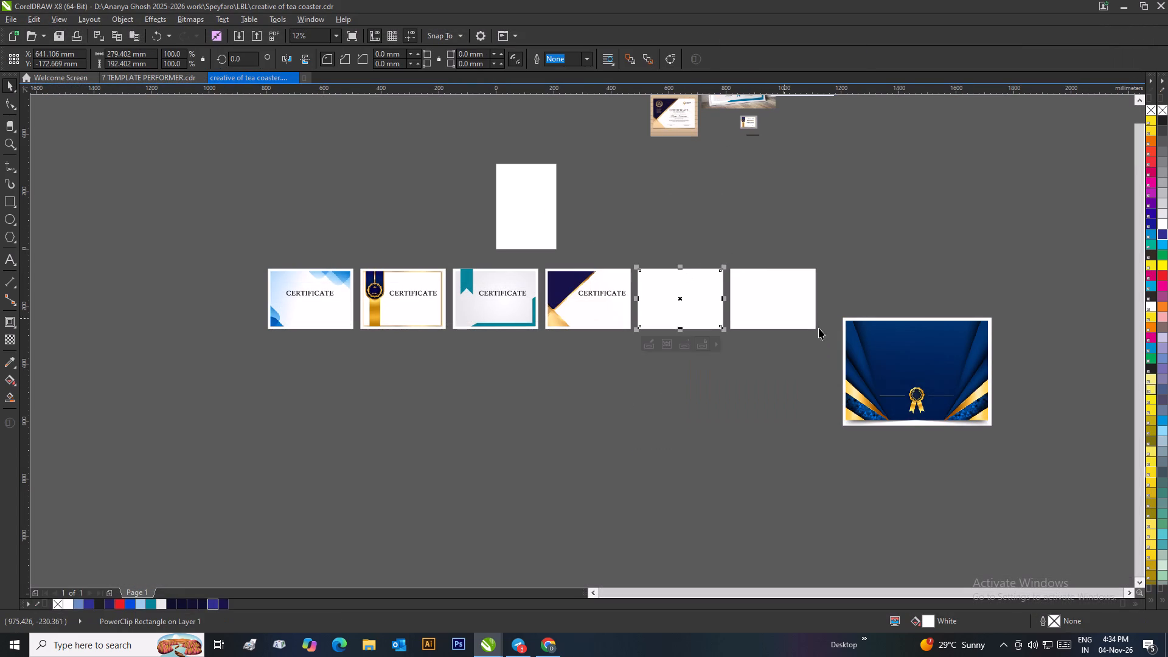
PowerClip the dark blue image with the gold ribbon inside the empty sixth frame.
{"action": "left_click", "coordinate": [906, 353]}
{"action": "right_click", "coordinate": [906, 353]}
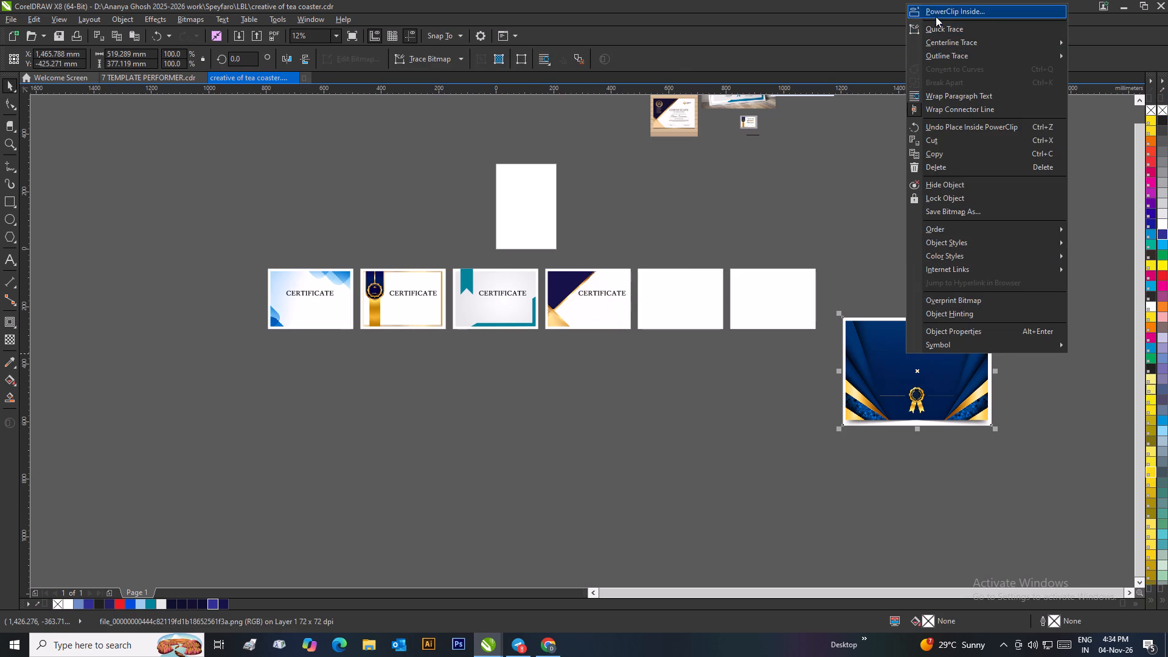
{"action": "left_click", "coordinate": [936, 16]}
{"action": "left_click", "coordinate": [780, 299]}
{"action": "left_click", "coordinate": [875, 297]}
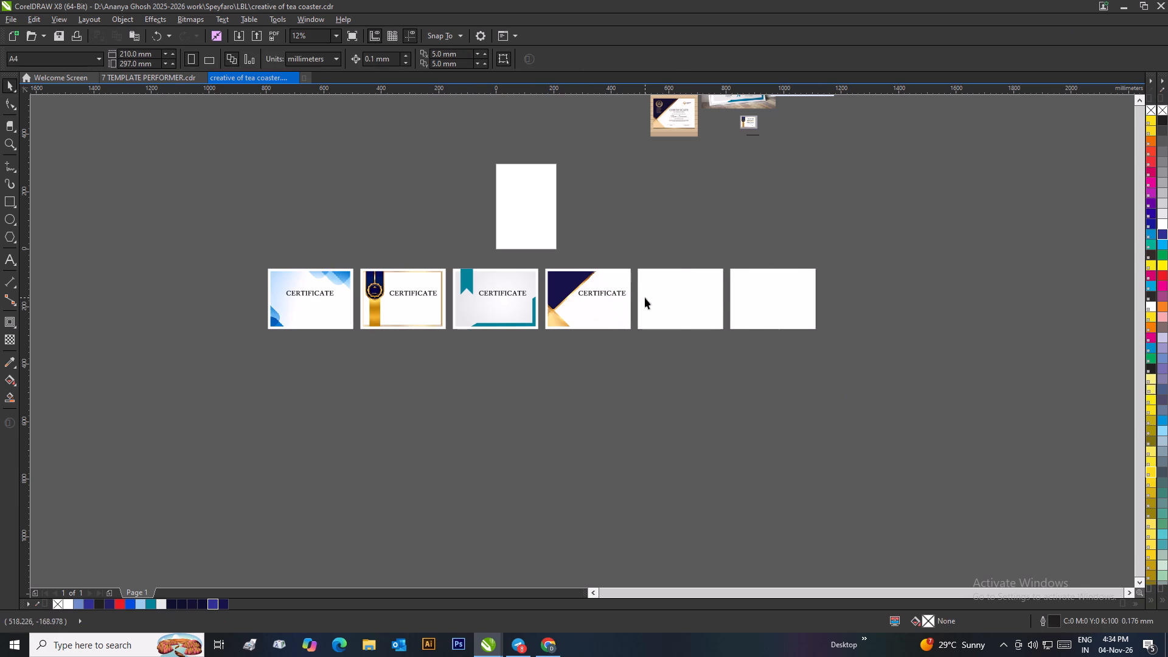
Edit the fifth frame's contents and move the cream-and-navy image so its top-left corner sits just inside the white frame's corner.
{"action": "left_click", "coordinate": [664, 298]}
{"action": "right_click", "coordinate": [664, 298]}
{"action": "left_click", "coordinate": [692, 298]}
{"action": "left_click_drag", "start_coordinate": [709, 380], "coordinate": [674, 330]}
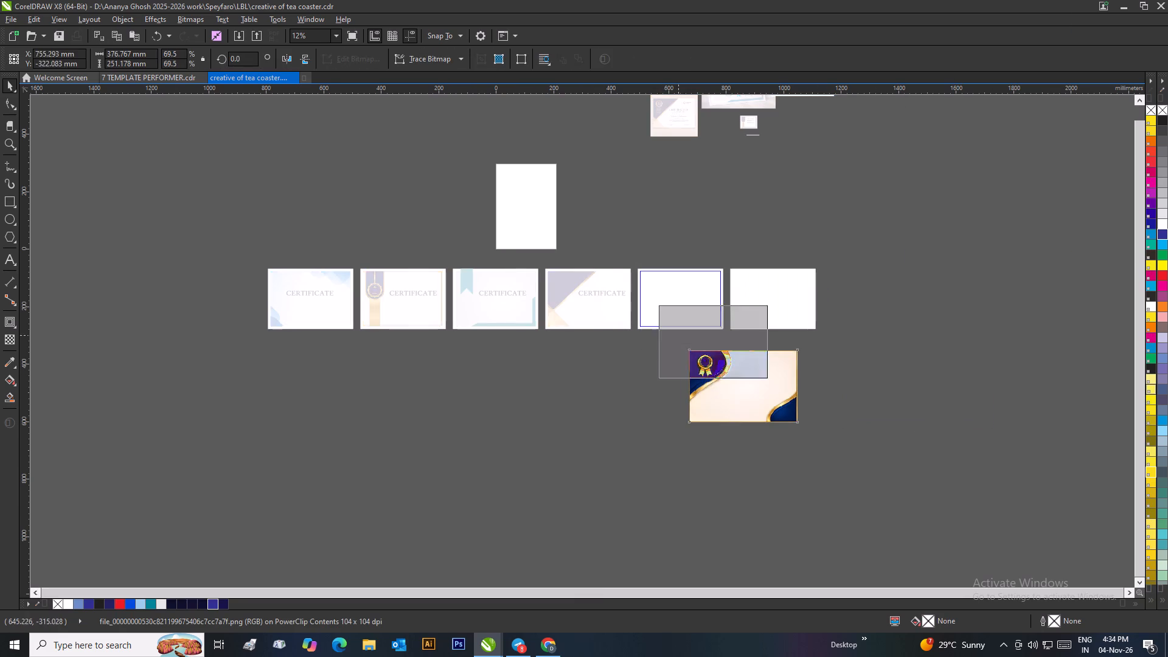
{"action": "left_click_drag", "start_coordinate": [674, 330], "coordinate": [654, 298]}
{"action": "scroll", "coordinate": [648, 285], "scroll_direction": "up", "scroll_amount": 3}
{"action": "scroll", "coordinate": [538, 294], "scroll_direction": "up", "scroll_amount": 2}
{"action": "left_click_drag", "start_coordinate": [587, 318], "coordinate": [628, 364]}
{"action": "scroll", "coordinate": [622, 353], "scroll_direction": "down", "scroll_amount": 1}
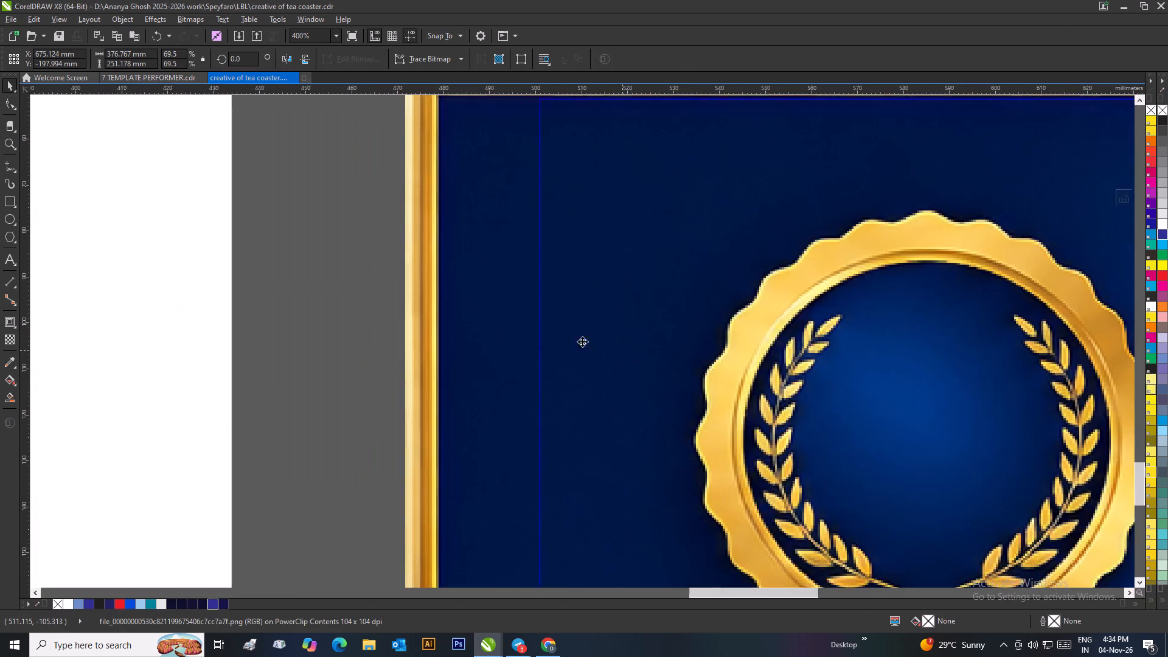
{"action": "scroll", "coordinate": [582, 341], "scroll_direction": "down", "scroll_amount": 2}
{"action": "scroll", "coordinate": [584, 325], "scroll_direction": "up", "scroll_amount": 2}
{"action": "left_click_drag", "start_coordinate": [582, 326], "coordinate": [612, 327]}
{"action": "left_click_drag", "start_coordinate": [609, 326], "coordinate": [623, 326]}
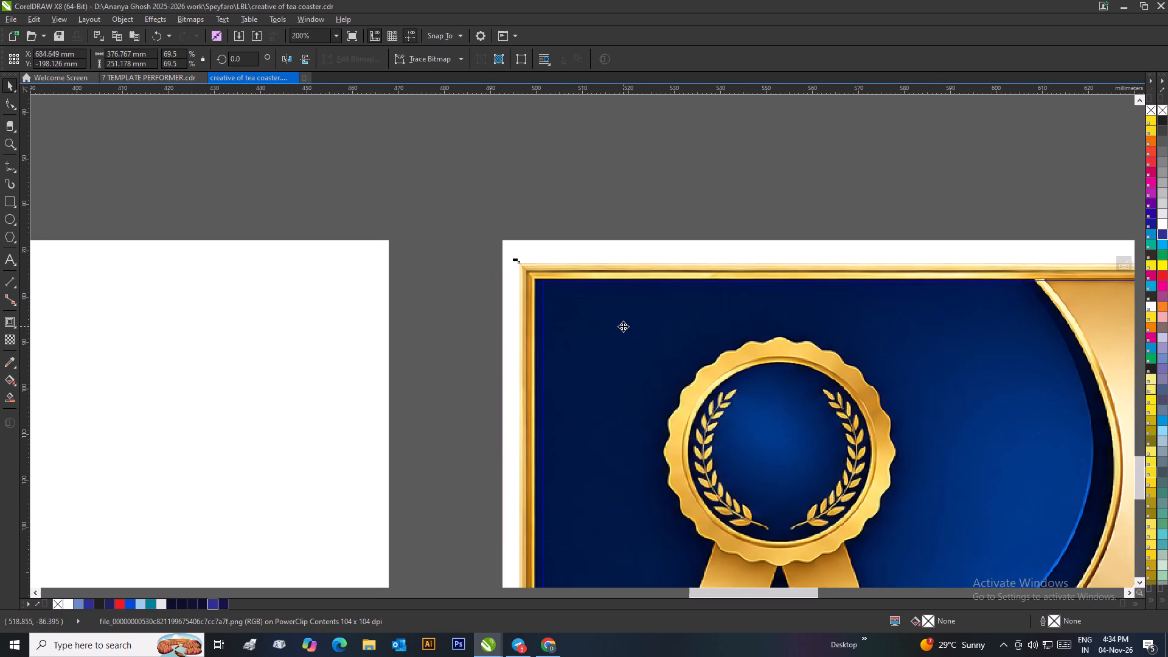
{"action": "scroll", "coordinate": [565, 284], "scroll_direction": "up", "scroll_amount": 2}
{"action": "left_click_drag", "start_coordinate": [539, 362], "coordinate": [557, 364]}
{"action": "left_click", "coordinate": [557, 367]}
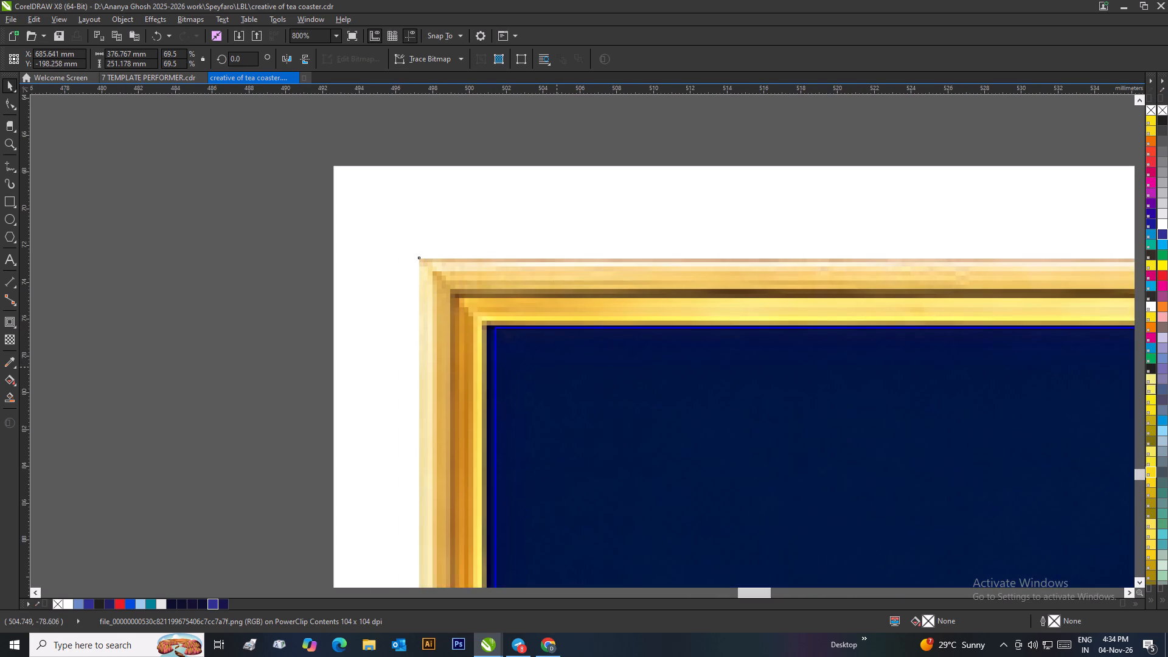
{"action": "left_click", "coordinate": [553, 367]}
{"action": "left_click", "coordinate": [554, 371]}
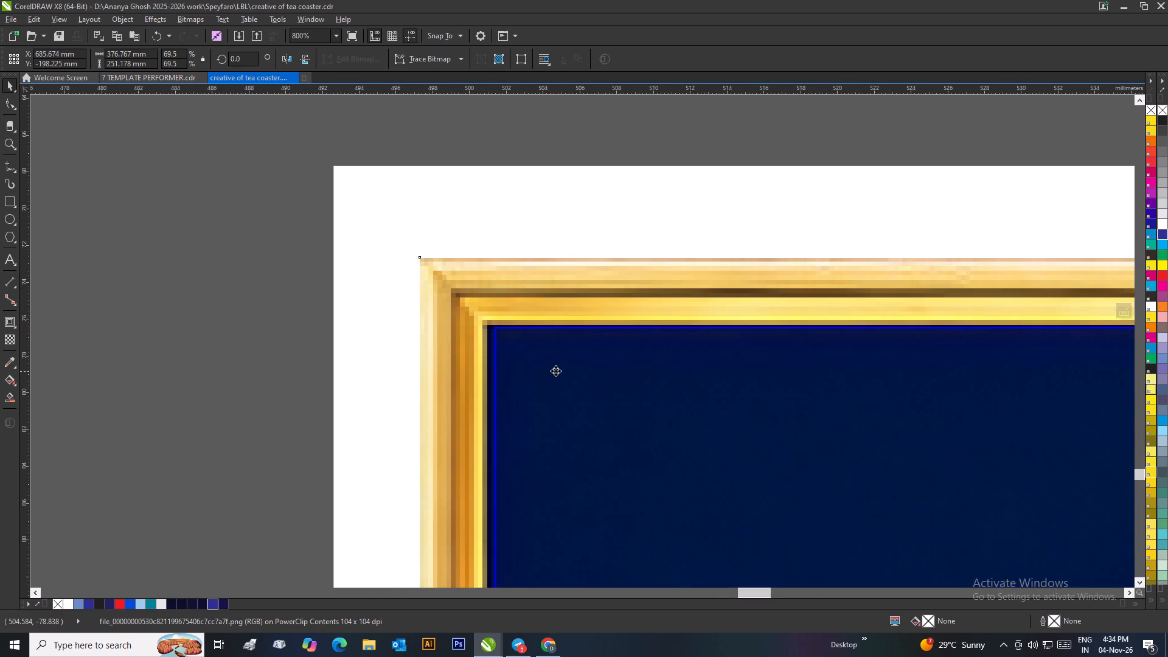
Scale the cream-and-navy image down to about 300 × 200 mm over the fifth frame, keeping its top-left corner fixed.
{"action": "scroll", "coordinate": [557, 369], "scroll_direction": "down", "scroll_amount": 4}
{"action": "scroll", "coordinate": [632, 422], "scroll_direction": "down", "scroll_amount": 1}
{"action": "scroll", "coordinate": [692, 408], "scroll_direction": "up", "scroll_amount": 1}
{"action": "left_click_drag", "start_coordinate": [746, 405], "coordinate": [668, 406]}
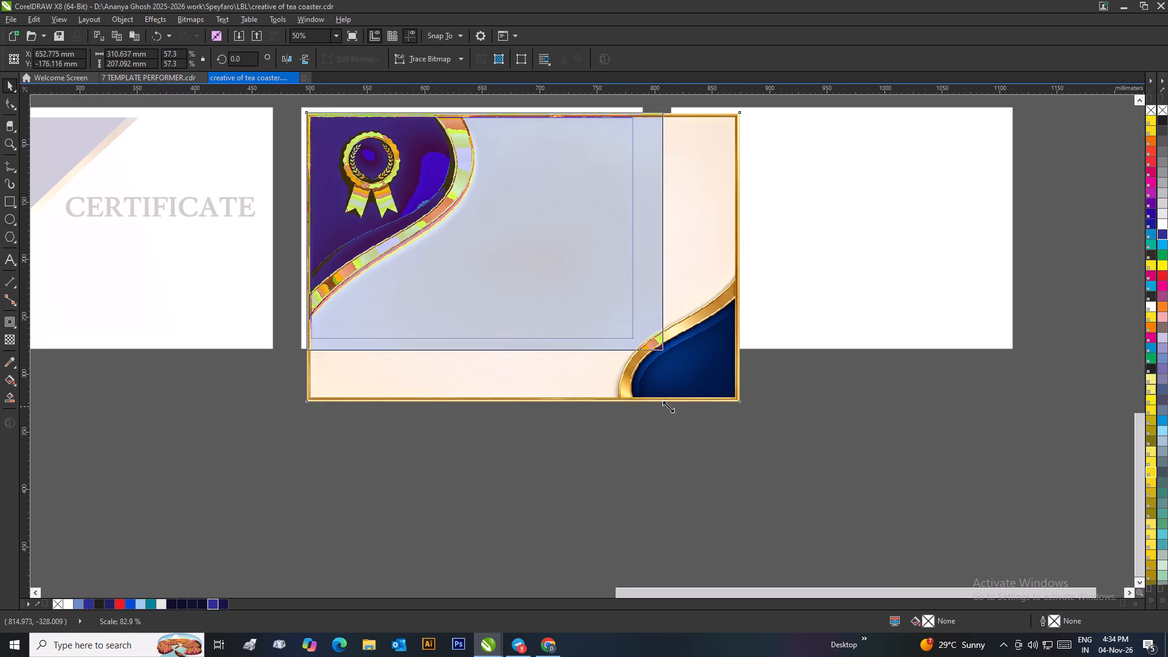
{"action": "left_click_drag", "start_coordinate": [668, 406], "coordinate": [667, 406]}
{"action": "scroll", "coordinate": [658, 352], "scroll_direction": "up", "scroll_amount": 1}
{"action": "scroll", "coordinate": [568, 337], "scroll_direction": "up", "scroll_amount": 1}
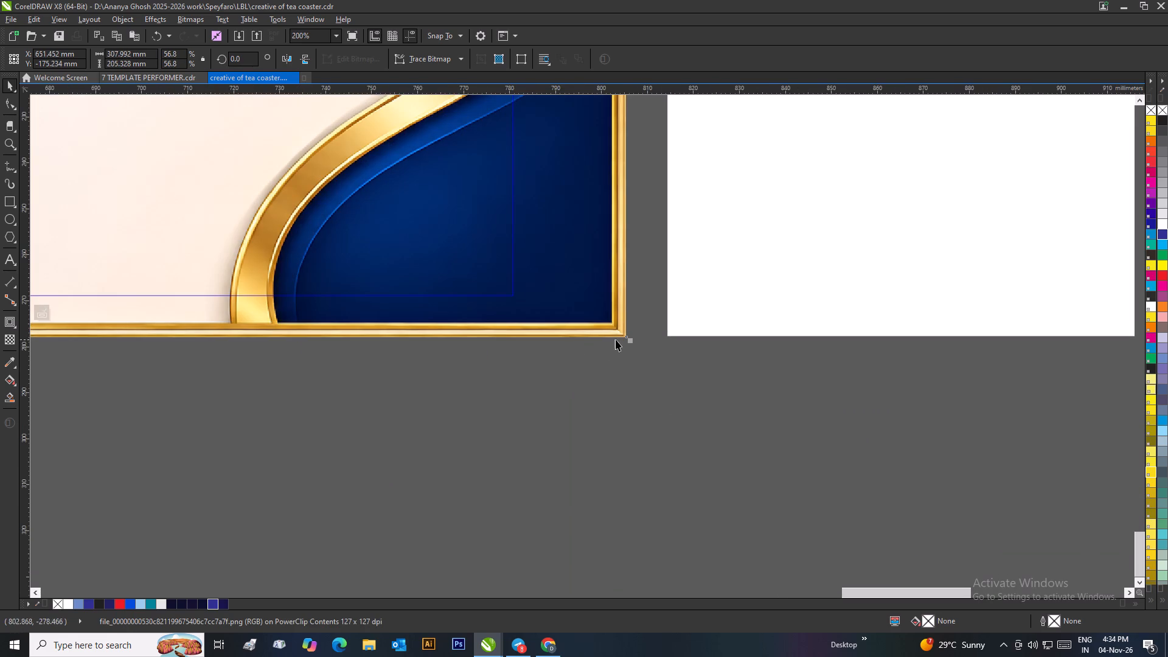
{"action": "left_click_drag", "start_coordinate": [632, 342], "coordinate": [602, 355]}
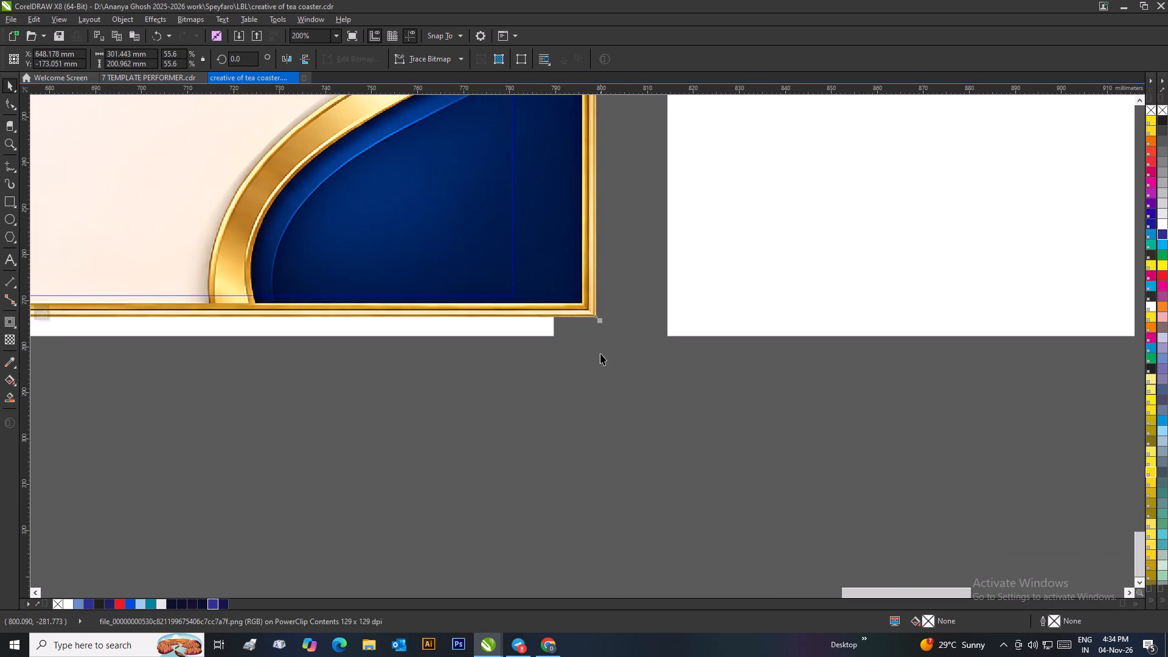
{"action": "left_click_drag", "start_coordinate": [602, 324], "coordinate": [596, 329]}
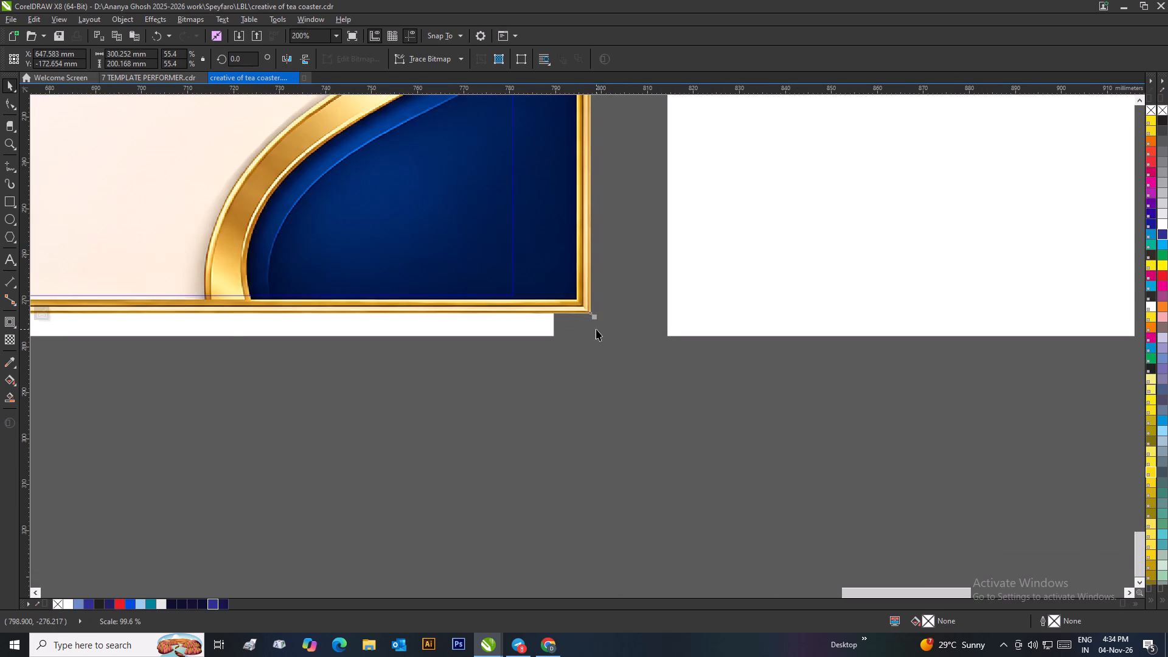
Nudge the cream-and-navy image about 4.4 mm left within the fifth frame and finish editing the PowerClip contents.
{"action": "scroll", "coordinate": [585, 335], "scroll_direction": "down", "scroll_amount": 3}
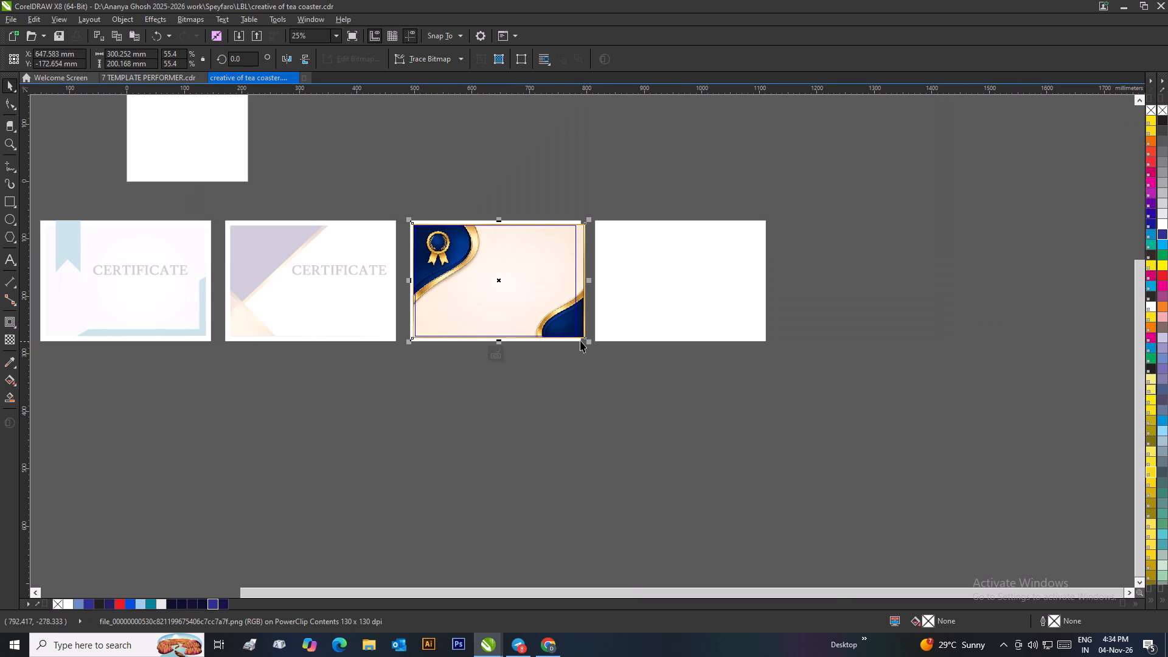
{"action": "key", "text": "Left"}
{"action": "key", "text": "Left"}
{"action": "key", "text": "Left"}
{"action": "key", "text": "Left"}
{"action": "key", "text": "Left"}
{"action": "key", "text": "Left"}
{"action": "key", "text": "Left"}
{"action": "key", "text": "Left"}
{"action": "key", "text": "Left"}
{"action": "key", "text": "Left"}
{"action": "key", "text": "Left"}
{"action": "key", "text": "Left"}
{"action": "key", "text": "Left"}
{"action": "key", "text": "Left"}
{"action": "key", "text": "Left"}
{"action": "key", "text": "Left"}
{"action": "key", "text": "Left"}
{"action": "key", "text": "Left"}
{"action": "key", "text": "Left"}
{"action": "key", "text": "Left"}
{"action": "key", "text": "Left"}
{"action": "key", "text": "Left"}
{"action": "key", "text": "Left"}
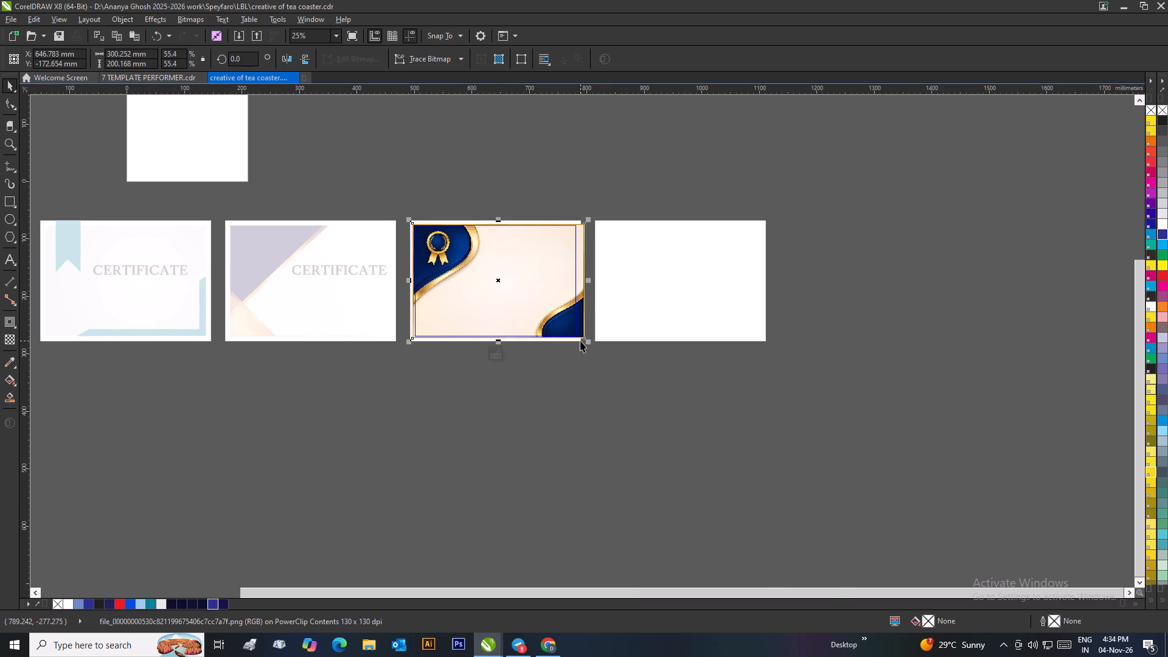
{"action": "key", "text": "Left"}
{"action": "key", "text": "Left"}
{"action": "key", "text": "Left"}
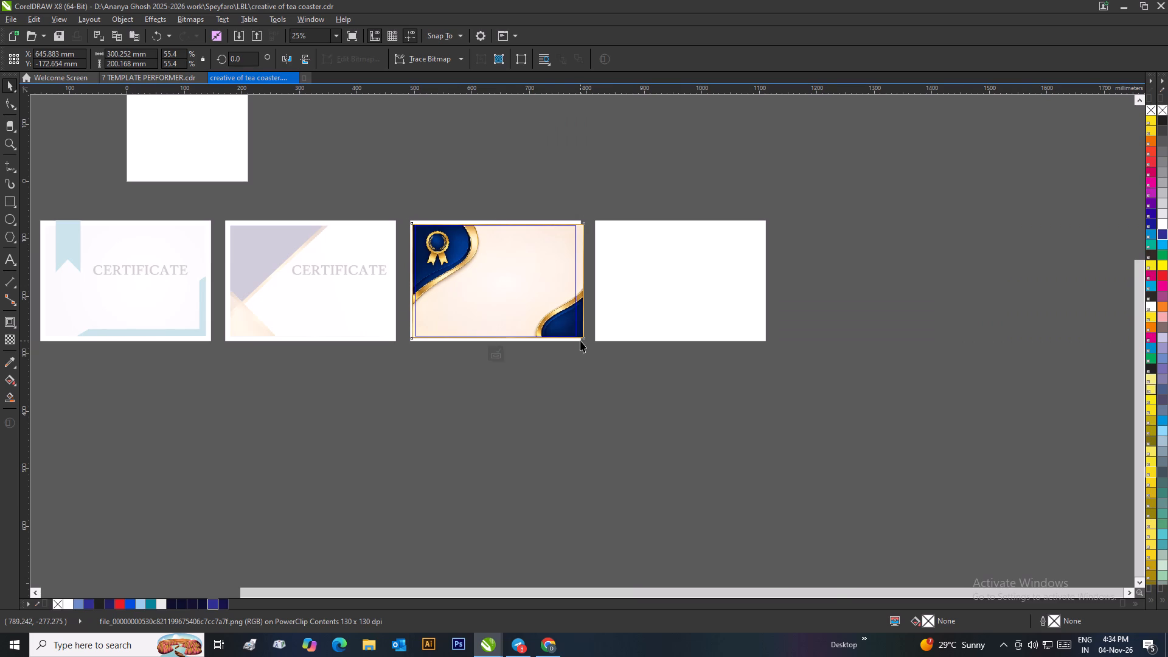
{"action": "key", "text": "Left"}
{"action": "key", "text": "Left"}
{"action": "key", "text": "Left"}
{"action": "key", "text": "Left"}
{"action": "key", "text": "Left"}
{"action": "key", "text": "Left"}
{"action": "key", "text": "Left"}
{"action": "key", "text": "Left"}
{"action": "key", "text": "Left"}
{"action": "key", "text": "Left"}
{"action": "key", "text": "Left"}
{"action": "key", "text": "Left"}
{"action": "key", "text": "Left"}
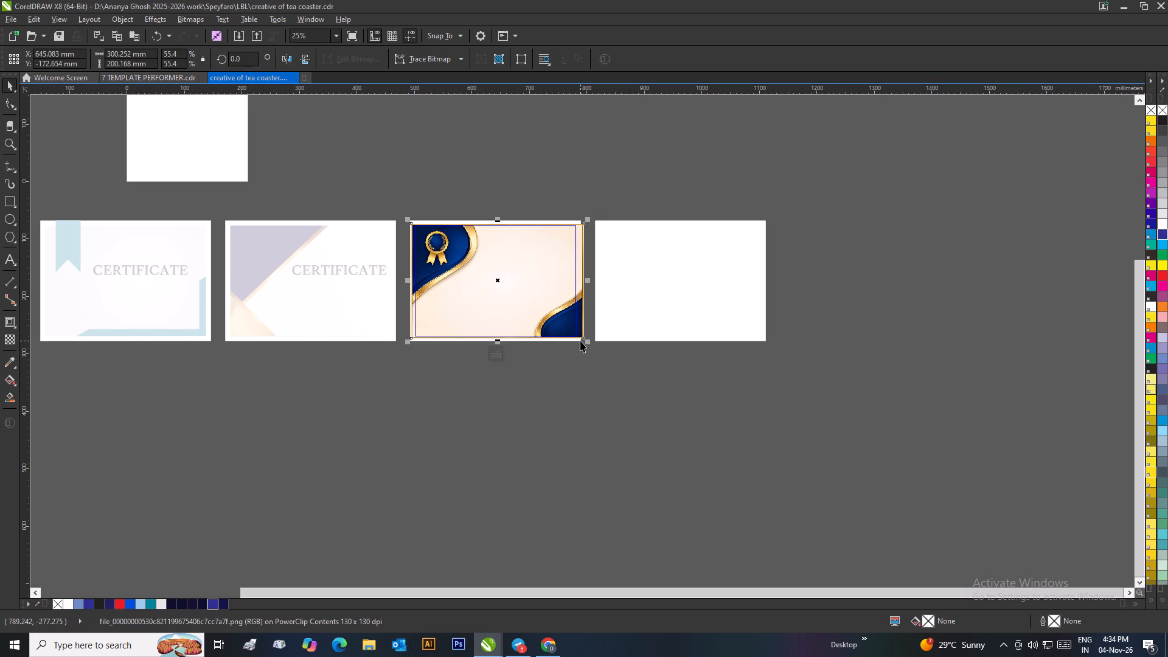
{"action": "key", "text": "Left"}
{"action": "key", "text": "Left"}
{"action": "key", "text": "Left"}
{"action": "key", "text": "Left"}
{"action": "key", "text": "Left"}
{"action": "key", "text": "Left"}
{"action": "key", "text": "Left"}
{"action": "key", "text": "Left"}
{"action": "key", "text": "Left"}
{"action": "key", "text": "Left"}
{"action": "key", "text": "Left"}
{"action": "key", "text": "Left"}
{"action": "key", "text": "Left"}
{"action": "key", "text": "Left"}
{"action": "key", "text": "Left"}
{"action": "key", "text": "Left"}
{"action": "key", "text": "Left"}
{"action": "key", "text": "Left"}
{"action": "key", "text": "Left"}
{"action": "key", "text": "Left"}
{"action": "key", "text": "Left"}
{"action": "key", "text": "Left"}
{"action": "key", "text": "Left"}
{"action": "key", "text": "Left"}
{"action": "key", "text": "Left"}
{"action": "key", "text": "Left"}
{"action": "key", "text": "Left"}
{"action": "key", "text": "Left"}
{"action": "key", "text": "Left"}
{"action": "key", "text": "Left"}
{"action": "key", "text": "Left"}
{"action": "key", "text": "Left"}
{"action": "key", "text": "Left"}
{"action": "key", "text": "Left"}
{"action": "key", "text": "Left"}
{"action": "key", "text": "Left"}
{"action": "key", "text": "Left"}
{"action": "key", "text": "Left"}
{"action": "key", "text": "Left"}
{"action": "key", "text": "Left"}
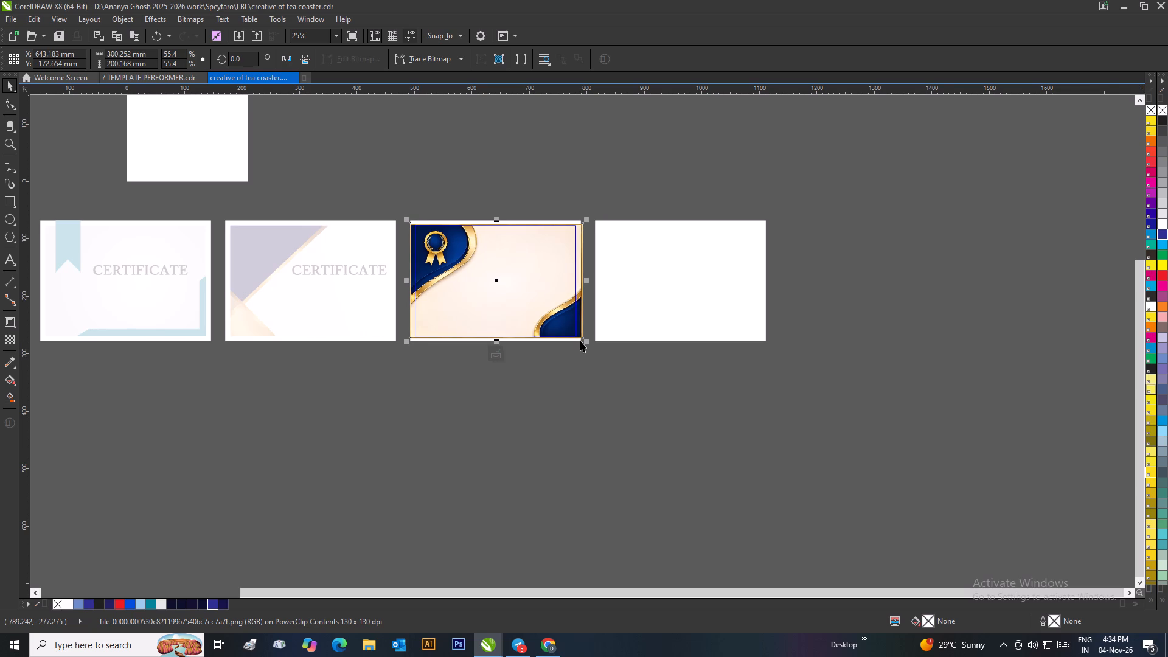
{"action": "left_click", "coordinate": [496, 349]}
{"action": "left_click", "coordinate": [575, 391]}
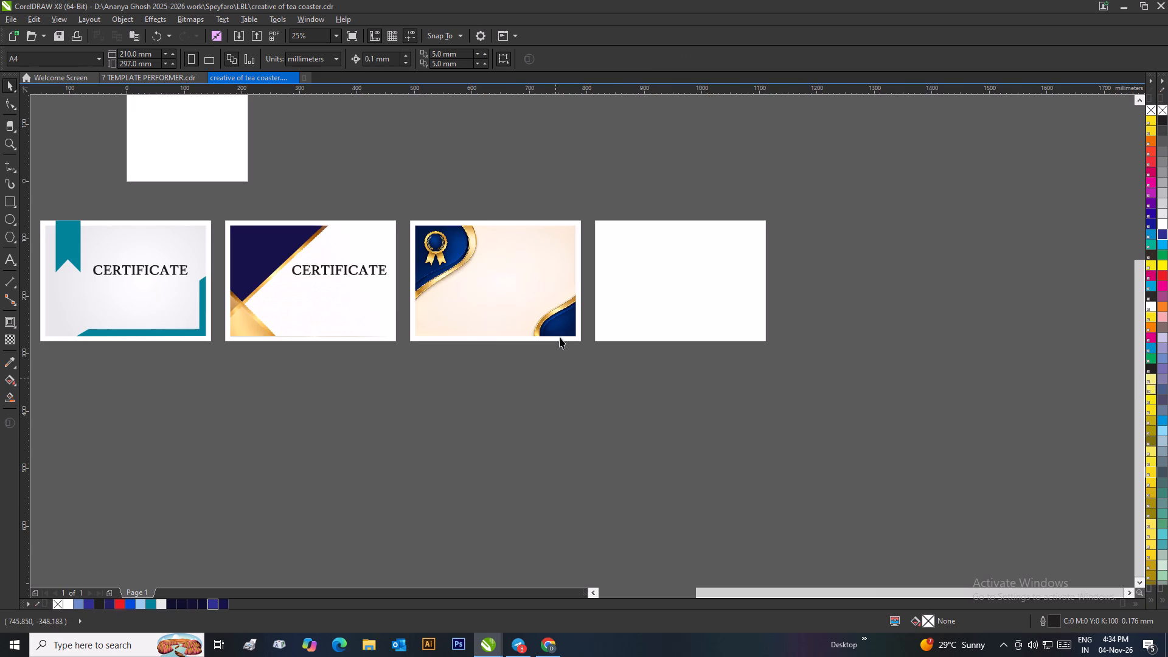
Examine the navy corner shape, gold ribbon and medal badge of the fifth certificate design.
{"action": "scroll", "coordinate": [538, 294], "scroll_direction": "up", "scroll_amount": 1}
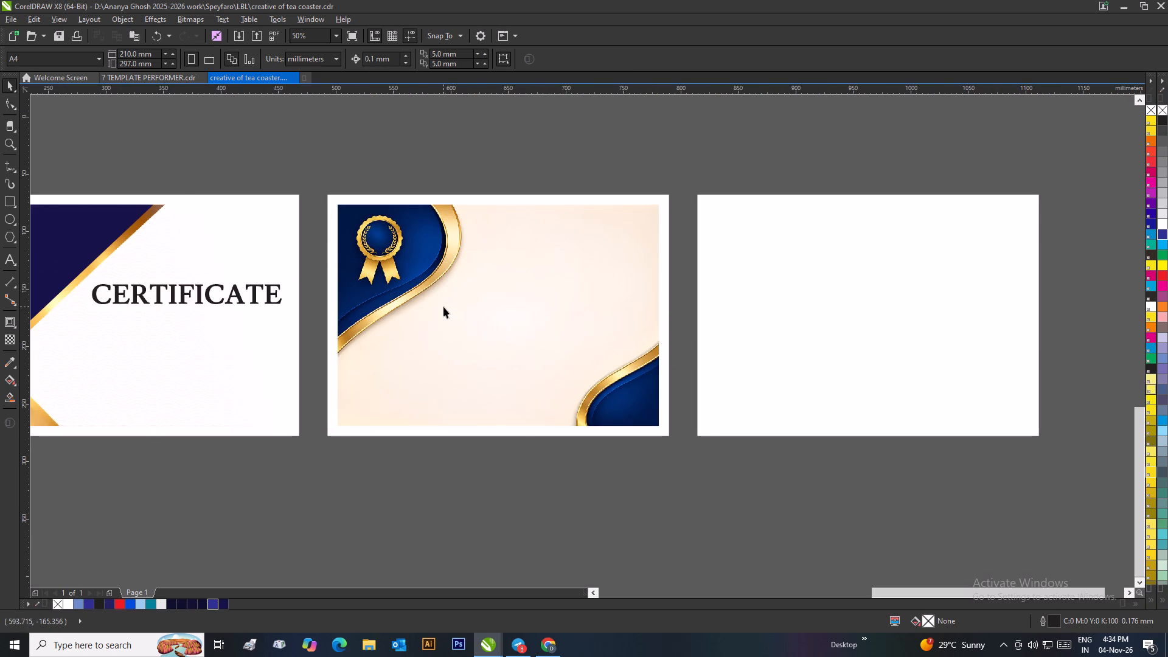
{"action": "scroll", "coordinate": [442, 309], "scroll_direction": "down", "scroll_amount": 1}
{"action": "scroll", "coordinate": [697, 356], "scroll_direction": "up", "scroll_amount": 1}
{"action": "scroll", "coordinate": [341, 257], "scroll_direction": "up", "scroll_amount": 2}
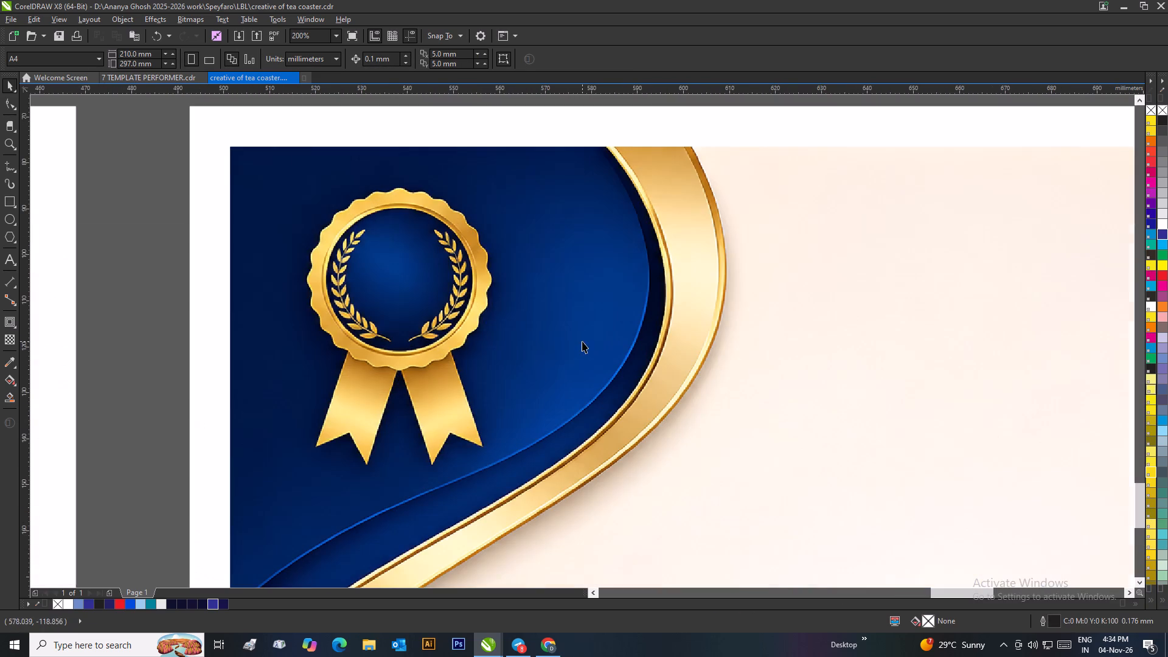
{"action": "scroll", "coordinate": [527, 332], "scroll_direction": "down", "scroll_amount": 2}
{"action": "scroll", "coordinate": [586, 341], "scroll_direction": "down", "scroll_amount": 2}
{"action": "scroll", "coordinate": [602, 347], "scroll_direction": "up", "scroll_amount": 1}
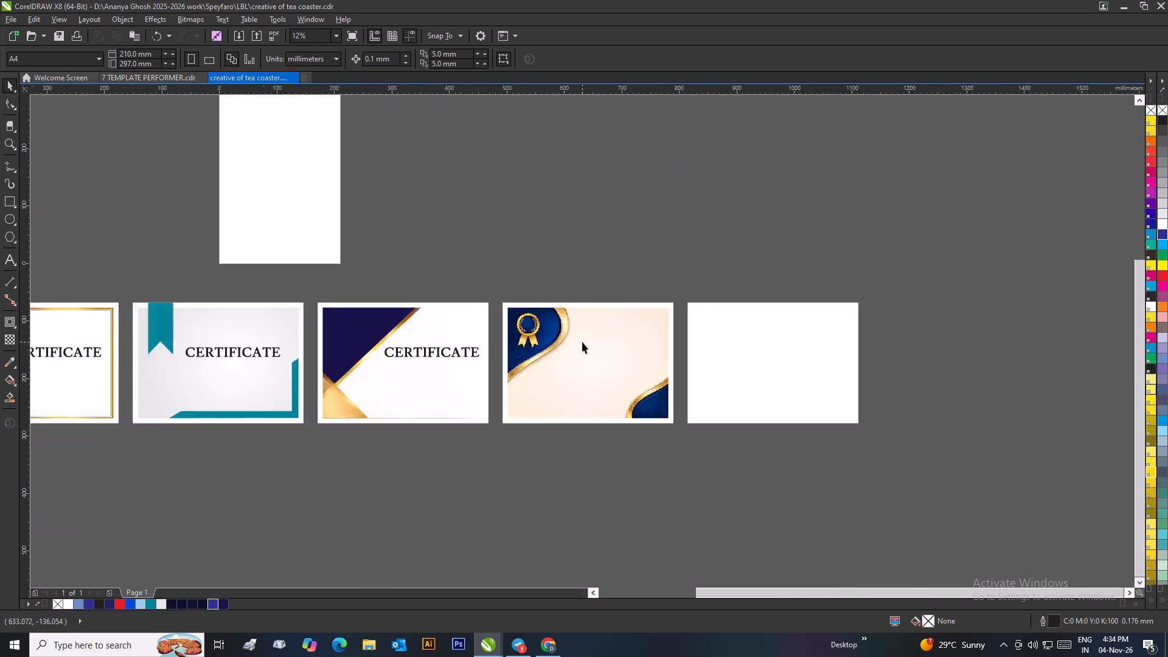
{"action": "scroll", "coordinate": [582, 342], "scroll_direction": "up", "scroll_amount": 2}
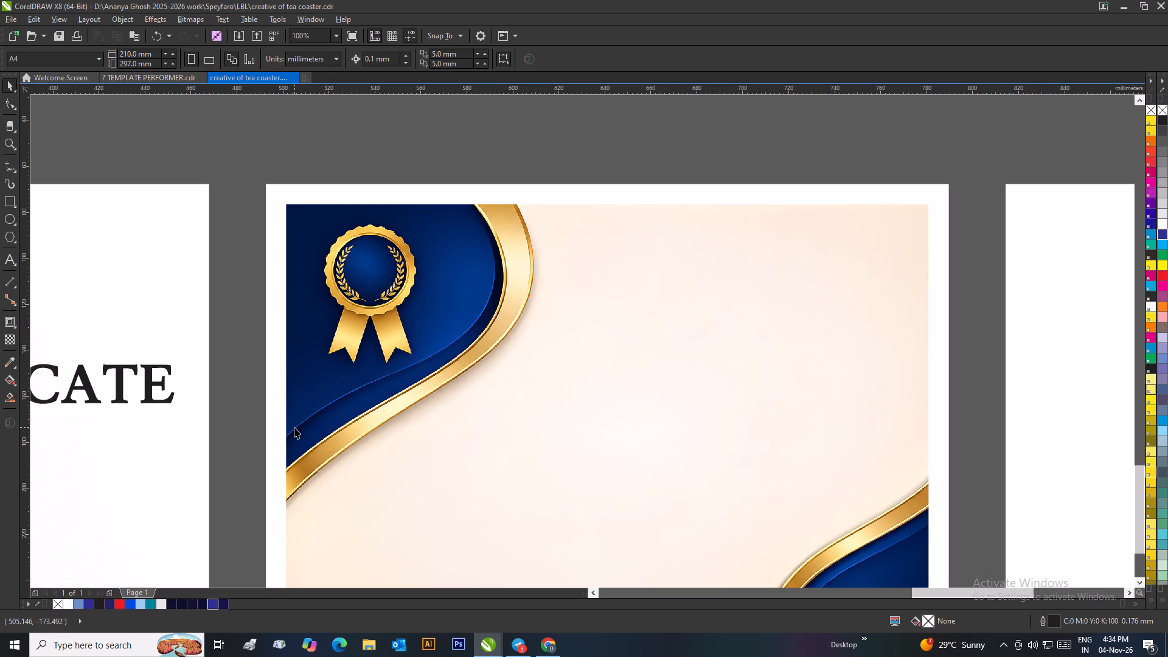
Start a Pen outline of the fifth design's blue corner with a top edge about 80 mm long, beginning at the image's top-left corner.
{"action": "left_click", "coordinate": [9, 167]}
{"action": "left_click", "coordinate": [37, 211]}
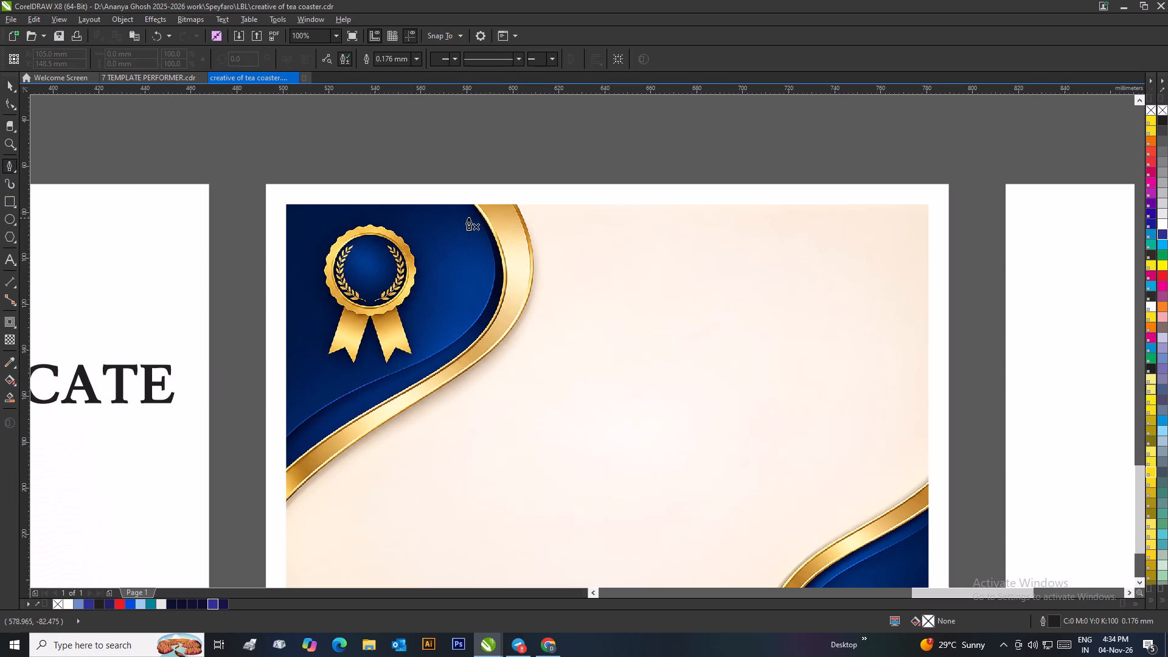
{"action": "scroll", "coordinate": [330, 210], "scroll_direction": "up", "scroll_amount": 1}
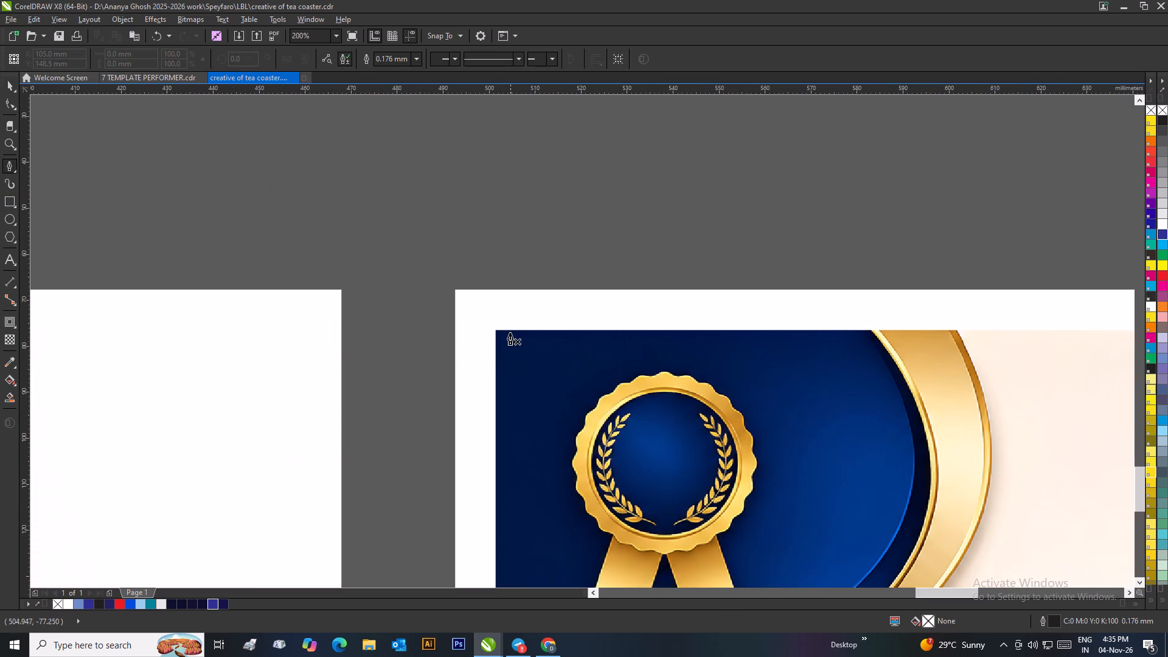
{"action": "left_click", "coordinate": [493, 329]}
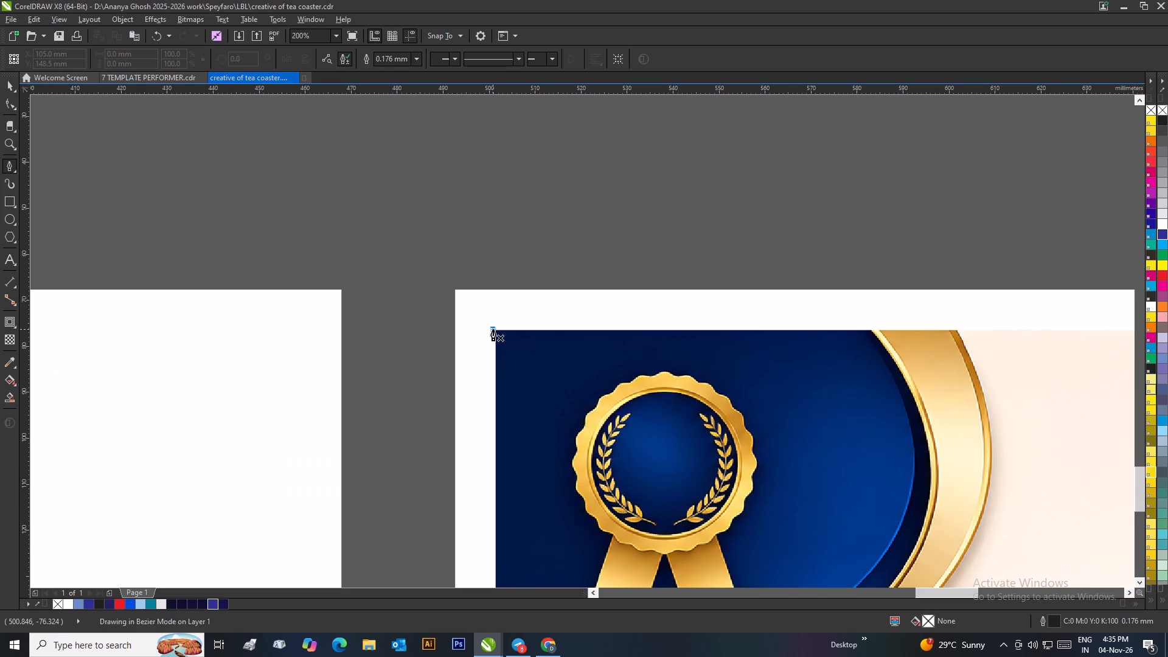
{"action": "scroll", "coordinate": [864, 333], "scroll_direction": "up", "scroll_amount": 1}
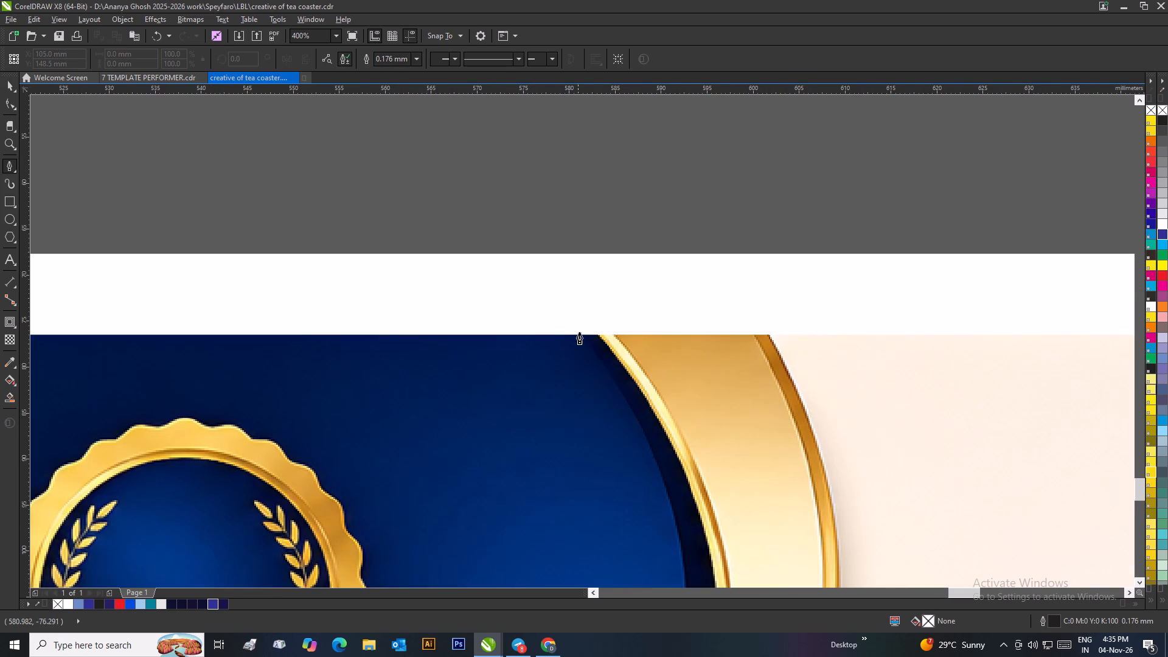
{"action": "left_click", "coordinate": [579, 332]}
Continue the outline with straight segments along the bright blue curve to the image's left edge and close it at the starting corner.
{"action": "scroll", "coordinate": [580, 339], "scroll_direction": "down", "scroll_amount": 2}
{"action": "scroll", "coordinate": [594, 397], "scroll_direction": "up", "scroll_amount": 1}
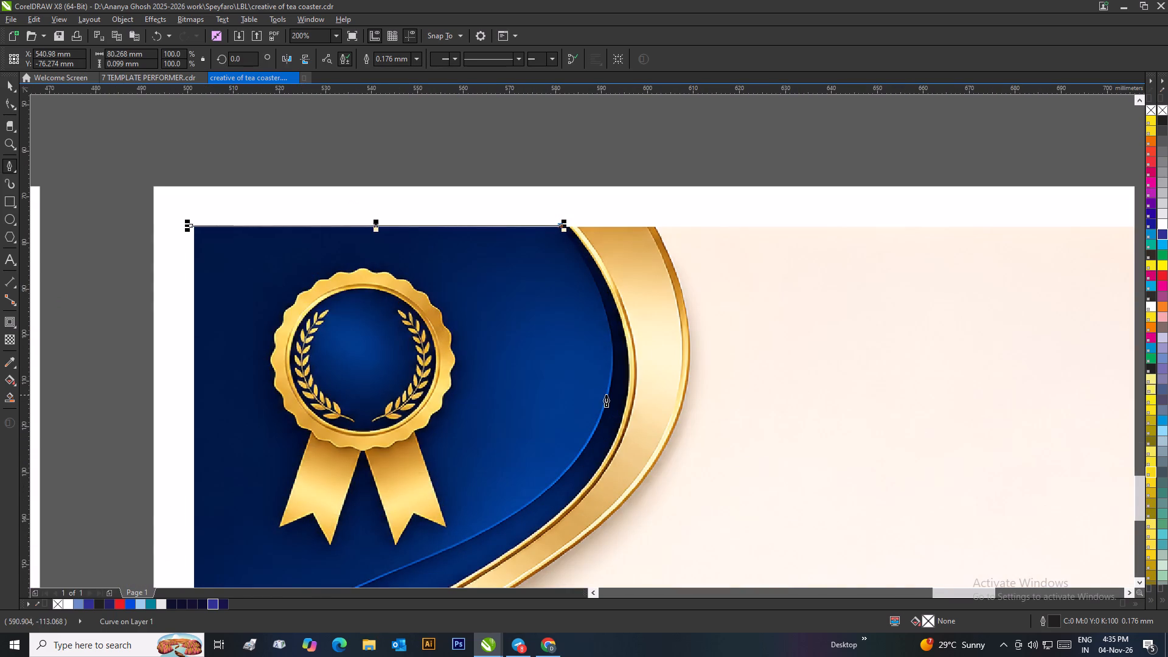
{"action": "left_click", "coordinate": [607, 395]}
{"action": "scroll", "coordinate": [589, 429], "scroll_direction": "down", "scroll_amount": 1}
{"action": "scroll", "coordinate": [539, 387], "scroll_direction": "up", "scroll_amount": 1}
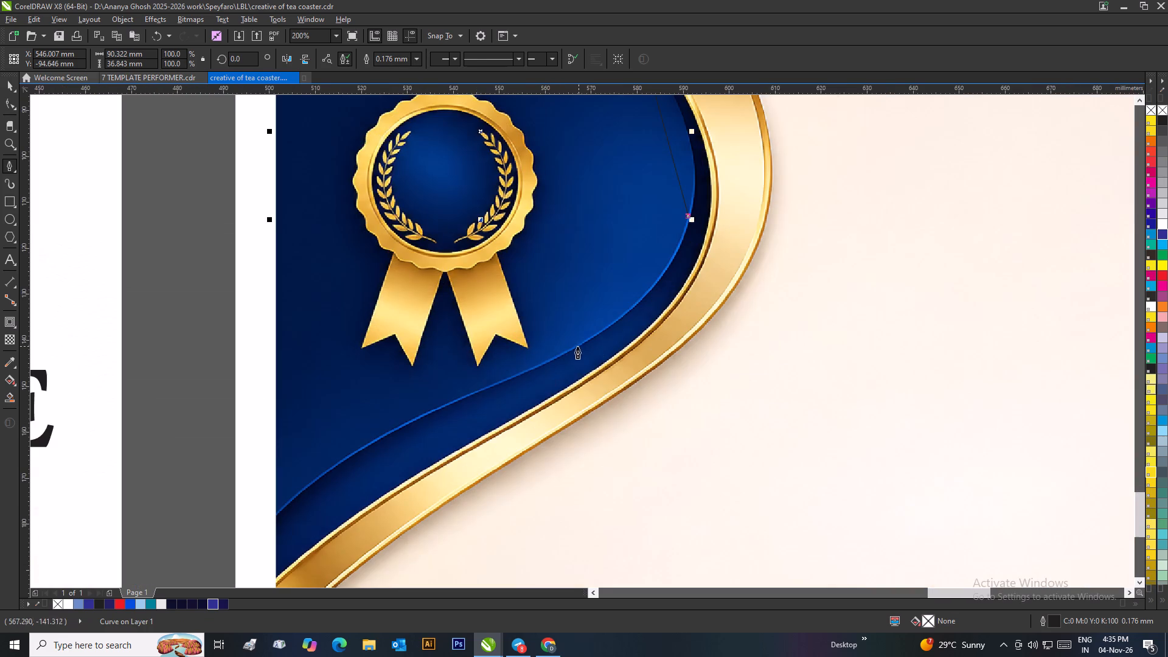
{"action": "left_click", "coordinate": [563, 353]}
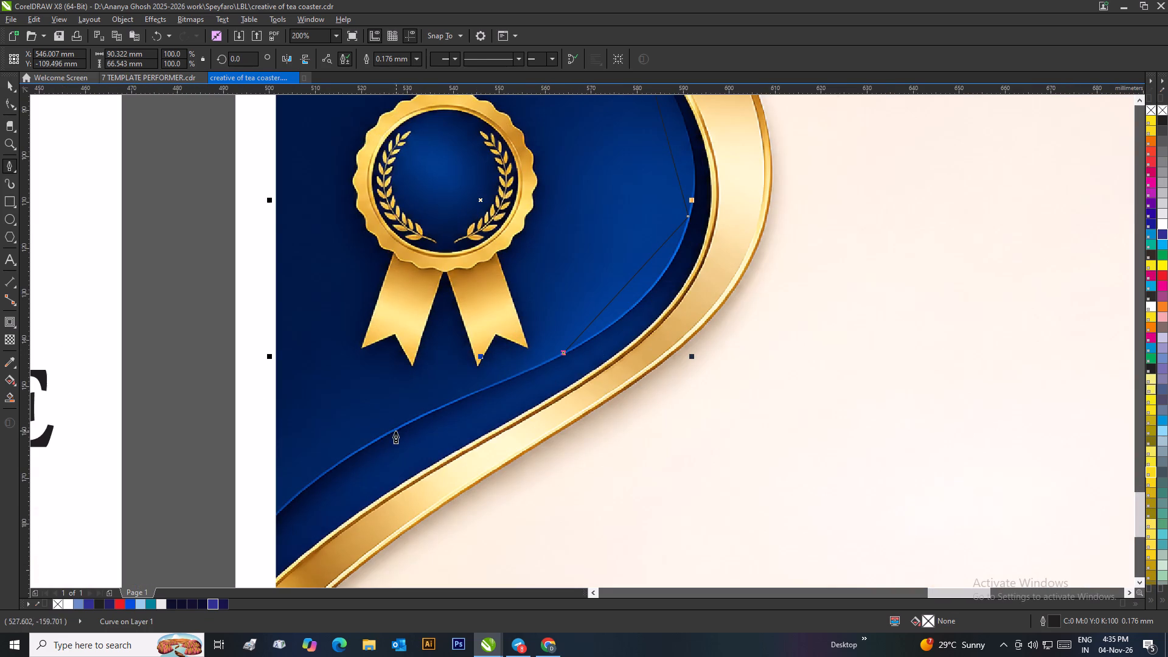
{"action": "left_click", "coordinate": [389, 431]}
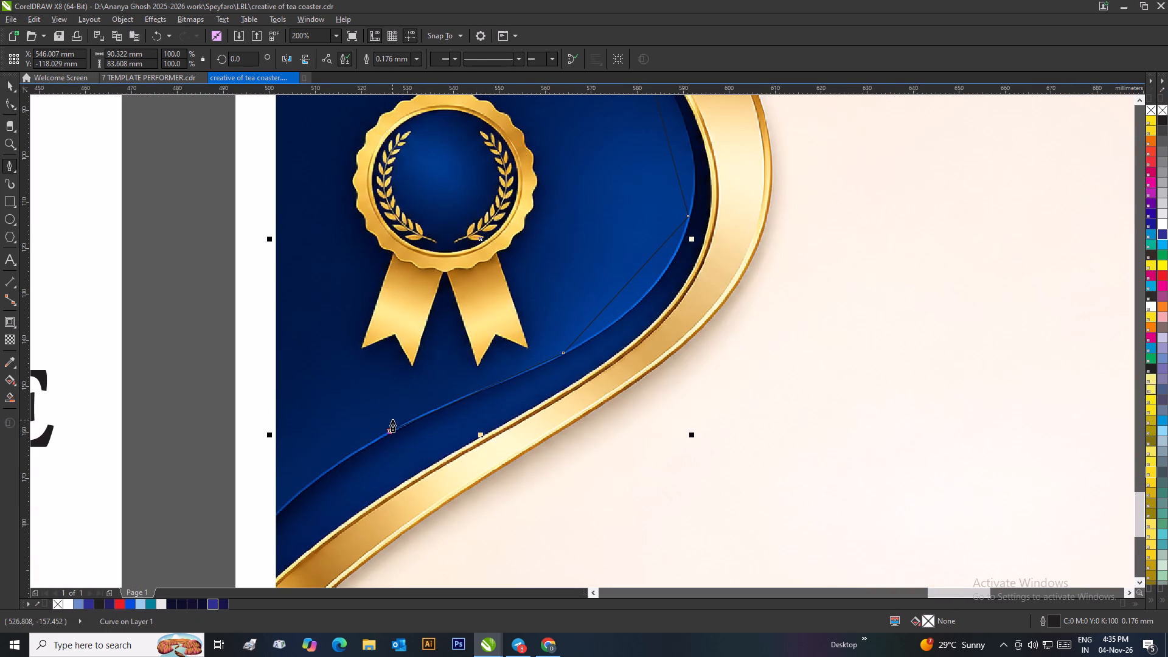
{"action": "key", "text": "ctrl+z"}
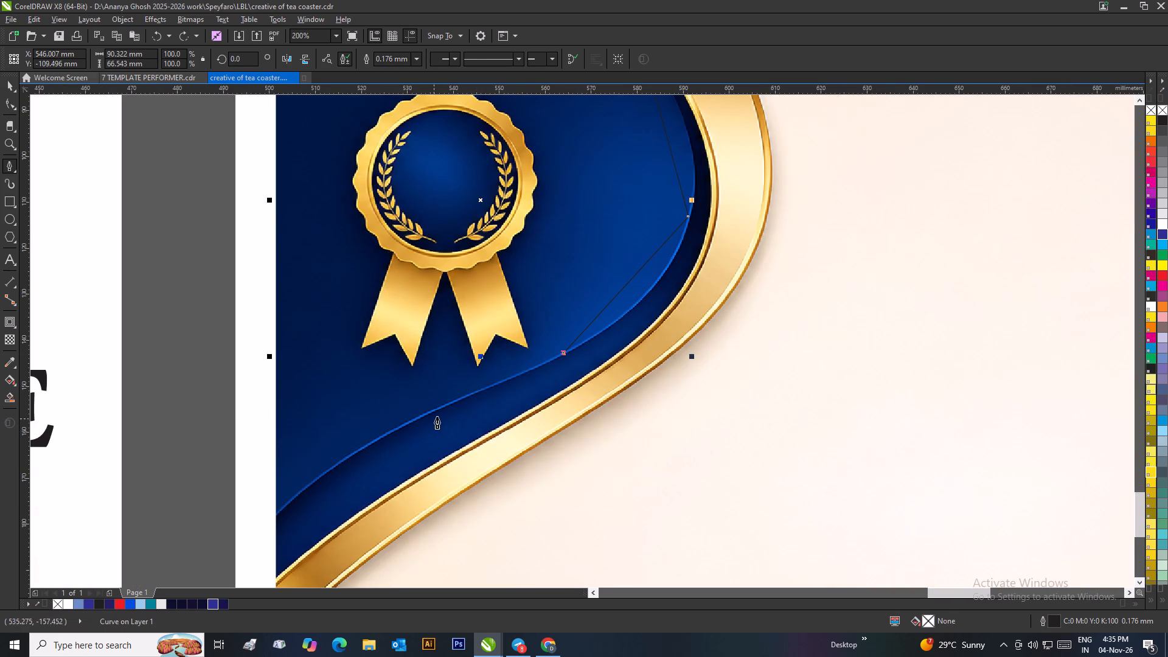
{"action": "left_click", "coordinate": [453, 403]}
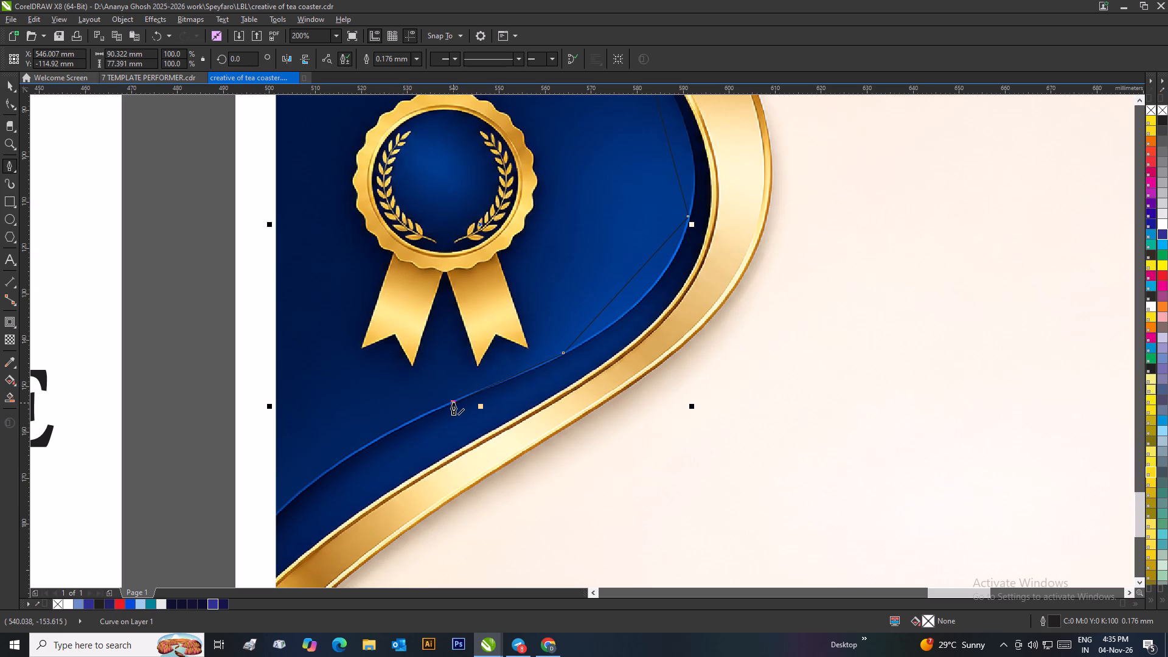
{"action": "left_click", "coordinate": [273, 517]}
{"action": "scroll", "coordinate": [273, 212], "scroll_direction": "down", "scroll_amount": 1}
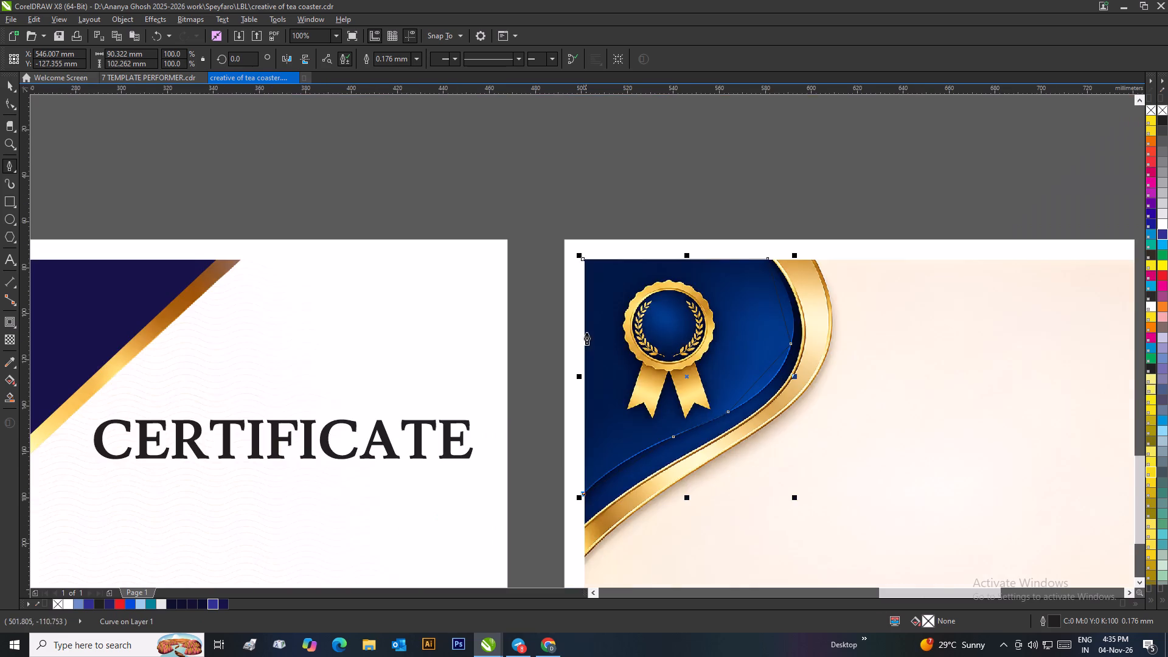
{"action": "scroll", "coordinate": [605, 259], "scroll_direction": "up", "scroll_amount": 2}
{"action": "left_click", "coordinate": [497, 342]}
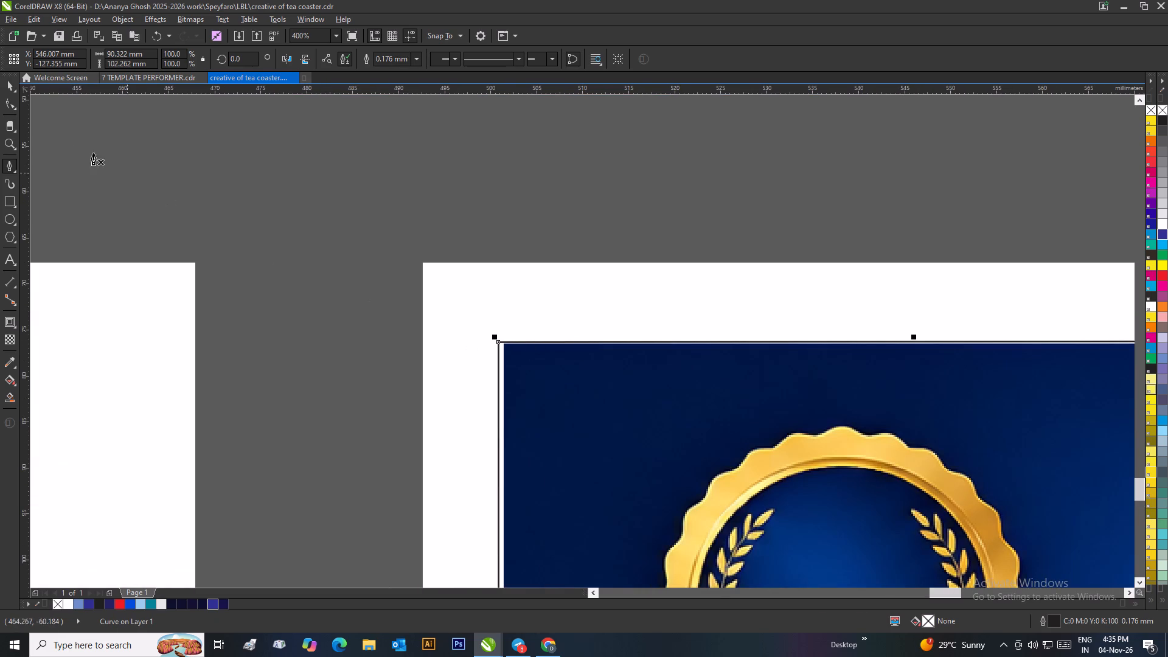
Convert the outline's upper-right straight segment to a curve and bend it to follow the inner blue shape's edge.
{"action": "left_click", "coordinate": [11, 80]}
{"action": "left_click", "coordinate": [5, 99]}
{"action": "scroll", "coordinate": [450, 263], "scroll_direction": "down", "scroll_amount": 3}
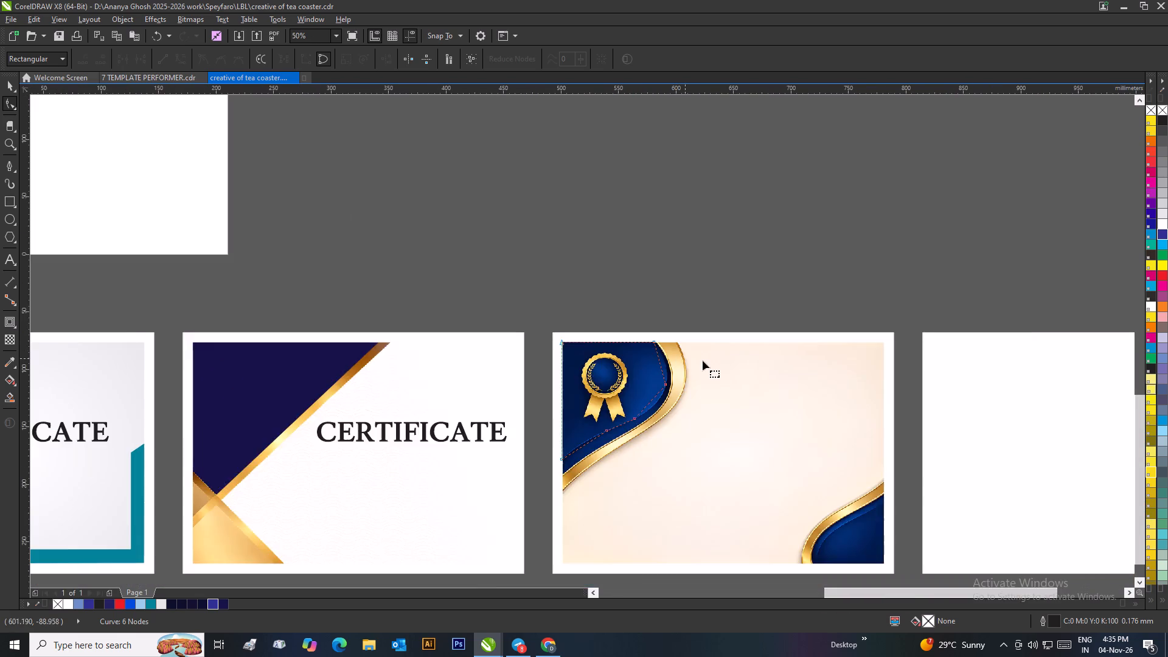
{"action": "scroll", "coordinate": [698, 355], "scroll_direction": "up", "scroll_amount": 2}
{"action": "scroll", "coordinate": [465, 321], "scroll_direction": "up", "scroll_amount": 2}
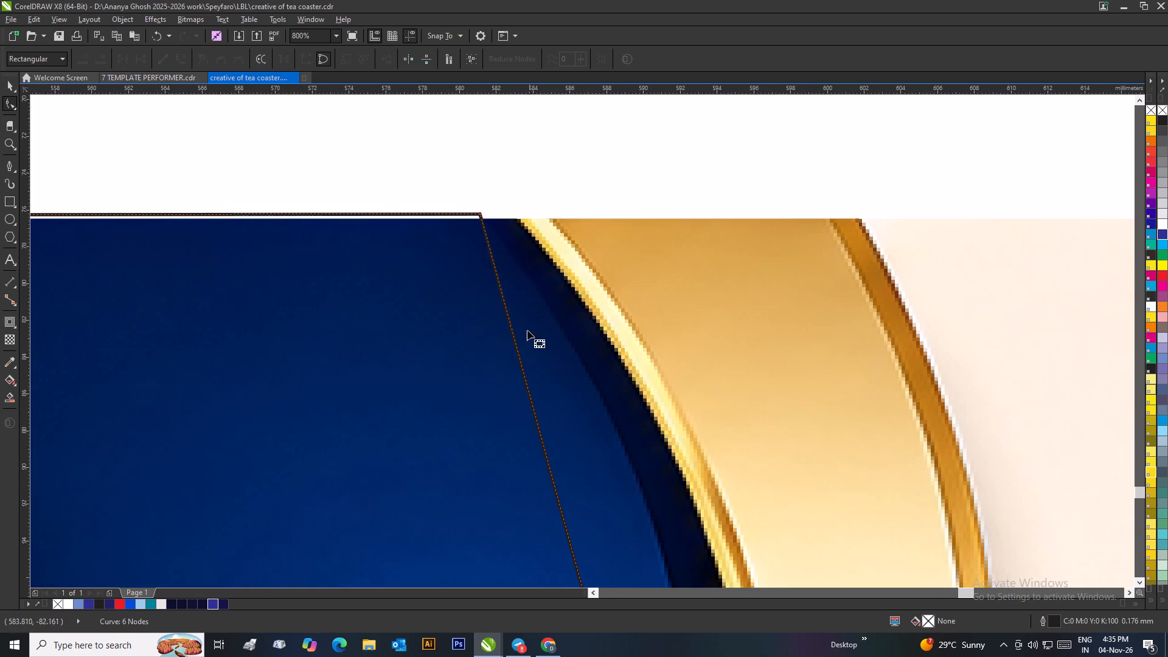
{"action": "left_click", "coordinate": [515, 342]}
{"action": "left_click", "coordinate": [187, 60]}
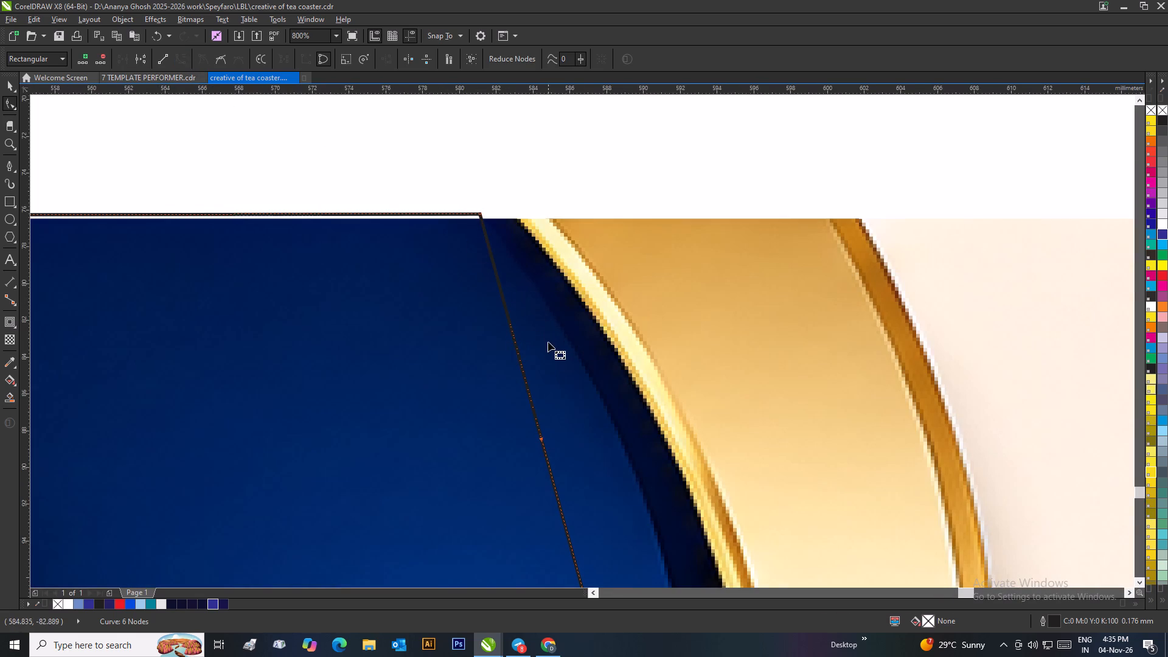
{"action": "left_click_drag", "start_coordinate": [540, 439], "coordinate": [662, 403]}
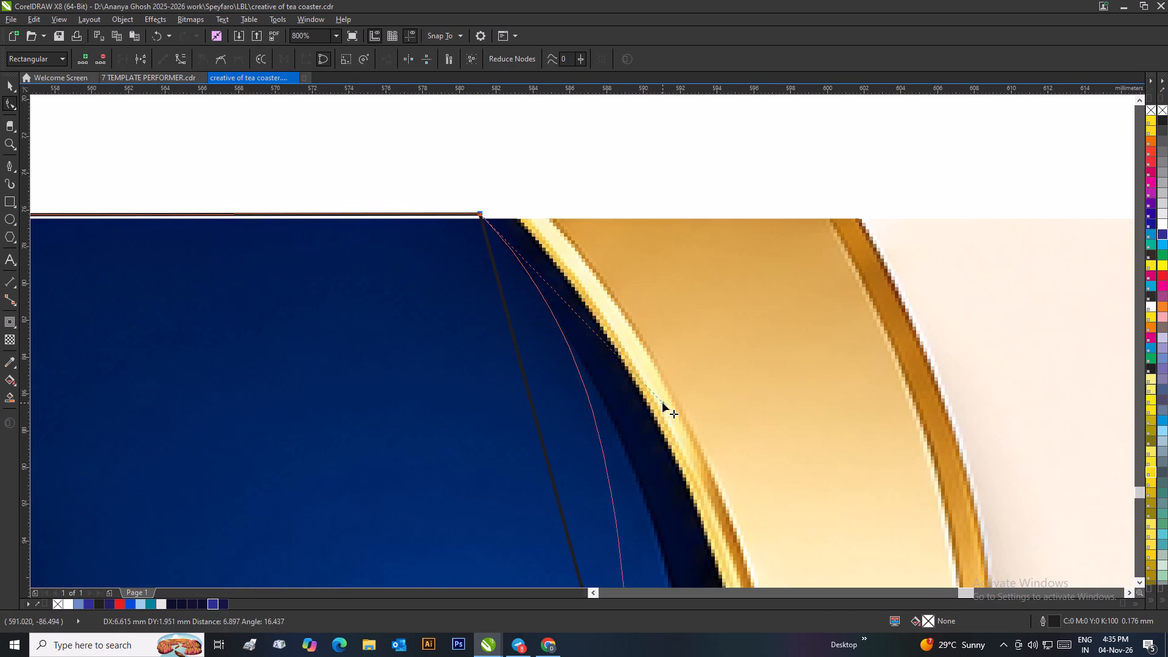
{"action": "left_click_drag", "start_coordinate": [662, 403], "coordinate": [664, 402]}
{"action": "scroll", "coordinate": [641, 399], "scroll_direction": "down", "scroll_amount": 2}
{"action": "scroll", "coordinate": [582, 431], "scroll_direction": "up", "scroll_amount": 1}
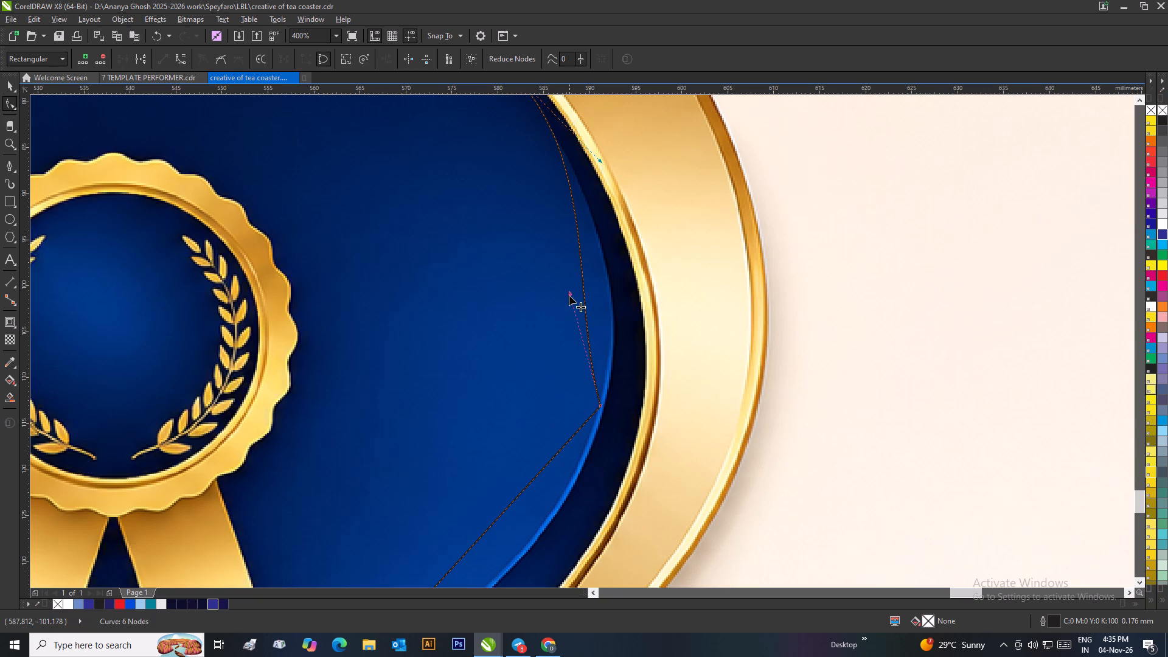
{"action": "left_click_drag", "start_coordinate": [569, 296], "coordinate": [636, 311]}
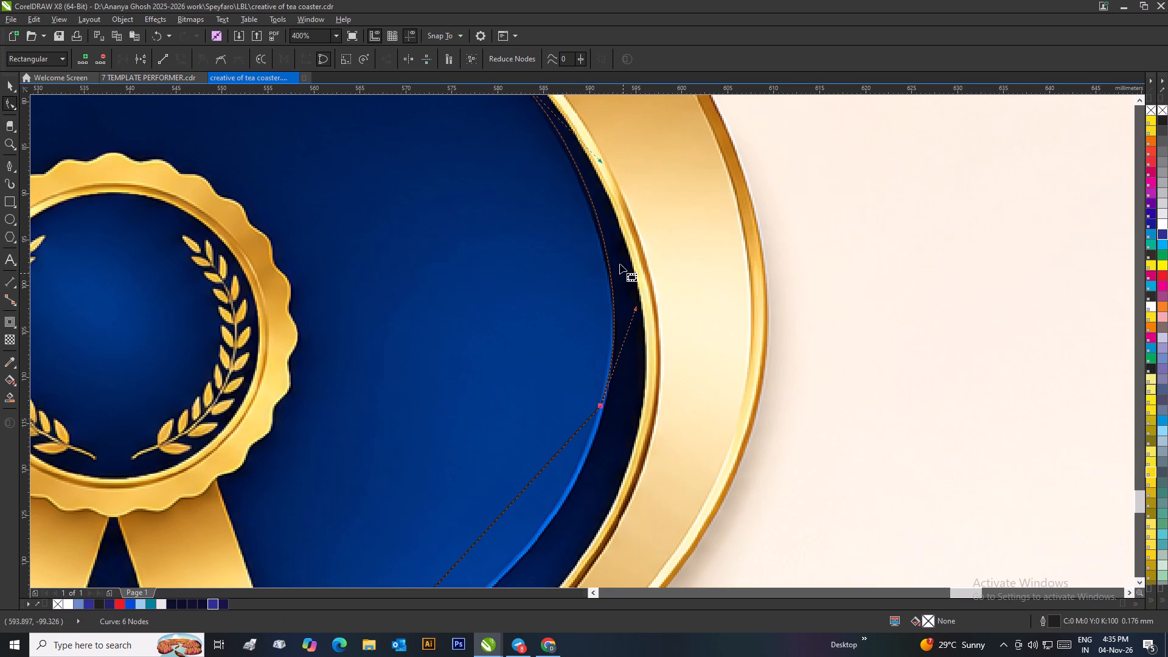
Fine-tune the upper-right curve by shifting its two end nodes slightly outward and adjusting the lower node's handle.
{"action": "scroll", "coordinate": [602, 238], "scroll_direction": "down", "scroll_amount": 2}
{"action": "scroll", "coordinate": [573, 323], "scroll_direction": "up", "scroll_amount": 3}
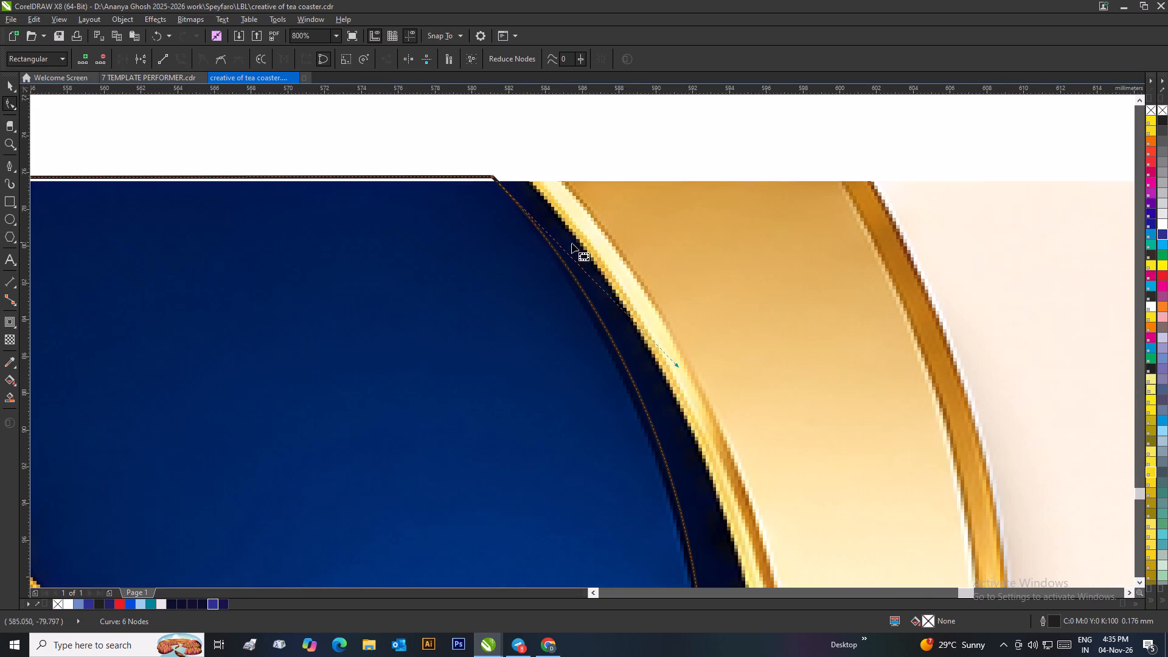
{"action": "left_click_drag", "start_coordinate": [492, 176], "coordinate": [498, 179]}
{"action": "scroll", "coordinate": [515, 193], "scroll_direction": "down", "scroll_amount": 2}
{"action": "scroll", "coordinate": [633, 481], "scroll_direction": "up", "scroll_amount": 2}
{"action": "scroll", "coordinate": [581, 379], "scroll_direction": "down", "scroll_amount": 2}
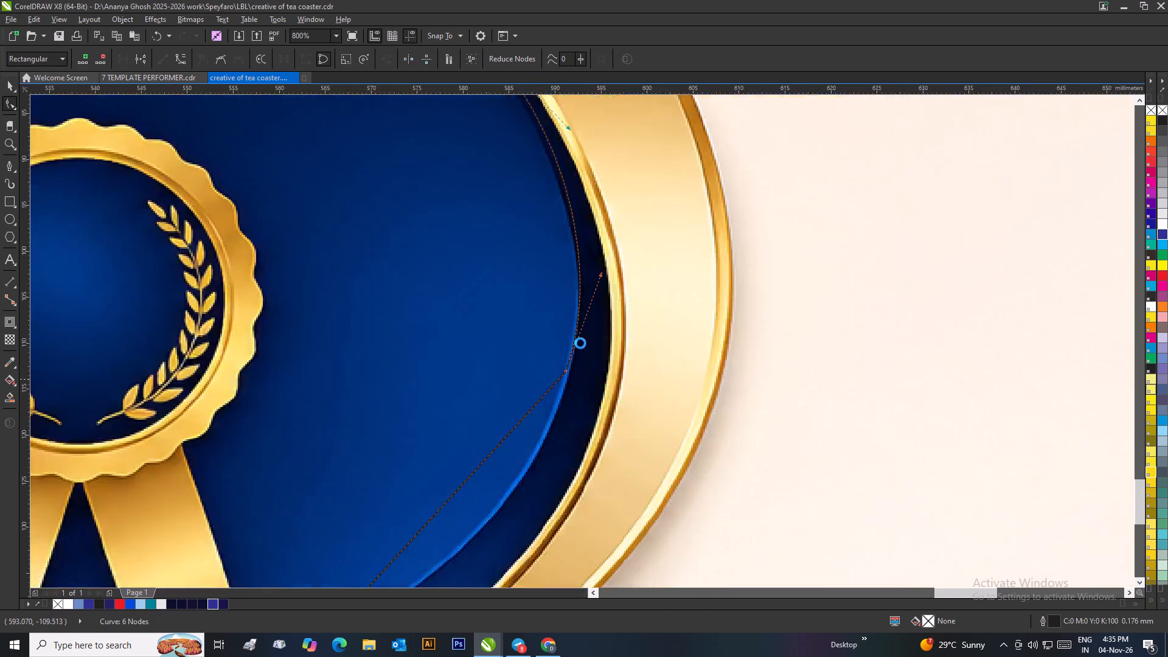
{"action": "scroll", "coordinate": [579, 361], "scroll_direction": "up", "scroll_amount": 2}
{"action": "left_click_drag", "start_coordinate": [571, 318], "coordinate": [582, 318]}
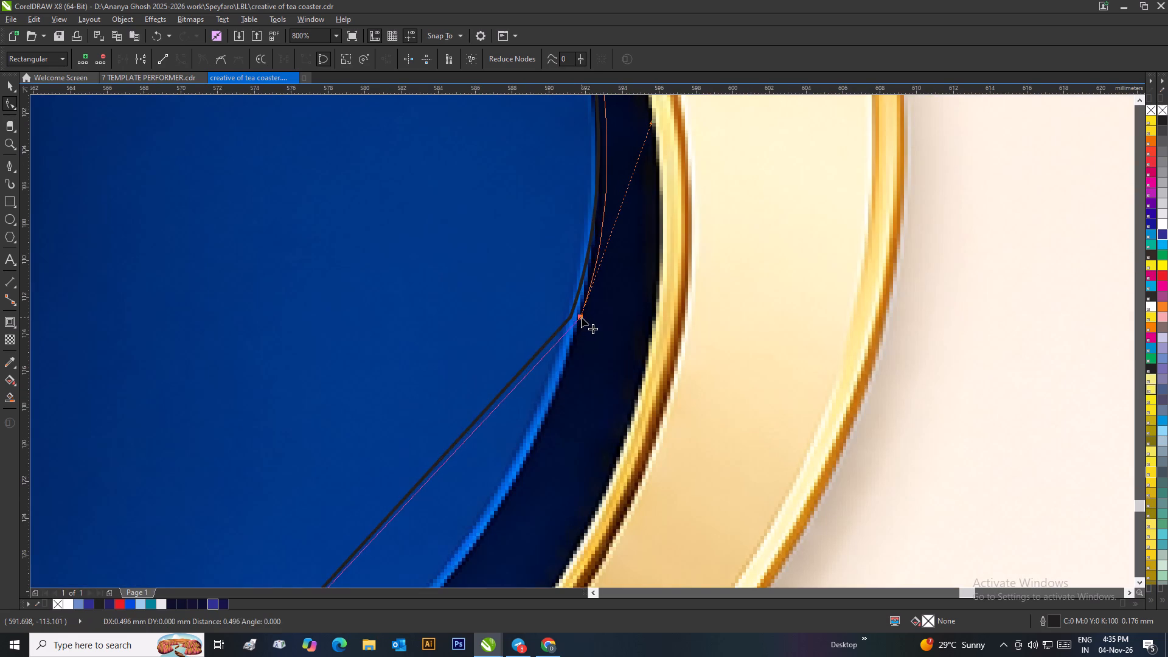
{"action": "left_click_drag", "start_coordinate": [582, 318], "coordinate": [584, 319]}
{"action": "scroll", "coordinate": [585, 319], "scroll_direction": "down", "scroll_amount": 1}
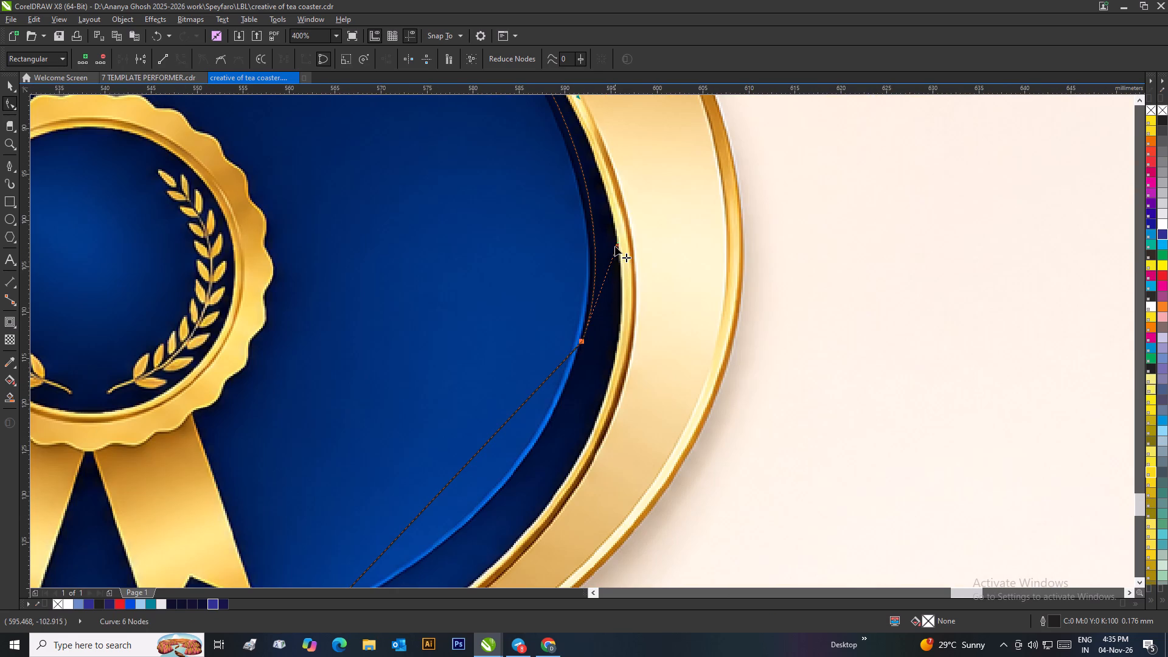
{"action": "left_click_drag", "start_coordinate": [615, 246], "coordinate": [605, 240]}
{"action": "scroll", "coordinate": [605, 240], "scroll_direction": "down", "scroll_amount": 2}
{"action": "scroll", "coordinate": [575, 312], "scroll_direction": "up", "scroll_amount": 3}
{"action": "scroll", "coordinate": [582, 341], "scroll_direction": "down", "scroll_amount": 1}
{"action": "left_click", "coordinate": [586, 346]}
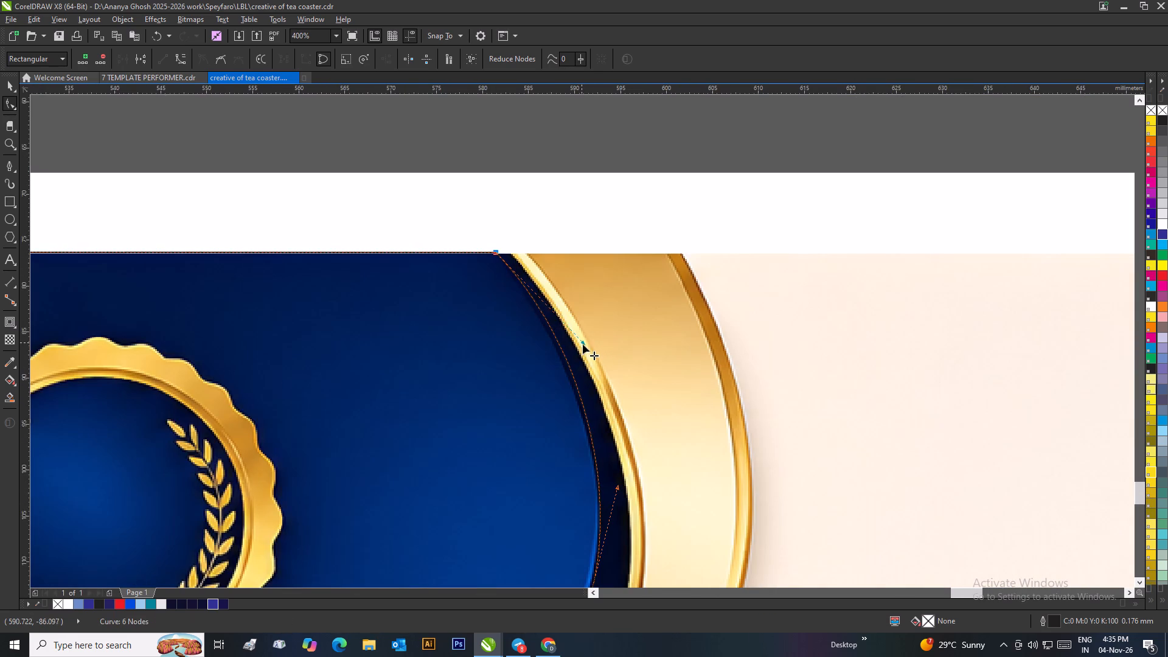
Convert the next straight segment below to a curve and bend it along the bright blue edge.
{"action": "scroll", "coordinate": [589, 354], "scroll_direction": "down", "scroll_amount": 2}
{"action": "scroll", "coordinate": [558, 436], "scroll_direction": "up", "scroll_amount": 1}
{"action": "scroll", "coordinate": [592, 329], "scroll_direction": "up", "scroll_amount": 1}
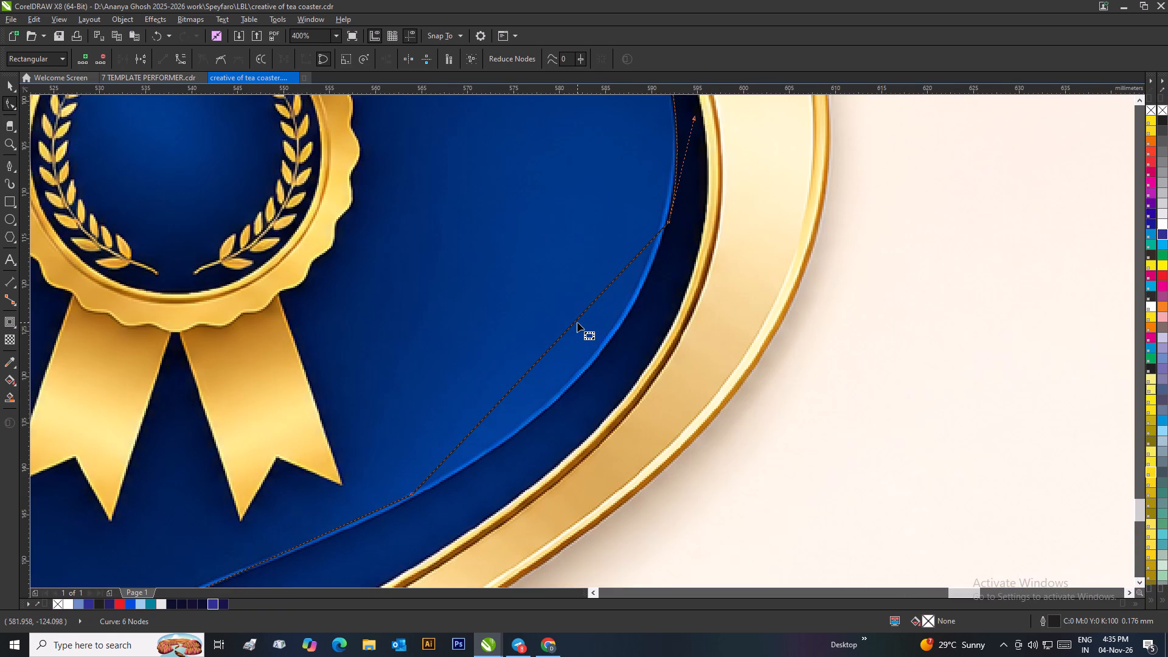
{"action": "left_click", "coordinate": [577, 321]}
{"action": "left_click", "coordinate": [184, 58]}
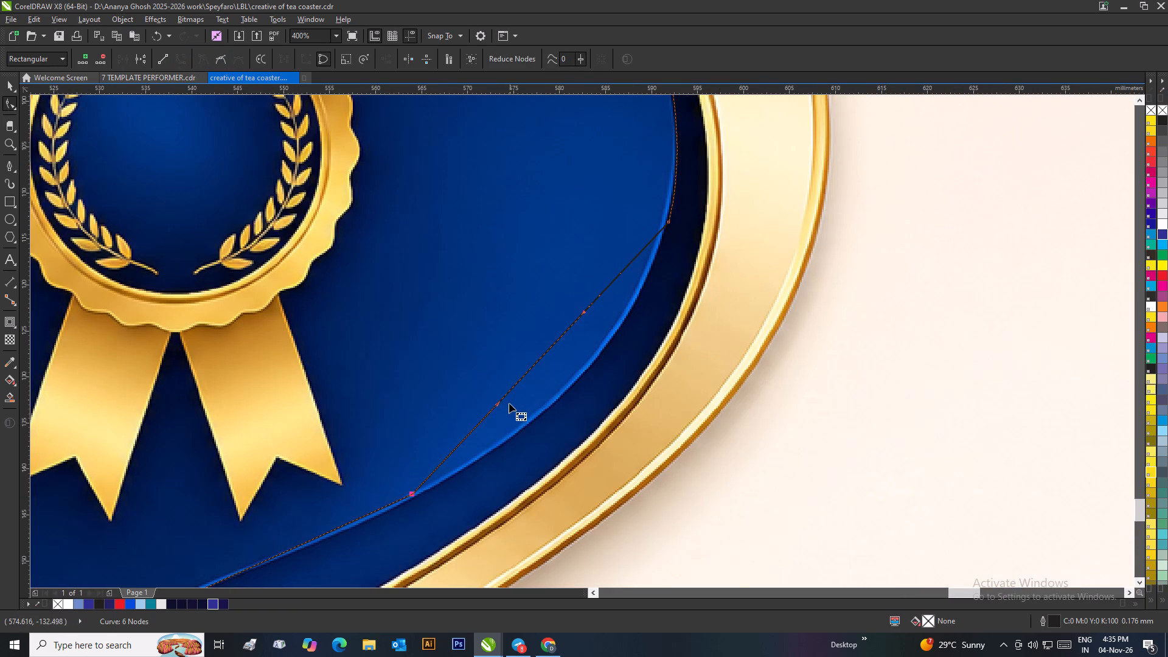
{"action": "left_click_drag", "start_coordinate": [499, 403], "coordinate": [555, 450]}
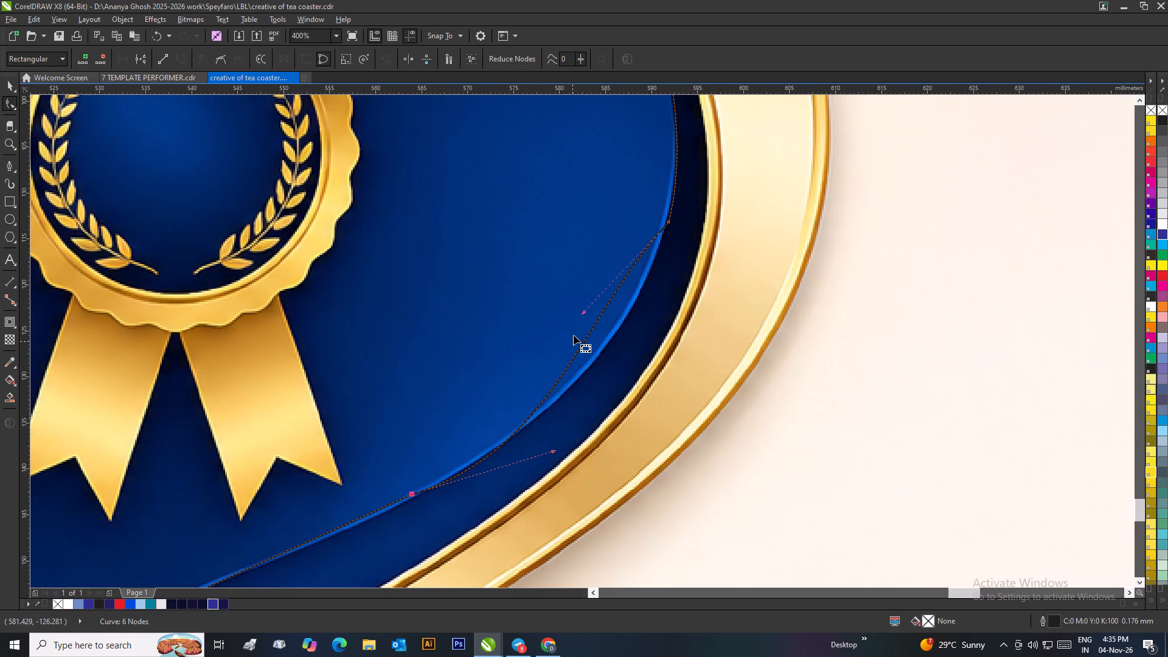
{"action": "left_click_drag", "start_coordinate": [583, 312], "coordinate": [646, 326]}
Replace the node joining the two curves with one slightly higher, and slide the lower curve's end node down-left along the blue edge.
{"action": "double_click", "coordinate": [672, 207]}
{"action": "double_click", "coordinate": [667, 224]}
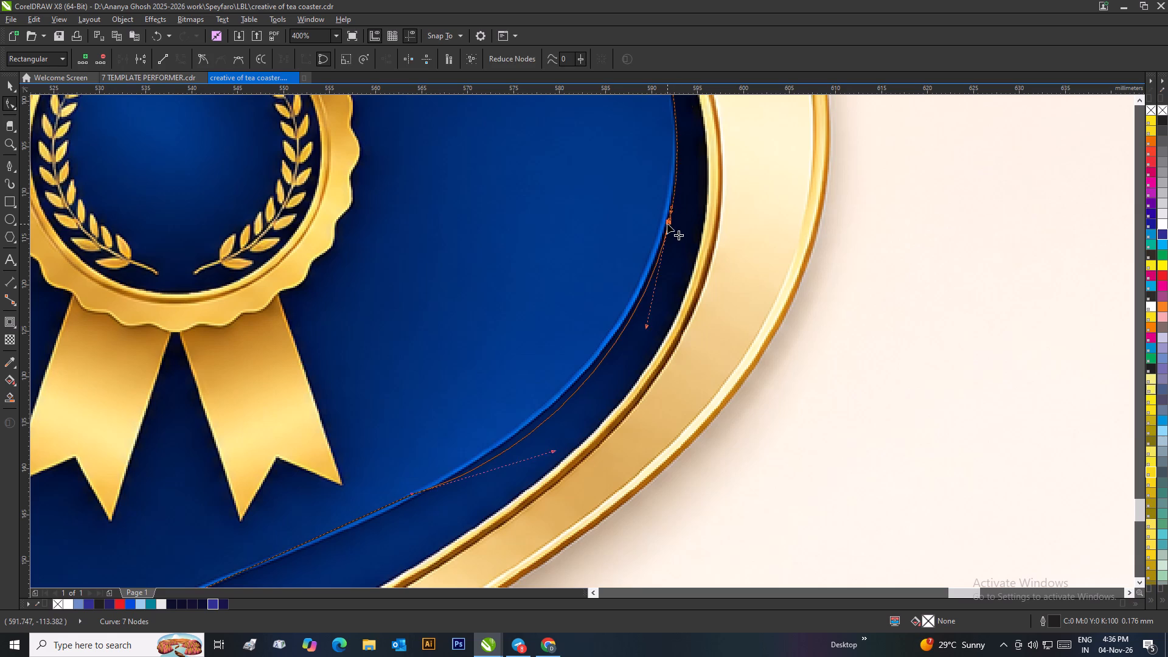
{"action": "scroll", "coordinate": [636, 305], "scroll_direction": "down", "scroll_amount": 1}
{"action": "scroll", "coordinate": [560, 390], "scroll_direction": "up", "scroll_amount": 1}
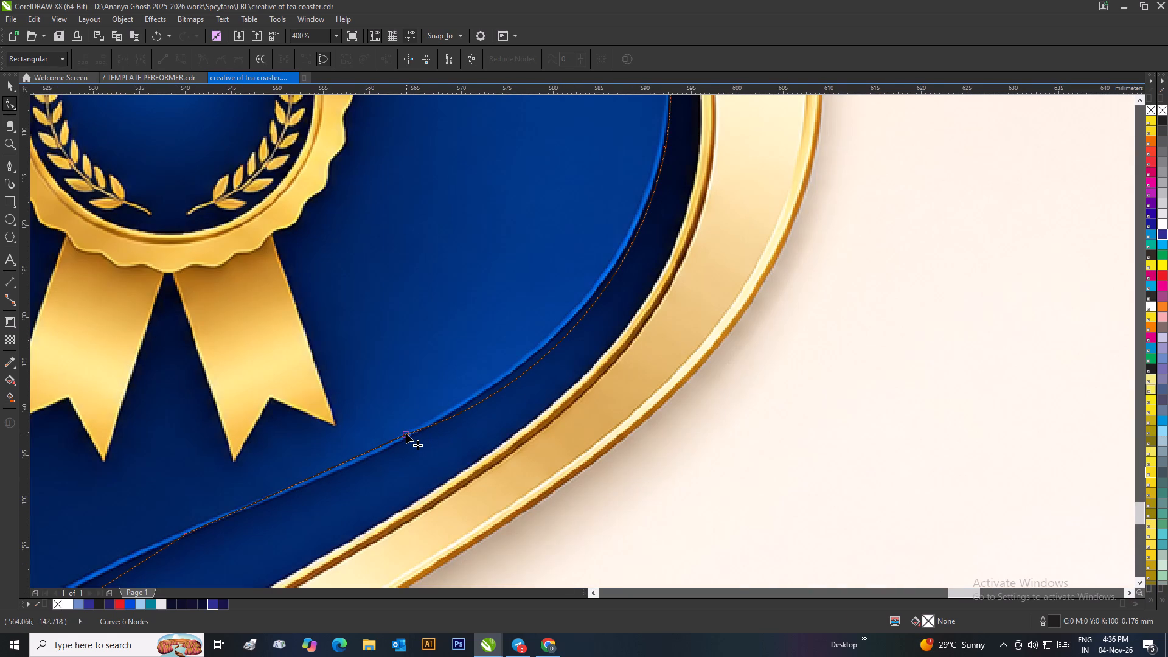
{"action": "left_click_drag", "start_coordinate": [406, 434], "coordinate": [386, 447]}
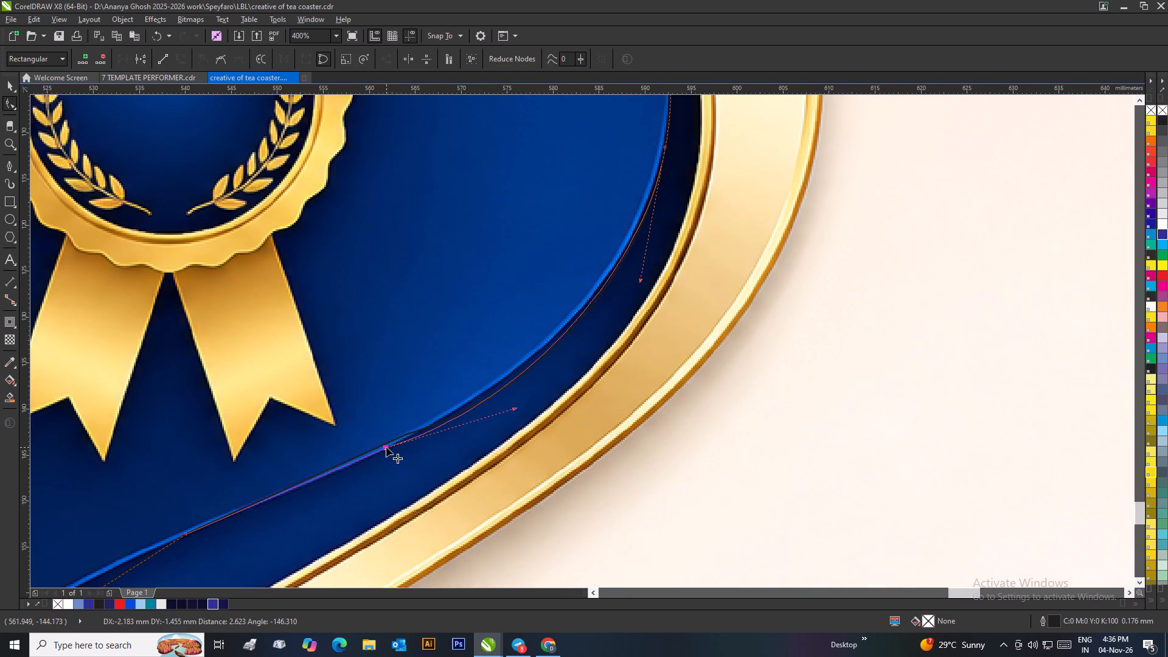
{"action": "left_click_drag", "start_coordinate": [386, 447], "coordinate": [376, 451]}
Convert the outline's lowest straight segment to a curve and bend it along the inner blue shape's edge.
{"action": "scroll", "coordinate": [384, 468], "scroll_direction": "down", "scroll_amount": 1}
{"action": "scroll", "coordinate": [555, 363], "scroll_direction": "up", "scroll_amount": 1}
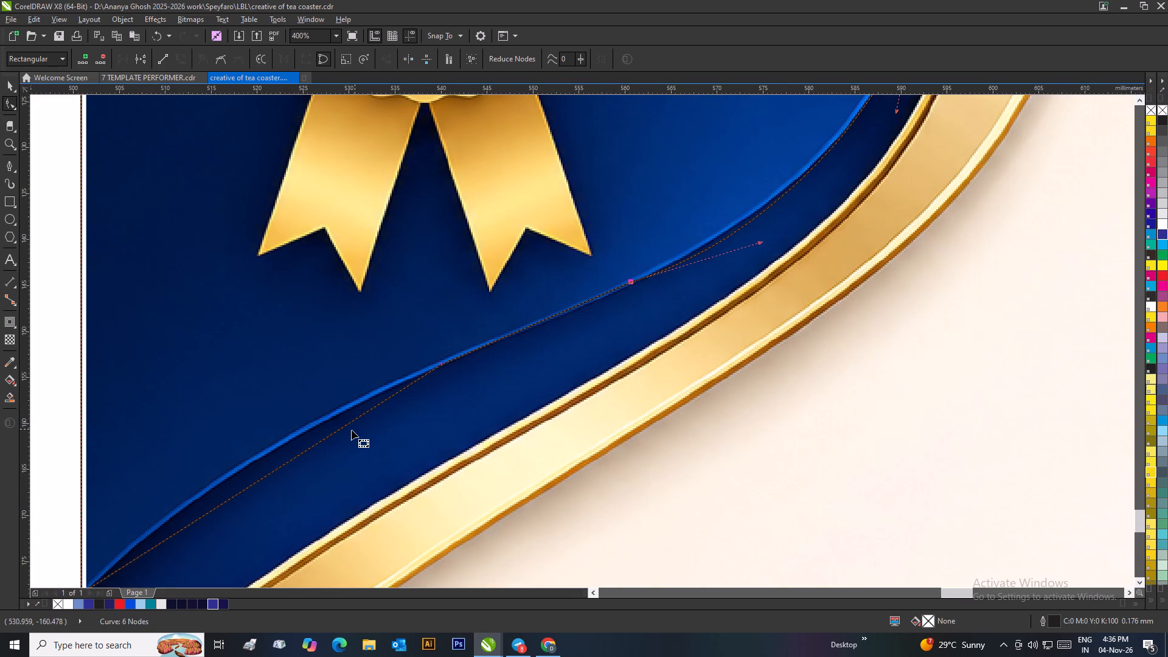
{"action": "left_click", "coordinate": [343, 431]}
{"action": "double_click", "coordinate": [345, 426]}
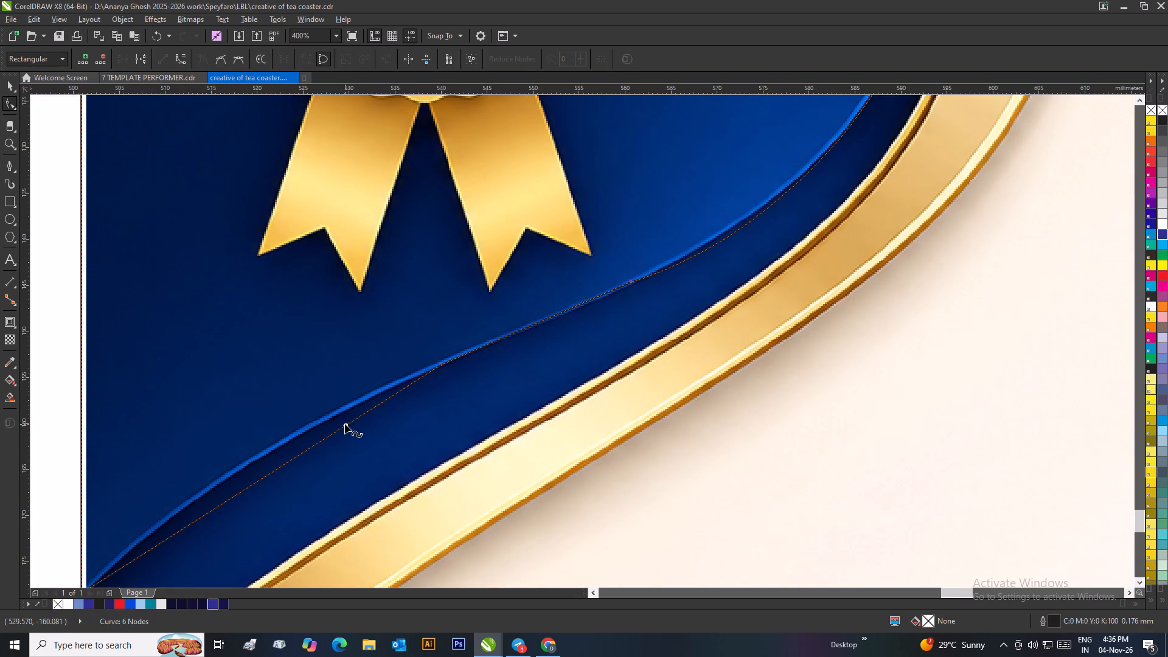
{"action": "left_click", "coordinate": [178, 58]}
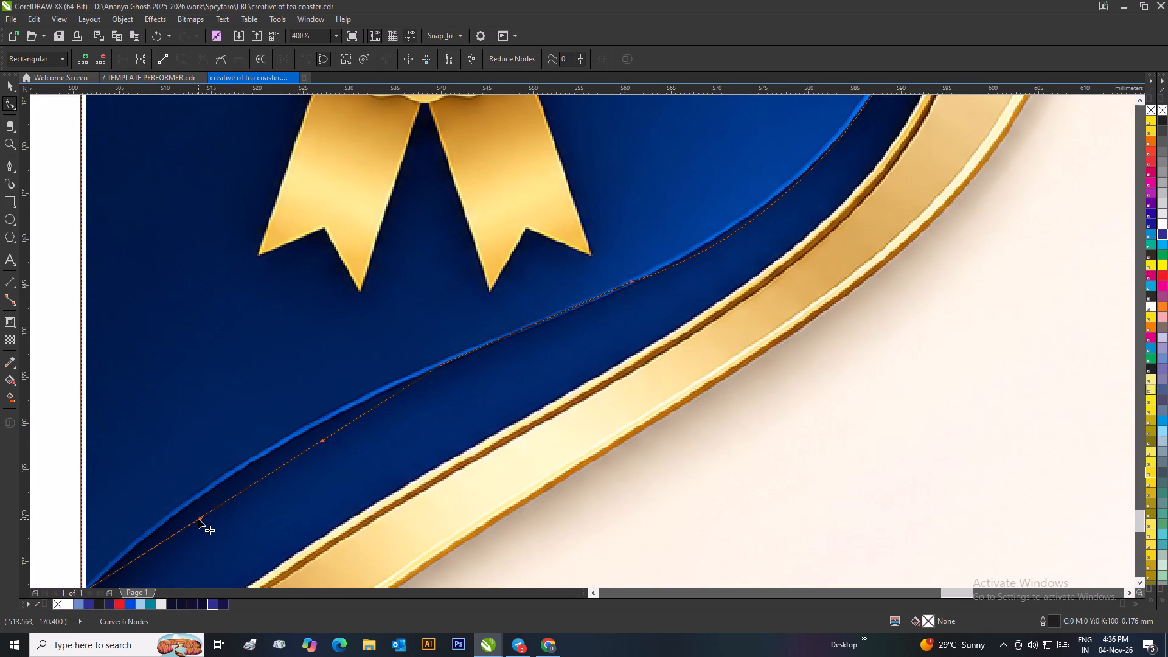
{"action": "left_click_drag", "start_coordinate": [200, 518], "coordinate": [205, 488]}
{"action": "left_click_drag", "start_coordinate": [323, 440], "coordinate": [321, 438]}
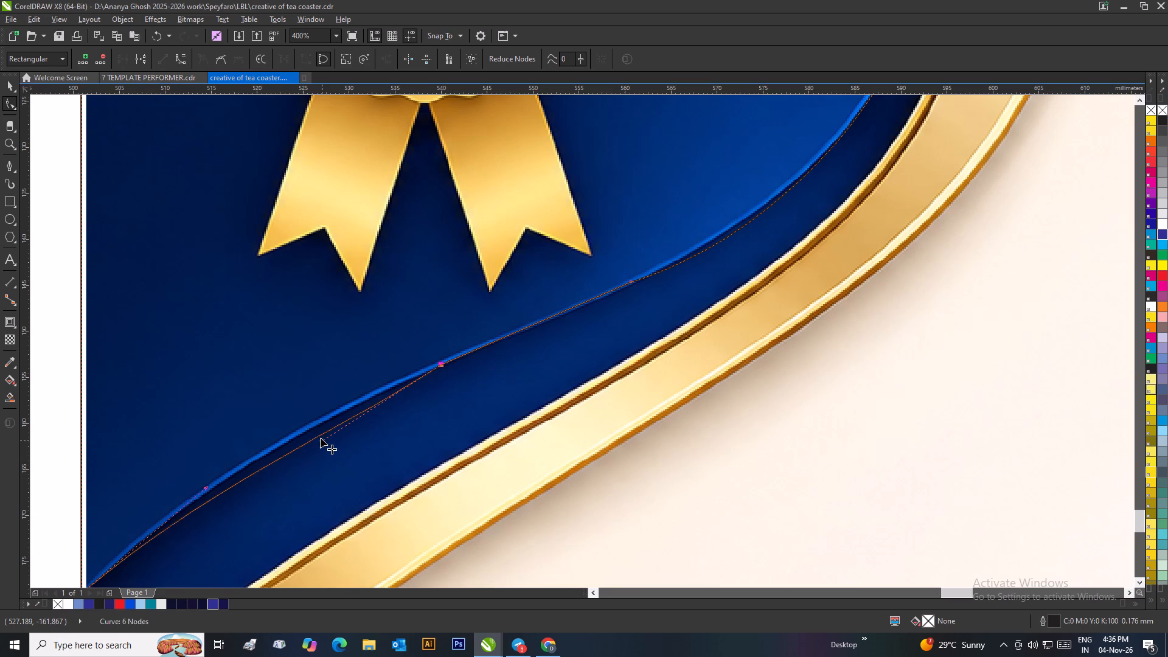
{"action": "left_click_drag", "start_coordinate": [321, 438], "coordinate": [290, 439]}
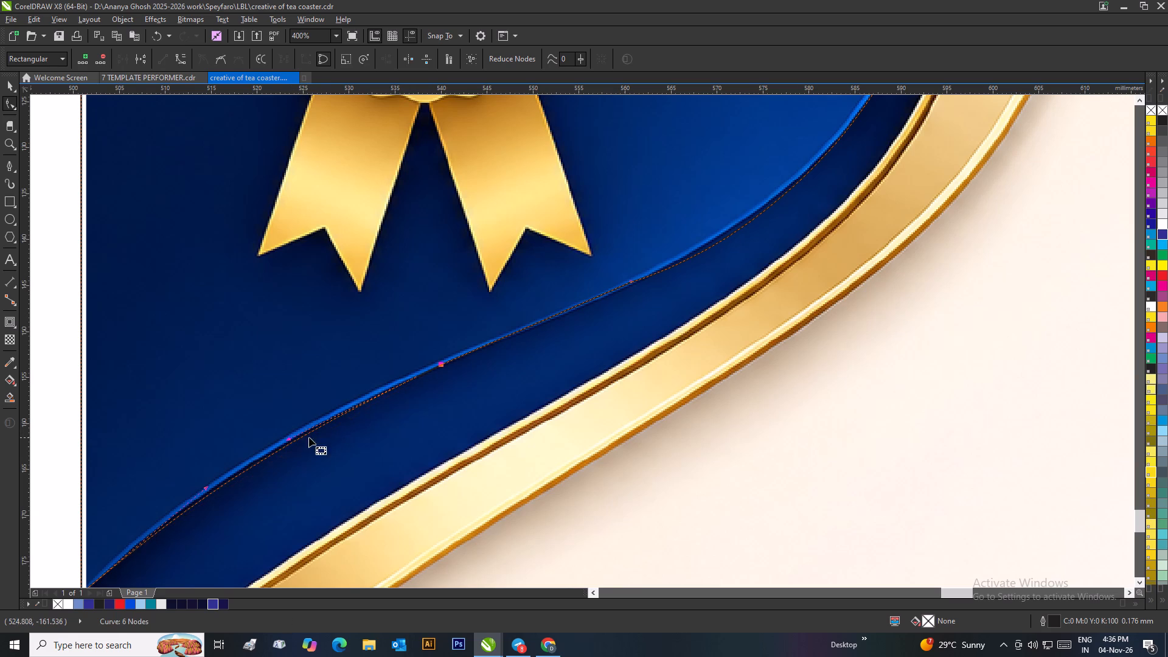
Add a node on the middle curve and nudge it and the curve's upper end node slightly down, just below the bright blue edge.
{"action": "scroll", "coordinate": [473, 368], "scroll_direction": "up", "scroll_amount": 1}
{"action": "double_click", "coordinate": [576, 310]}
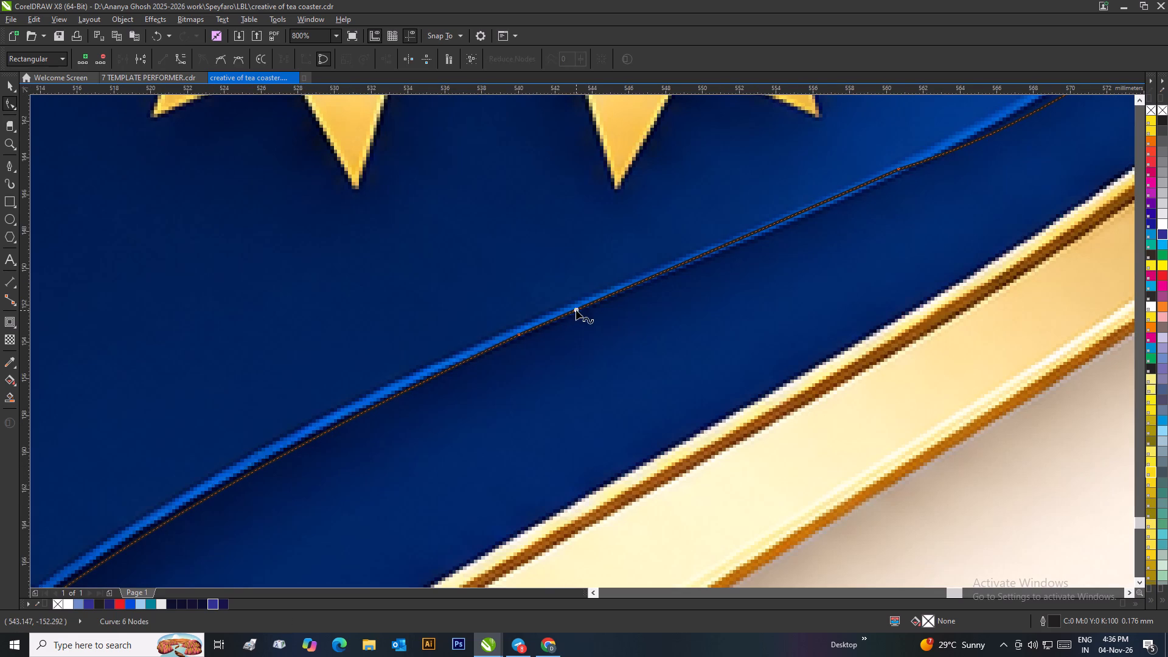
{"action": "left_click_drag", "start_coordinate": [576, 310], "coordinate": [576, 315]}
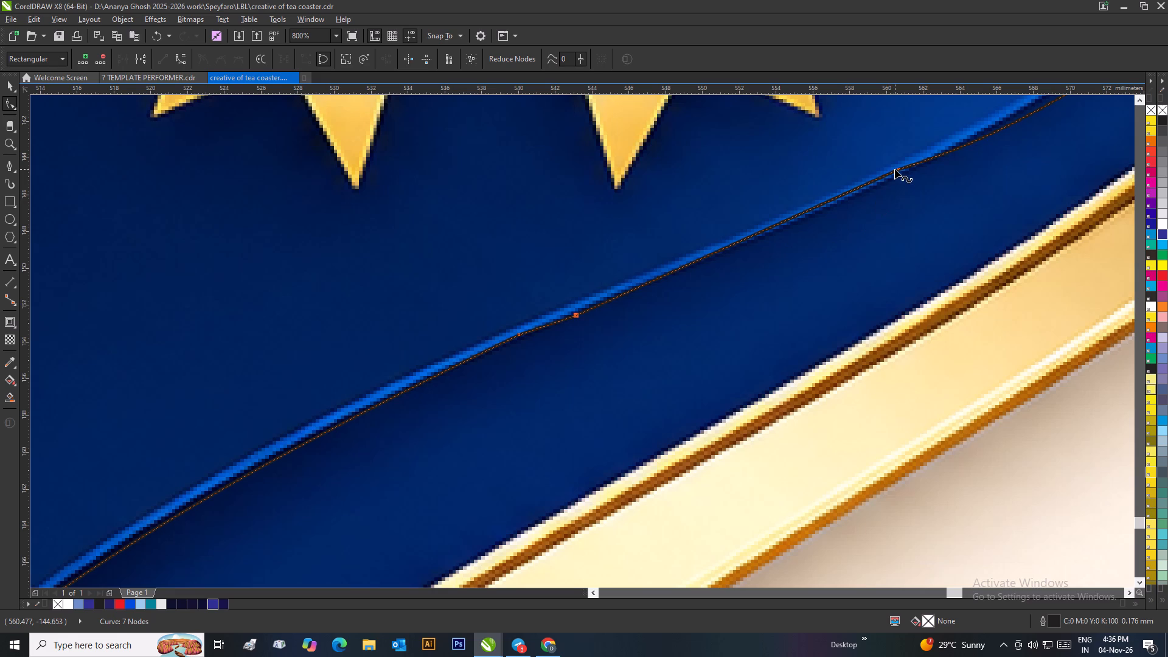
{"action": "left_click_drag", "start_coordinate": [898, 170], "coordinate": [898, 178]}
Raise the lower control handle of the upper-right curve so the outline runs closer to the bright blue edge.
{"action": "scroll", "coordinate": [900, 181], "scroll_direction": "down", "scroll_amount": 1}
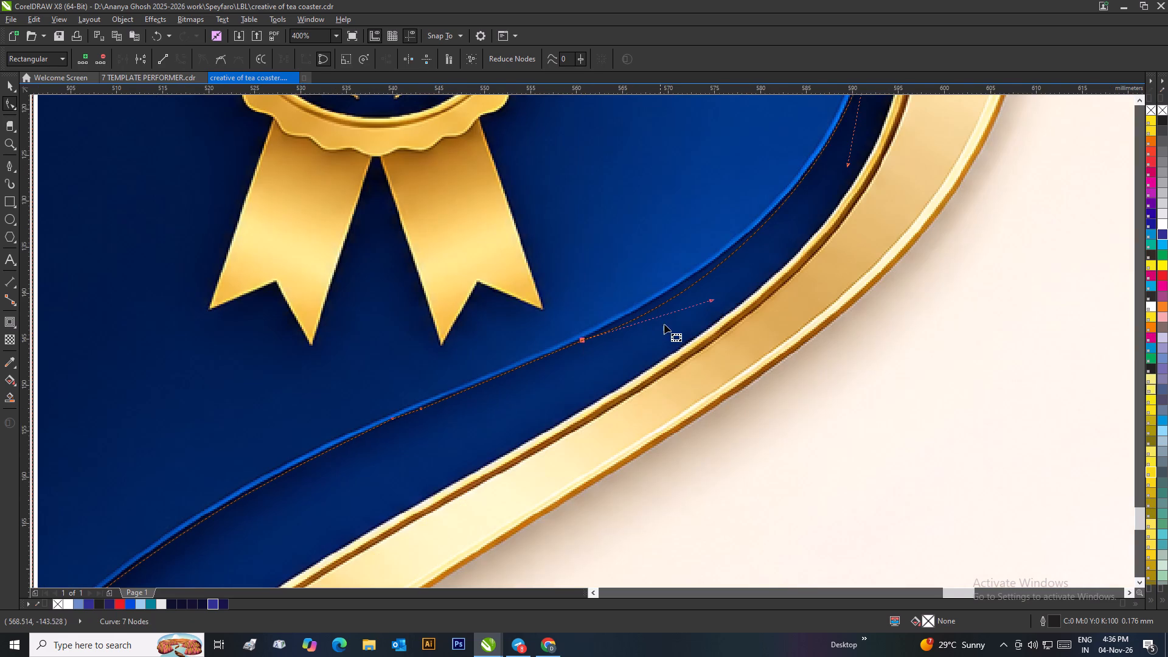
{"action": "scroll", "coordinate": [699, 317], "scroll_direction": "up", "scroll_amount": 2}
{"action": "left_click_drag", "start_coordinate": [634, 279], "coordinate": [638, 254]}
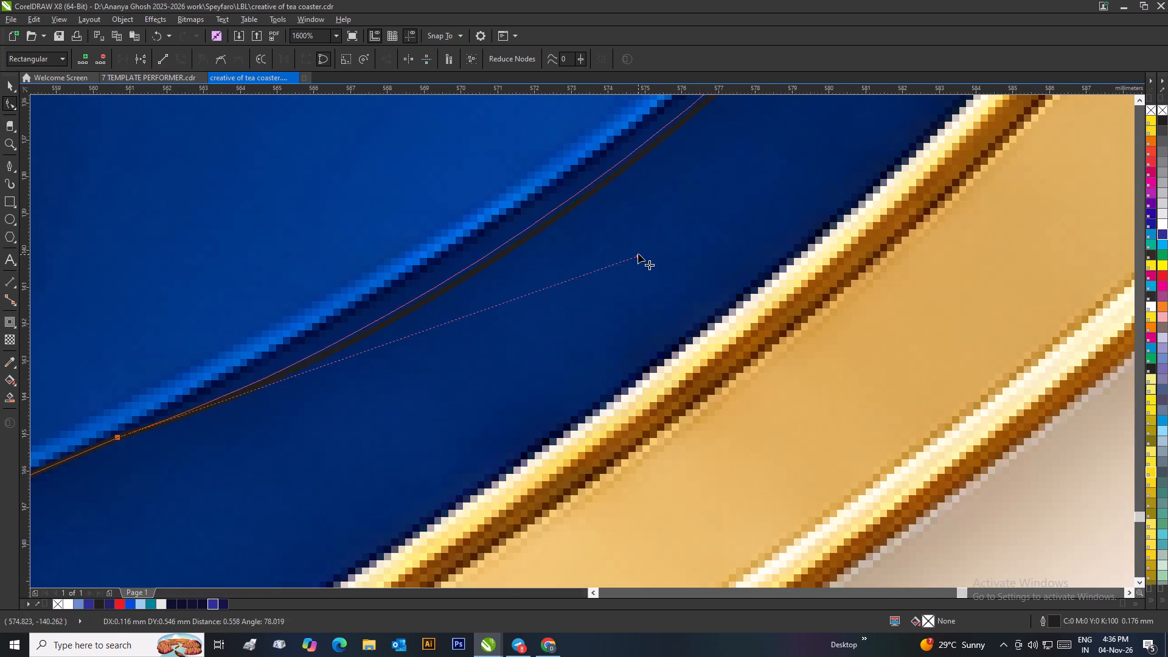
{"action": "left_click_drag", "start_coordinate": [638, 254], "coordinate": [641, 234]}
{"action": "scroll", "coordinate": [641, 241], "scroll_direction": "down", "scroll_amount": 3}
{"action": "scroll", "coordinate": [582, 341], "scroll_direction": "up", "scroll_amount": 2}
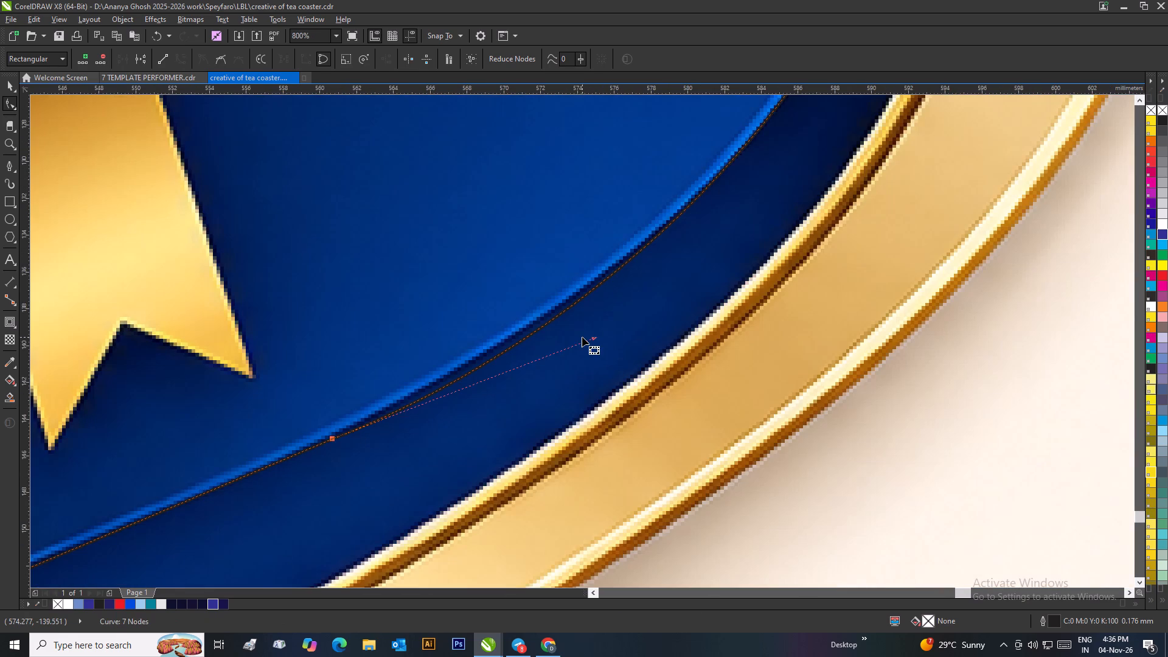
{"action": "scroll", "coordinate": [568, 347], "scroll_direction": "down", "scroll_amount": 1}
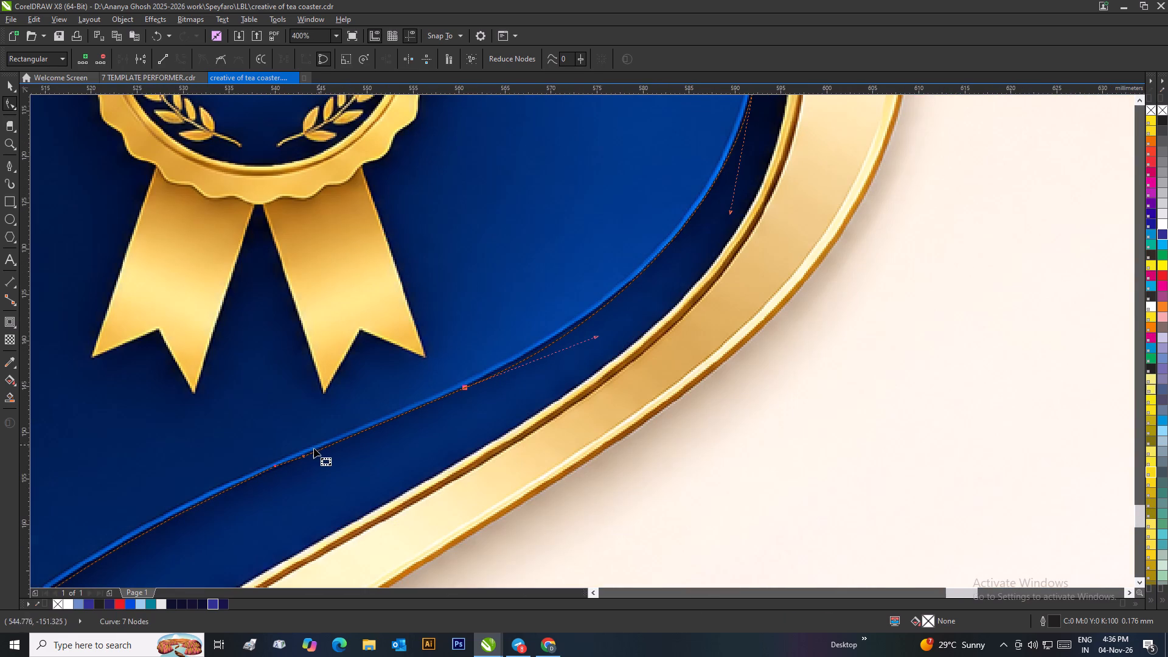
Delete the two adjacent nodes between the middle and lower curves, merging them into one segment.
{"action": "left_click_drag", "start_coordinate": [318, 431], "coordinate": [236, 496]}
{"action": "key", "text": "Delete"}
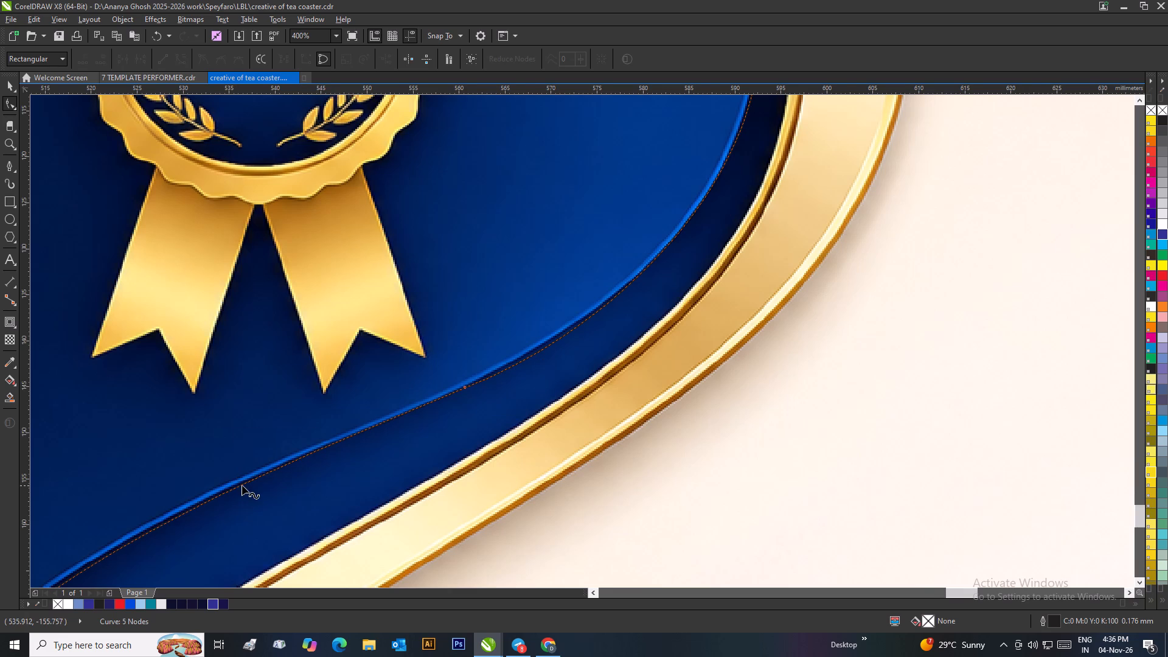
Refine the merged lower curve by moving its upper end node slightly down and adjusting the curve's control handle along the blue edge.
{"action": "scroll", "coordinate": [254, 482], "scroll_direction": "down", "scroll_amount": 1}
{"action": "scroll", "coordinate": [600, 340], "scroll_direction": "up", "scroll_amount": 2}
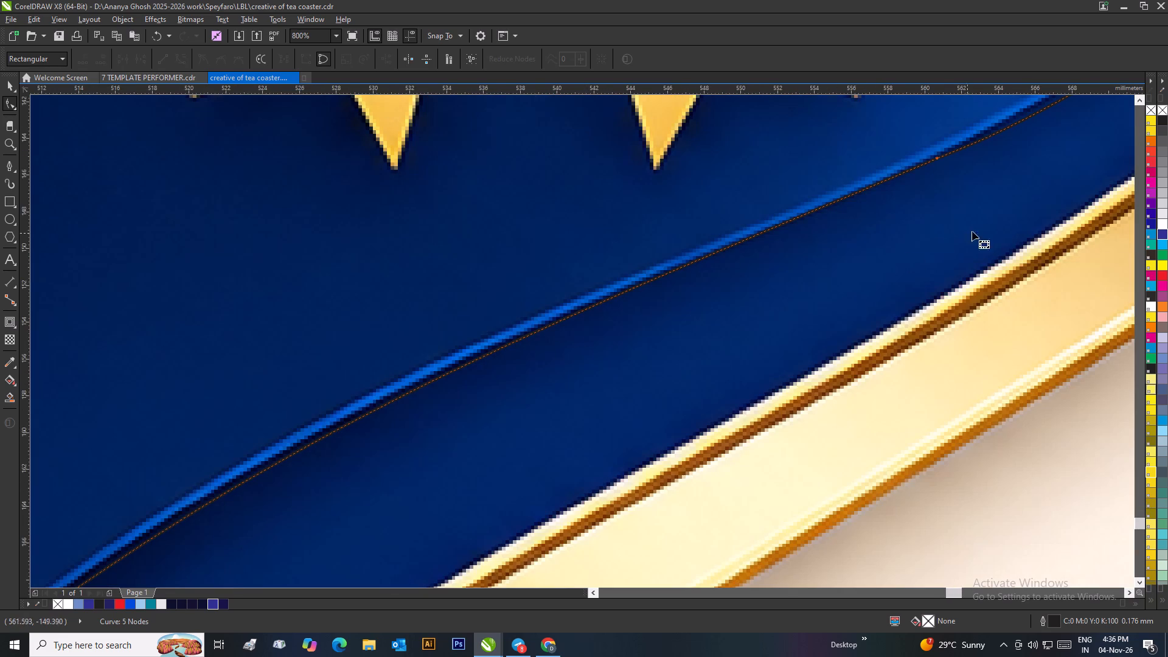
{"action": "scroll", "coordinate": [915, 189], "scroll_direction": "up", "scroll_amount": 2}
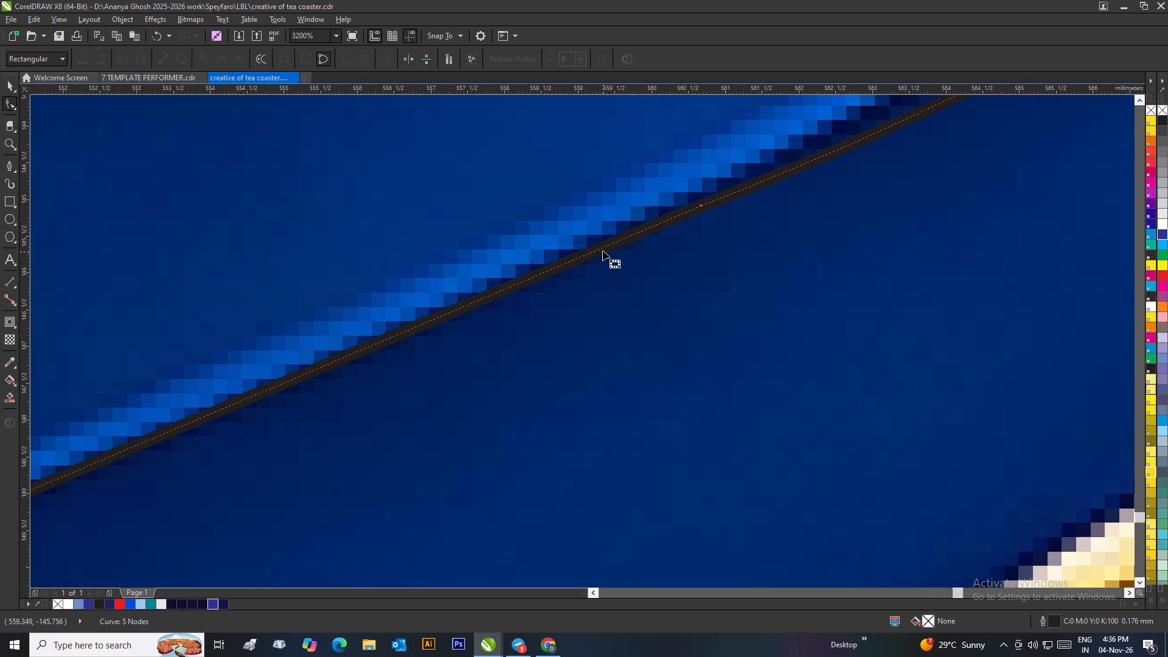
{"action": "left_click_drag", "start_coordinate": [603, 249], "coordinate": [607, 256]}
{"action": "key", "text": "ctrl+z"}
{"action": "left_click_drag", "start_coordinate": [701, 207], "coordinate": [701, 216]}
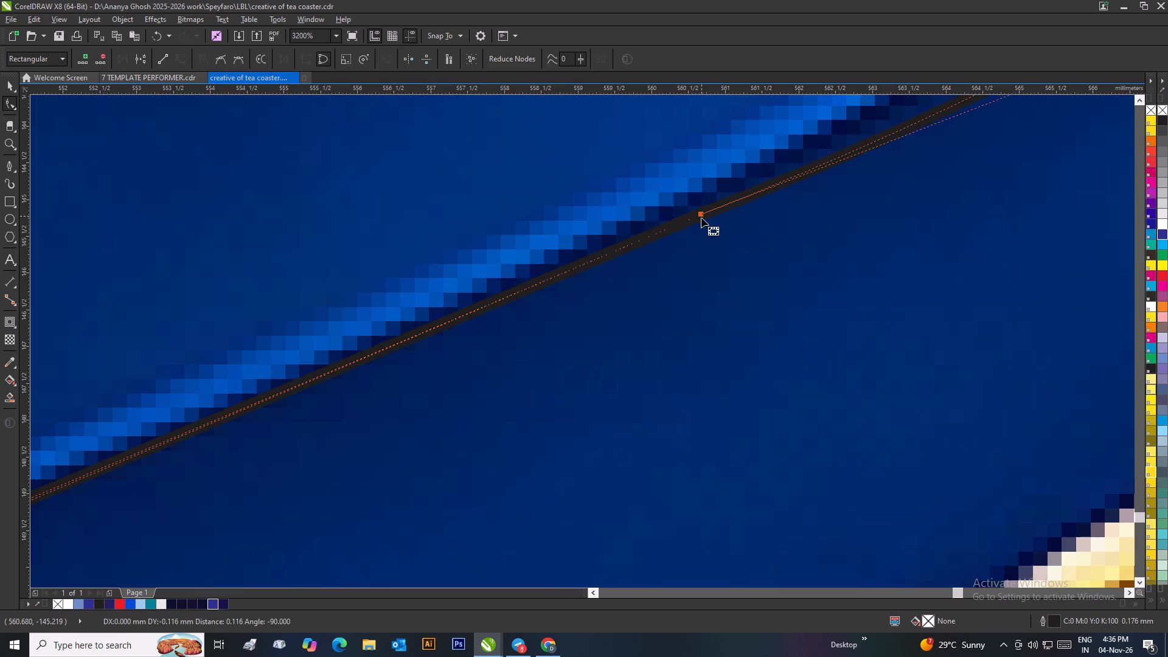
{"action": "left_click_drag", "start_coordinate": [701, 216], "coordinate": [701, 221]}
{"action": "scroll", "coordinate": [705, 226], "scroll_direction": "down", "scroll_amount": 3}
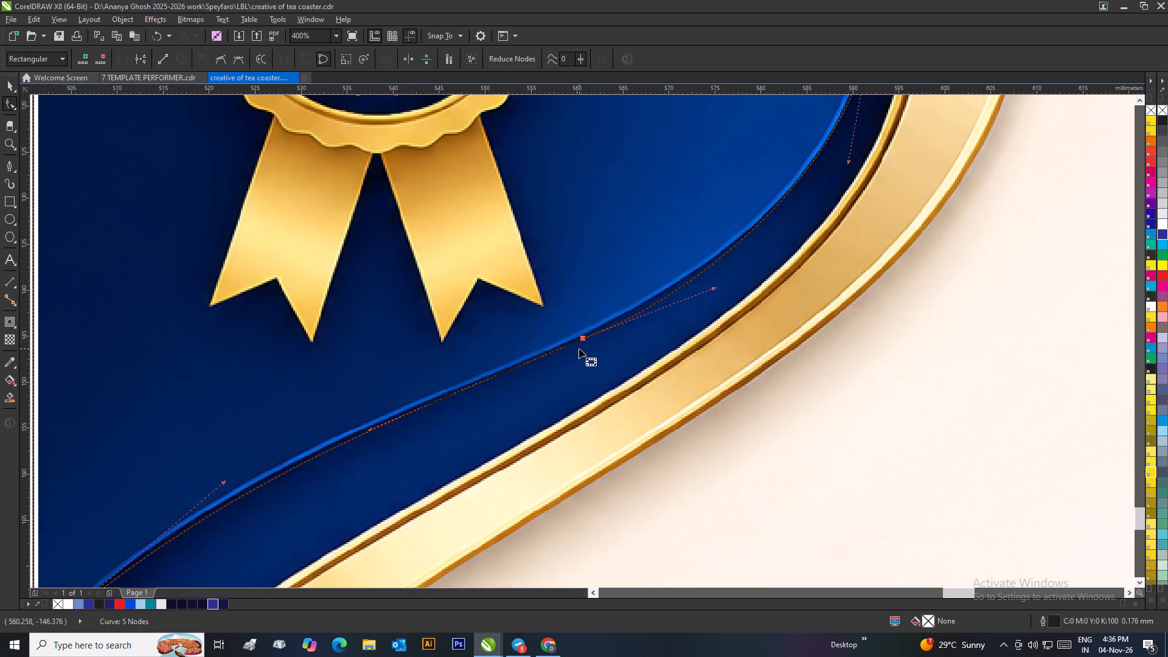
{"action": "scroll", "coordinate": [358, 461], "scroll_direction": "down", "scroll_amount": 1}
{"action": "scroll", "coordinate": [591, 333], "scroll_direction": "up", "scroll_amount": 2}
{"action": "left_click_drag", "start_coordinate": [576, 313], "coordinate": [577, 305]}
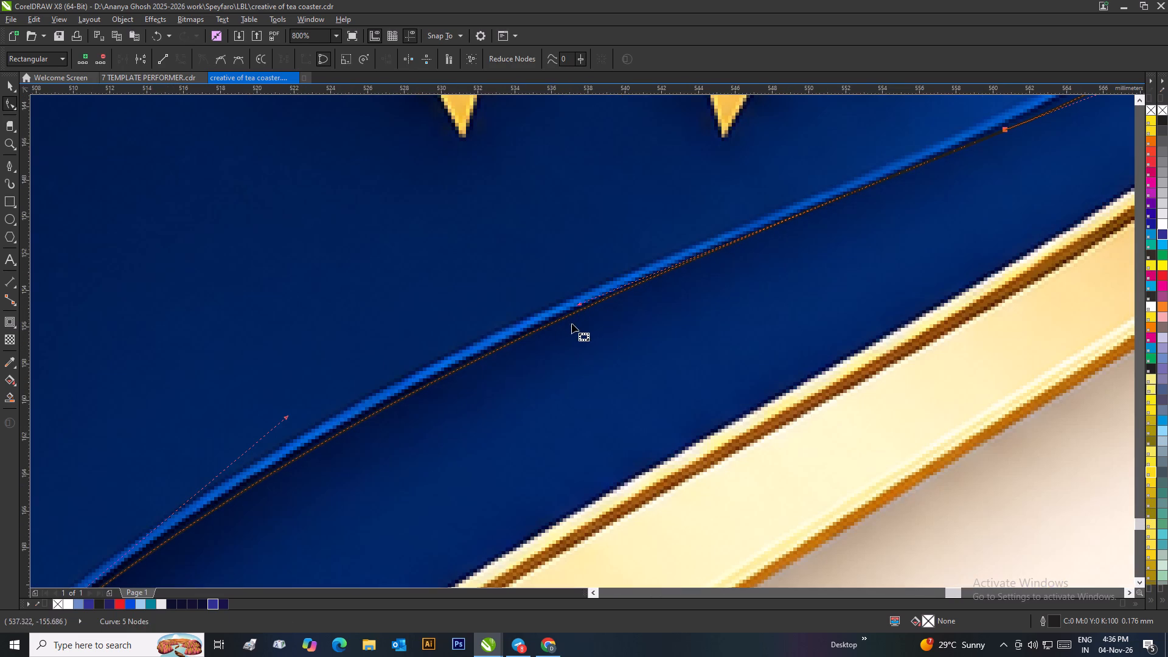
{"action": "scroll", "coordinate": [548, 335], "scroll_direction": "down", "scroll_amount": 2}
Fill the traced corner shape with solid blue, C100 M100 Y0 K0.
{"action": "left_click", "coordinate": [13, 86]}
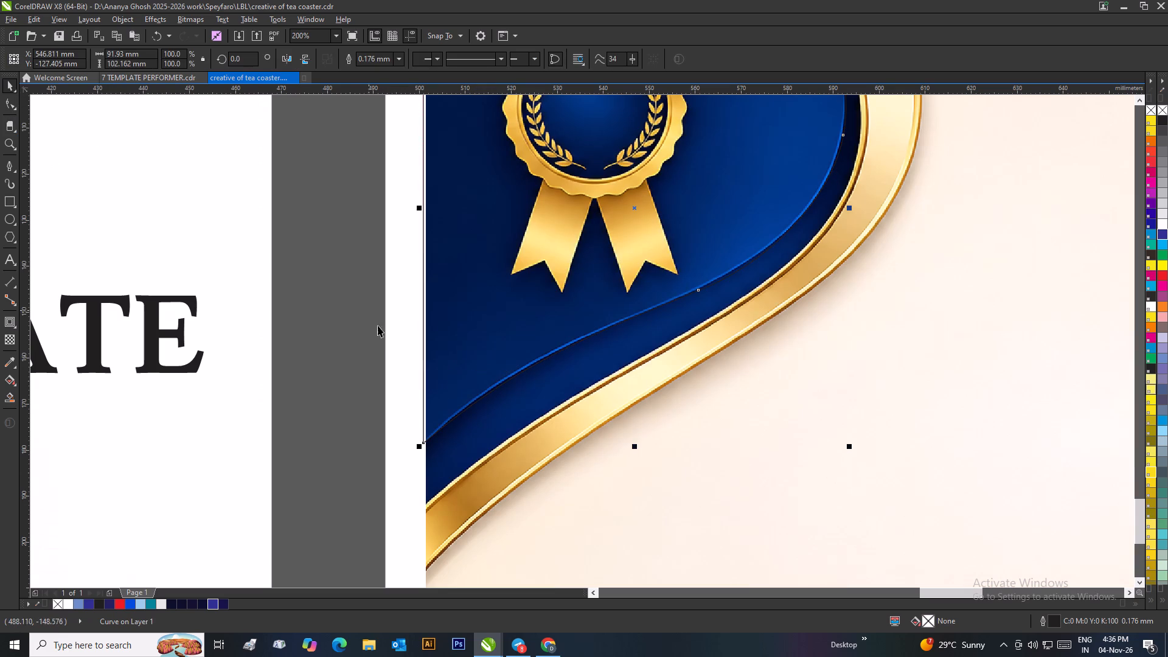
{"action": "left_click", "coordinate": [214, 603]}
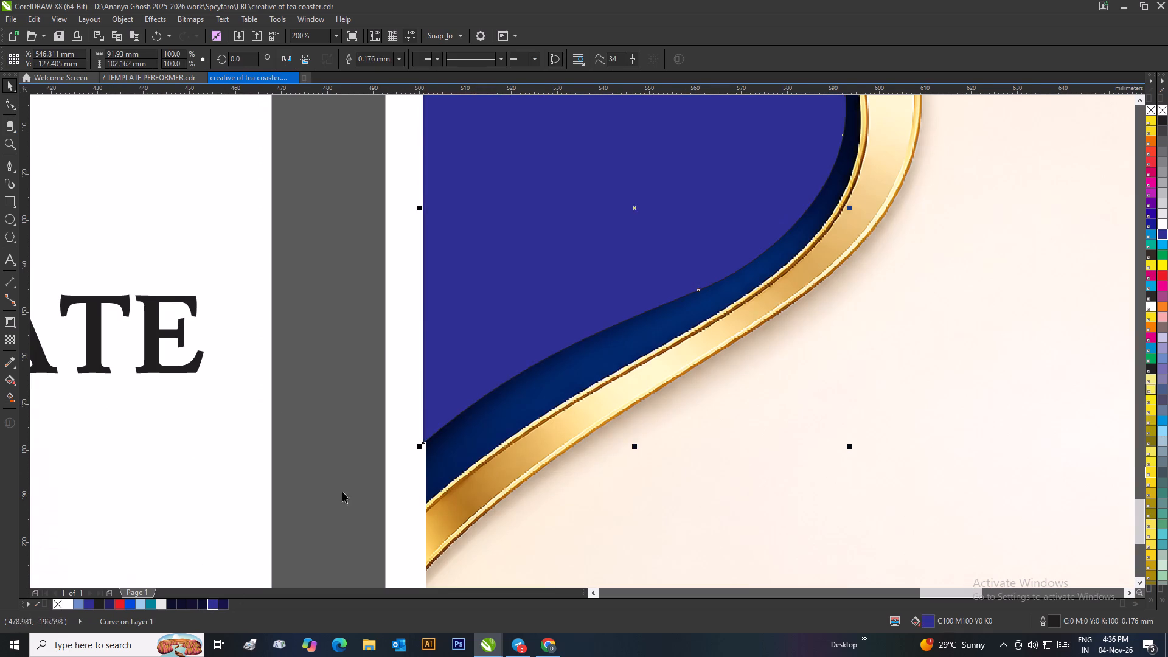
Open the corner shape's fill for editing and try darker CMYK shades, ending on navy C100 M99 Y29 K45.
{"action": "scroll", "coordinate": [361, 457], "scroll_direction": "down", "scroll_amount": 1}
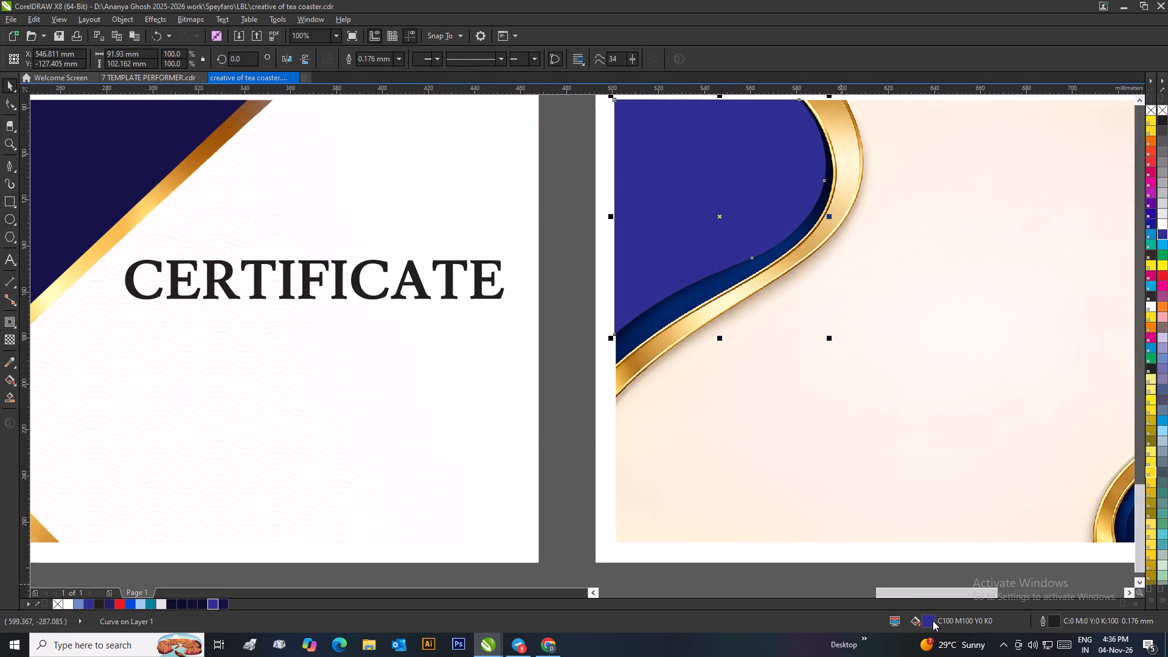
{"action": "double_click", "coordinate": [932, 620]}
{"action": "left_click_drag", "start_coordinate": [669, 204], "coordinate": [991, 331]}
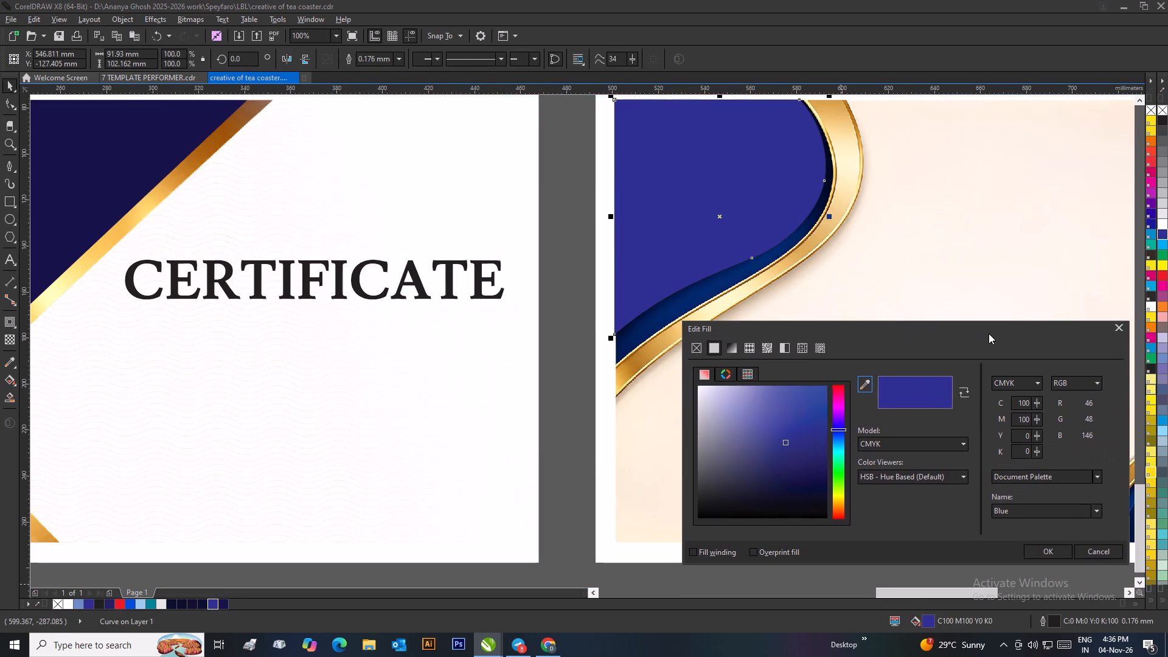
{"action": "left_click", "coordinate": [799, 439]}
{"action": "left_click", "coordinate": [812, 432]}
{"action": "left_click", "coordinate": [818, 452]}
{"action": "left_click", "coordinate": [815, 470]}
{"action": "left_click", "coordinate": [789, 474]}
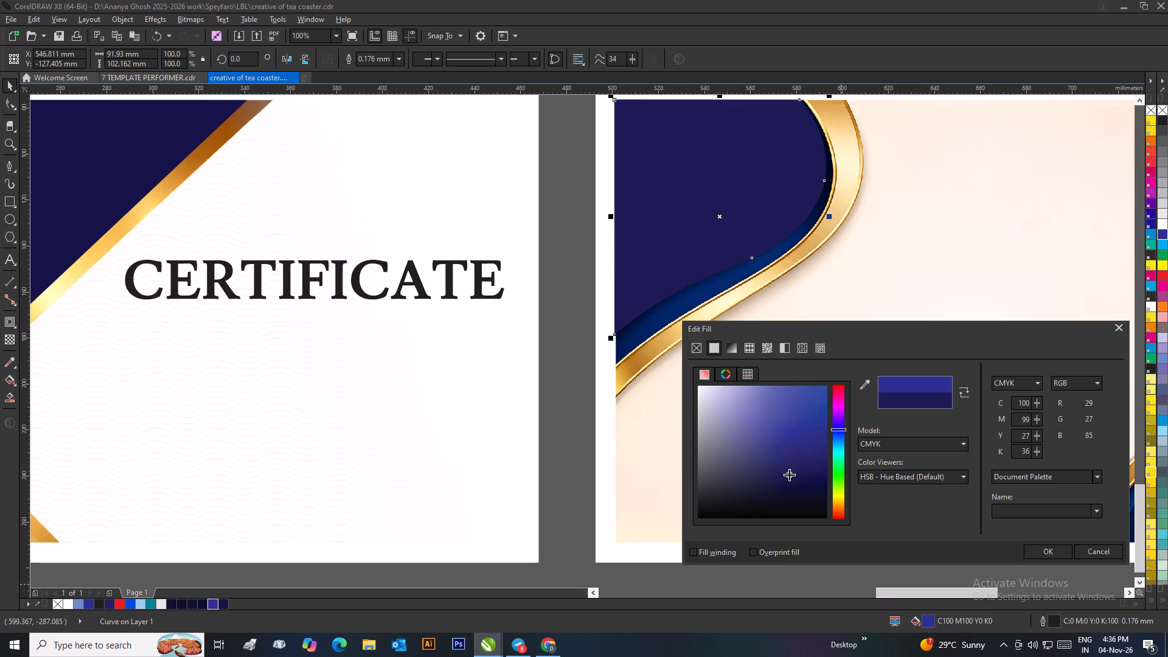
{"action": "left_click", "coordinate": [777, 468]}
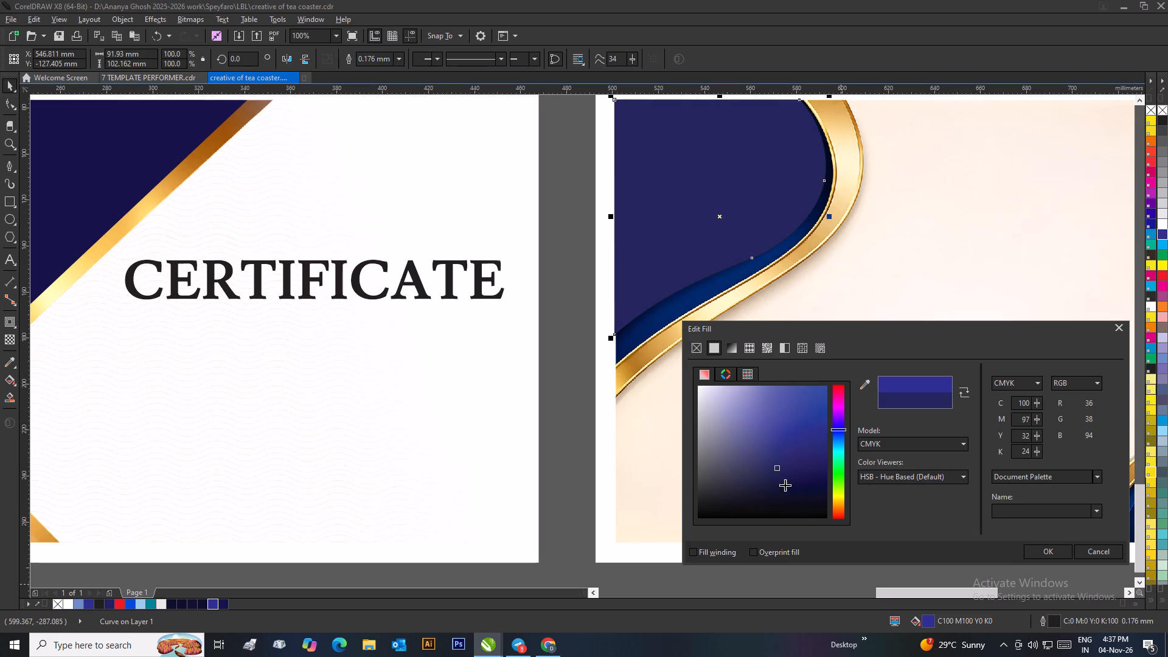
{"action": "left_click", "coordinate": [785, 485]}
{"action": "left_click", "coordinate": [788, 484]}
{"action": "left_click", "coordinate": [780, 506]}
{"action": "left_click", "coordinate": [798, 496]}
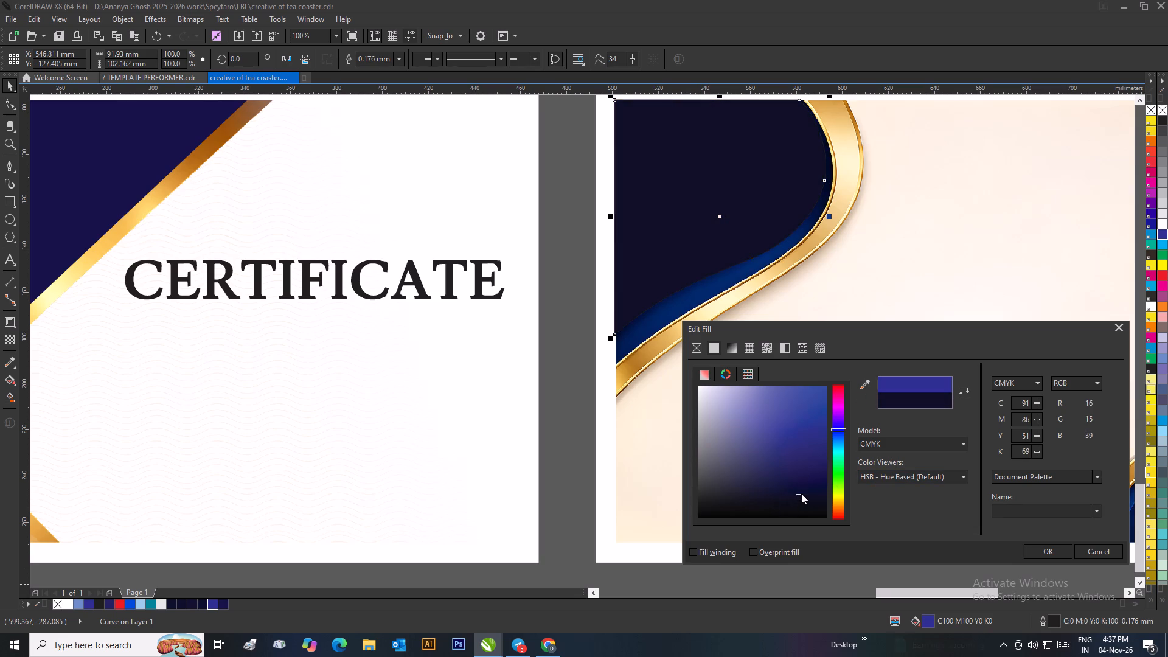
{"action": "left_click", "coordinate": [806, 493]}
{"action": "left_click", "coordinate": [812, 503]}
{"action": "left_click", "coordinate": [819, 492]}
{"action": "left_click", "coordinate": [817, 477]}
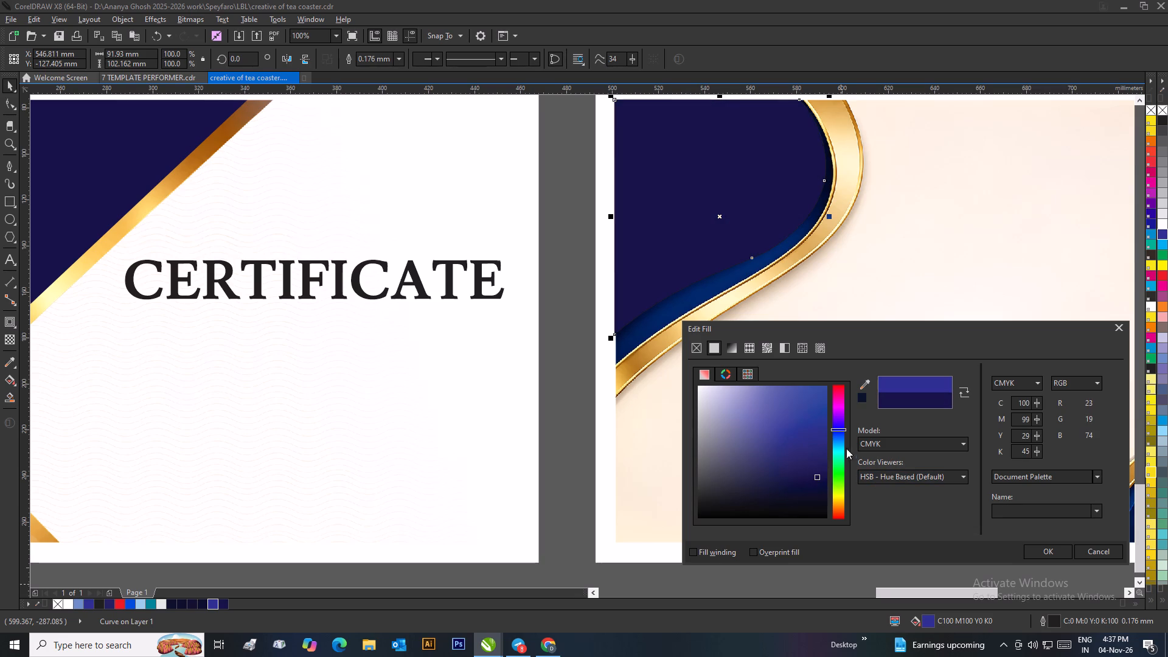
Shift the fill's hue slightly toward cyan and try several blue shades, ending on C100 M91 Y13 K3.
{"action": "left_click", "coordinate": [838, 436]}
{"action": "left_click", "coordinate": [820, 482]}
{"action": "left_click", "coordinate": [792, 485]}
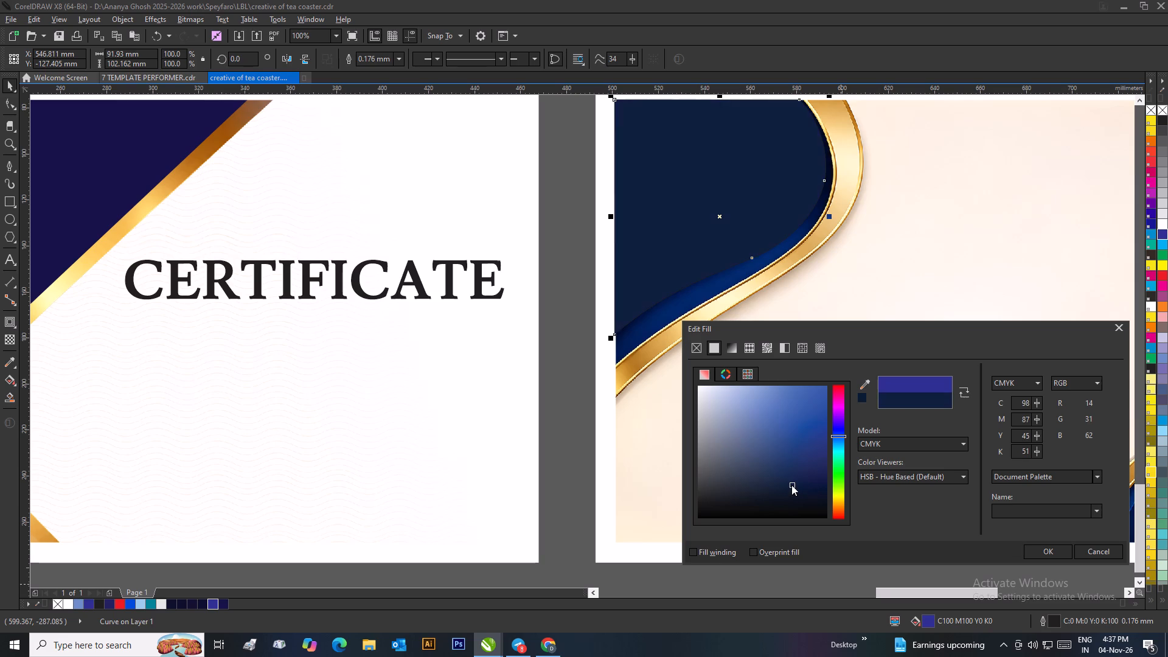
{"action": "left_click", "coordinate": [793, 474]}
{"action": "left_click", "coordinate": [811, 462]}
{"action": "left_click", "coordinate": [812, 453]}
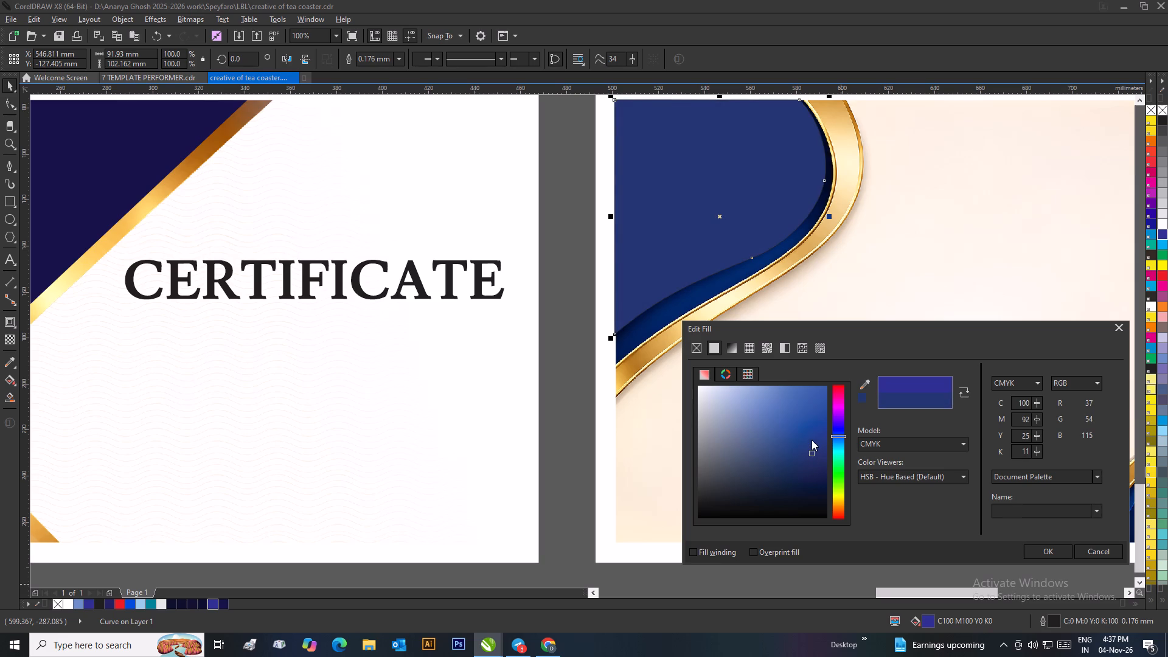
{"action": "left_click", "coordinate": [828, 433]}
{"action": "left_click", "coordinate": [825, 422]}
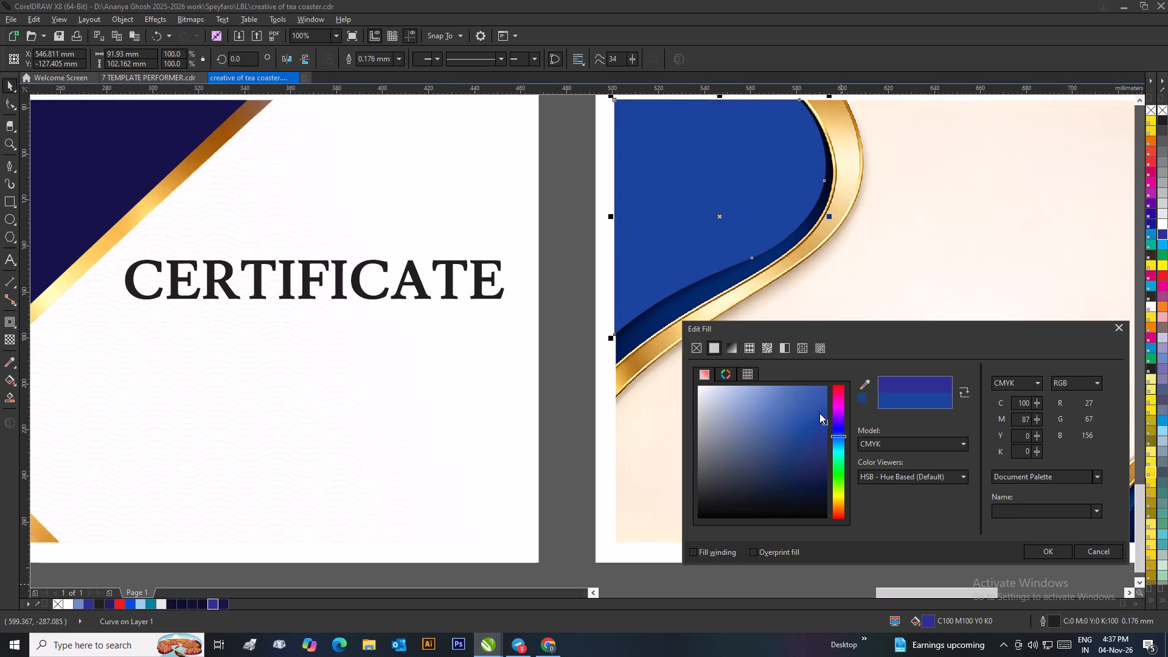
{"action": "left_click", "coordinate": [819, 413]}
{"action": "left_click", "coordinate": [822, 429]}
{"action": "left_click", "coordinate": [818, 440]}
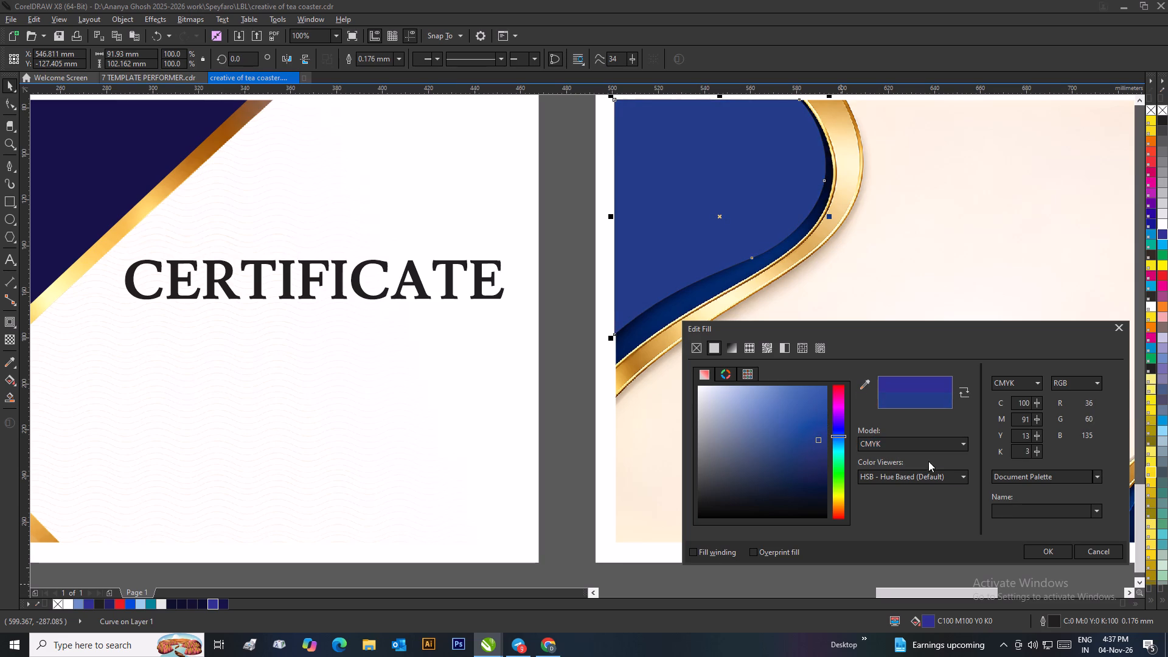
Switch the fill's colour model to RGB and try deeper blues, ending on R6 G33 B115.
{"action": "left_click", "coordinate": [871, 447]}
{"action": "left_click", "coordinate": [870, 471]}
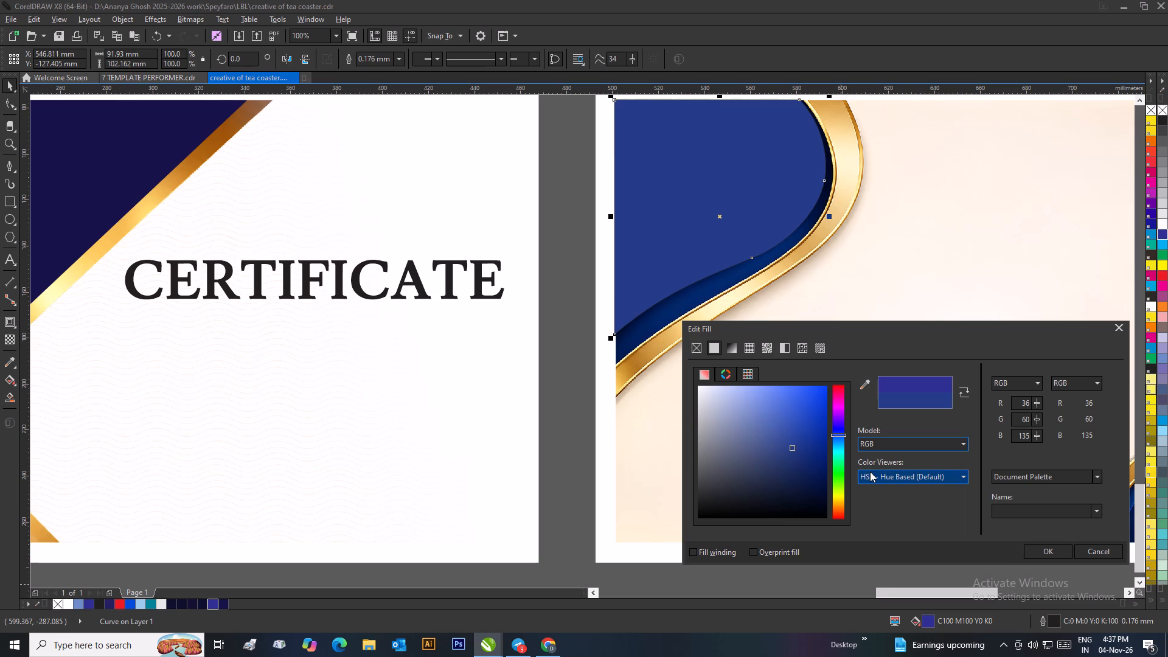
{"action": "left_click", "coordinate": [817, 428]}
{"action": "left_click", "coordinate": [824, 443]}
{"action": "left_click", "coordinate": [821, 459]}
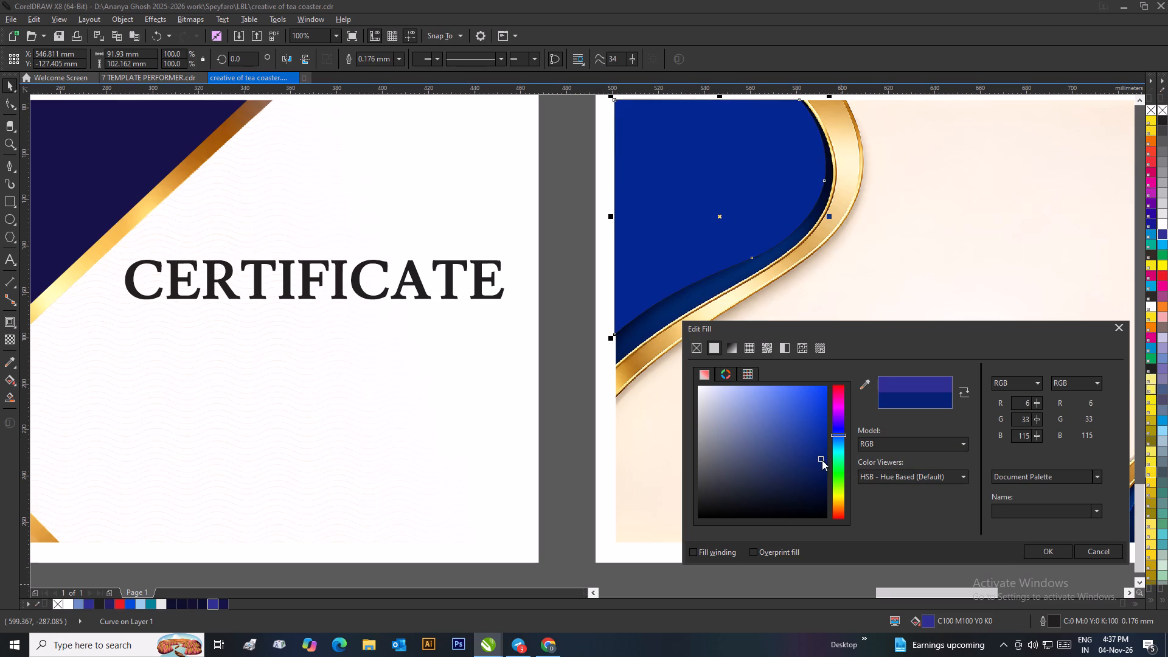
Switch the corner shape's fill model to CMYK, try dark blue shades and apply dark navy C100 M98 Y36 K52.
{"action": "left_click", "coordinate": [874, 443]}
{"action": "left_click", "coordinate": [868, 464]}
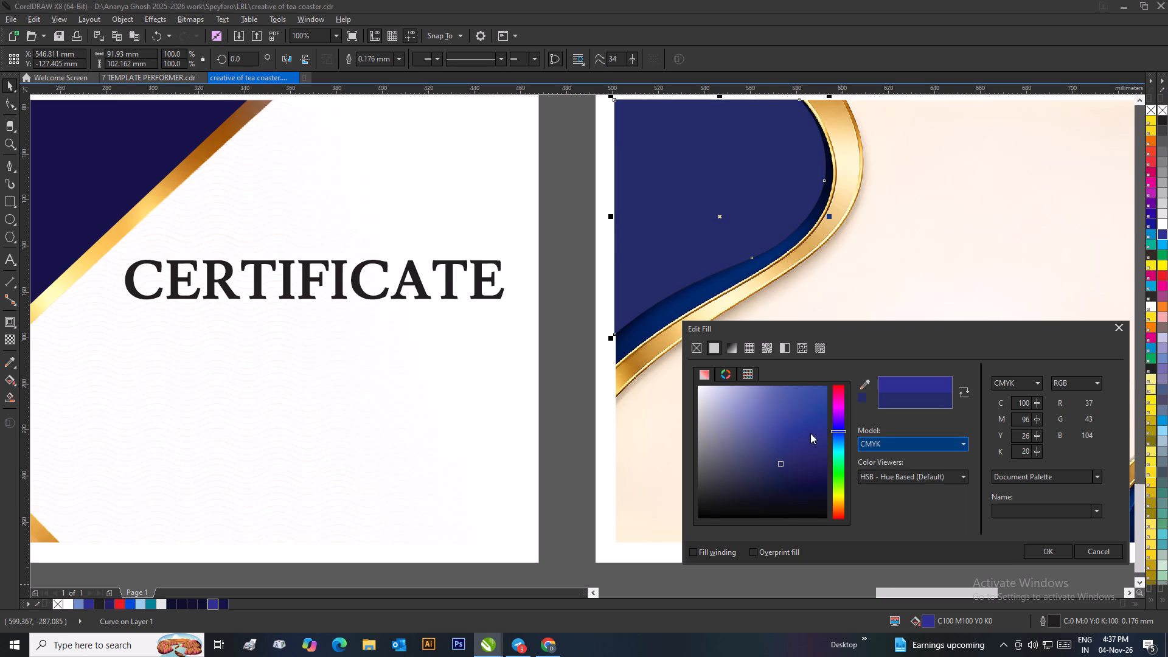
{"action": "left_click", "coordinate": [756, 499]}
{"action": "left_click", "coordinate": [763, 488]}
{"action": "left_click", "coordinate": [777, 491]}
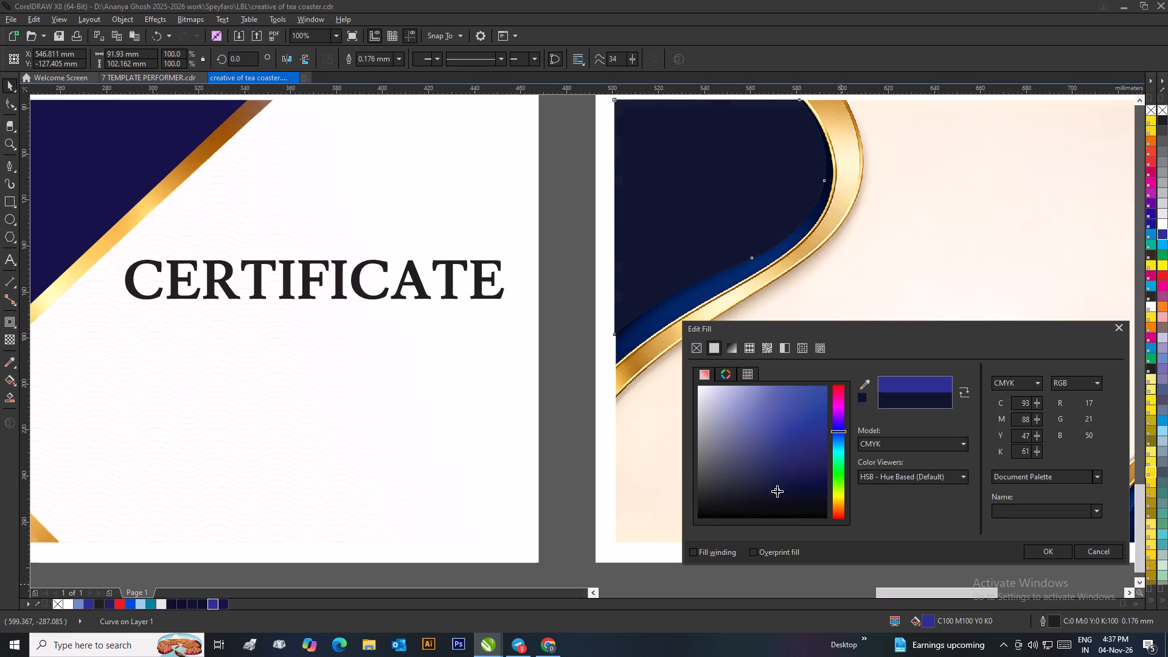
{"action": "left_click", "coordinate": [796, 493]}
{"action": "left_click", "coordinate": [807, 490]}
{"action": "left_click", "coordinate": [810, 484]}
{"action": "scroll", "coordinate": [642, 399], "scroll_direction": "down", "scroll_amount": 1}
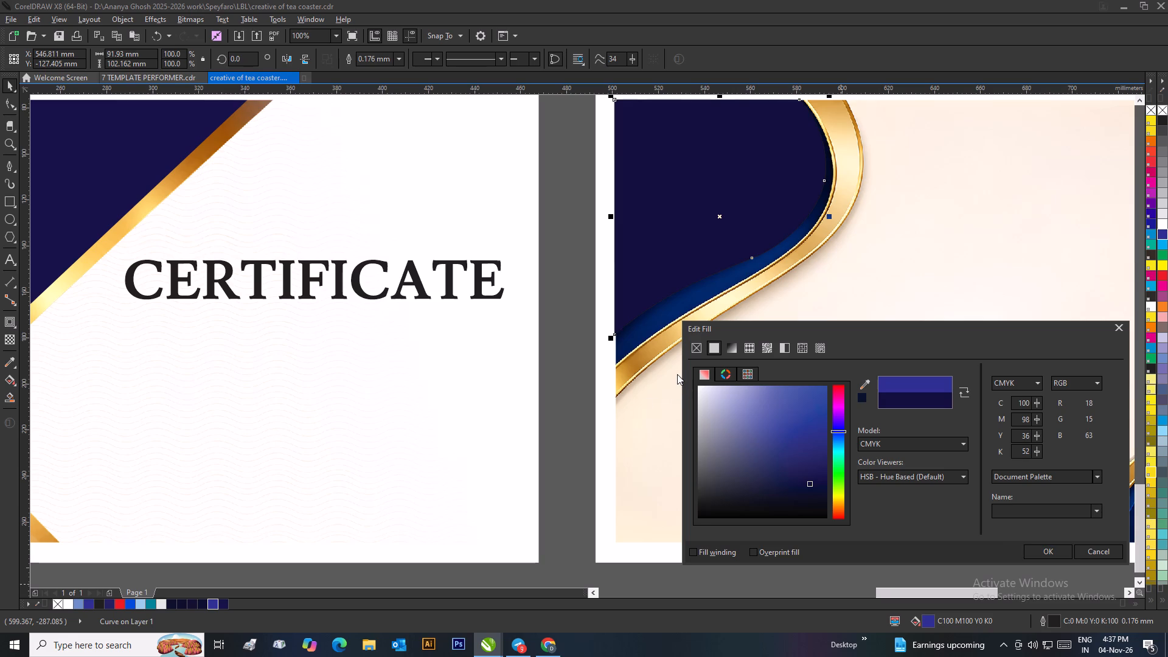
{"action": "left_click", "coordinate": [1052, 554]}
Move the navy corner shape off the fifth certificate into the empty area above it, uncovering the reference artwork's ribbon badge.
{"action": "scroll", "coordinate": [765, 443], "scroll_direction": "down", "scroll_amount": 2}
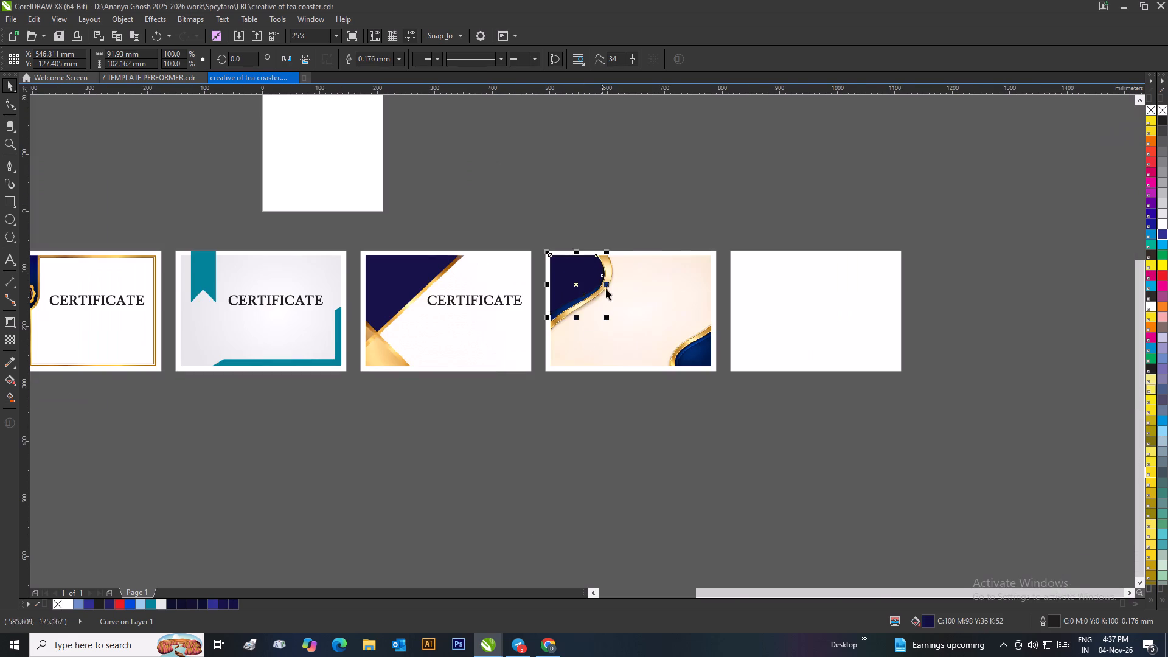
{"action": "left_click", "coordinate": [620, 217]}
{"action": "scroll", "coordinate": [596, 287], "scroll_direction": "up", "scroll_amount": 1}
{"action": "scroll", "coordinate": [559, 338], "scroll_direction": "up", "scroll_amount": 2}
{"action": "scroll", "coordinate": [582, 341], "scroll_direction": "down", "scroll_amount": 2}
{"action": "scroll", "coordinate": [604, 335], "scroll_direction": "up", "scroll_amount": 1}
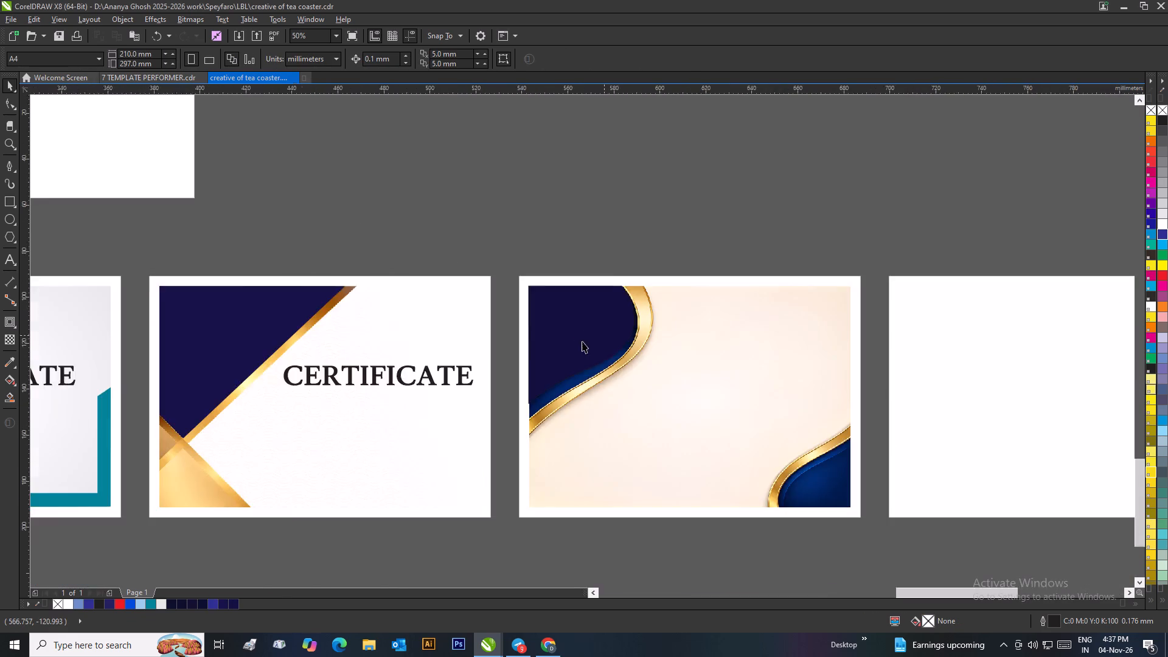
{"action": "scroll", "coordinate": [582, 341], "scroll_direction": "up", "scroll_amount": 1}
{"action": "scroll", "coordinate": [582, 341], "scroll_direction": "down", "scroll_amount": 2}
{"action": "scroll", "coordinate": [582, 355], "scroll_direction": "up", "scroll_amount": 1}
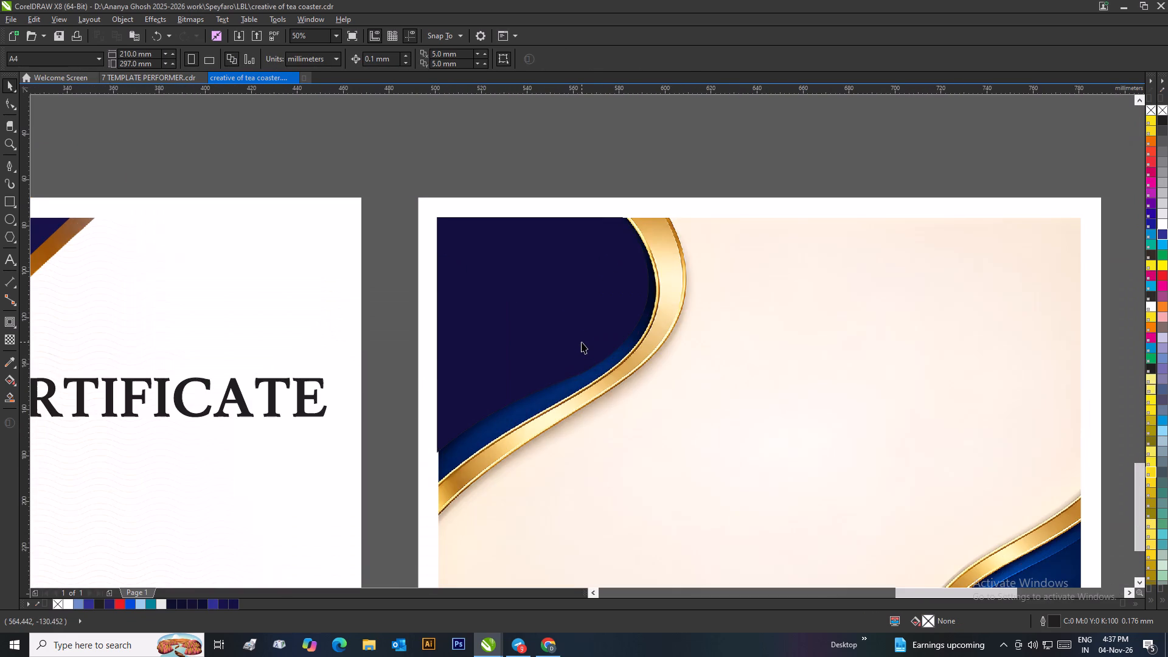
{"action": "scroll", "coordinate": [580, 342], "scroll_direction": "down", "scroll_amount": 1}
{"action": "left_click_drag", "start_coordinate": [550, 328], "coordinate": [742, 198]}
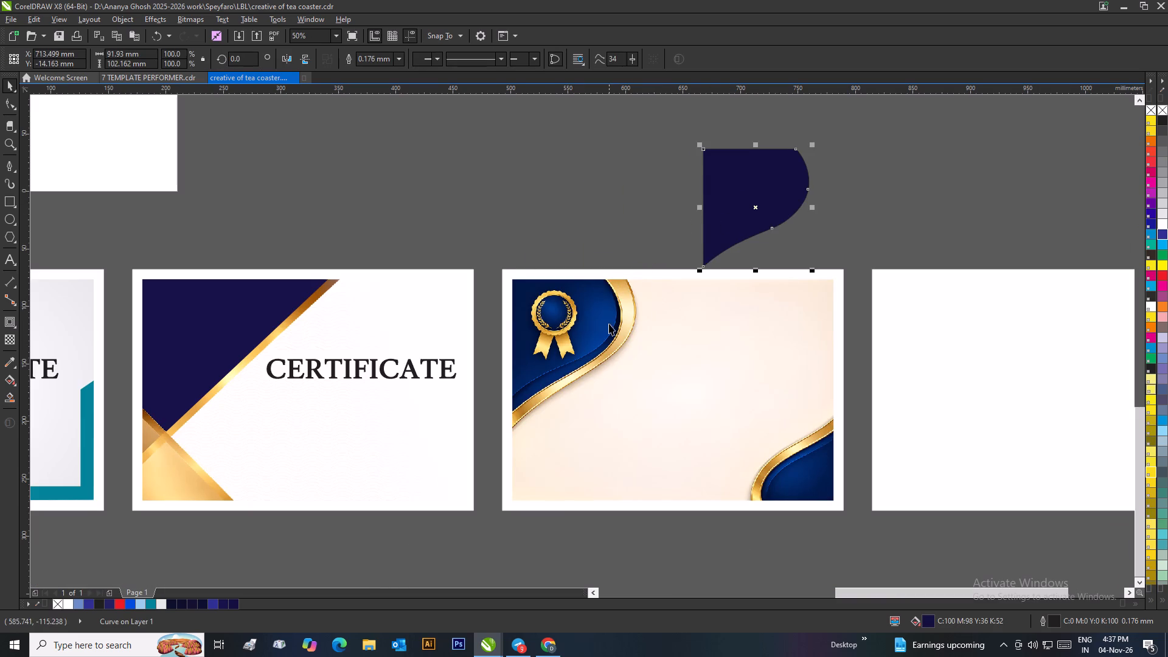
{"action": "scroll", "coordinate": [586, 367], "scroll_direction": "up", "scroll_amount": 1}
{"action": "scroll", "coordinate": [574, 341], "scroll_direction": "down", "scroll_amount": 1}
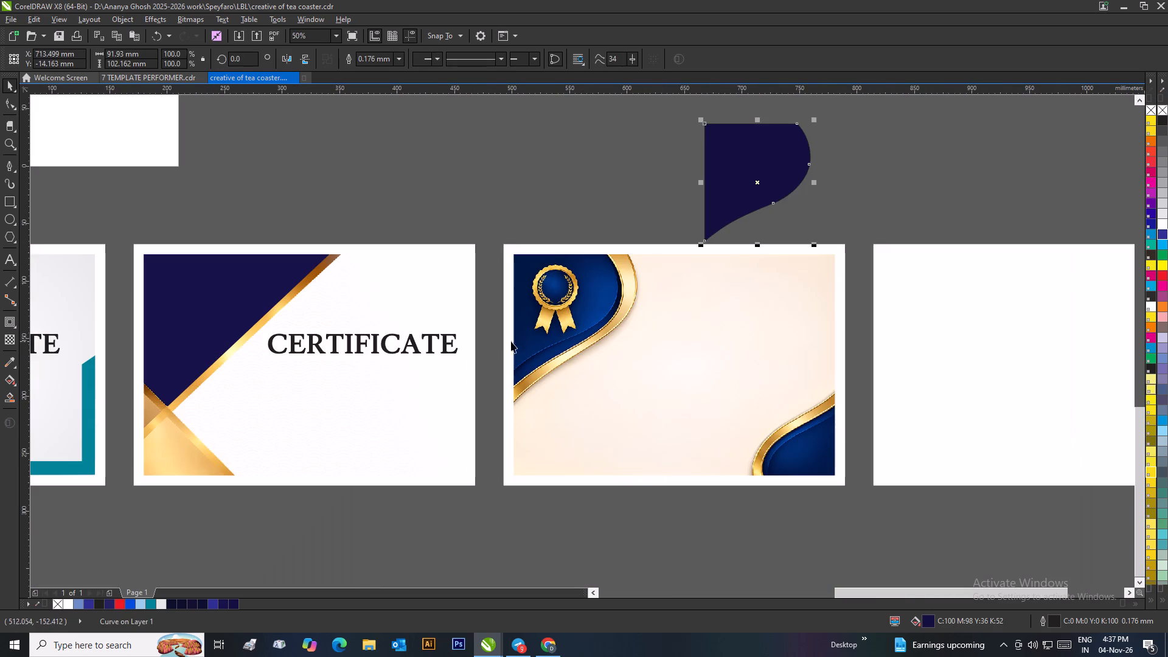
{"action": "left_click", "coordinate": [568, 199]}
{"action": "left_click", "coordinate": [658, 215]}
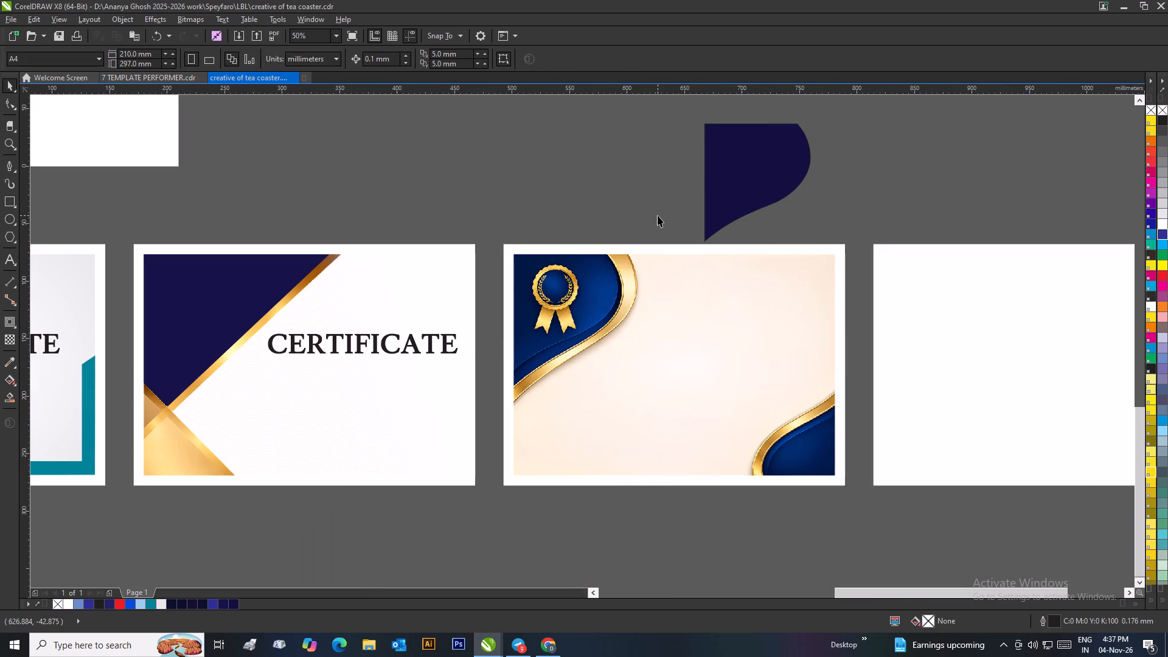
{"action": "scroll", "coordinate": [569, 308], "scroll_direction": "up", "scroll_amount": 2}
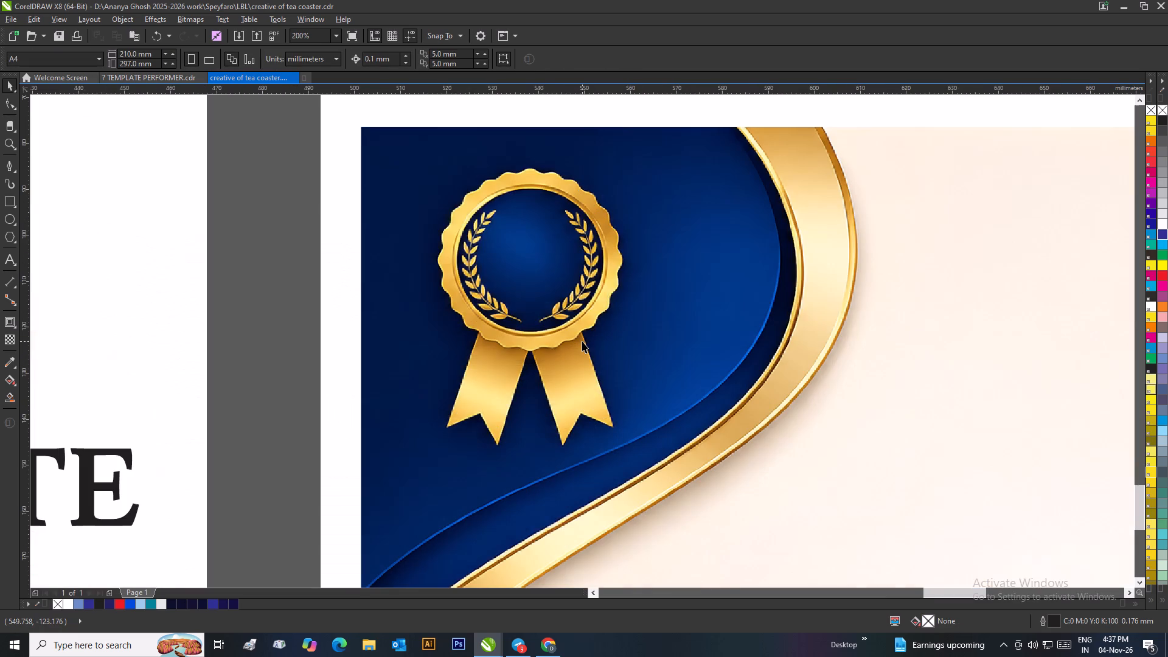
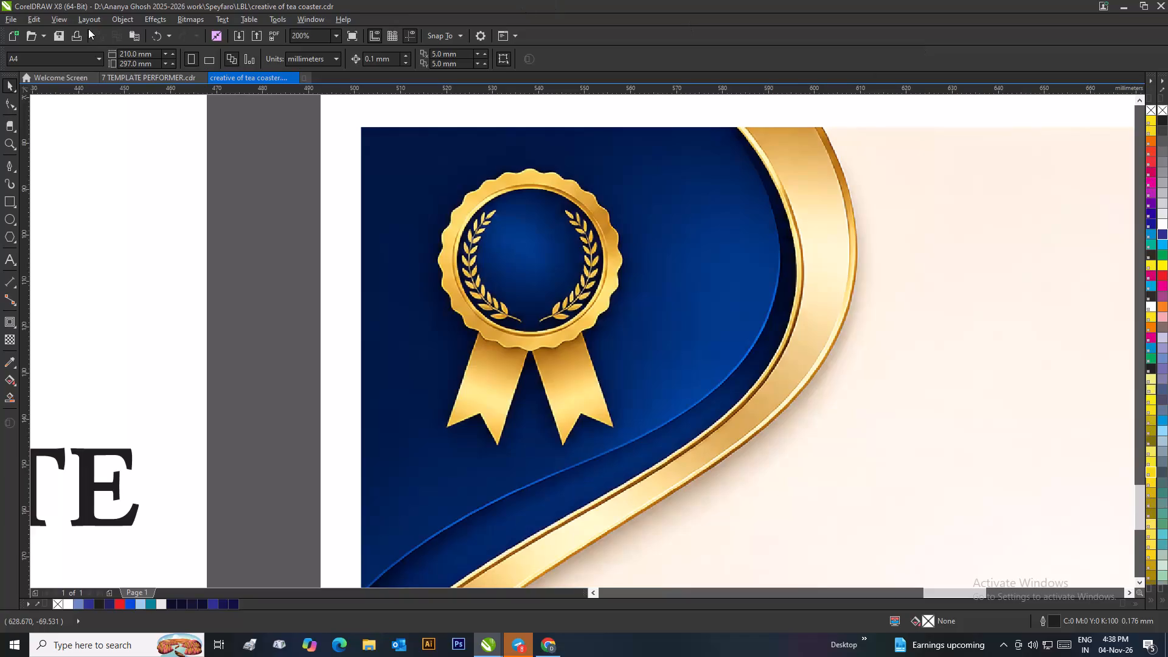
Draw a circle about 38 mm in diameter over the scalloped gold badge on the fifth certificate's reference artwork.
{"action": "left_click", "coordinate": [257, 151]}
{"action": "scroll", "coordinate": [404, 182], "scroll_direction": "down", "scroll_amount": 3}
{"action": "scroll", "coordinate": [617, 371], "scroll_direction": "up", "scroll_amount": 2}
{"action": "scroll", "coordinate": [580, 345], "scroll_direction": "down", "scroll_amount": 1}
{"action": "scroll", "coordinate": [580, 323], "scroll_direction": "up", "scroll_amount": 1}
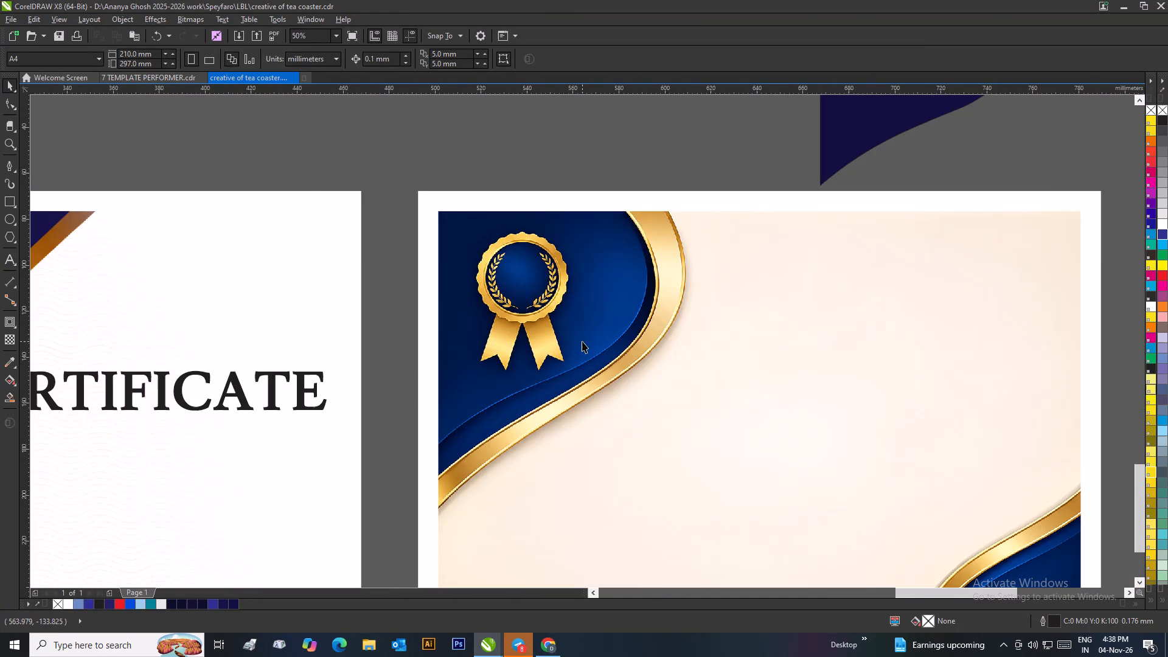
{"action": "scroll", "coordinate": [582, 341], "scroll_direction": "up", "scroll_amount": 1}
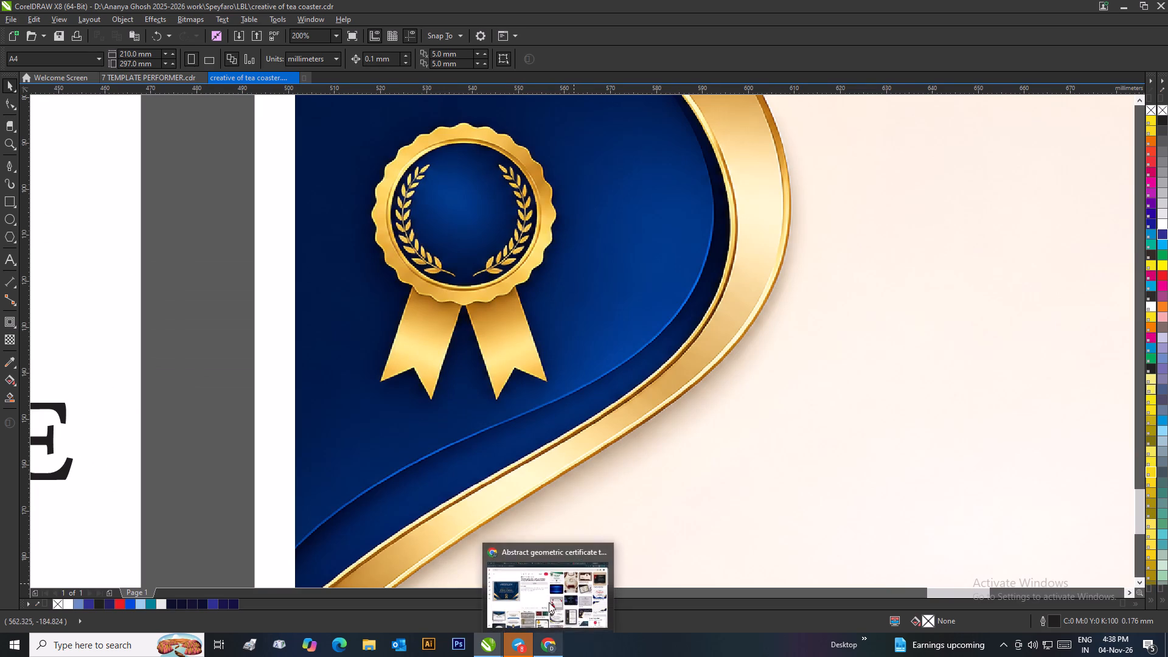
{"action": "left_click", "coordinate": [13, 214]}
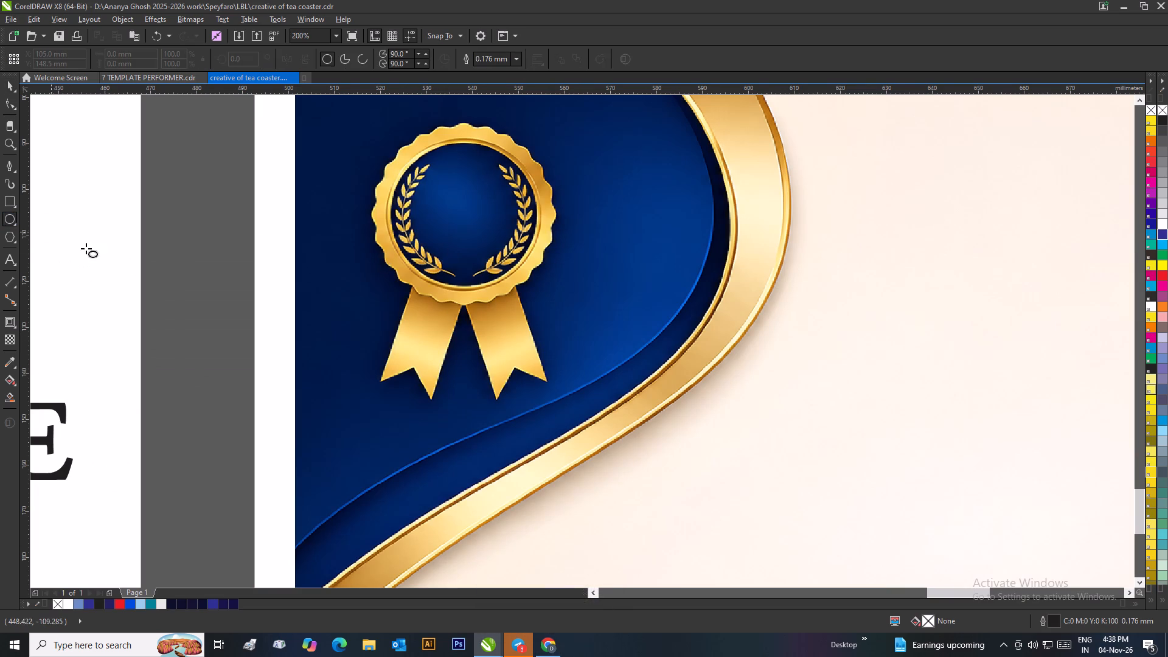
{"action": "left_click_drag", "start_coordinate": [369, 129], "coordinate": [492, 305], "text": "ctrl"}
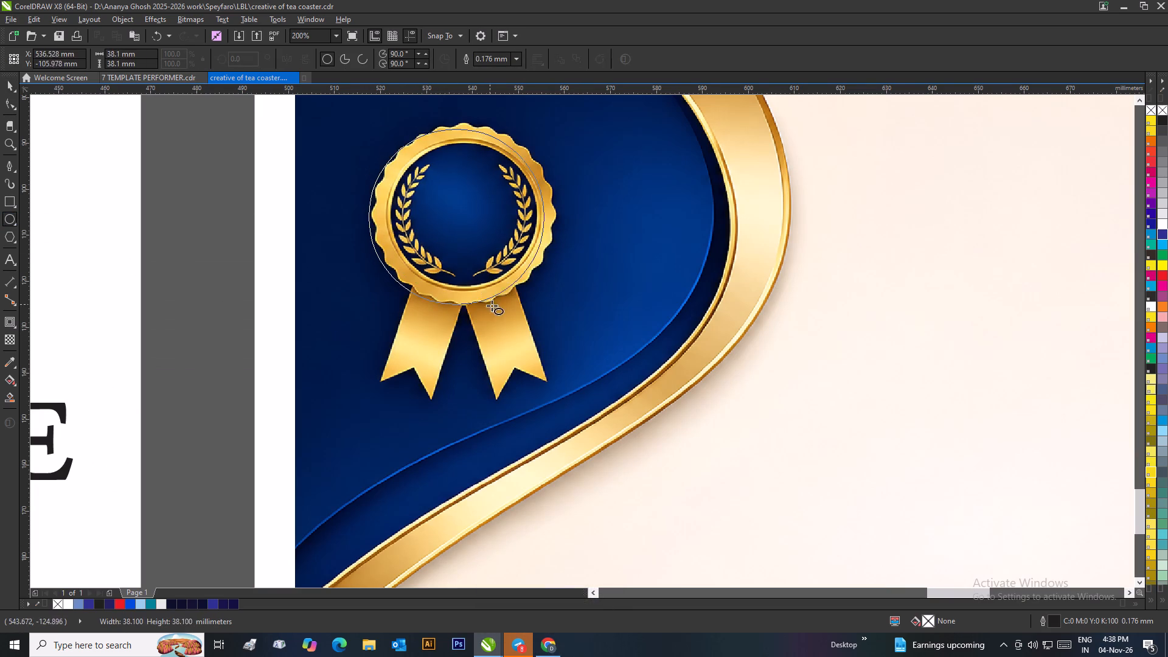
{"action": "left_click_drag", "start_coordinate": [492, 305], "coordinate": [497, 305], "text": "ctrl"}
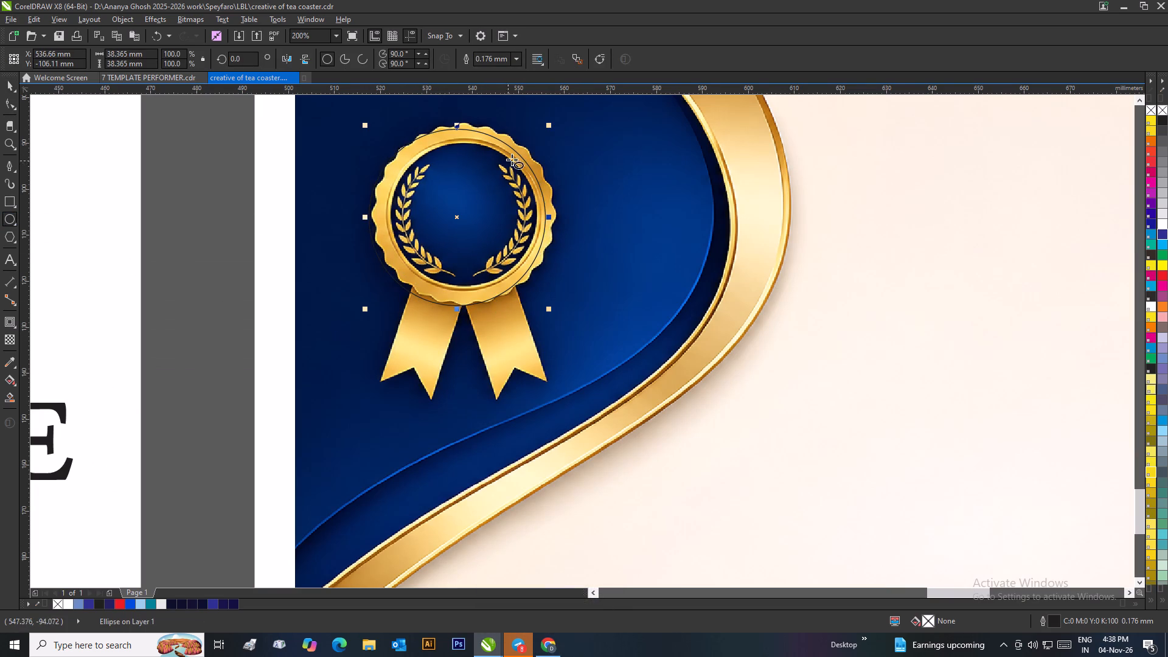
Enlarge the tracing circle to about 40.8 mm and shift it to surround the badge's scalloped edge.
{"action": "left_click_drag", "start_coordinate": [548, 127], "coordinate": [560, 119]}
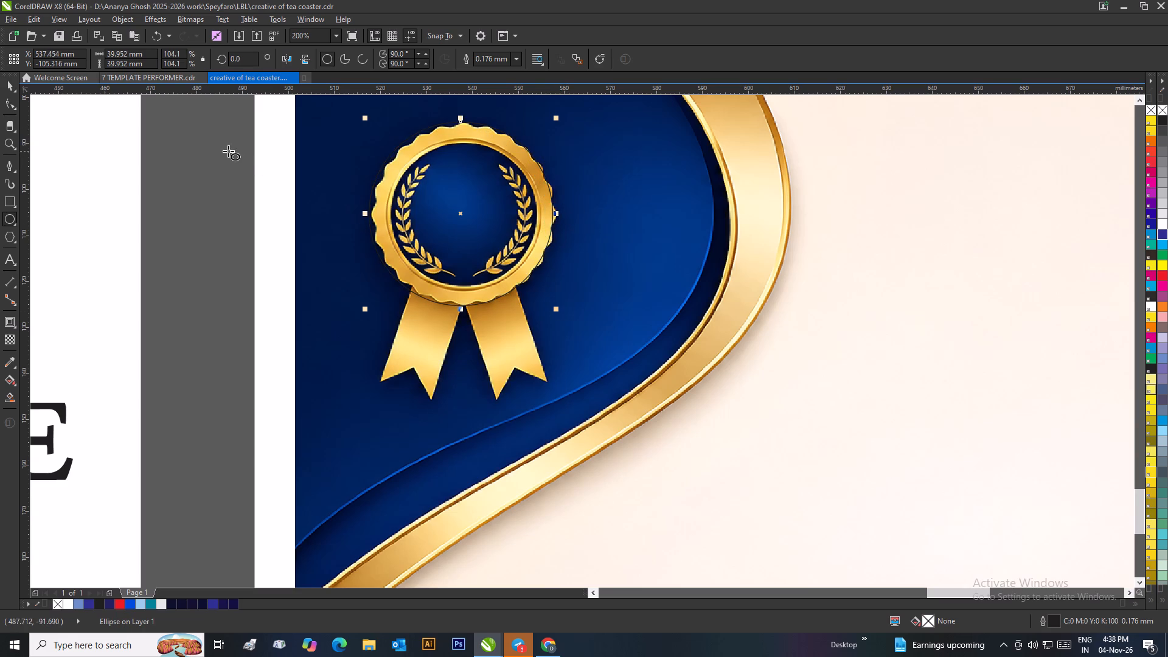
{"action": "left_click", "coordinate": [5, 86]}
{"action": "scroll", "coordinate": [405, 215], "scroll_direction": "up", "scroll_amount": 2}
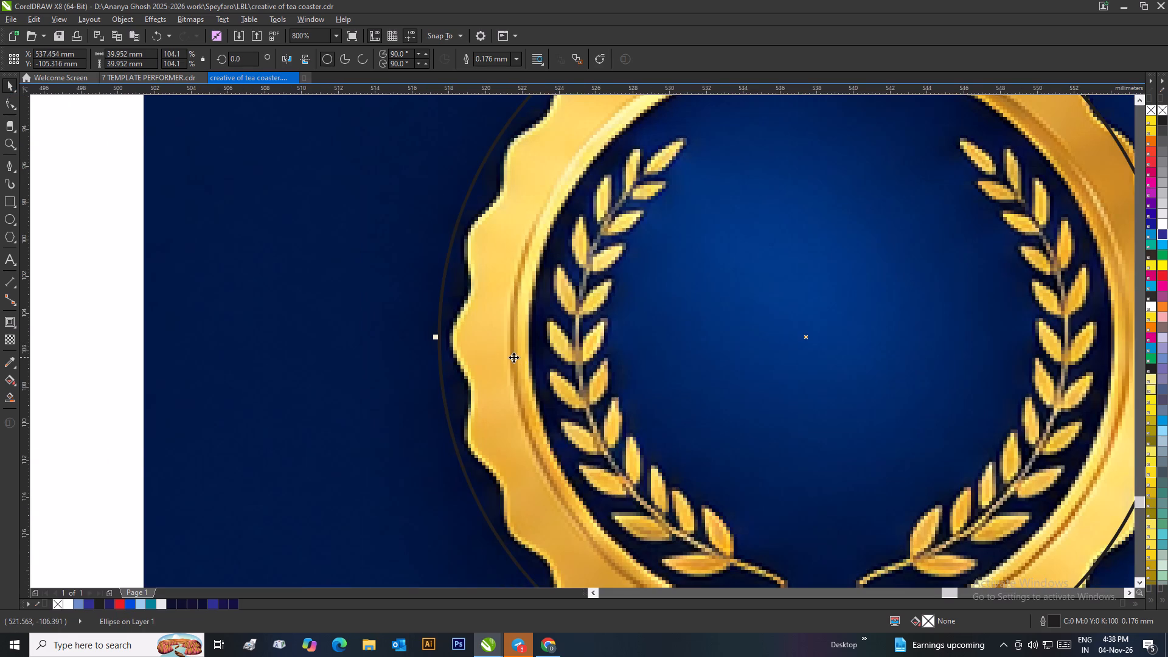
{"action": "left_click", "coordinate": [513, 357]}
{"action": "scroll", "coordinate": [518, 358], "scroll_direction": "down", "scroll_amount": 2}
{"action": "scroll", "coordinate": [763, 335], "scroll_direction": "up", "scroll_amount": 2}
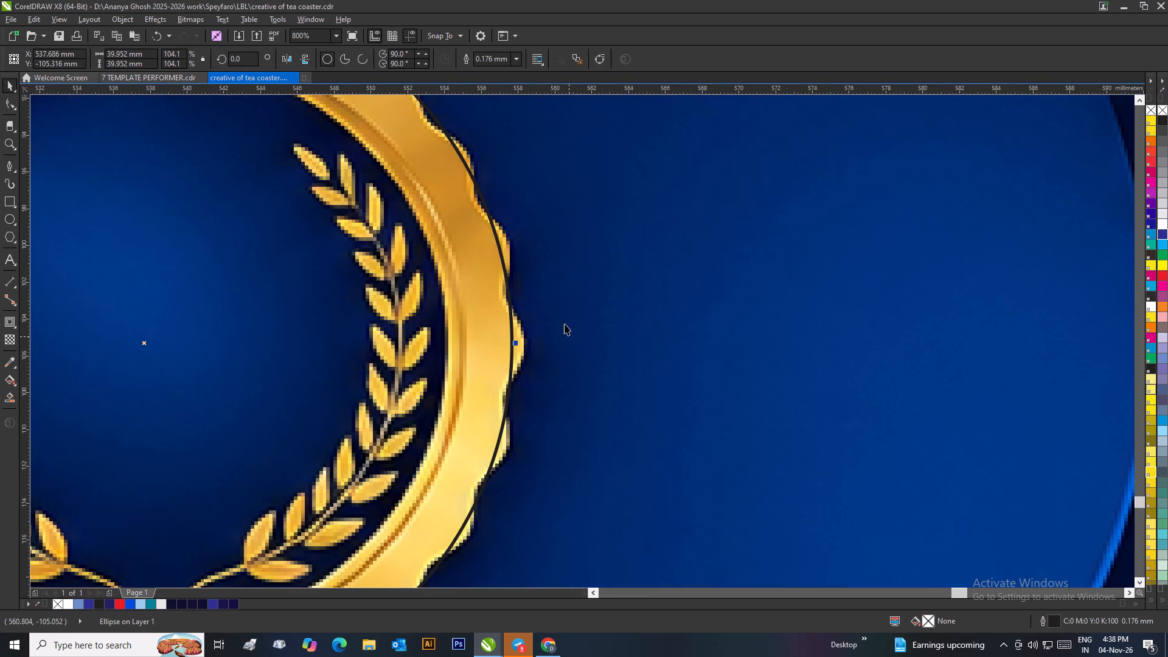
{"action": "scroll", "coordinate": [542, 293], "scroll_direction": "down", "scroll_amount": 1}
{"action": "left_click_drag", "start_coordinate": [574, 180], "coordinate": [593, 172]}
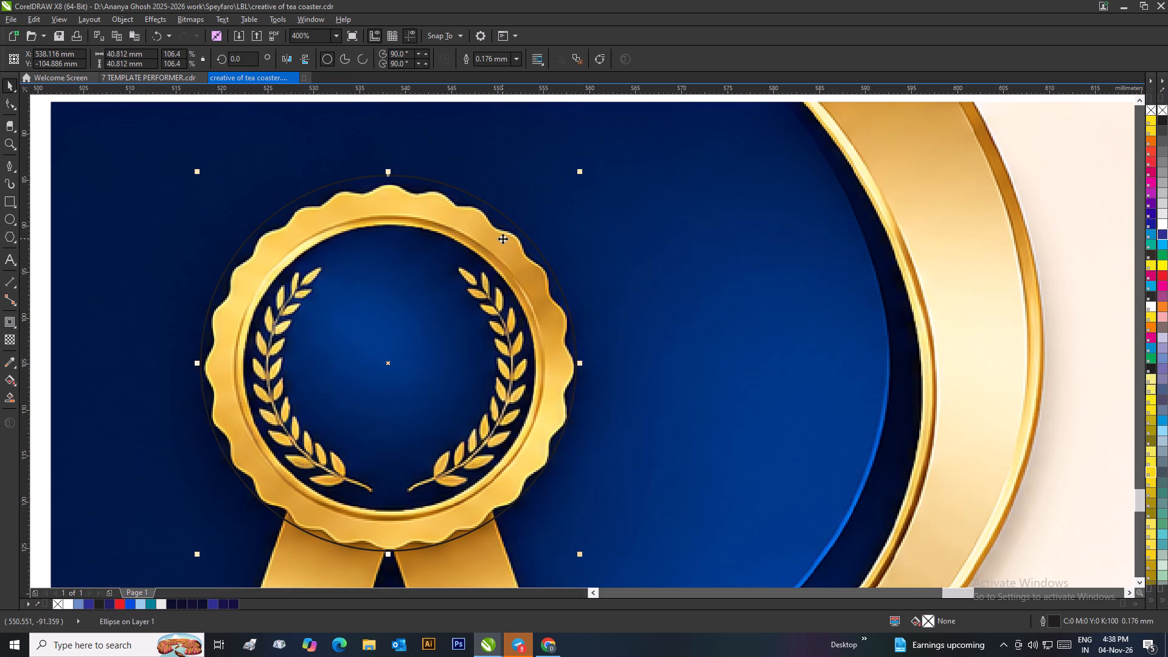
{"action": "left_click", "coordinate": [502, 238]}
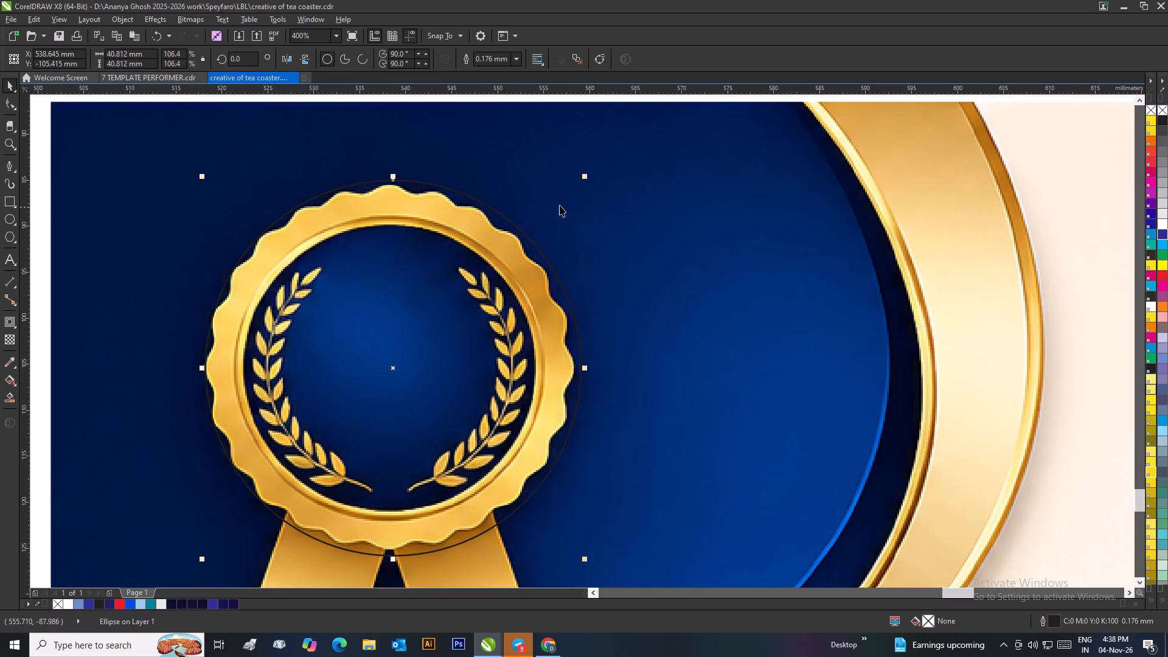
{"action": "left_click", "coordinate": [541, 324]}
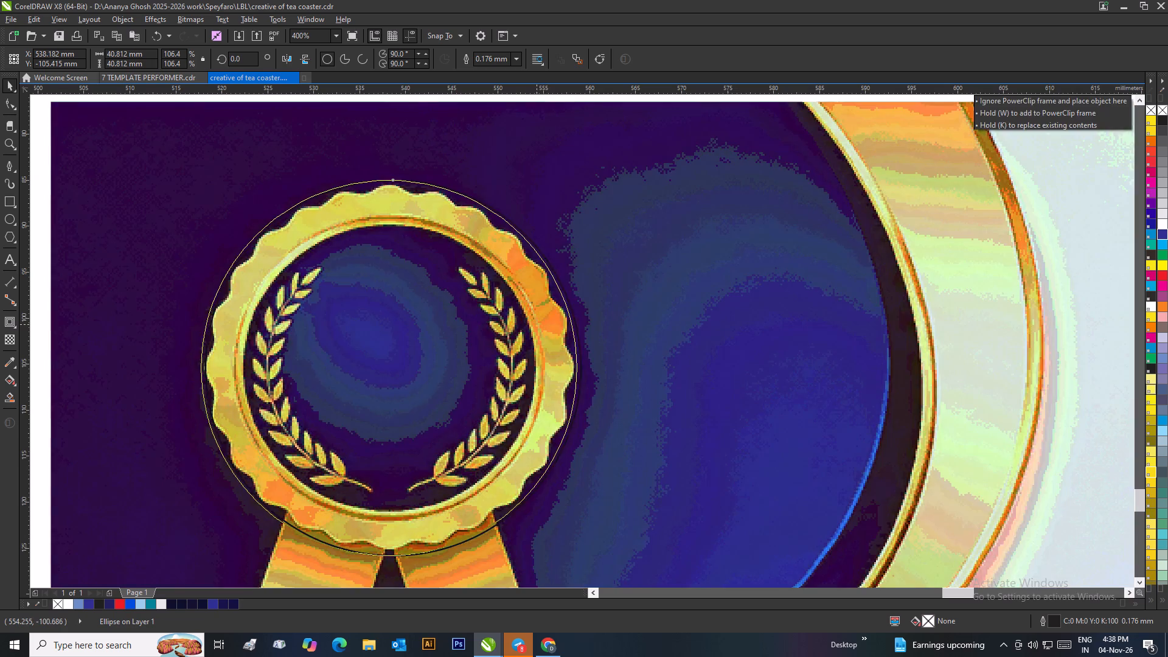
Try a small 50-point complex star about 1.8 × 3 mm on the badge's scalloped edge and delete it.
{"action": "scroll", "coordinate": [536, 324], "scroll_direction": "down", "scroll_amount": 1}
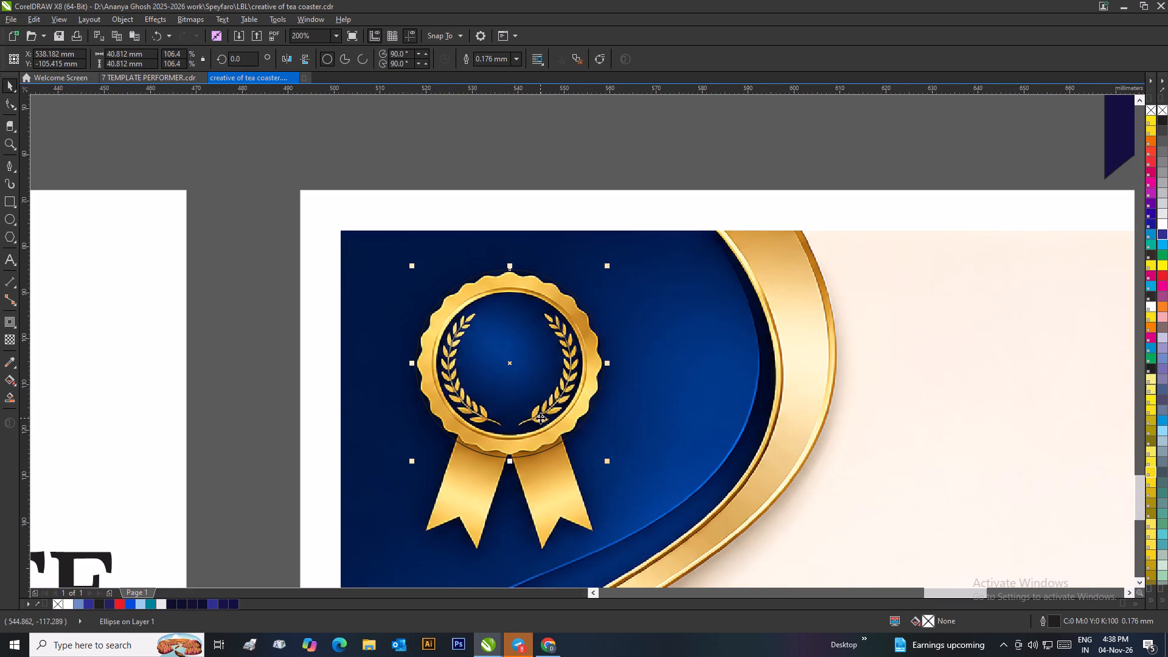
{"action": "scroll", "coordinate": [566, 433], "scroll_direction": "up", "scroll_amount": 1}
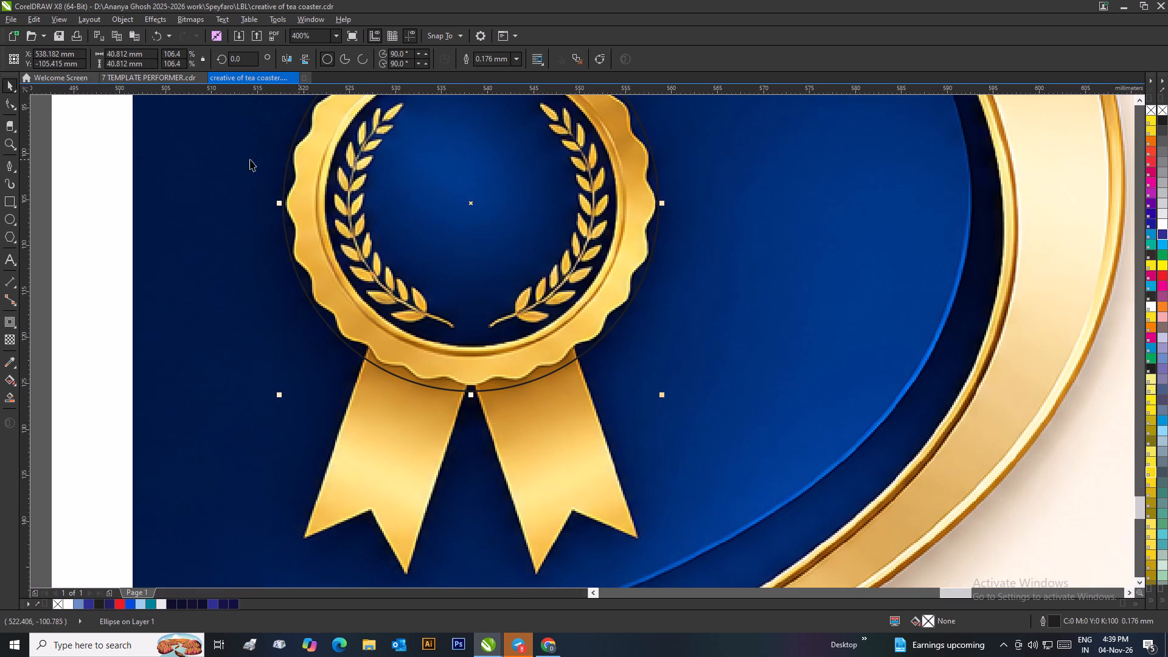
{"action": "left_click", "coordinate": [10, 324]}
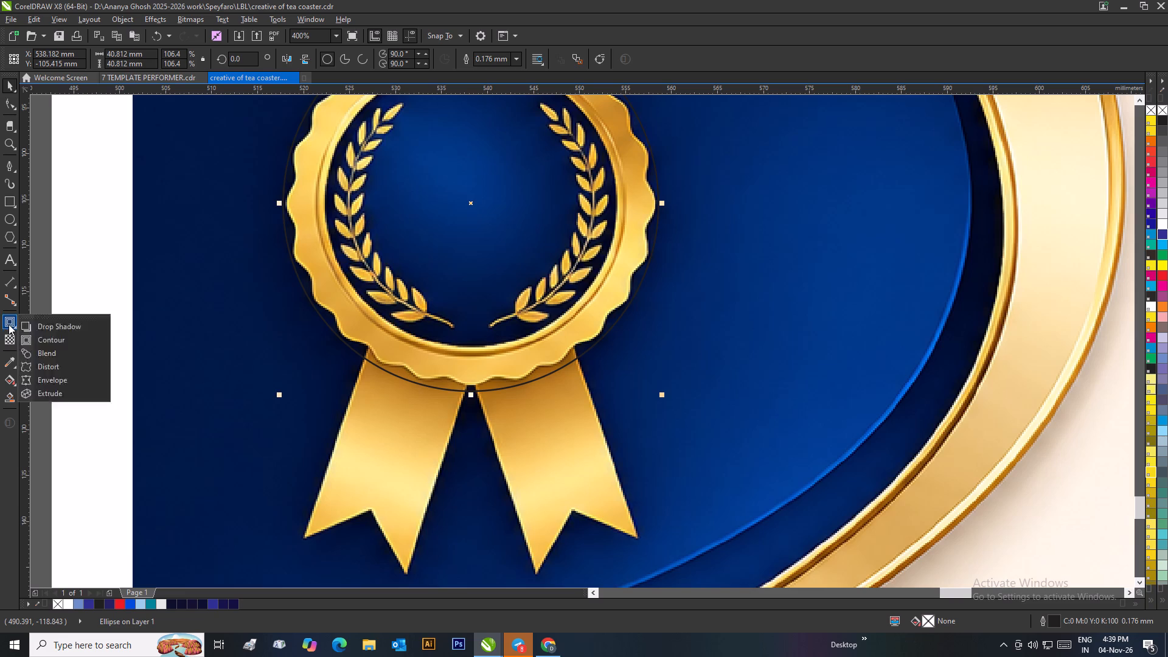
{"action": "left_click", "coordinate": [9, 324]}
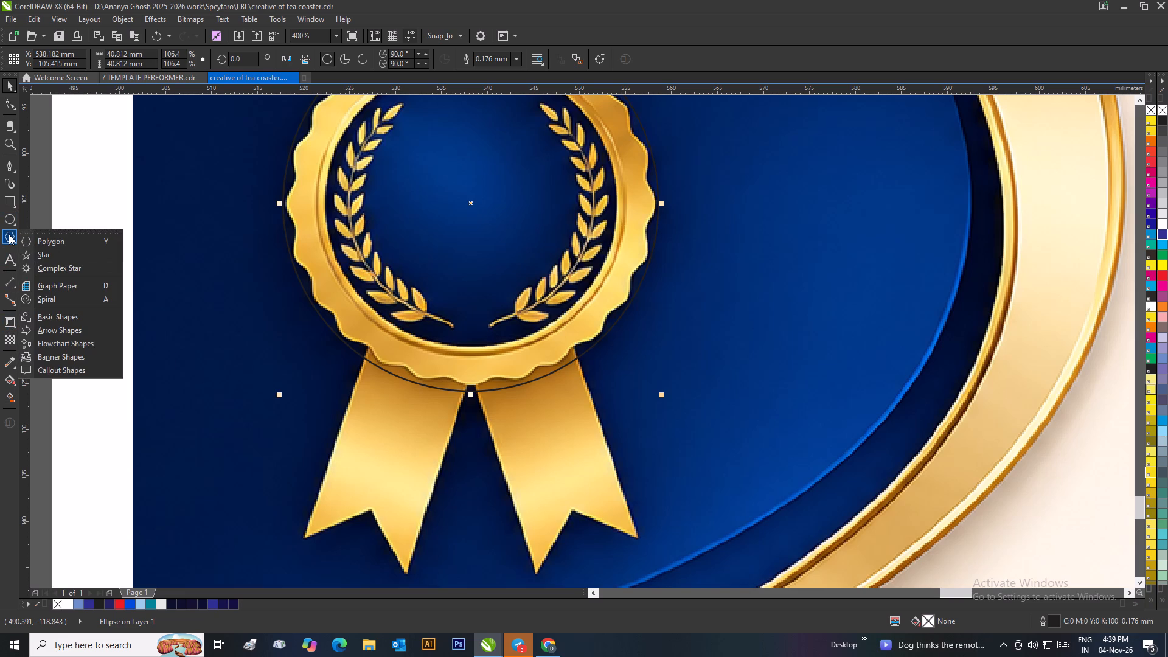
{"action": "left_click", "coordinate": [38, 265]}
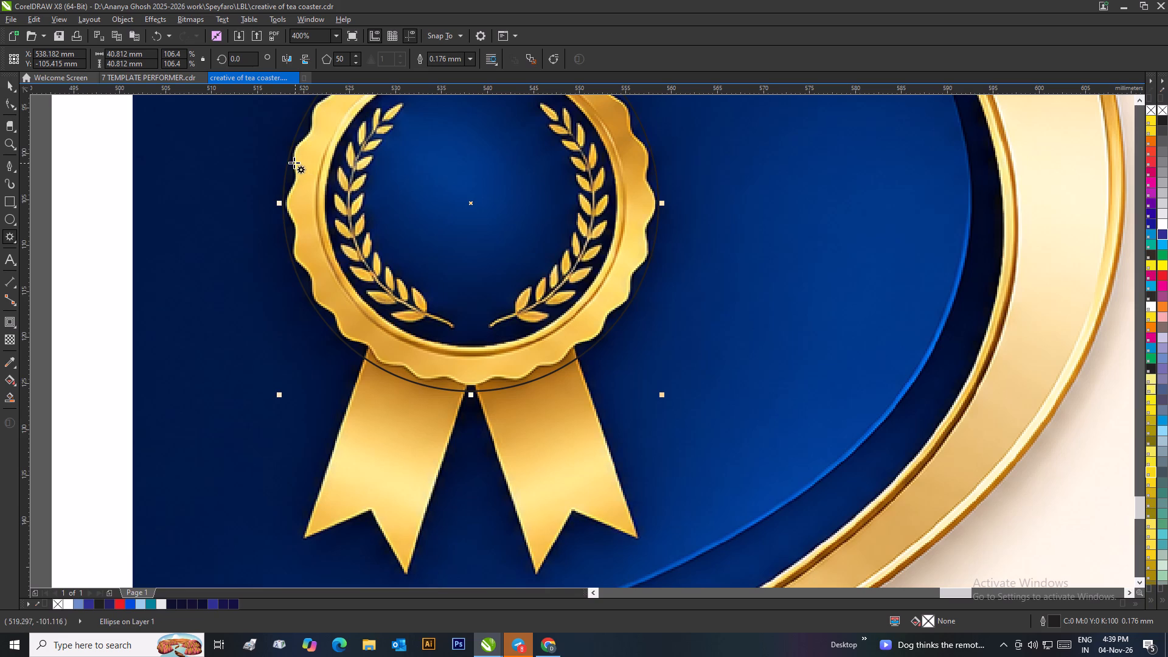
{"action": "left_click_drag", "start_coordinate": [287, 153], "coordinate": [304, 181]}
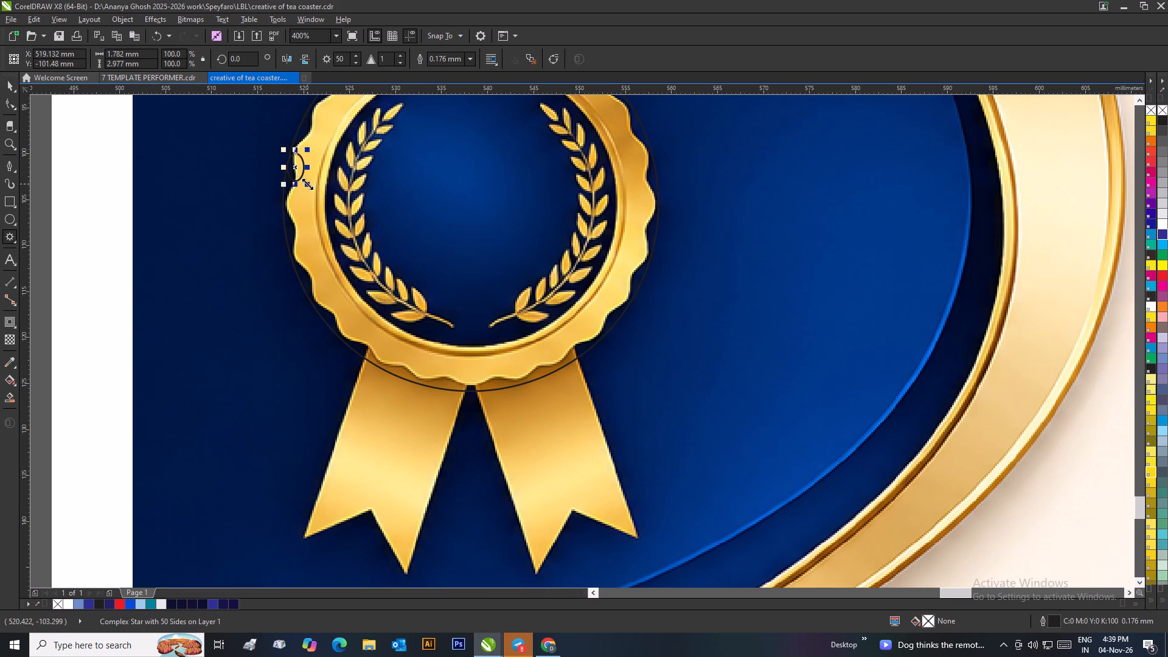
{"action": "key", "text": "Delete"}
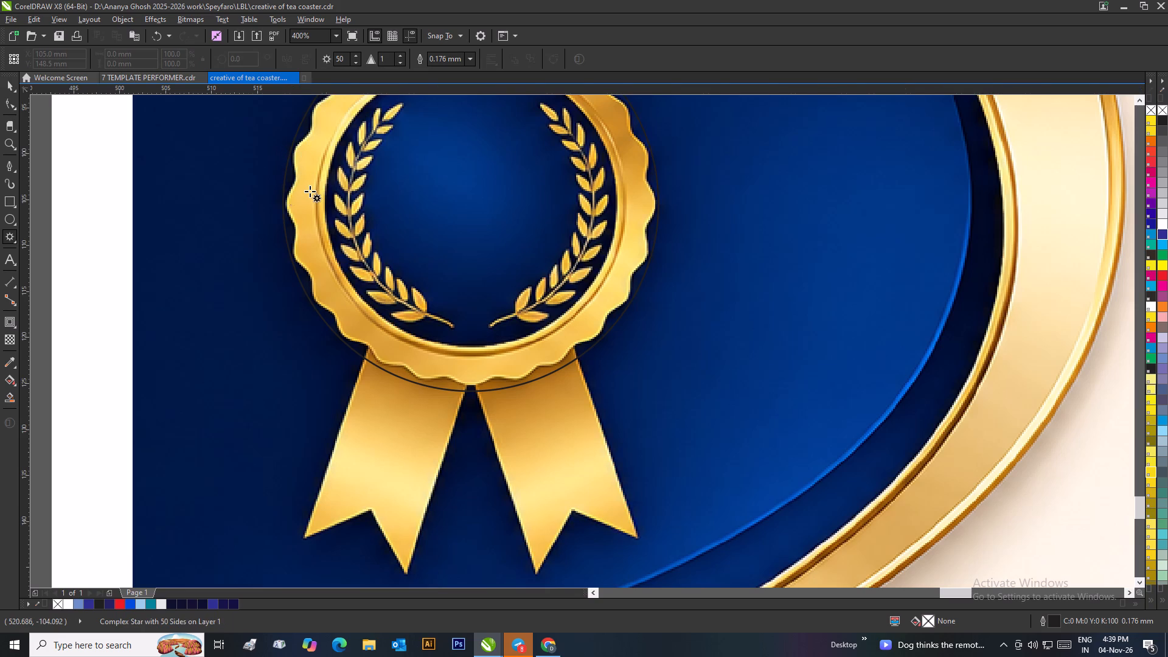
Set the Star tool to 10 points.
{"action": "left_click", "coordinate": [2, 91]}
{"action": "left_click", "coordinate": [52, 125]}
{"action": "left_click", "coordinate": [305, 175]}
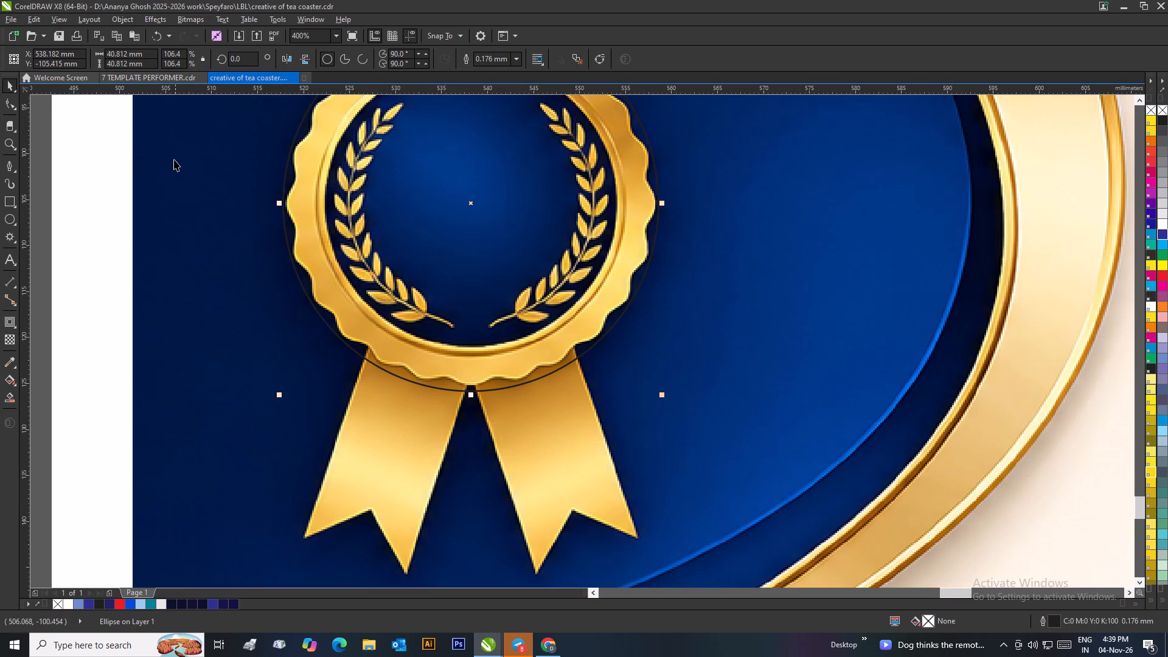
{"action": "left_click", "coordinate": [13, 240]}
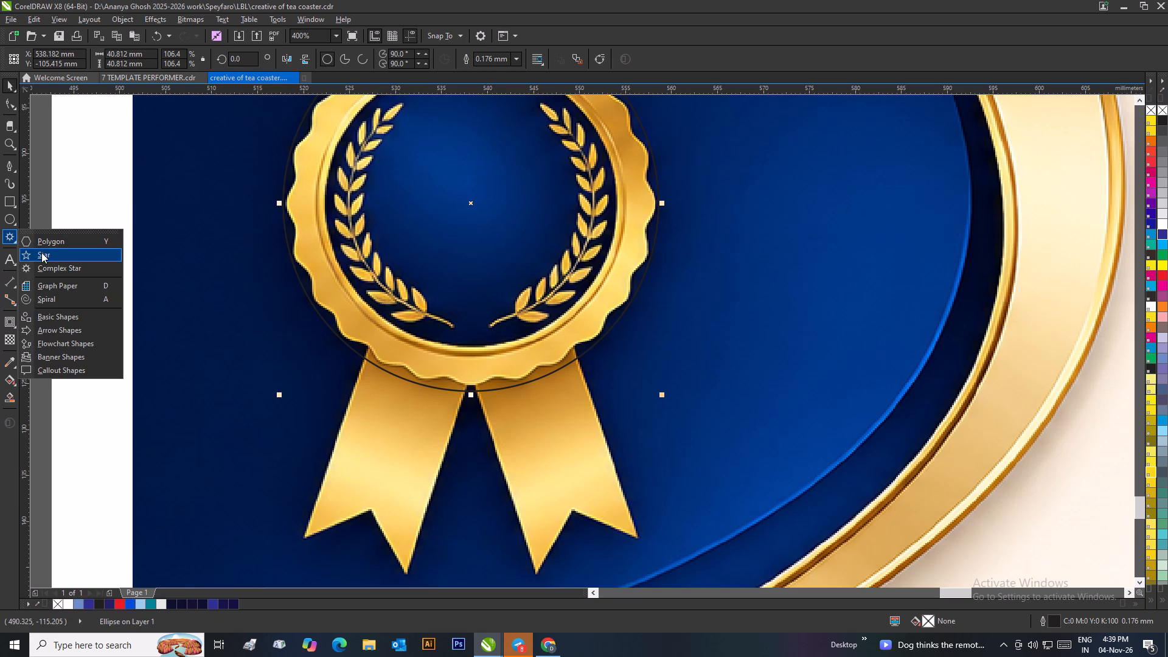
{"action": "left_click", "coordinate": [41, 253]}
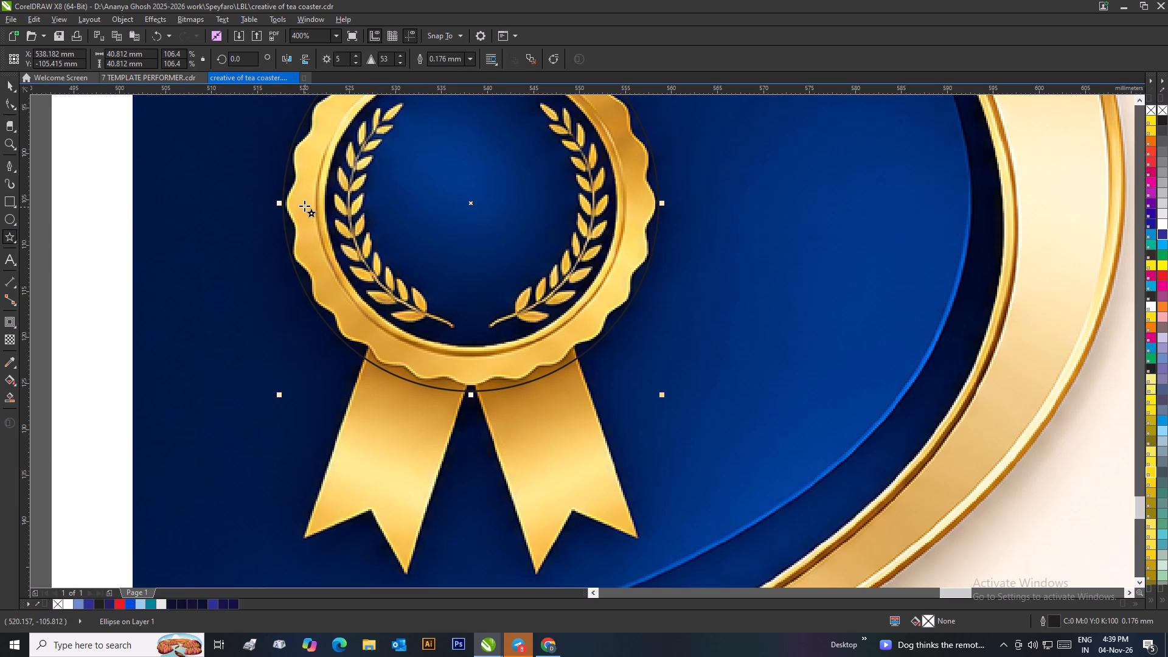
{"action": "left_click_drag", "start_coordinate": [351, 57], "coordinate": [346, 57]}
{"action": "left_click_drag", "start_coordinate": [345, 57], "coordinate": [328, 64]}
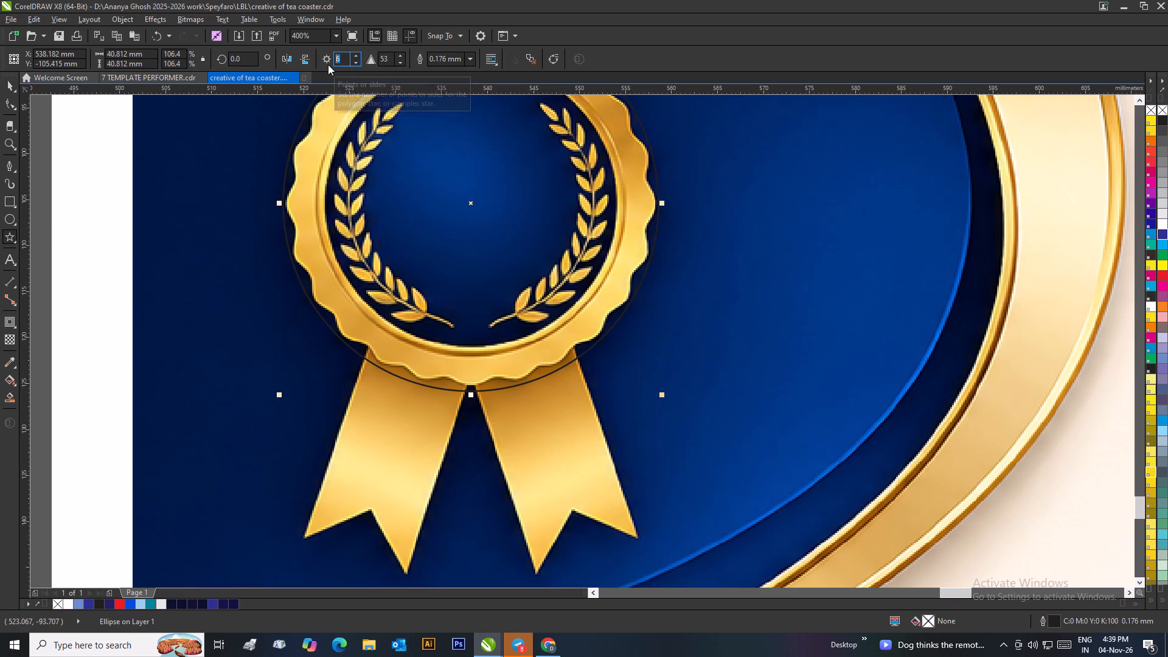
{"action": "key", "text": "BackSpace"}
{"action": "type", "text": "10"}
{"action": "key", "text": "Return"}
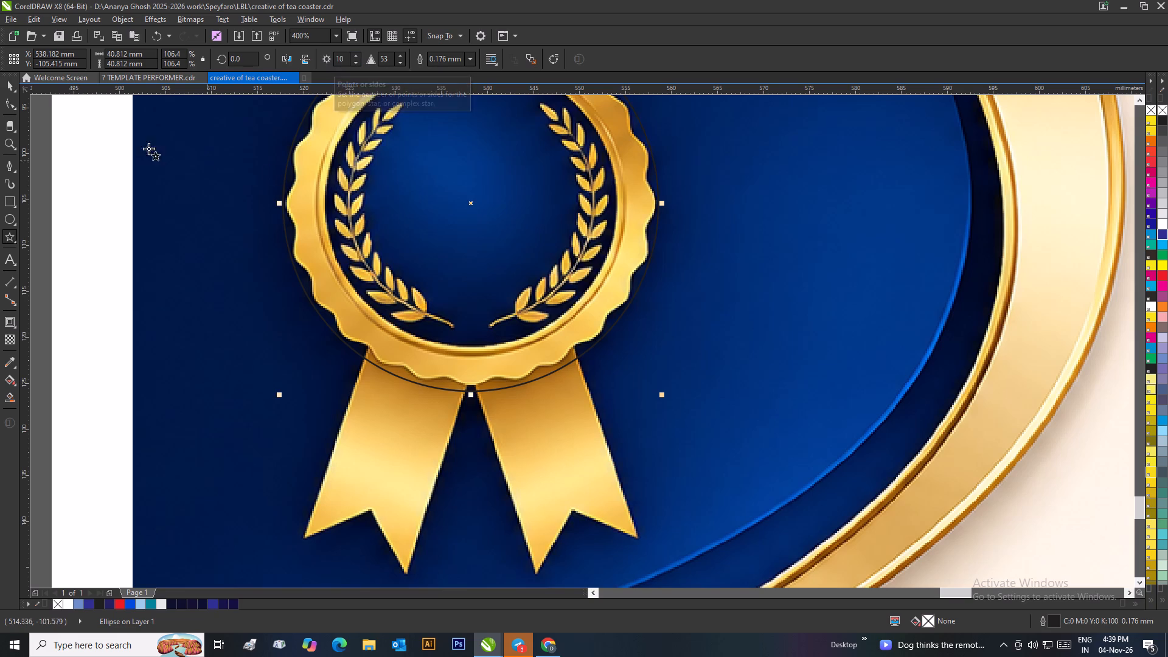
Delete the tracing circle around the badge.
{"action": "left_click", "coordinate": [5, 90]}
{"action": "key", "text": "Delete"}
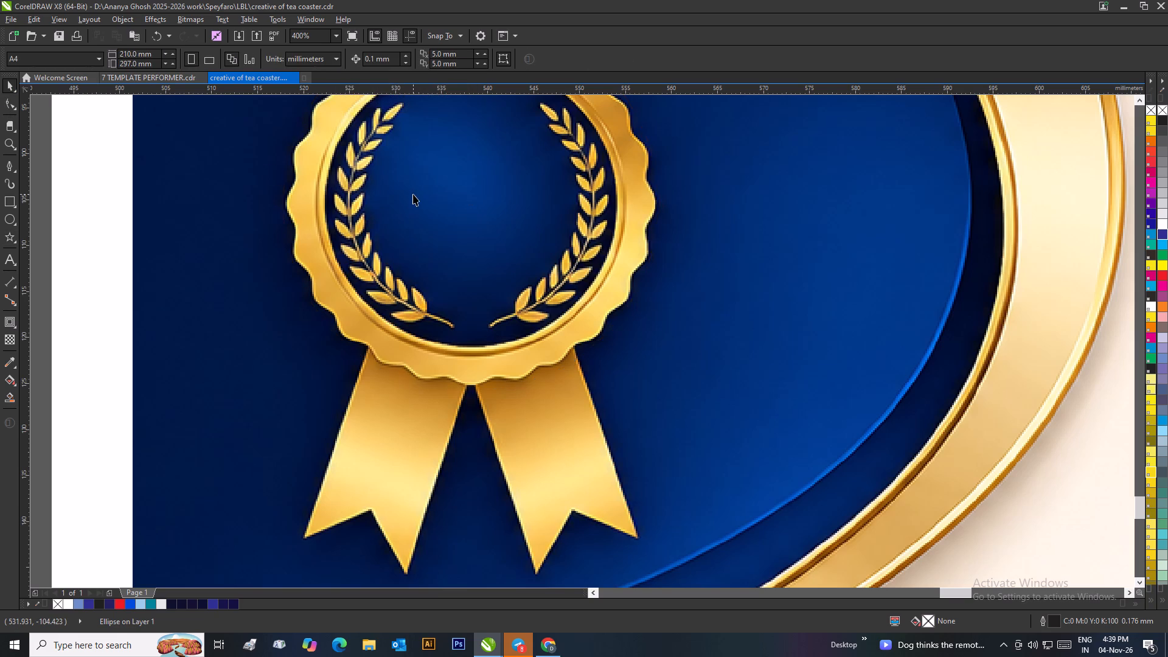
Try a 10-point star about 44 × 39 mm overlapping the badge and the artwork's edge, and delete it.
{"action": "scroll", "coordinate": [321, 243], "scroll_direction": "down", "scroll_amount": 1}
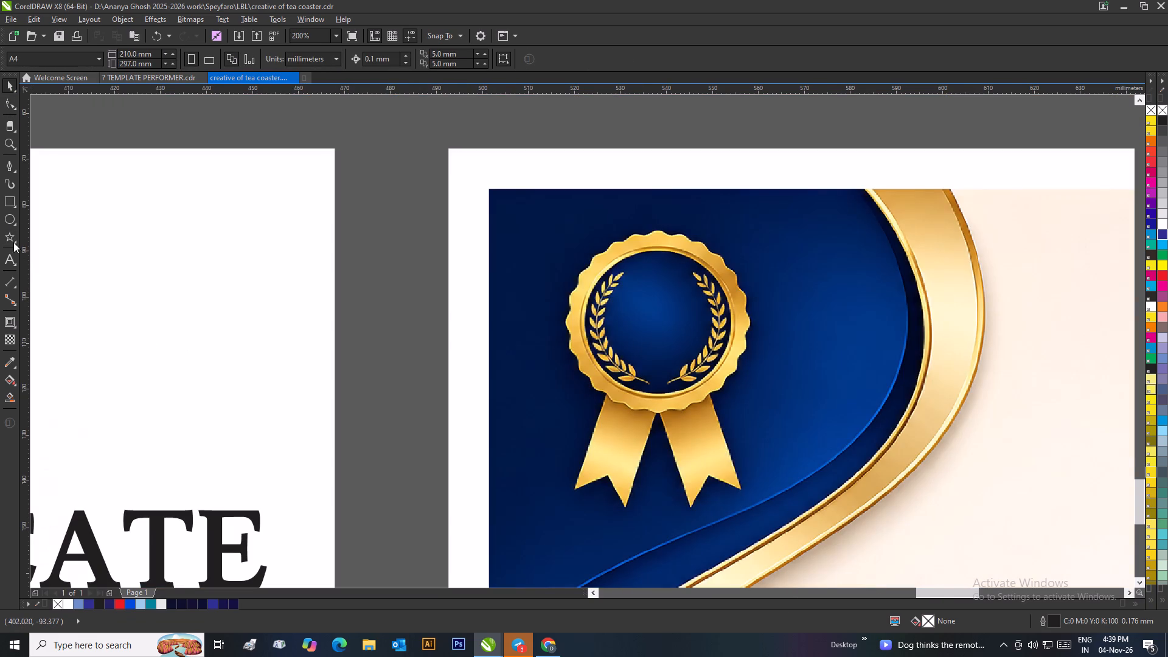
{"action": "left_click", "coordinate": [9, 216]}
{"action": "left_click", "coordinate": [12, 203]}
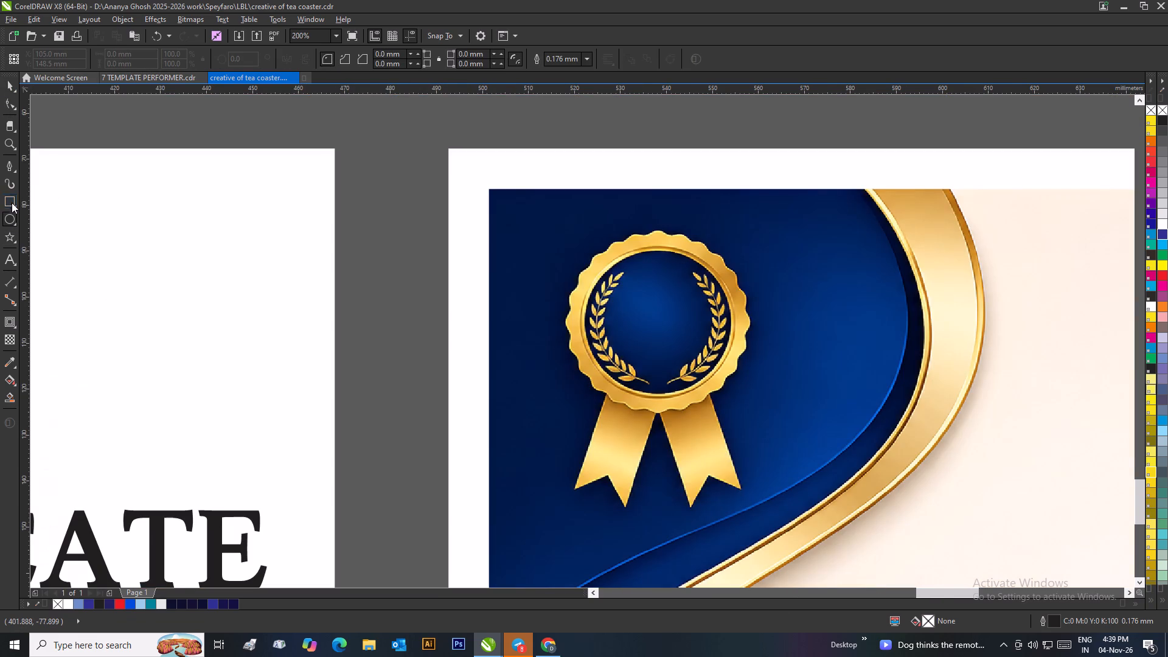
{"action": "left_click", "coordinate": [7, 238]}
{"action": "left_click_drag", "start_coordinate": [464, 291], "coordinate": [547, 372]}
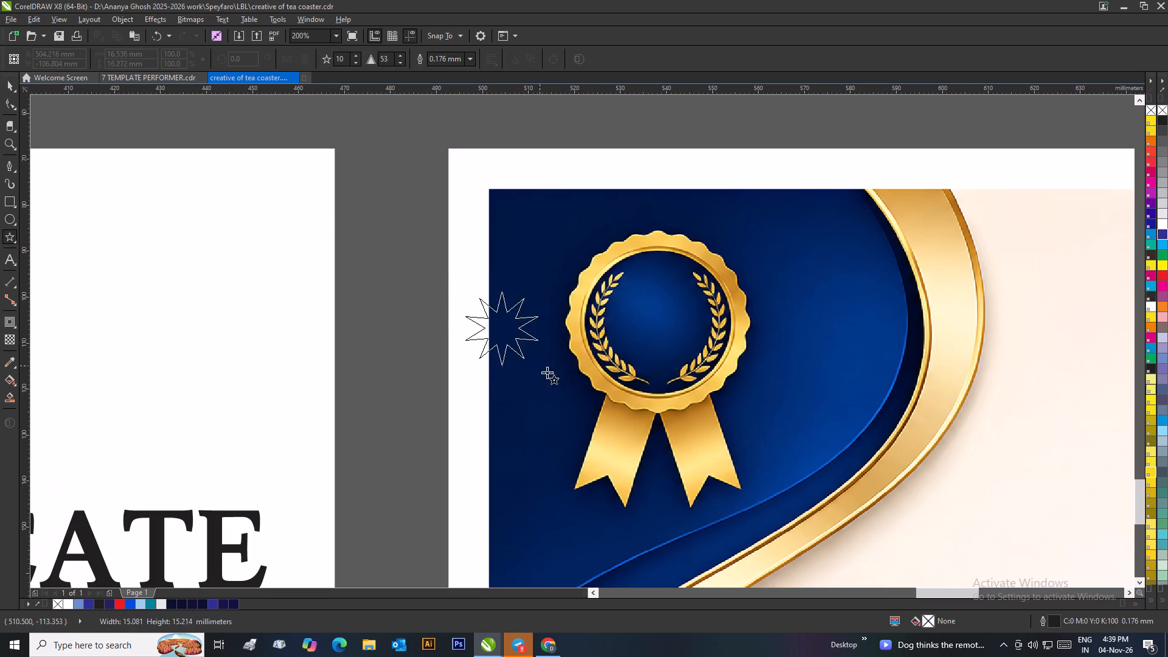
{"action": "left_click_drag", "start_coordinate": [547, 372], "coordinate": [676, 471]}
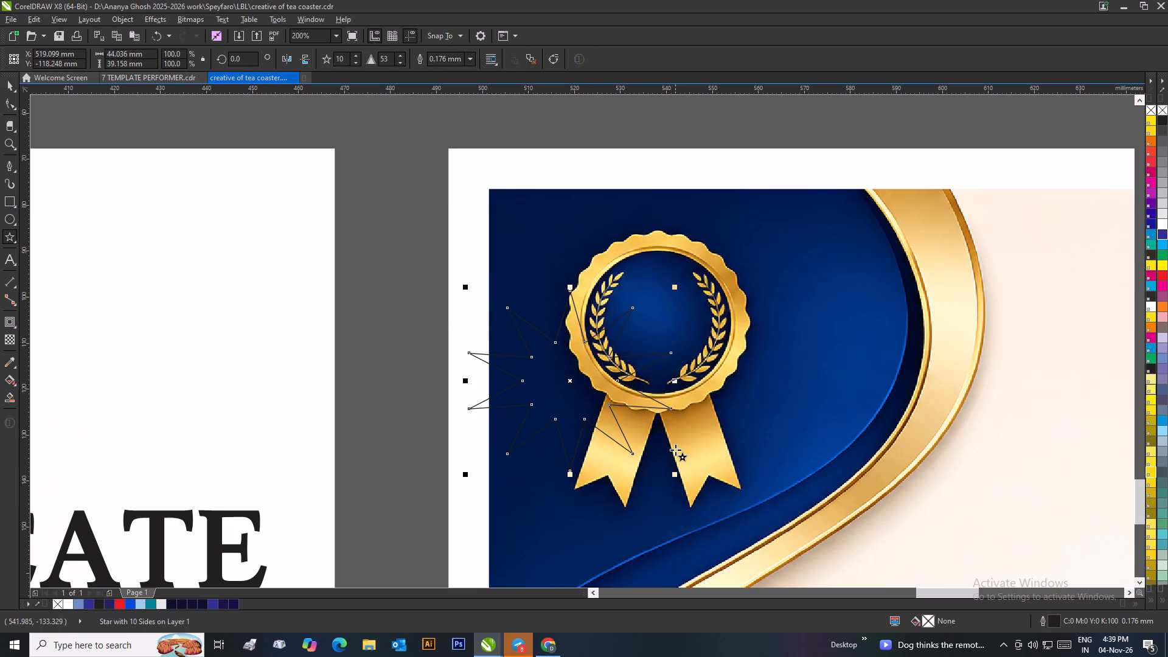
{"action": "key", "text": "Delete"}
Draw a 10-point star about 41 × 43 mm over the reference badge and centre it on the badge.
{"action": "left_click_drag", "start_coordinate": [574, 253], "coordinate": [630, 341], "text": "ctrl"}
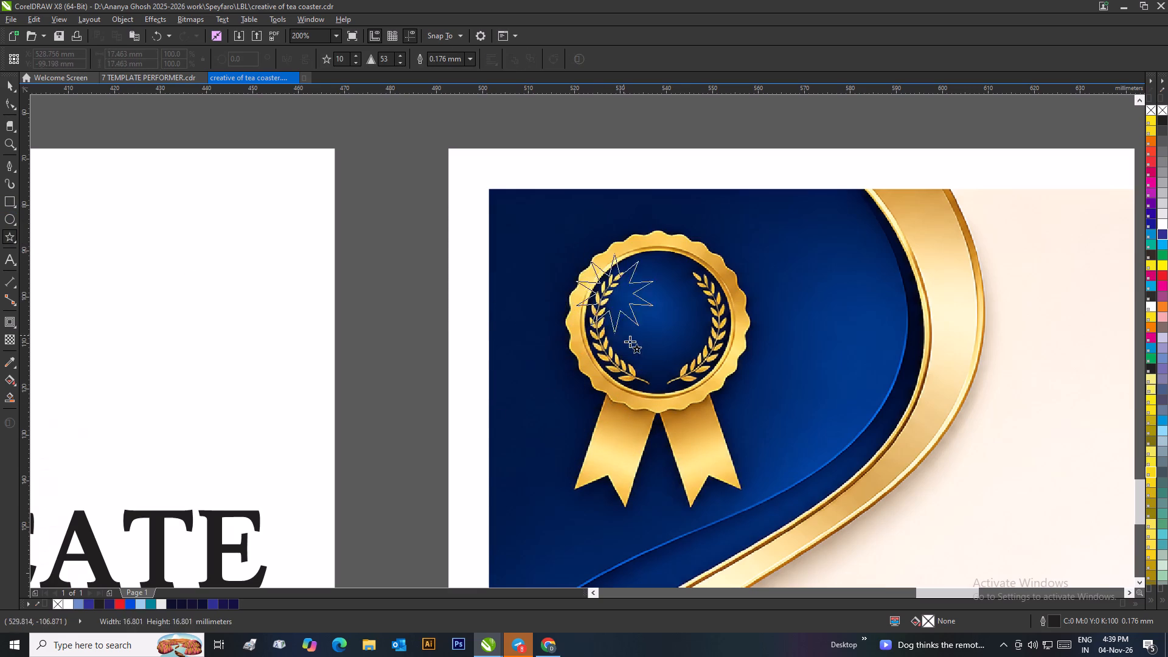
{"action": "left_click_drag", "start_coordinate": [630, 341], "coordinate": [727, 452], "text": "ctrl"}
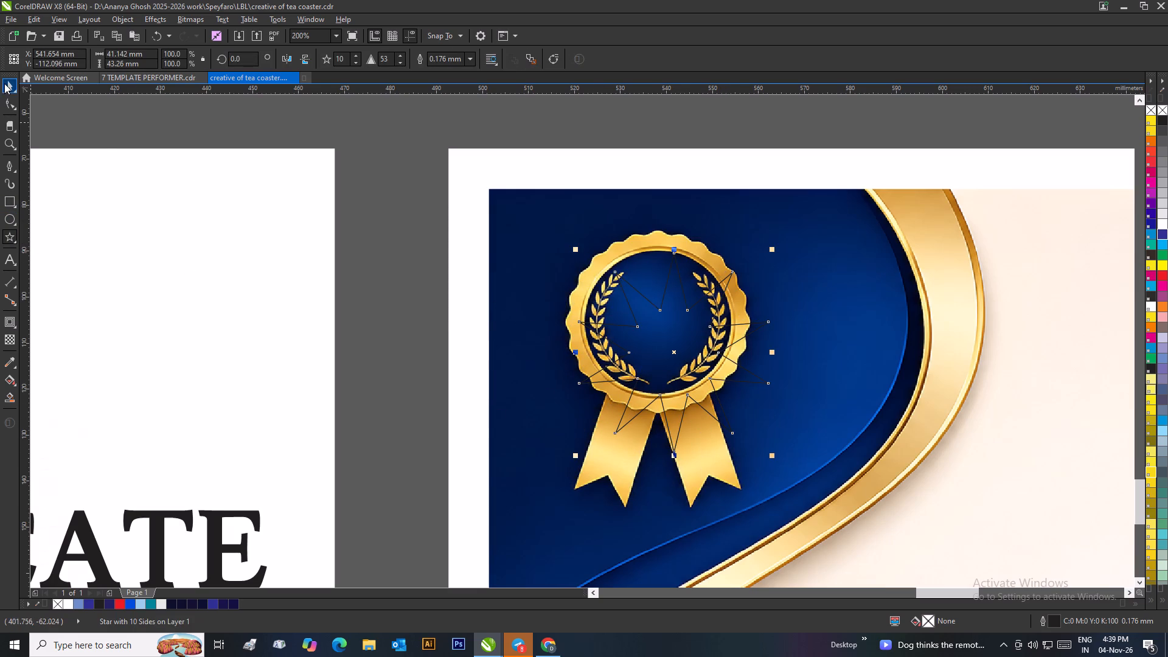
{"action": "left_click", "coordinate": [4, 83]}
{"action": "scroll", "coordinate": [672, 355], "scroll_direction": "up", "scroll_amount": 1}
{"action": "left_click_drag", "start_coordinate": [587, 333], "coordinate": [560, 282]}
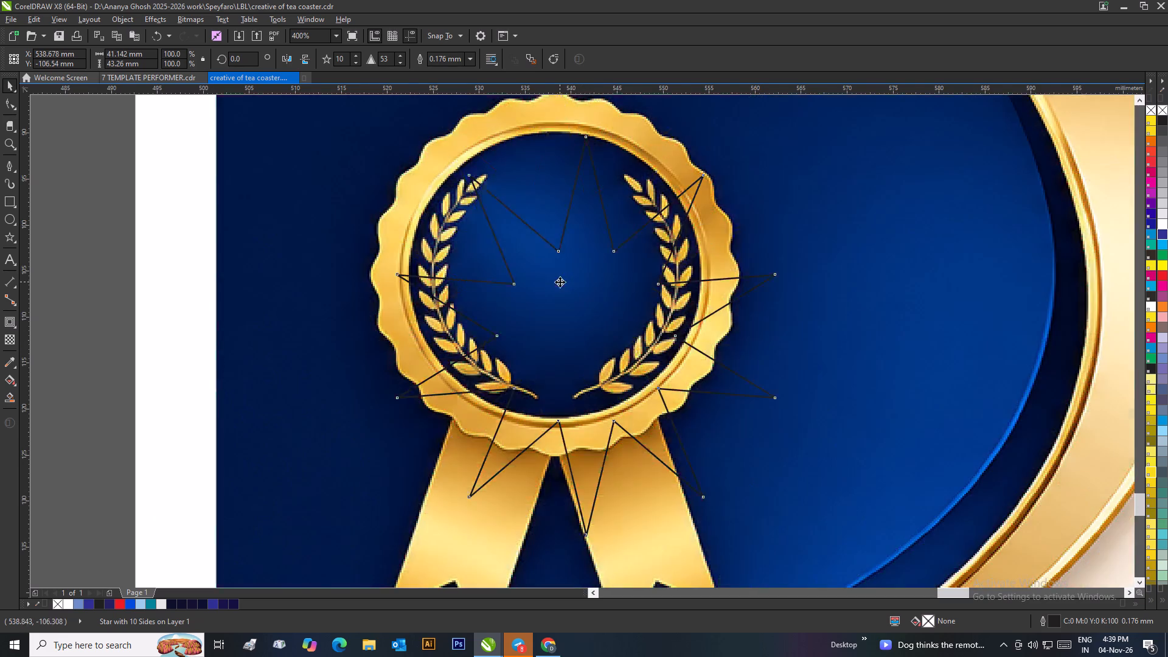
{"action": "scroll", "coordinate": [560, 285], "scroll_direction": "down", "scroll_amount": 2}
{"action": "scroll", "coordinate": [605, 319], "scroll_direction": "up", "scroll_amount": 1}
{"action": "scroll", "coordinate": [573, 368], "scroll_direction": "up", "scroll_amount": 1}
{"action": "scroll", "coordinate": [541, 380], "scroll_direction": "down", "scroll_amount": 1}
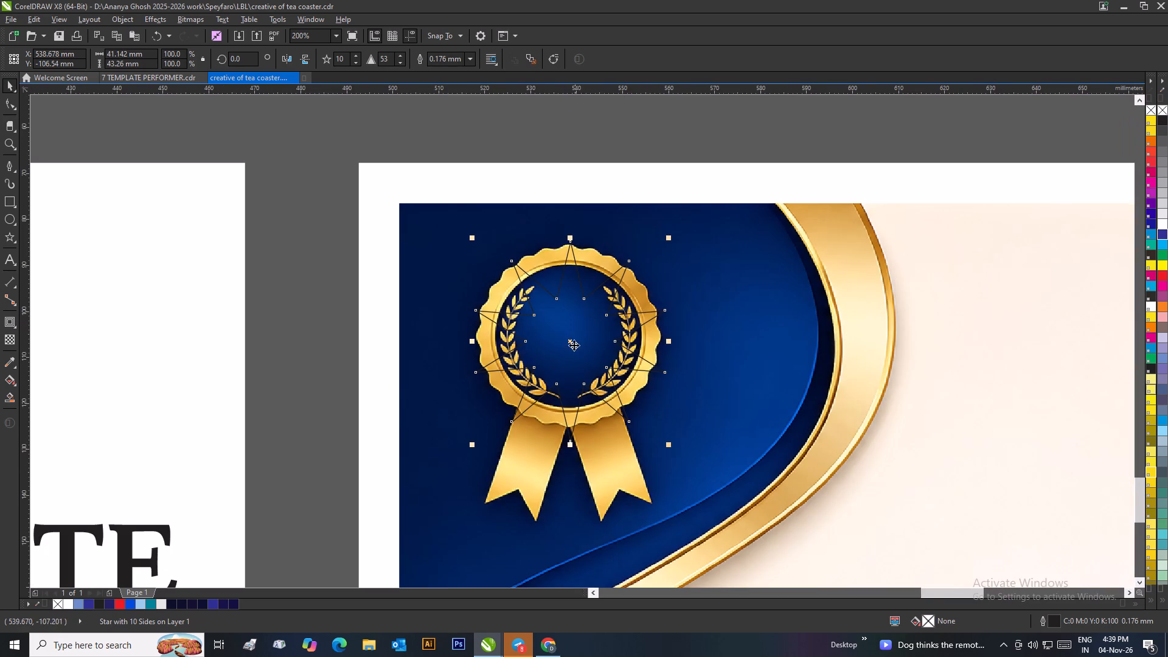
{"action": "left_click_drag", "start_coordinate": [571, 343], "coordinate": [577, 332]}
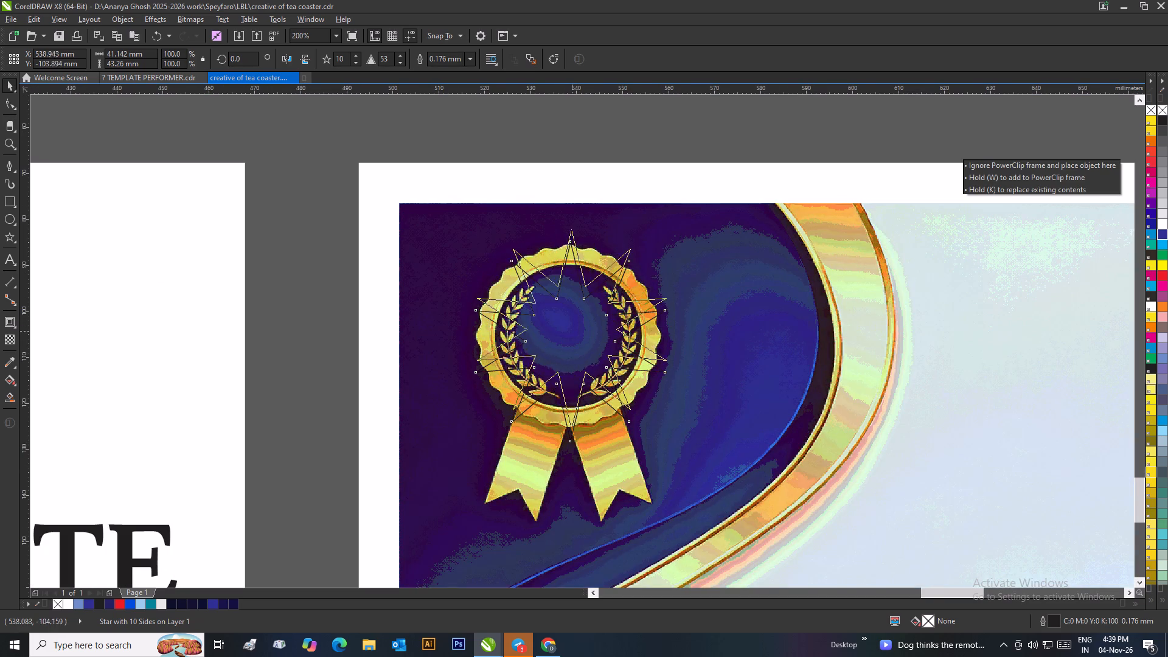
{"action": "left_click_drag", "start_coordinate": [577, 332], "coordinate": [564, 327]}
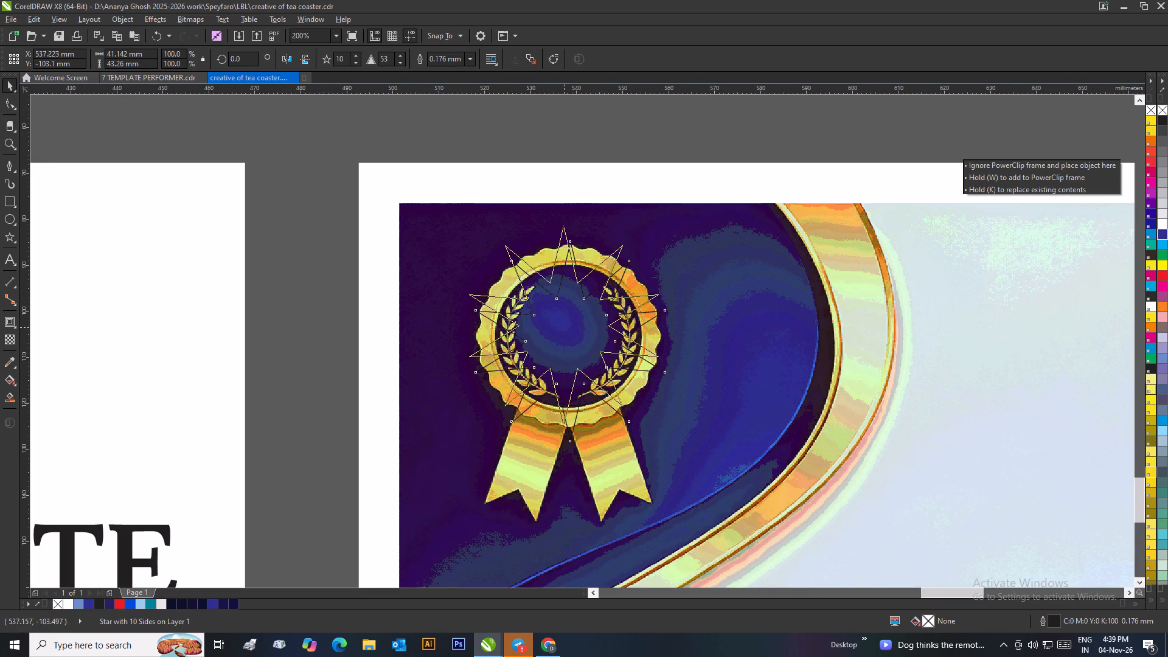
{"action": "left_click_drag", "start_coordinate": [564, 327], "coordinate": [569, 330]}
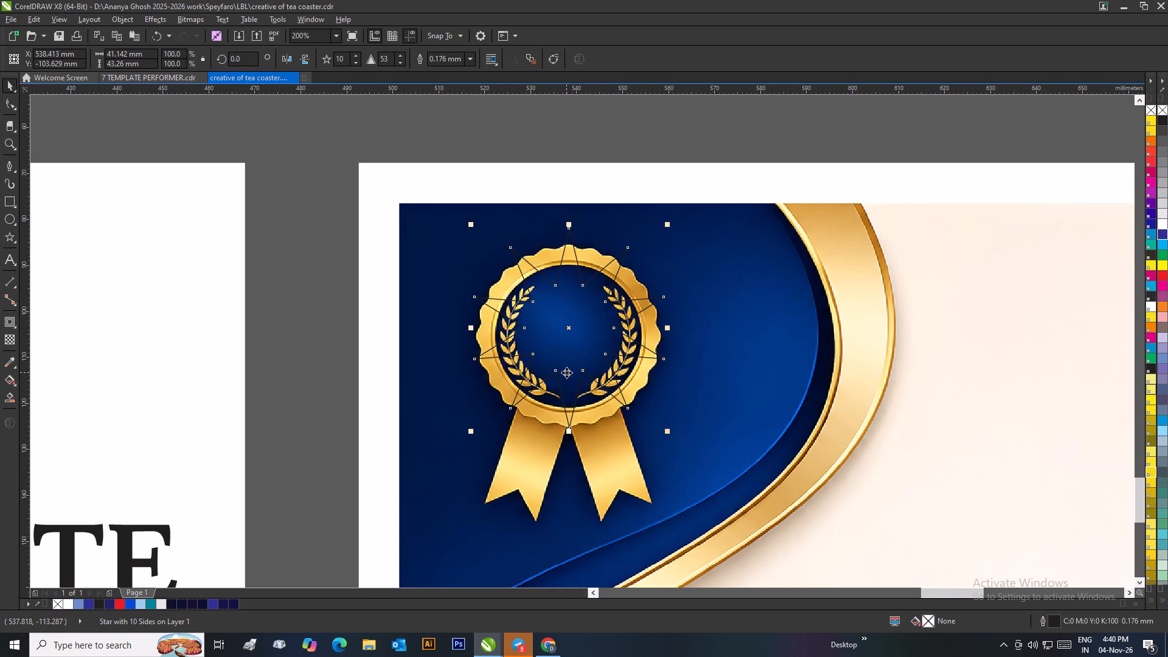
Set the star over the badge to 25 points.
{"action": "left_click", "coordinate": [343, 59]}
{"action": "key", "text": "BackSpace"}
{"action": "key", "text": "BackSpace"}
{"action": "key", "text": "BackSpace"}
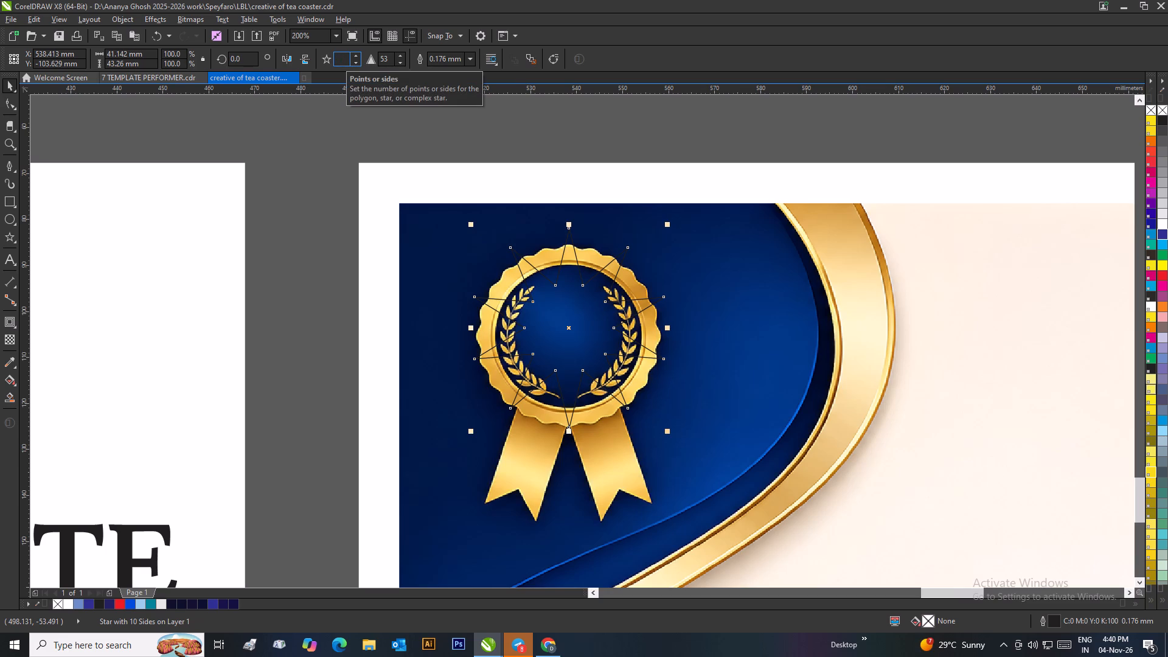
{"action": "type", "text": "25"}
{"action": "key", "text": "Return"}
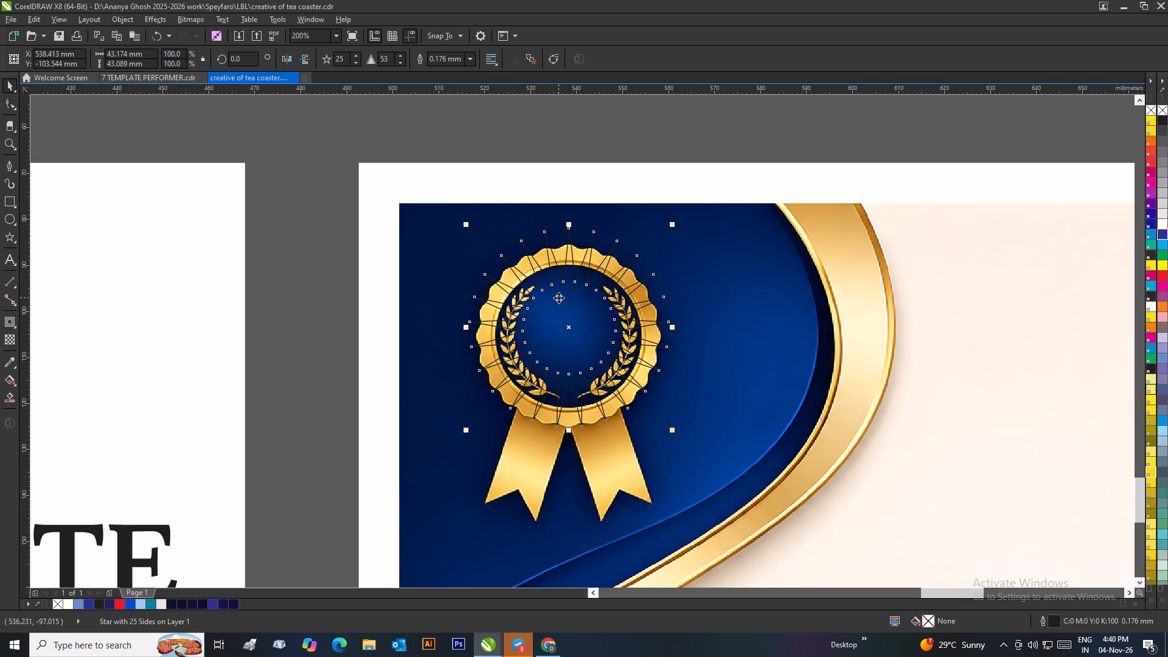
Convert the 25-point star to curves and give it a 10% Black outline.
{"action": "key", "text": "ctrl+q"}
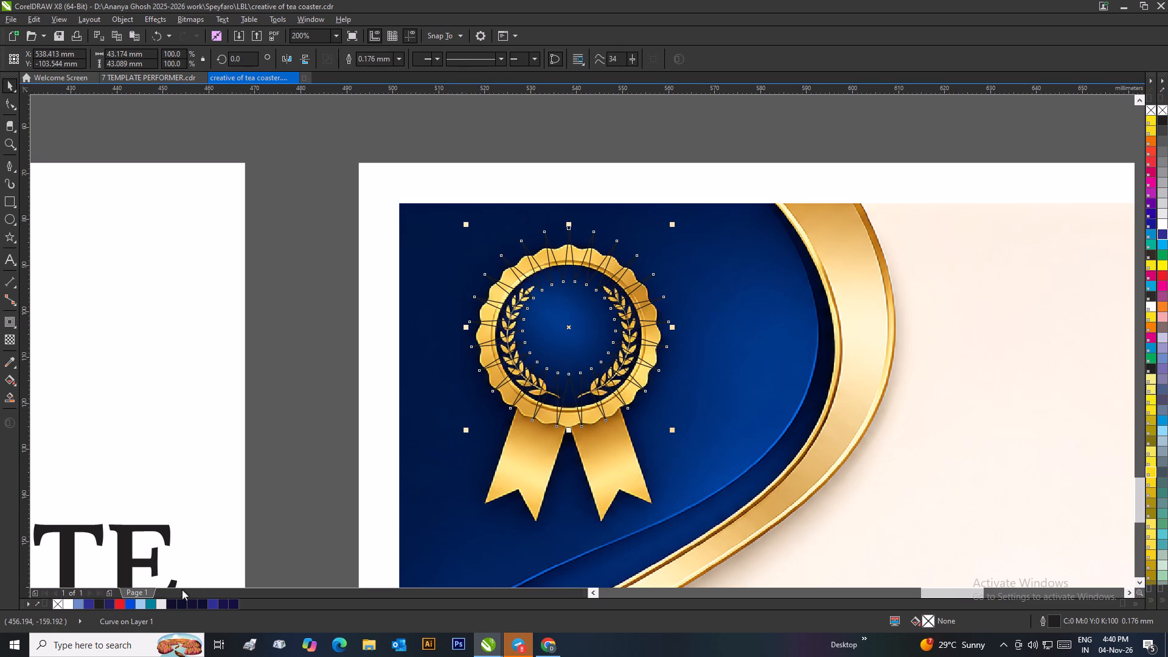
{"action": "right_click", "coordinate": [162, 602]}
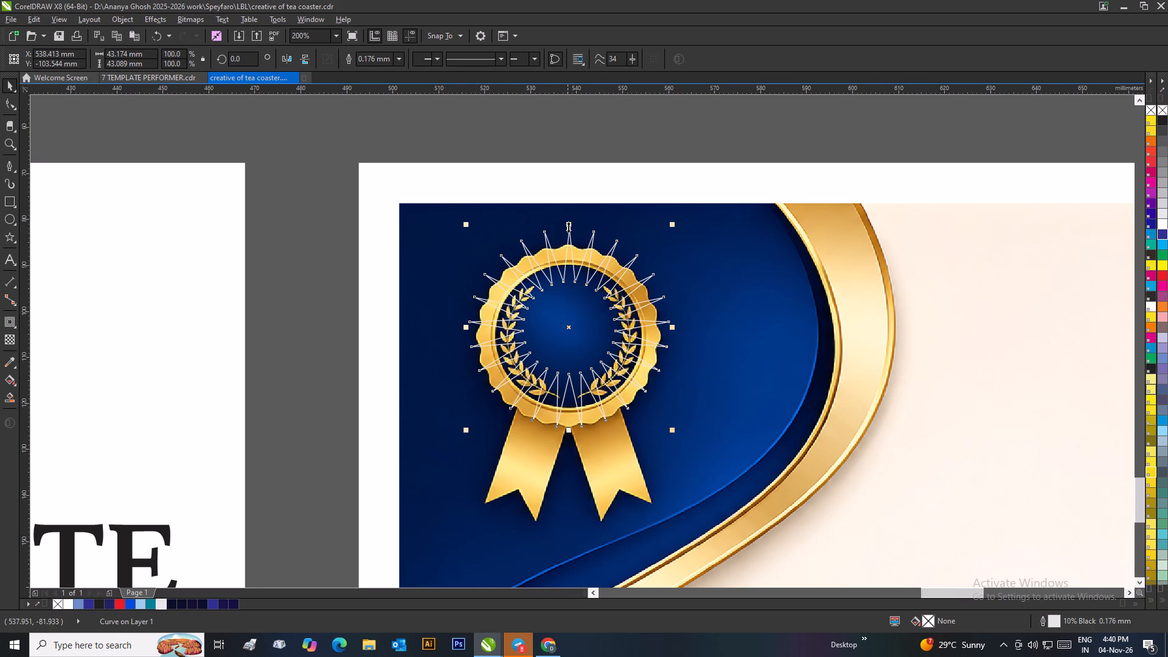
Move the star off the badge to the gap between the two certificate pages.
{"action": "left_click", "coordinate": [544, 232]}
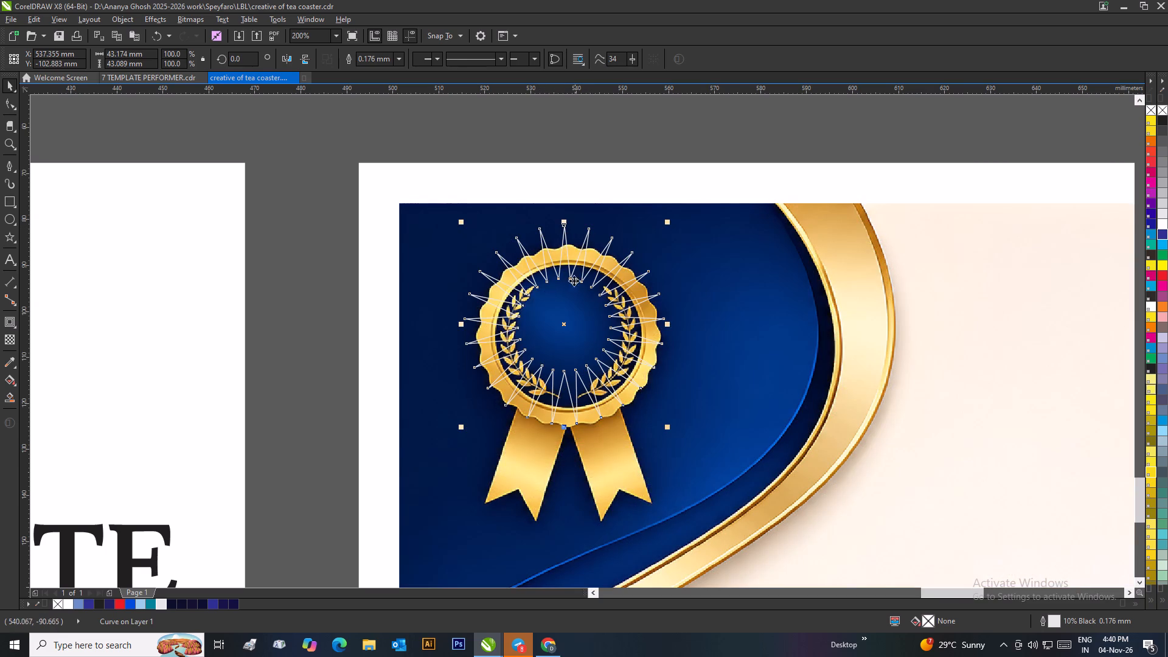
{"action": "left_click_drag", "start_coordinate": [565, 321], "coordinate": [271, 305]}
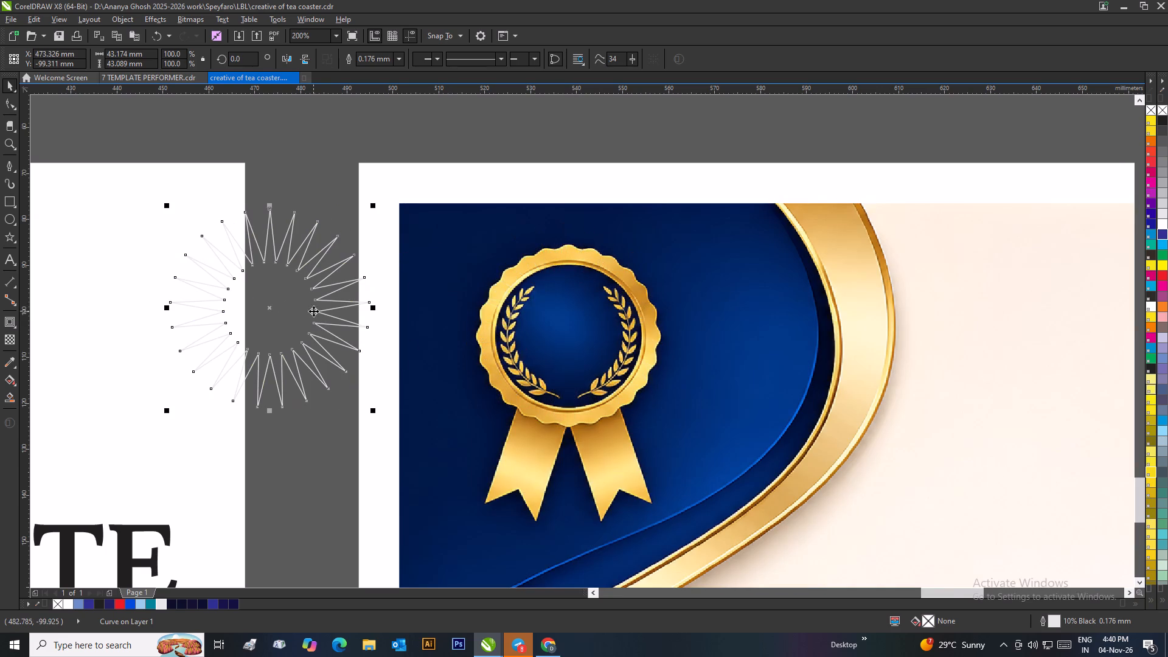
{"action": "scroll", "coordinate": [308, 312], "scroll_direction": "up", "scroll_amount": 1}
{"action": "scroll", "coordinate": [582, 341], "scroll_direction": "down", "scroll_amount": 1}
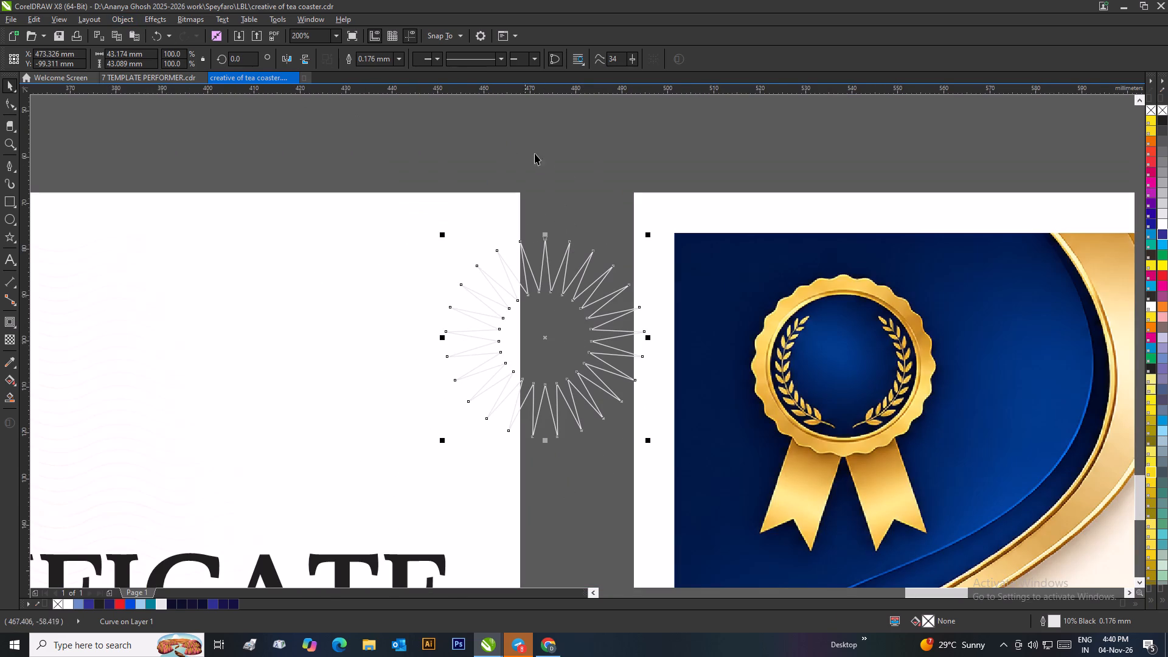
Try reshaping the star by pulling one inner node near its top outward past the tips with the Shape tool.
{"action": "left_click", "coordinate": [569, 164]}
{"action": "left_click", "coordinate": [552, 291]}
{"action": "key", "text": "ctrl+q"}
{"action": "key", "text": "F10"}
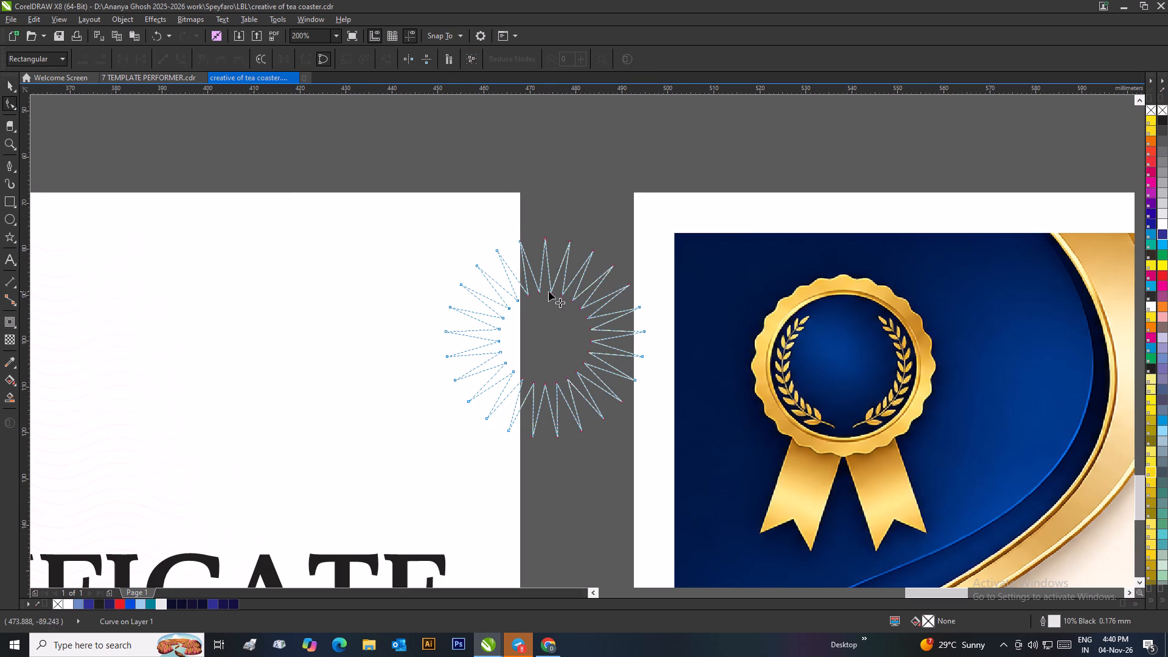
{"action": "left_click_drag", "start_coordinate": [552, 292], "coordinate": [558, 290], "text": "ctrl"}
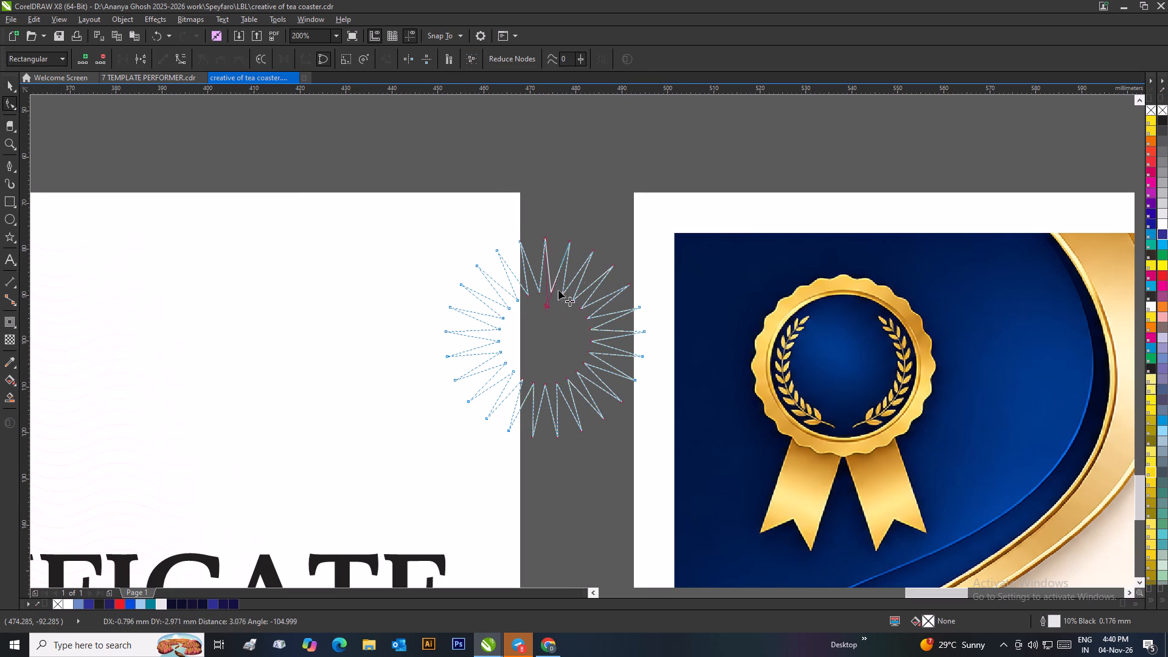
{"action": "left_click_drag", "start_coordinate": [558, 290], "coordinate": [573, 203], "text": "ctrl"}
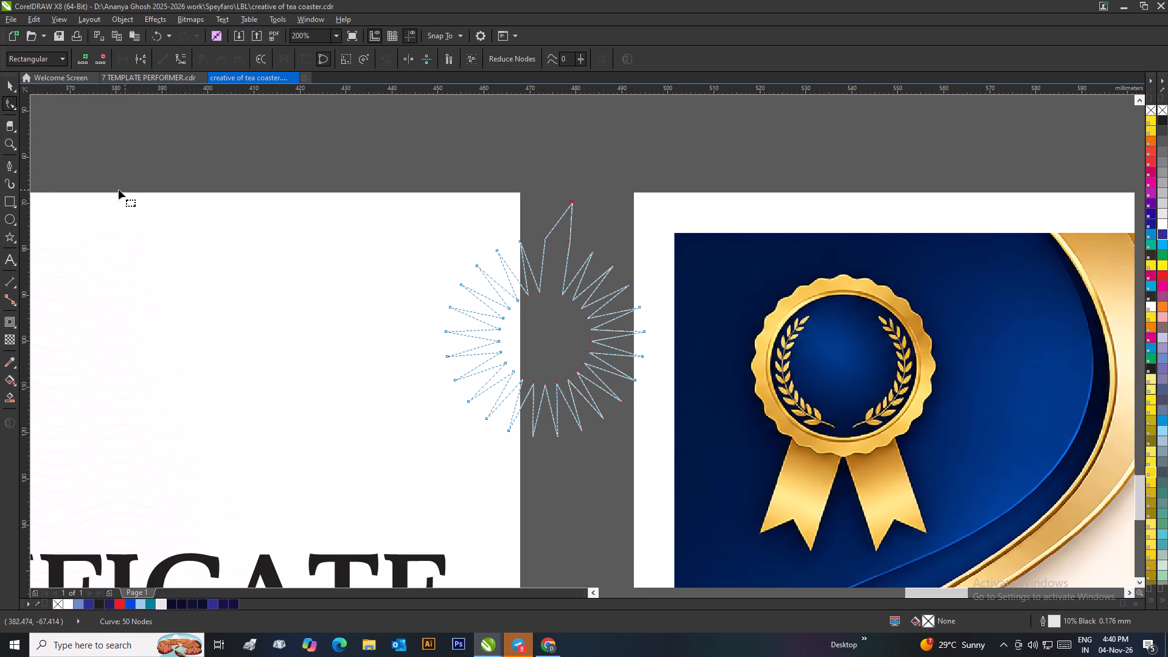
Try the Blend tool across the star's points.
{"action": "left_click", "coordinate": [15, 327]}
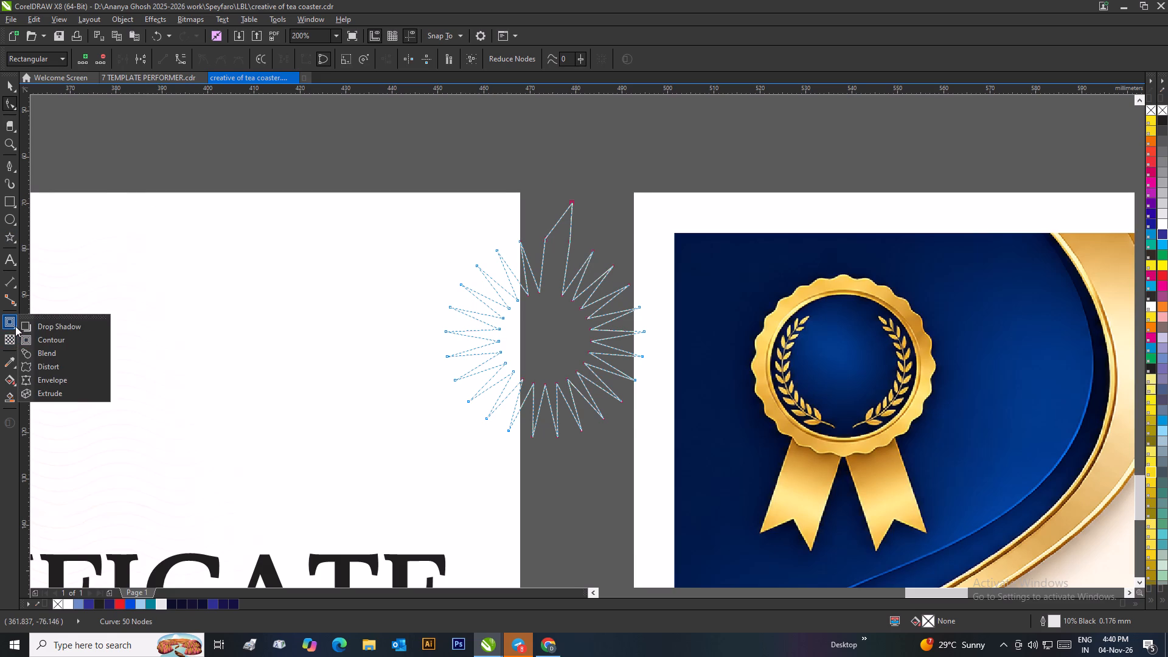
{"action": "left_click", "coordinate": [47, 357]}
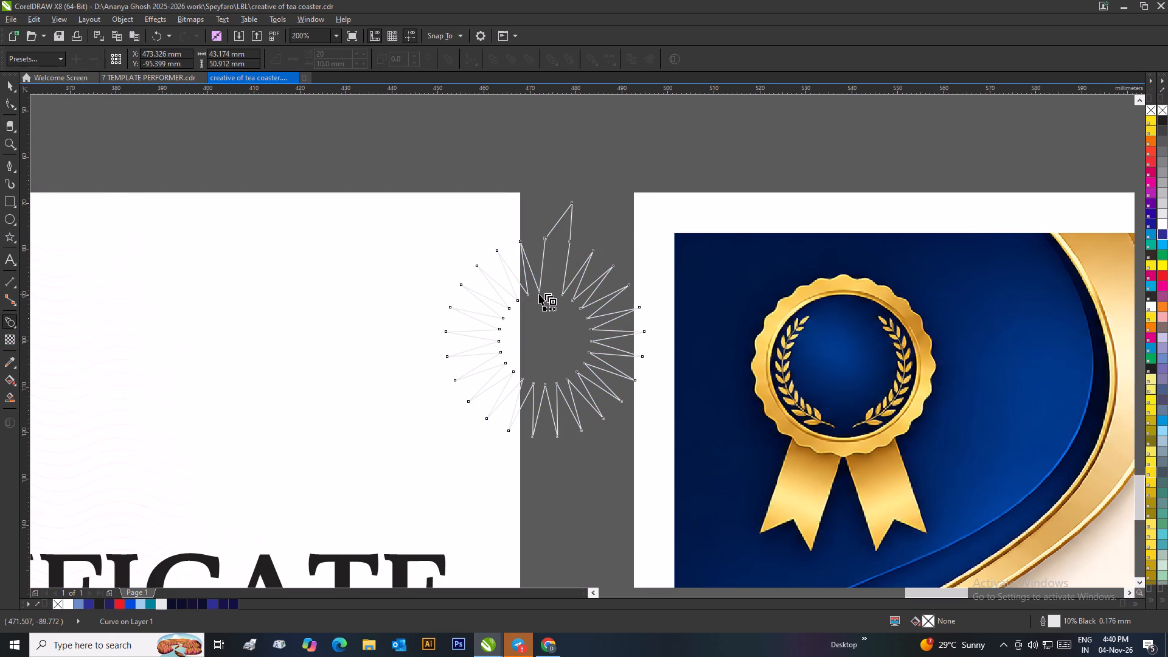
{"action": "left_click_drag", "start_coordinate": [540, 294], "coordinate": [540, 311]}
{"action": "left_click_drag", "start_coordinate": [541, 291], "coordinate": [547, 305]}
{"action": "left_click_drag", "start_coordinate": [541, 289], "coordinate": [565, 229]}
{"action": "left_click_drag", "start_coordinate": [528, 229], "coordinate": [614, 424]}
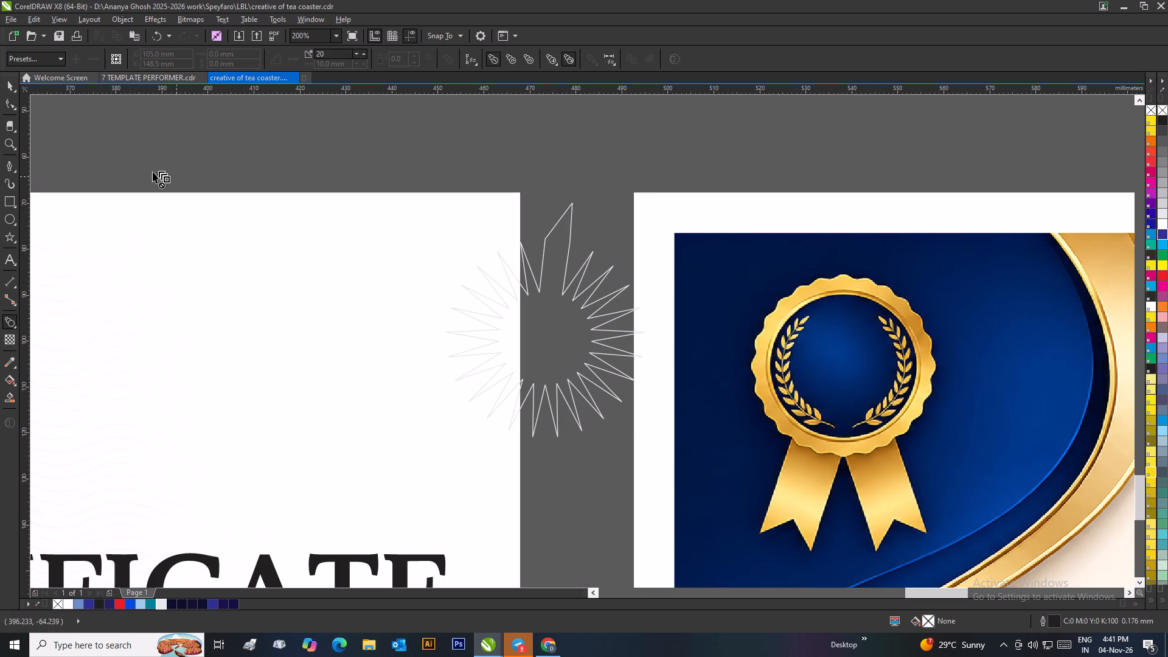
Delete the reshaped star between the two certificate pages.
{"action": "left_click", "coordinate": [12, 80]}
{"action": "left_click", "coordinate": [558, 234]}
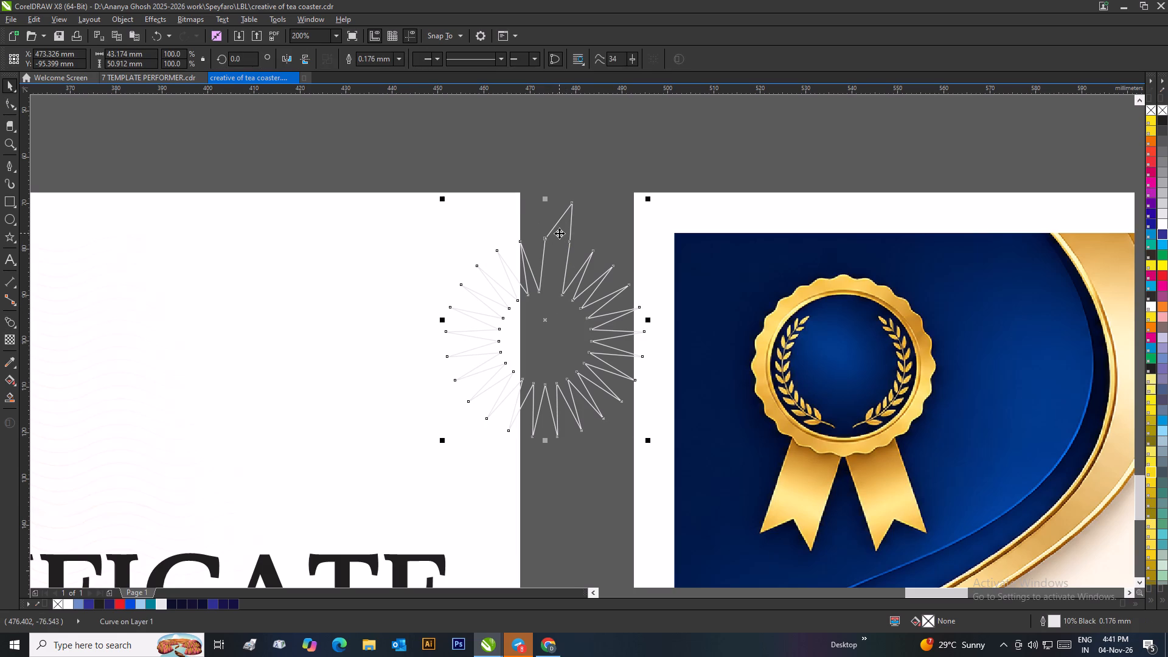
{"action": "key", "text": "Delete"}
{"action": "scroll", "coordinate": [559, 233], "scroll_direction": "down", "scroll_amount": 1}
{"action": "scroll", "coordinate": [605, 362], "scroll_direction": "down", "scroll_amount": 1}
{"action": "scroll", "coordinate": [619, 383], "scroll_direction": "up", "scroll_amount": 1}
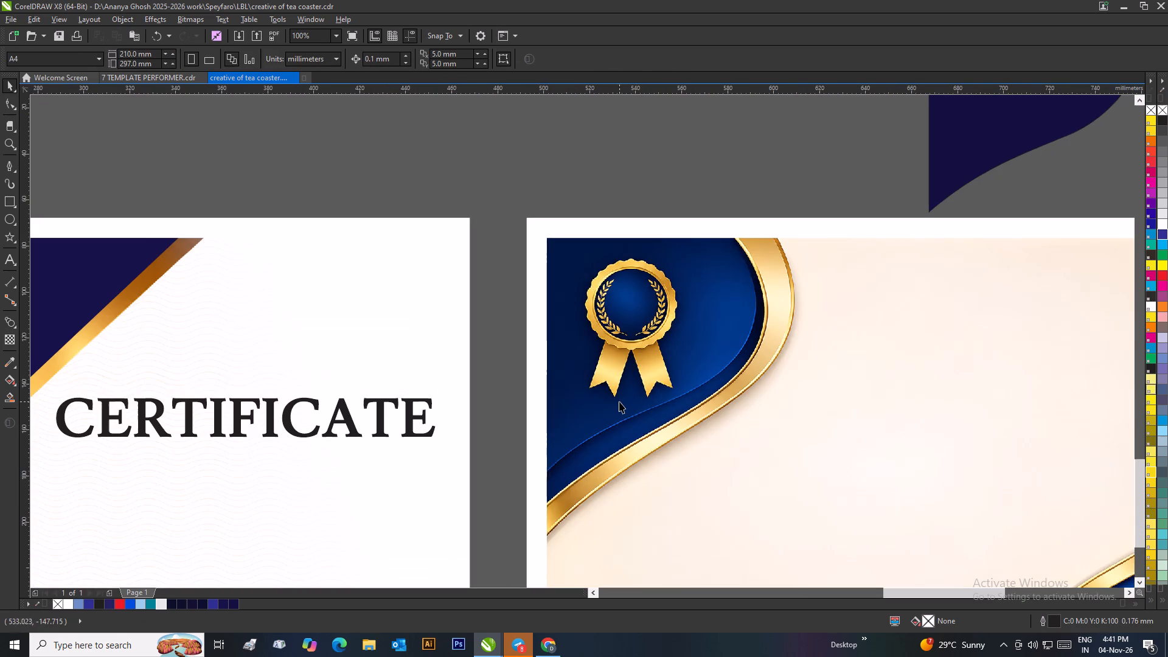
Capture a rectangular screen snip of the gold ribbon badge in the reference artwork.
{"action": "key", "text": "shift+super+s"}
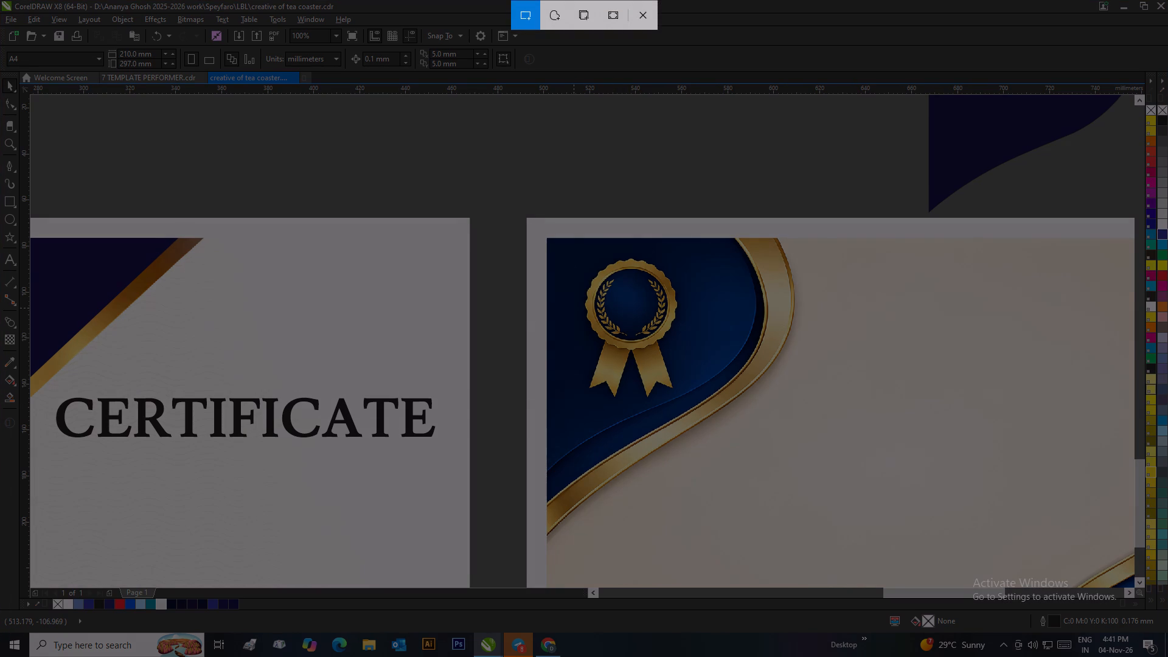
{"action": "left_click_drag", "start_coordinate": [571, 247], "coordinate": [698, 406]}
Switch to Chrome, close the abstract geometric certificate pin's tab and open a new tab.
{"action": "left_click", "coordinate": [550, 640]}
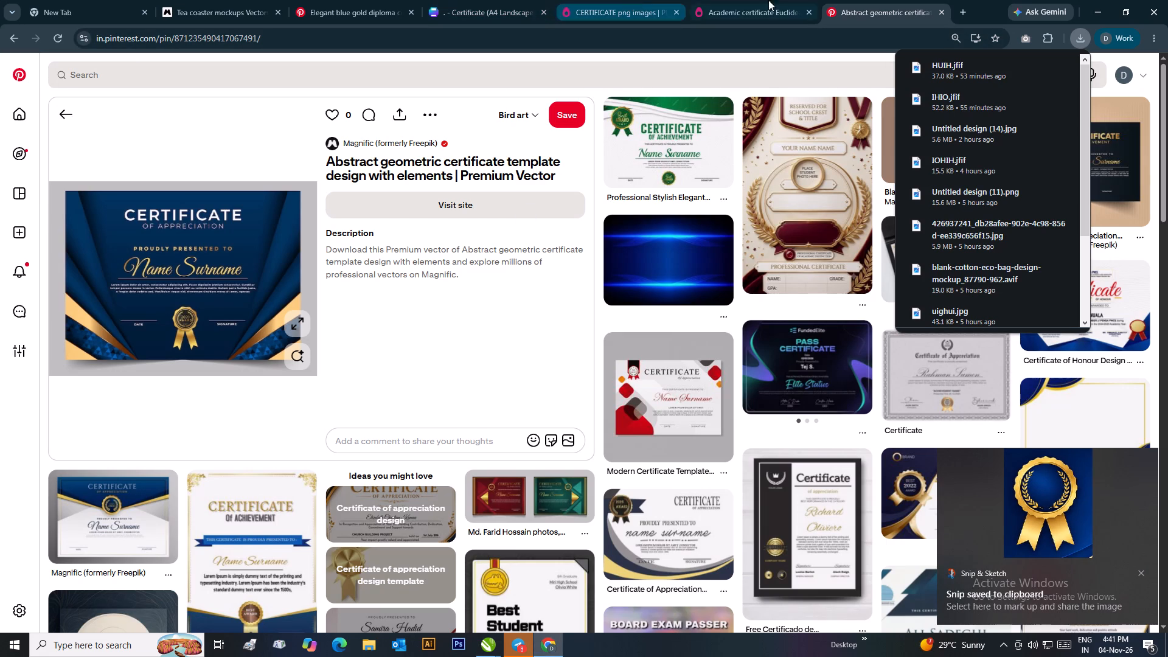
{"action": "left_click", "coordinate": [939, 10]}
{"action": "left_click", "coordinate": [895, 9]}
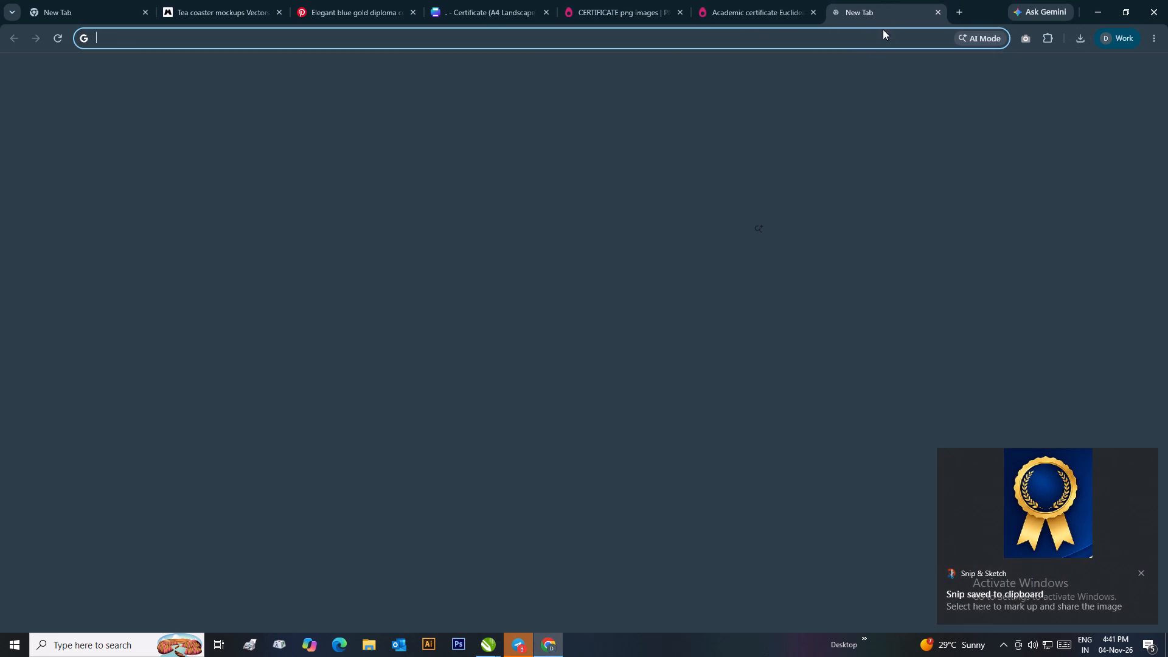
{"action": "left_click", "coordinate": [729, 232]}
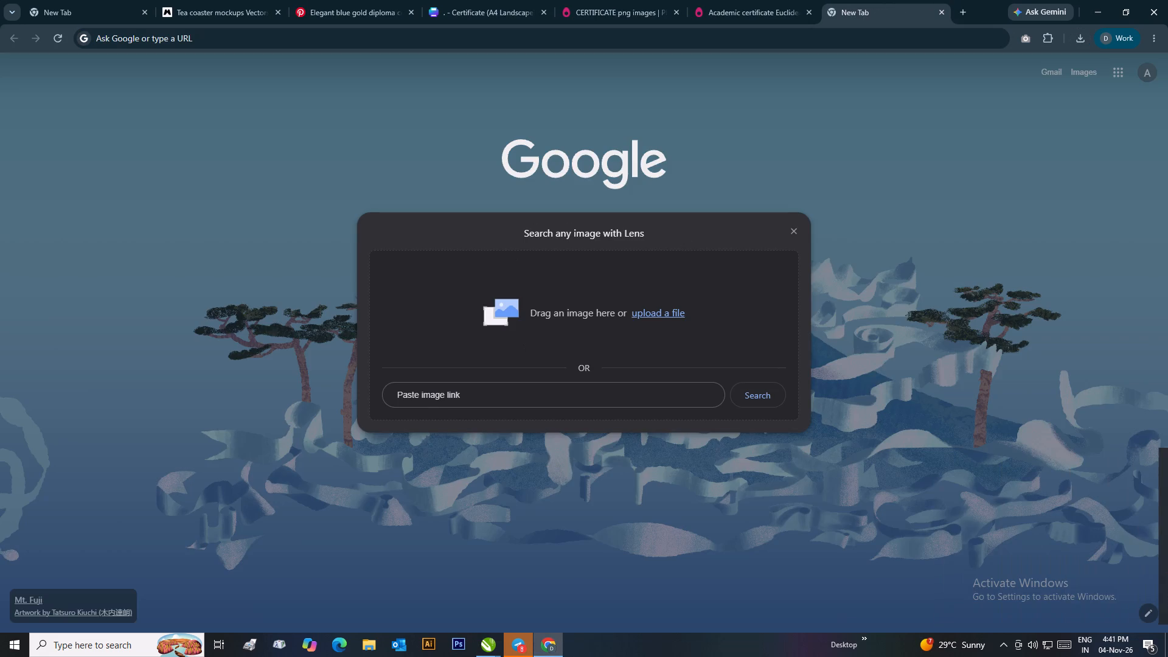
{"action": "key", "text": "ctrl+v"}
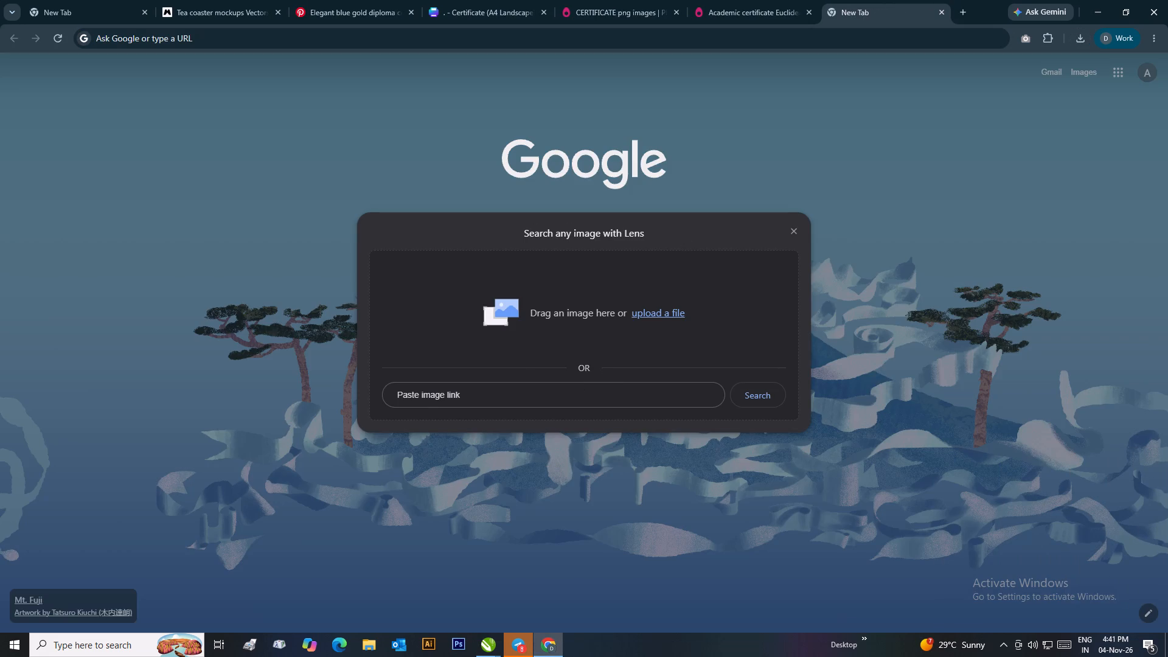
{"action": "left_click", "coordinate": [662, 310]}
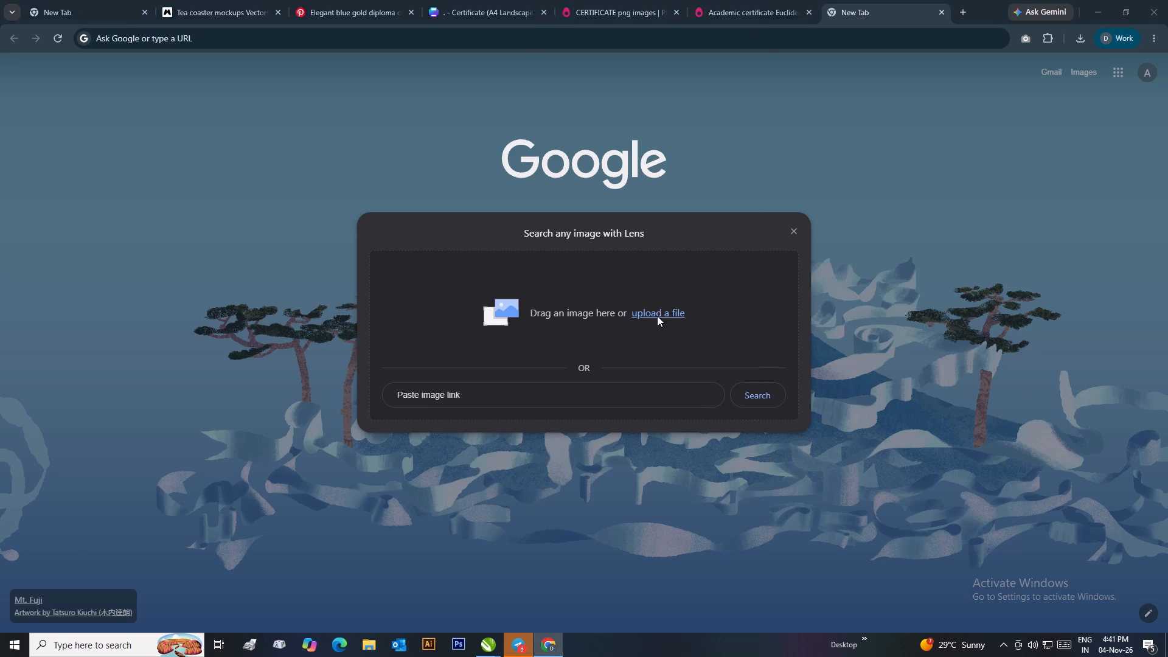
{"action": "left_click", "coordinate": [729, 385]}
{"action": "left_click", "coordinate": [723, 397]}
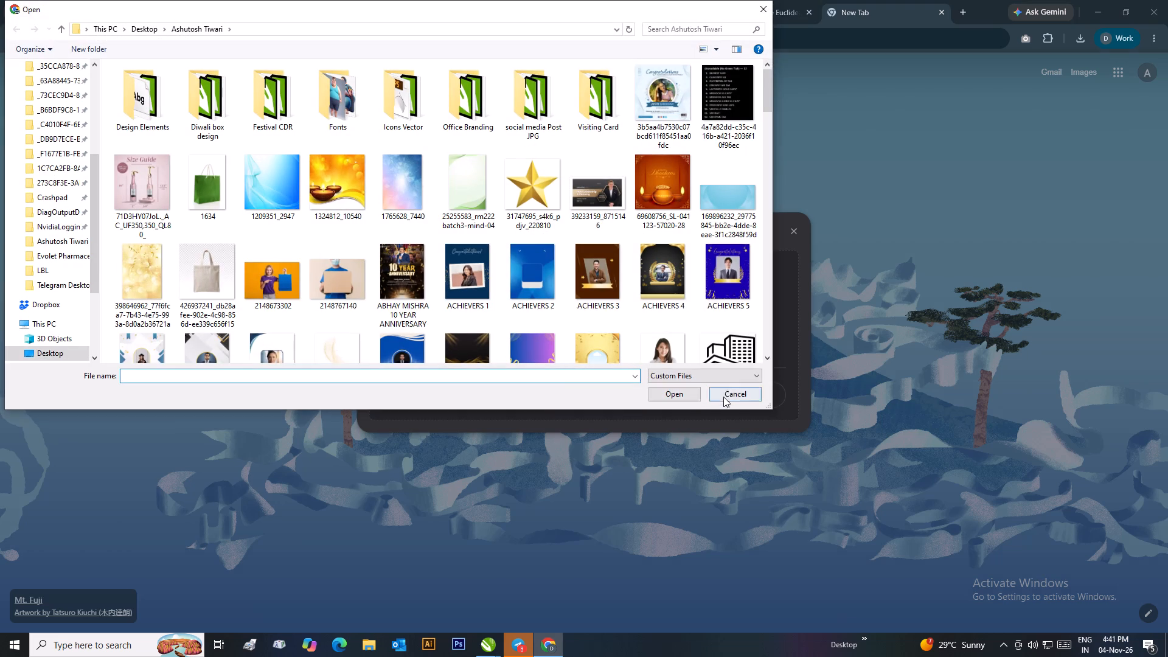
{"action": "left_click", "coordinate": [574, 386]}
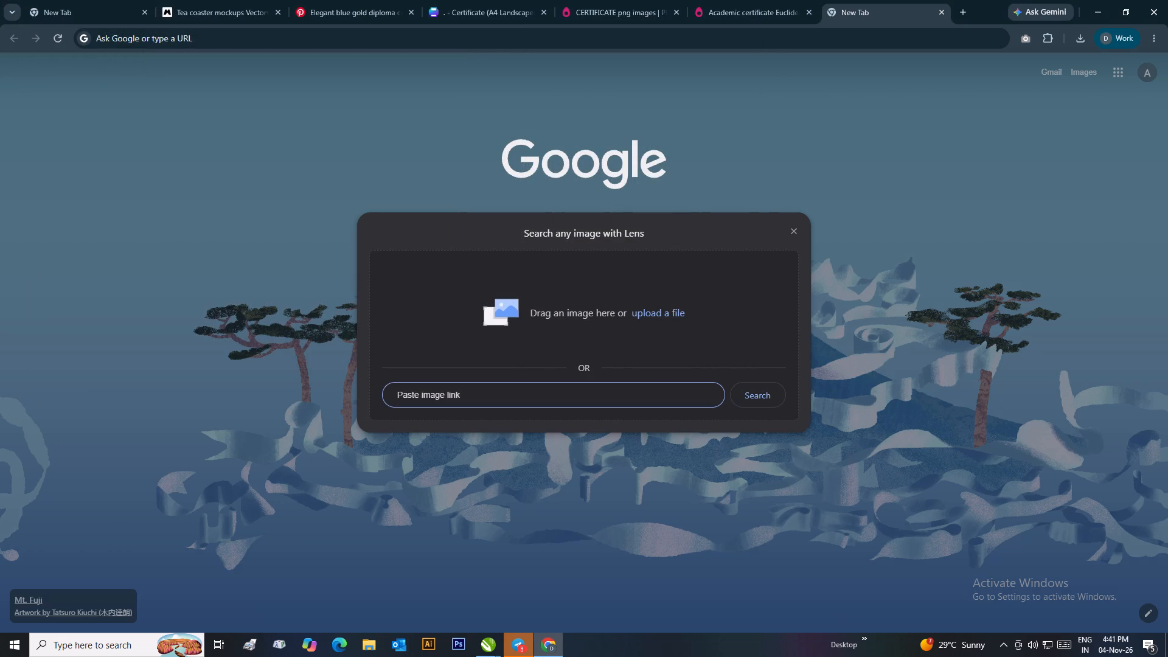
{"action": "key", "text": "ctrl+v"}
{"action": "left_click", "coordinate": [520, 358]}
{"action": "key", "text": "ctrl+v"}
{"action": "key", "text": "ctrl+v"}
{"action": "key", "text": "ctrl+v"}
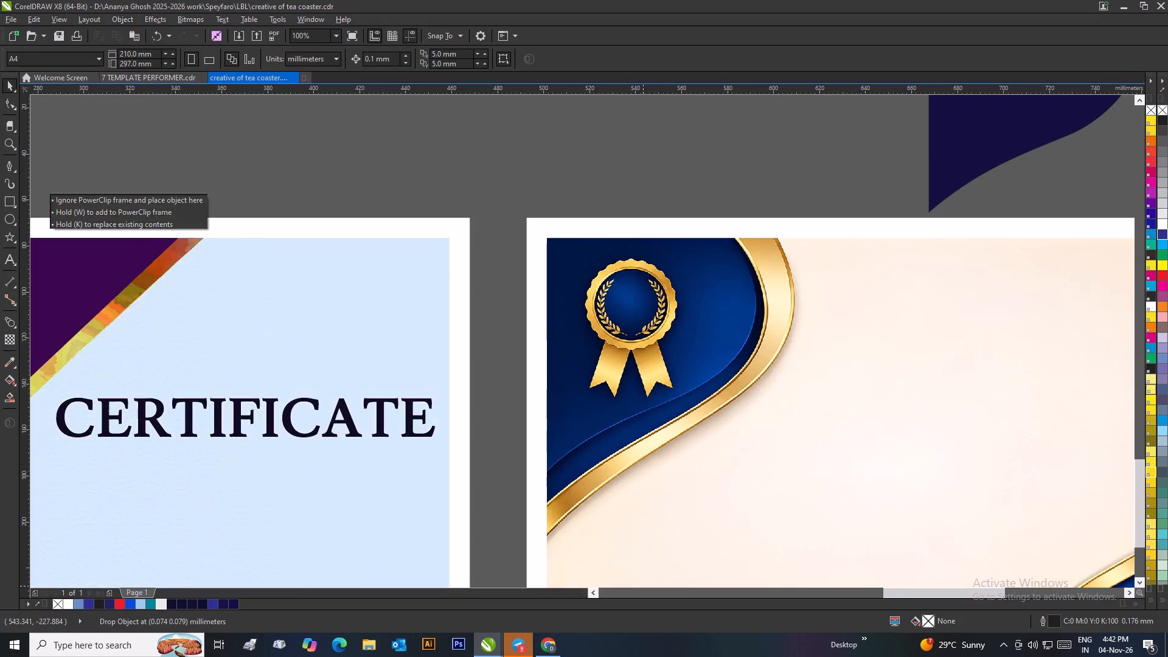
{"action": "left_click_drag", "start_coordinate": [382, 428], "coordinate": [341, 346]}
{"action": "scroll", "coordinate": [357, 351], "scroll_direction": "down", "scroll_amount": 2}
{"action": "scroll", "coordinate": [584, 341], "scroll_direction": "down", "scroll_amount": 1}
{"action": "left_click_drag", "start_coordinate": [586, 338], "coordinate": [403, 215]}
{"action": "scroll", "coordinate": [419, 220], "scroll_direction": "up", "scroll_amount": 2}
{"action": "scroll", "coordinate": [601, 338], "scroll_direction": "up", "scroll_amount": 1}
{"action": "scroll", "coordinate": [584, 336], "scroll_direction": "down", "scroll_amount": 1}
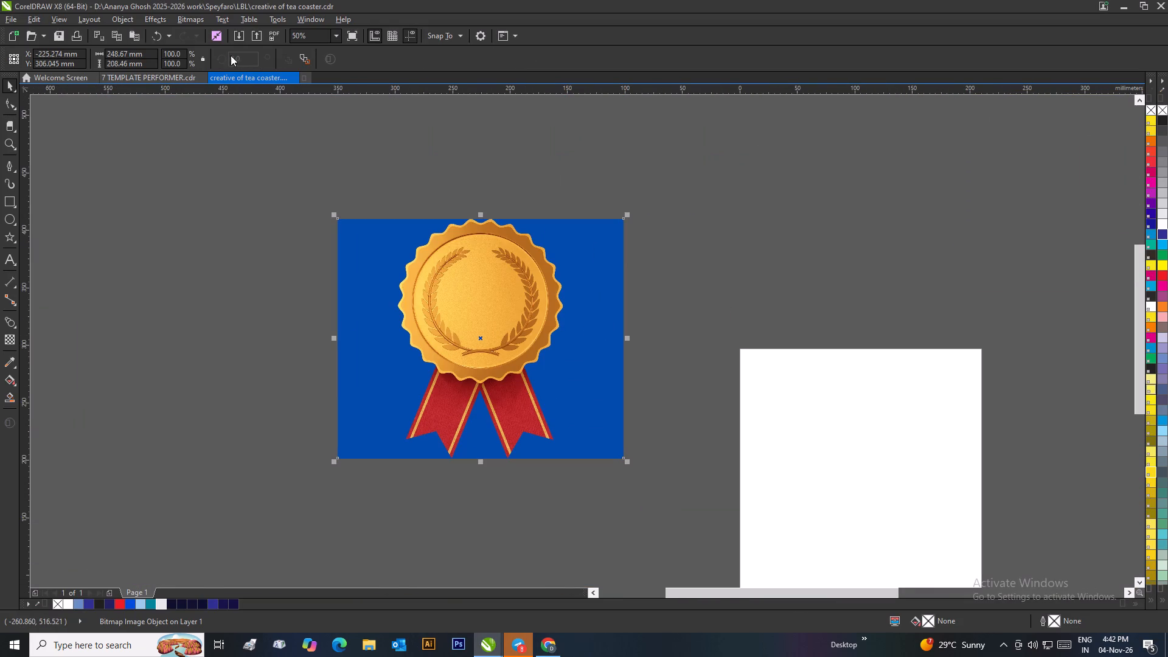
{"action": "left_click", "coordinate": [433, 186]}
{"action": "left_click", "coordinate": [452, 265]}
{"action": "left_click_drag", "start_coordinate": [518, 278], "coordinate": [413, 279]}
{"action": "right_click", "coordinate": [412, 277]}
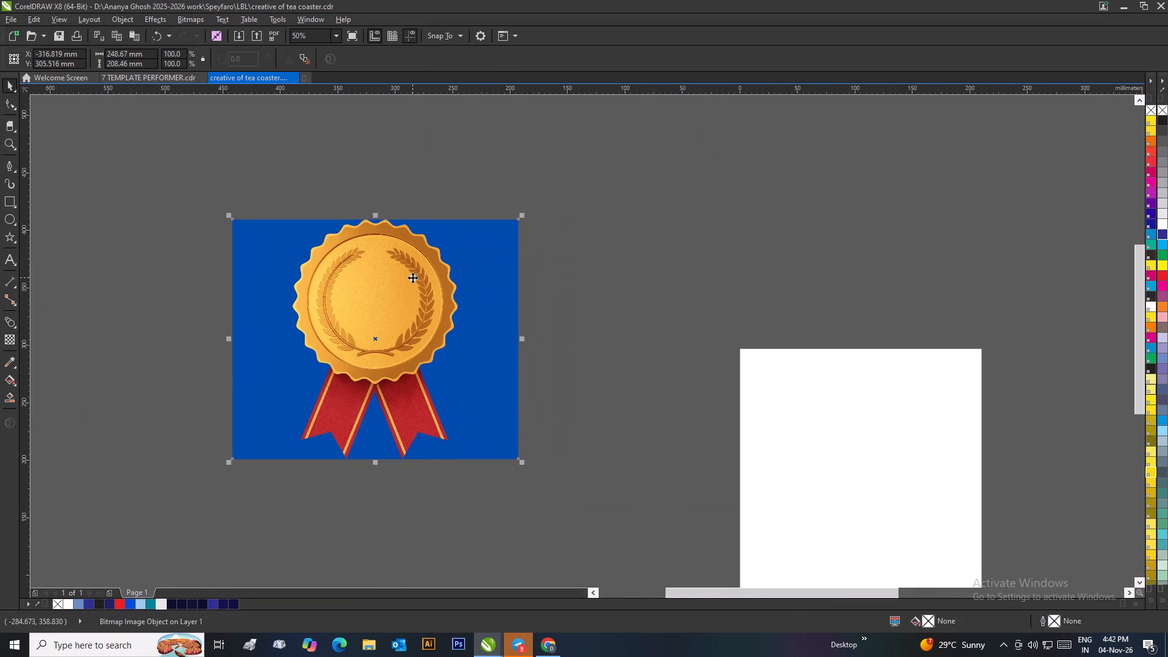
{"action": "left_click", "coordinate": [579, 255]}
{"action": "left_click", "coordinate": [581, 255]}
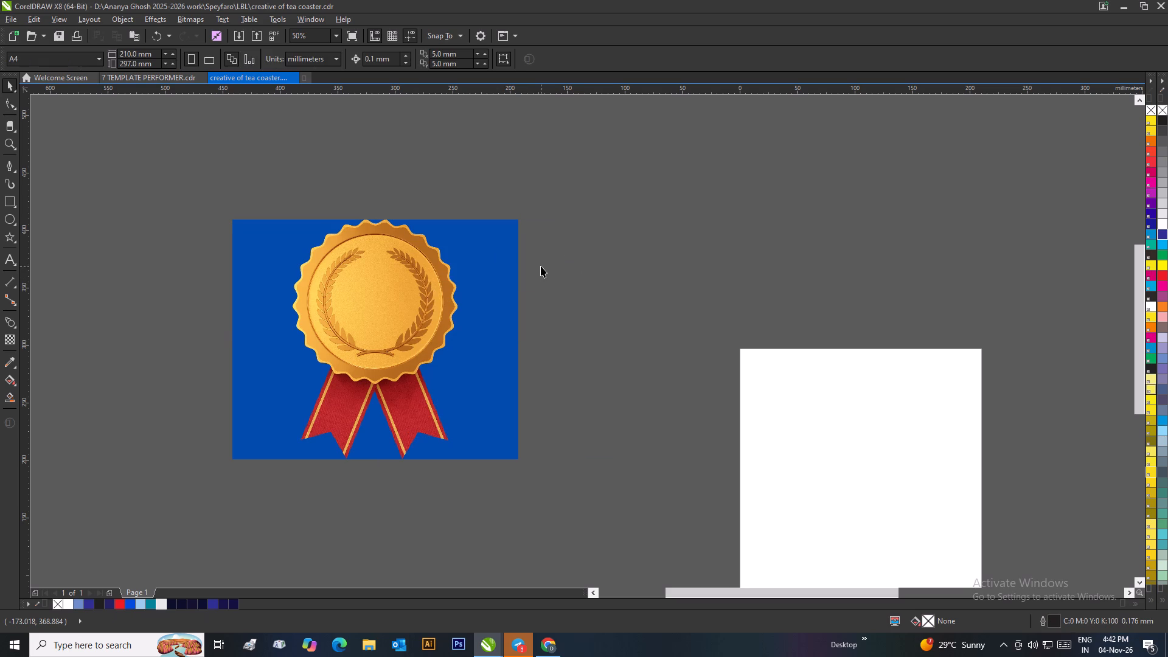
Paste the copied badge image beside the imported one and convert it to vector shapes with Quick Trace.
{"action": "key", "text": "ctrl+v"}
{"action": "left_click_drag", "start_coordinate": [776, 412], "coordinate": [589, 199]}
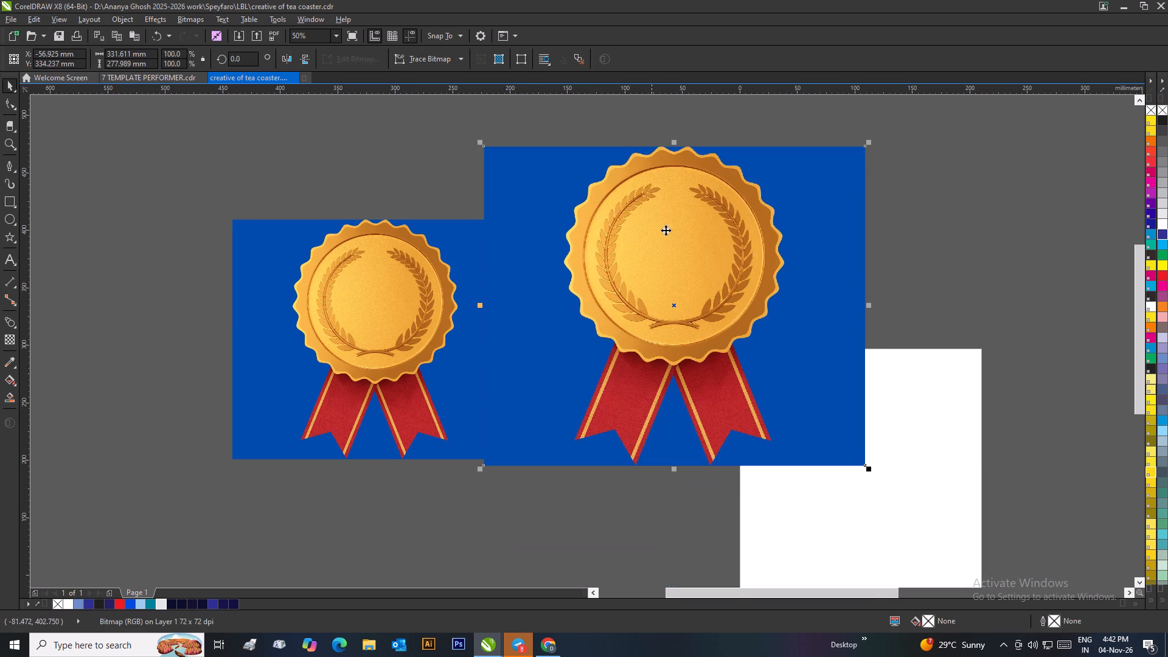
{"action": "left_click", "coordinate": [450, 61]}
{"action": "left_click", "coordinate": [451, 77]}
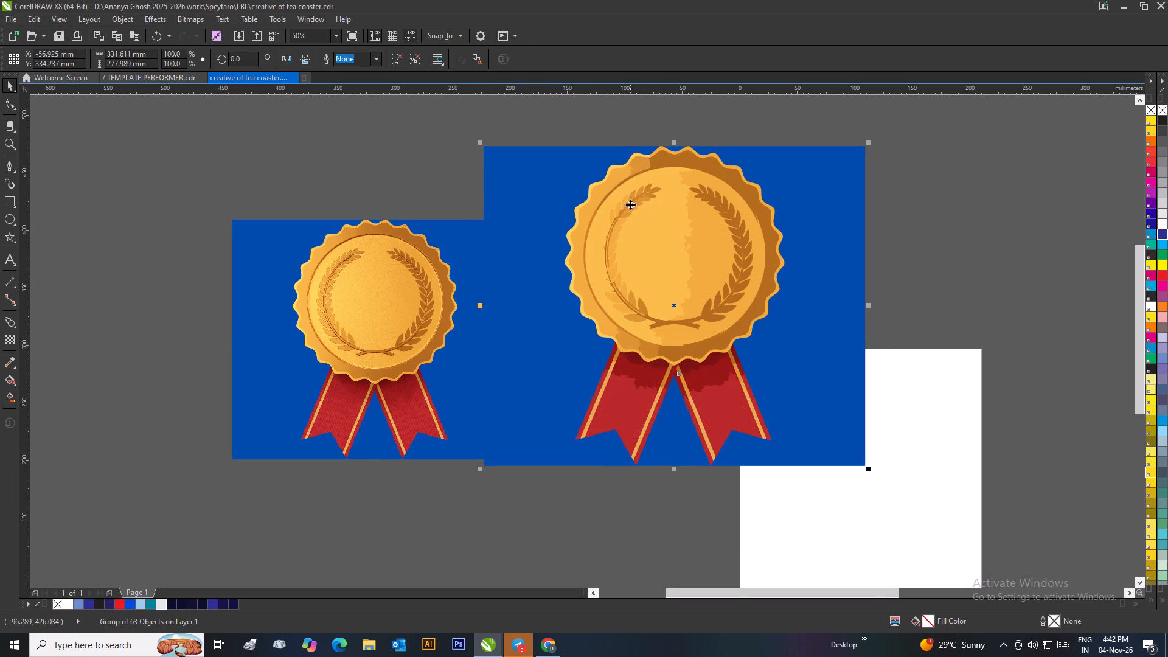
Move the traced badge group off its source bitmap to a clear pasteboard area away from both badge images.
{"action": "left_click_drag", "start_coordinate": [641, 240], "coordinate": [359, 239]}
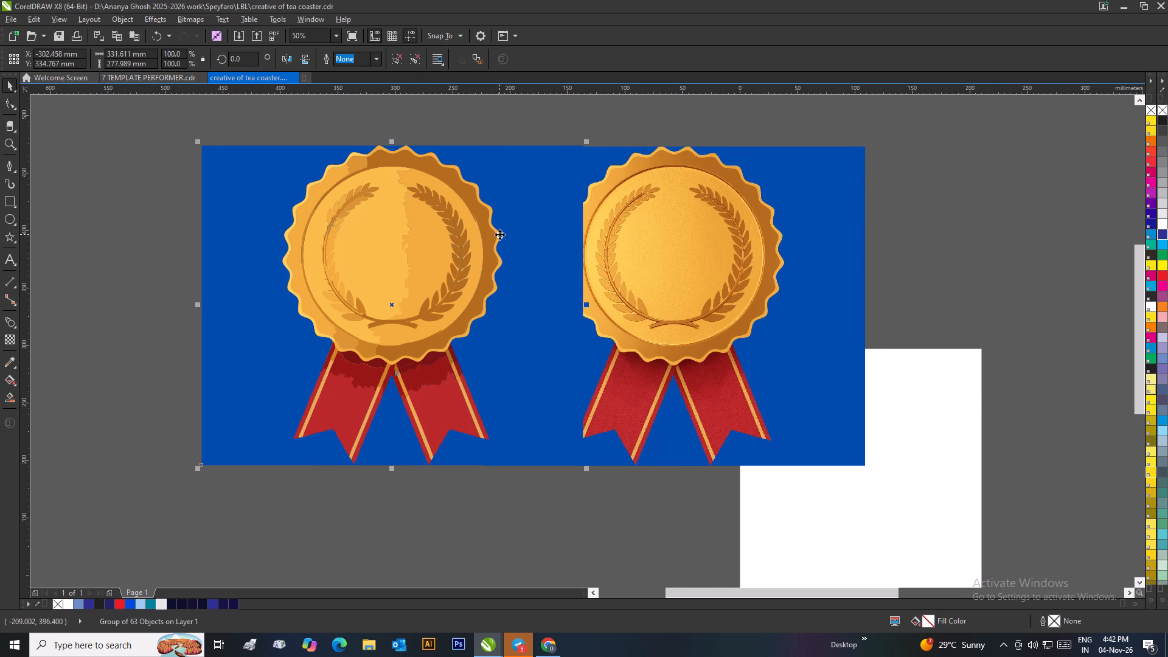
{"action": "scroll", "coordinate": [499, 234], "scroll_direction": "down", "scroll_amount": 1}
{"action": "left_click_drag", "start_coordinate": [544, 351], "coordinate": [324, 315]}
{"action": "scroll", "coordinate": [322, 313], "scroll_direction": "up", "scroll_amount": 2}
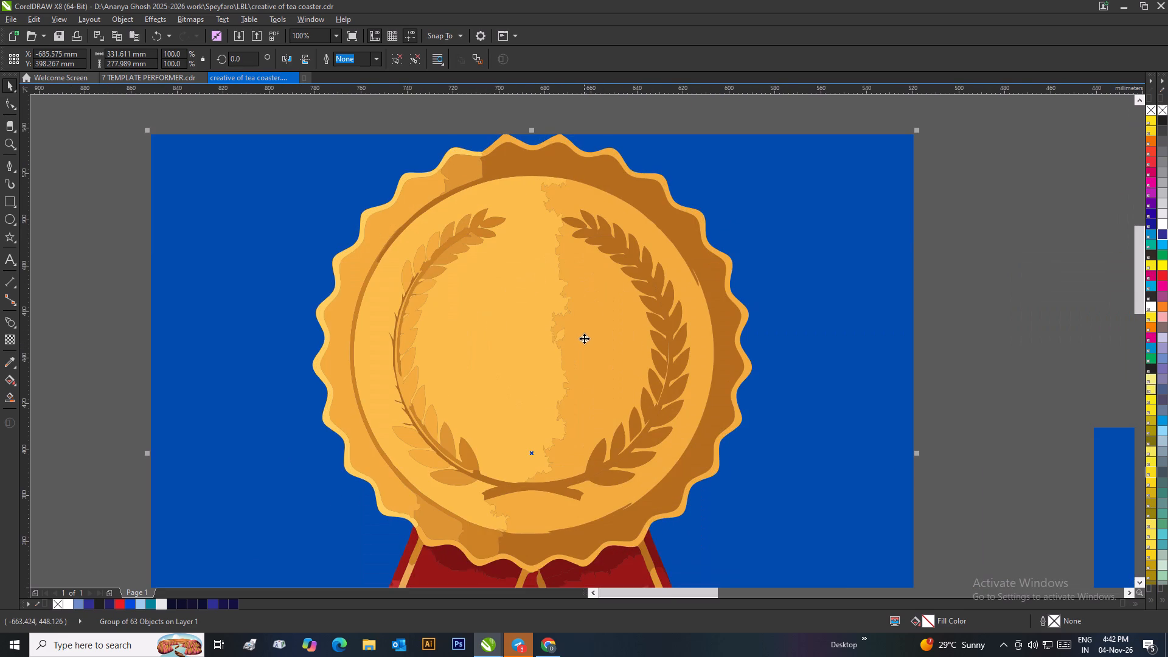
{"action": "scroll", "coordinate": [585, 338], "scroll_direction": "down", "scroll_amount": 1}
Ungroup the traced badge and delete the large blue background shapes on both sides of it.
{"action": "right_click", "coordinate": [585, 342]}
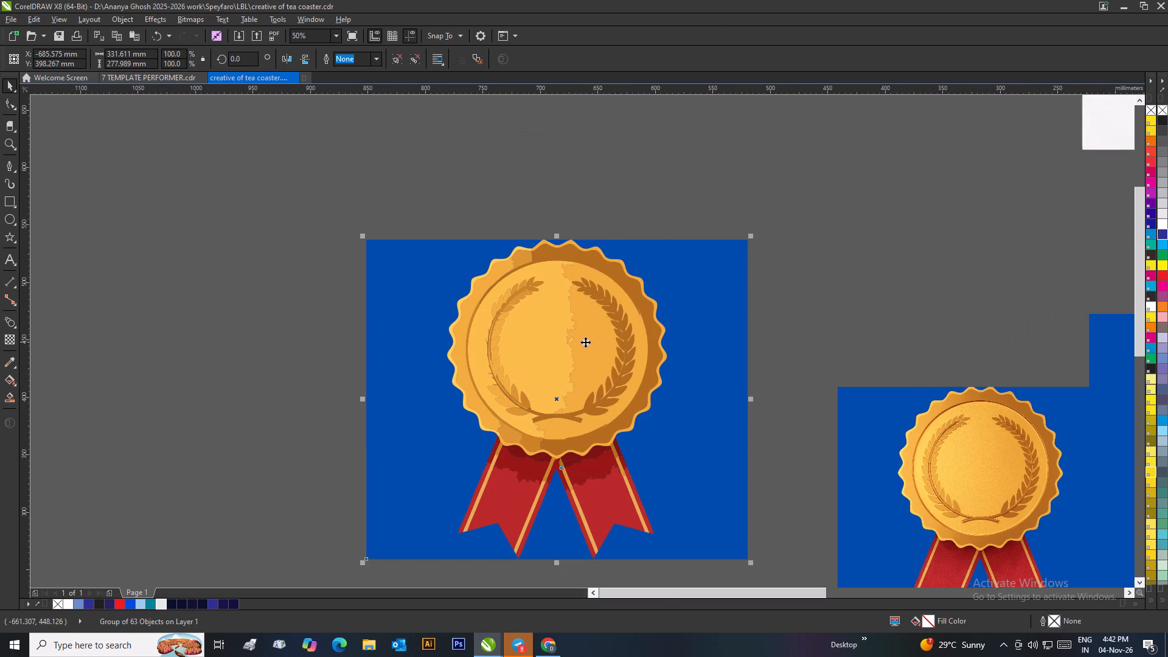
{"action": "left_click", "coordinate": [657, 85]}
{"action": "left_click", "coordinate": [674, 142]}
{"action": "left_click", "coordinate": [701, 316]}
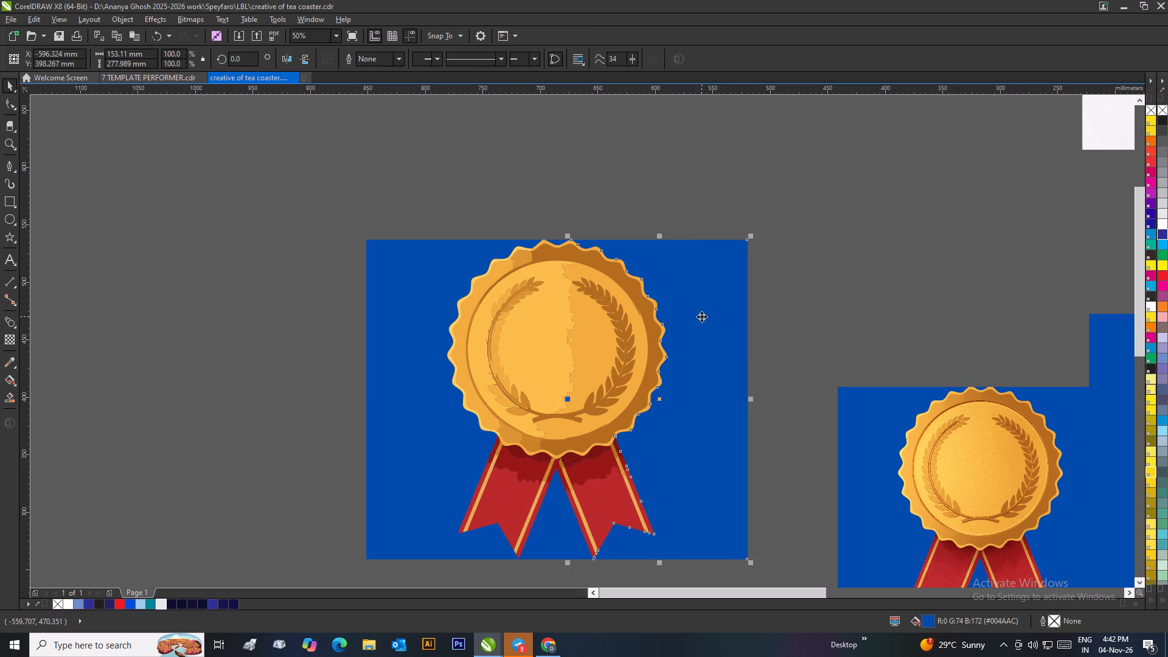
{"action": "key", "text": "Delete"}
{"action": "left_click", "coordinate": [459, 441]}
{"action": "key", "text": "Delete"}
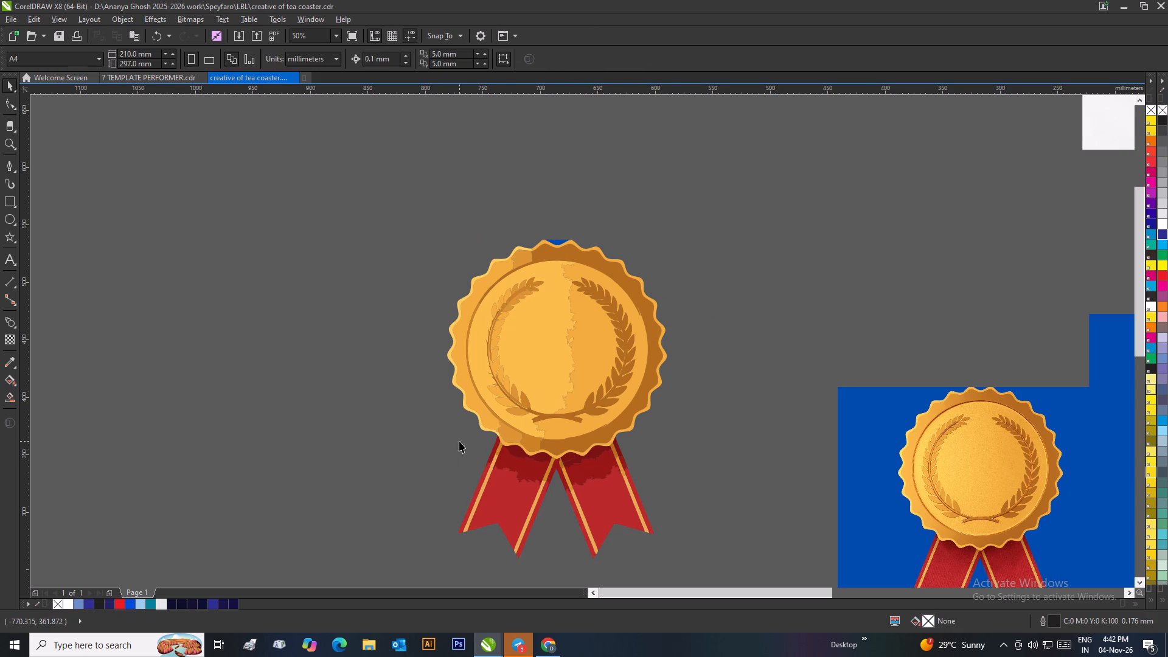
Delete the dark red shadow shapes from the upper part of both ribbon tails.
{"action": "left_click", "coordinate": [510, 459]}
{"action": "key", "text": "Delete"}
{"action": "left_click", "coordinate": [586, 462]}
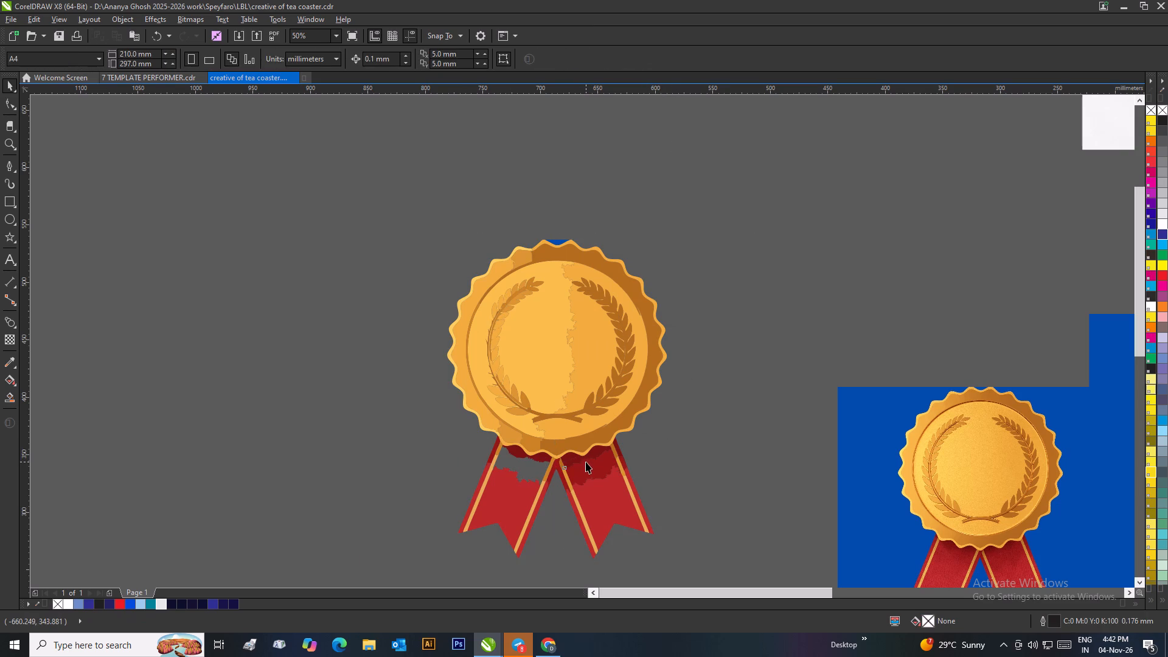
{"action": "key", "text": "Delete"}
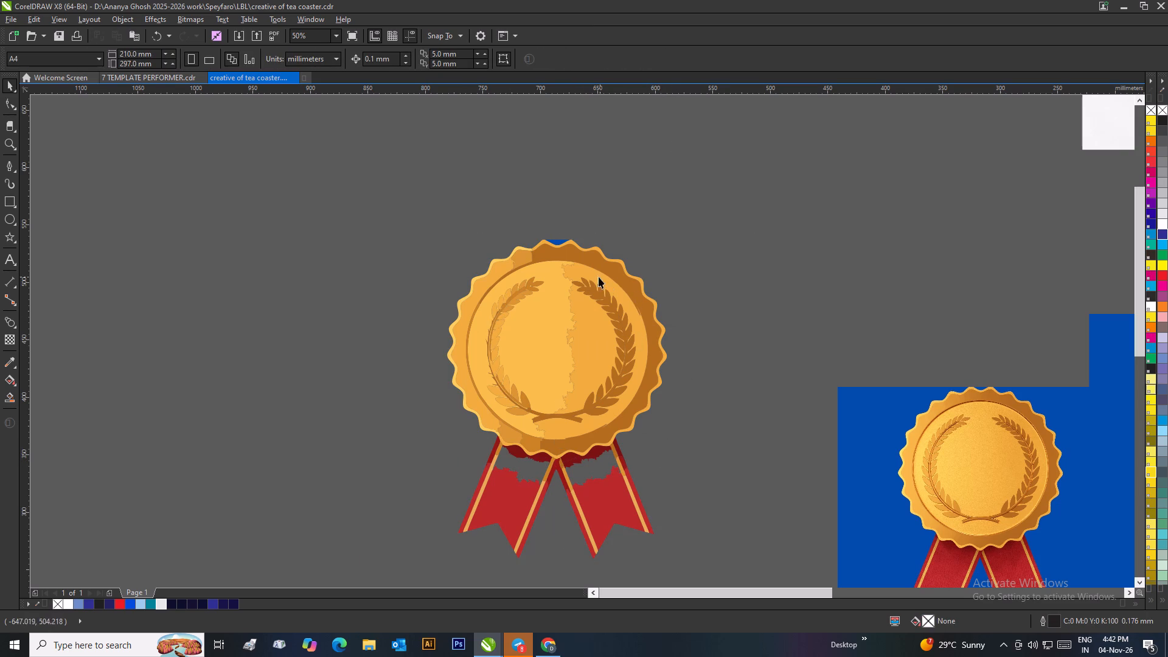
Select the brown, orange and light yellow rim pieces of the traced badge and weld them into one shape.
{"action": "left_click", "coordinate": [556, 254]}
{"action": "scroll", "coordinate": [530, 256], "scroll_direction": "up", "scroll_amount": 2}
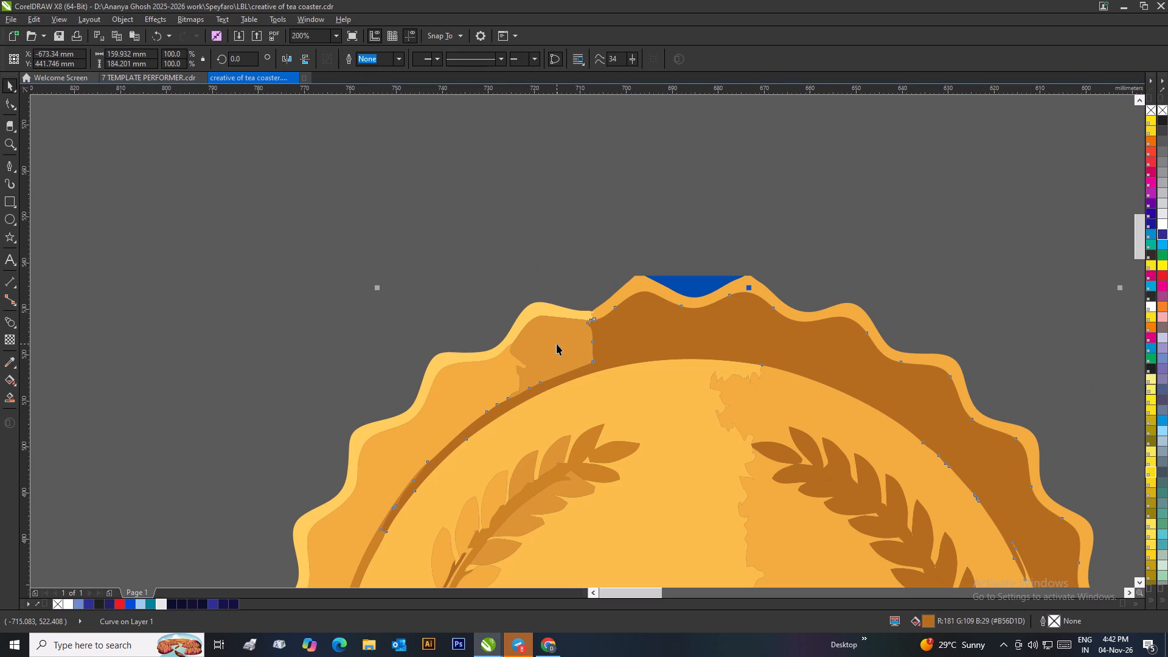
{"action": "left_click", "coordinate": [557, 344], "text": "shift"}
{"action": "left_click", "coordinate": [479, 372], "text": "shift"}
{"action": "left_click", "coordinate": [496, 349], "text": "shift"}
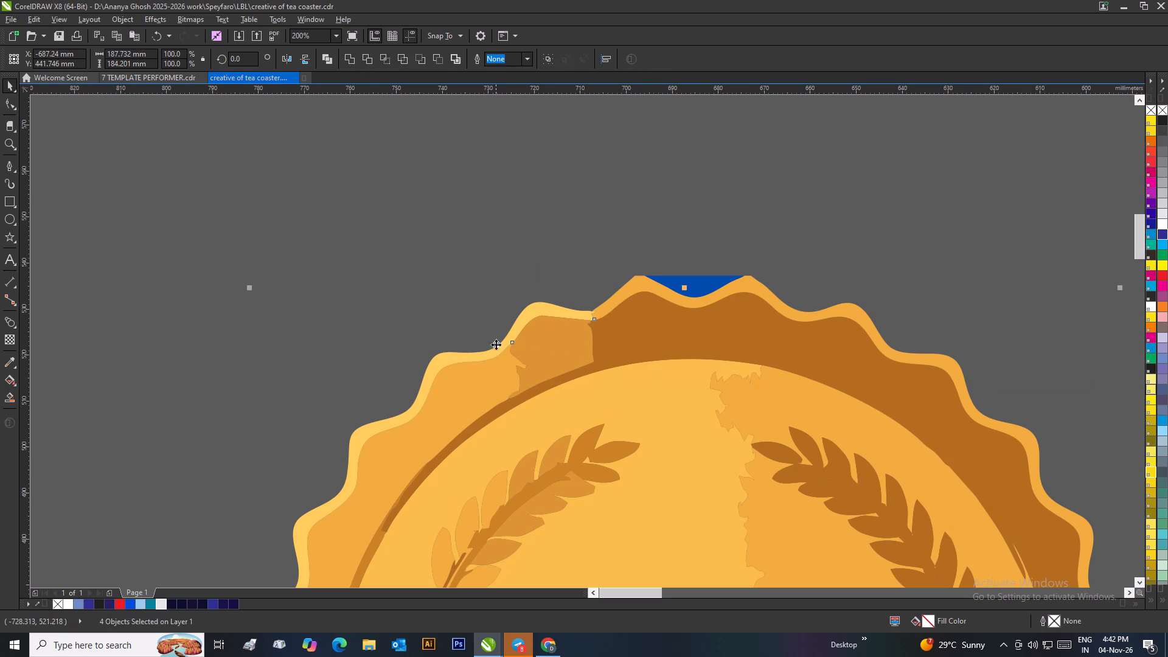
{"action": "left_click", "coordinate": [347, 57]}
{"action": "left_click", "coordinate": [496, 206]}
{"action": "scroll", "coordinate": [503, 229], "scroll_direction": "down", "scroll_amount": 3}
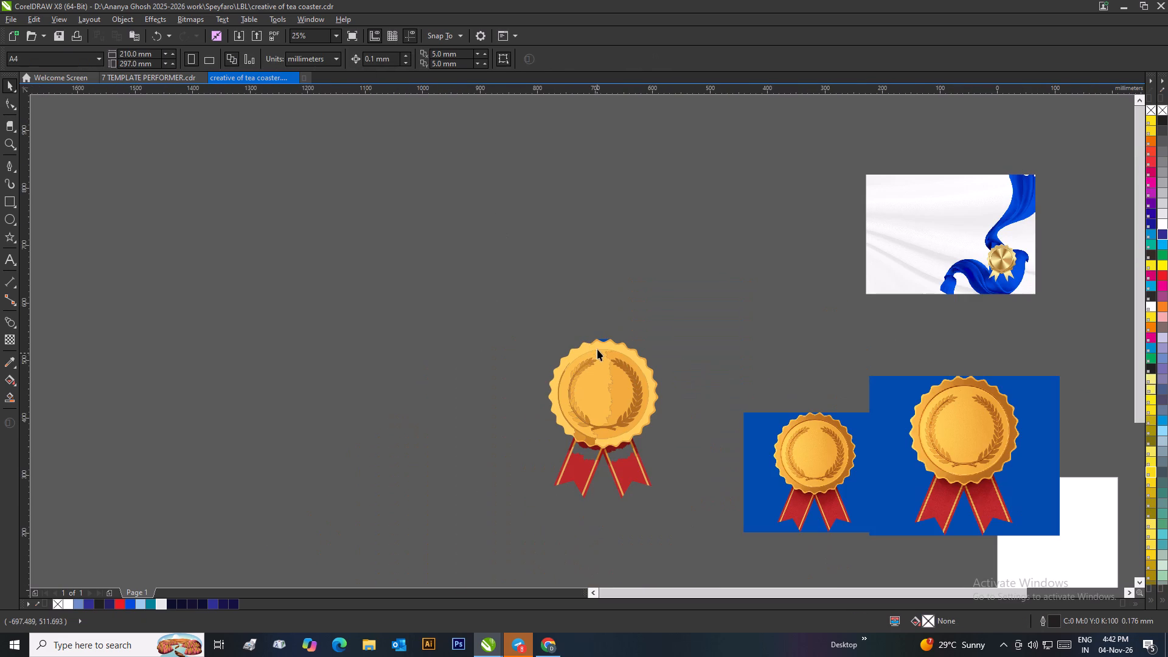
Move the welded scalloped rim off the badge to an empty pasteboard area well away from the other artwork.
{"action": "left_click_drag", "start_coordinate": [594, 344], "coordinate": [383, 283]}
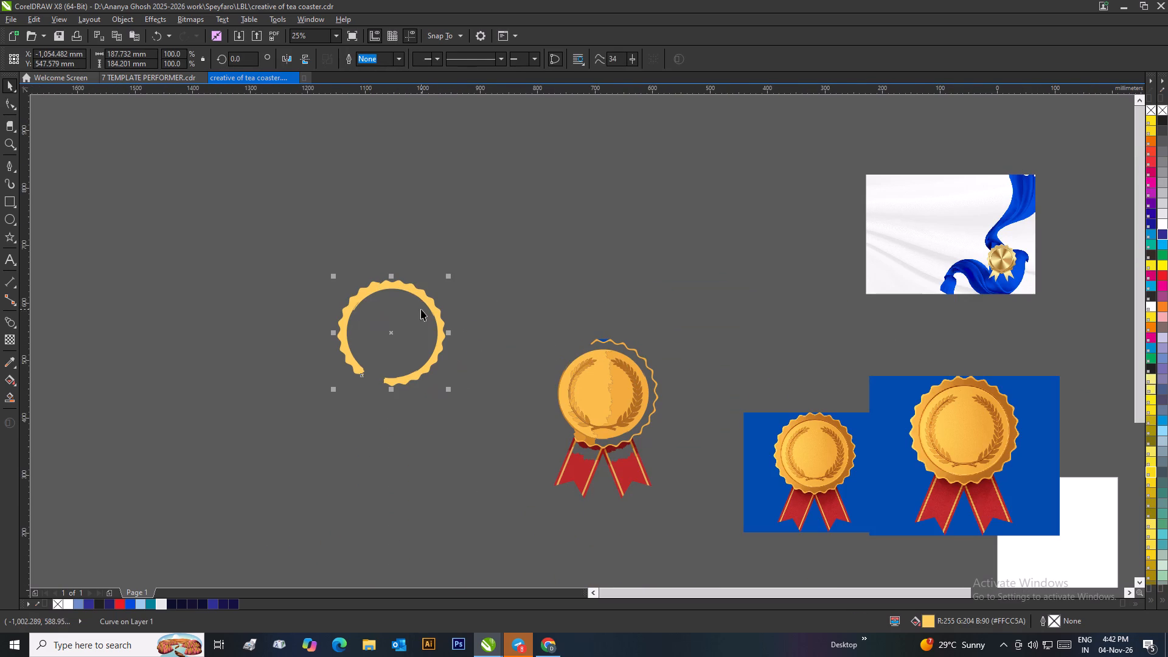
{"action": "scroll", "coordinate": [421, 309], "scroll_direction": "up", "scroll_amount": 1}
{"action": "scroll", "coordinate": [569, 345], "scroll_direction": "down", "scroll_amount": 1}
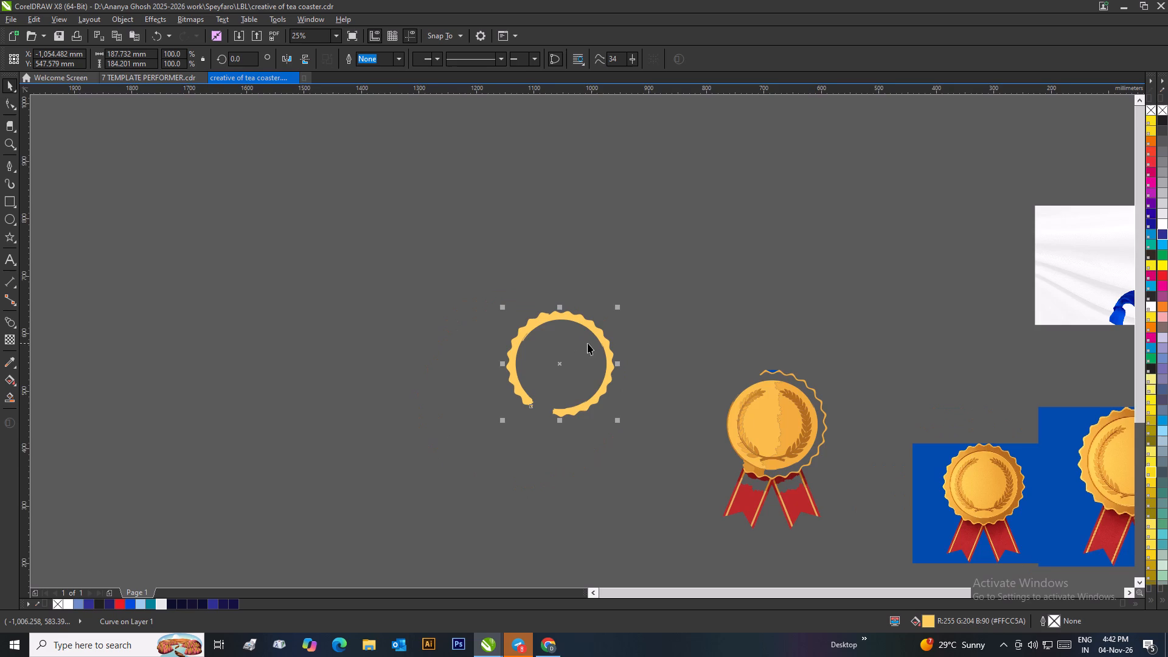
{"action": "scroll", "coordinate": [579, 360], "scroll_direction": "up", "scroll_amount": 2}
{"action": "scroll", "coordinate": [582, 343], "scroll_direction": "down", "scroll_amount": 2}
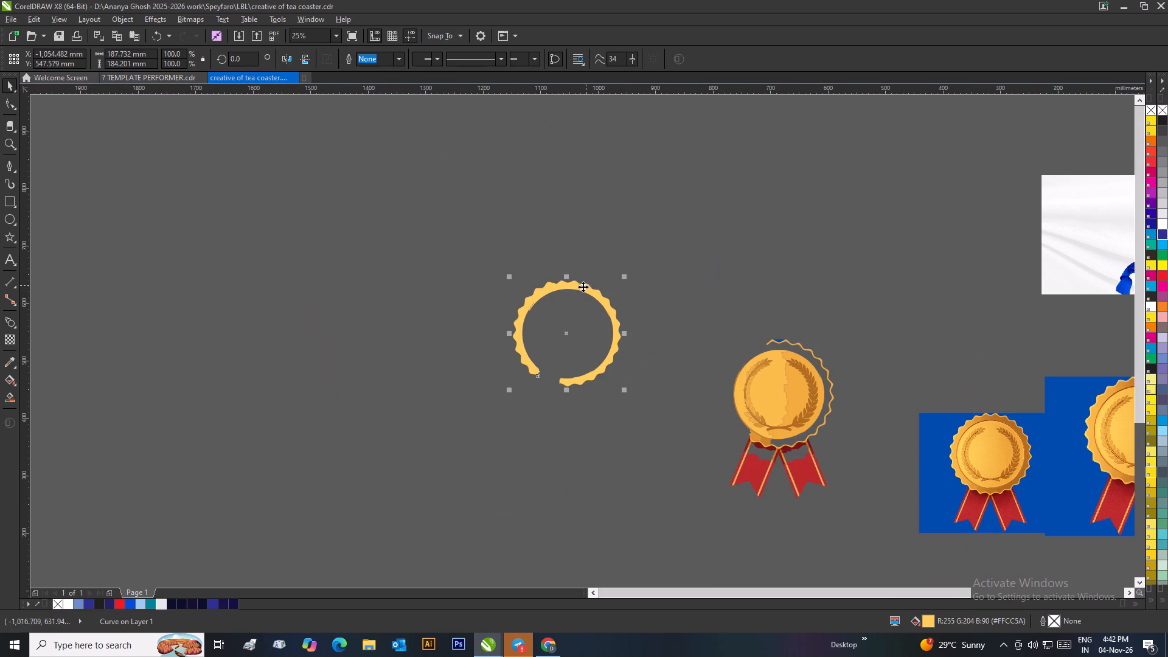
{"action": "left_click_drag", "start_coordinate": [580, 288], "coordinate": [384, 234]}
{"action": "scroll", "coordinate": [397, 257], "scroll_direction": "up", "scroll_amount": 1}
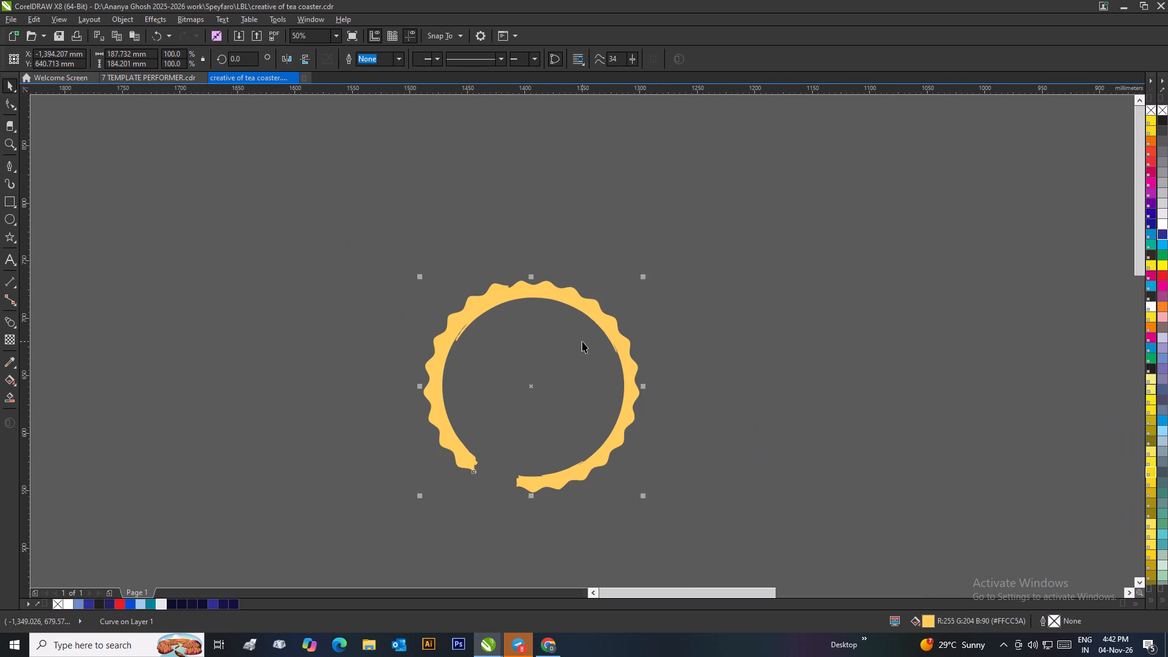
{"action": "left_click", "coordinate": [695, 358]}
Delete the leftover badge artwork: the welded gold rim, the traced ribbon badge and the two blue-background badge images.
{"action": "scroll", "coordinate": [644, 350], "scroll_direction": "down", "scroll_amount": 2}
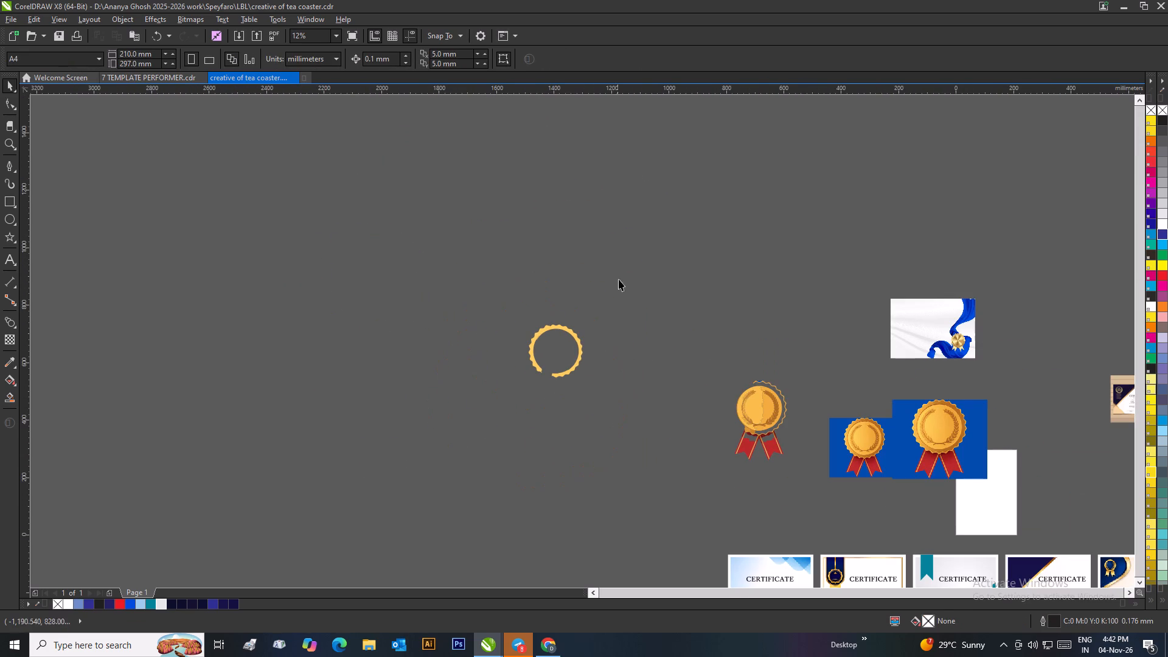
{"action": "left_click_drag", "start_coordinate": [620, 268], "coordinate": [549, 440]}
{"action": "left_click_drag", "start_coordinate": [549, 440], "coordinate": [509, 435]}
{"action": "key", "text": "Delete"}
{"action": "left_click_drag", "start_coordinate": [809, 367], "coordinate": [680, 499]}
{"action": "key", "text": "Delete"}
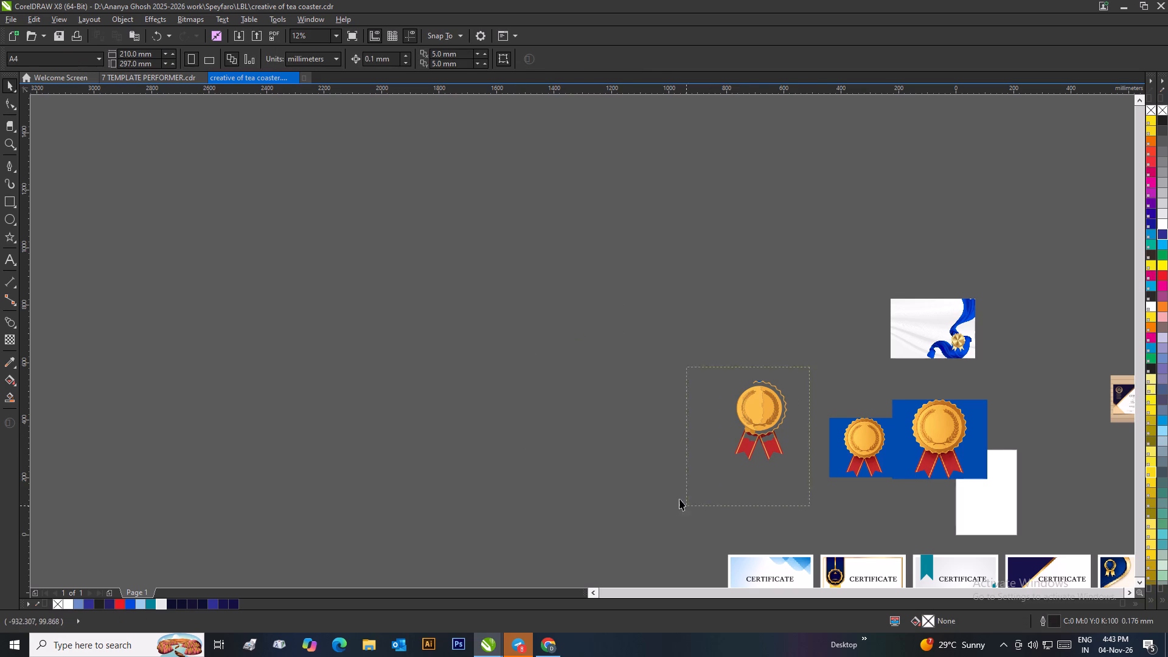
{"action": "left_click_drag", "start_coordinate": [680, 499], "coordinate": [675, 495]}
{"action": "key", "text": "Delete"}
{"action": "left_click_drag", "start_coordinate": [770, 396], "coordinate": [1025, 488]}
{"action": "key", "text": "Delete"}
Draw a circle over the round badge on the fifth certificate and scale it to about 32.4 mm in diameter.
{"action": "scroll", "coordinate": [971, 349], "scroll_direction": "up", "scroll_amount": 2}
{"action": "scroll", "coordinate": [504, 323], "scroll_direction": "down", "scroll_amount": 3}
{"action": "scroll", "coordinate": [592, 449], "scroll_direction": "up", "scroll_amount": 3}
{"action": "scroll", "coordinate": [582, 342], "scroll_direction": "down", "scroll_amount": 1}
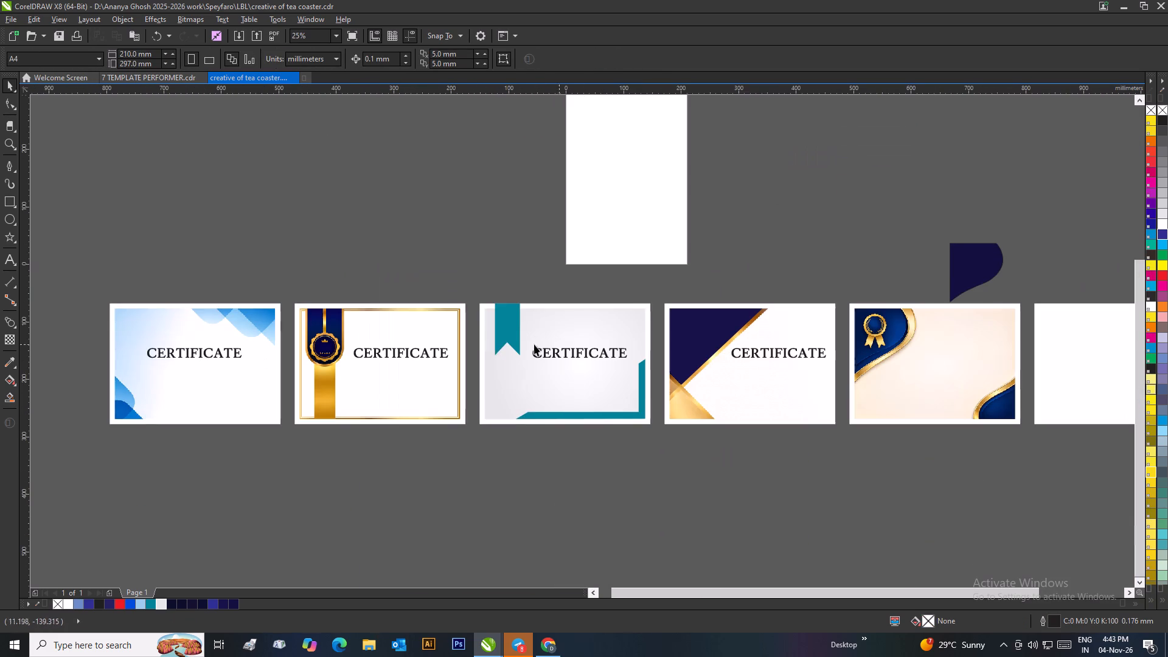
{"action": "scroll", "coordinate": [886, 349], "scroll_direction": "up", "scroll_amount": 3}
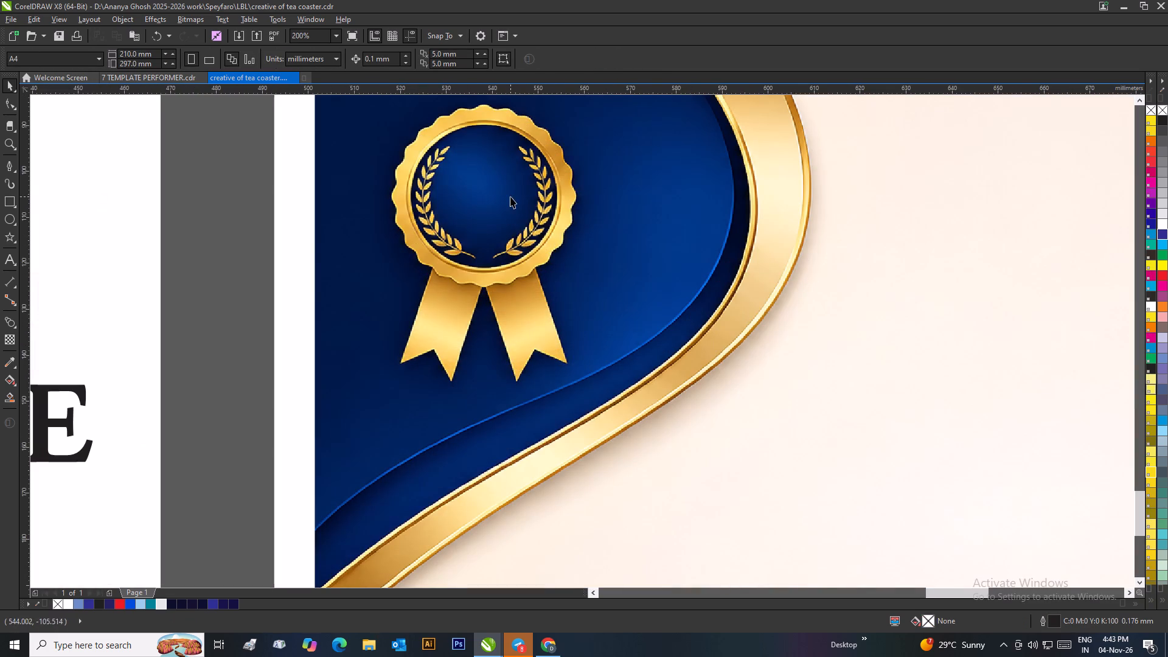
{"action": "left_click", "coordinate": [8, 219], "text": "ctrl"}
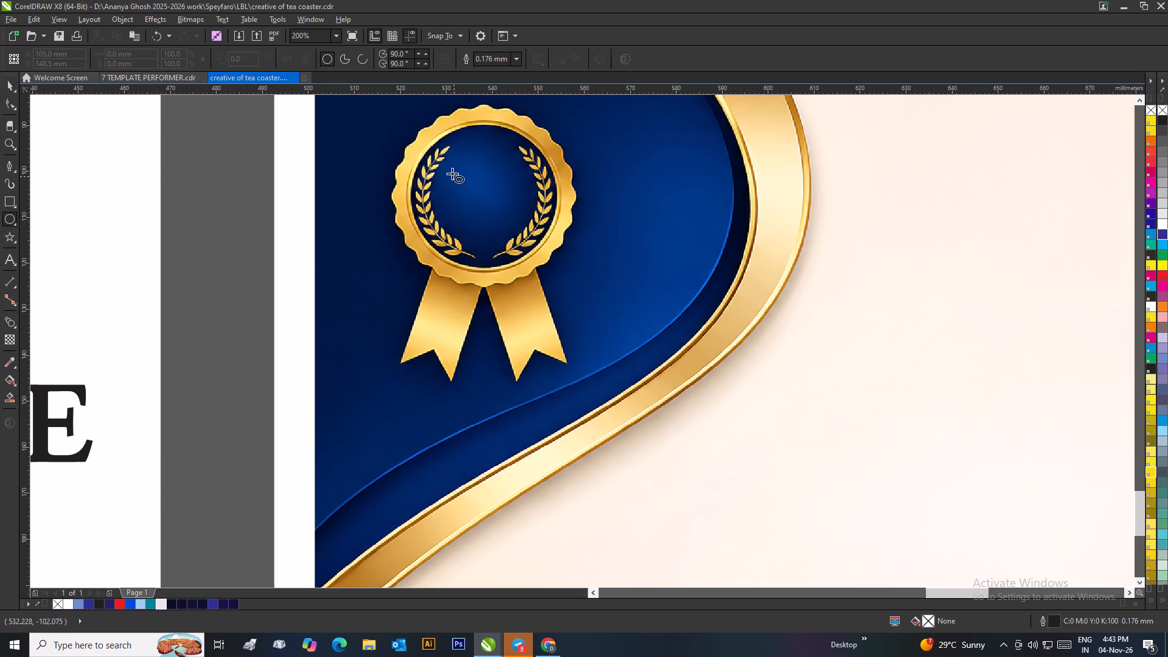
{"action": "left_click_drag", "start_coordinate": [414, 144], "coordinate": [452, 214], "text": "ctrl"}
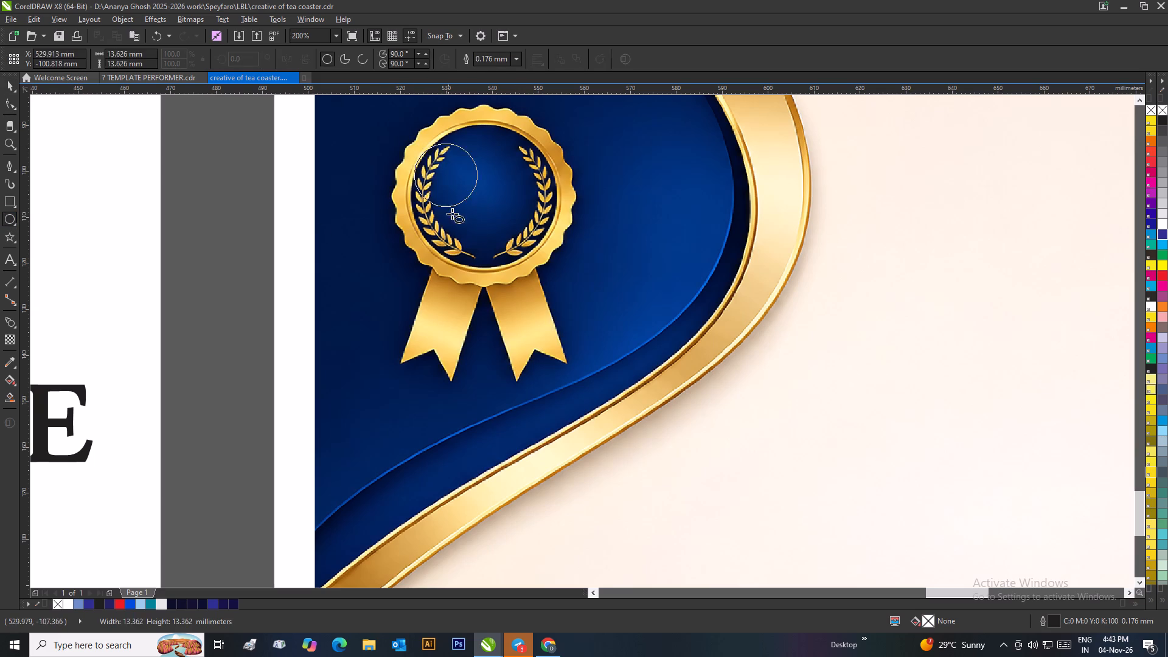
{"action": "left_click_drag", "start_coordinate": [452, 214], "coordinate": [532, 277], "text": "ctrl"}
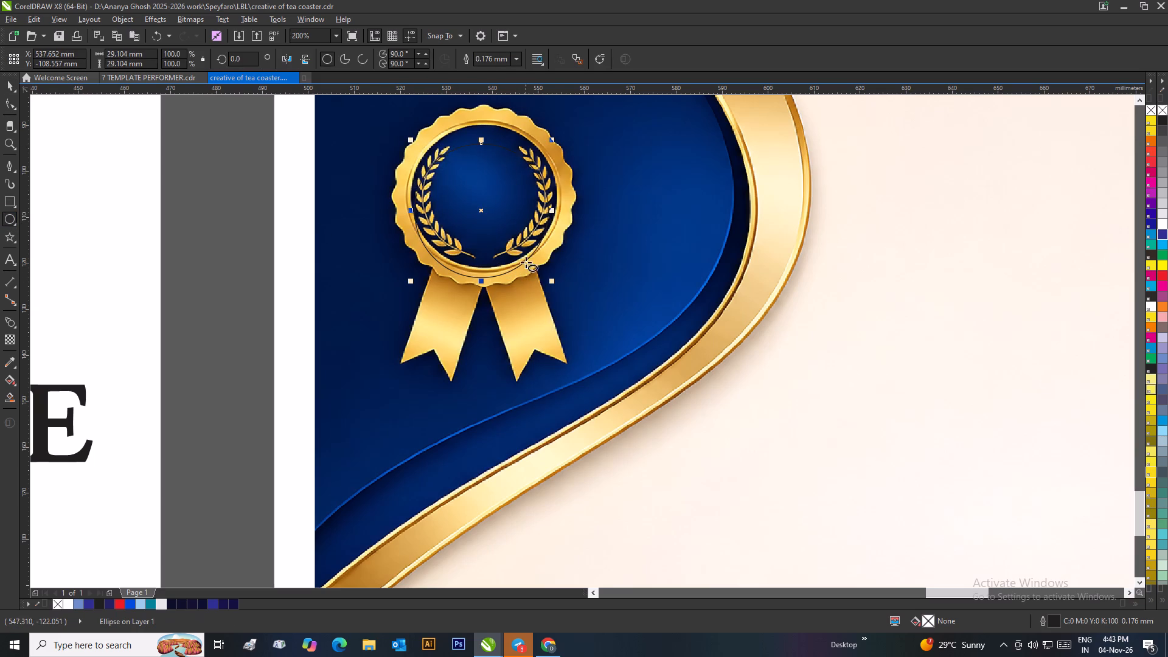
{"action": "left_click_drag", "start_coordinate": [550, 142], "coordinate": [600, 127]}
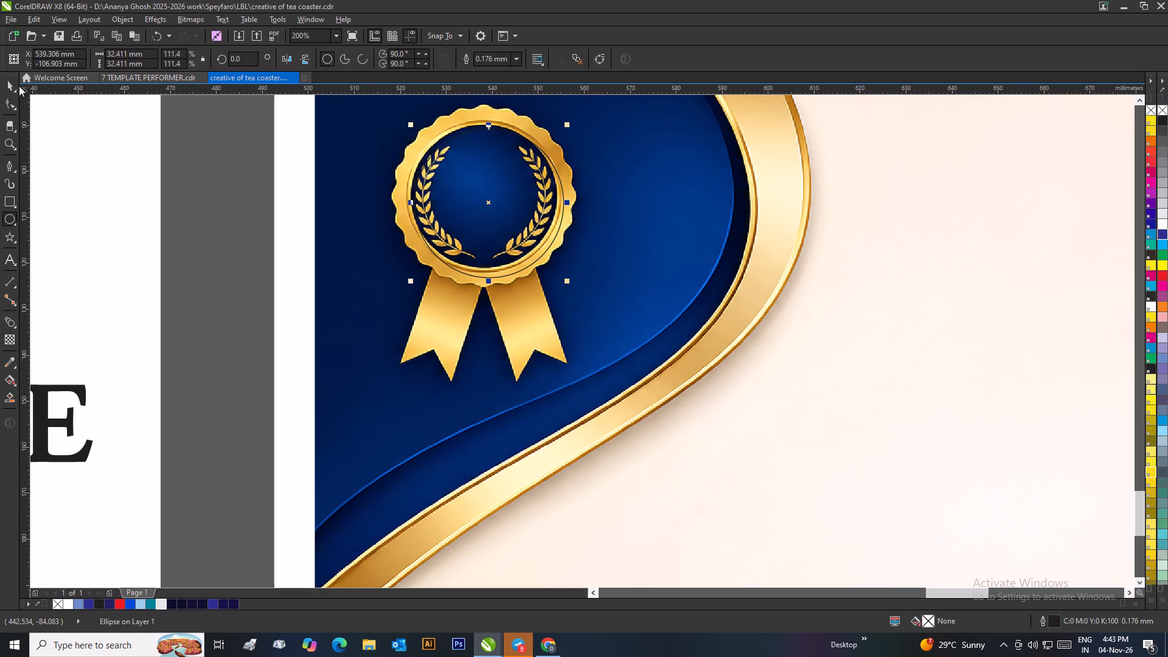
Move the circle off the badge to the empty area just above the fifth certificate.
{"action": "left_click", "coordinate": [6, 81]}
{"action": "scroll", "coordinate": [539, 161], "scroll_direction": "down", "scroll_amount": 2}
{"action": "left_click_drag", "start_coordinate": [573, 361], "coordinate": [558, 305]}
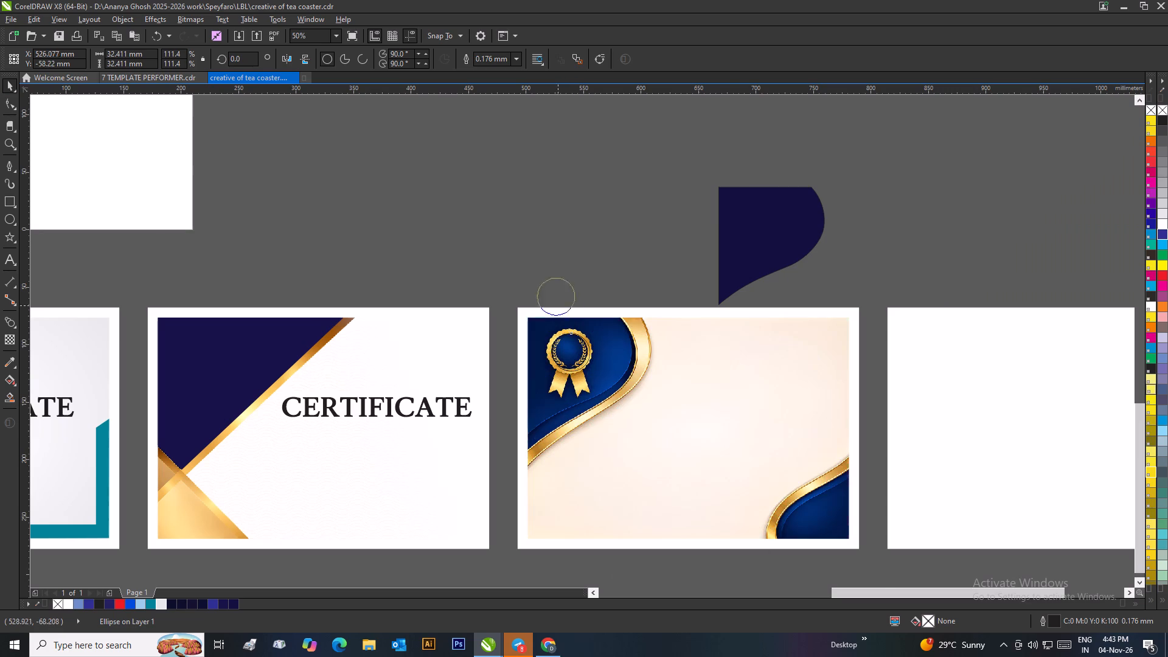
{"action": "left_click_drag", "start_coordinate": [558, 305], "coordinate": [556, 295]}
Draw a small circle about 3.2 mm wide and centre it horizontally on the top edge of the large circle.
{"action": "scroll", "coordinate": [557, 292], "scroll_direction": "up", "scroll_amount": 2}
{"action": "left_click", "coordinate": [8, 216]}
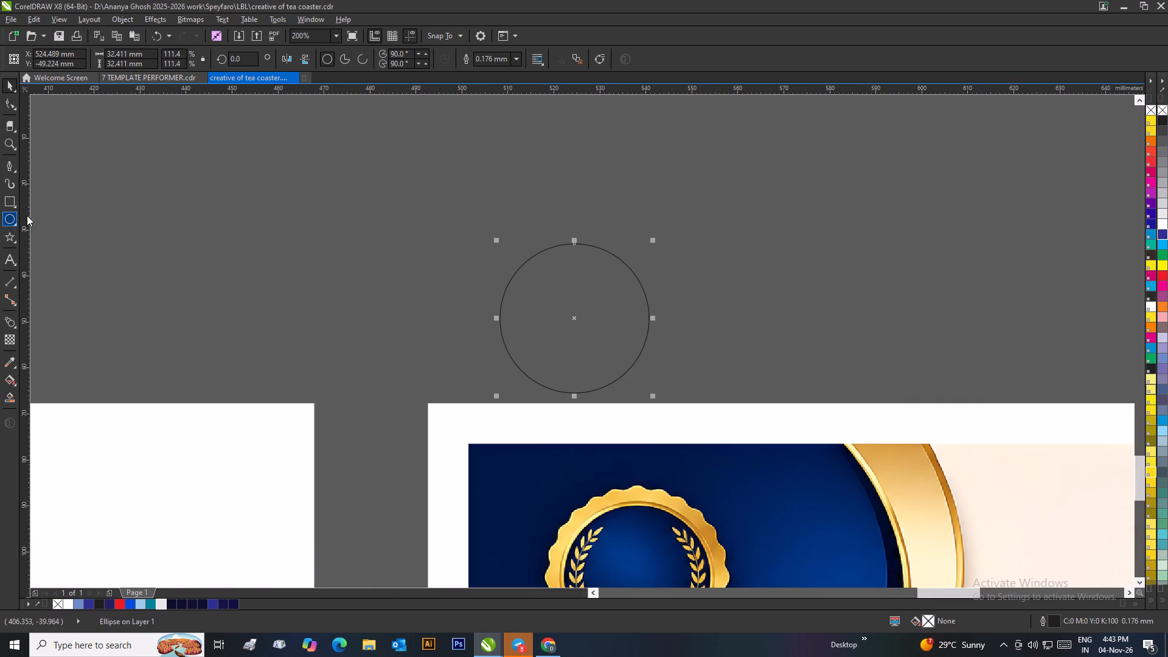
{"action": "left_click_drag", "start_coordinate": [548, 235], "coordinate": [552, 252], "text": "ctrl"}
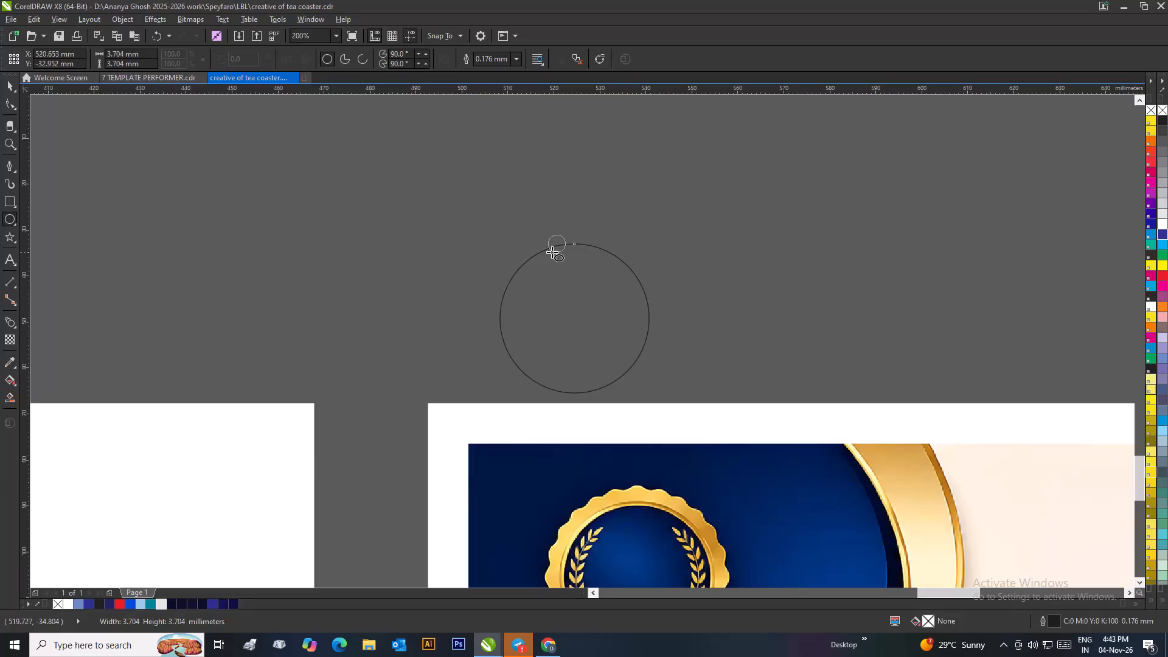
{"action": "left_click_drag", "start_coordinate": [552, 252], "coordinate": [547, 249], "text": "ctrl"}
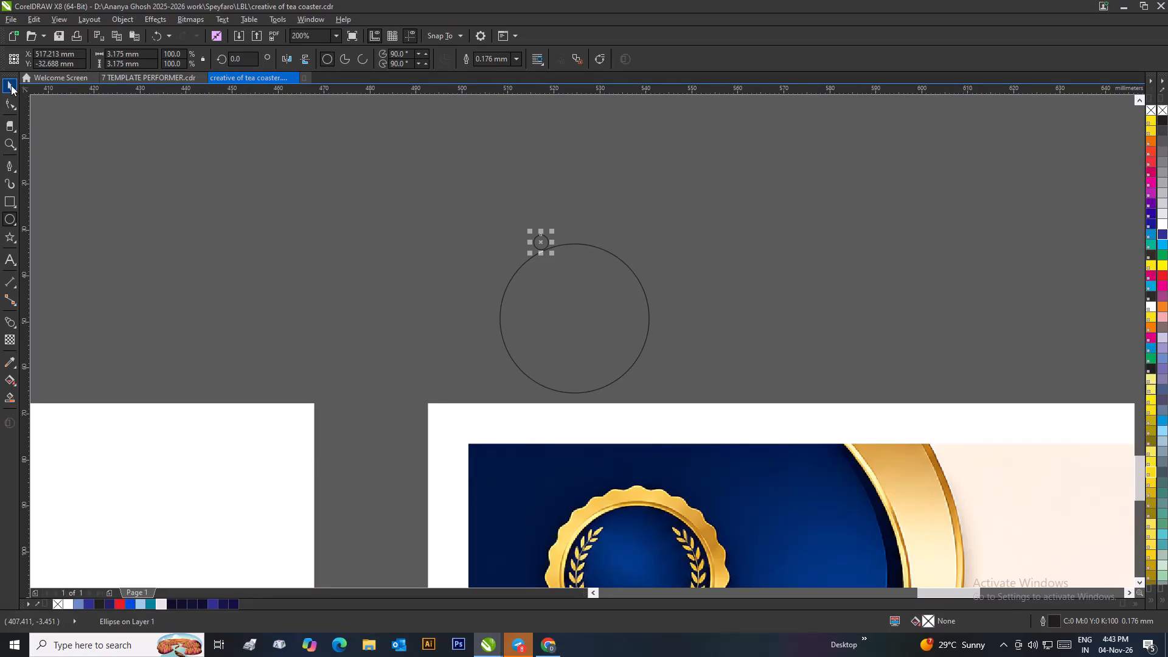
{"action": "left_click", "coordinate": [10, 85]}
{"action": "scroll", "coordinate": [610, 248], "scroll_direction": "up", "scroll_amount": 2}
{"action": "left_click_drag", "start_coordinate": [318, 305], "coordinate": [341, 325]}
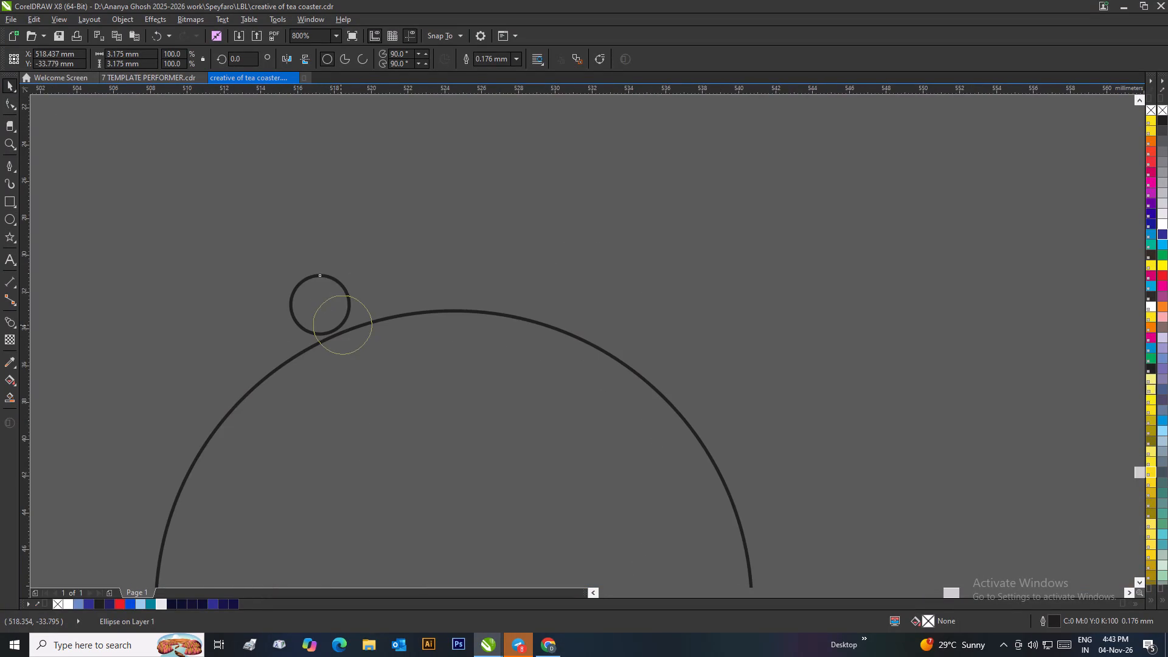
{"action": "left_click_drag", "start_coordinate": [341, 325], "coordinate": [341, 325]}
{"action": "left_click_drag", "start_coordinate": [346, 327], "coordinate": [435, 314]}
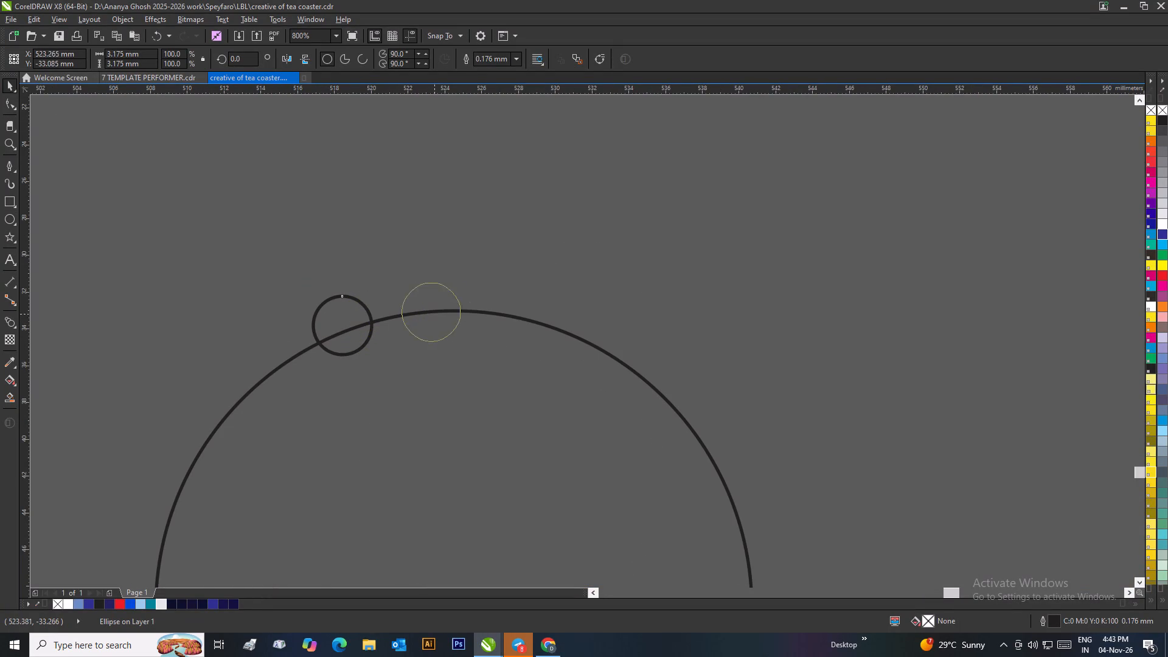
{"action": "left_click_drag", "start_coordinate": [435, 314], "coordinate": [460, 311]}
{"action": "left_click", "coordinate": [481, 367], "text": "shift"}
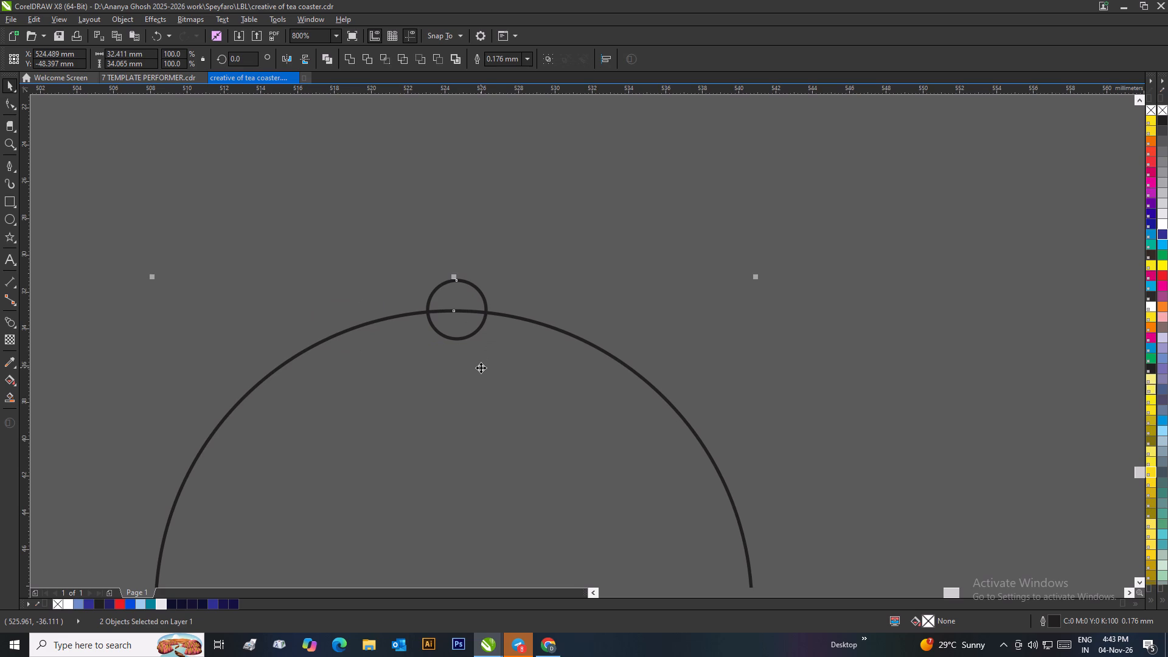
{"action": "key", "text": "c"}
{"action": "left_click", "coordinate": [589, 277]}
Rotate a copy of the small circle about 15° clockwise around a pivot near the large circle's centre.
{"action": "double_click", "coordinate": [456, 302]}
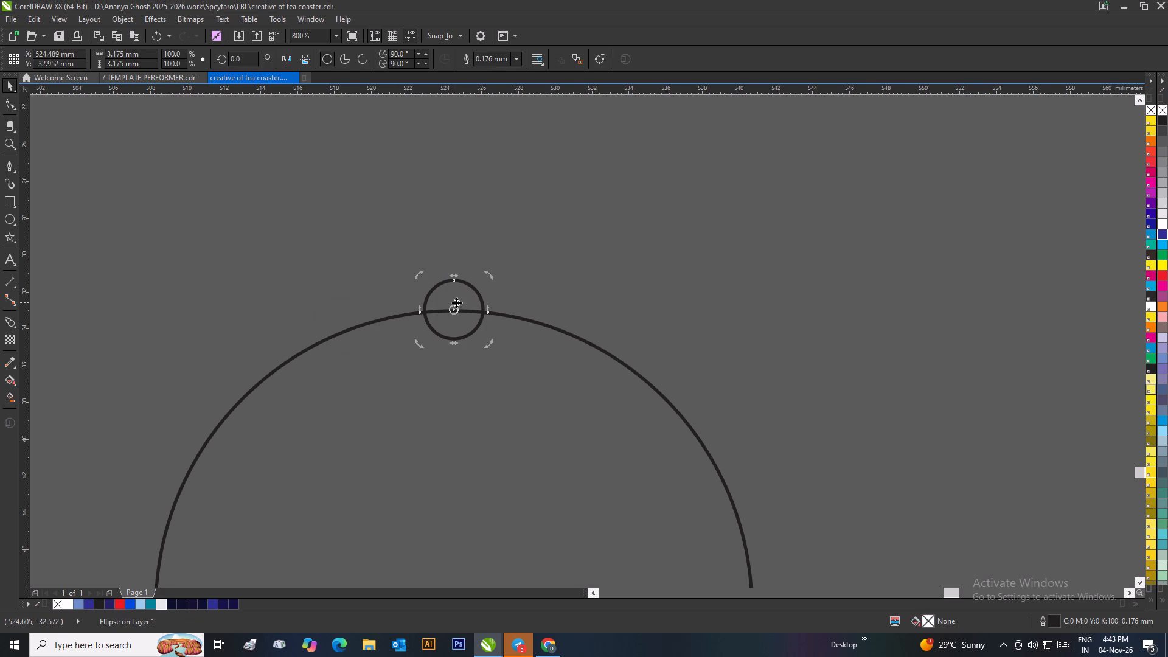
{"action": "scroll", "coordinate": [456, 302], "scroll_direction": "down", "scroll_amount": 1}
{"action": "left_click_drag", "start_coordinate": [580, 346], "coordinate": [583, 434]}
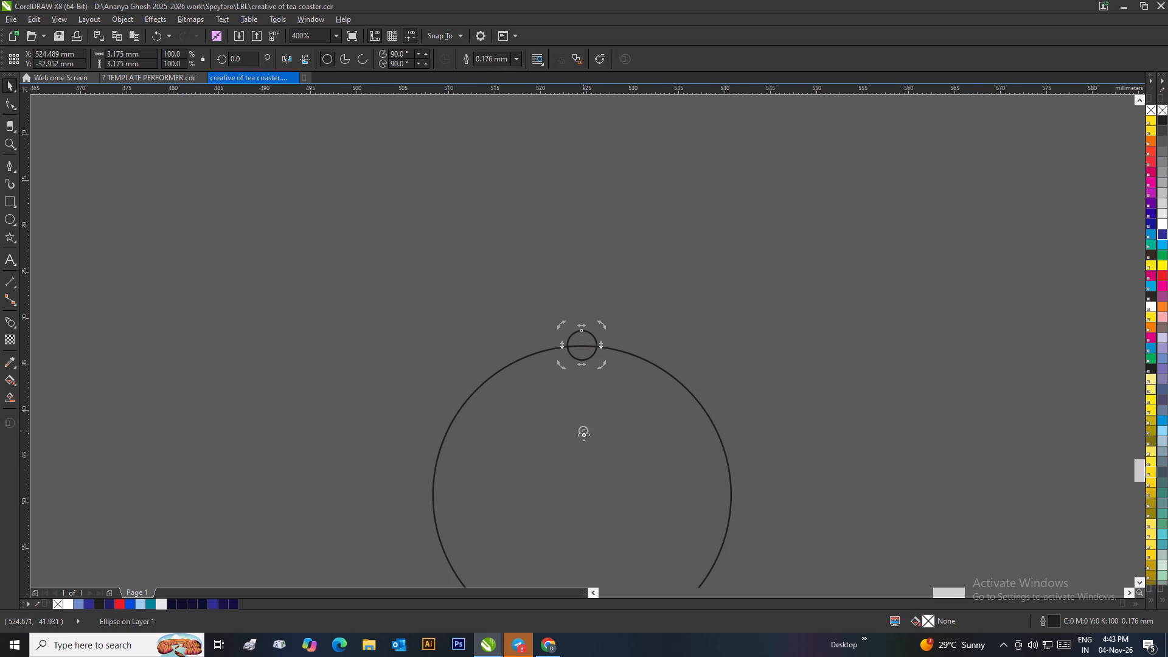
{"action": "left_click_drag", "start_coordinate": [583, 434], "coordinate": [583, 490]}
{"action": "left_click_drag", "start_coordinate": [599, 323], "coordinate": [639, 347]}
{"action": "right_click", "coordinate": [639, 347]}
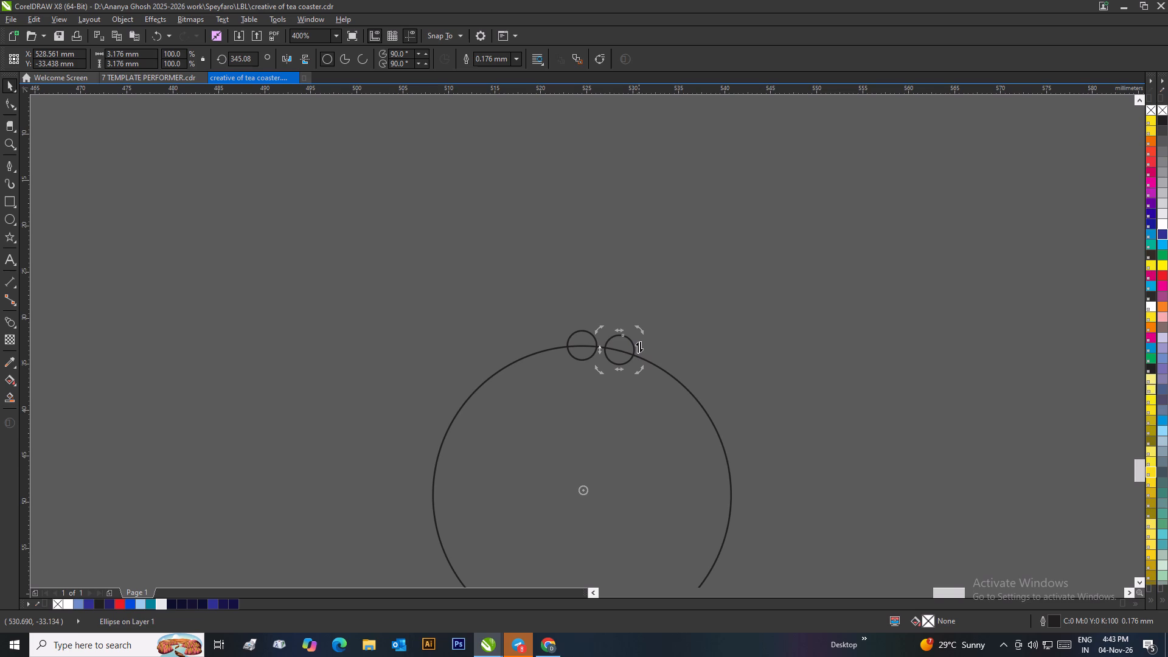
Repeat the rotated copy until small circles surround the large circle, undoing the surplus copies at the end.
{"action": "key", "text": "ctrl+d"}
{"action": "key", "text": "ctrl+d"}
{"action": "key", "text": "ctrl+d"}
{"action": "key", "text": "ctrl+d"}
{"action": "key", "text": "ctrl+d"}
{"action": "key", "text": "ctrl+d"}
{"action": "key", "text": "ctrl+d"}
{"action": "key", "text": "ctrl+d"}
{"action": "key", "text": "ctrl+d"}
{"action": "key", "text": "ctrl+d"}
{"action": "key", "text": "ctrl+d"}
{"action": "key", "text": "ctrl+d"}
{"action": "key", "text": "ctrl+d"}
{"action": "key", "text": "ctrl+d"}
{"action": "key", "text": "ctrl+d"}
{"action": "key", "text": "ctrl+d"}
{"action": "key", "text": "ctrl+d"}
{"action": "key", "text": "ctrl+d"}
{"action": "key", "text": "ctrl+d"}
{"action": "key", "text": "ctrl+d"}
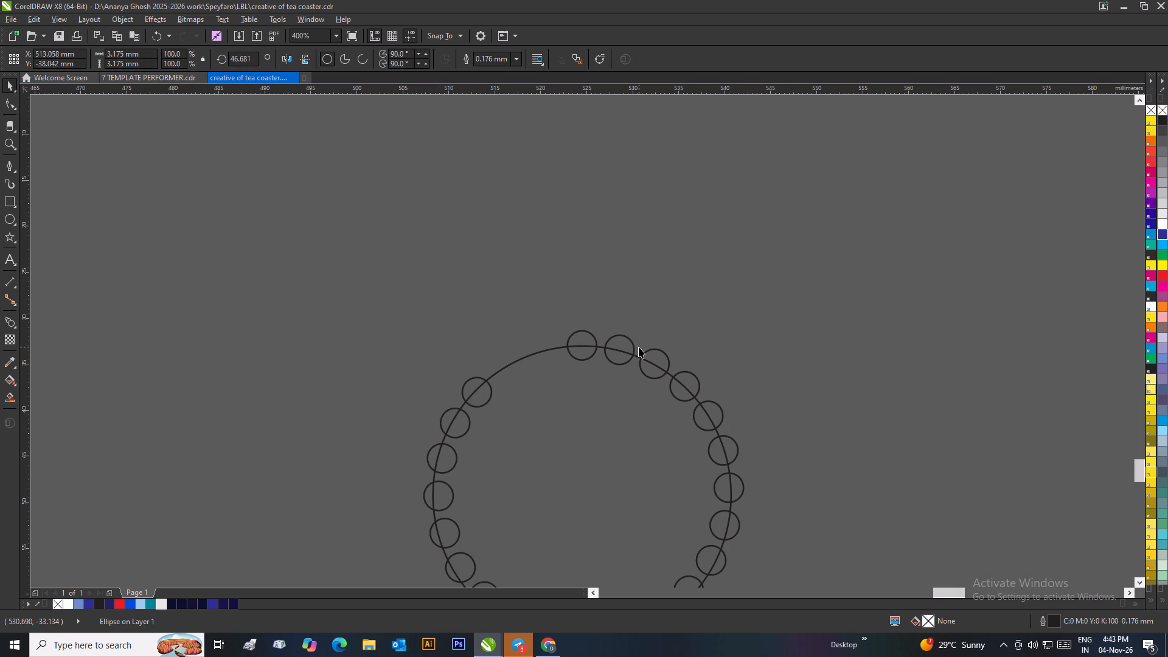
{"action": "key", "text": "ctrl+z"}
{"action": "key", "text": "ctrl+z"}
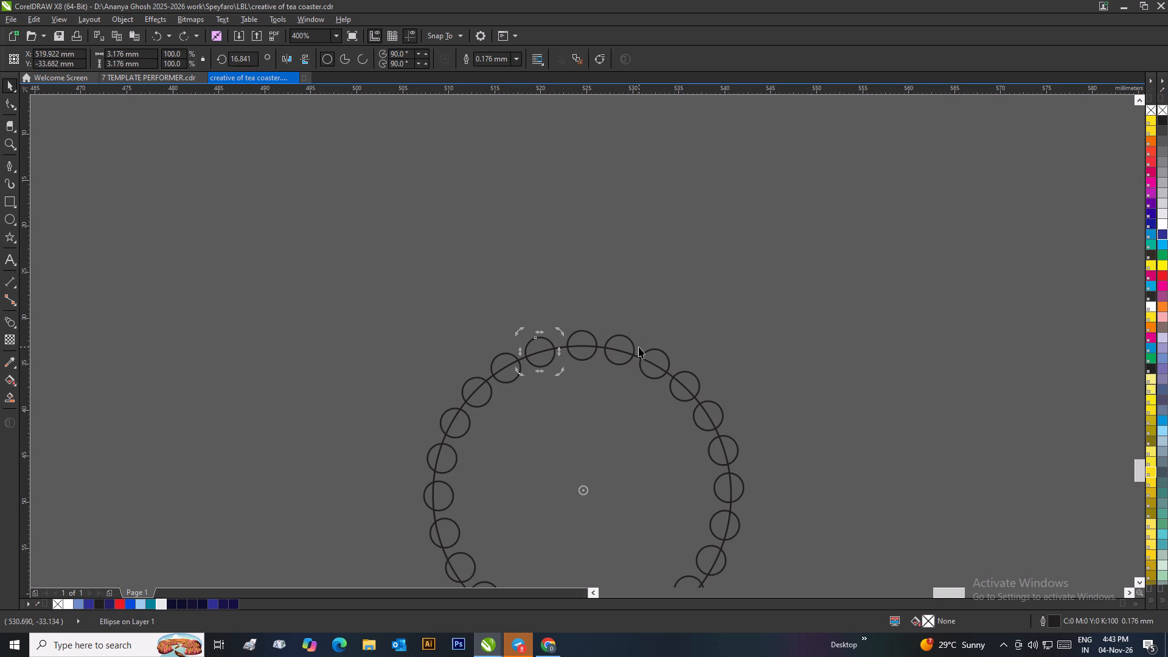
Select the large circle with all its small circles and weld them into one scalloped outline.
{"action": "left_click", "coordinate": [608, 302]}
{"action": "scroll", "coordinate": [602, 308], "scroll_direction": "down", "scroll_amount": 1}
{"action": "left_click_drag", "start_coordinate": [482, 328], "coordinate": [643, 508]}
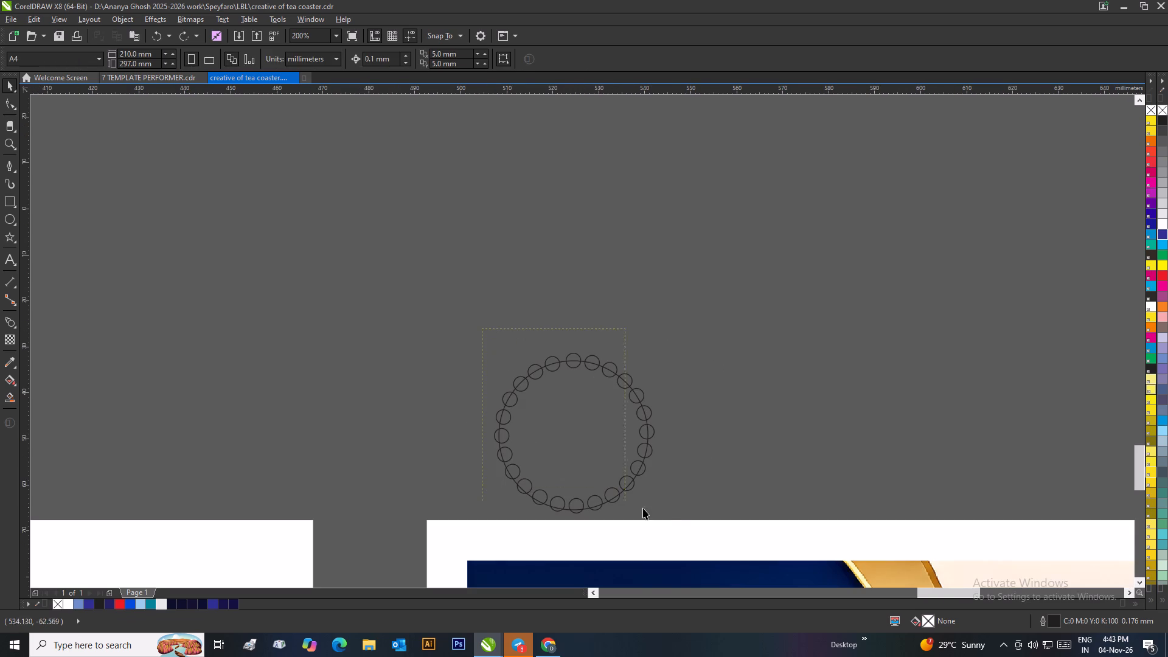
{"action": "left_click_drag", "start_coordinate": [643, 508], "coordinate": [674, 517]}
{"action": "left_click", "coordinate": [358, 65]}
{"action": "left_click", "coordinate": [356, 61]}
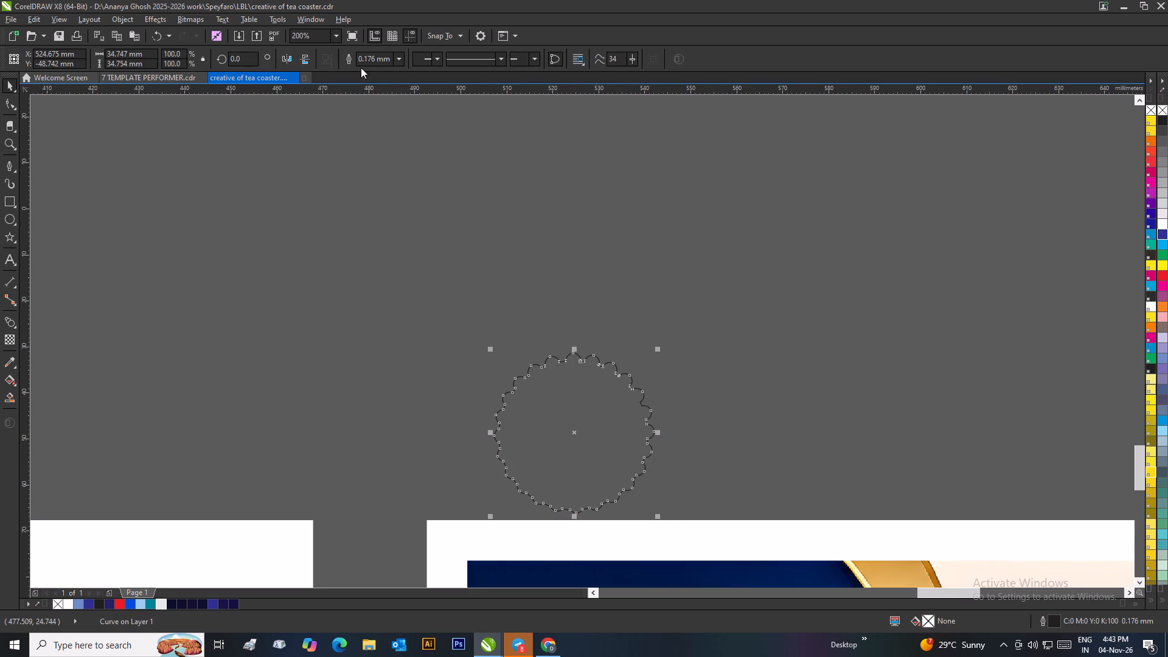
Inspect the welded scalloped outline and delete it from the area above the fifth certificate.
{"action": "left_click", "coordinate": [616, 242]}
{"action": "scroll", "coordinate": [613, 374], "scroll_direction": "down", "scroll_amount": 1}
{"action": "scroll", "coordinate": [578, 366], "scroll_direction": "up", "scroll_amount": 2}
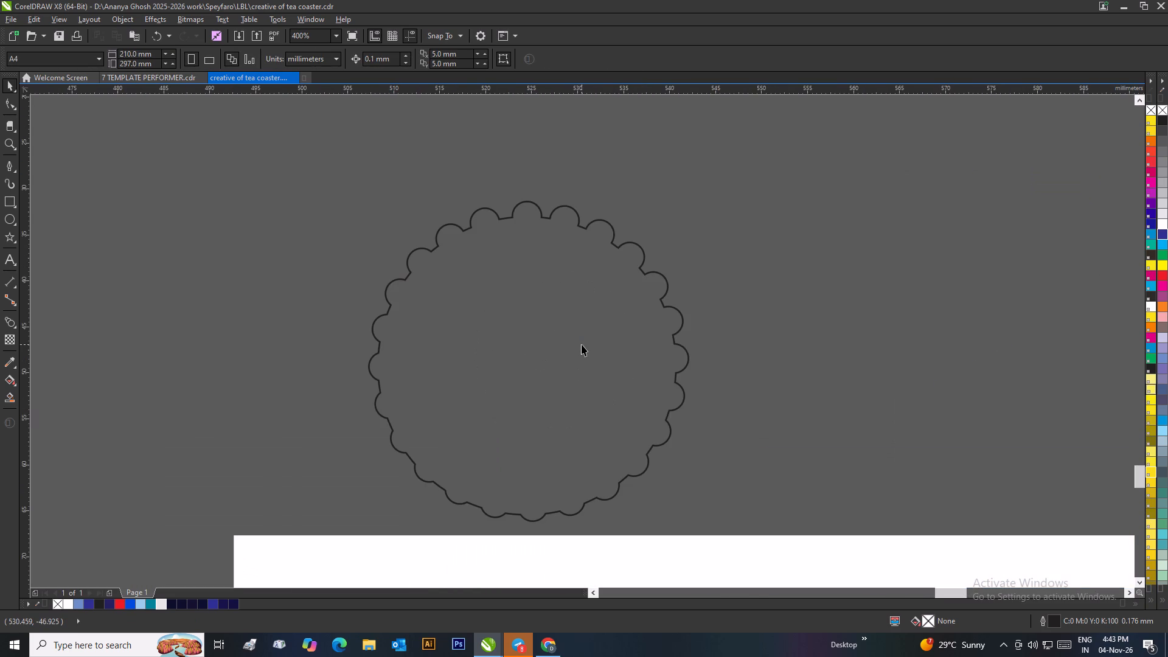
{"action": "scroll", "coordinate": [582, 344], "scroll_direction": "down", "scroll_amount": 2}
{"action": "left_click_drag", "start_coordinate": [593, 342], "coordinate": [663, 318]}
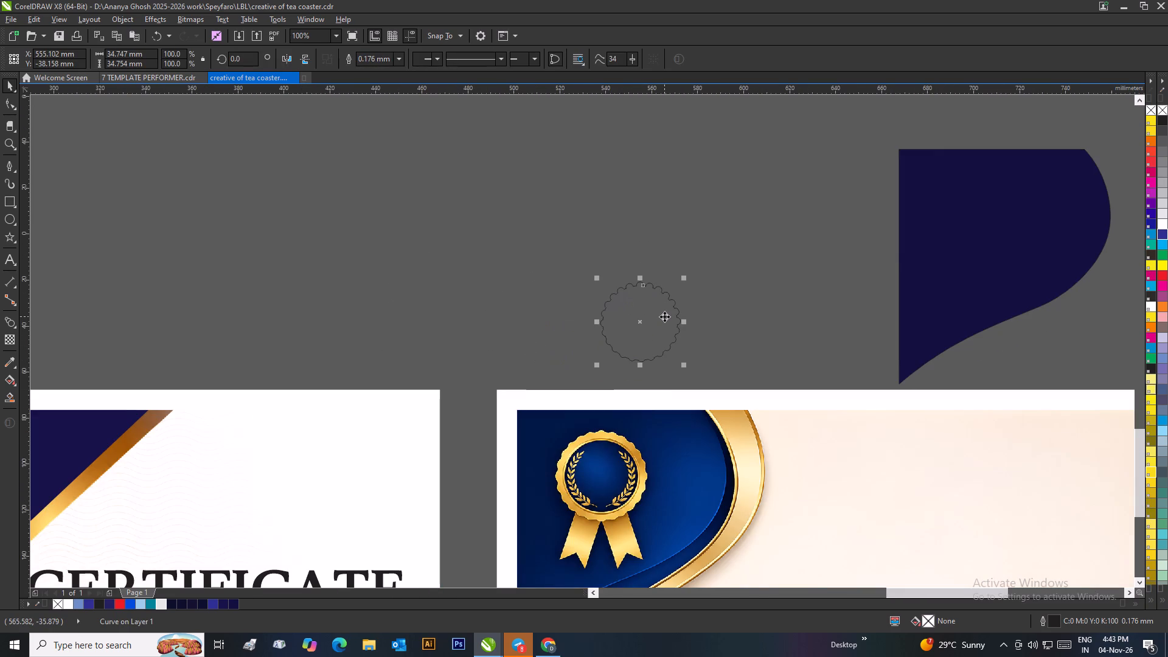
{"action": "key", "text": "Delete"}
Switch to Chrome and close the badge image search tab and both PNGEgg certificate tabs.
{"action": "left_click", "coordinate": [546, 639]}
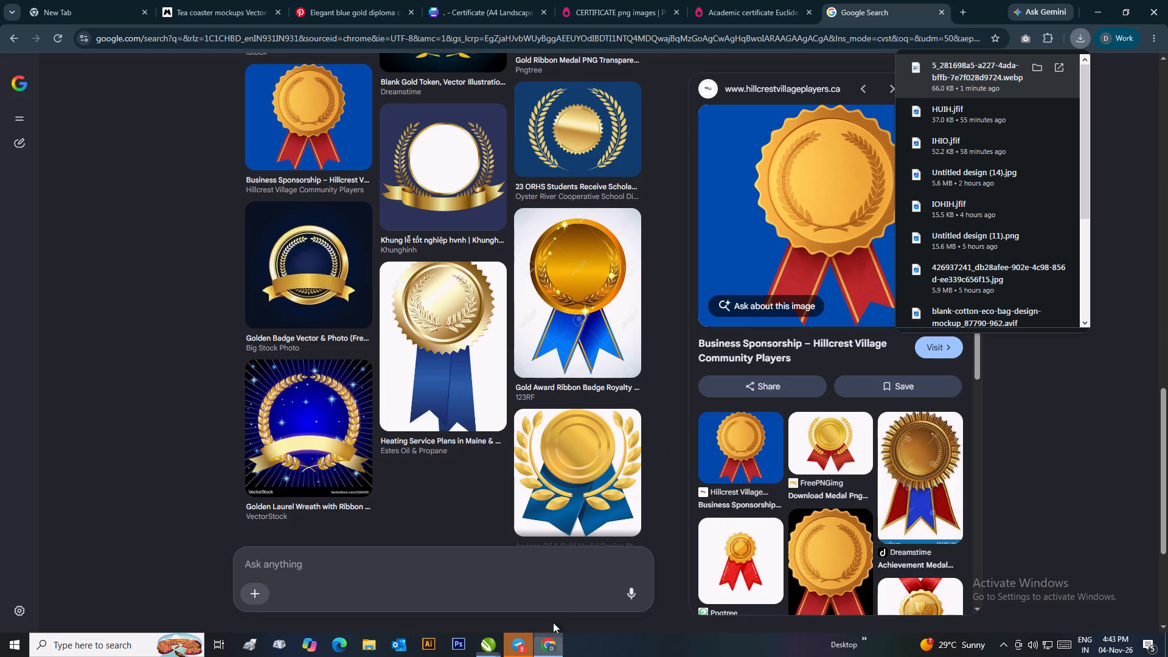
{"action": "left_click", "coordinate": [942, 10]}
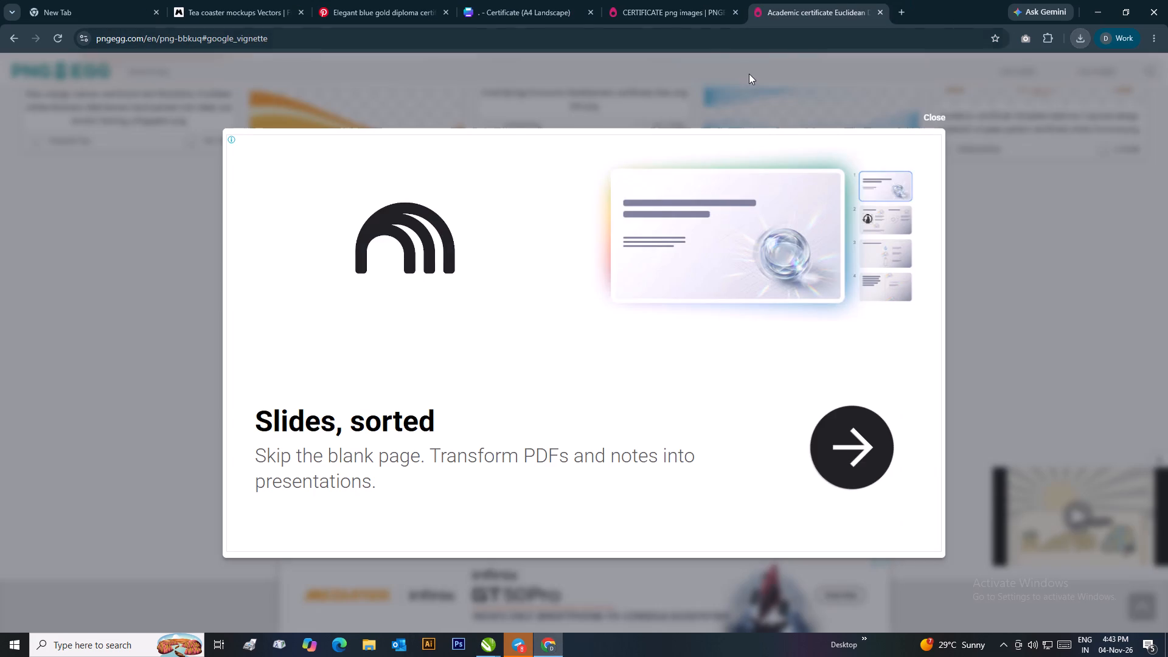
{"action": "left_click", "coordinate": [941, 122]}
{"action": "left_click", "coordinate": [881, 10]}
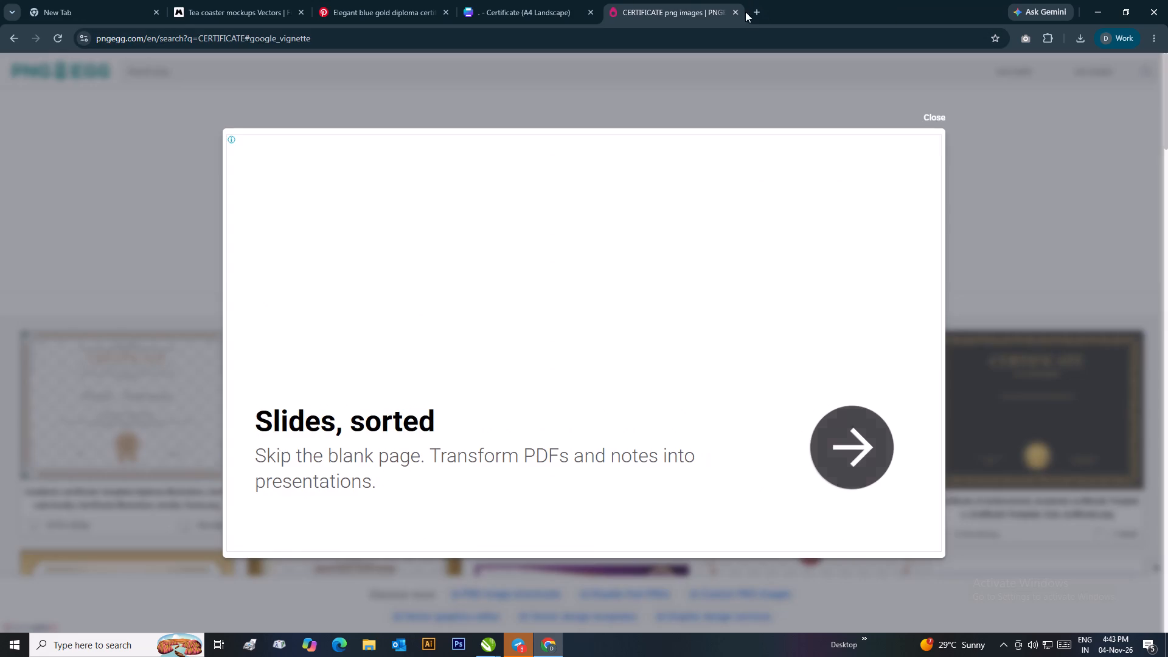
{"action": "left_click", "coordinate": [731, 9]}
Search Google in a new tab for "RIBIN VECTOR" and switch to the image results.
{"action": "left_click", "coordinate": [607, 5]}
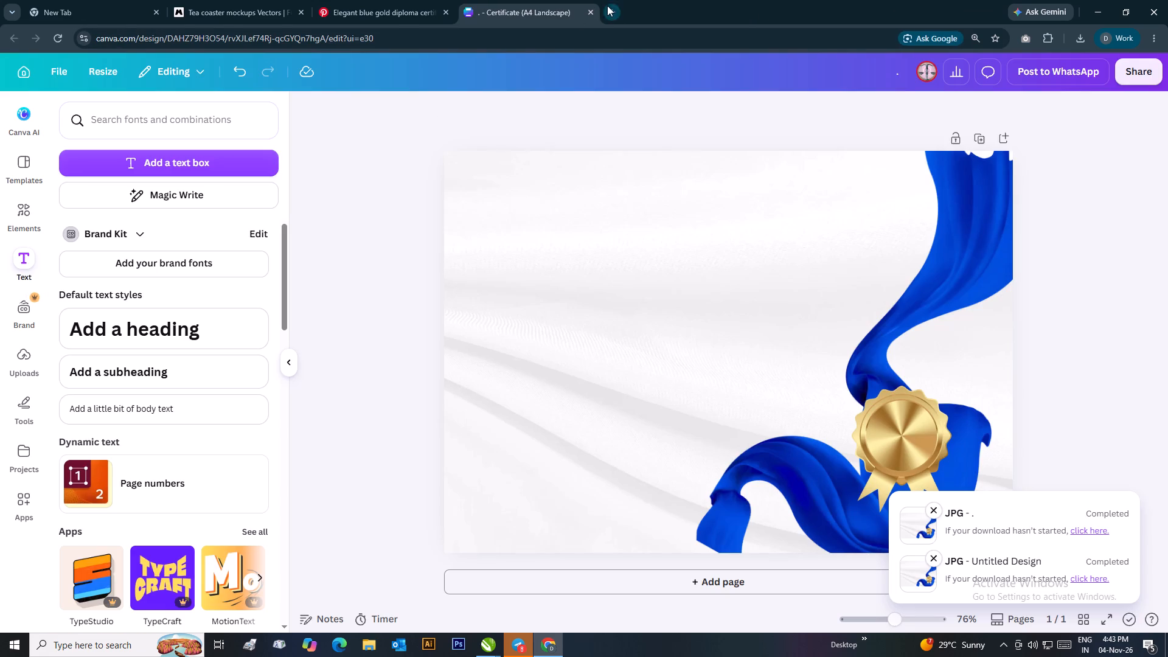
{"action": "left_click", "coordinate": [472, 228]}
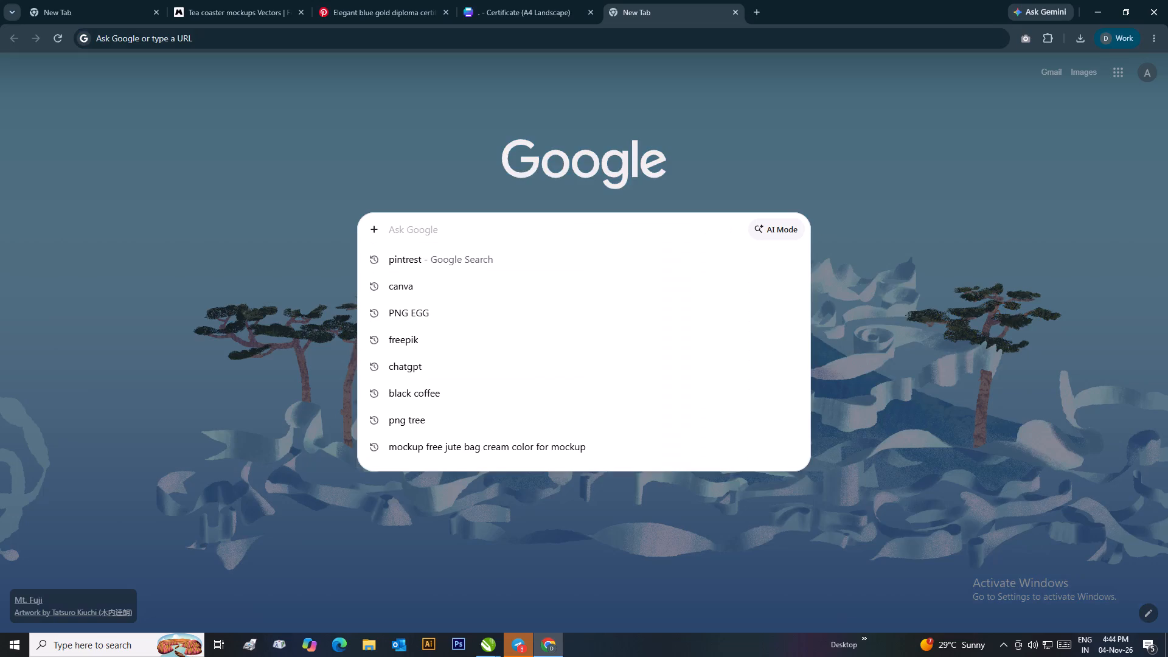
{"action": "type", "text": "RIBIN VECTOR"}
{"action": "key", "text": "Return"}
{"action": "left_click", "coordinate": [268, 122]}
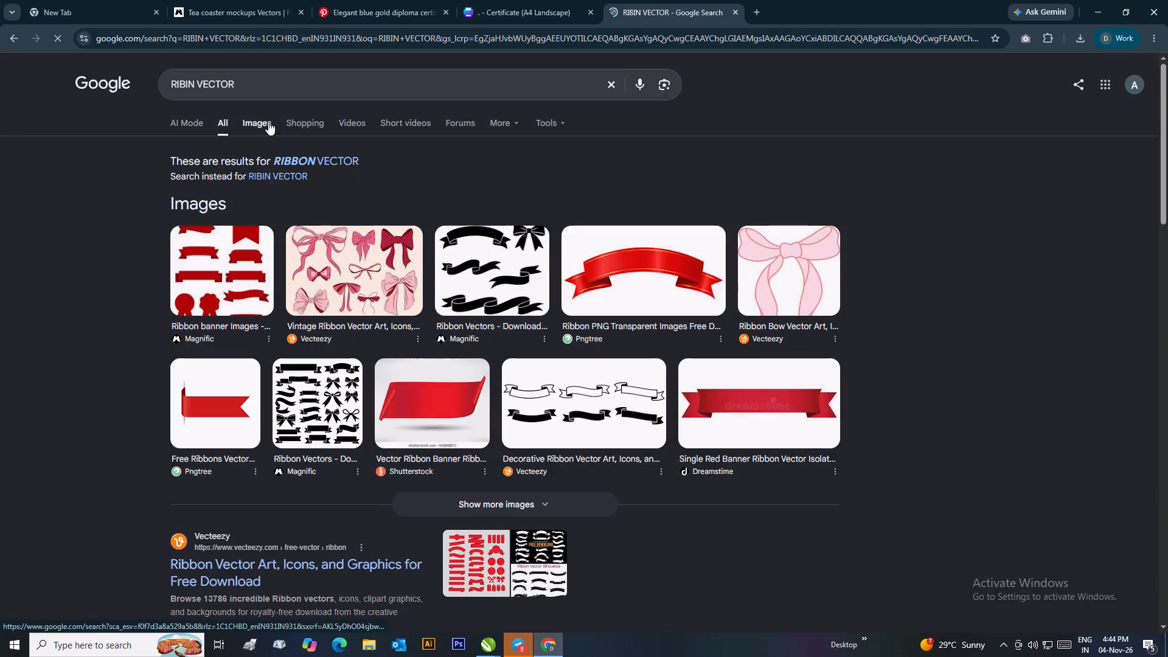
Browse the ribbon vector image results and preview the red ribbon sets, examining them for usable badge shapes.
{"action": "scroll", "coordinate": [479, 321], "scroll_direction": "down", "scroll_amount": 4}
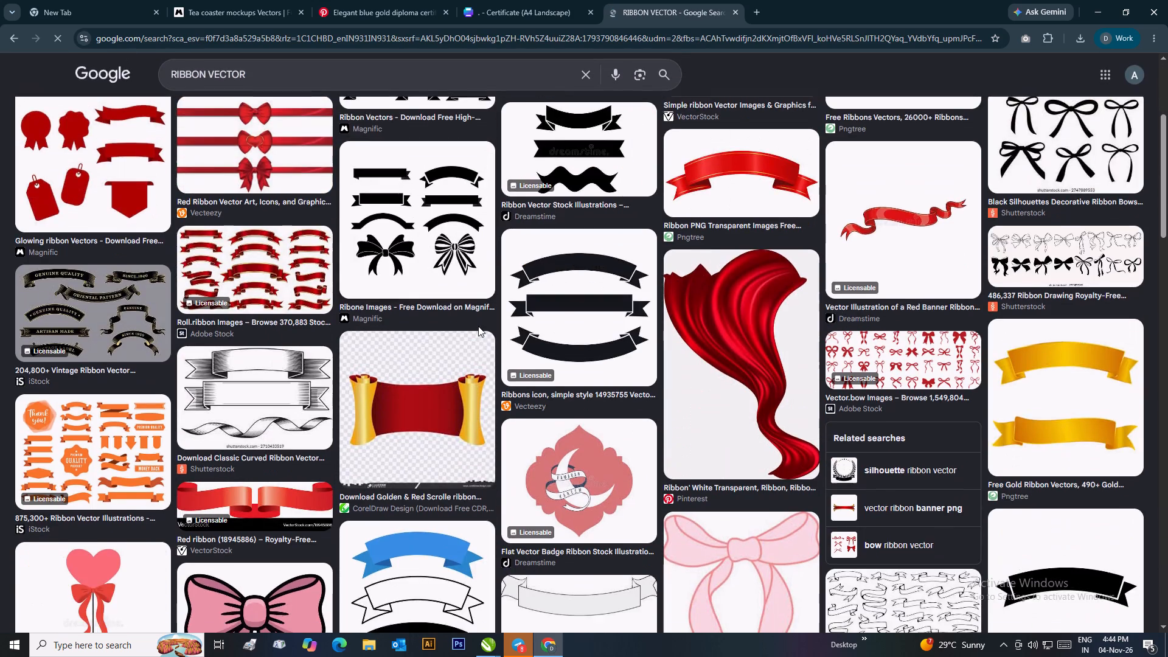
{"action": "scroll", "coordinate": [478, 336], "scroll_direction": "down", "scroll_amount": 4}
{"action": "scroll", "coordinate": [653, 370], "scroll_direction": "down", "scroll_amount": 3}
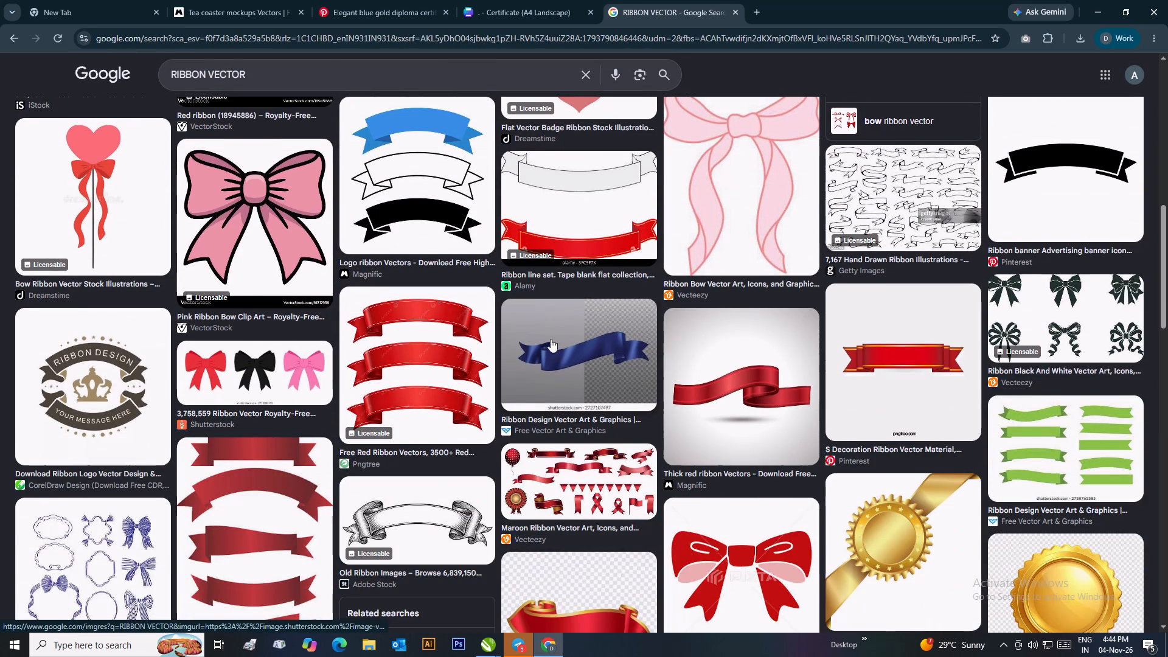
{"action": "scroll", "coordinate": [474, 325], "scroll_direction": "down", "scroll_amount": 9}
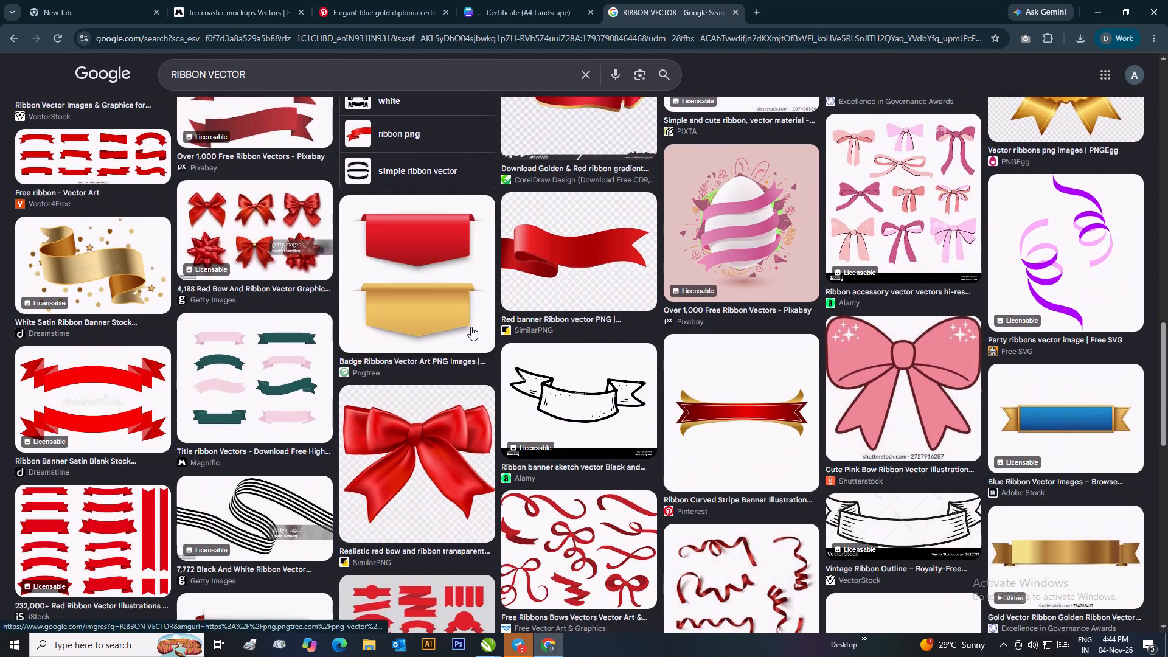
{"action": "scroll", "coordinate": [471, 327], "scroll_direction": "down", "scroll_amount": 10}
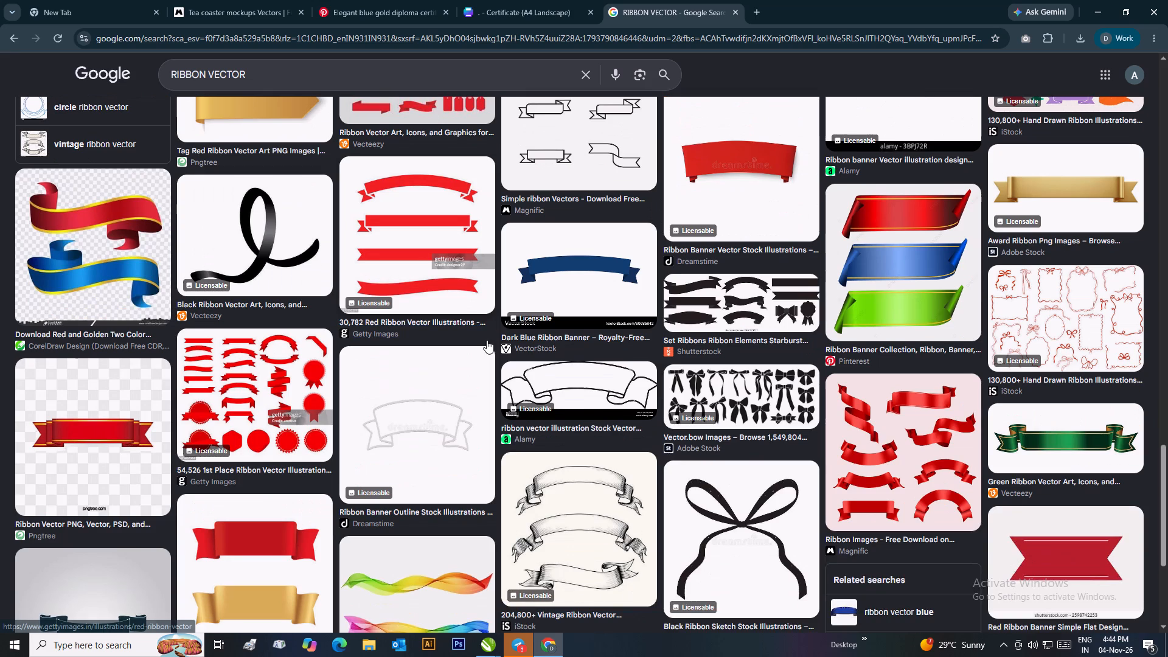
{"action": "left_click", "coordinate": [237, 374]}
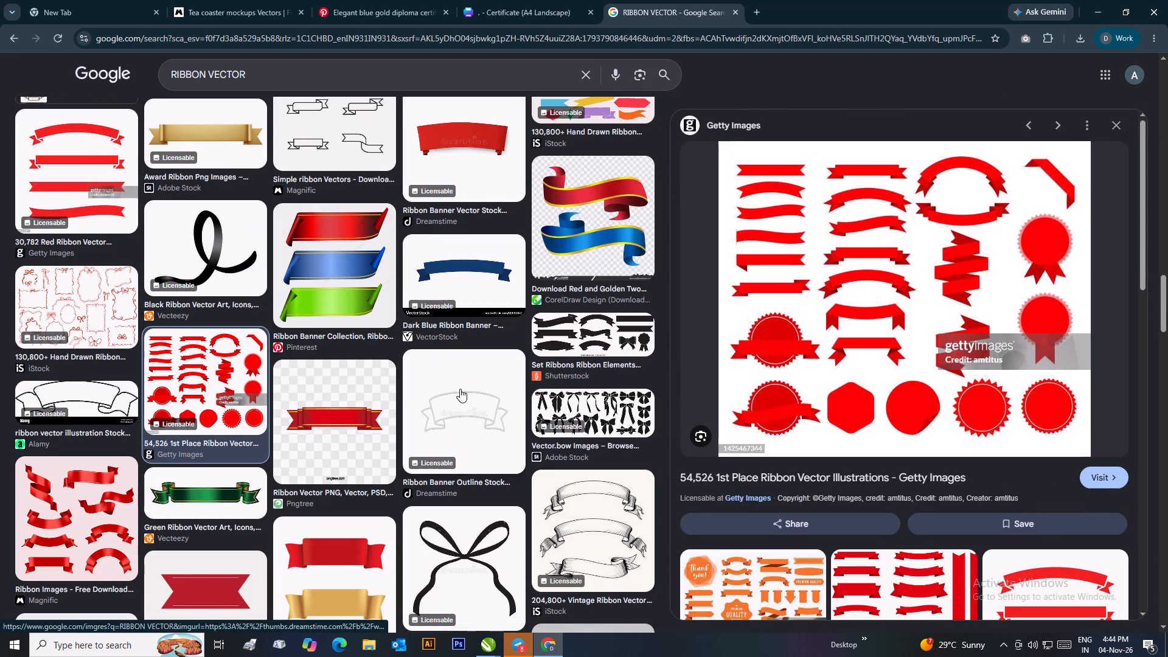
{"action": "scroll", "coordinate": [727, 378], "scroll_direction": "down", "scroll_amount": 3}
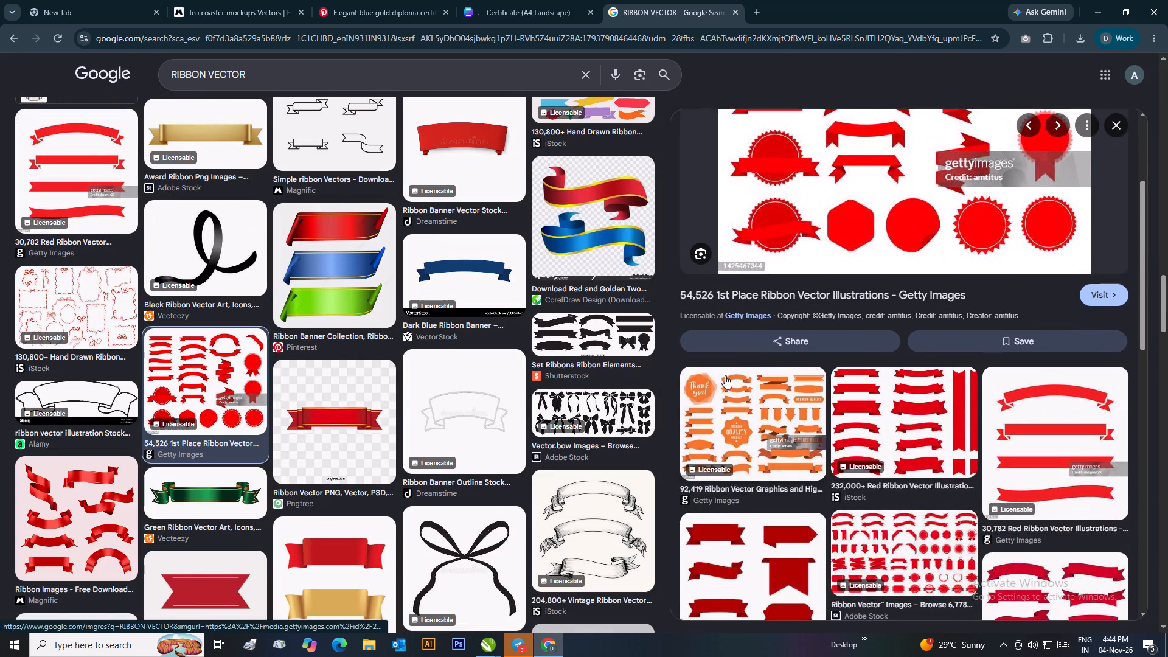
{"action": "scroll", "coordinate": [725, 375], "scroll_direction": "down", "scroll_amount": 9}
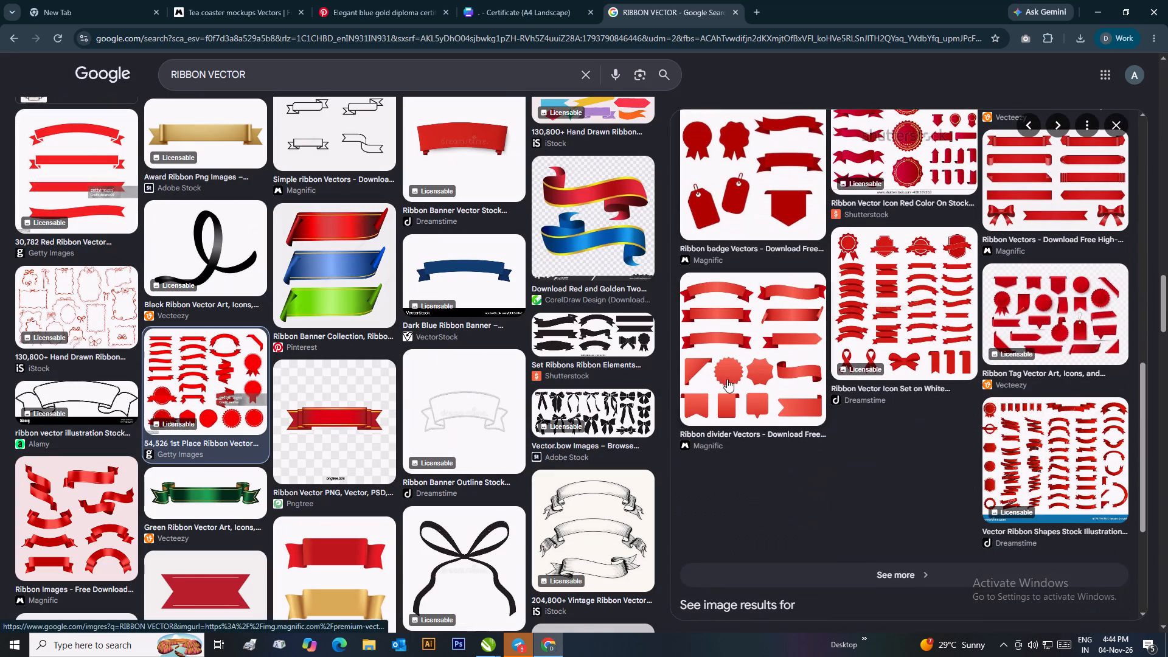
{"action": "scroll", "coordinate": [910, 399], "scroll_direction": "up", "scroll_amount": 2}
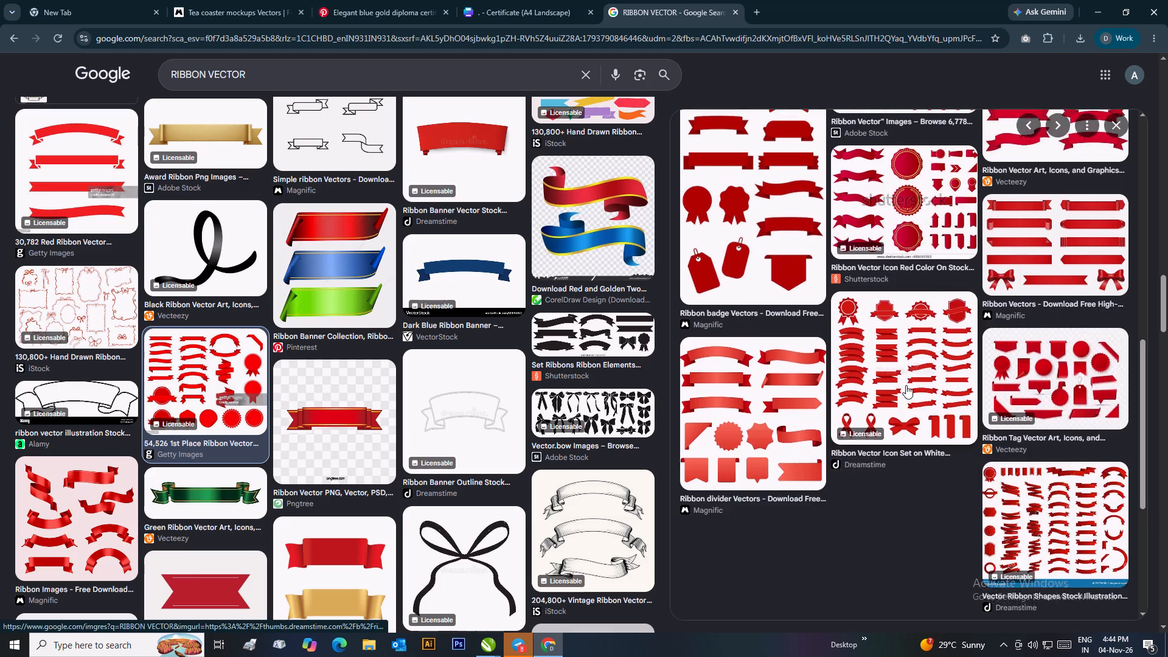
{"action": "scroll", "coordinate": [906, 385], "scroll_direction": "up", "scroll_amount": 1}
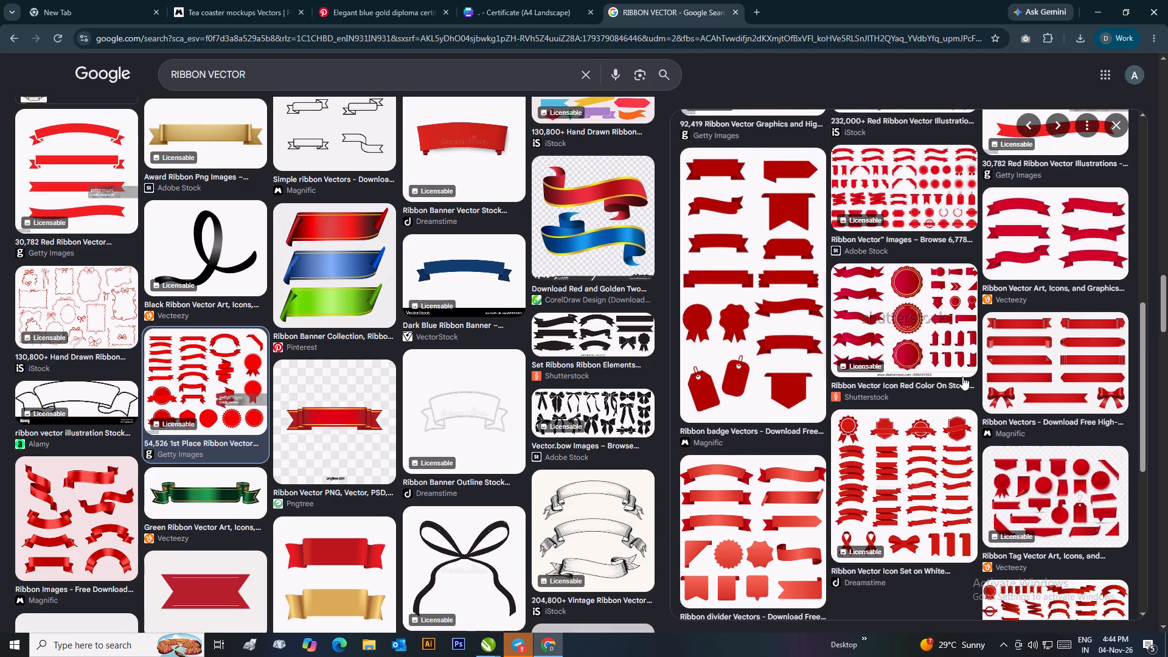
{"action": "scroll", "coordinate": [976, 377], "scroll_direction": "up", "scroll_amount": 2}
{"action": "left_click", "coordinate": [933, 319]}
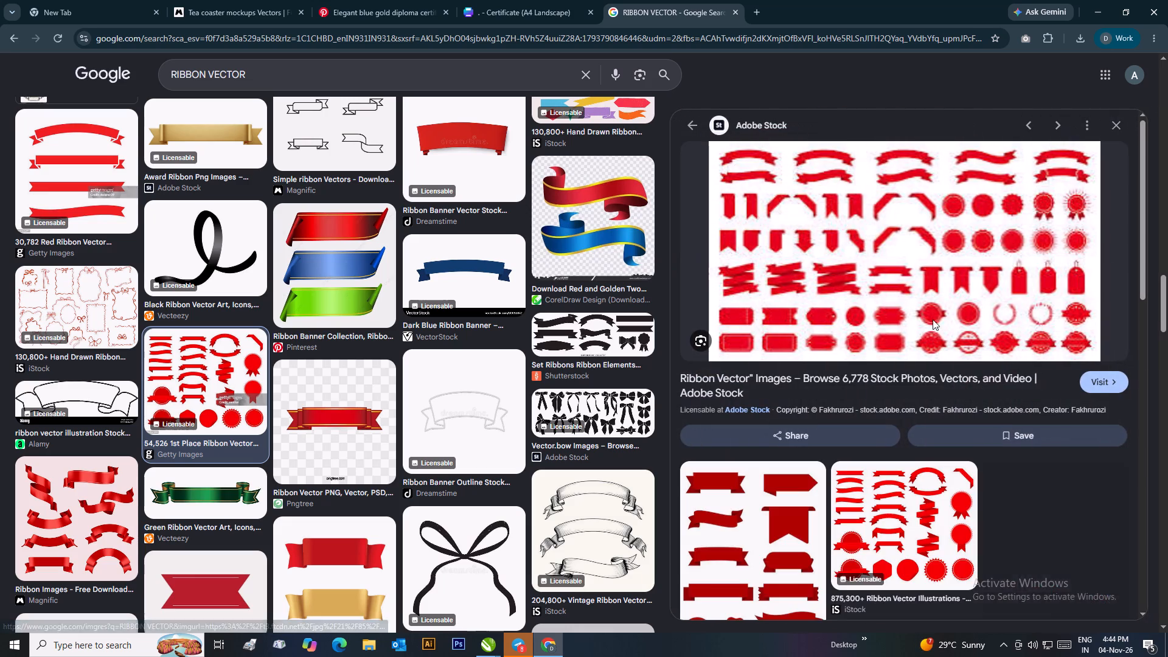
{"action": "scroll", "coordinate": [327, 461], "scroll_direction": "down", "scroll_amount": 5}
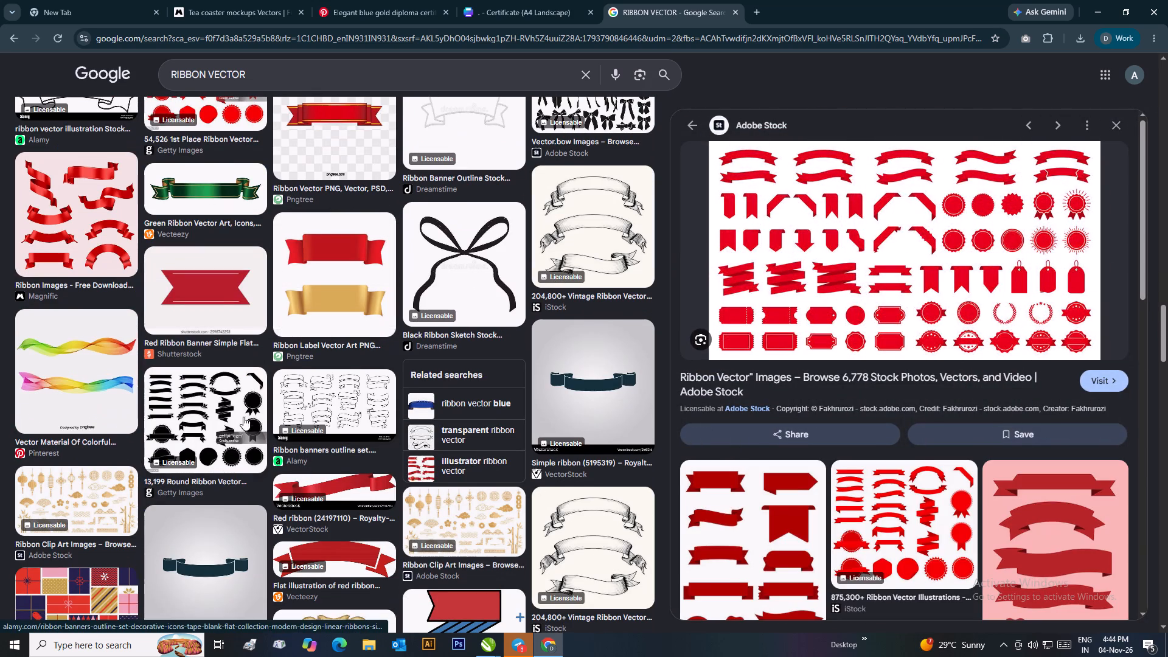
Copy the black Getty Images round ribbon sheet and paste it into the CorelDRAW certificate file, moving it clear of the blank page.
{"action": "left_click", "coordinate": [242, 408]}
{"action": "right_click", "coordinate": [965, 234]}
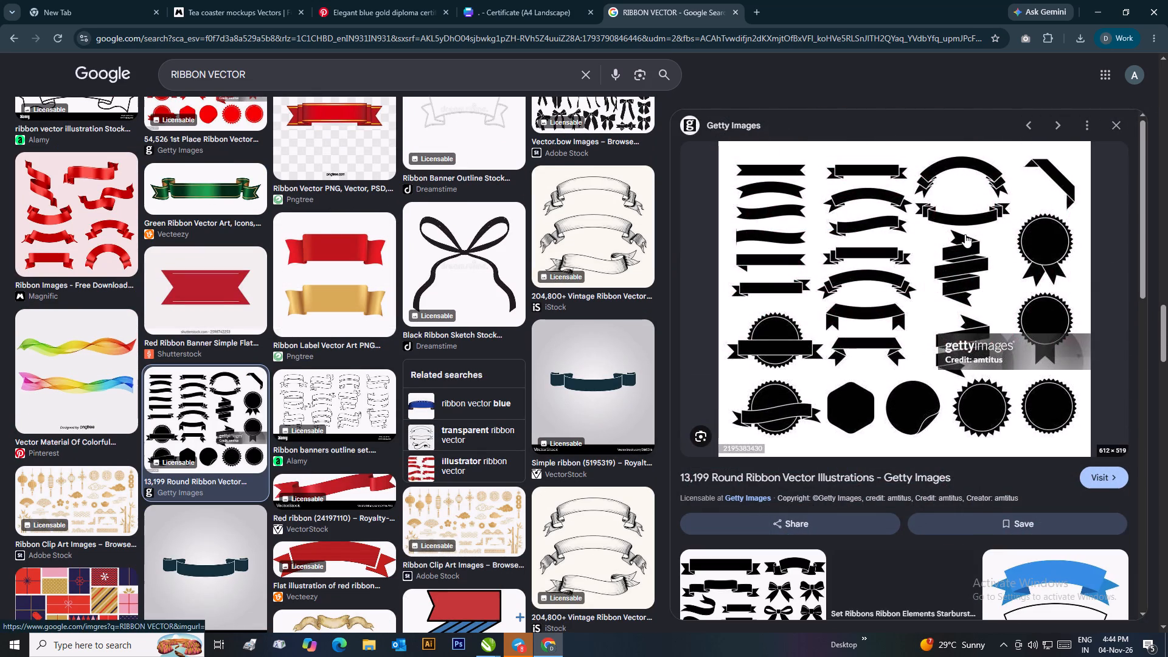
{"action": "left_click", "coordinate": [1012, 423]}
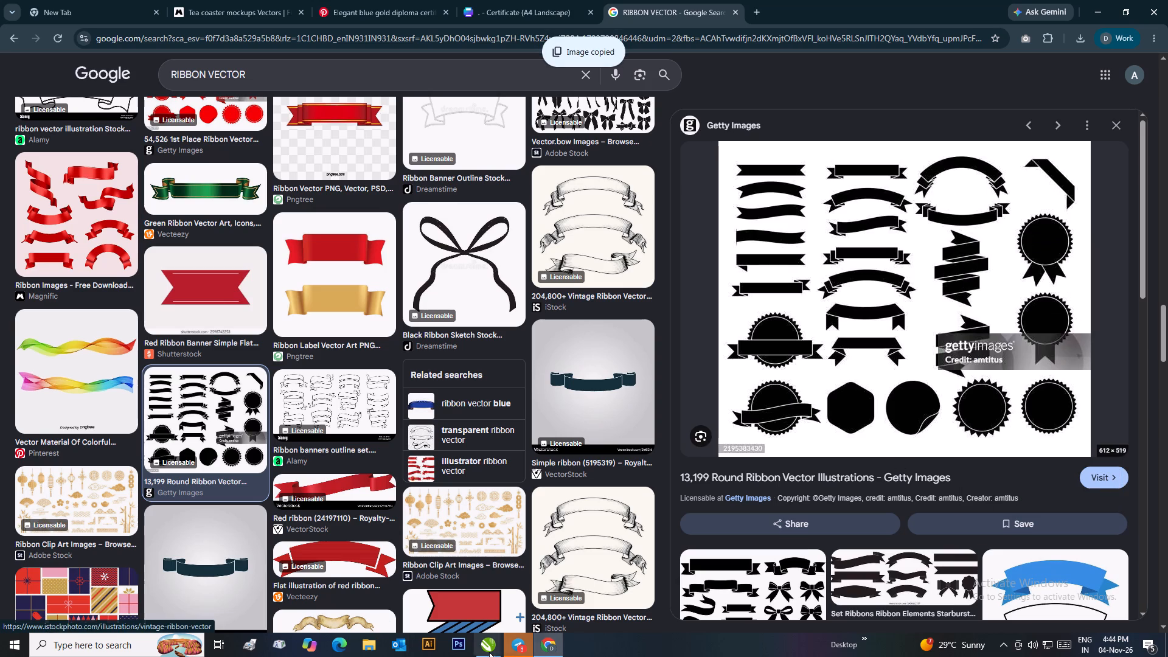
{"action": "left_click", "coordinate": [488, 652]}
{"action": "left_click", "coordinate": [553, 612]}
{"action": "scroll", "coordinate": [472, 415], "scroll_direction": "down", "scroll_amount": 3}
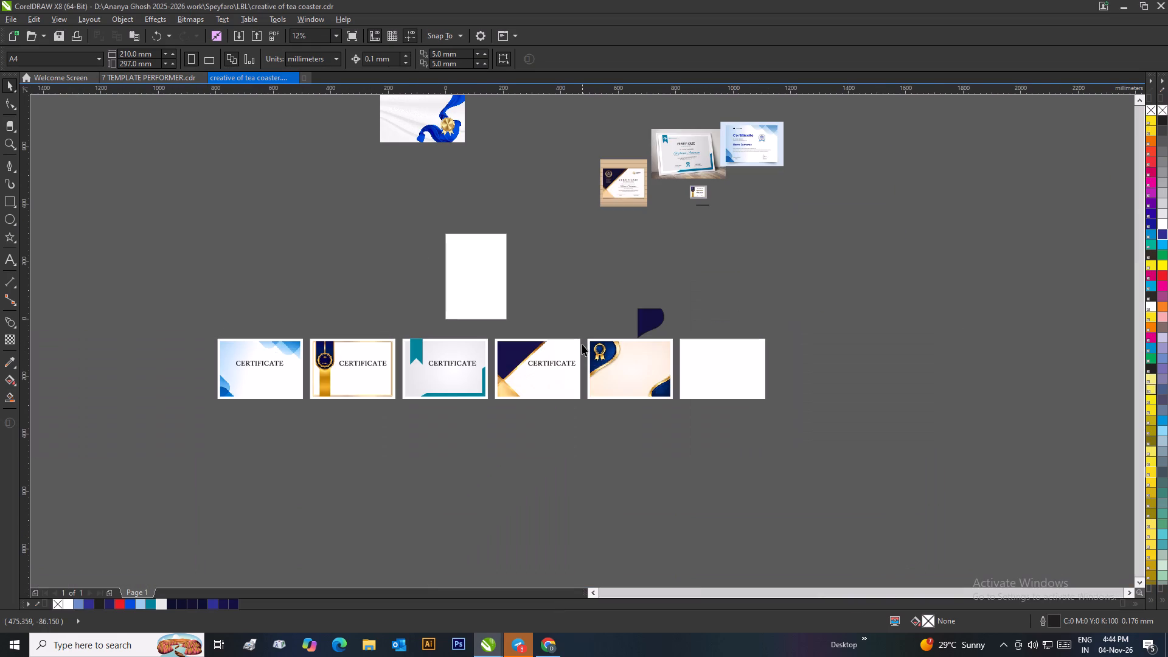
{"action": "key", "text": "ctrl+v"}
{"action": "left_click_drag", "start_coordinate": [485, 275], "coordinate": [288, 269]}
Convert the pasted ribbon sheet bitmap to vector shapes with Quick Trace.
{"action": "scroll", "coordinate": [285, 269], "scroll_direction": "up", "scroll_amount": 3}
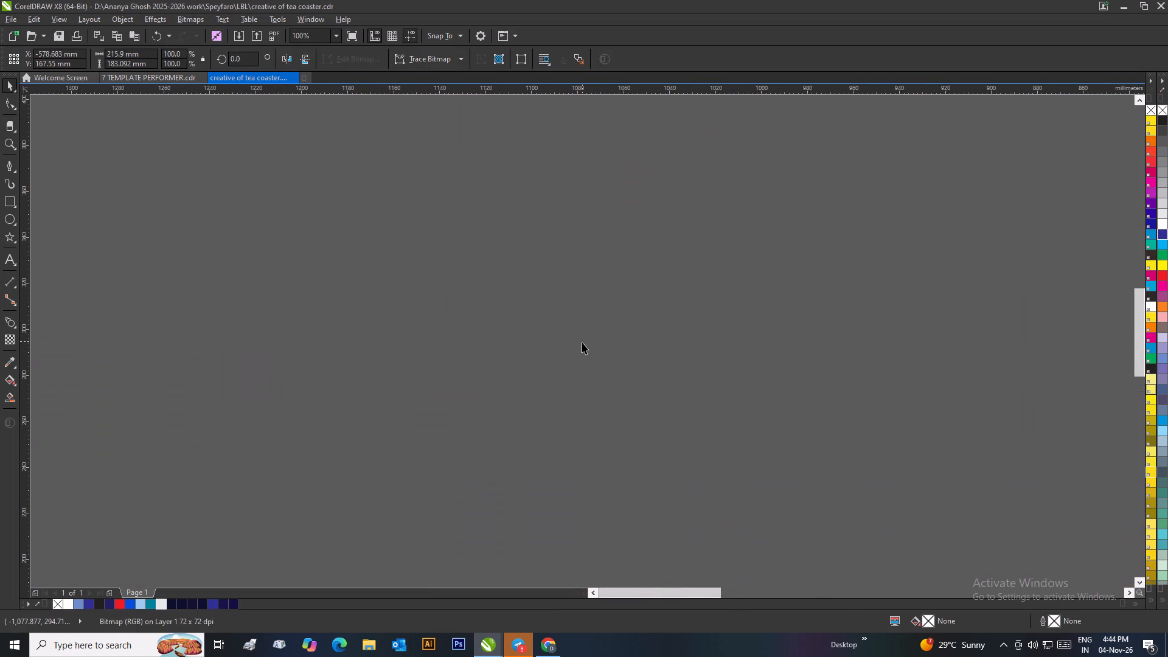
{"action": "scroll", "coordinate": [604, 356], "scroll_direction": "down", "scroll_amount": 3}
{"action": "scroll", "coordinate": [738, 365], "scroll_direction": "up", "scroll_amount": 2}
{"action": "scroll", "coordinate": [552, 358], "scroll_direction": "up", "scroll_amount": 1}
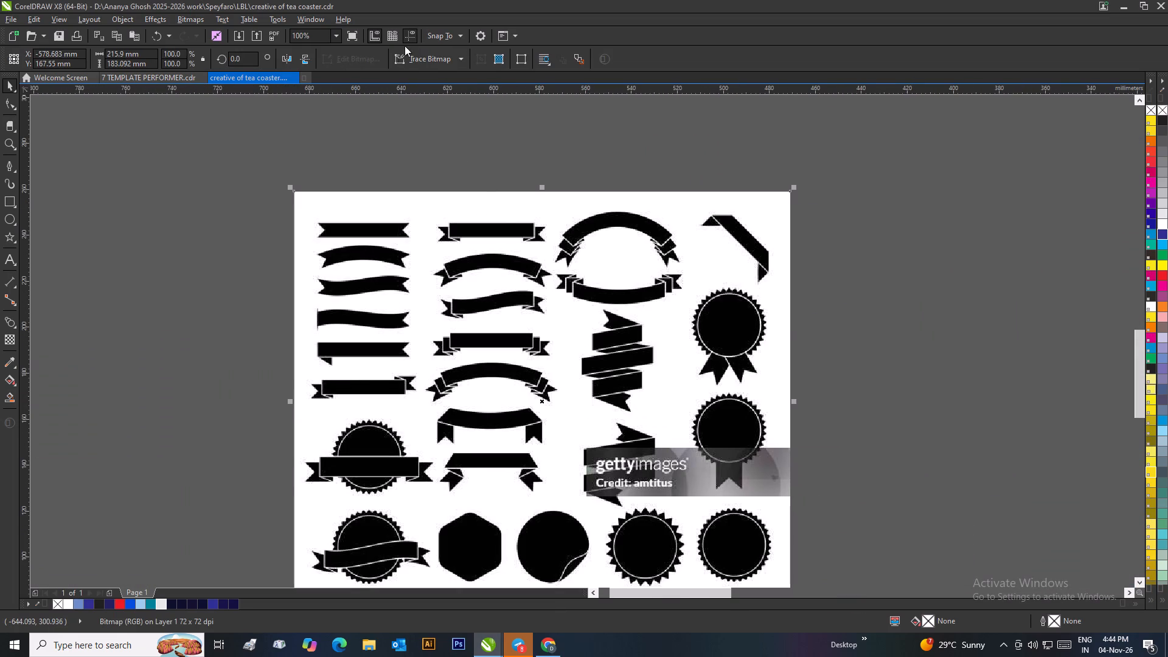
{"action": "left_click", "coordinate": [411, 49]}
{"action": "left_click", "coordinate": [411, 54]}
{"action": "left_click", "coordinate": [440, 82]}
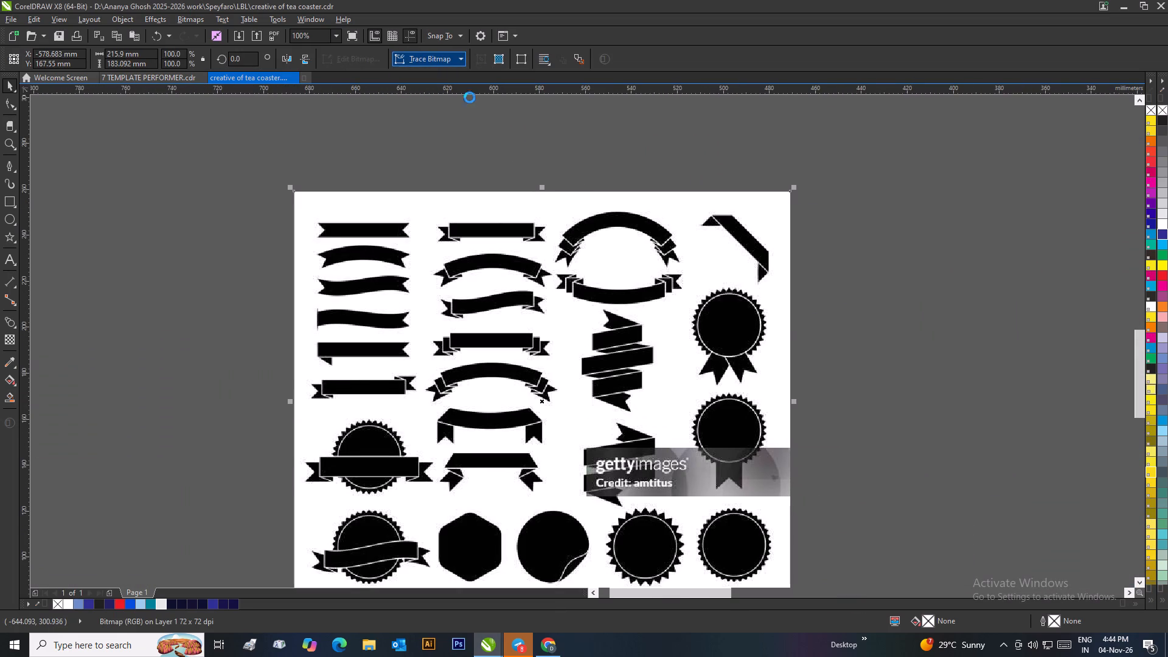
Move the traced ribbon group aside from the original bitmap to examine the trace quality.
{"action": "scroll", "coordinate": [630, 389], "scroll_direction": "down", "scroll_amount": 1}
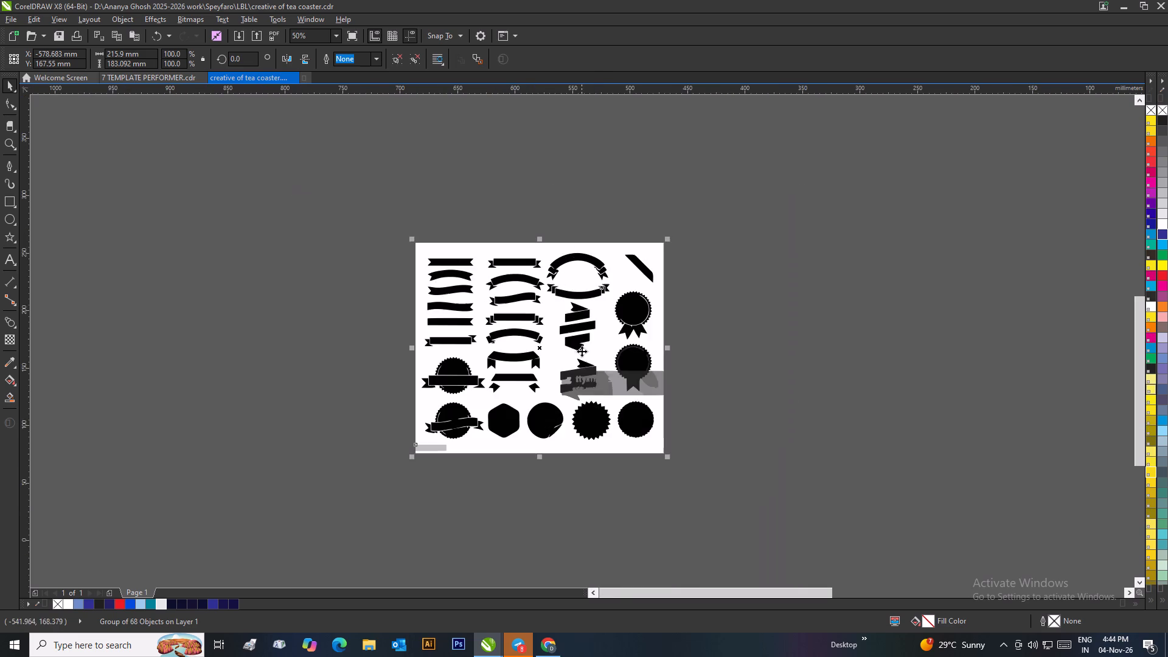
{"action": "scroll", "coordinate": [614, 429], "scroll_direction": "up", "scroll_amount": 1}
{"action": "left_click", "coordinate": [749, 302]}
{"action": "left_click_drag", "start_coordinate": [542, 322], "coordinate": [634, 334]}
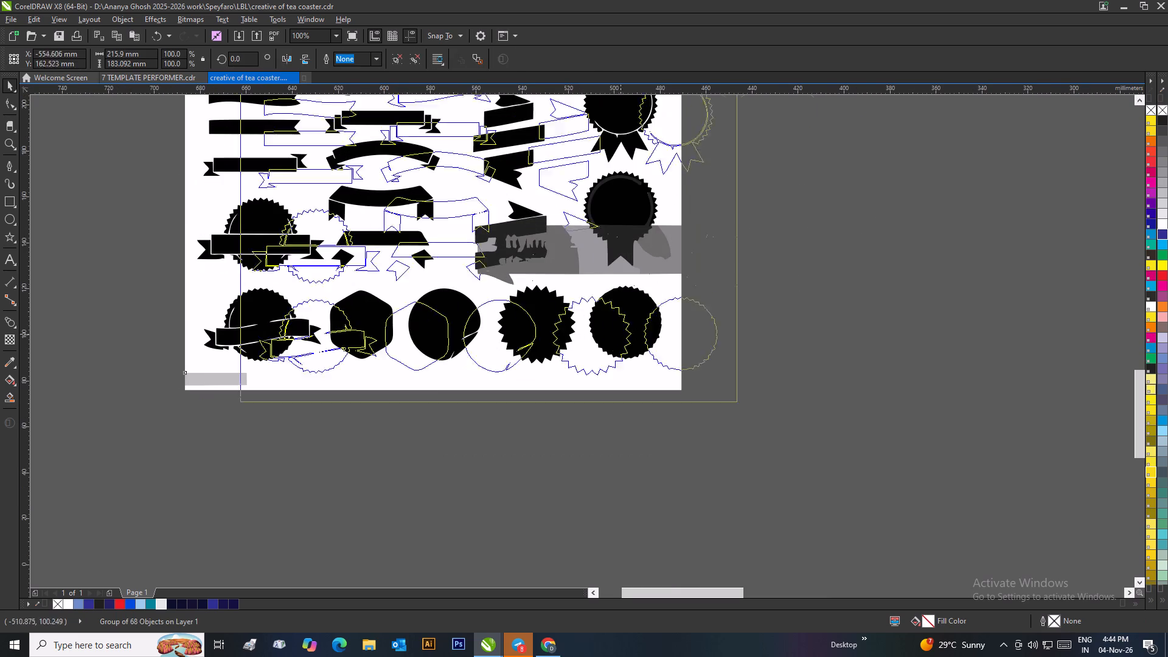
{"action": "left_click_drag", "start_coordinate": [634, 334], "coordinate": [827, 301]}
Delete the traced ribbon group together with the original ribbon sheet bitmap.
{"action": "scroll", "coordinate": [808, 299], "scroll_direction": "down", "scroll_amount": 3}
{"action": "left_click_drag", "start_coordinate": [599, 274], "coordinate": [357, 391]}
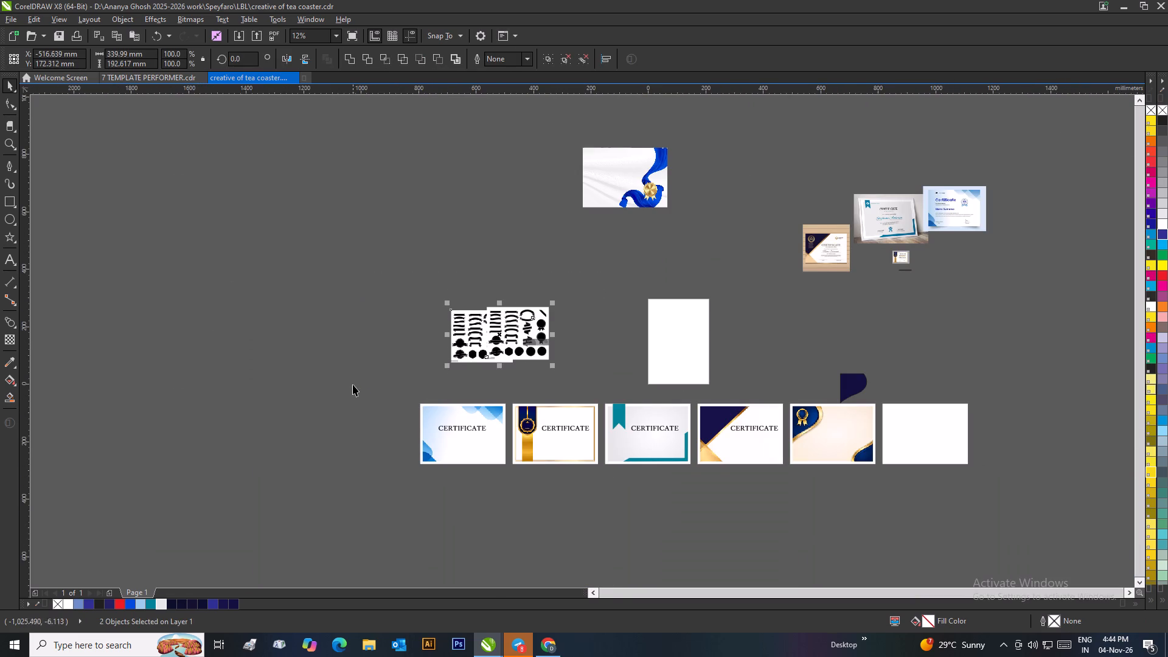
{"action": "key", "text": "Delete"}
Switch to Chrome and close the ribbon vector image search tab.
{"action": "left_click", "coordinate": [546, 648]}
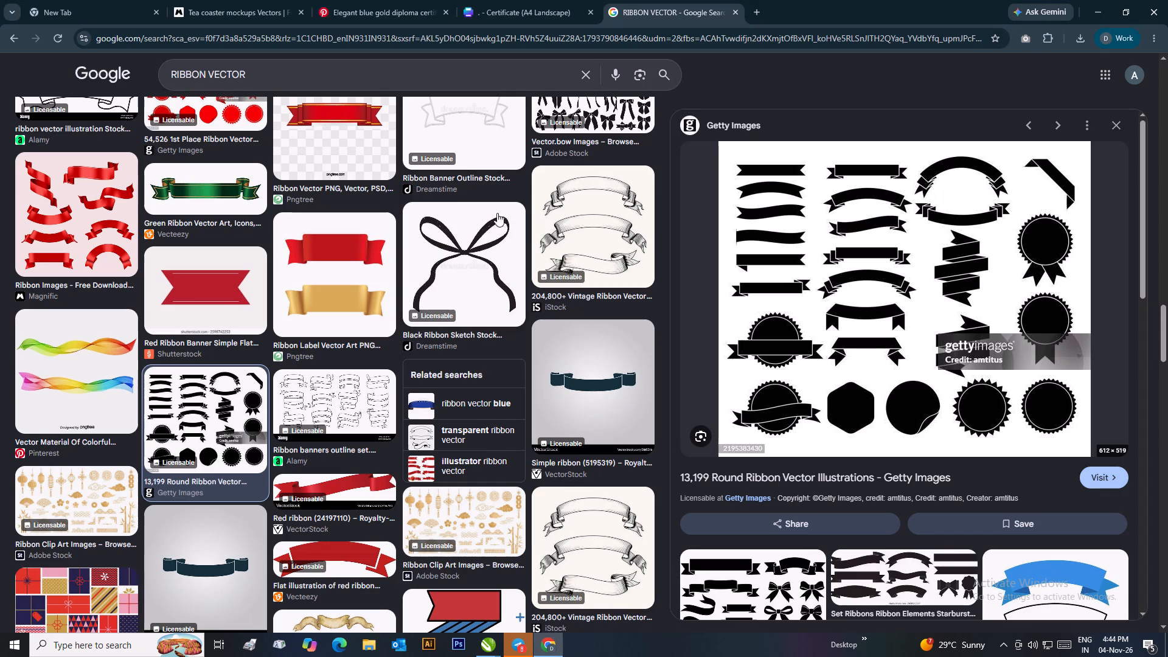
{"action": "left_click", "coordinate": [734, 14]}
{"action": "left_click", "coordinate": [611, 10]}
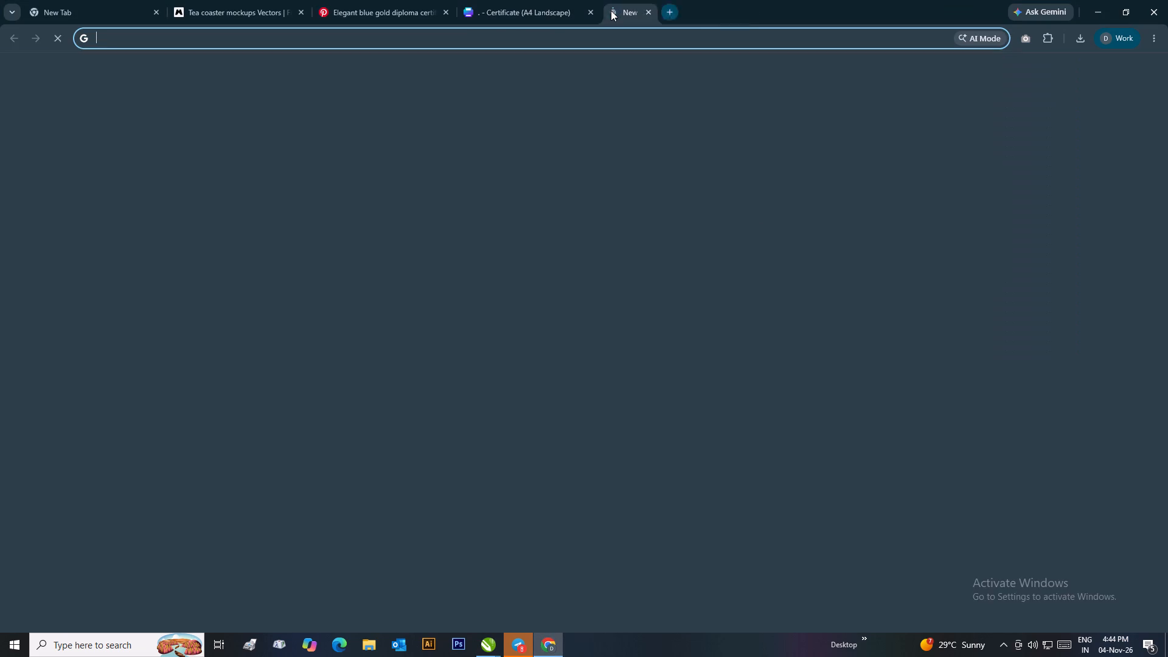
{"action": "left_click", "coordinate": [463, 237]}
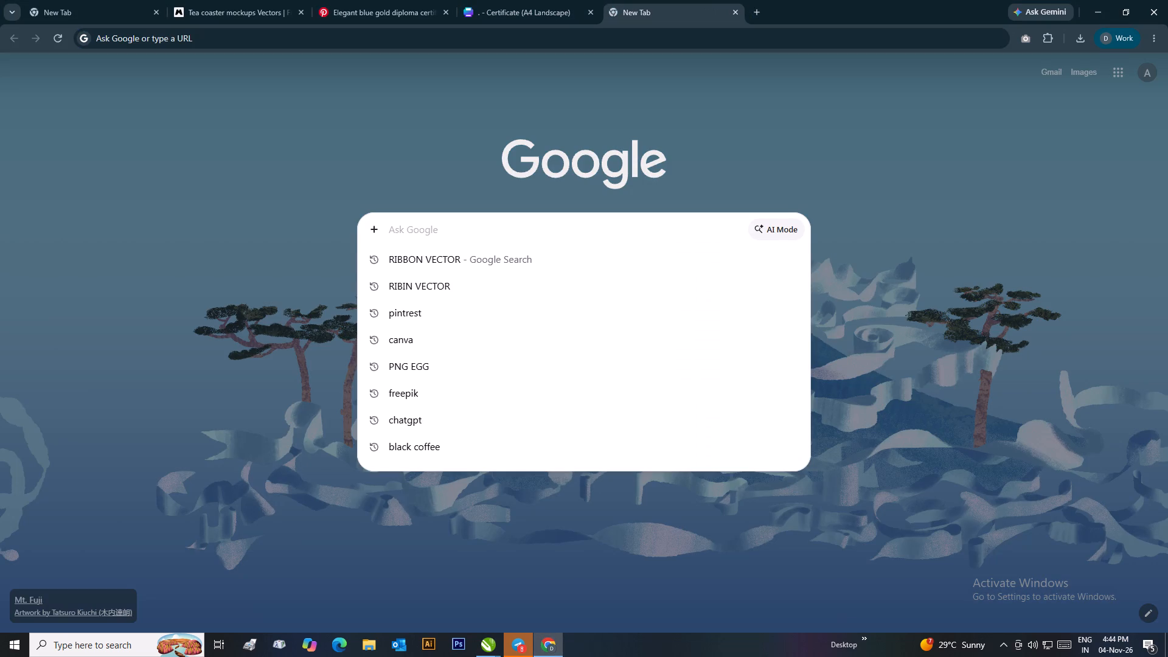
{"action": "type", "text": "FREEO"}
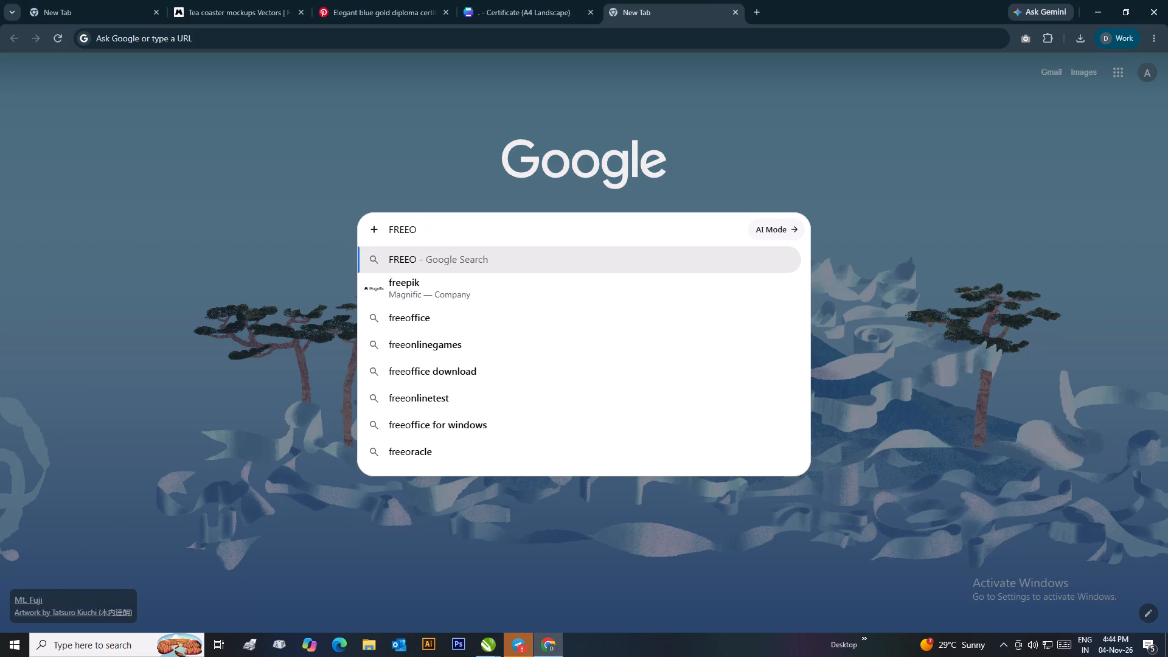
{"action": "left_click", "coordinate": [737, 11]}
{"action": "left_click", "coordinate": [234, 0]}
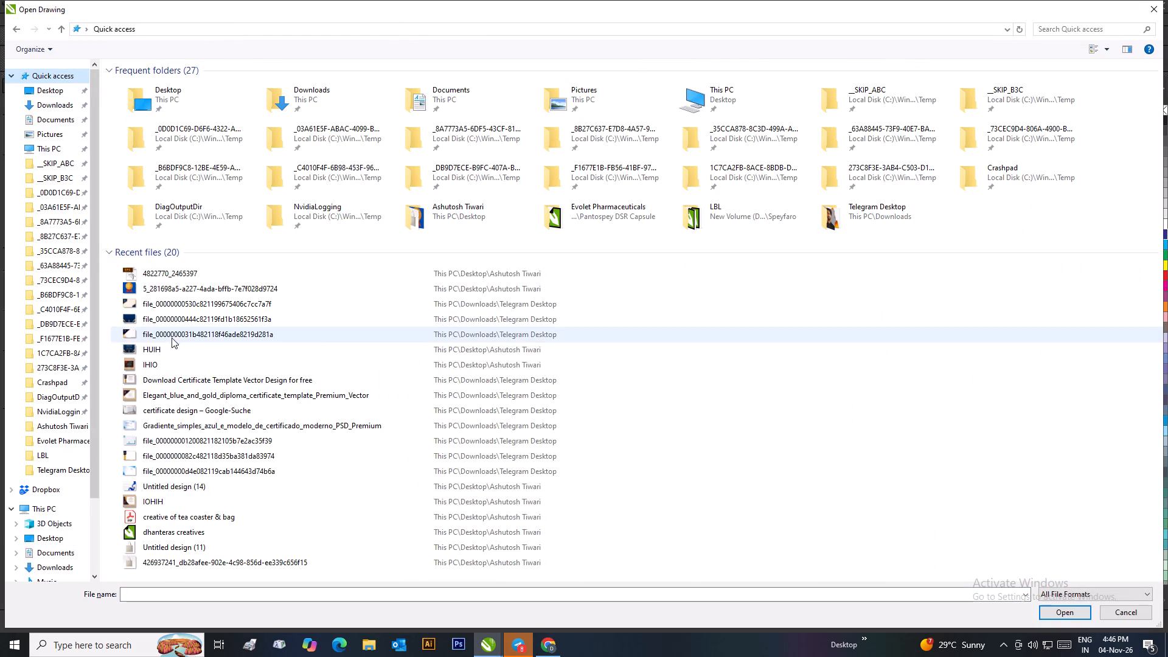
{"action": "left_click", "coordinate": [171, 274]}
{"action": "left_click", "coordinate": [1061, 610]}
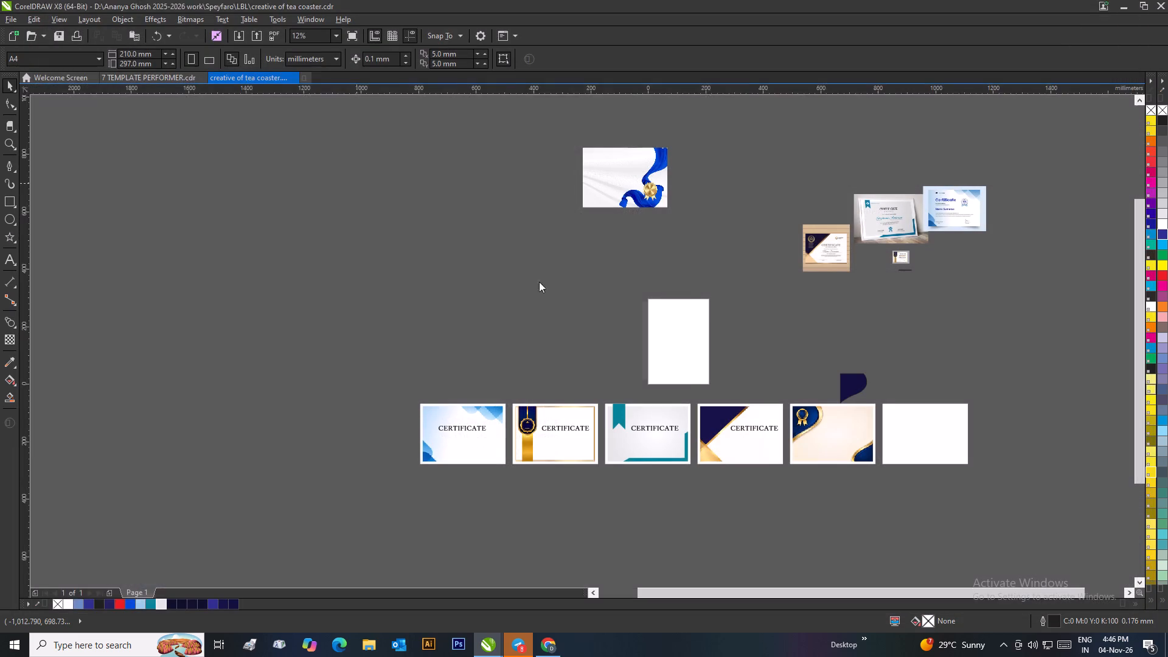
{"action": "left_click", "coordinate": [556, 358]}
{"action": "left_click", "coordinate": [552, 360]}
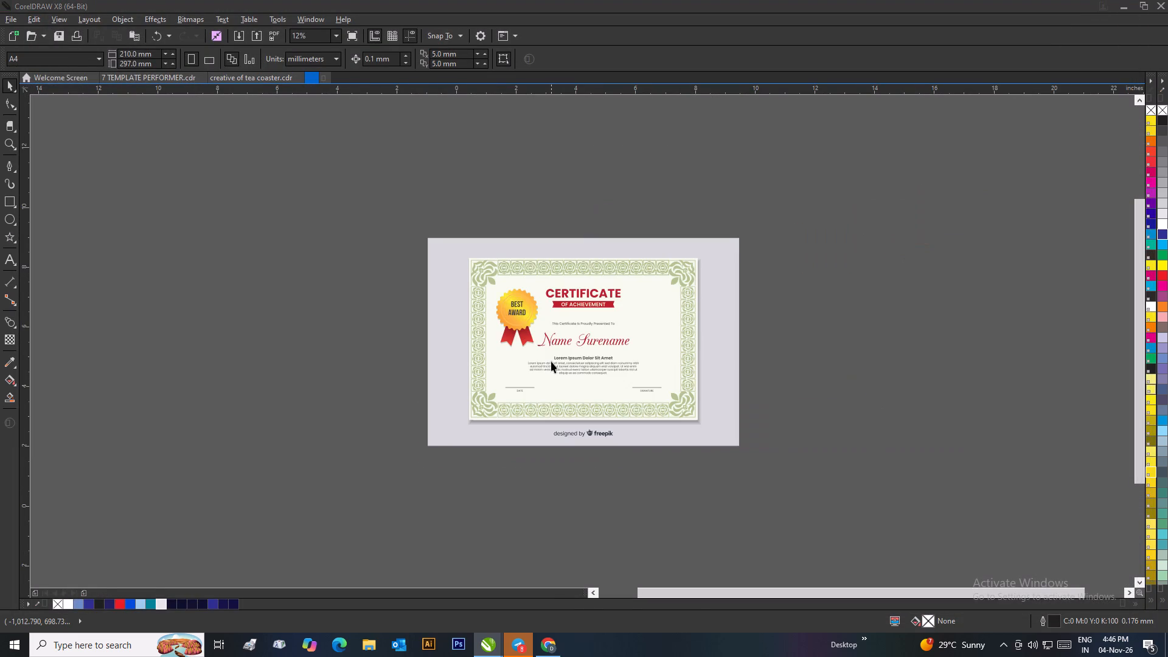
{"action": "scroll", "coordinate": [589, 366], "scroll_direction": "up", "scroll_amount": 2}
{"action": "scroll", "coordinate": [446, 194], "scroll_direction": "down", "scroll_amount": 1}
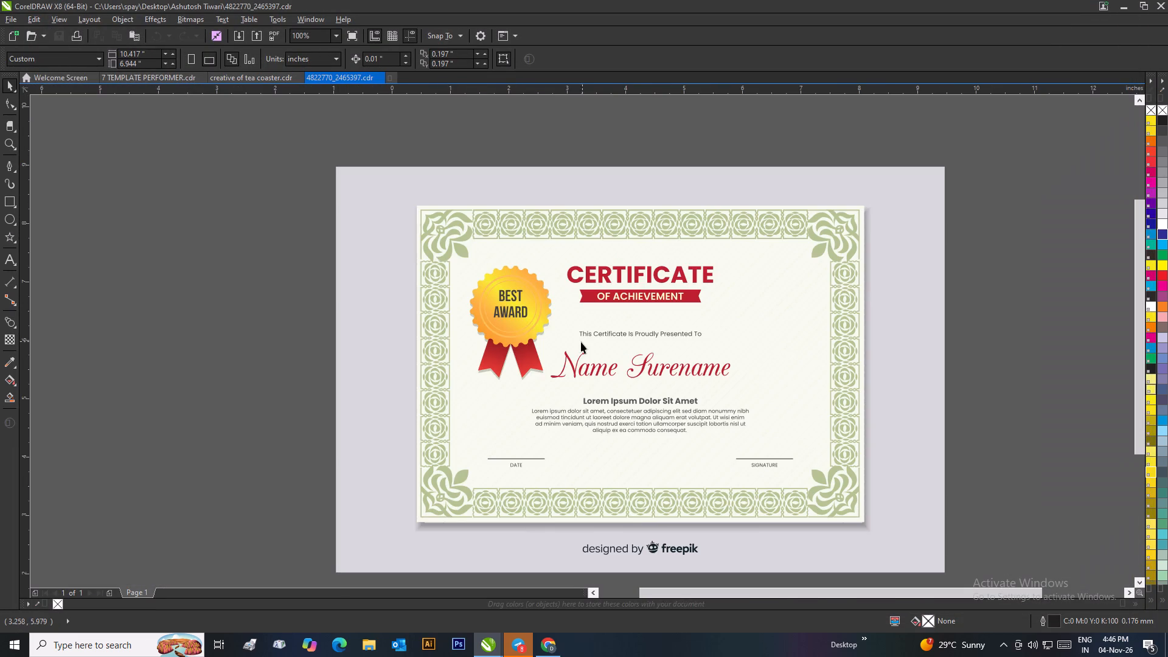
Delete the ornamental border pieces along the left side of the downloaded certificate.
{"action": "left_click_drag", "start_coordinate": [319, 184], "coordinate": [457, 519]}
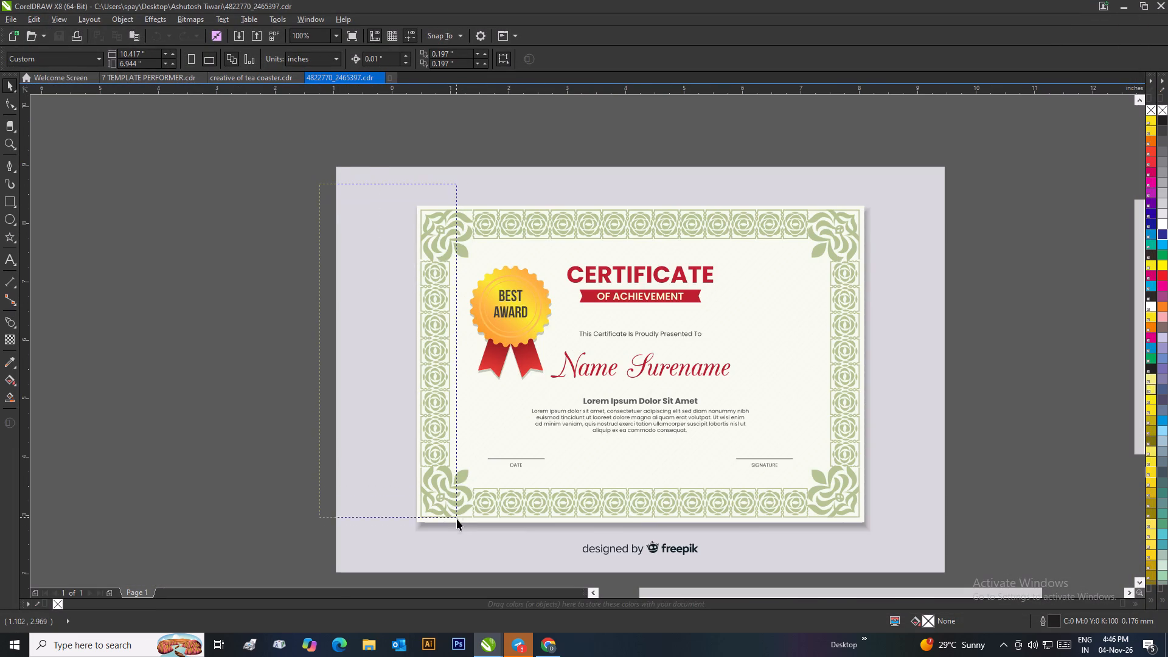
{"action": "left_click_drag", "start_coordinate": [457, 519], "coordinate": [463, 532]}
{"action": "key", "text": "Delete"}
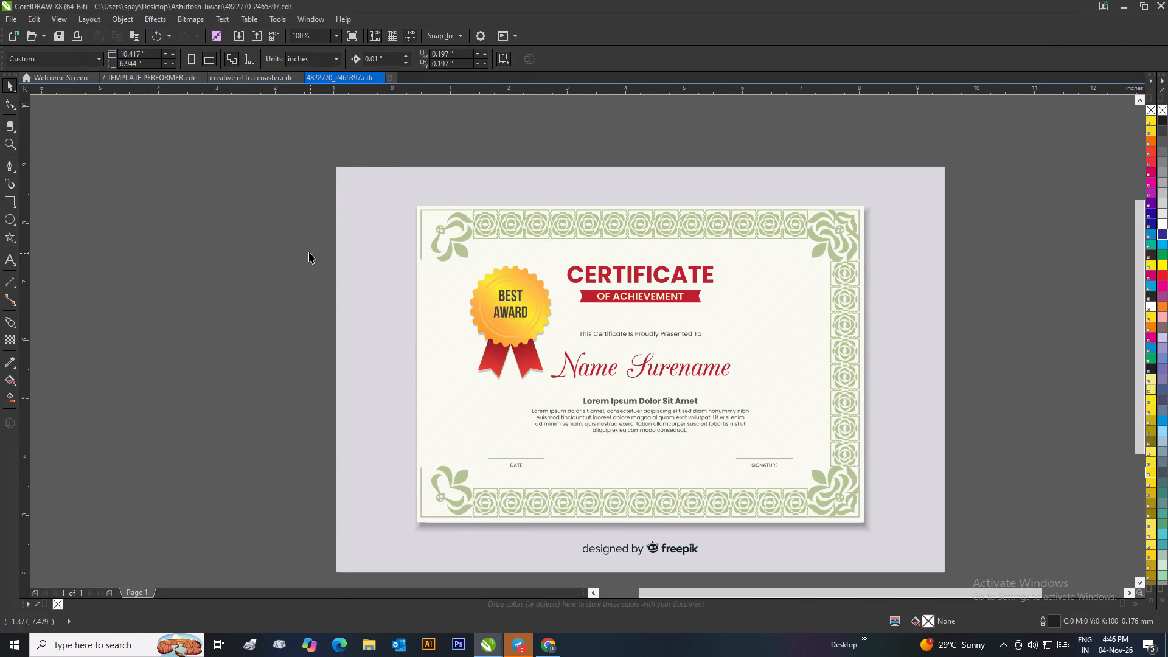
Move all parts of the Best Award badge off the certificate into the empty area to its left.
{"action": "left_click_drag", "start_coordinate": [314, 254], "coordinate": [552, 391]}
{"action": "left_click_drag", "start_coordinate": [524, 321], "coordinate": [255, 297]}
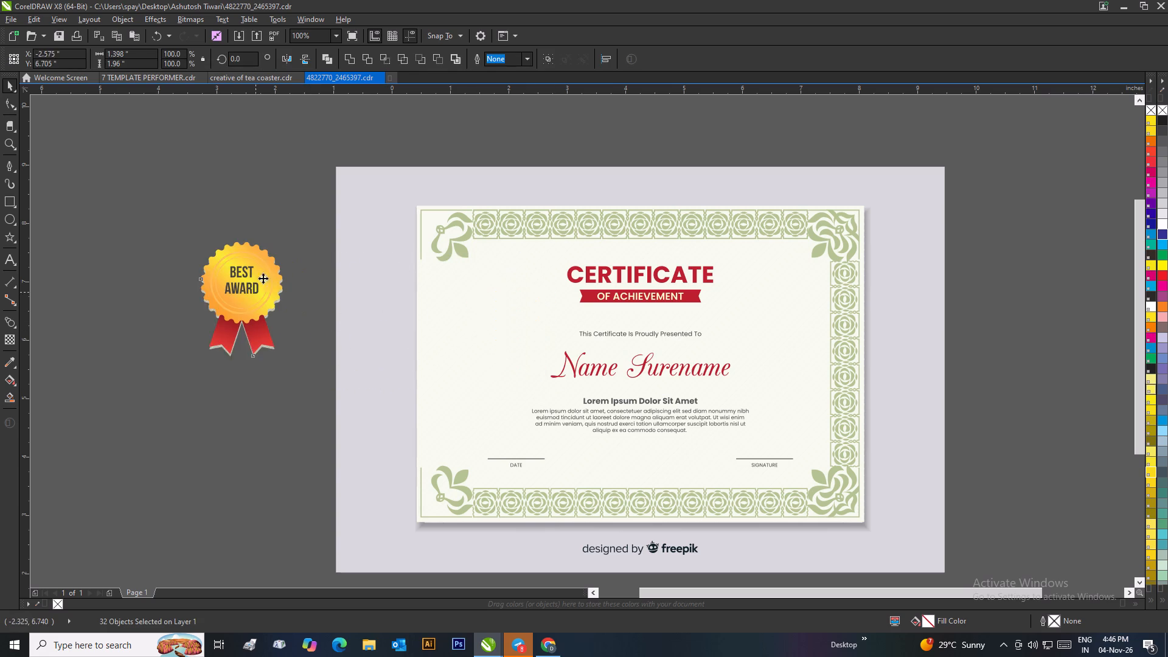
{"action": "left_click", "coordinate": [283, 217]}
Delete the words BEST and AWARD from the badge's centre.
{"action": "scroll", "coordinate": [262, 287], "scroll_direction": "up", "scroll_amount": 2}
{"action": "left_click", "coordinate": [544, 286]}
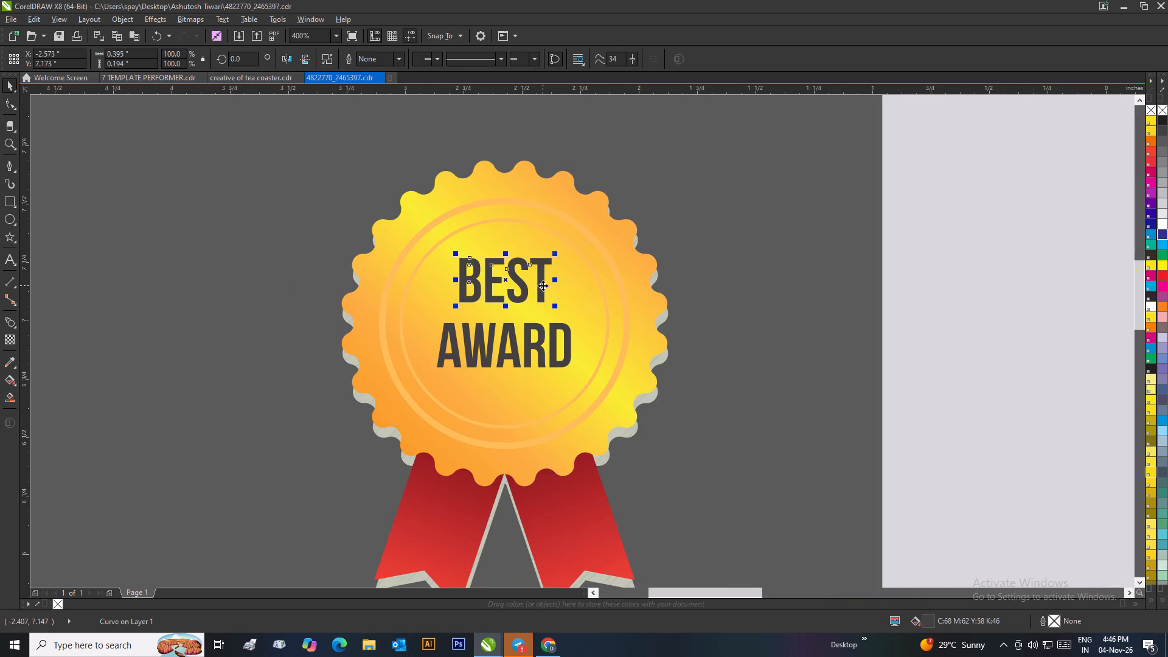
{"action": "key", "text": "Delete"}
{"action": "left_click", "coordinate": [526, 329]}
{"action": "key", "text": "Delete"}
{"action": "scroll", "coordinate": [526, 329], "scroll_direction": "down", "scroll_amount": 2}
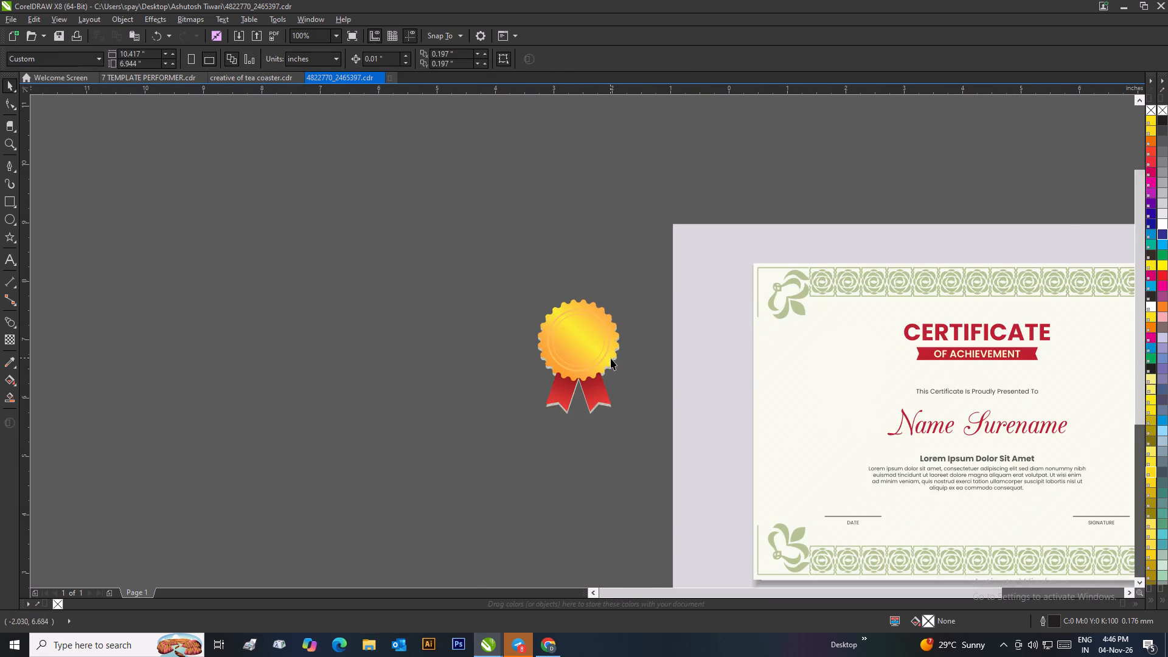
Delete the grey shadow pieces behind the gold badge.
{"action": "scroll", "coordinate": [613, 361], "scroll_direction": "up", "scroll_amount": 2}
{"action": "left_click", "coordinate": [597, 335]}
{"action": "key", "text": "Delete"}
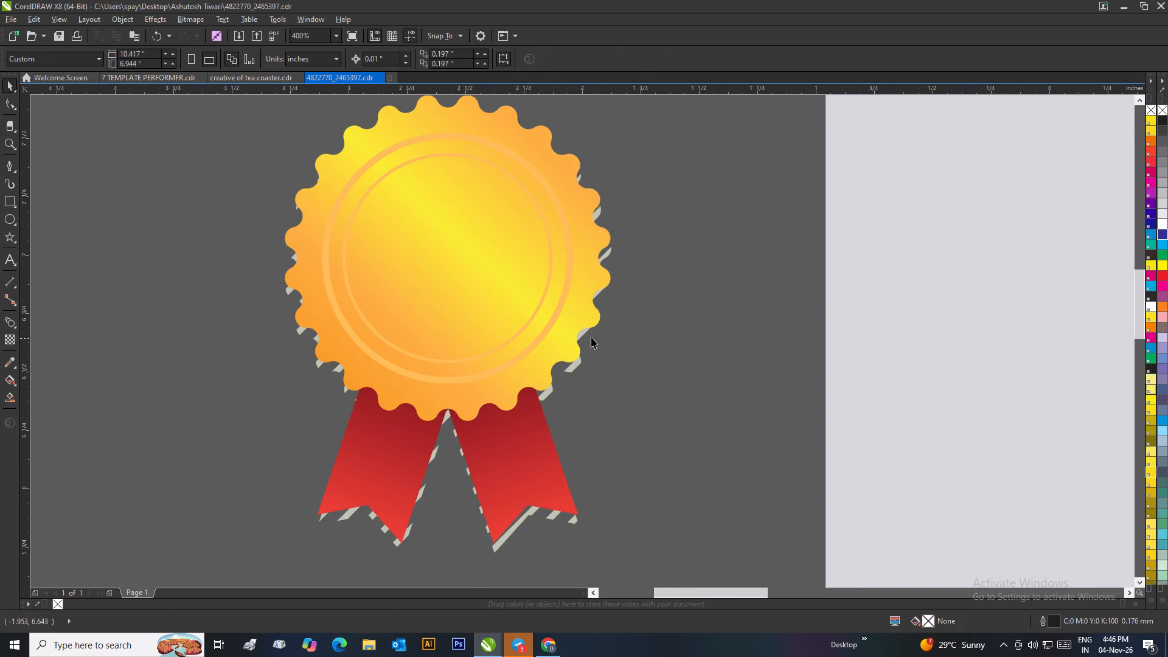
{"action": "left_click", "coordinate": [585, 333]}
{"action": "key", "text": "Delete"}
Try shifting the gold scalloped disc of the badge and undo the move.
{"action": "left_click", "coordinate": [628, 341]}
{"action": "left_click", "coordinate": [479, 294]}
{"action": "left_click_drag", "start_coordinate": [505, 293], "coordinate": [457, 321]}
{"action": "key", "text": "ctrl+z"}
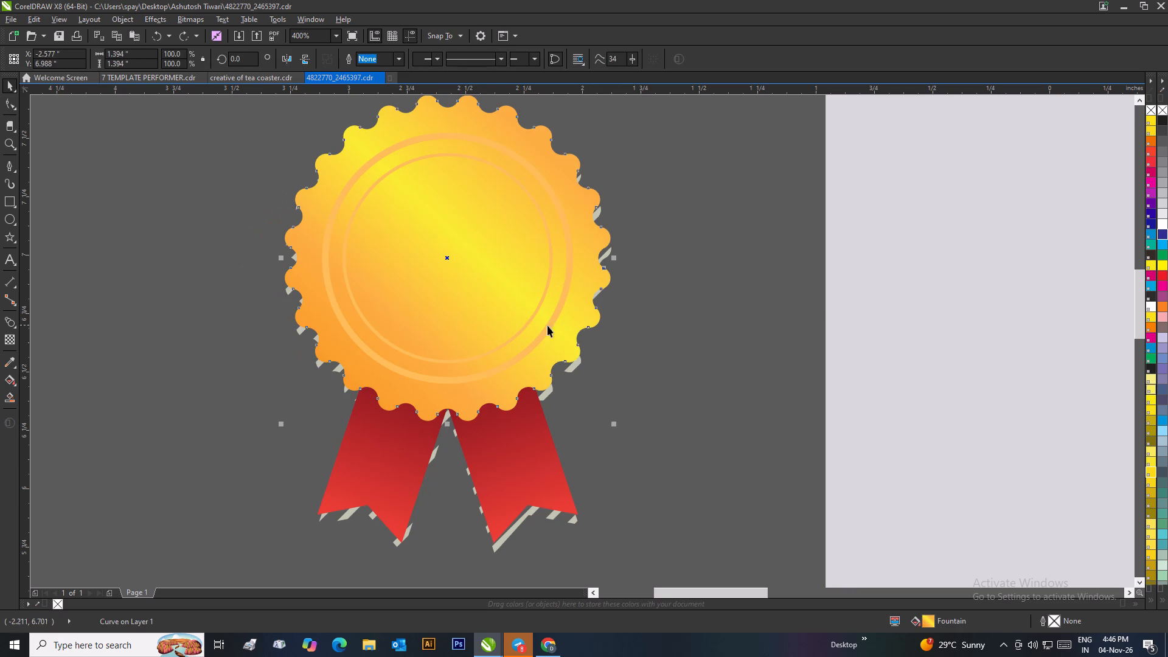
Move the gold scalloped disc off the badge to the empty area left of its rings and ribbons.
{"action": "left_click", "coordinate": [658, 344]}
{"action": "scroll", "coordinate": [643, 332], "scroll_direction": "down", "scroll_amount": 1}
{"action": "left_click_drag", "start_coordinate": [543, 334], "coordinate": [265, 289]}
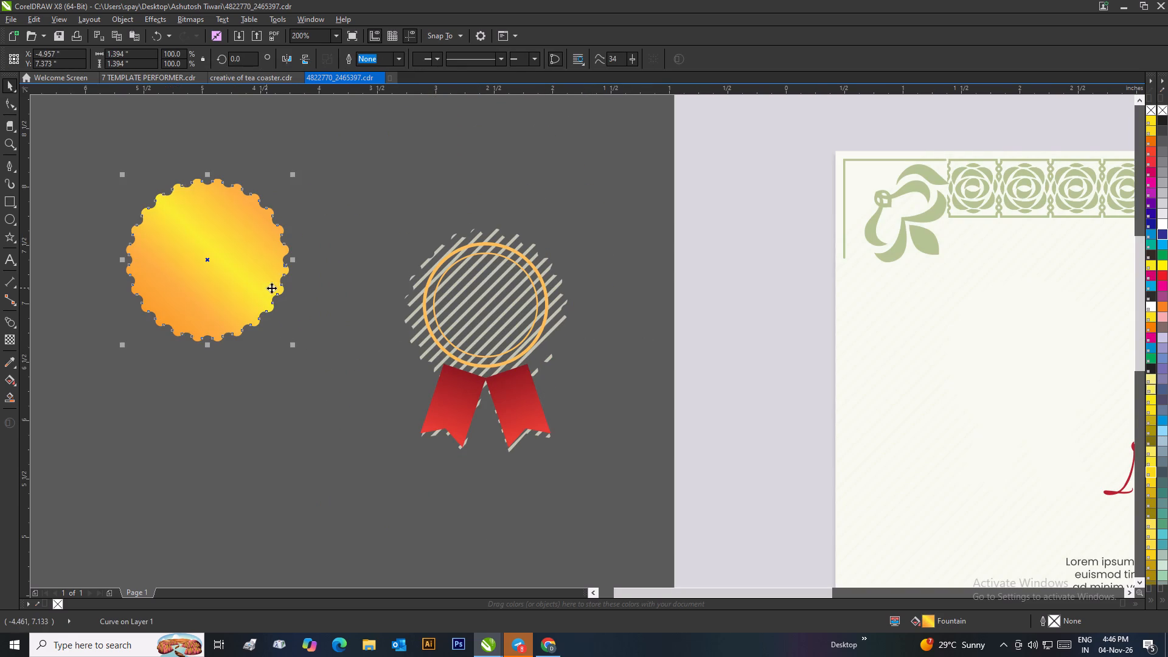
Centre the badge's two thin orange rings on each other and group them.
{"action": "left_click", "coordinate": [425, 290]}
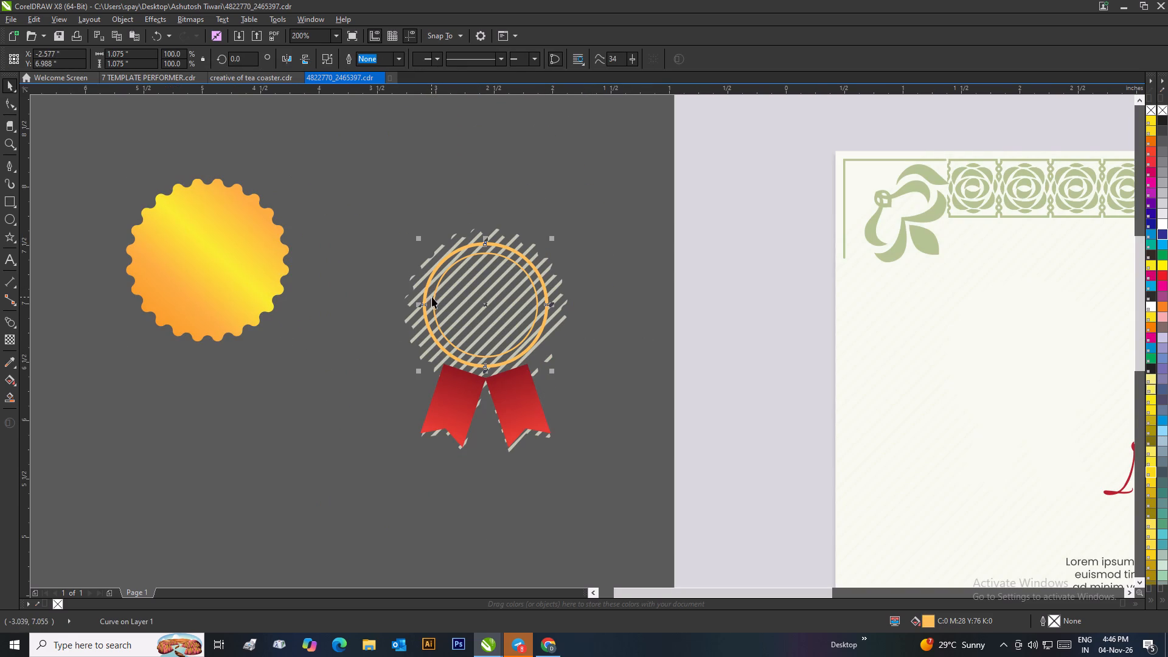
{"action": "left_click", "coordinate": [582, 244]}
{"action": "scroll", "coordinate": [501, 348], "scroll_direction": "up", "scroll_amount": 2}
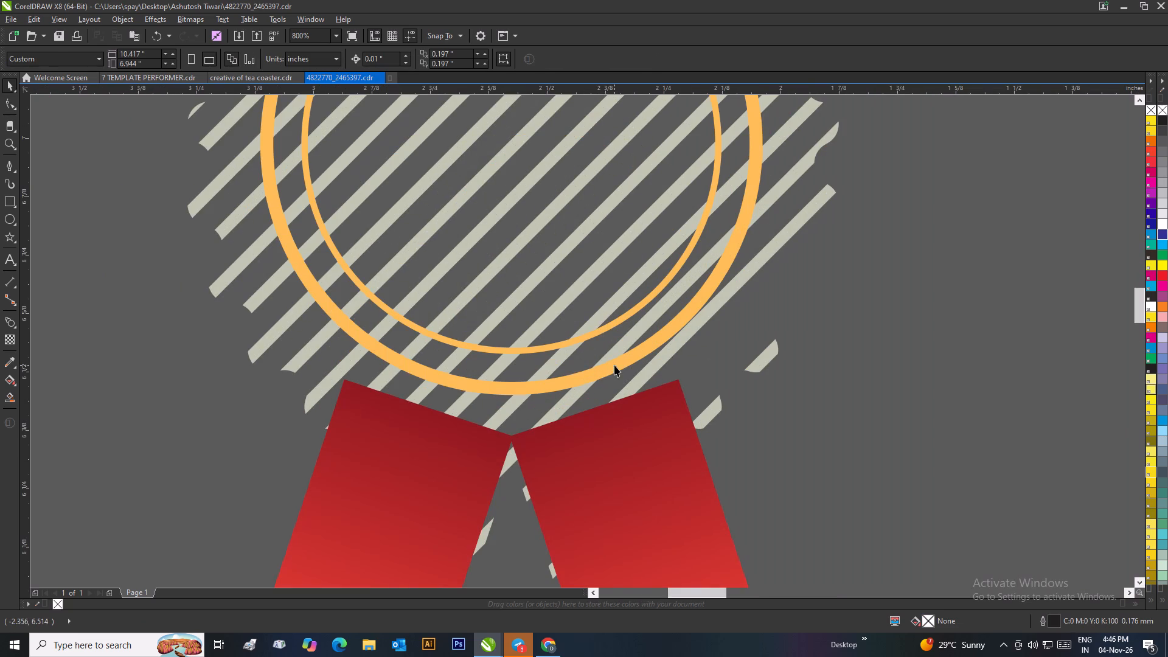
{"action": "left_click", "coordinate": [614, 365]}
{"action": "left_click", "coordinate": [615, 320], "text": "shift"}
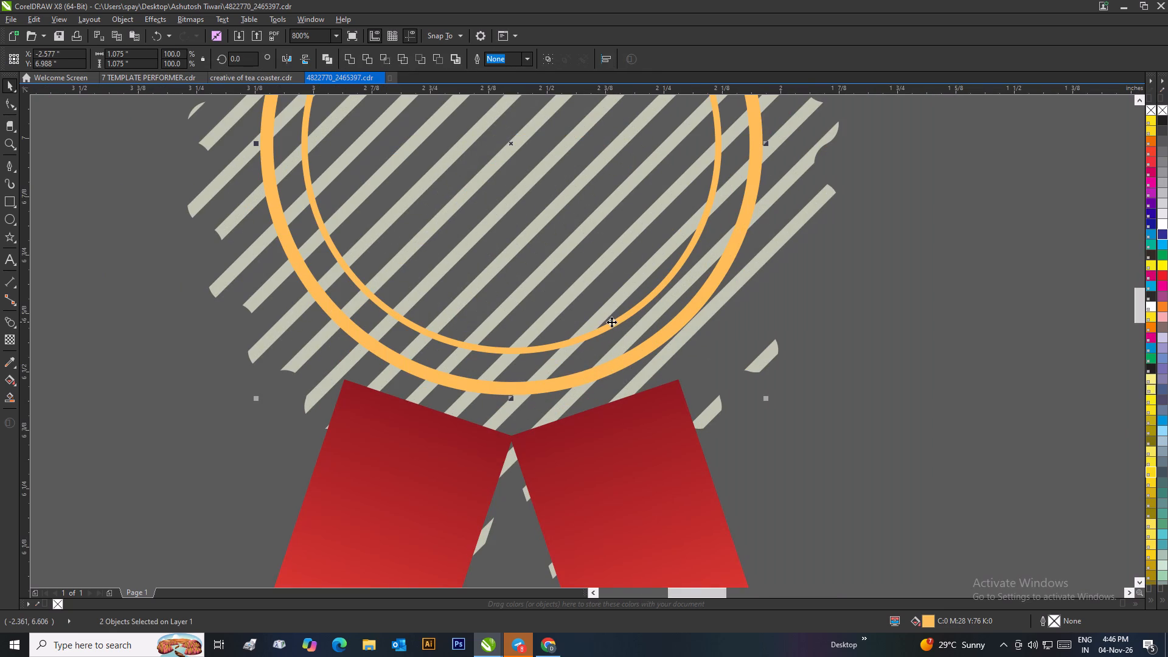
{"action": "type", "text": "CE"}
{"action": "key", "text": "ctrl+g"}
Centre the grouped orange rings on the gold scalloped disc.
{"action": "scroll", "coordinate": [510, 172], "scroll_direction": "down", "scroll_amount": 3}
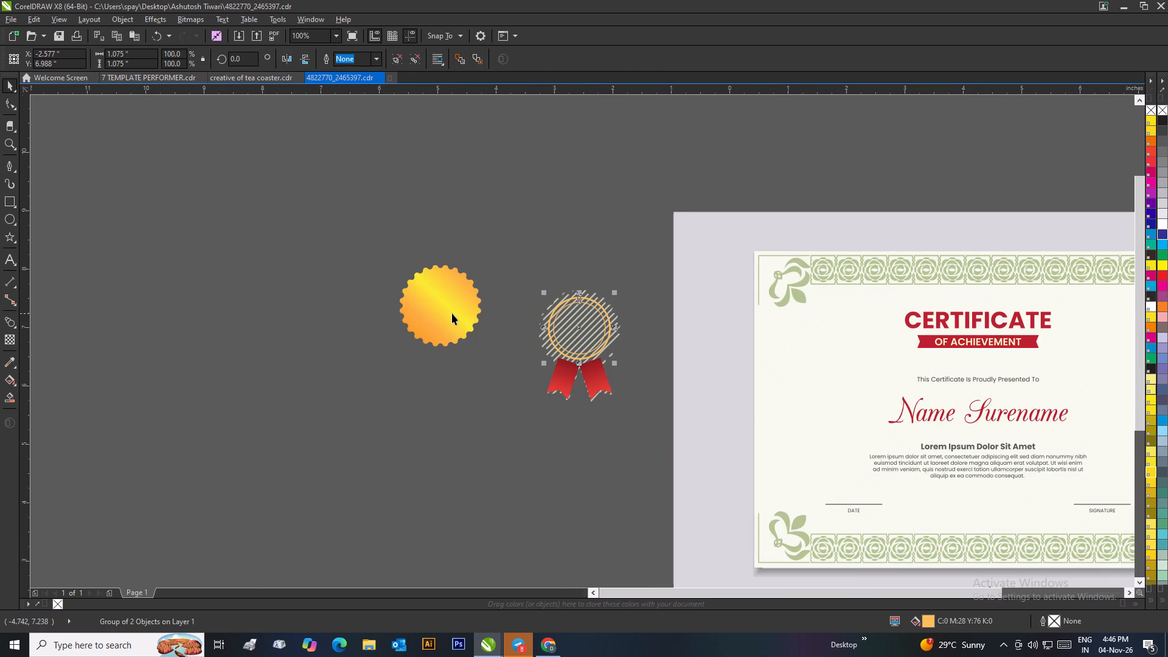
{"action": "left_click", "coordinate": [452, 313], "text": "shift"}
{"action": "type", "text": "CE"}
{"action": "left_click", "coordinate": [532, 254]}
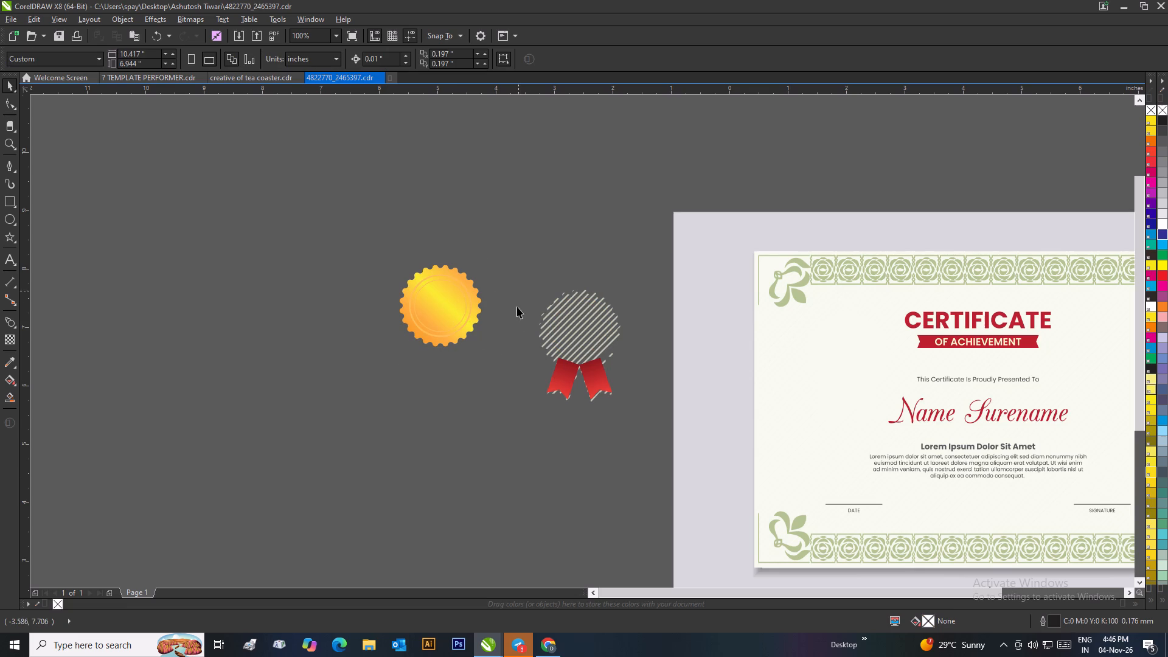
Move both red ribbon tails beneath the gold disc, group them and align them to its vertical centre line.
{"action": "left_click", "coordinate": [589, 375]}
{"action": "scroll", "coordinate": [599, 396], "scroll_direction": "up", "scroll_amount": 1}
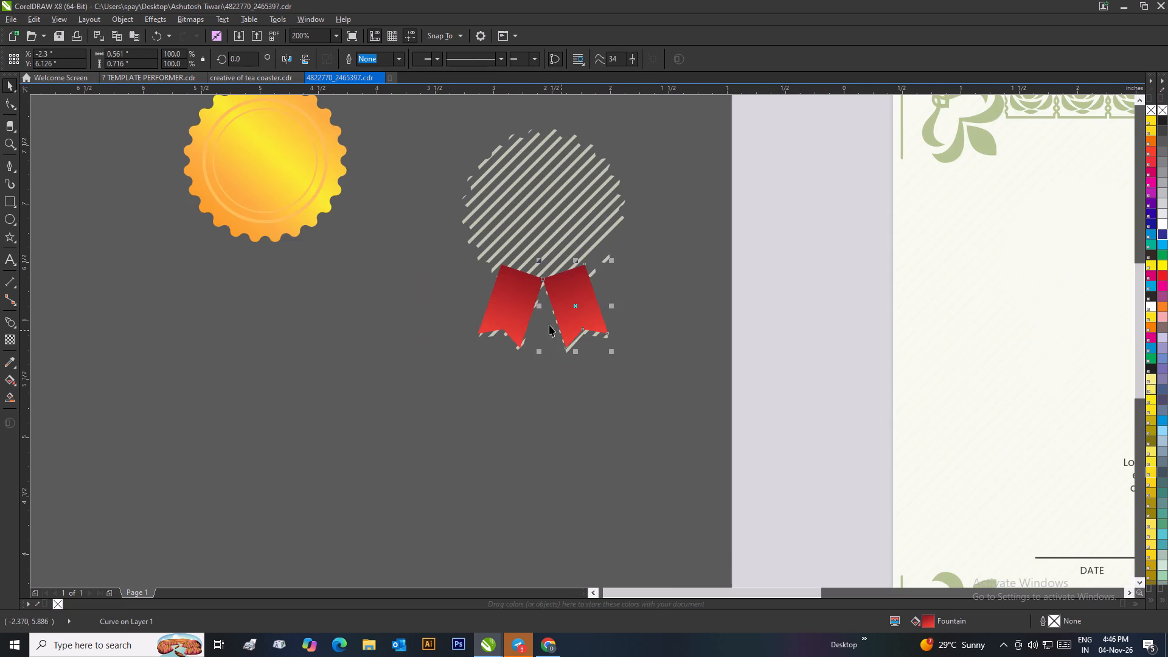
{"action": "left_click", "coordinate": [522, 310], "text": "shift"}
{"action": "left_click_drag", "start_coordinate": [561, 304], "coordinate": [301, 266]}
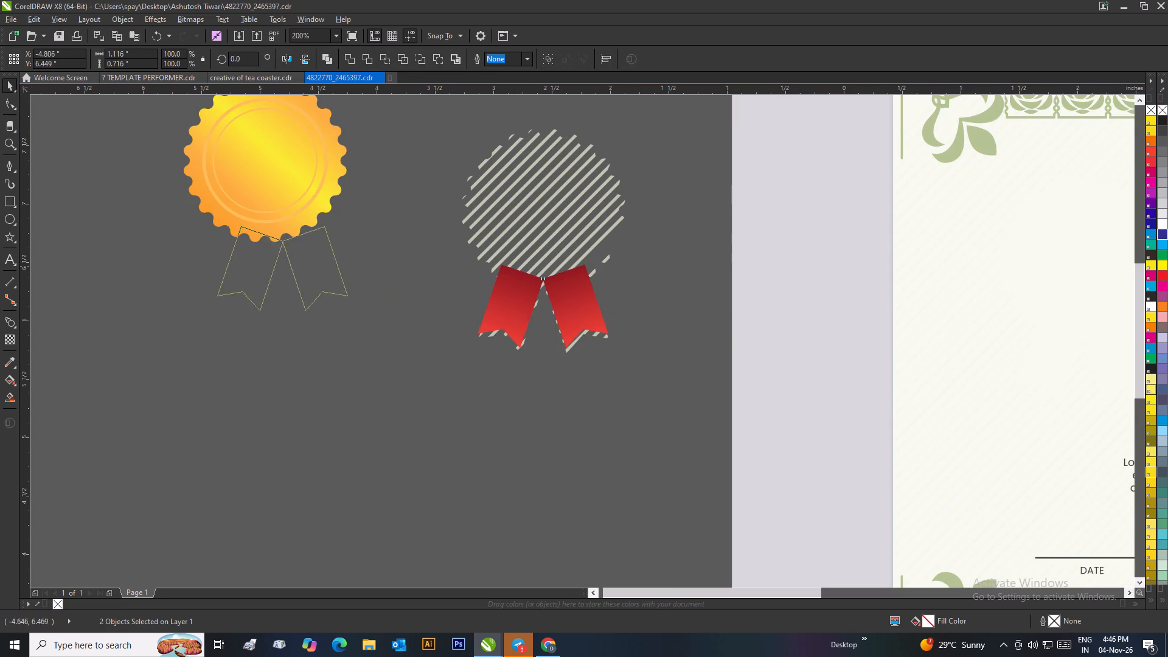
{"action": "left_click_drag", "start_coordinate": [301, 266], "coordinate": [273, 256]}
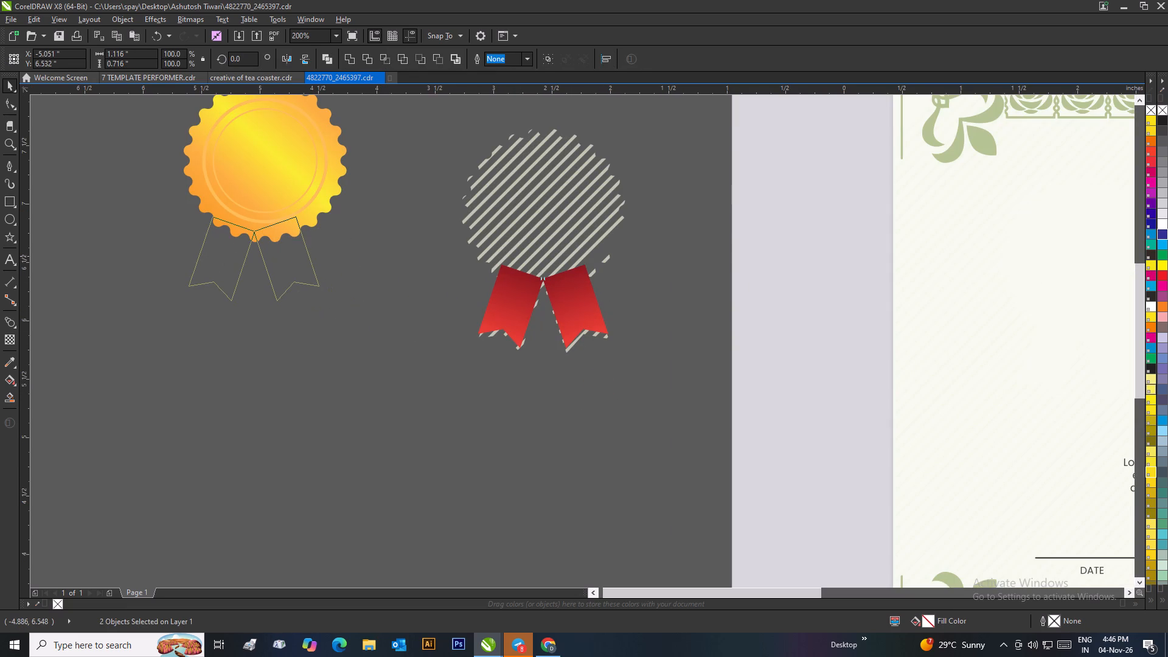
{"action": "left_click_drag", "start_coordinate": [273, 256], "coordinate": [276, 259]}
{"action": "key", "text": "ctrl+g"}
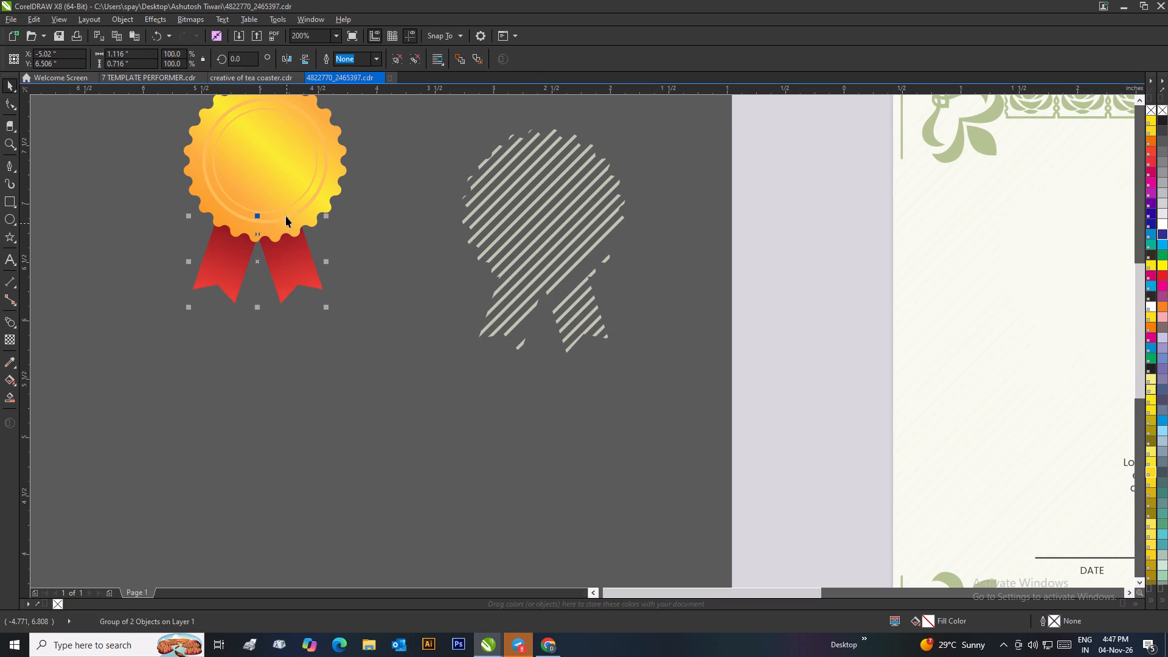
{"action": "left_click", "coordinate": [280, 191], "text": "shift"}
{"action": "key", "text": "c"}
{"action": "left_click", "coordinate": [379, 263]}
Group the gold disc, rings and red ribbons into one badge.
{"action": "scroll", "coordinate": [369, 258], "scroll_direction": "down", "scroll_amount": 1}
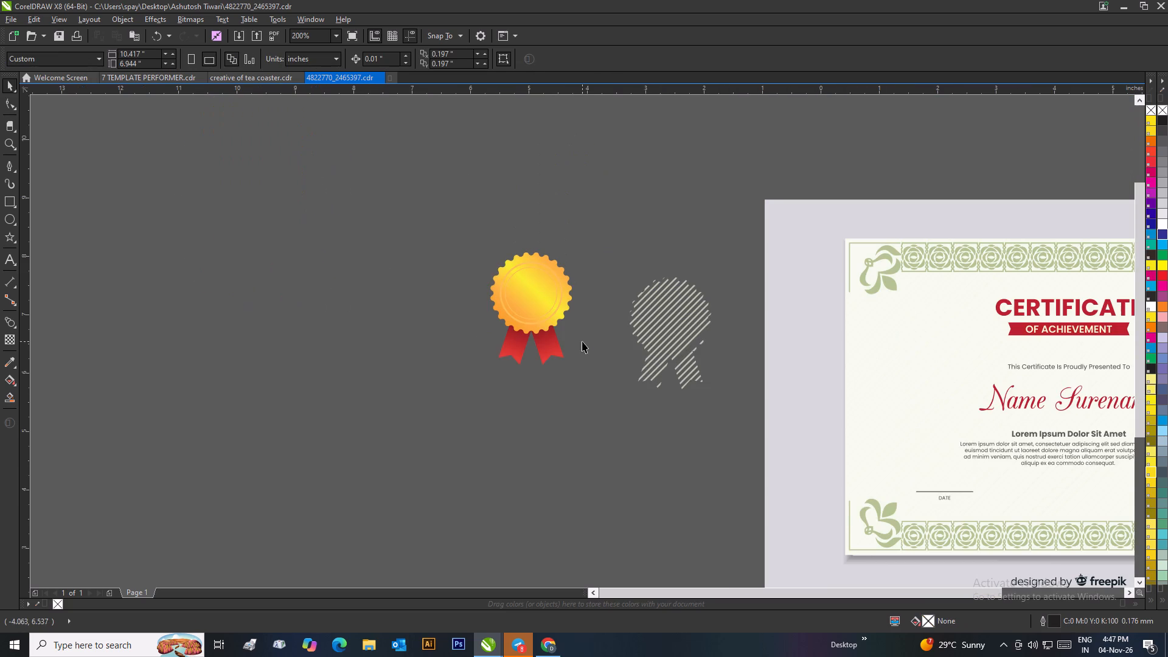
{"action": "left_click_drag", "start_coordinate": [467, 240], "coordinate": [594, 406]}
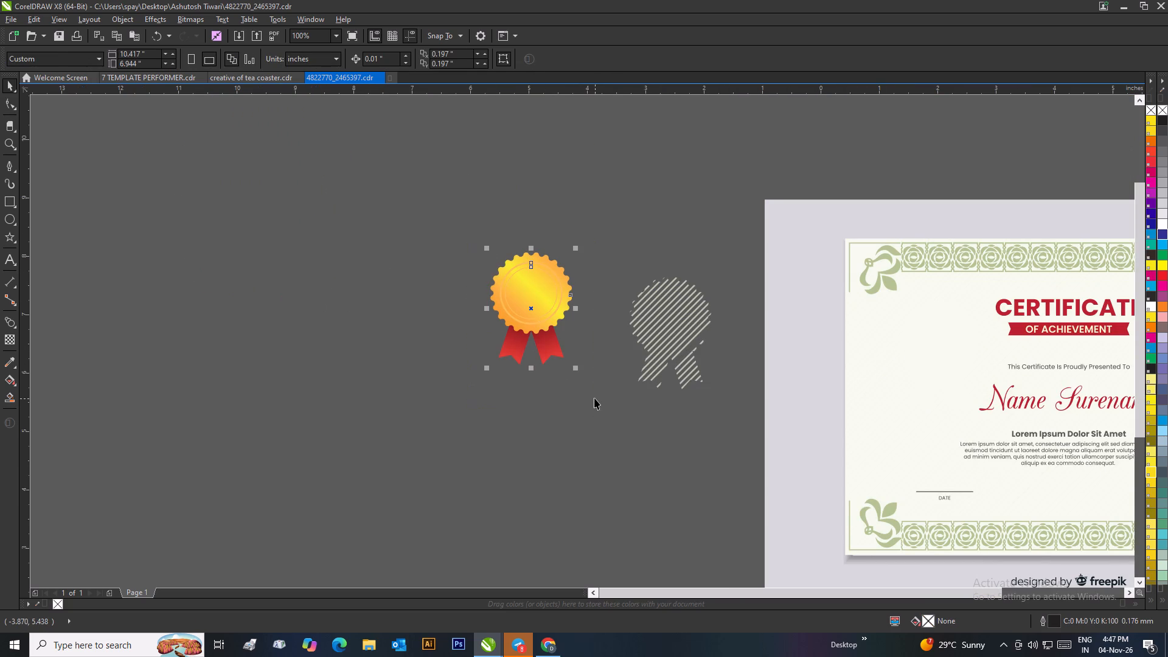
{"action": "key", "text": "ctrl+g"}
Delete the leftover grey diagonal stripes beside the badge.
{"action": "left_click_drag", "start_coordinate": [624, 250], "coordinate": [740, 454]}
{"action": "key", "text": "Delete"}
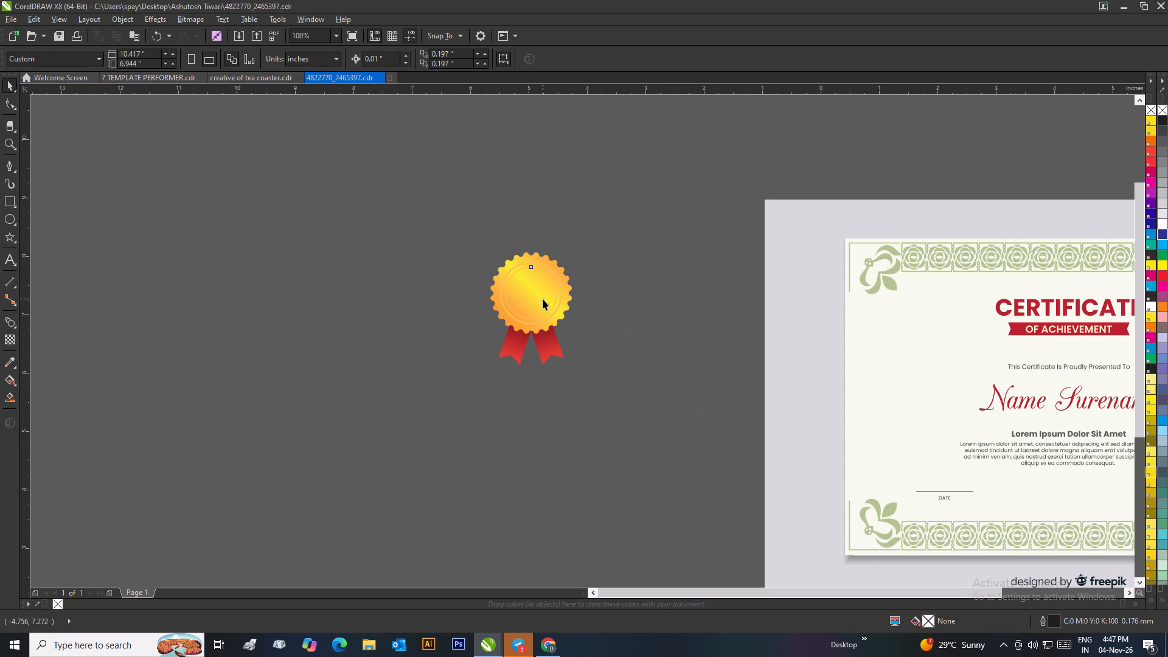
Ungroup all objects of the gold badge.
{"action": "left_click", "coordinate": [543, 299]}
{"action": "right_click", "coordinate": [543, 299]}
{"action": "left_click", "coordinate": [594, 361]}
{"action": "left_click", "coordinate": [666, 344]}
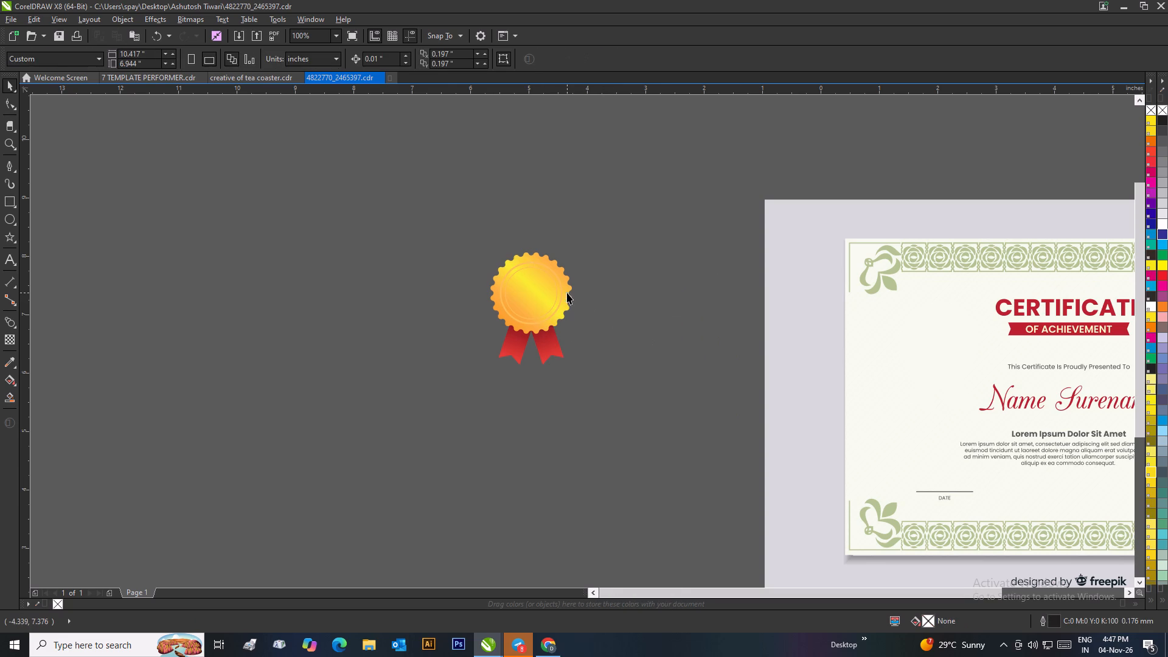
Examine the gold disc's fountain fill and its colour stops.
{"action": "left_click", "coordinate": [567, 293]}
{"action": "key", "text": "g"}
{"action": "left_click", "coordinate": [535, 287]}
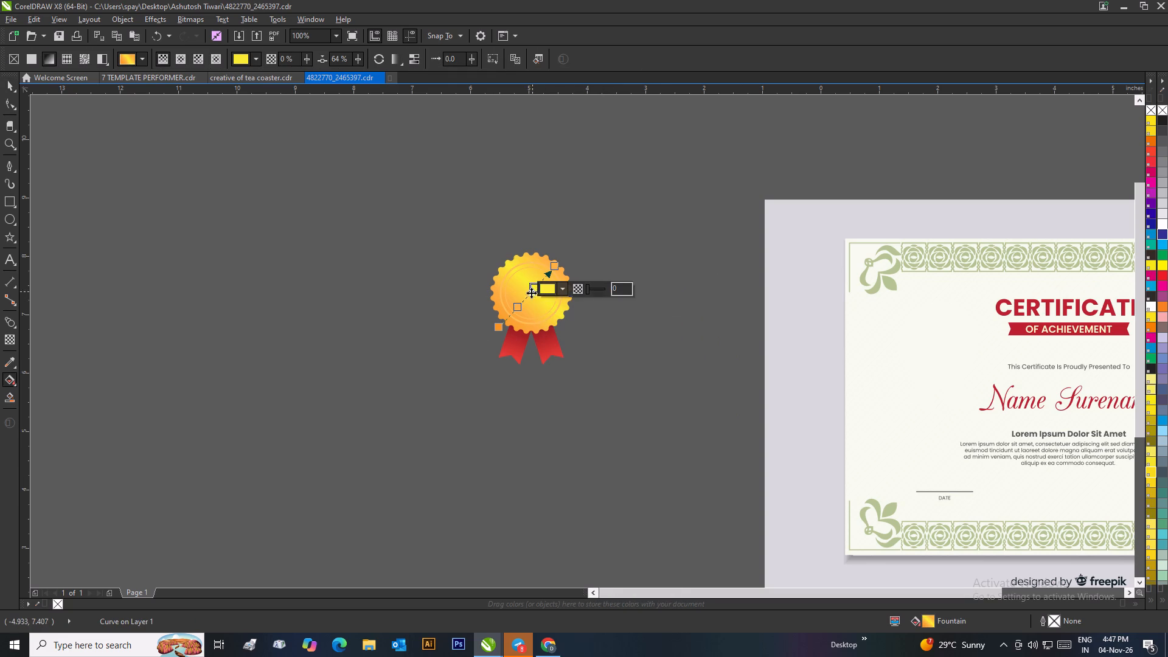
{"action": "left_click", "coordinate": [560, 289]}
{"action": "double_click", "coordinate": [518, 309]}
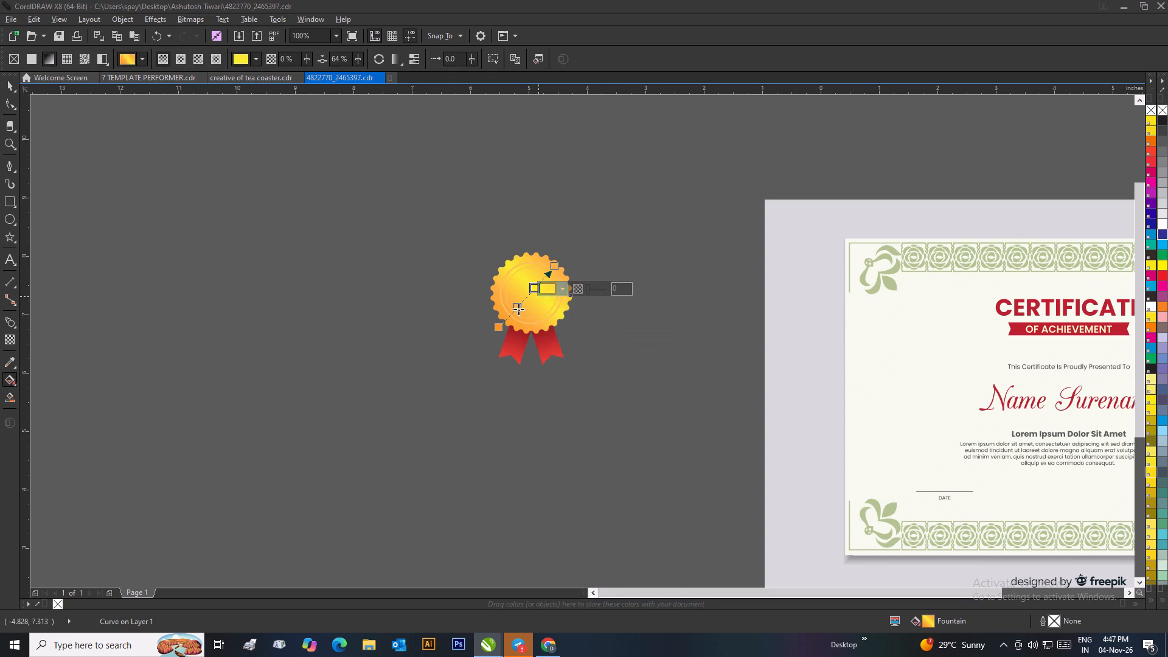
{"action": "left_click", "coordinate": [543, 310]}
{"action": "double_click", "coordinate": [10, 82]}
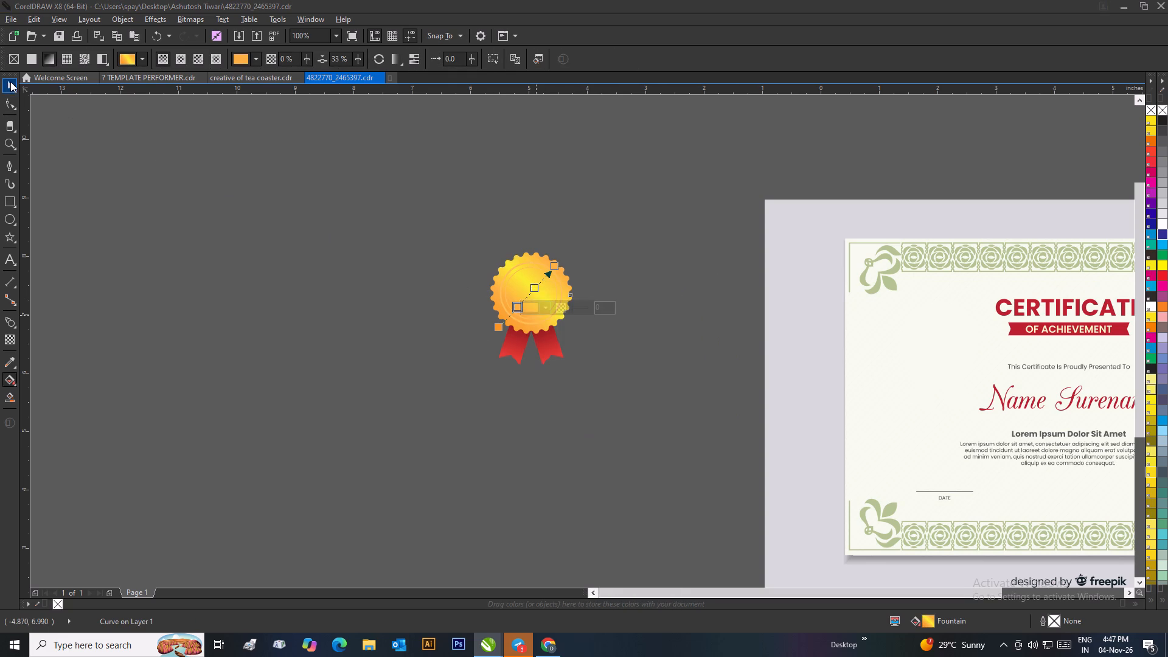
{"action": "left_click_drag", "start_coordinate": [321, 186], "coordinate": [337, 191]}
Group the disc, both rings and both ribbons into one badge.
{"action": "left_click_drag", "start_coordinate": [473, 204], "coordinate": [648, 421]}
{"action": "key", "text": "ctrl+g"}
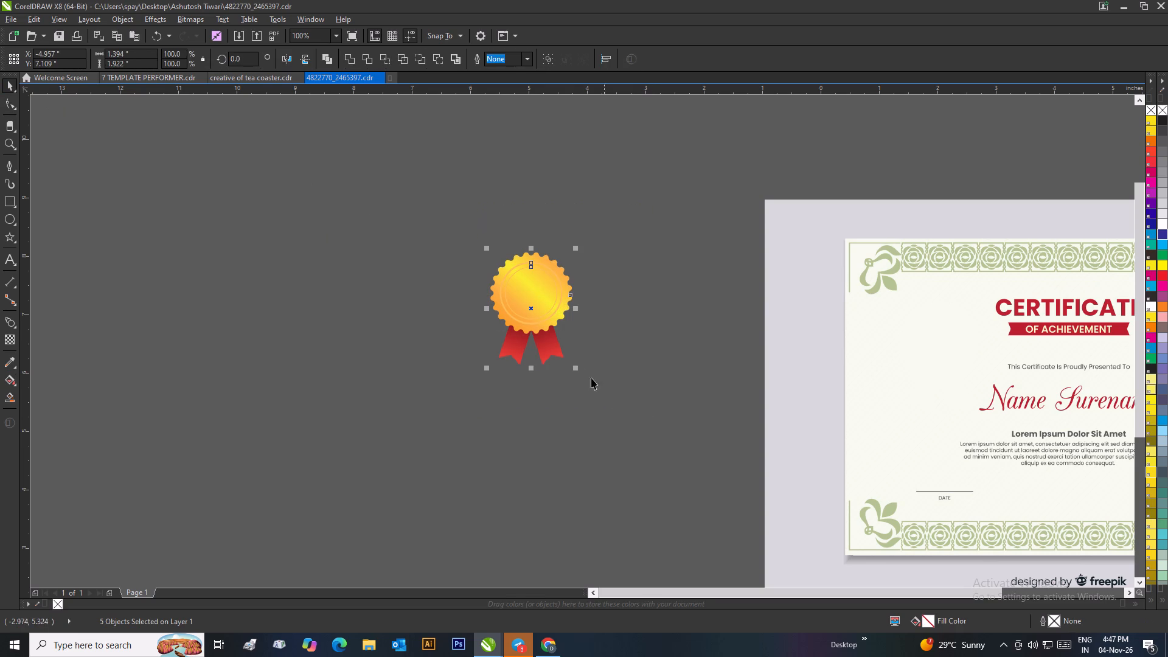
Copy the badge group and paste it into the creative of tea coaster.cdr document.
{"action": "right_click", "coordinate": [518, 287]}
{"action": "left_click", "coordinate": [562, 418]}
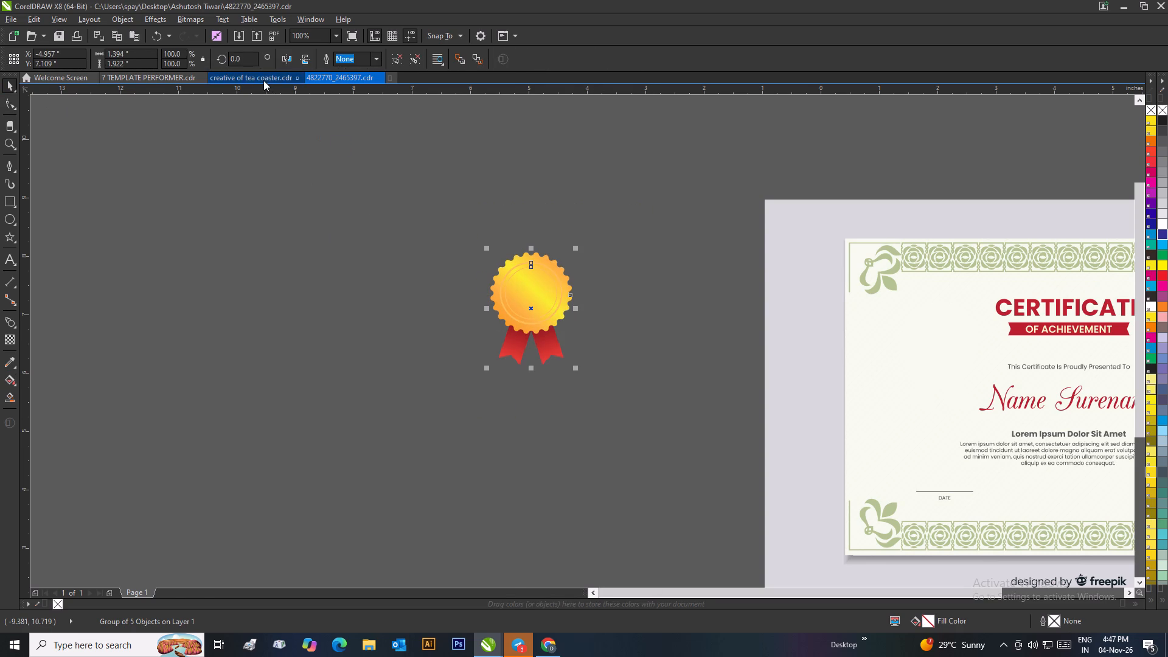
{"action": "left_click", "coordinate": [263, 80]}
{"action": "scroll", "coordinate": [420, 232], "scroll_direction": "down", "scroll_amount": 1}
{"action": "key", "text": "ctrl+v"}
Move the pasted badge onto the fifth certificate, over the gold badge in its upper-left blue corner.
{"action": "scroll", "coordinate": [705, 440], "scroll_direction": "up", "scroll_amount": 1}
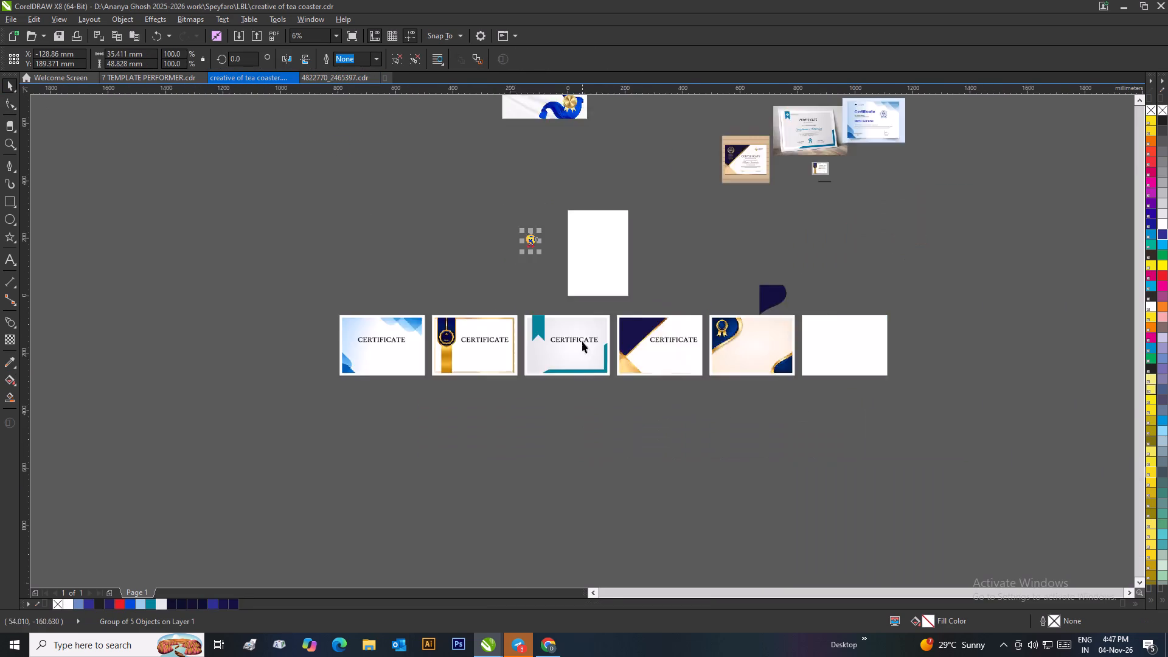
{"action": "scroll", "coordinate": [582, 341], "scroll_direction": "up", "scroll_amount": 1}
{"action": "left_click_drag", "start_coordinate": [482, 138], "coordinate": [855, 328]}
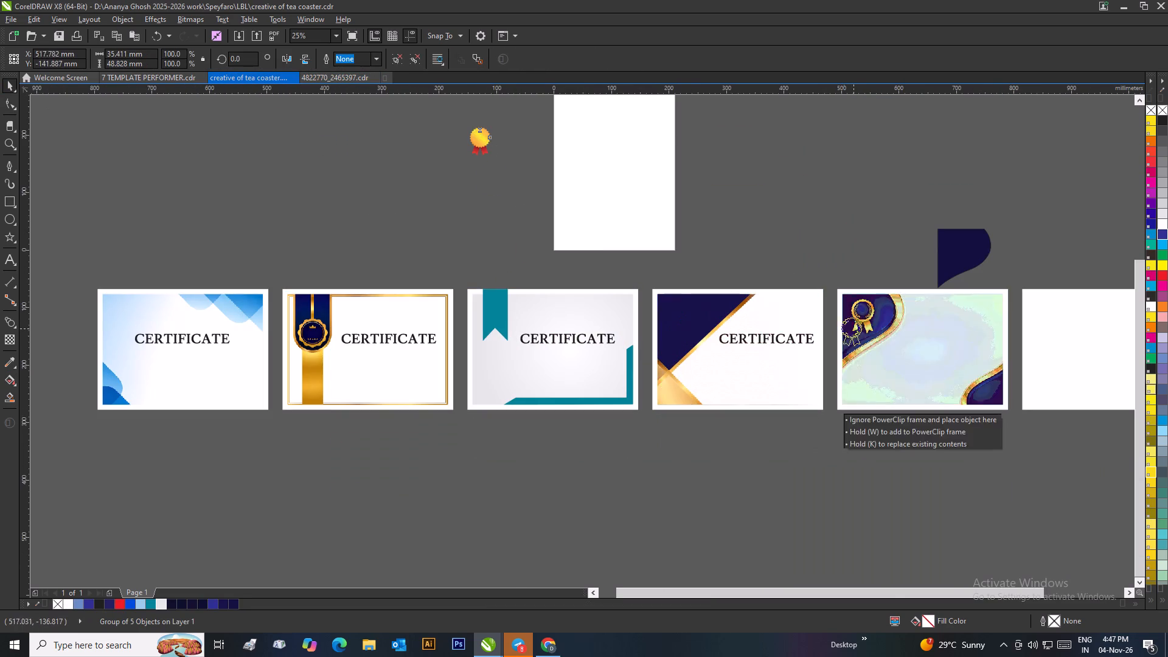
{"action": "left_click_drag", "start_coordinate": [855, 328], "coordinate": [865, 328]}
{"action": "scroll", "coordinate": [878, 329], "scroll_direction": "up", "scroll_amount": 2}
{"action": "left_click_drag", "start_coordinate": [522, 328], "coordinate": [501, 239]}
Enlarge the pasted badge to about 48 × 66 mm and position it to cover the original gold badge.
{"action": "left_click_drag", "start_coordinate": [547, 322], "coordinate": [591, 375]}
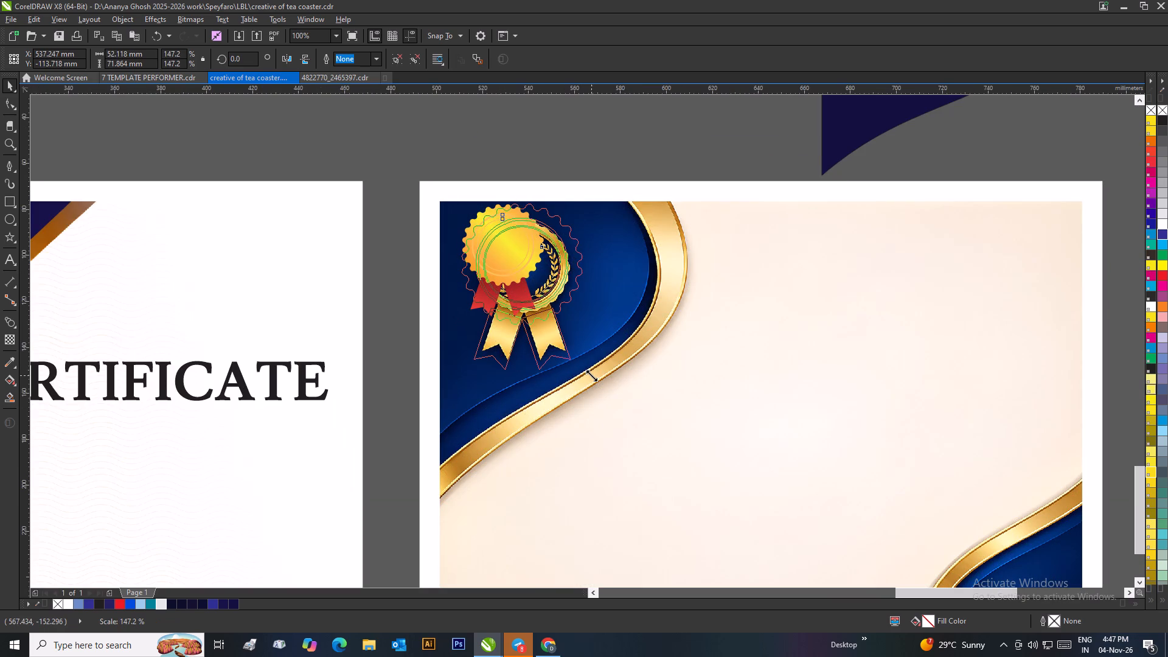
{"action": "left_click_drag", "start_coordinate": [591, 375], "coordinate": [592, 375]}
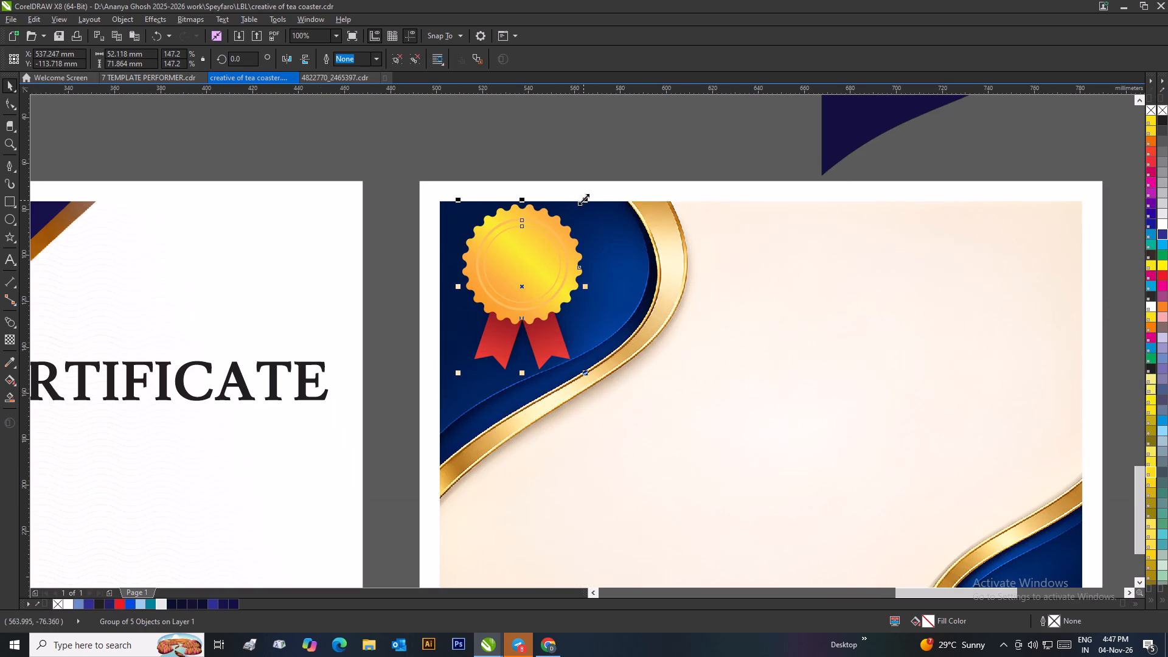
{"action": "left_click_drag", "start_coordinate": [583, 196], "coordinate": [581, 210]}
{"action": "scroll", "coordinate": [532, 259], "scroll_direction": "up", "scroll_amount": 1}
{"action": "left_click_drag", "start_coordinate": [569, 349], "coordinate": [575, 347]}
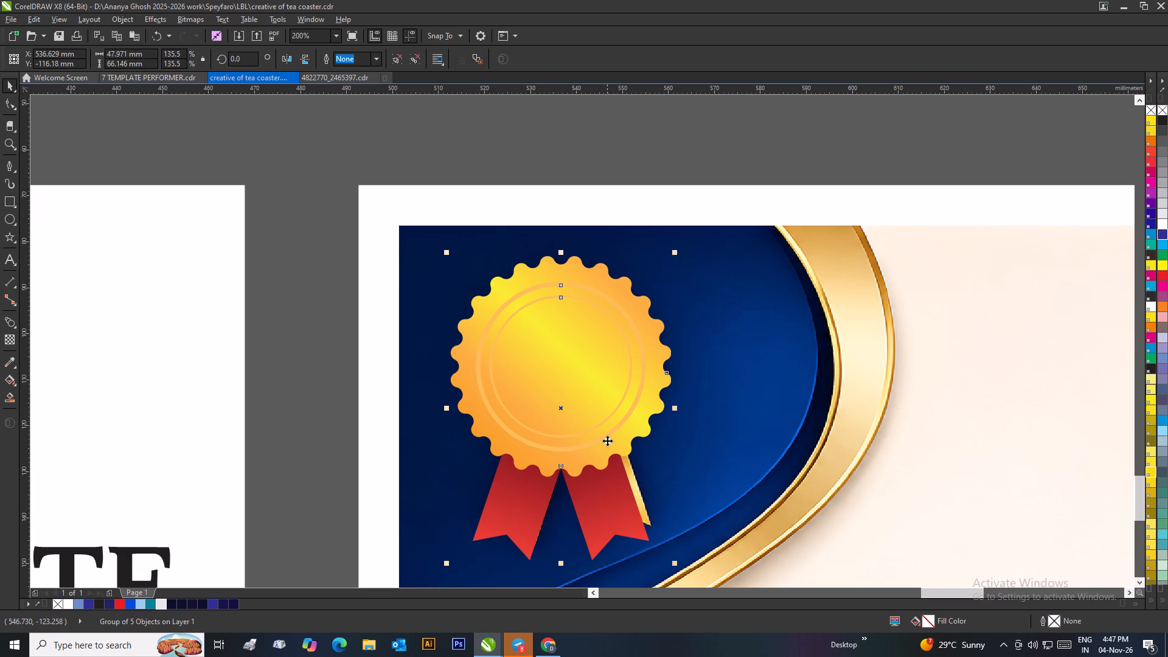
{"action": "left_click_drag", "start_coordinate": [608, 440], "coordinate": [619, 437]}
{"action": "left_click_drag", "start_coordinate": [616, 436], "coordinate": [609, 433]}
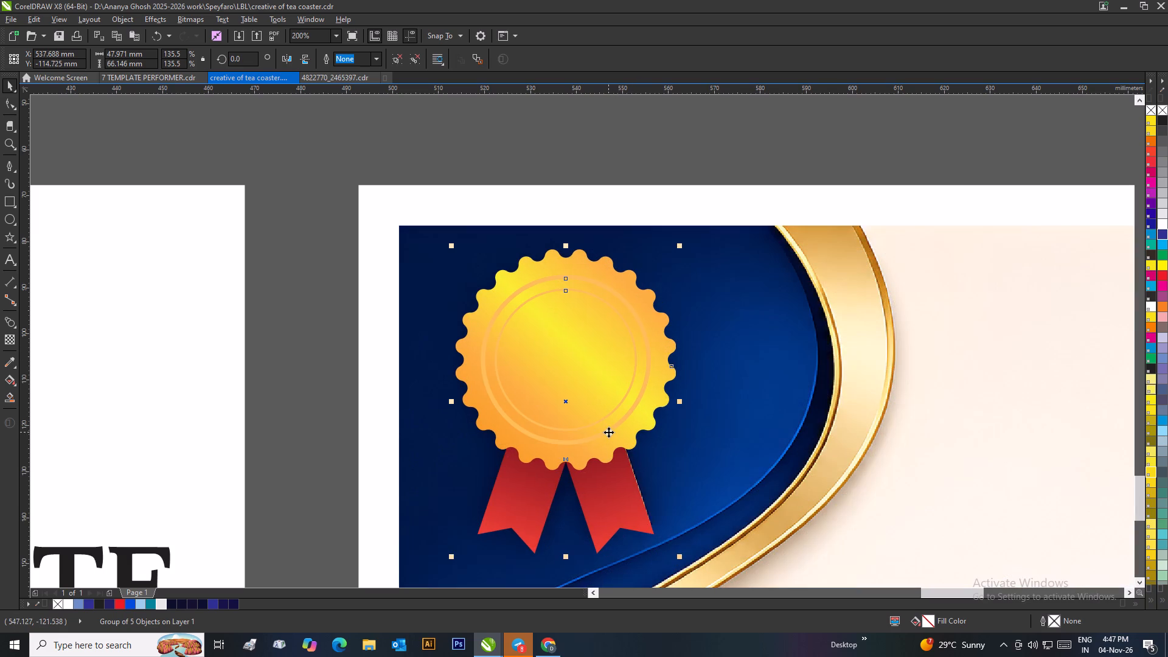
{"action": "left_click", "coordinate": [611, 432]}
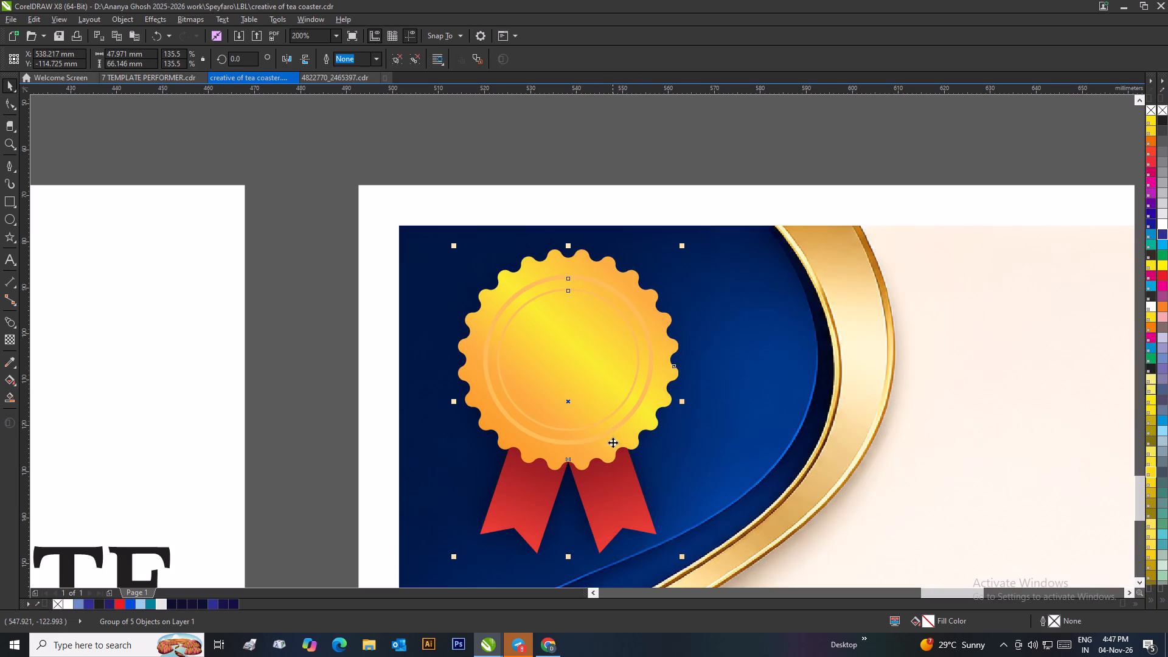
{"action": "scroll", "coordinate": [596, 459], "scroll_direction": "down", "scroll_amount": 1}
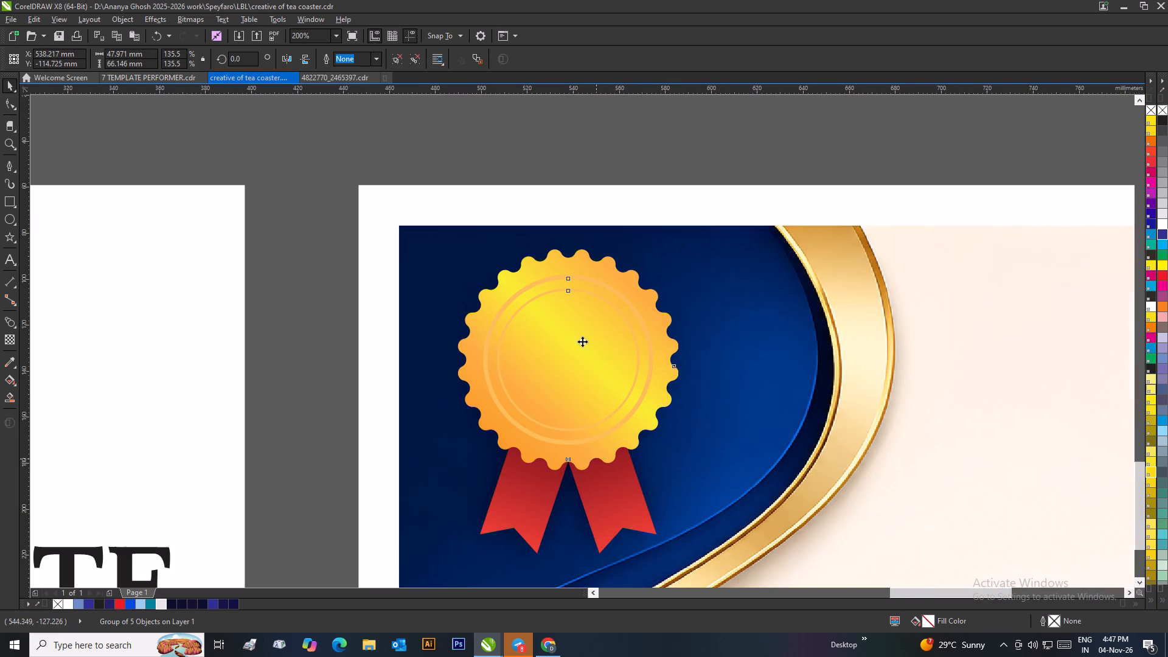
{"action": "scroll", "coordinate": [582, 341], "scroll_direction": "down", "scroll_amount": 1}
{"action": "left_click", "coordinate": [583, 230]}
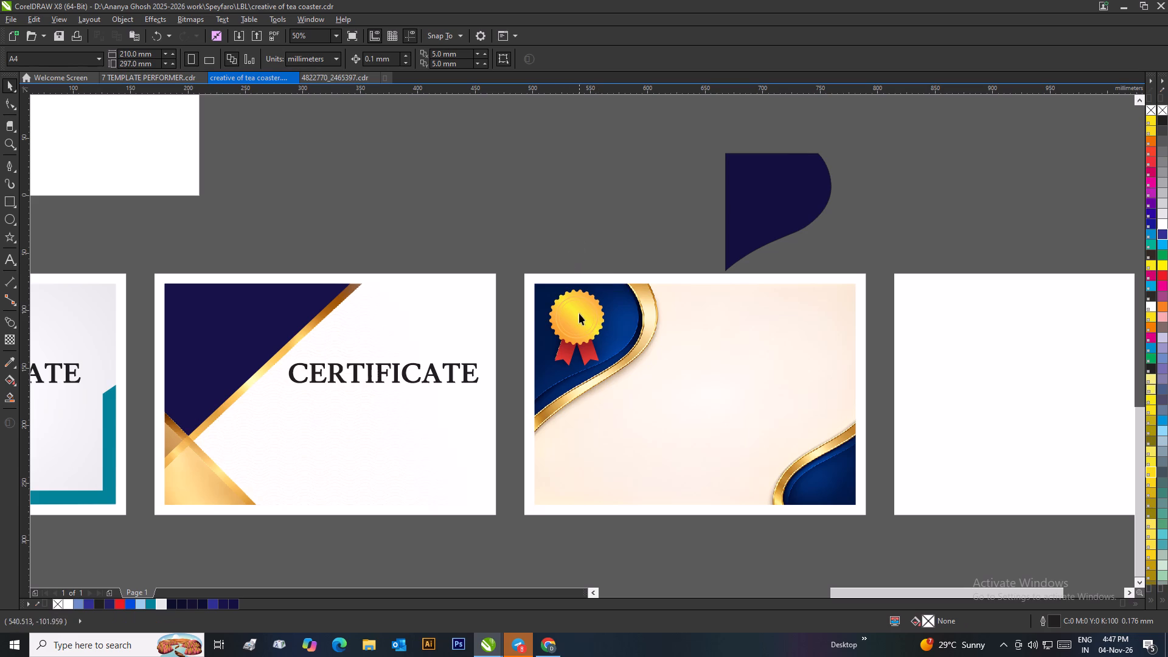
Move the pasted badge aside toward the certificate's cream area and ungroup all its objects.
{"action": "left_click_drag", "start_coordinate": [577, 313], "coordinate": [661, 328]}
{"action": "scroll", "coordinate": [666, 330], "scroll_direction": "up", "scroll_amount": 1}
{"action": "scroll", "coordinate": [579, 341], "scroll_direction": "down", "scroll_amount": 1}
{"action": "right_click", "coordinate": [582, 341]}
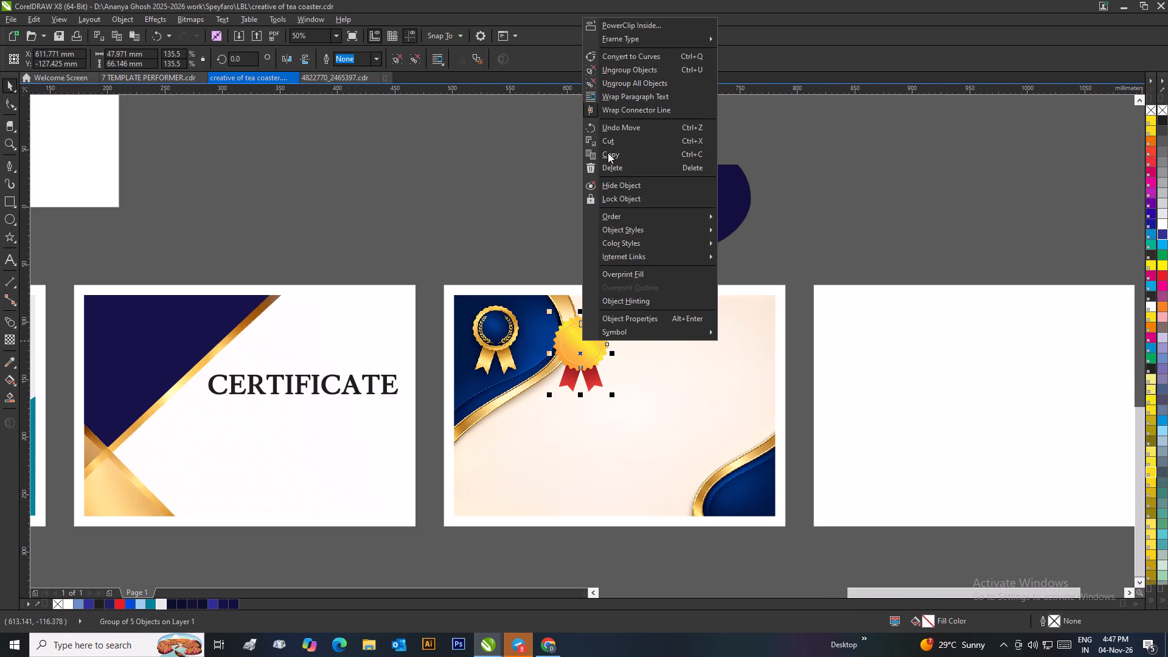
{"action": "left_click", "coordinate": [616, 87]}
{"action": "left_click", "coordinate": [566, 176]}
Group the gold disc with its two rings and move them onto the original badge, leaving the red ribbons behind.
{"action": "left_click_drag", "start_coordinate": [546, 243], "coordinate": [622, 381]}
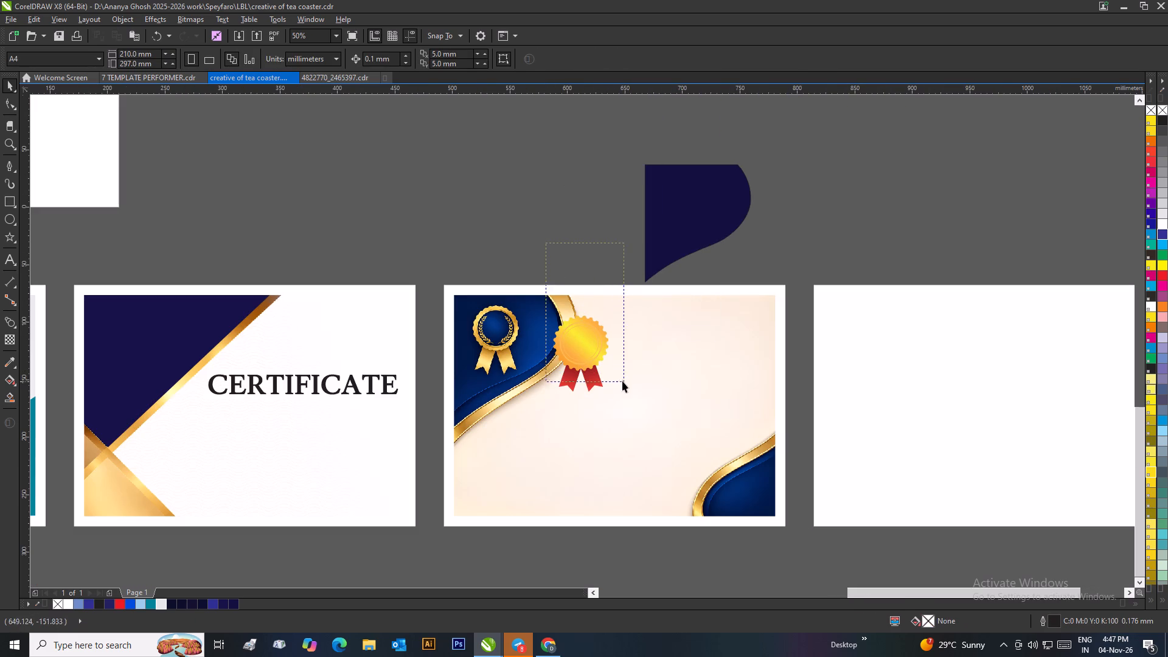
{"action": "left_click_drag", "start_coordinate": [622, 381], "coordinate": [621, 377]}
{"action": "key", "text": "ctrl+g"}
{"action": "left_click_drag", "start_coordinate": [575, 332], "coordinate": [497, 317]}
Enlarge the gold disc group to about 43.5 mm across and centre it over the original badge's rosette.
{"action": "scroll", "coordinate": [506, 325], "scroll_direction": "up", "scroll_amount": 1}
{"action": "left_click_drag", "start_coordinate": [639, 408], "coordinate": [620, 420]}
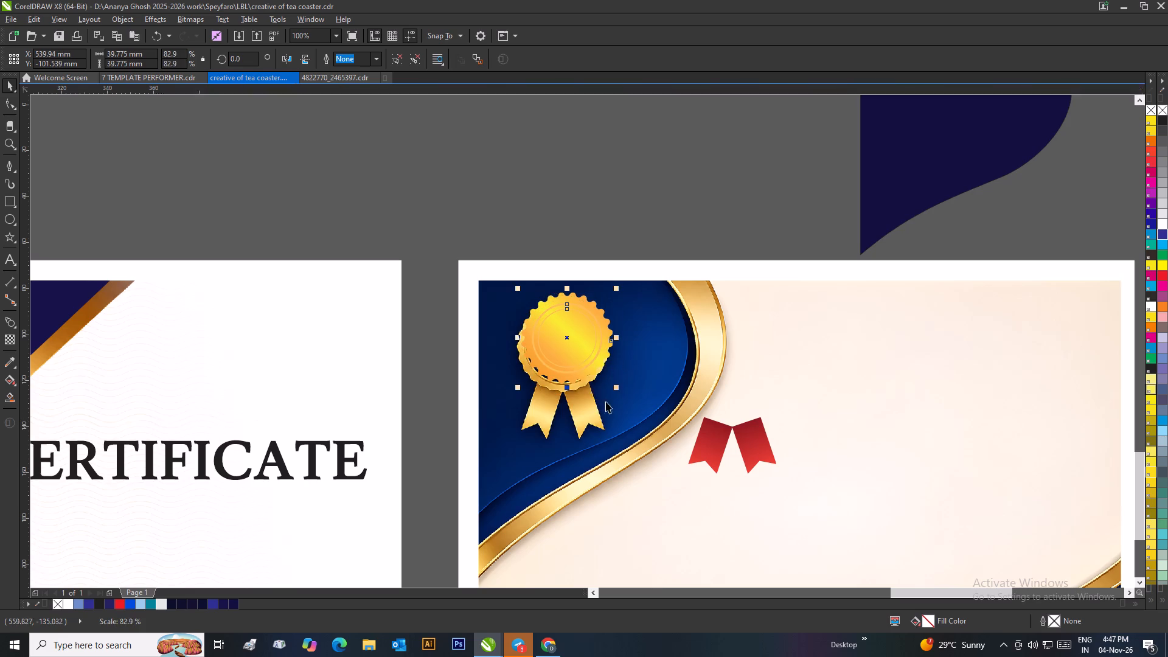
{"action": "left_click_drag", "start_coordinate": [575, 360], "coordinate": [569, 366]}
{"action": "scroll", "coordinate": [557, 342], "scroll_direction": "up", "scroll_amount": 1}
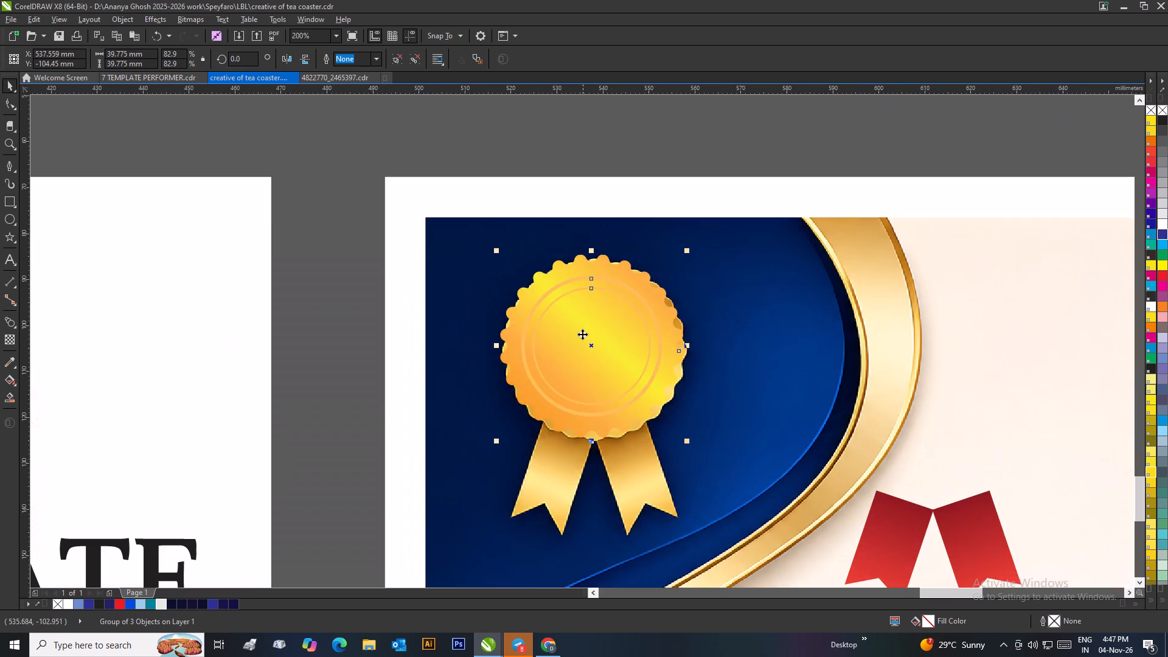
{"action": "left_click_drag", "start_coordinate": [582, 333], "coordinate": [581, 351]}
{"action": "left_click_drag", "start_coordinate": [579, 350], "coordinate": [579, 332]}
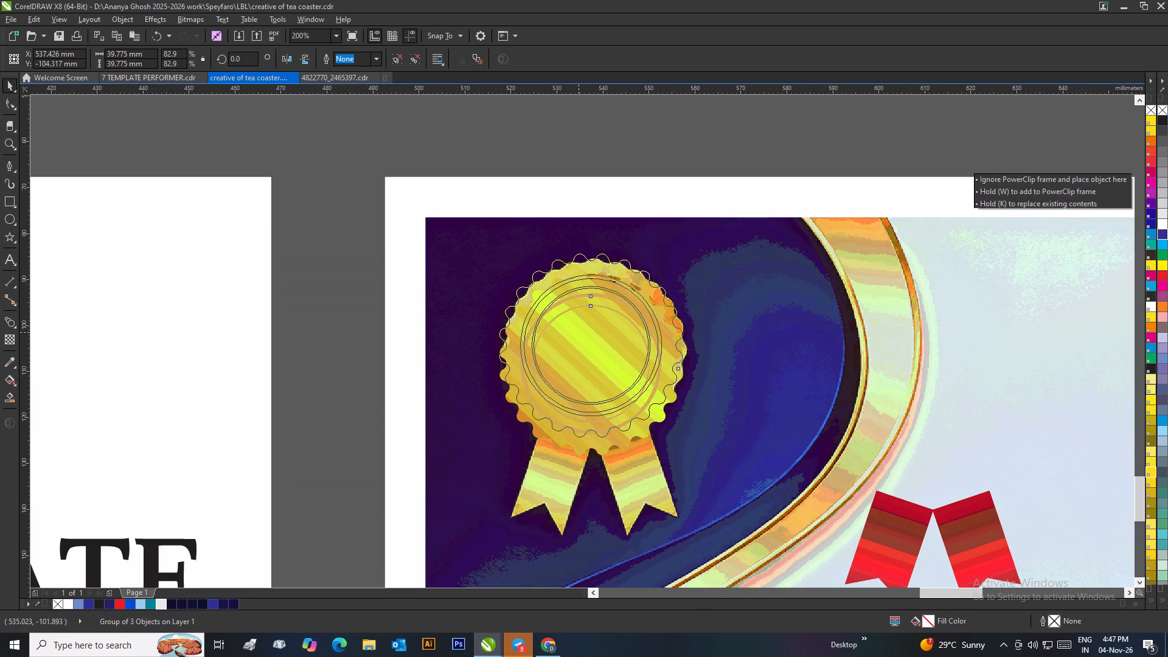
{"action": "left_click_drag", "start_coordinate": [579, 332], "coordinate": [582, 330]}
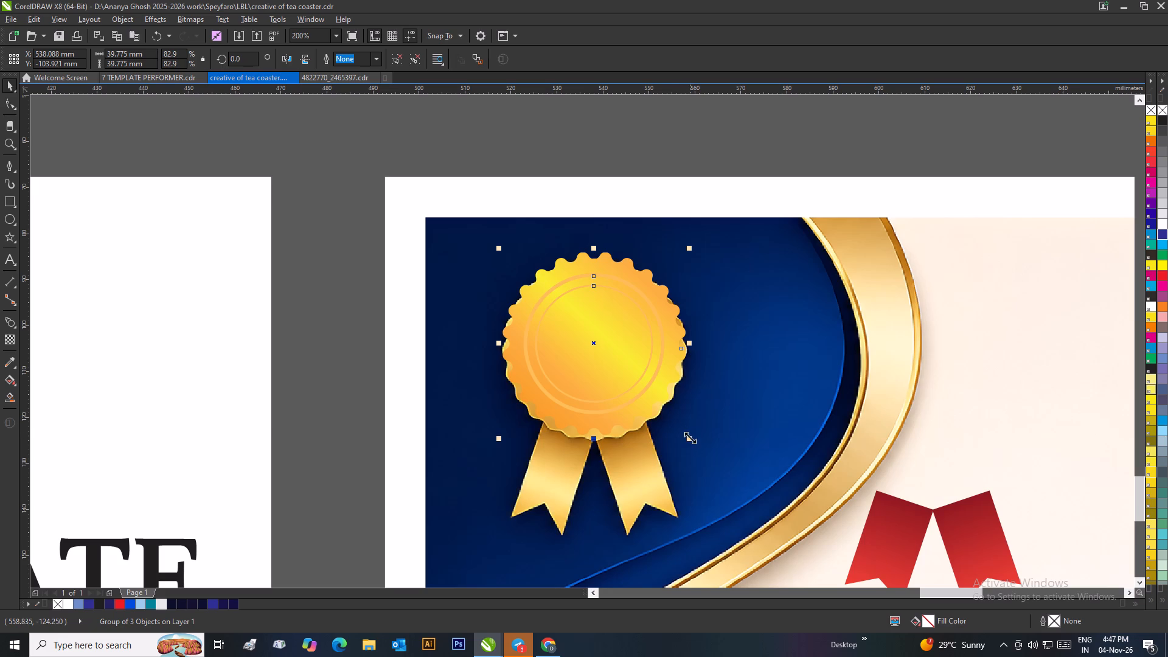
{"action": "left_click_drag", "start_coordinate": [690, 438], "coordinate": [701, 456]}
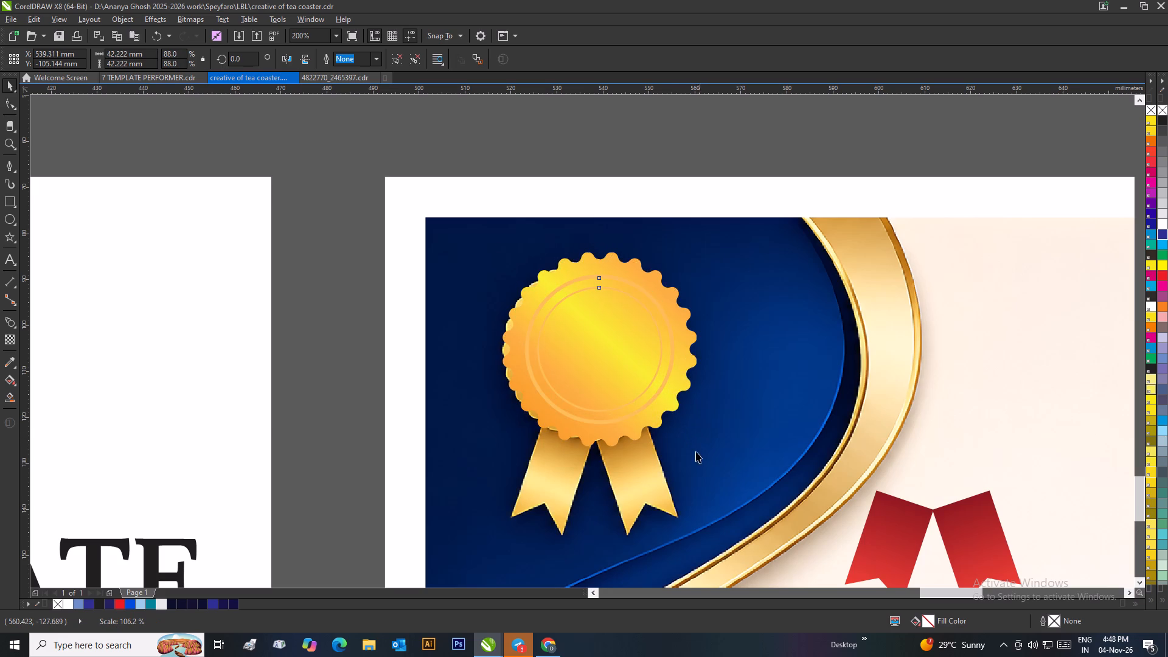
{"action": "left_click_drag", "start_coordinate": [614, 405], "coordinate": [608, 404]}
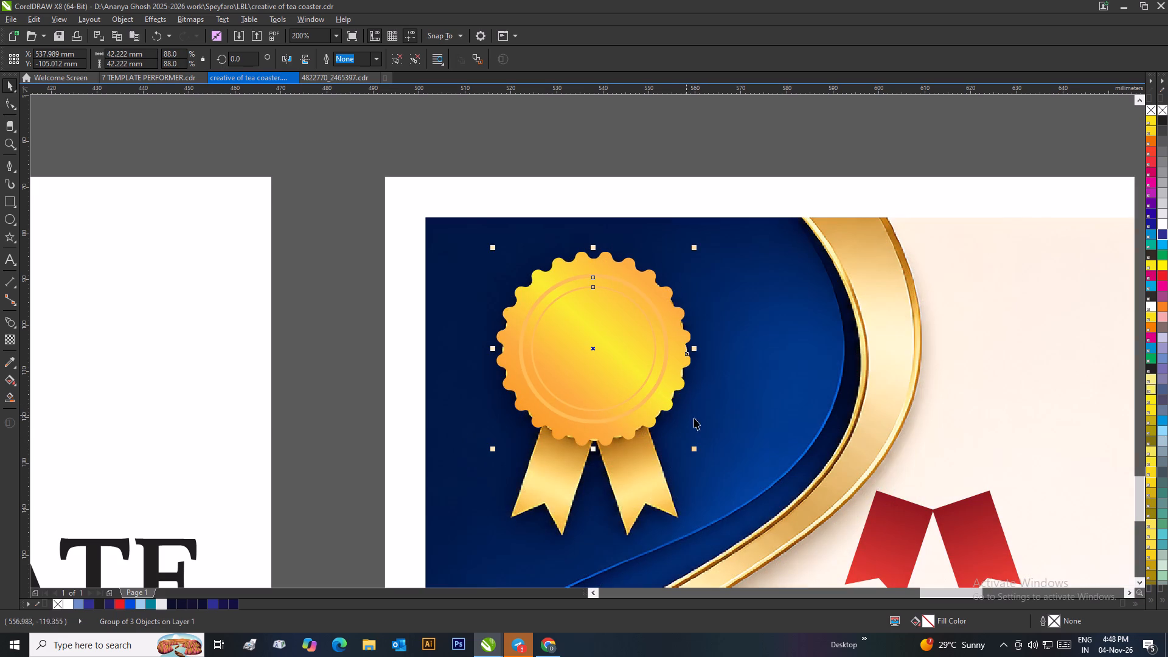
{"action": "left_click_drag", "start_coordinate": [695, 449], "coordinate": [701, 459]}
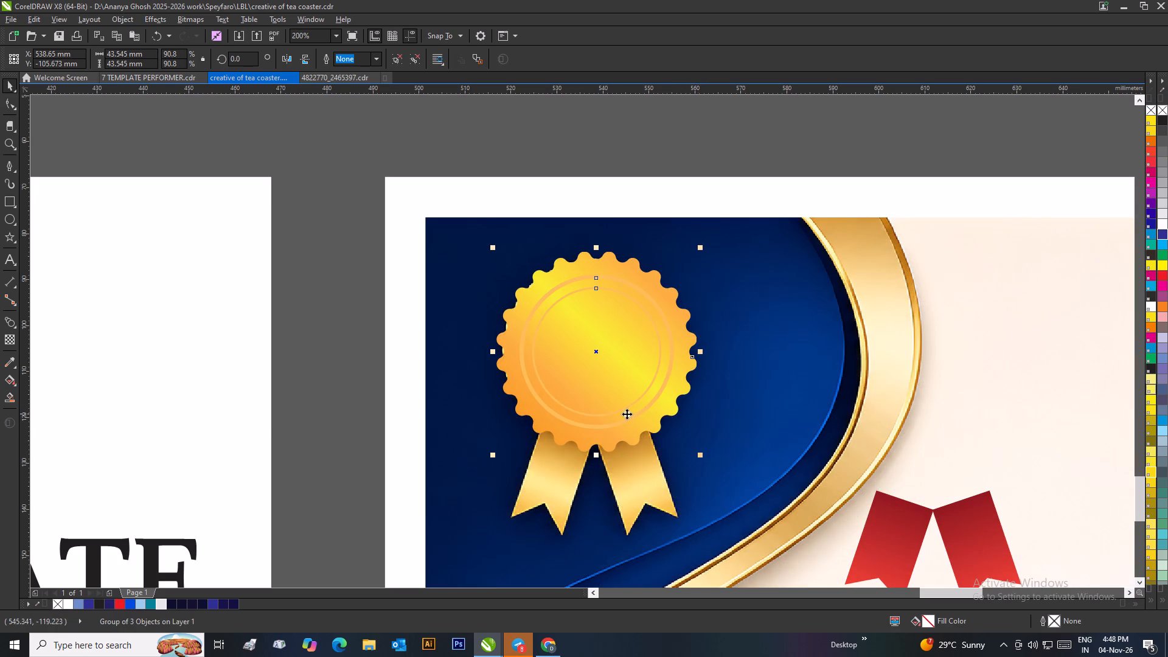
{"action": "left_click_drag", "start_coordinate": [626, 414], "coordinate": [624, 405]}
{"action": "left_click_drag", "start_coordinate": [625, 406], "coordinate": [625, 414]}
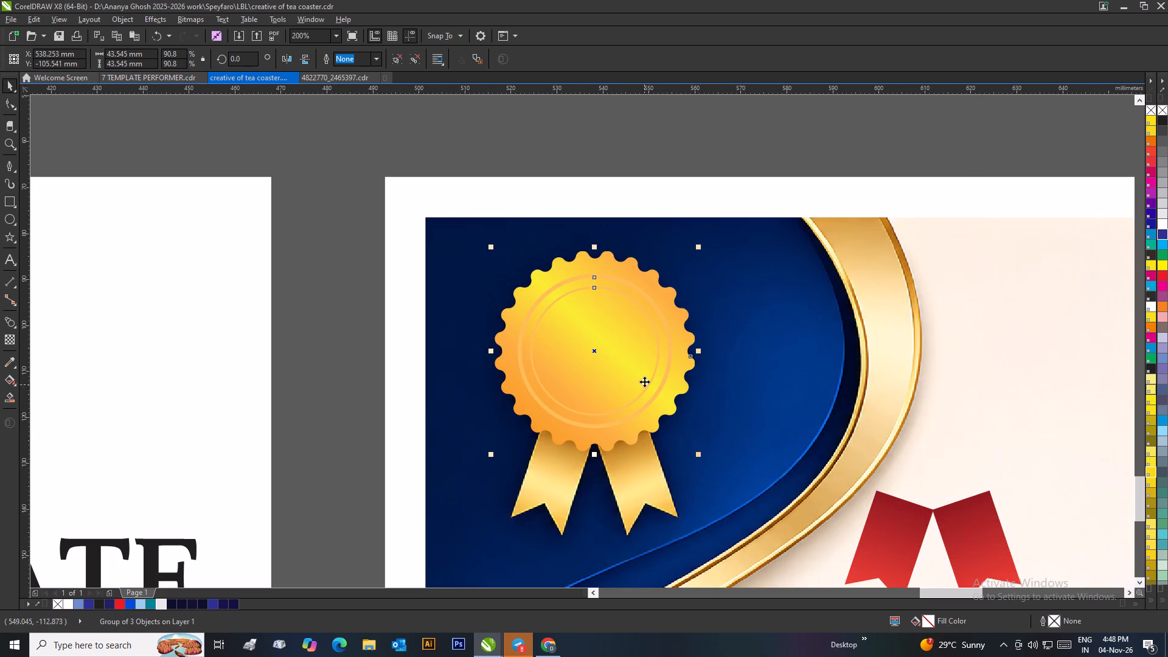
{"action": "scroll", "coordinate": [654, 377], "scroll_direction": "up", "scroll_amount": 1}
{"action": "scroll", "coordinate": [569, 304], "scroll_direction": "down", "scroll_amount": 2}
{"action": "left_click", "coordinate": [593, 219]}
Group the two red ribbons and place them over the original badge's gold ribbon tails, below the gold disc.
{"action": "left_click_drag", "start_coordinate": [629, 221], "coordinate": [824, 520]}
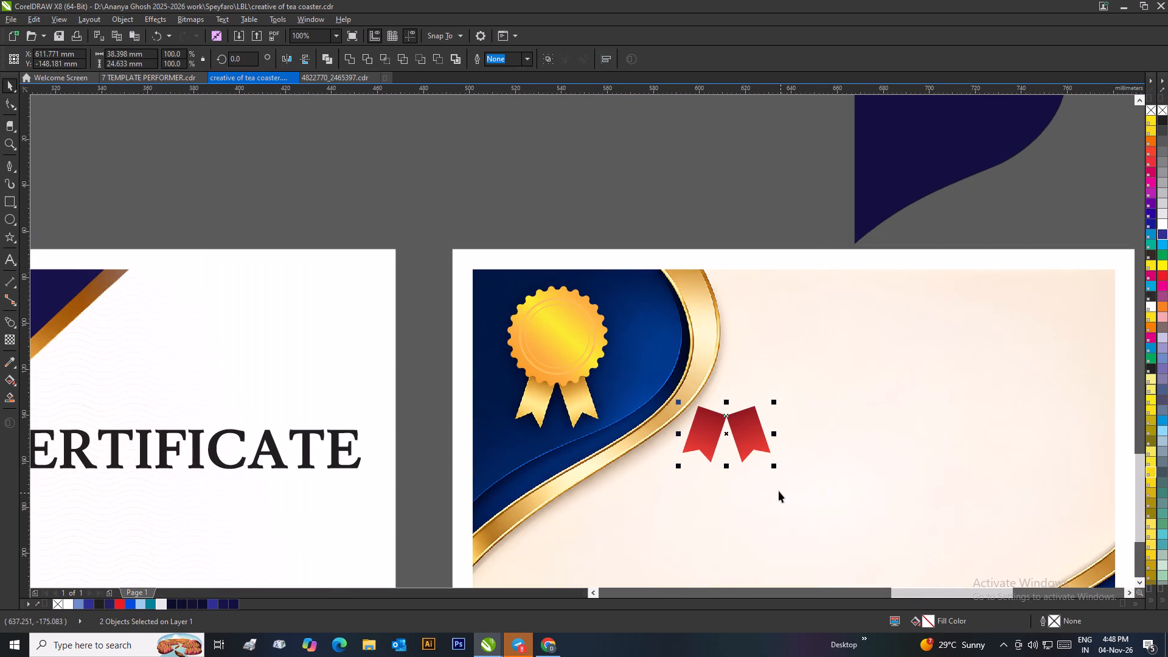
{"action": "key", "text": "ctrl+g"}
{"action": "left_click_drag", "start_coordinate": [744, 440], "coordinate": [624, 436]}
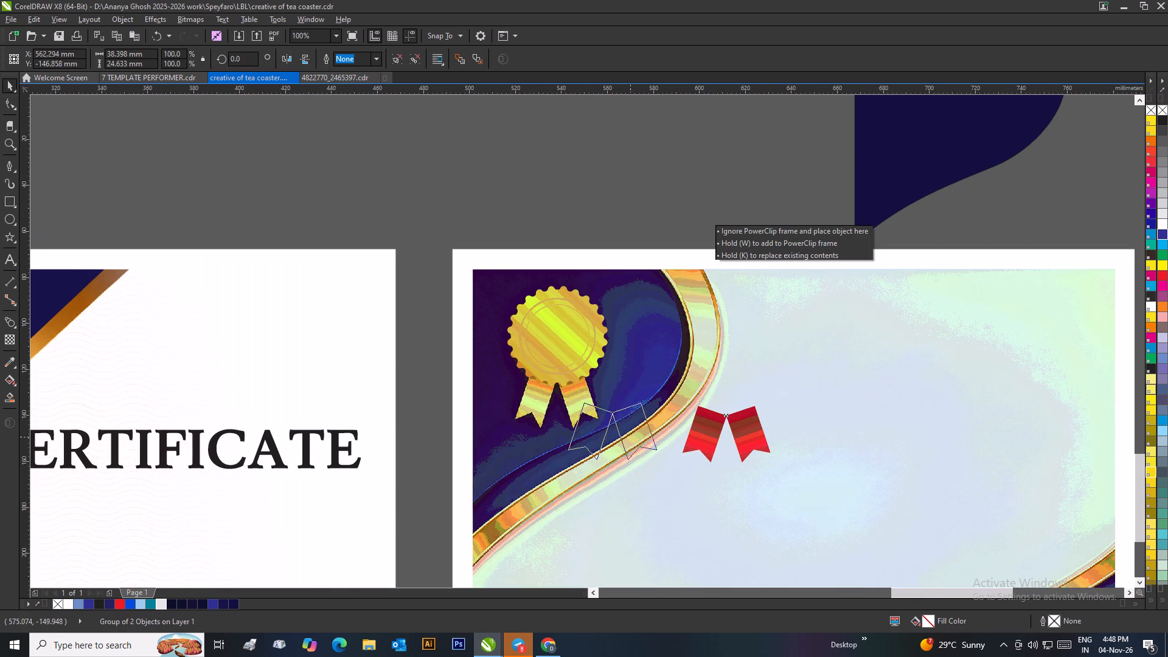
{"action": "left_click_drag", "start_coordinate": [624, 436], "coordinate": [575, 409]}
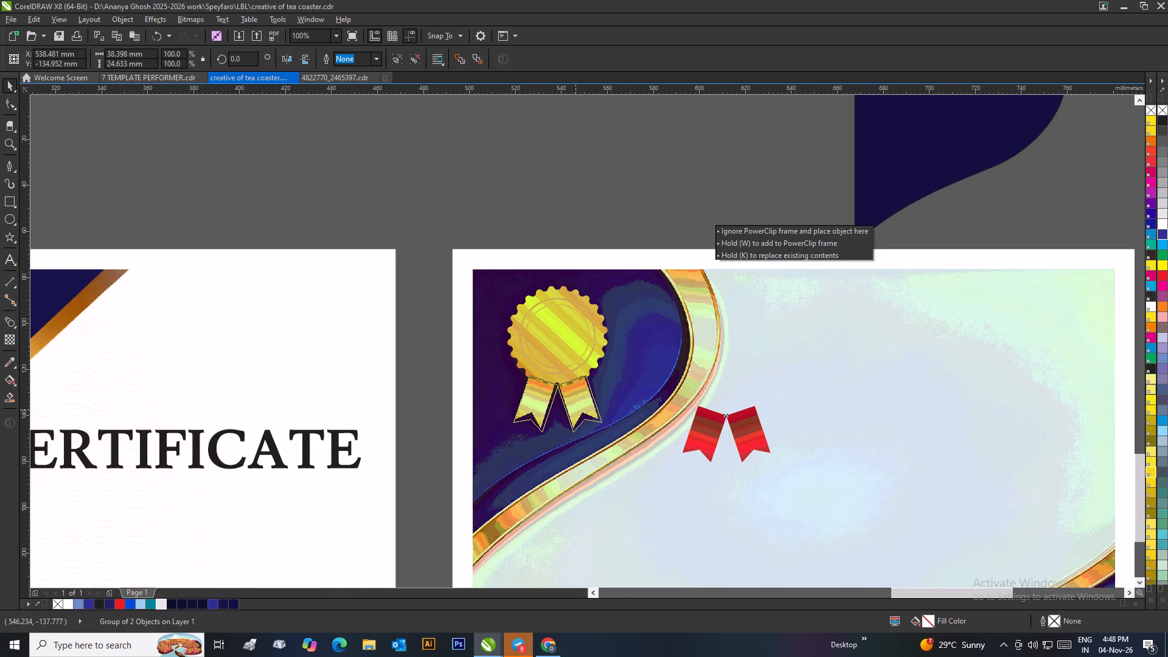
{"action": "left_click_drag", "start_coordinate": [575, 409], "coordinate": [574, 408]}
{"action": "scroll", "coordinate": [574, 408], "scroll_direction": "up", "scroll_amount": 2}
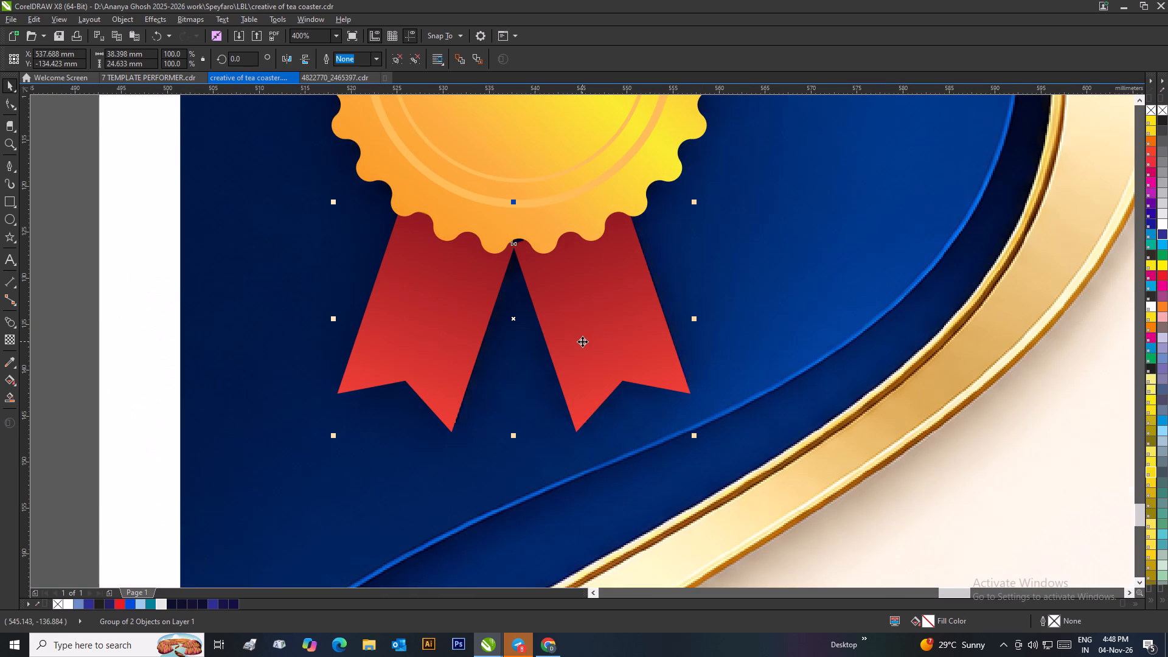
{"action": "scroll", "coordinate": [470, 423], "scroll_direction": "up", "scroll_amount": 1}
{"action": "scroll", "coordinate": [553, 337], "scroll_direction": "up", "scroll_amount": 1}
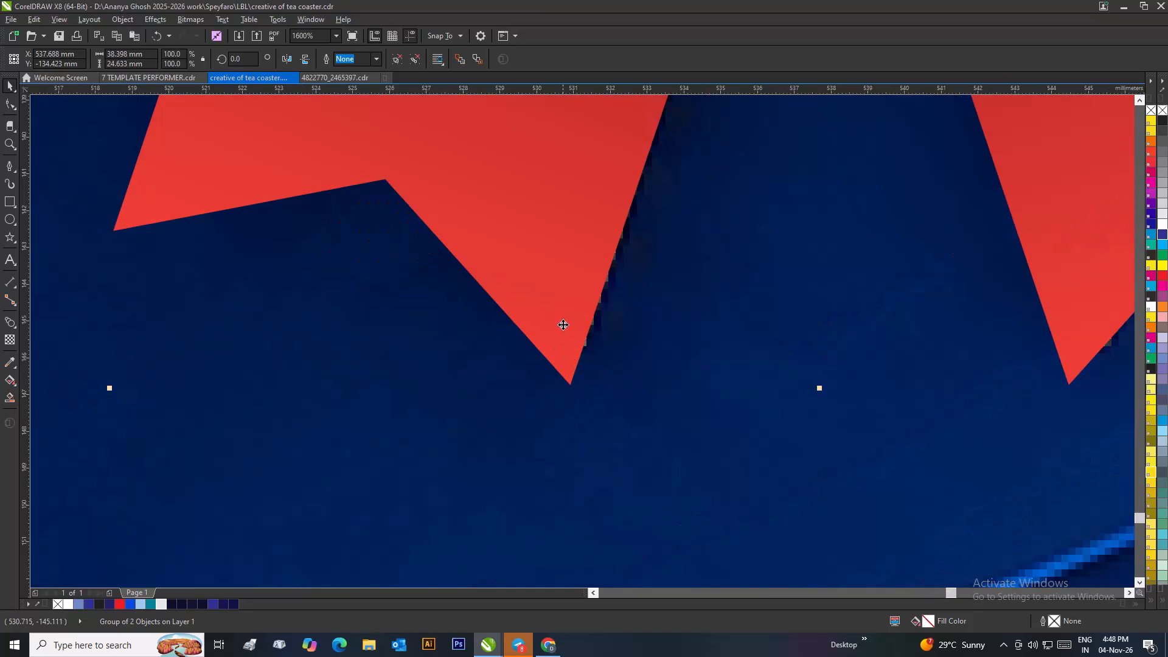
{"action": "left_click", "coordinate": [563, 324]}
{"action": "scroll", "coordinate": [568, 323], "scroll_direction": "down", "scroll_amount": 2}
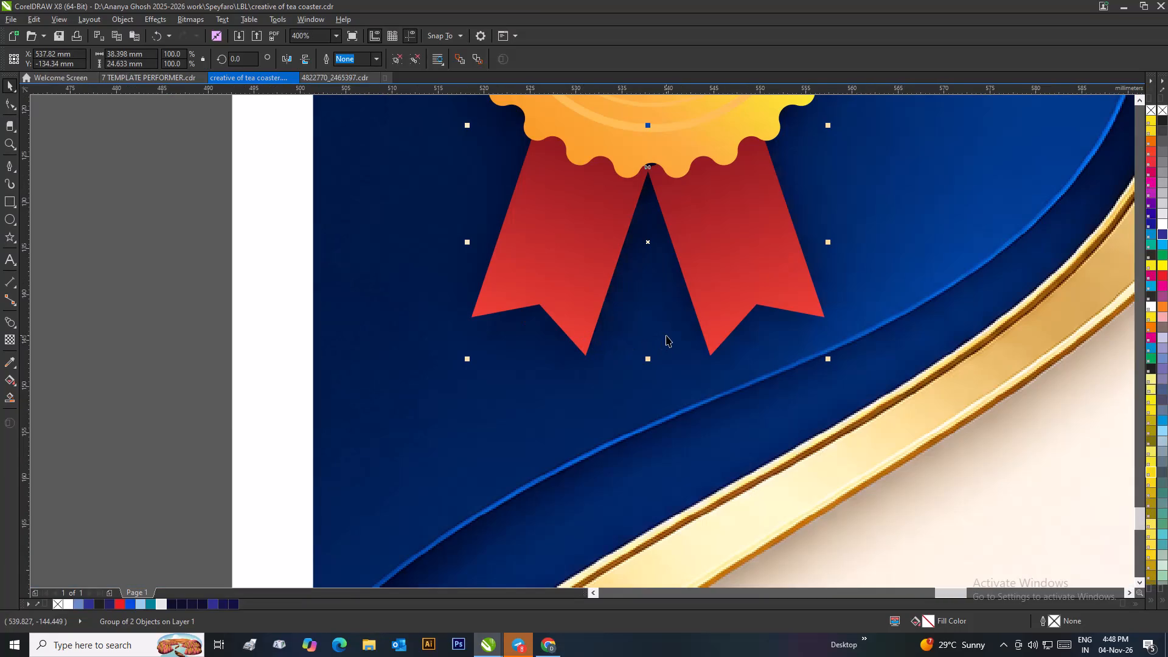
{"action": "scroll", "coordinate": [666, 335], "scroll_direction": "down", "scroll_amount": 2}
{"action": "scroll", "coordinate": [582, 313], "scroll_direction": "up", "scroll_amount": 3}
{"action": "scroll", "coordinate": [565, 251], "scroll_direction": "up", "scroll_amount": 2}
{"action": "scroll", "coordinate": [575, 301], "scroll_direction": "down", "scroll_amount": 5}
{"action": "left_click", "coordinate": [579, 168]}
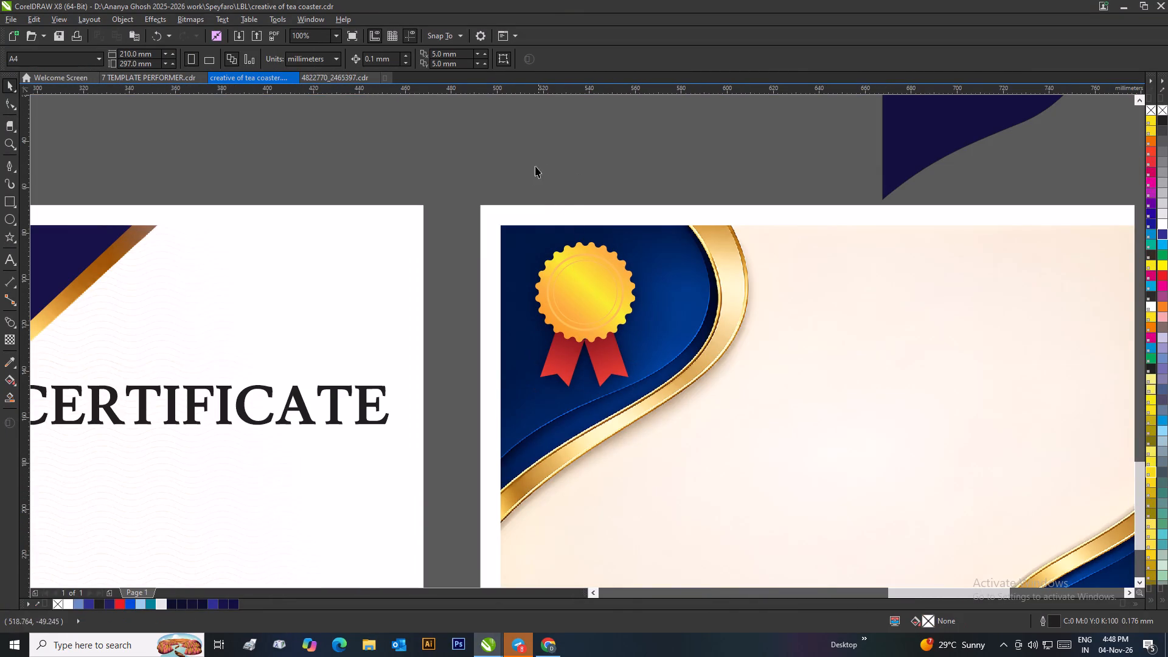
Enlarge the gold disc group slightly to about 44 mm across and group it again.
{"action": "left_click_drag", "start_coordinate": [534, 174], "coordinate": [645, 349]}
{"action": "scroll", "coordinate": [628, 346], "scroll_direction": "up", "scroll_amount": 2}
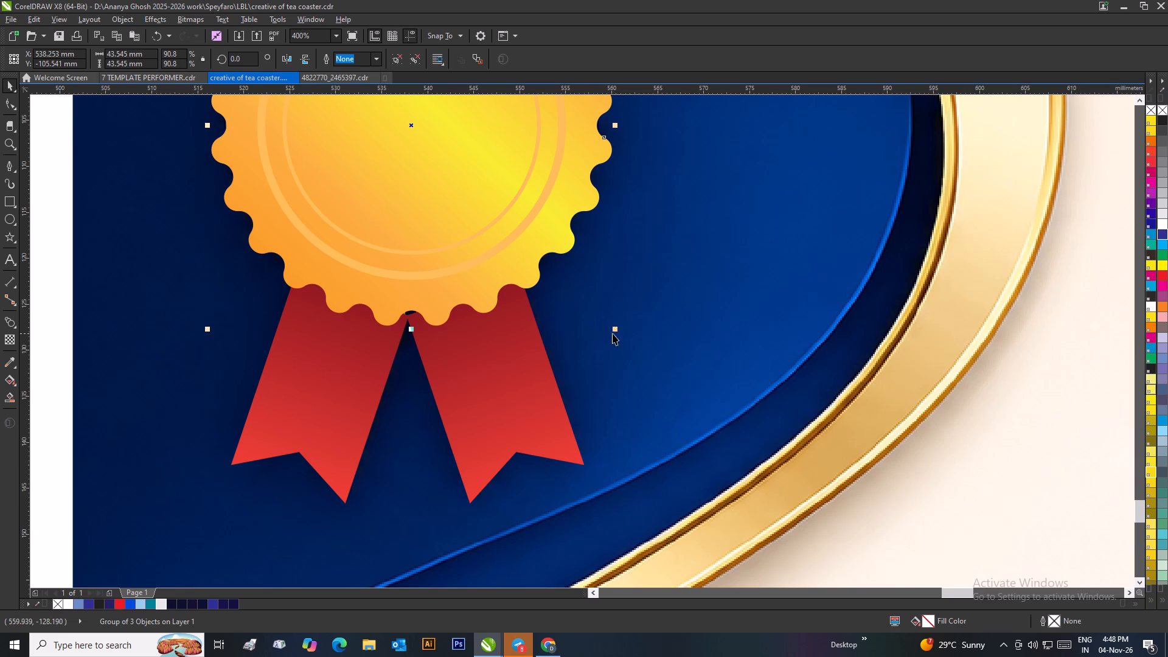
{"action": "left_click_drag", "start_coordinate": [614, 333], "coordinate": [618, 341]}
{"action": "scroll", "coordinate": [607, 347], "scroll_direction": "down", "scroll_amount": 1}
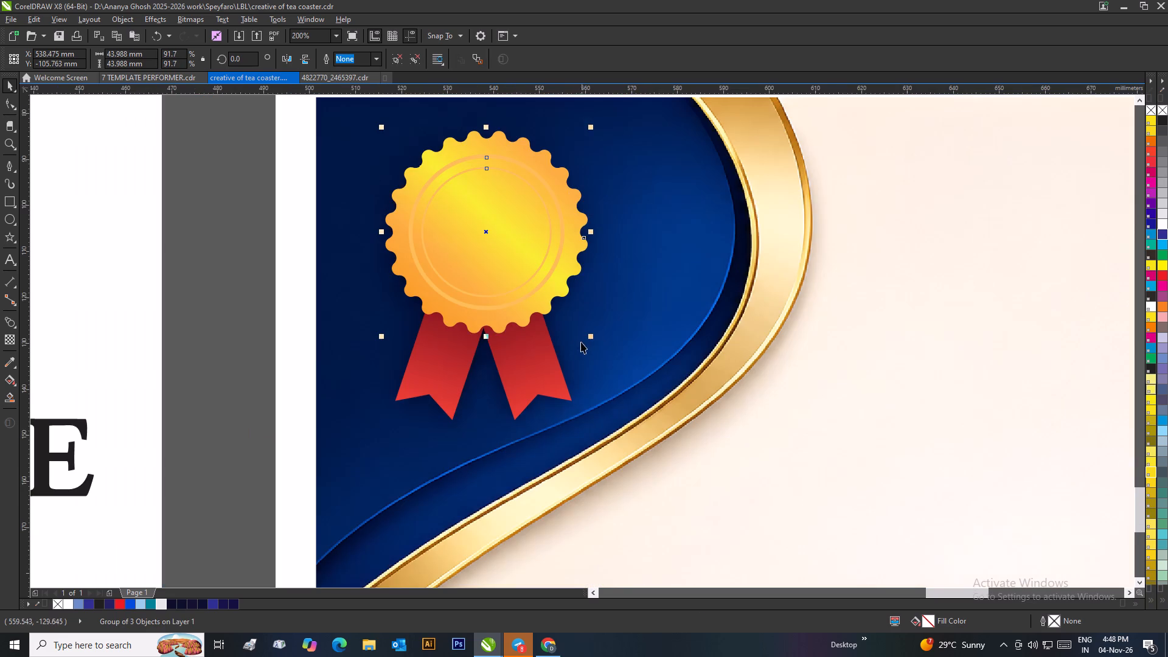
{"action": "scroll", "coordinate": [515, 178], "scroll_direction": "up", "scroll_amount": 1}
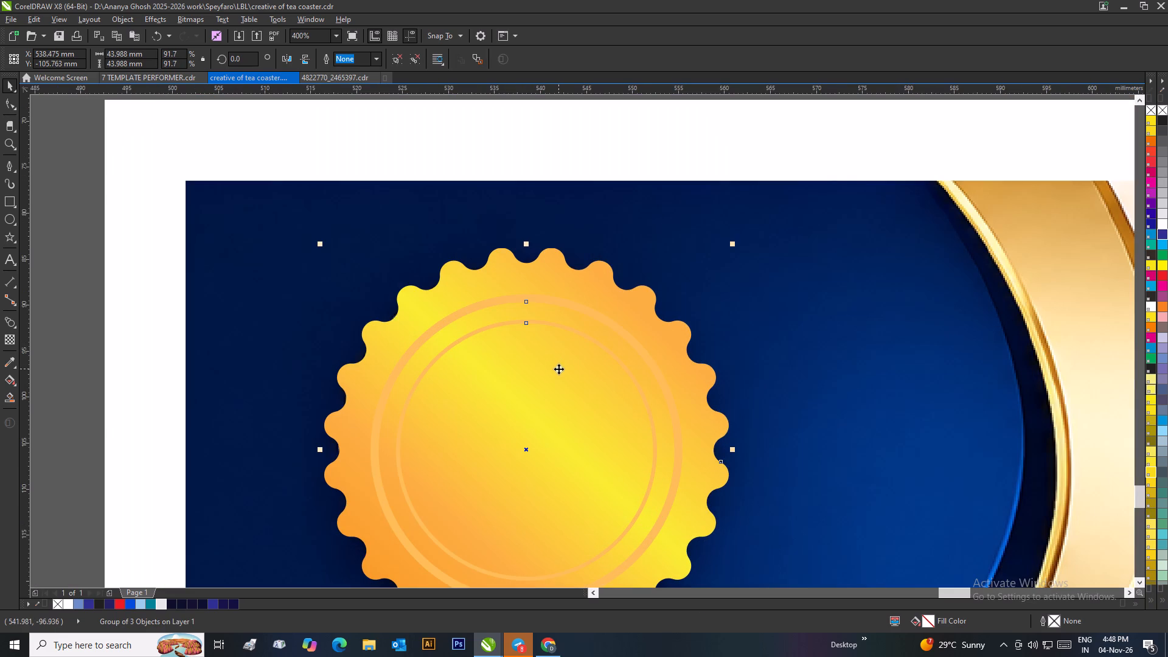
{"action": "key", "text": "ctrl+g"}
{"action": "scroll", "coordinate": [501, 405], "scroll_direction": "down", "scroll_amount": 2}
Align the gold disc horizontally with the red ribbons' centre and group them together as one badge.
{"action": "left_click", "coordinate": [571, 422]}
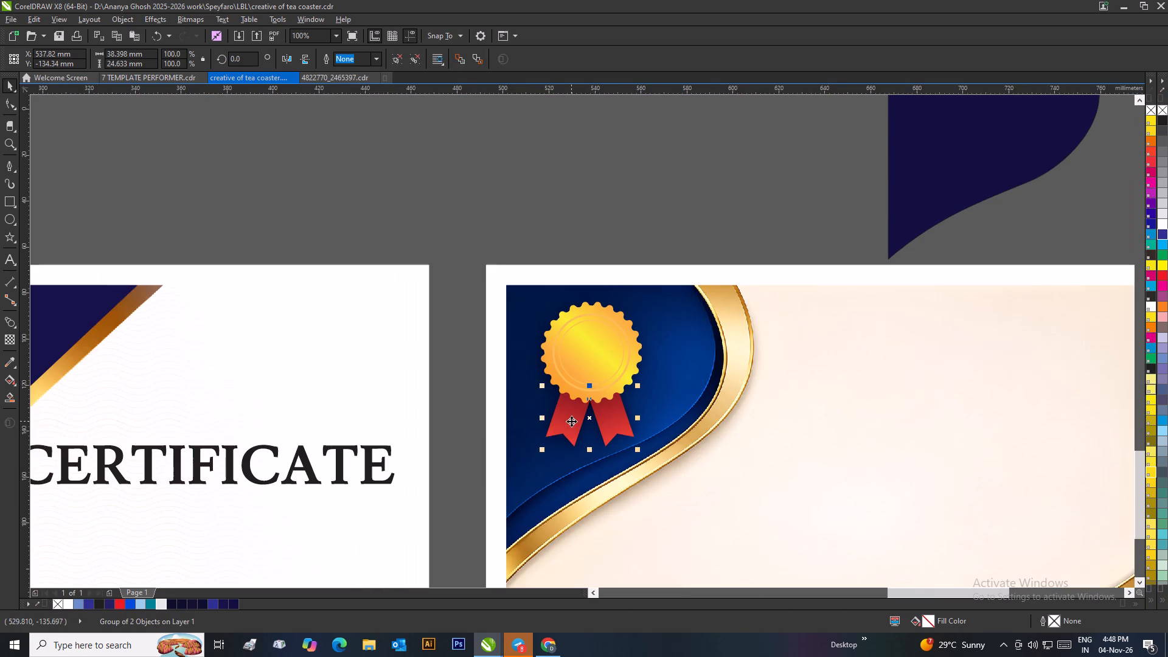
{"action": "left_click", "coordinate": [596, 371]}
{"action": "left_click", "coordinate": [600, 415], "text": "shift"}
{"action": "key", "text": "c"}
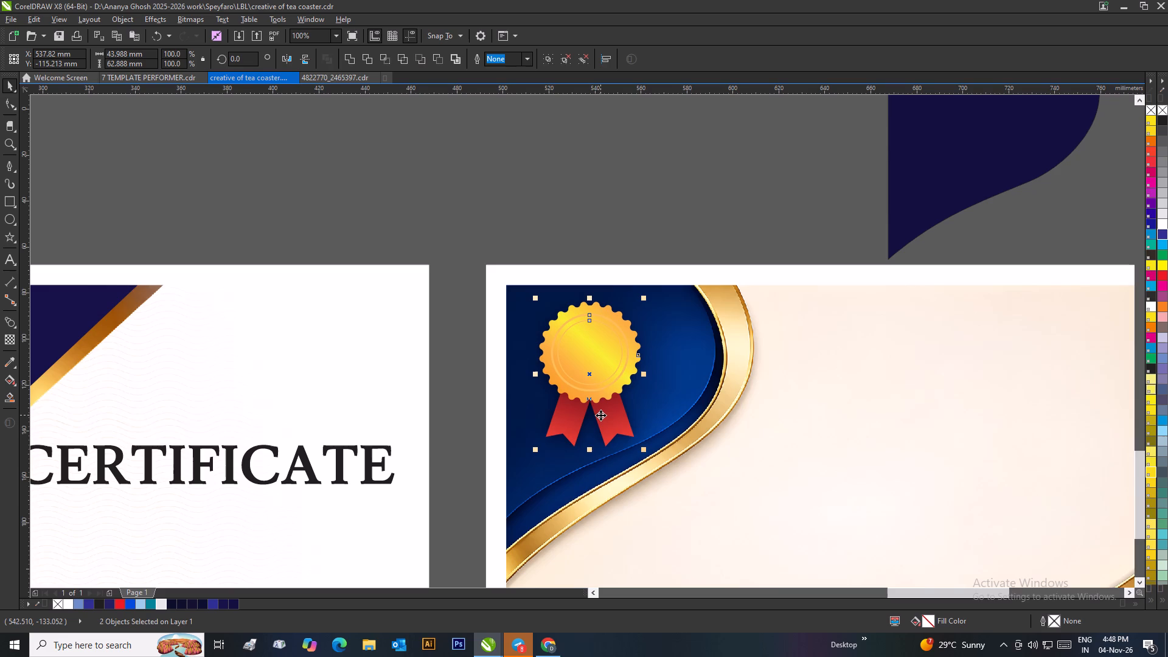
{"action": "key", "text": "ctrl+g"}
{"action": "left_click", "coordinate": [647, 229]}
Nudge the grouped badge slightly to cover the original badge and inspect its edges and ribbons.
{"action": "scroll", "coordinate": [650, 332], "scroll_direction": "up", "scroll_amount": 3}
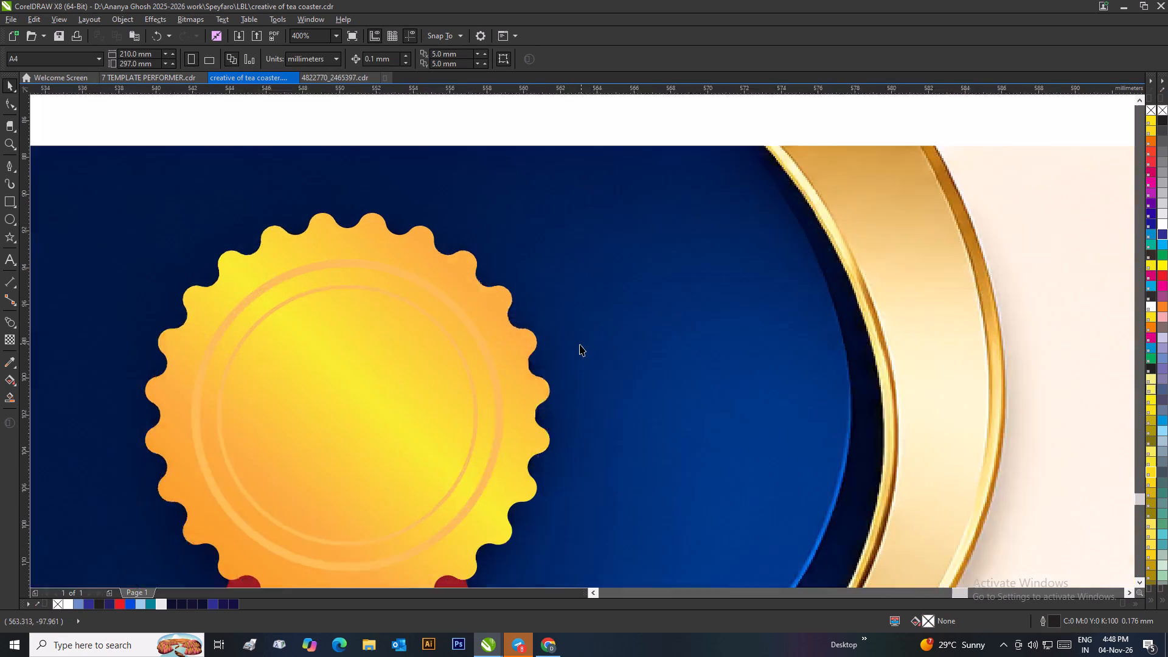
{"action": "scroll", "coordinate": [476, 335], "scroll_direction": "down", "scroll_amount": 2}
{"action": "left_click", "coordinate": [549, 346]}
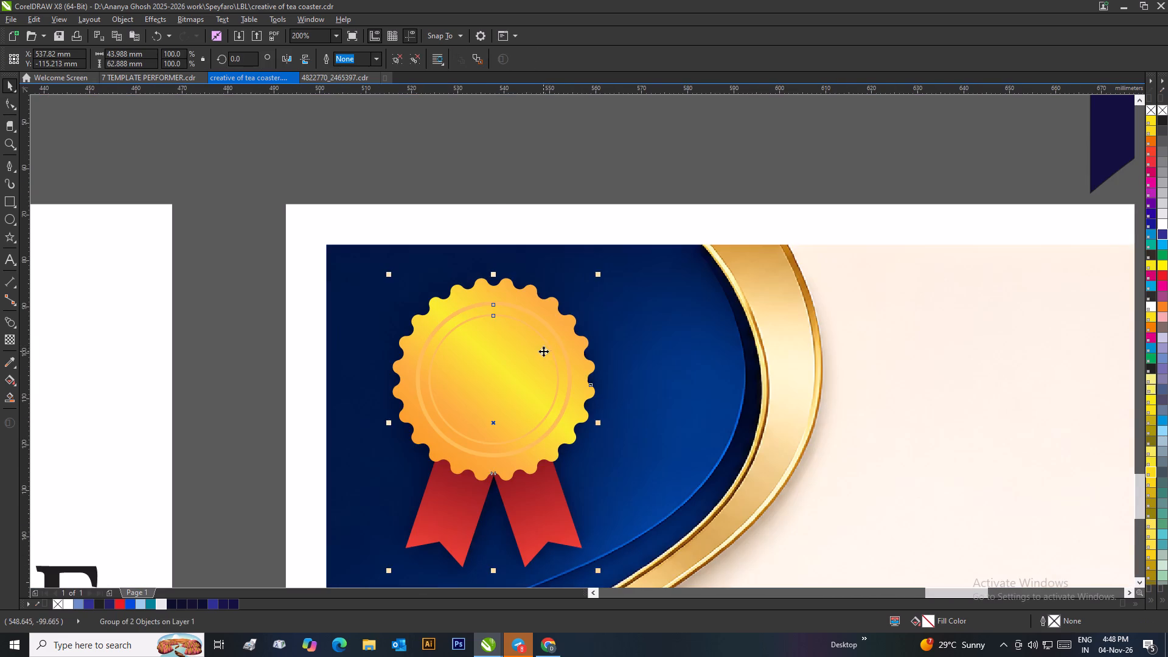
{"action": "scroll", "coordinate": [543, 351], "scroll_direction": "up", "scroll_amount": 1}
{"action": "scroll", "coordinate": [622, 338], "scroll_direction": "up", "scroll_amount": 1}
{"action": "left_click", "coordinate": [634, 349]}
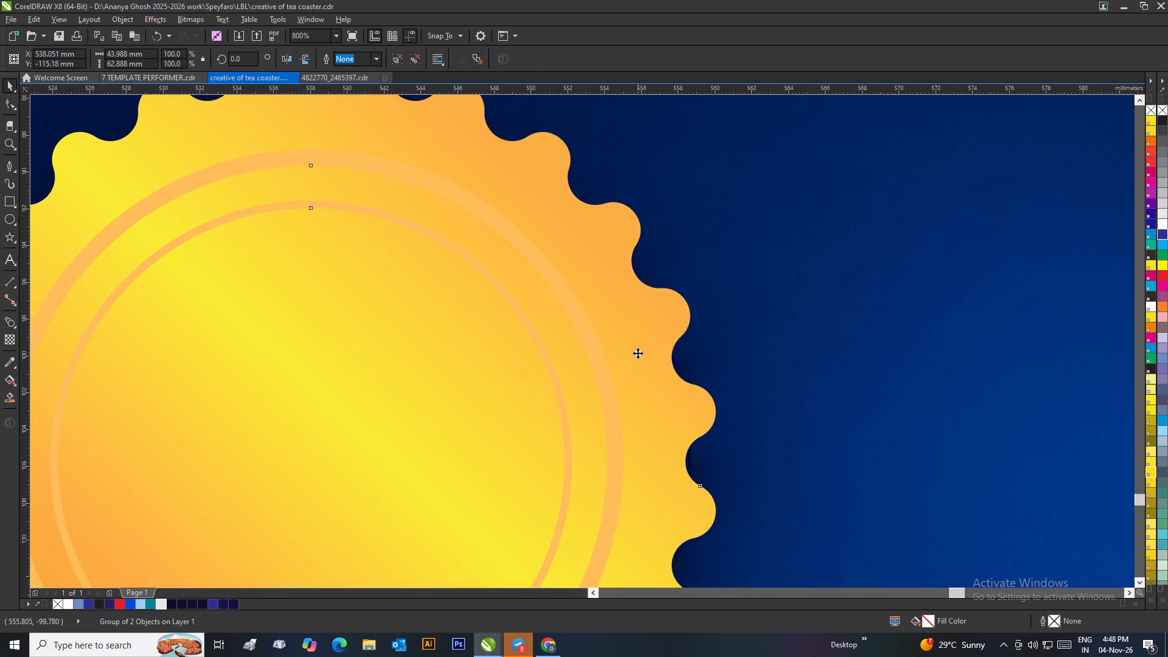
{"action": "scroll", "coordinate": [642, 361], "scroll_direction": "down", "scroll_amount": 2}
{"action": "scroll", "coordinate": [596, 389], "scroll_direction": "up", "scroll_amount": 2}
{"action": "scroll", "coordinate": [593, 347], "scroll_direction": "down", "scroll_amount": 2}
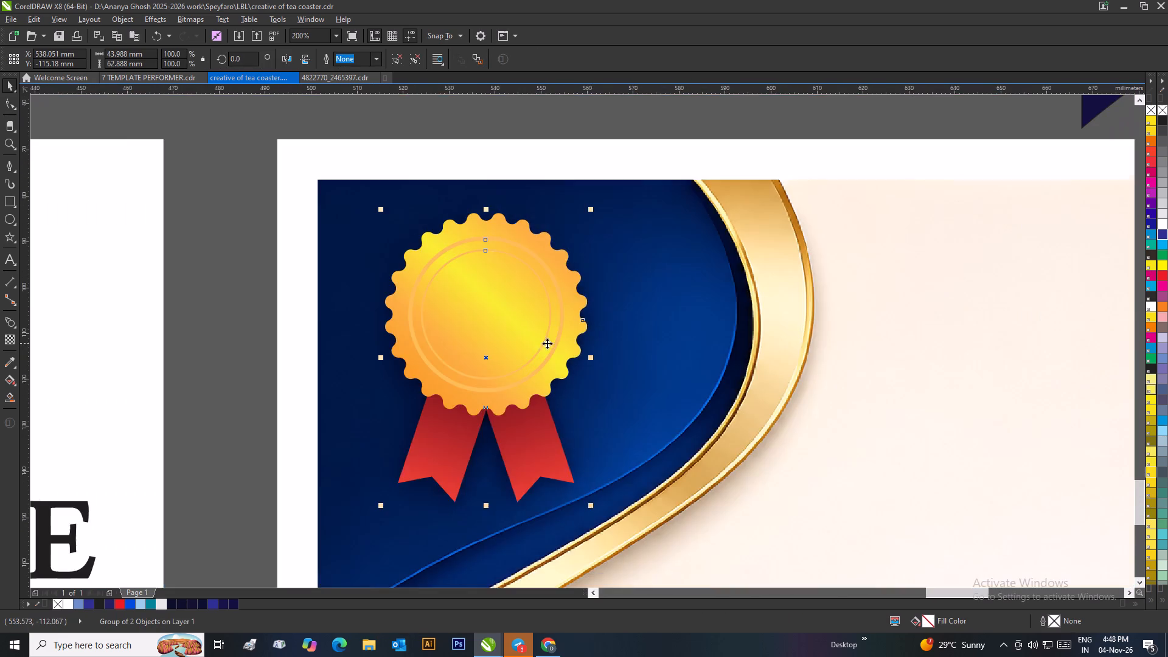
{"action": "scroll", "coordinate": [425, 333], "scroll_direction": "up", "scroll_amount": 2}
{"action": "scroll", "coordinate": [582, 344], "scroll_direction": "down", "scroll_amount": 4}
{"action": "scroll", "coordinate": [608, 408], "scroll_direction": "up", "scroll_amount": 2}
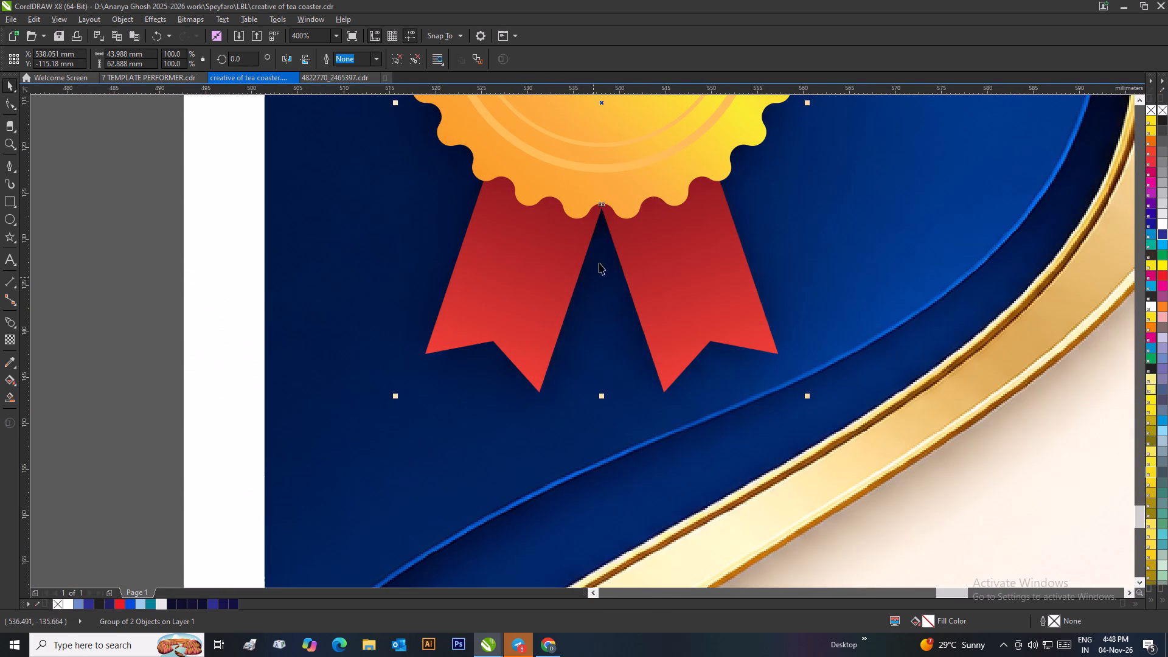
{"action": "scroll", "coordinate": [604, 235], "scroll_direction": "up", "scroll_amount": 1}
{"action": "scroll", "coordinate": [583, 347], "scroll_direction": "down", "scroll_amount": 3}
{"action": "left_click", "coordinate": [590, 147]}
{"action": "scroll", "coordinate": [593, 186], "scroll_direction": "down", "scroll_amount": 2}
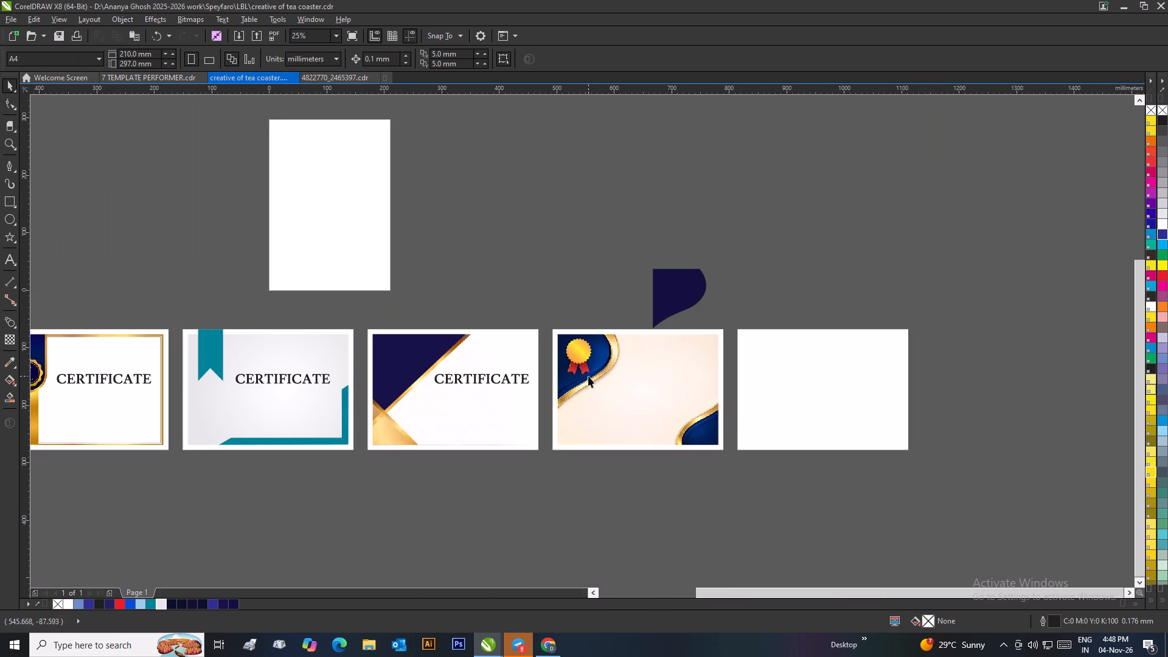
Move the grouped badge aside toward the cream area, exposing the original badge, and ungroup all its objects.
{"action": "left_click_drag", "start_coordinate": [582, 358], "coordinate": [613, 361]}
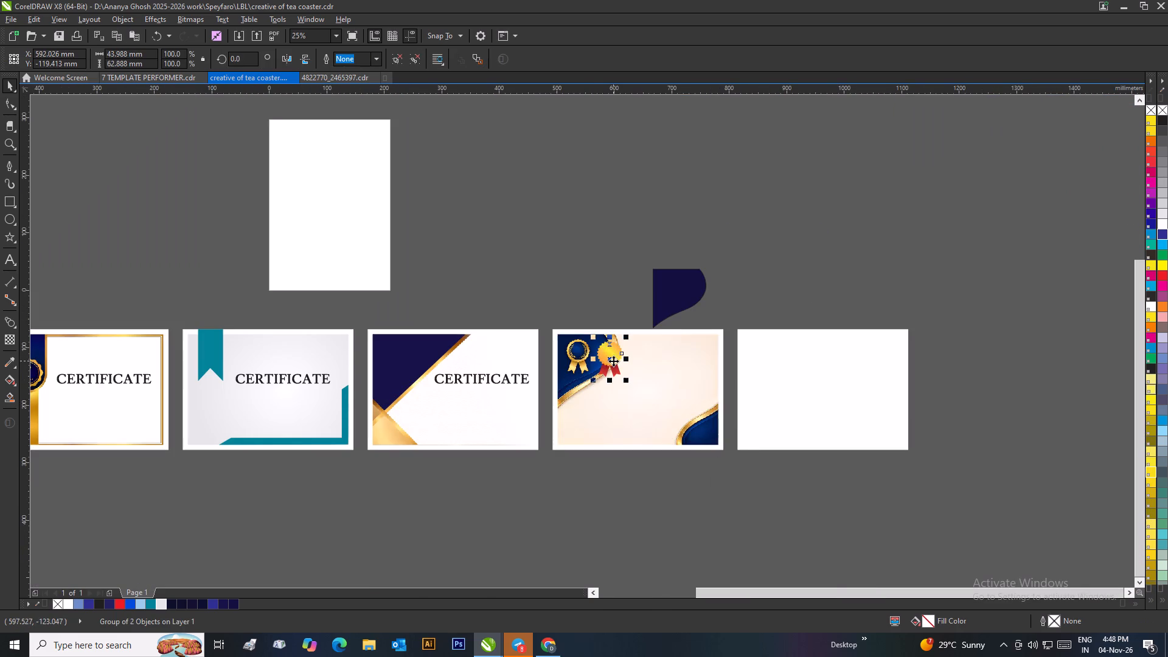
{"action": "scroll", "coordinate": [602, 356], "scroll_direction": "up", "scroll_amount": 3}
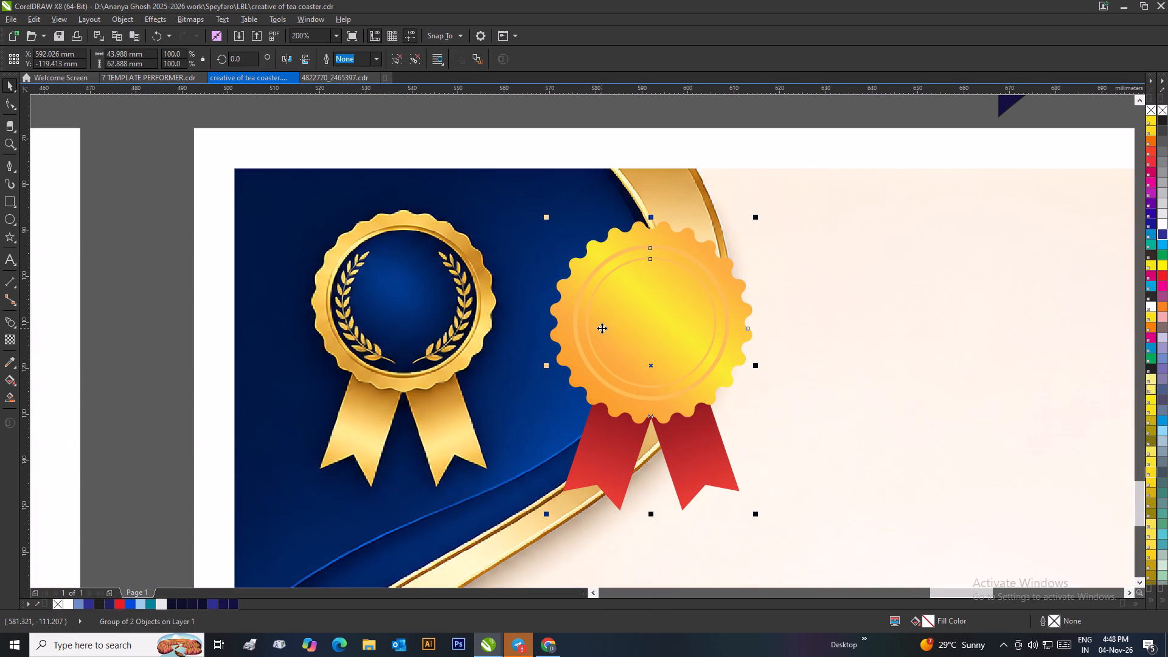
{"action": "right_click", "coordinate": [619, 377]}
{"action": "left_click", "coordinate": [655, 123]}
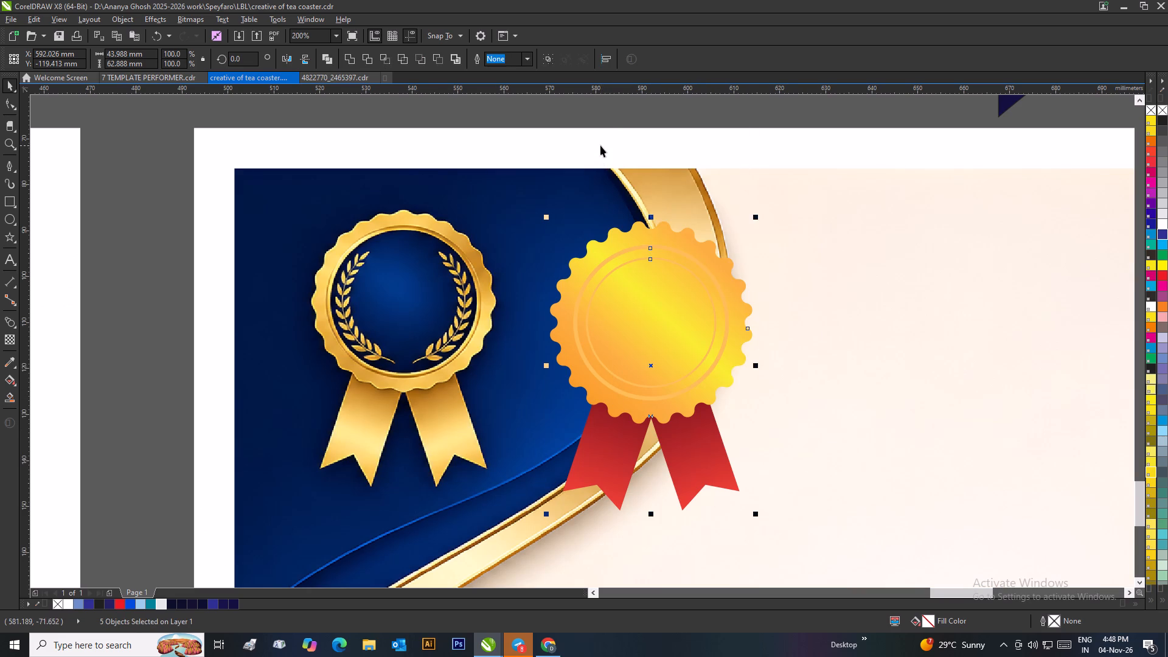
{"action": "left_click", "coordinate": [600, 145]}
{"action": "left_click", "coordinate": [157, 218]}
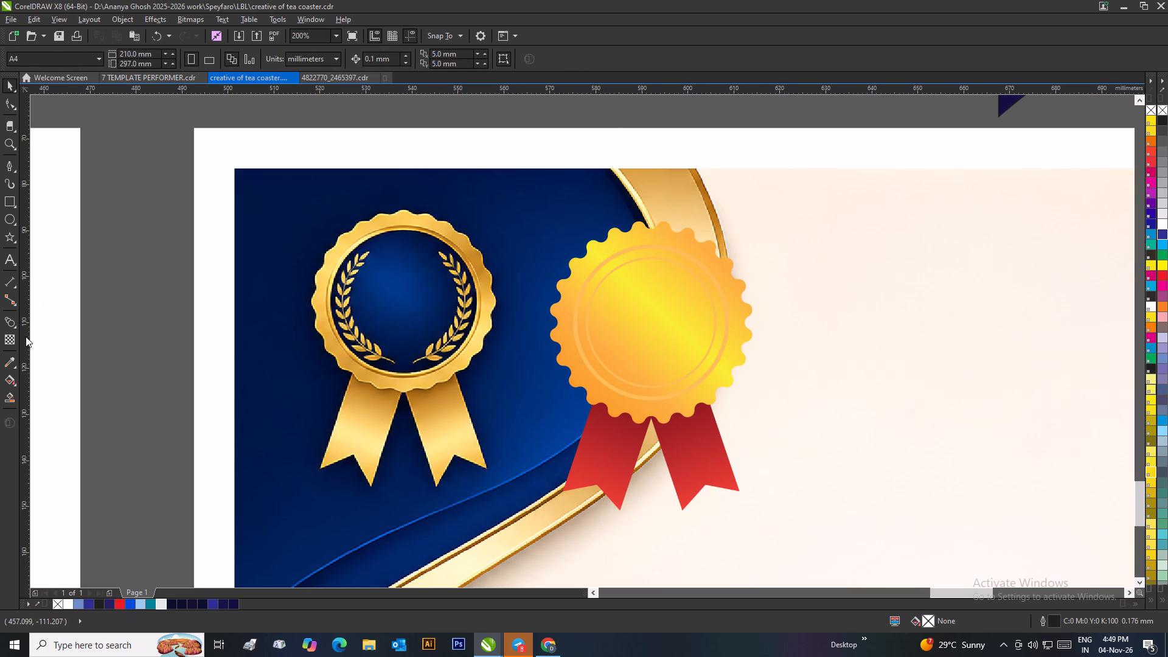
Sample the light gold from the original badge's scalloped rim and fill the new badge's disc with it.
{"action": "left_click", "coordinate": [7, 358]}
{"action": "left_click", "coordinate": [333, 260]}
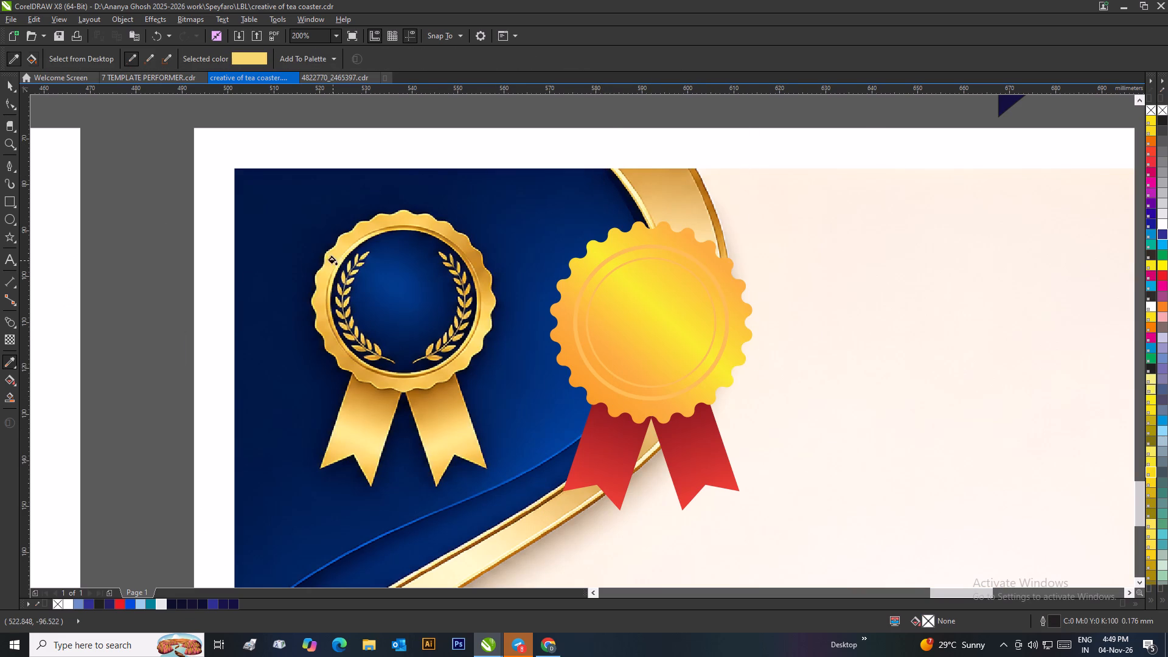
{"action": "left_click", "coordinate": [603, 252]}
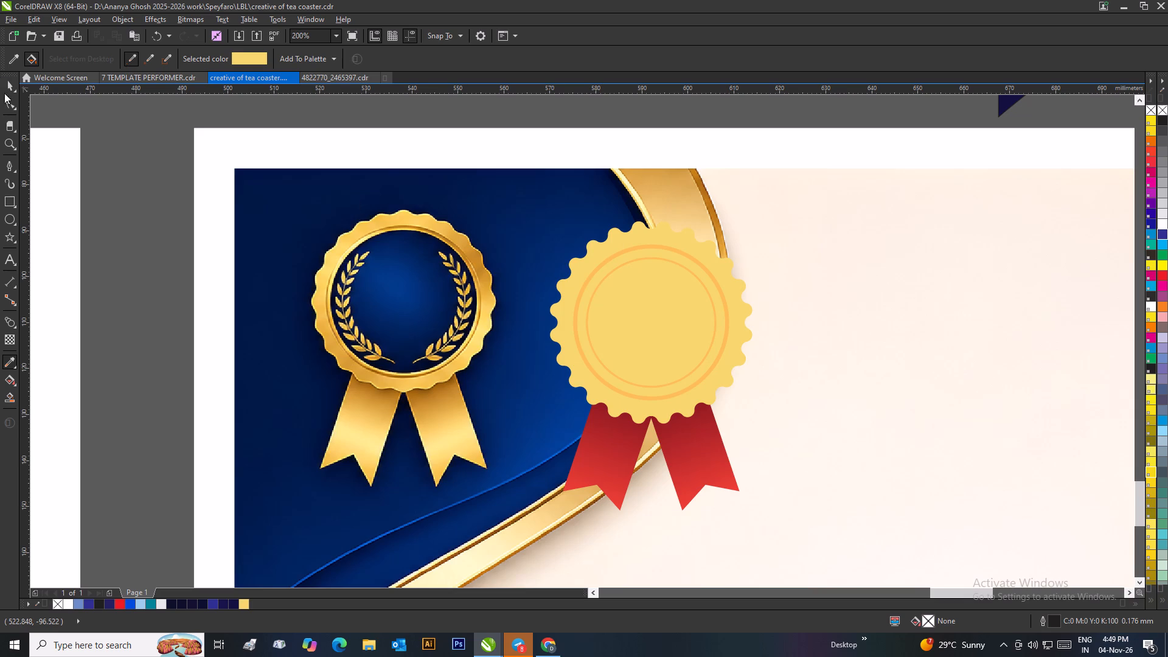
Apply a linear fountain fill from light gold to orange across the badge's disc, running from its lower-left area to its upper-right edge.
{"action": "left_click", "coordinate": [12, 82]}
{"action": "left_click", "coordinate": [617, 245]}
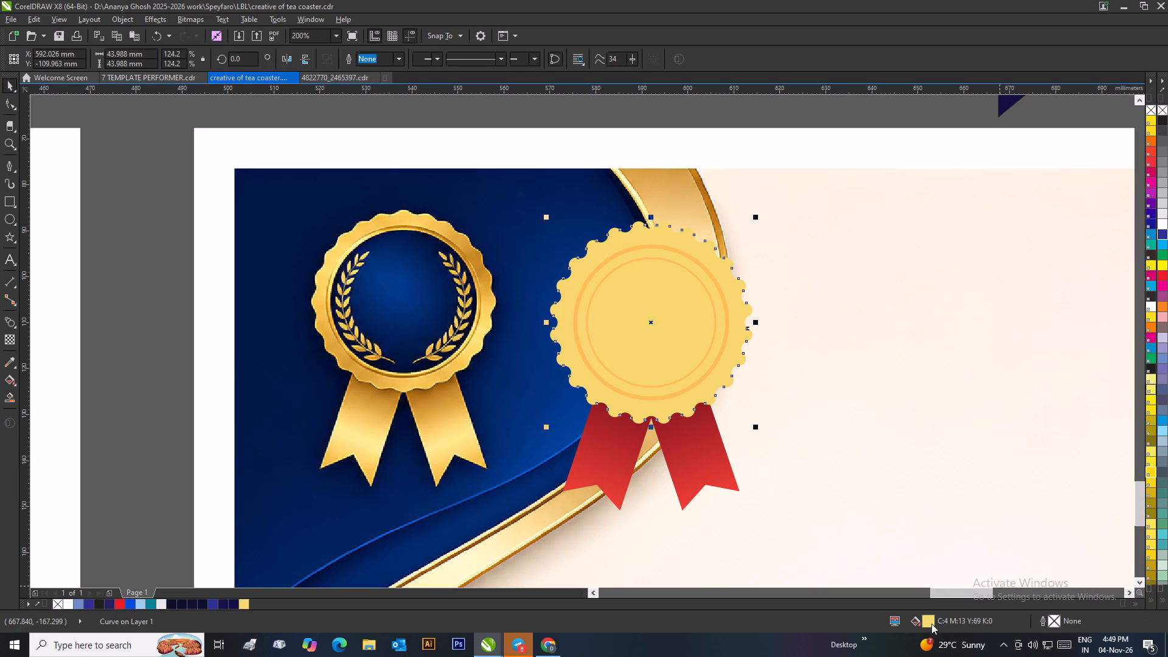
{"action": "key", "text": "g"}
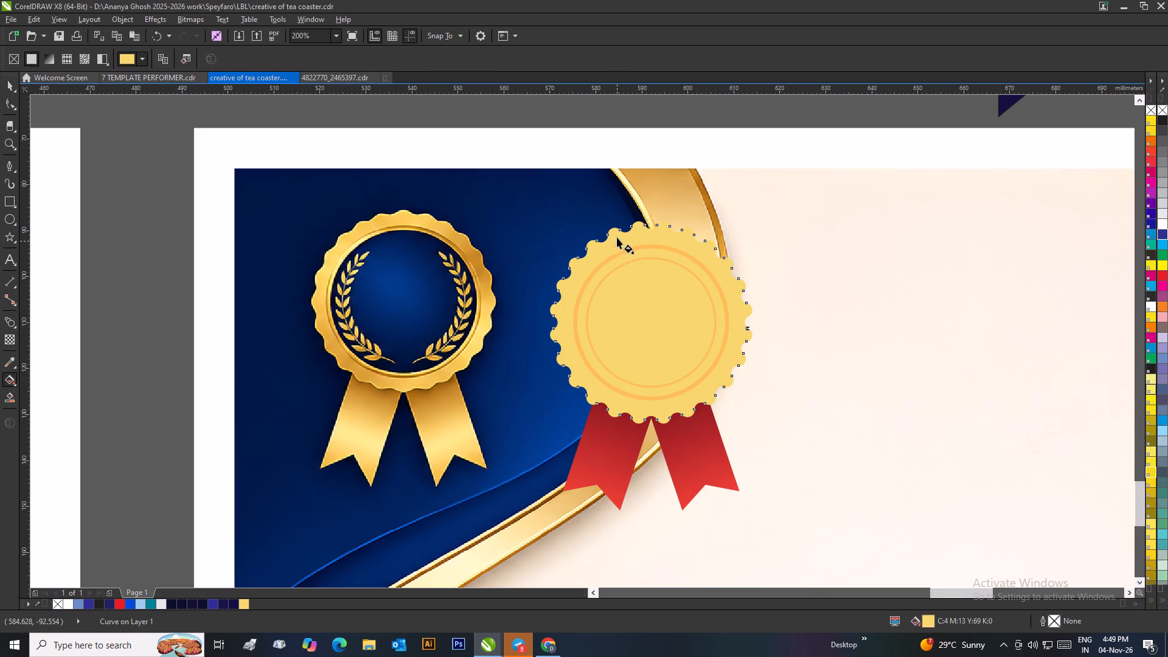
{"action": "left_click_drag", "start_coordinate": [617, 237], "coordinate": [690, 388]}
{"action": "left_click", "coordinate": [725, 381]}
{"action": "left_click", "coordinate": [715, 381]}
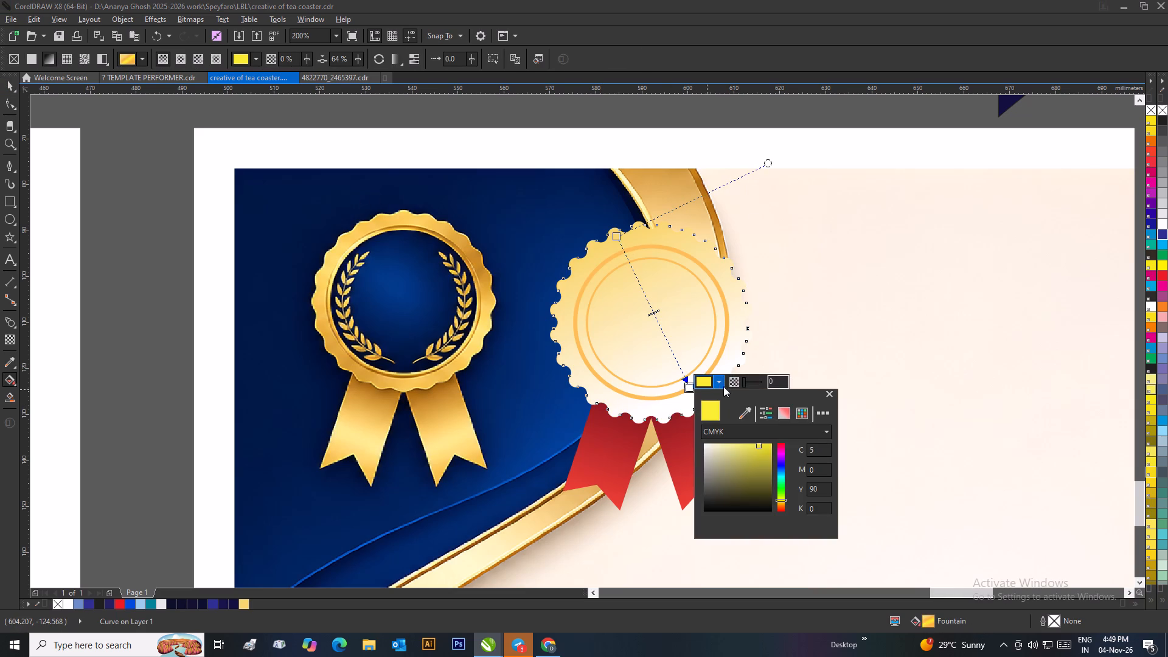
{"action": "left_click", "coordinate": [759, 445]}
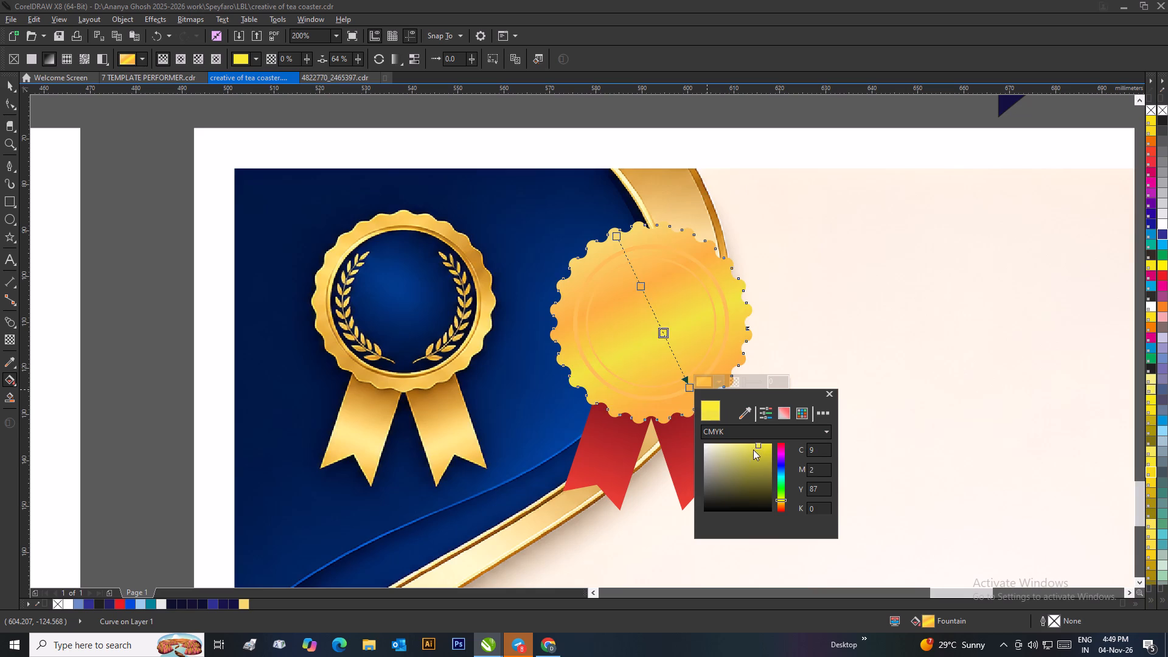
{"action": "left_click", "coordinate": [735, 456]}
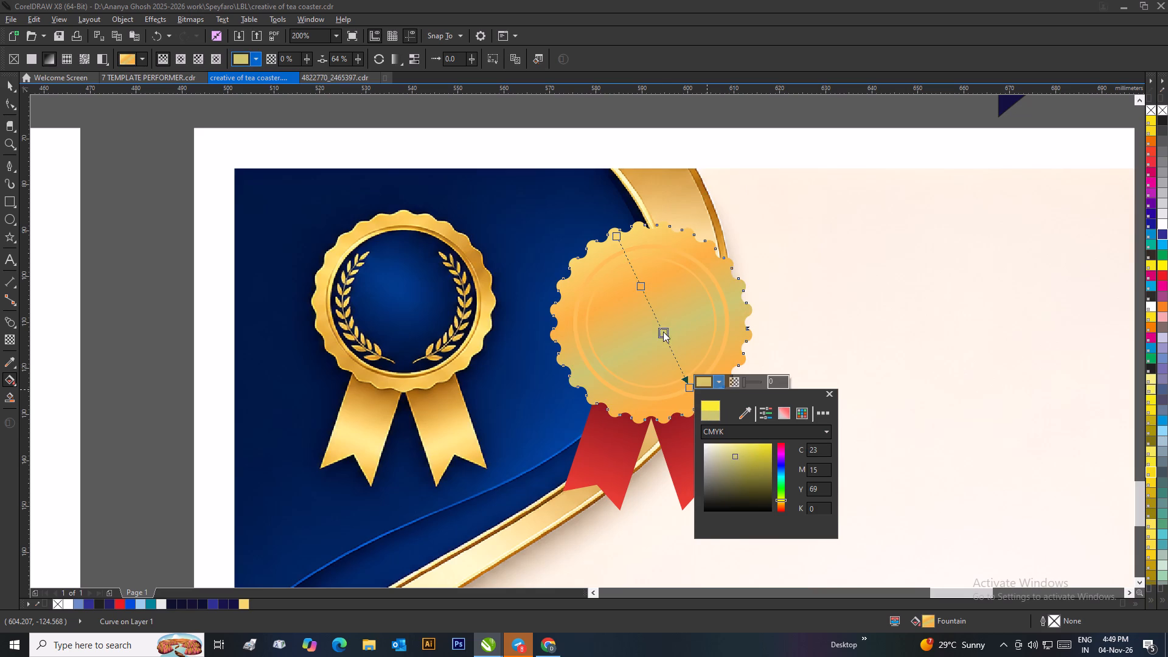
{"action": "double_click", "coordinate": [661, 332]}
{"action": "double_click", "coordinate": [661, 332]}
{"action": "double_click", "coordinate": [638, 289]}
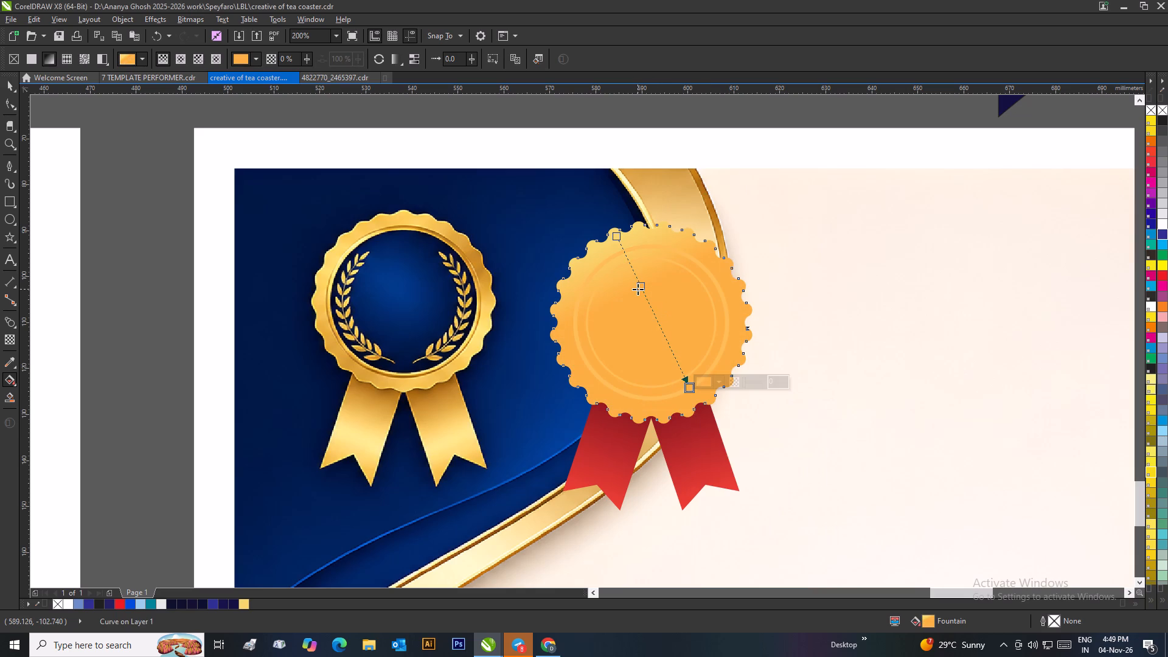
{"action": "left_click", "coordinate": [642, 287]}
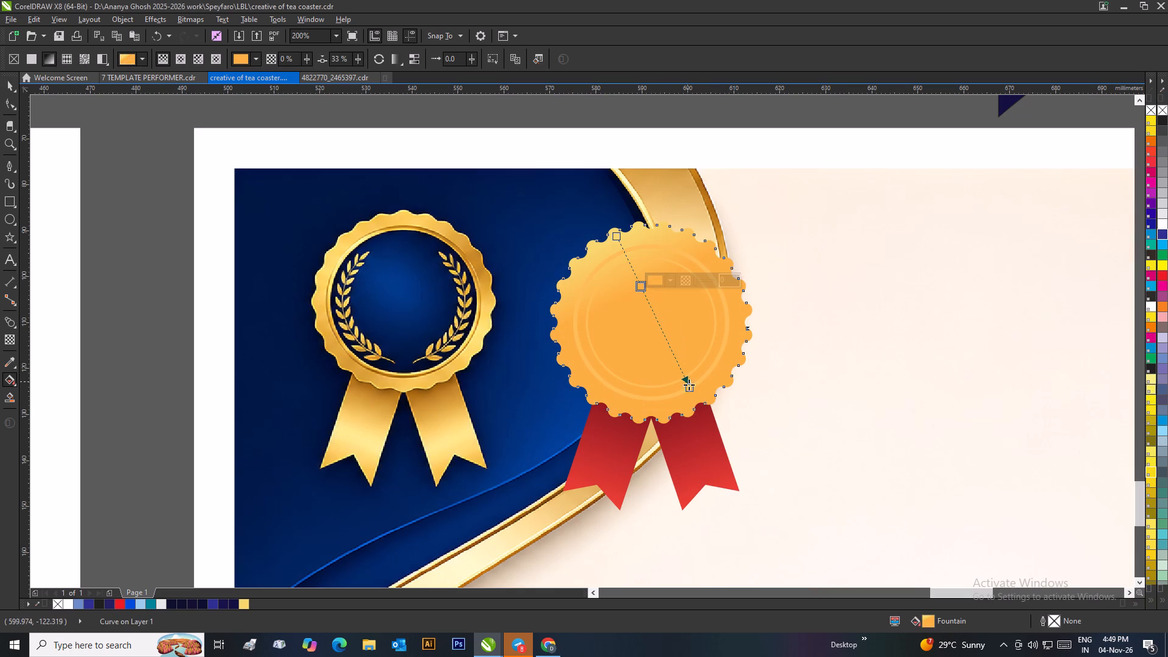
{"action": "left_click_drag", "start_coordinate": [692, 390], "coordinate": [796, 501]}
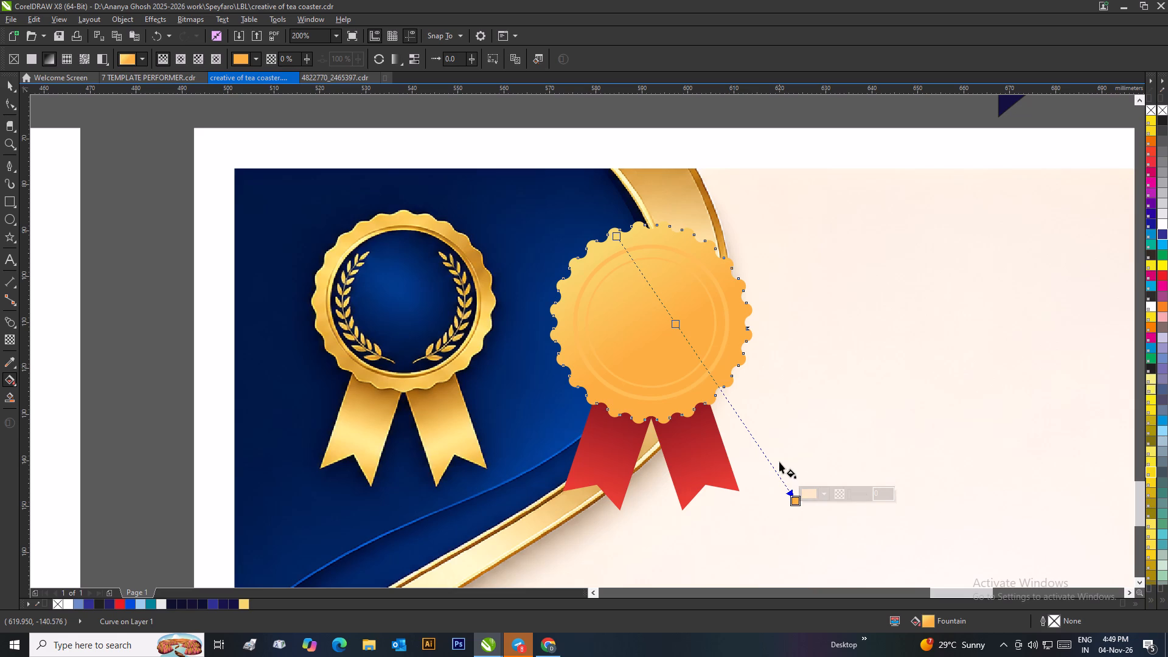
{"action": "left_click_drag", "start_coordinate": [568, 325], "coordinate": [714, 252]}
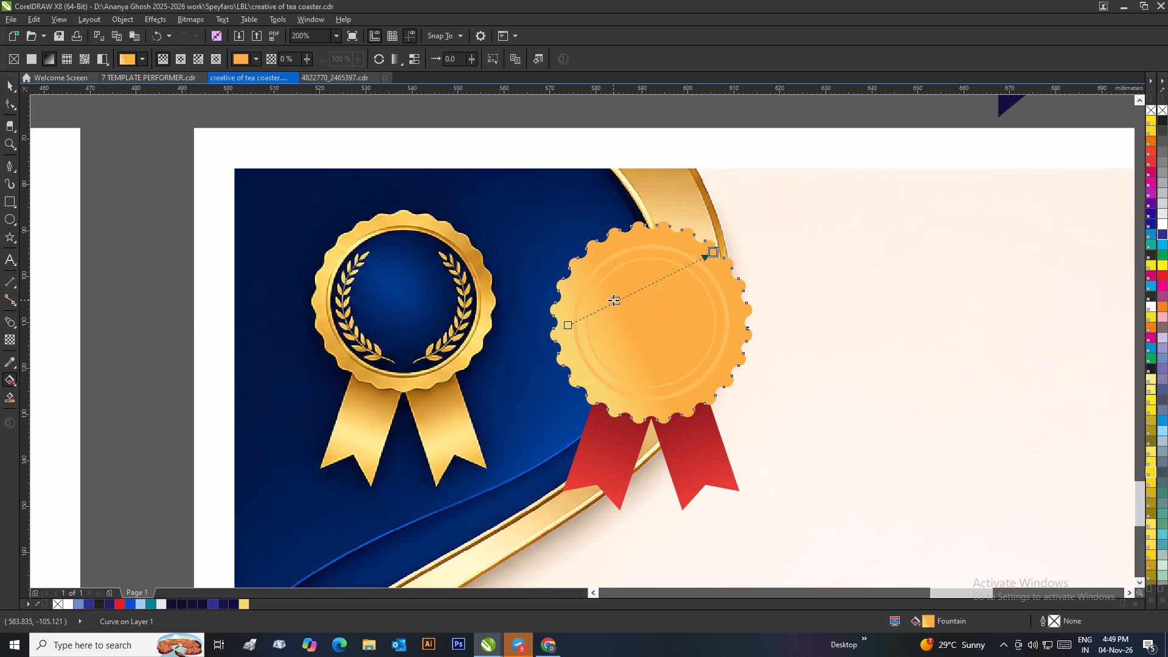
Position the disc gradient's intermediate colour stops at 40% and 70%, and colour the 40% stop dark gold C15 M27 Y87 K0.
{"action": "left_click_drag", "start_coordinate": [613, 300], "coordinate": [623, 291]}
{"action": "double_click", "coordinate": [669, 273]}
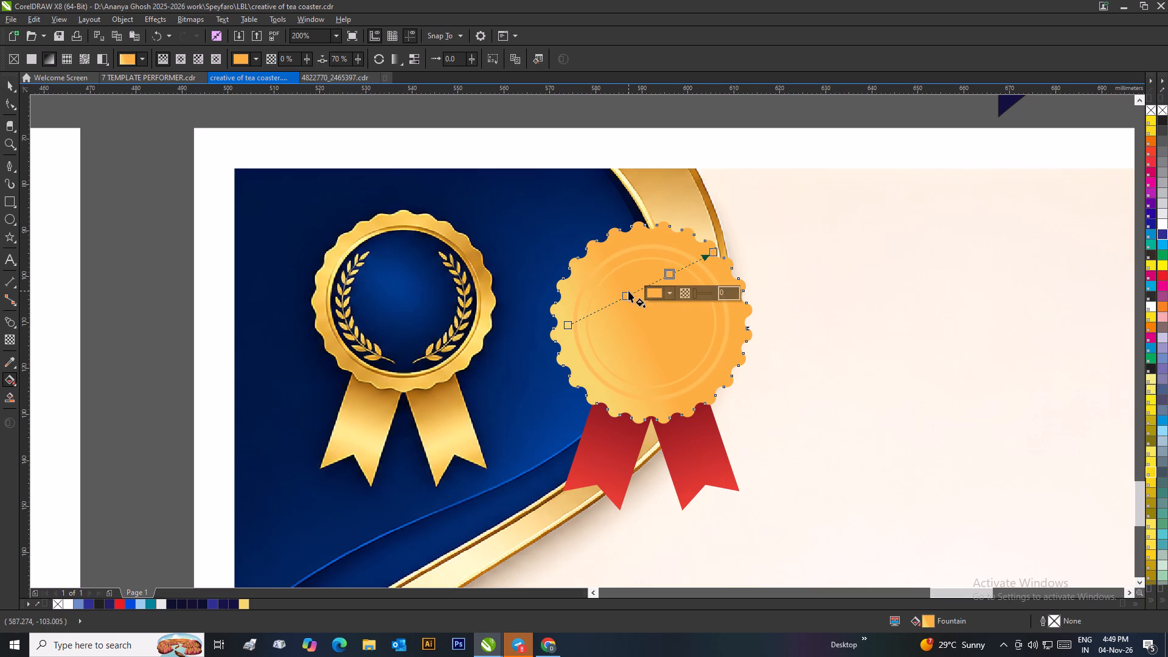
{"action": "left_click", "coordinate": [628, 294]}
{"action": "left_click", "coordinate": [625, 313]}
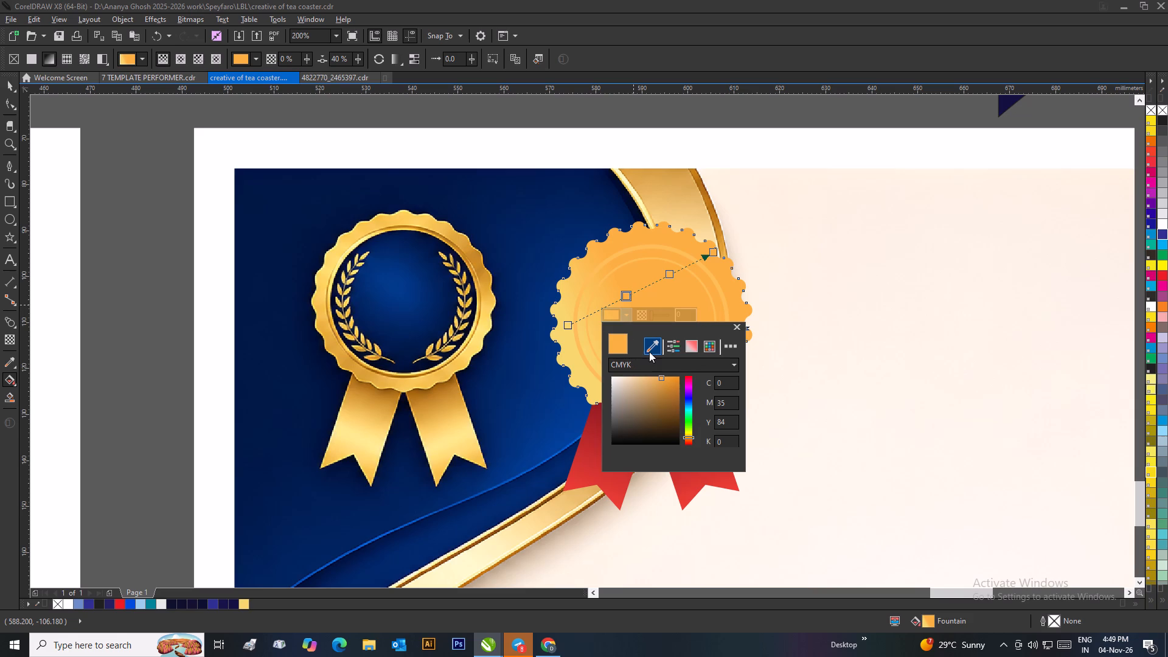
{"action": "left_click", "coordinate": [650, 352]}
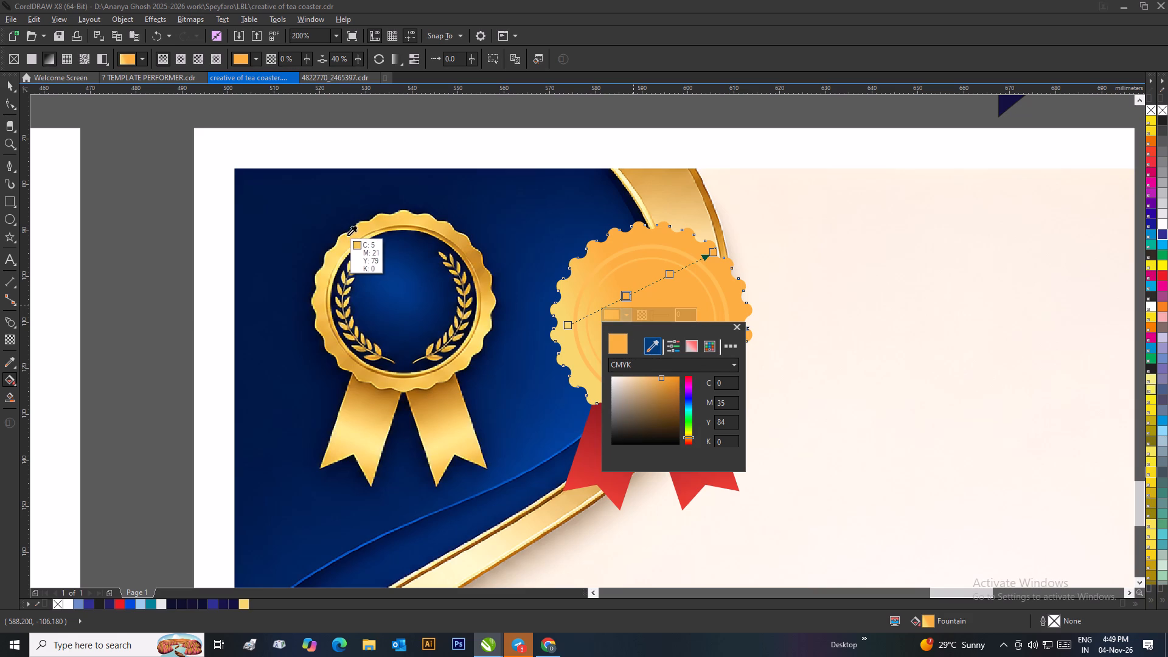
{"action": "left_click", "coordinate": [347, 235]}
{"action": "left_click", "coordinate": [627, 295]}
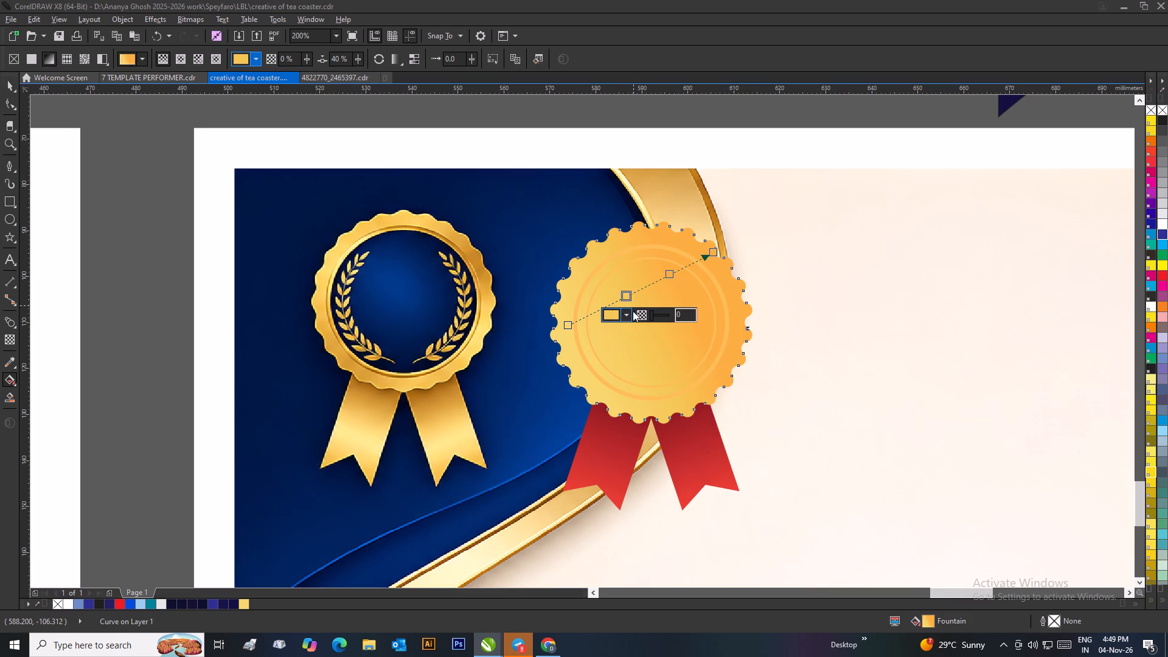
{"action": "left_click", "coordinate": [626, 311]}
{"action": "left_click", "coordinate": [656, 386]}
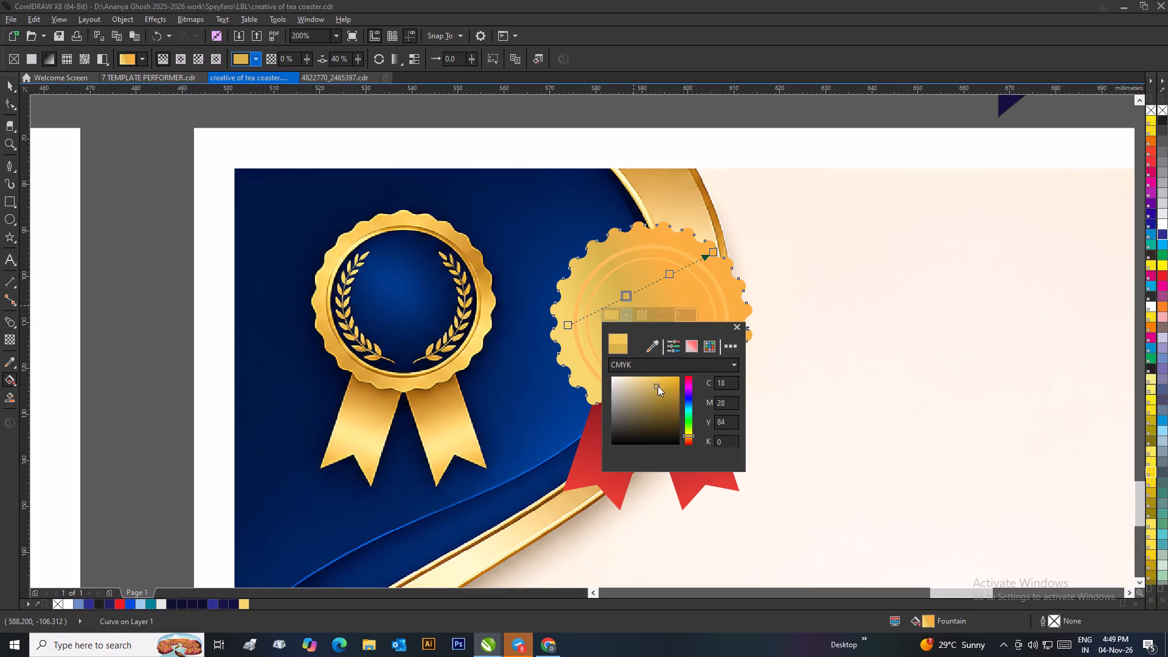
{"action": "left_click", "coordinate": [657, 380]}
{"action": "left_click", "coordinate": [652, 377]}
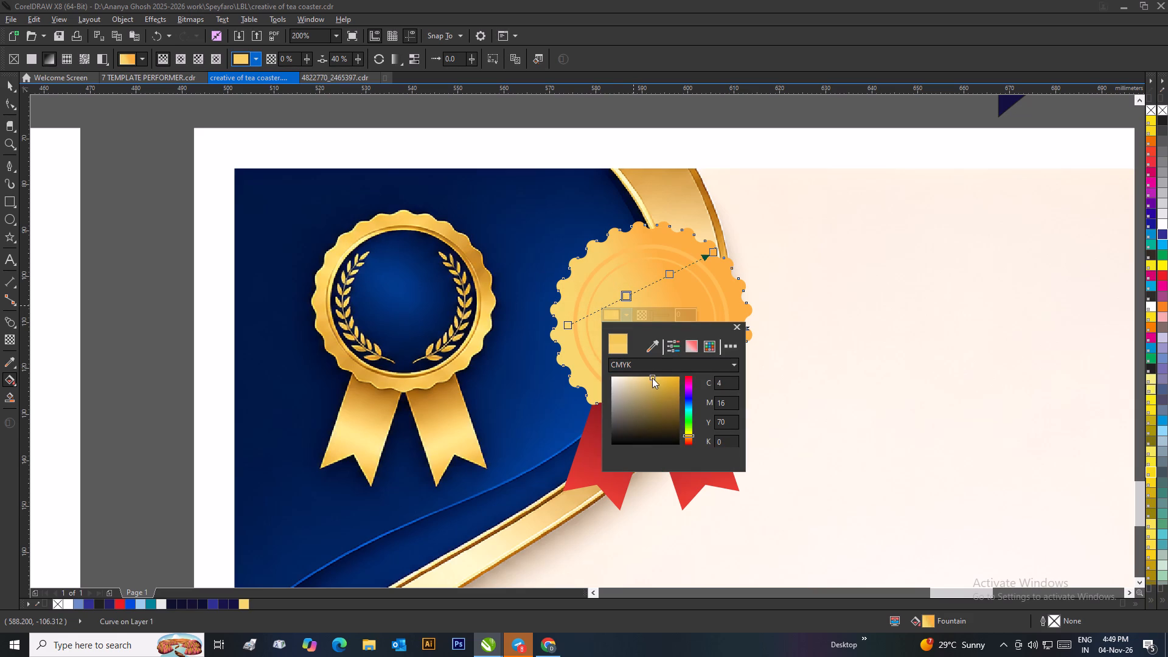
{"action": "left_click", "coordinate": [661, 388]}
{"action": "left_click", "coordinate": [661, 384]}
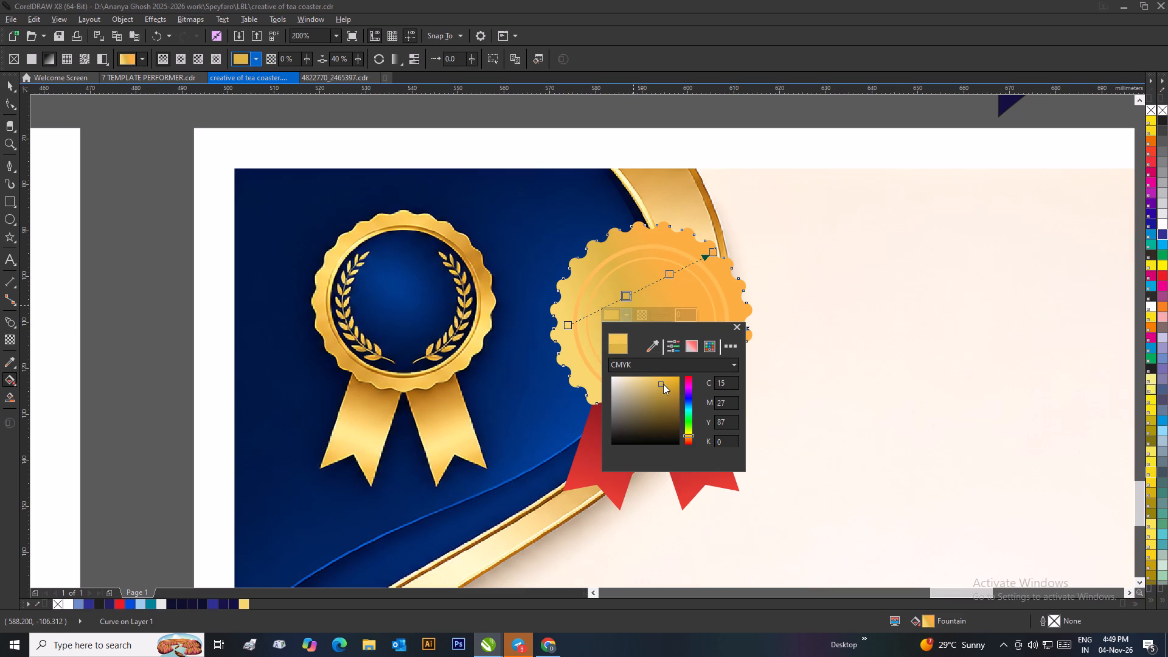
{"action": "left_click", "coordinate": [740, 326]}
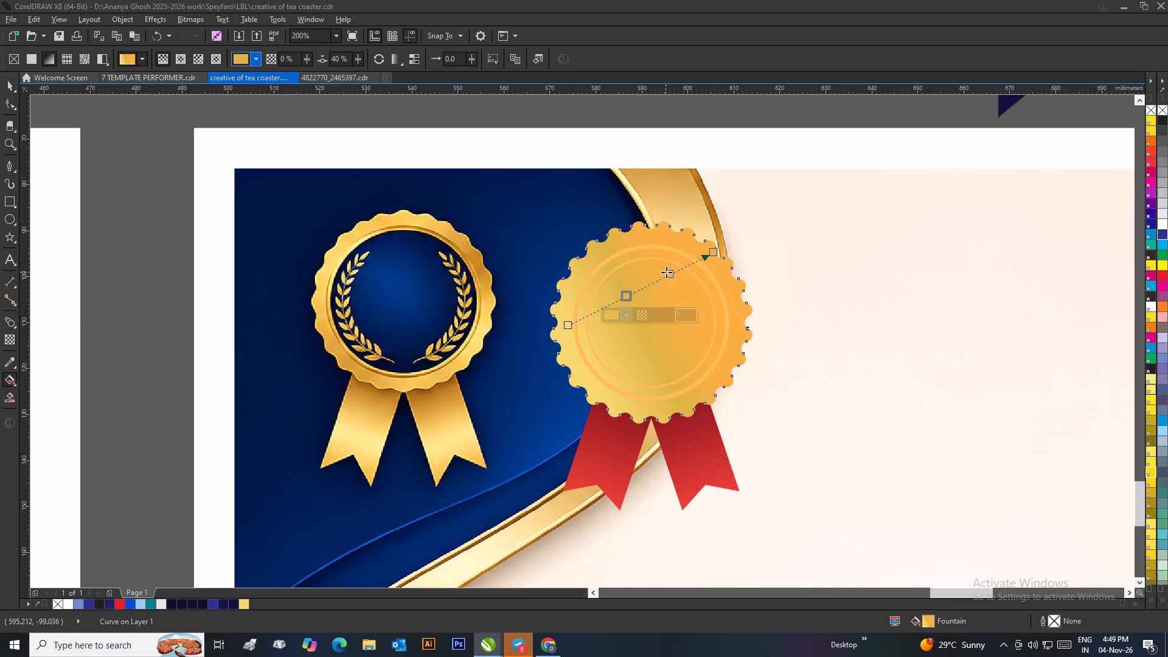
Recolour the gradient's 70% stop and end stop with light gold and C12 M24 Y82 K0 gold sampled from the disc.
{"action": "left_click", "coordinate": [667, 273]}
{"action": "left_click", "coordinate": [662, 291]}
{"action": "left_click", "coordinate": [693, 325]}
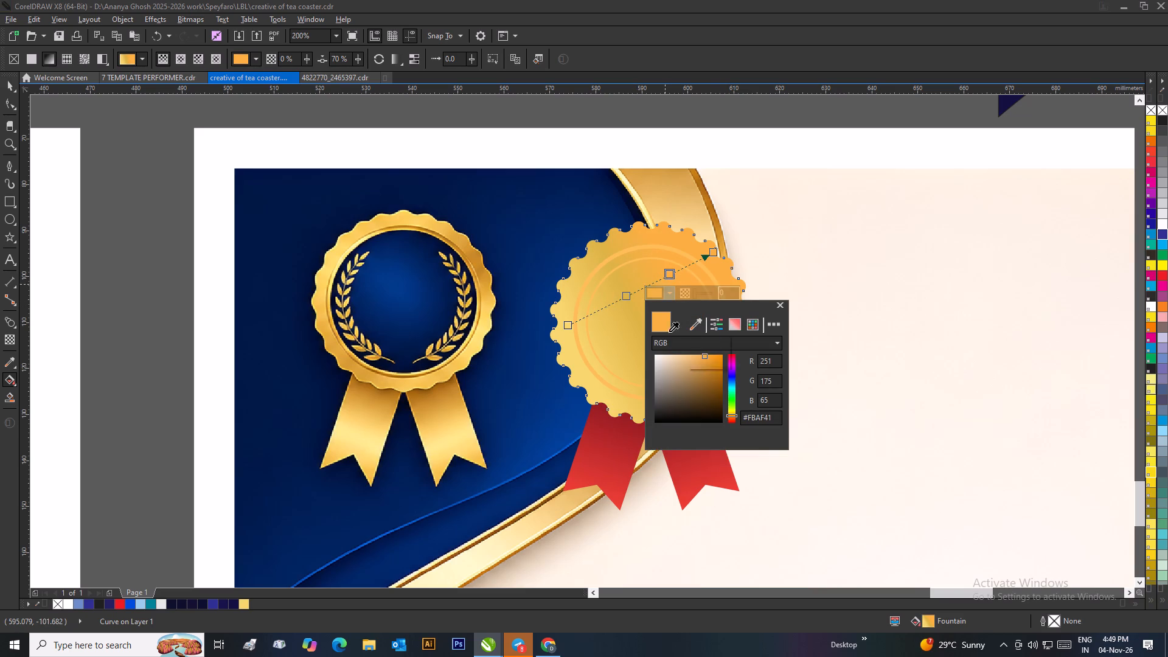
{"action": "left_click", "coordinate": [568, 351]}
{"action": "double_click", "coordinate": [714, 253]}
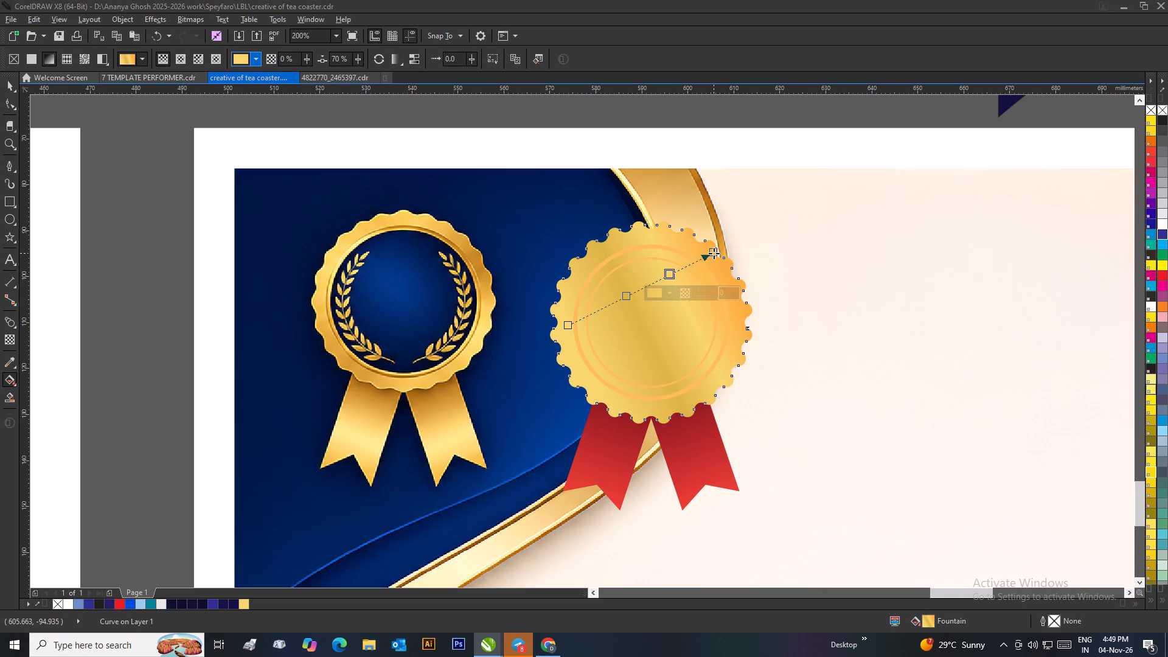
{"action": "left_click", "coordinate": [708, 271]}
{"action": "left_click", "coordinate": [739, 305]}
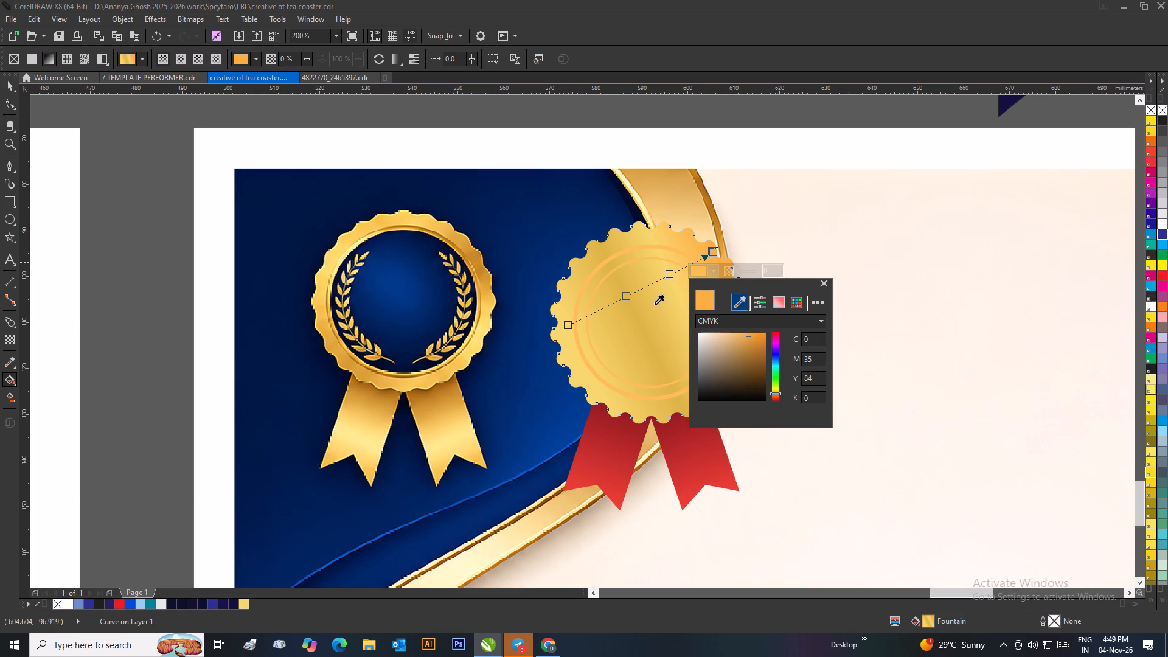
{"action": "left_click", "coordinate": [625, 328]}
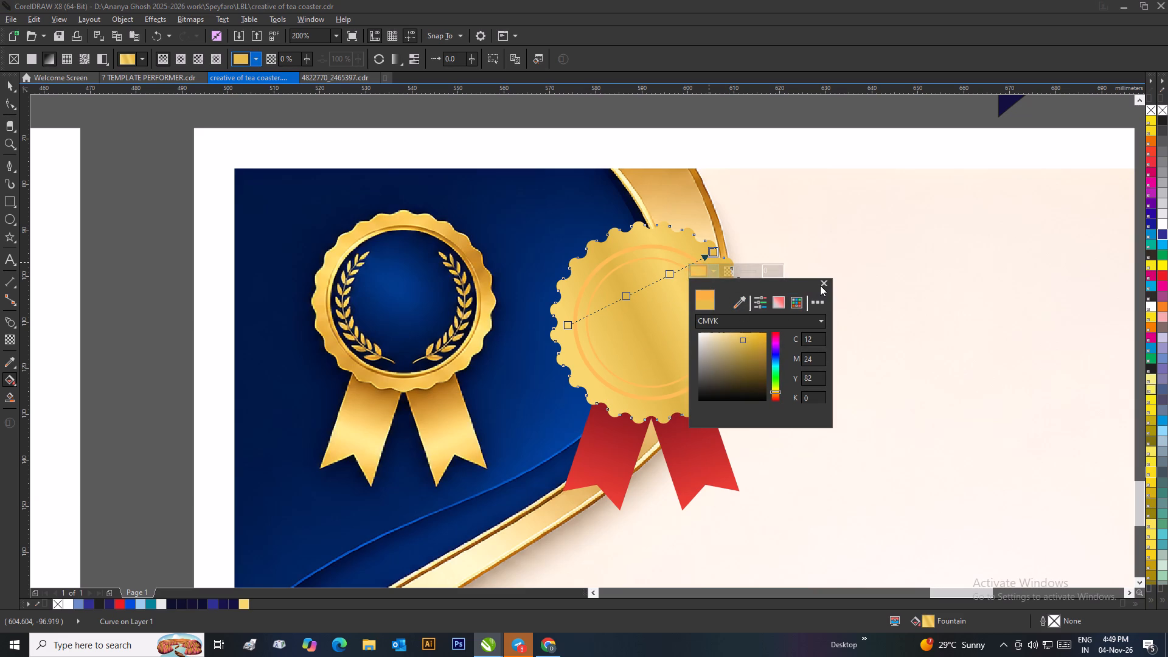
{"action": "left_click", "coordinate": [821, 285]}
{"action": "left_click", "coordinate": [12, 83]}
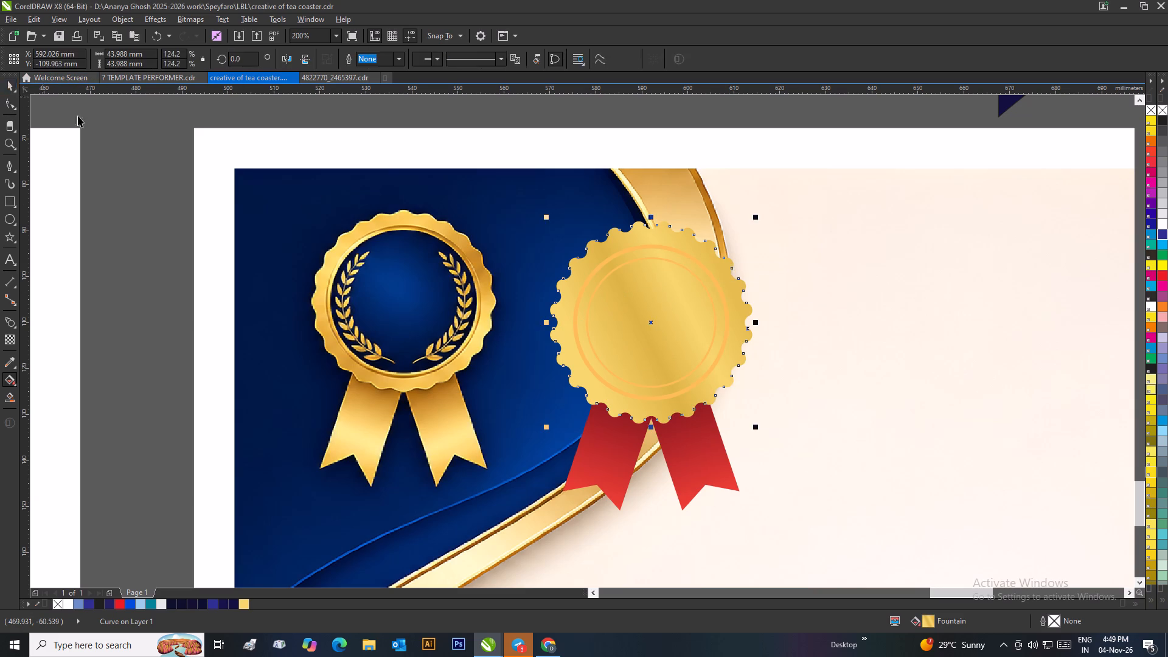
{"action": "left_click", "coordinate": [171, 155]}
Delete the thin inner orange ring from the gold disc.
{"action": "scroll", "coordinate": [304, 198], "scroll_direction": "down", "scroll_amount": 1}
{"action": "scroll", "coordinate": [738, 390], "scroll_direction": "up", "scroll_amount": 2}
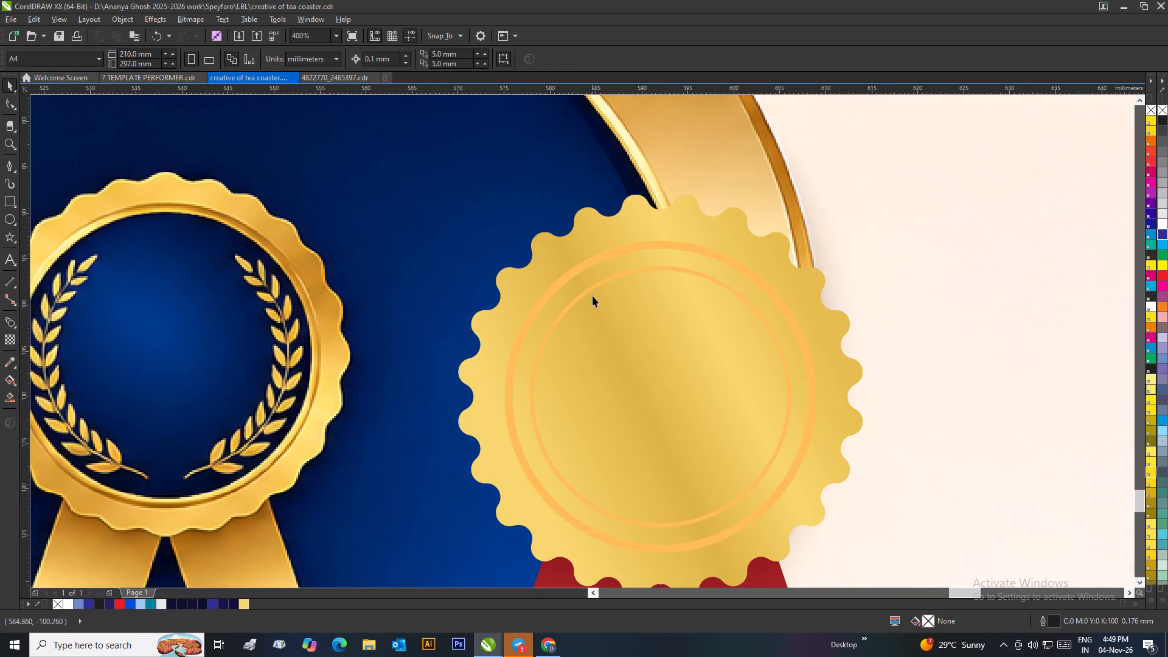
{"action": "scroll", "coordinate": [574, 281], "scroll_direction": "down", "scroll_amount": 1}
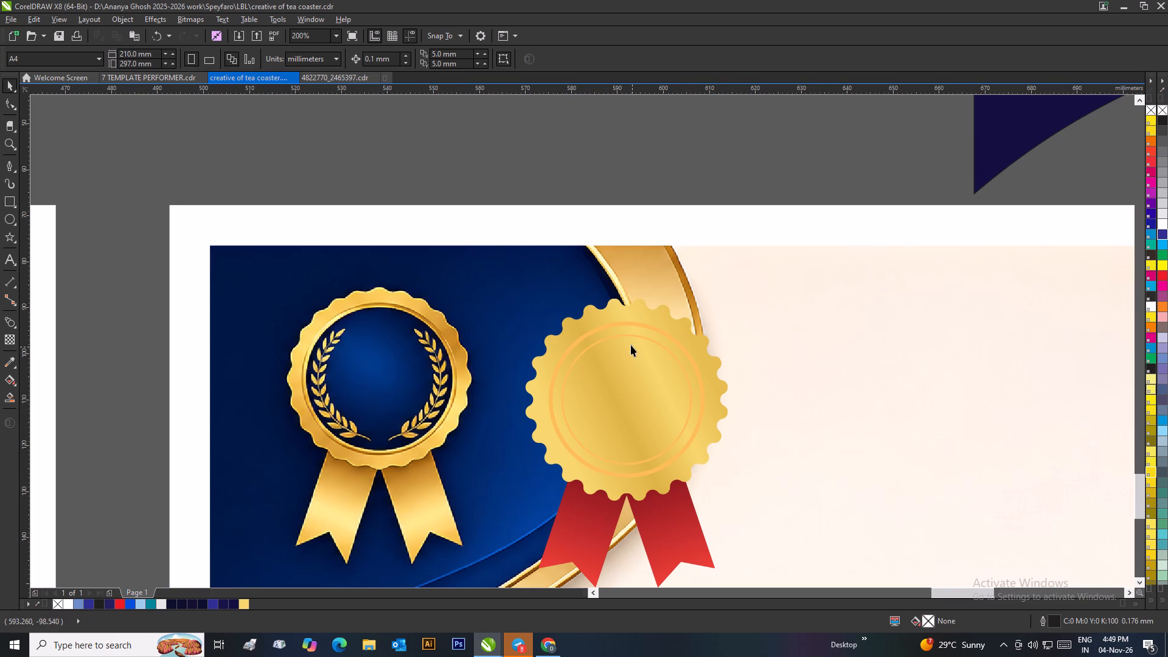
{"action": "left_click", "coordinate": [630, 335]}
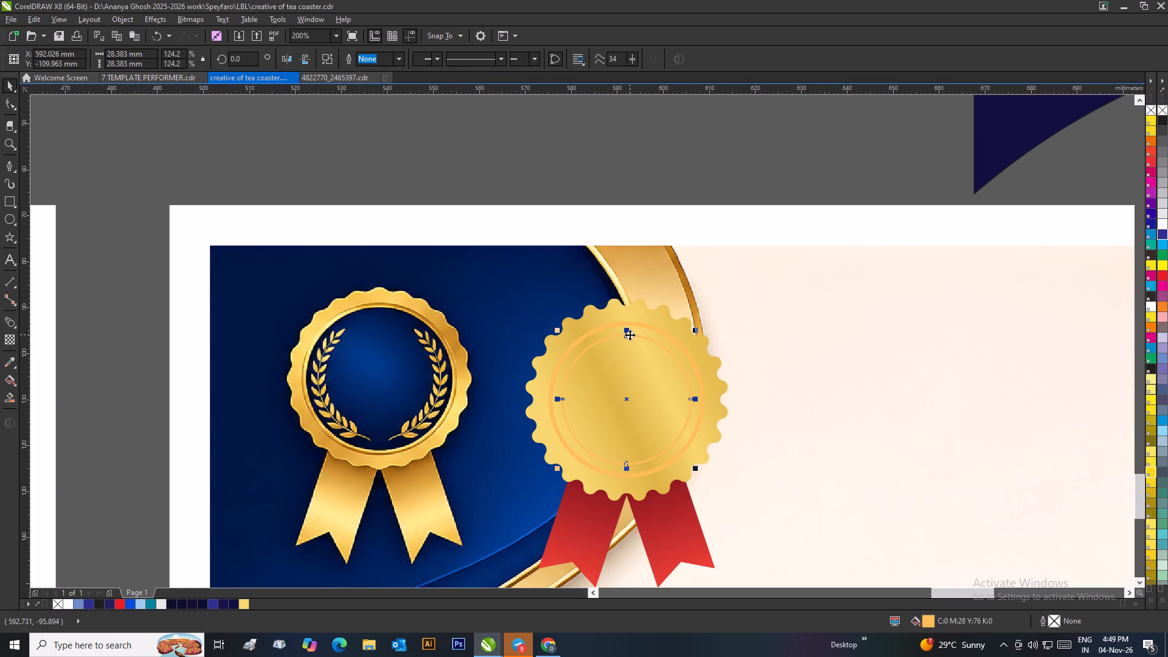
{"action": "key", "text": "Delete"}
Draw a circle inside the disc's remaining orange ring and enlarge it to about 32.4 mm in diameter.
{"action": "left_click", "coordinate": [625, 324]}
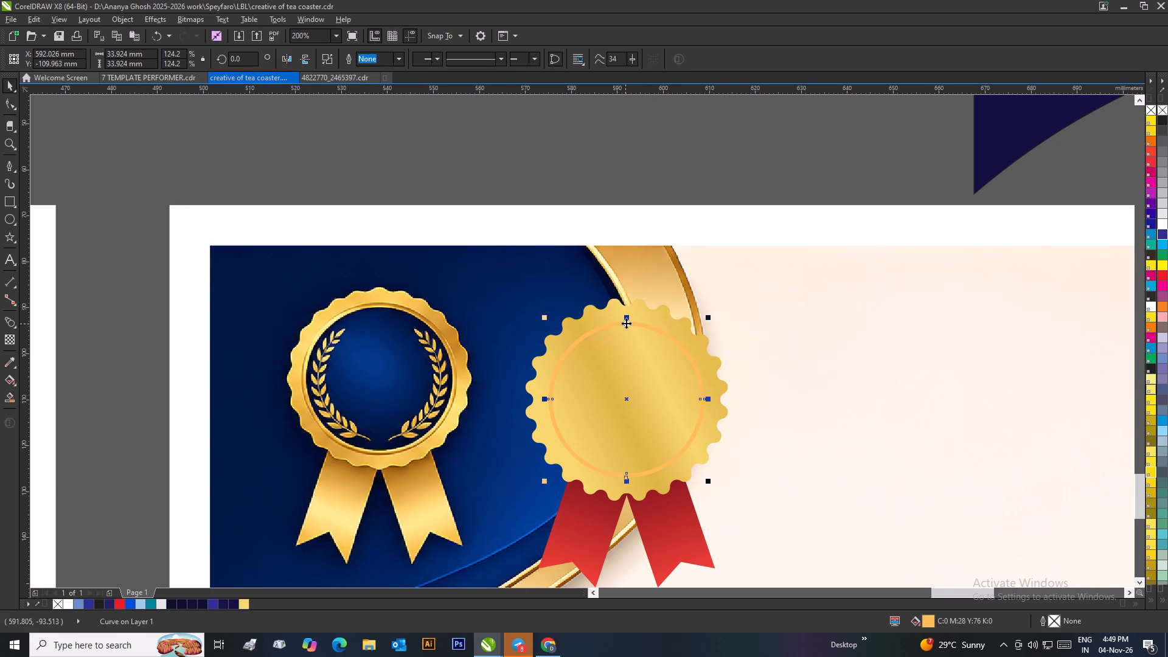
{"action": "left_click", "coordinate": [8, 225]}
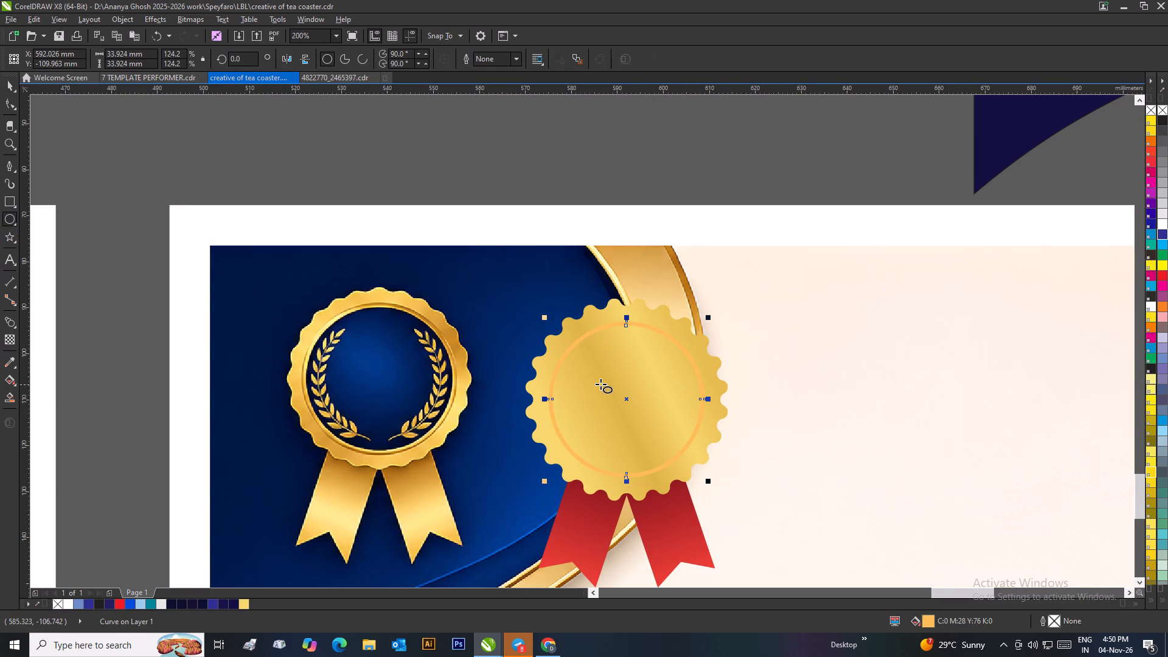
{"action": "left_click_drag", "start_coordinate": [573, 335], "coordinate": [704, 481], "text": "ctrl"}
{"action": "left_click", "coordinate": [7, 84]}
{"action": "scroll", "coordinate": [663, 374], "scroll_direction": "up", "scroll_amount": 1}
{"action": "left_click_drag", "start_coordinate": [520, 335], "coordinate": [481, 315]}
{"action": "scroll", "coordinate": [519, 335], "scroll_direction": "down", "scroll_amount": 1}
{"action": "scroll", "coordinate": [635, 435], "scroll_direction": "up", "scroll_amount": 2}
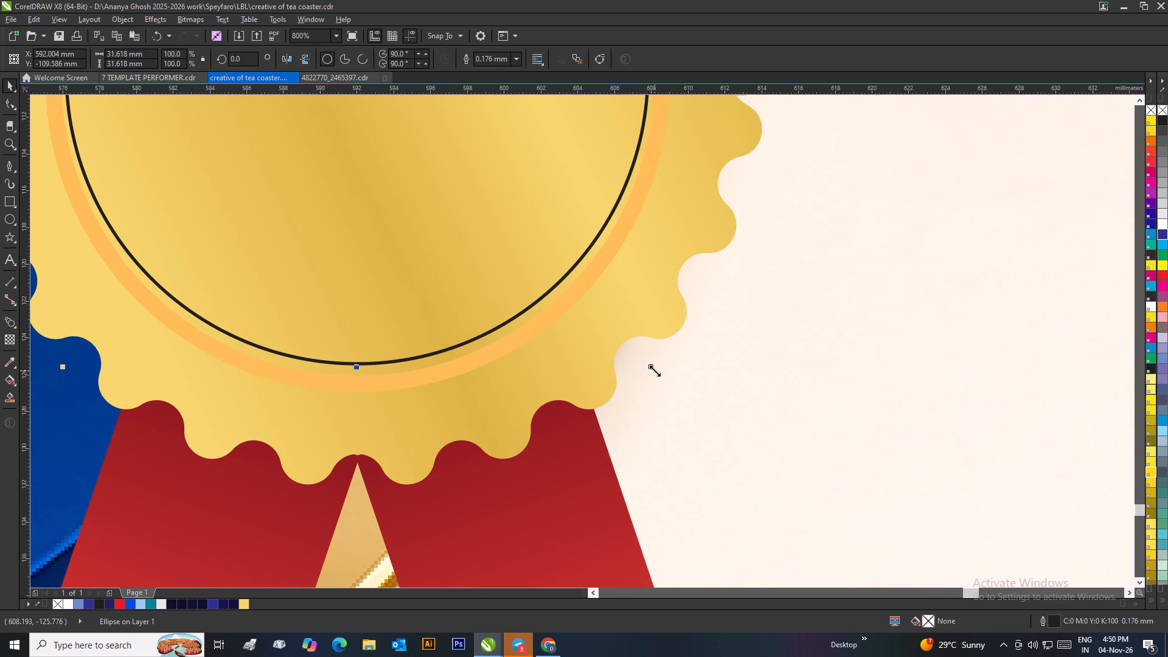
{"action": "left_click_drag", "start_coordinate": [655, 370], "coordinate": [664, 383]}
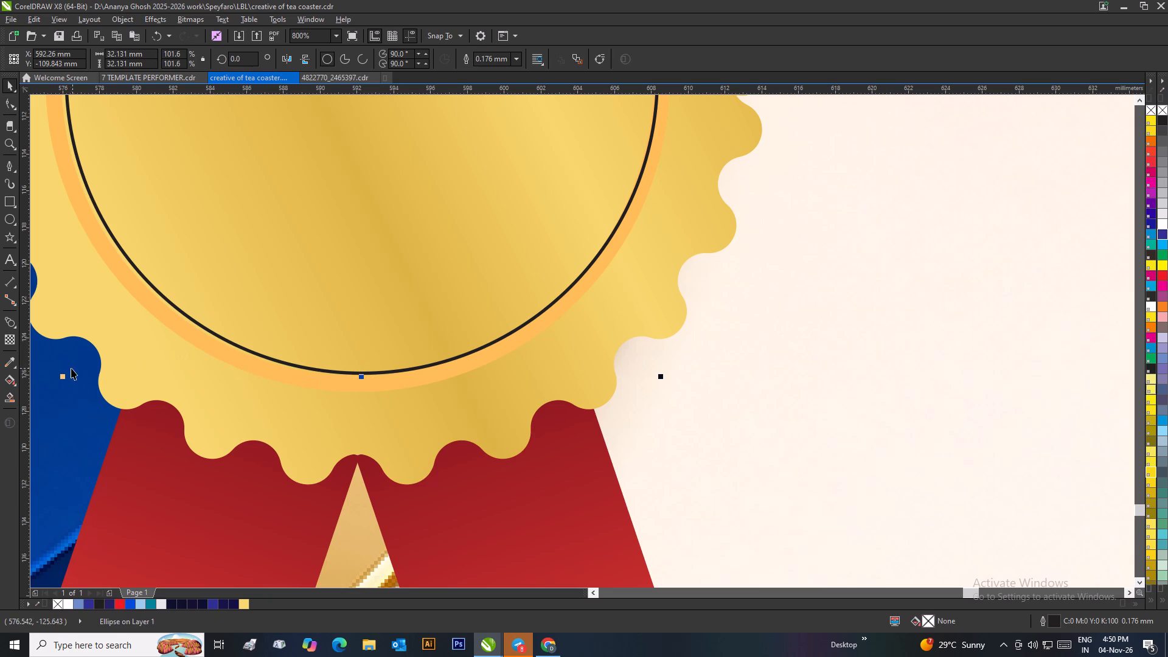
{"action": "left_click_drag", "start_coordinate": [63, 377], "coordinate": [58, 382]}
Align the new circle's centre horizontally and vertically with the orange ring's centre.
{"action": "scroll", "coordinate": [148, 396], "scroll_direction": "down", "scroll_amount": 1}
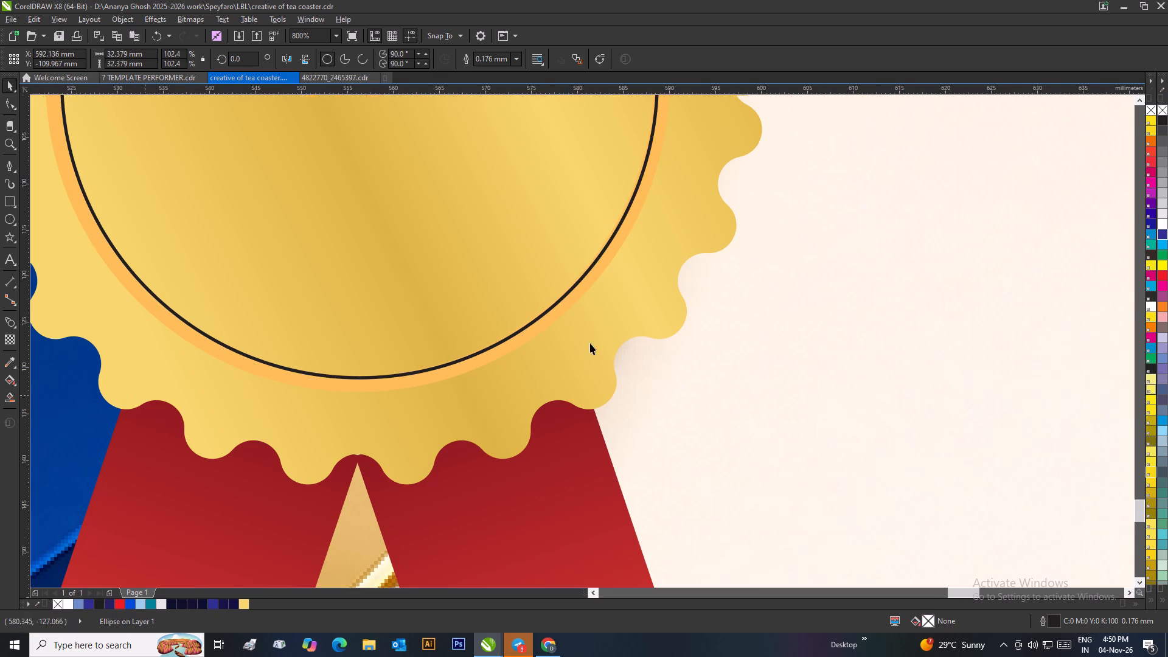
{"action": "scroll", "coordinate": [660, 243], "scroll_direction": "down", "scroll_amount": 1}
{"action": "scroll", "coordinate": [557, 276], "scroll_direction": "up", "scroll_amount": 2}
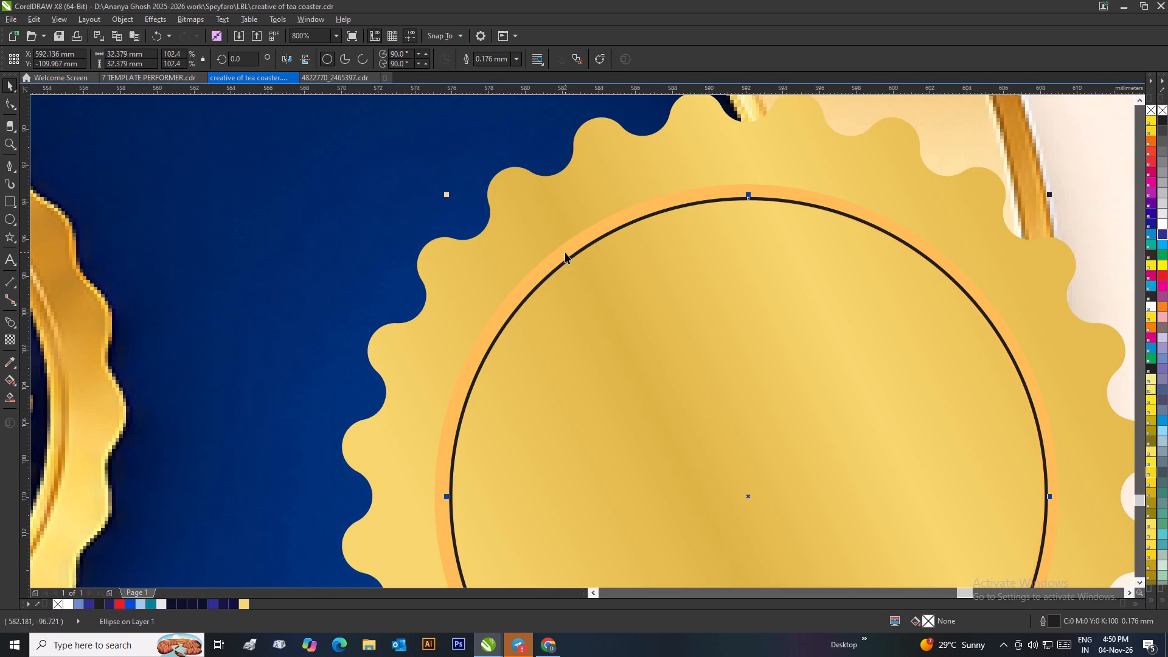
{"action": "left_click", "coordinate": [567, 251], "text": "shift"}
{"action": "type", "text": "CE"}
{"action": "scroll", "coordinate": [564, 267], "scroll_direction": "down", "scroll_amount": 2}
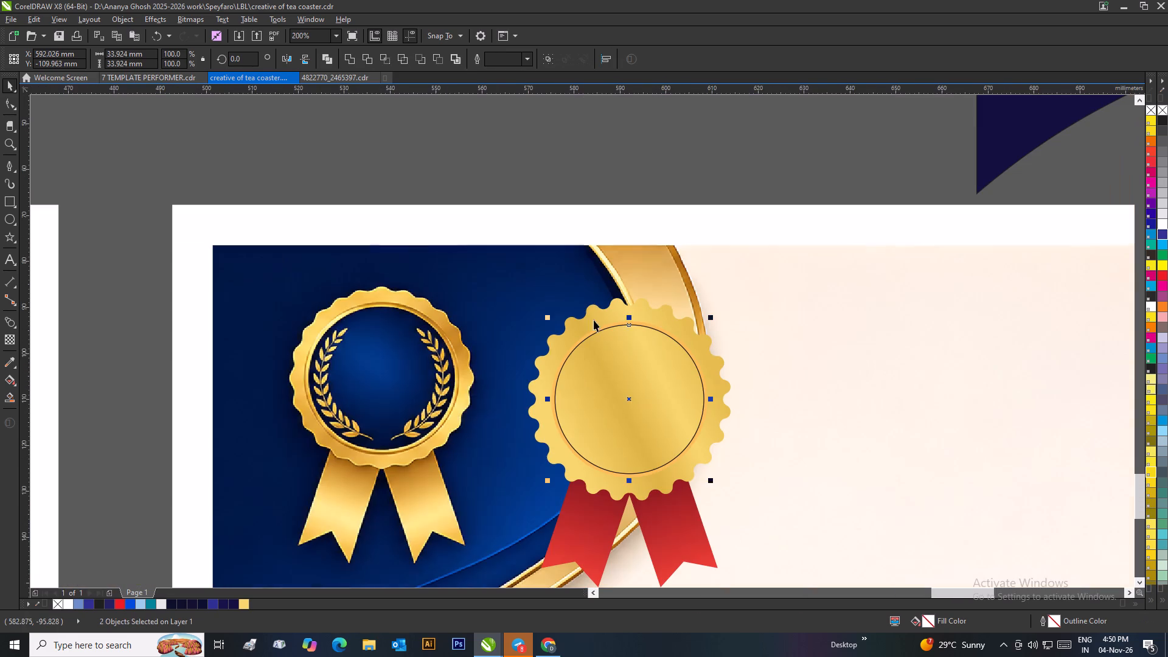
{"action": "left_click", "coordinate": [616, 169]}
Fill the inner circle with solid blue C100 M100 Y0 K0 and remove its outline.
{"action": "left_click", "coordinate": [639, 363]}
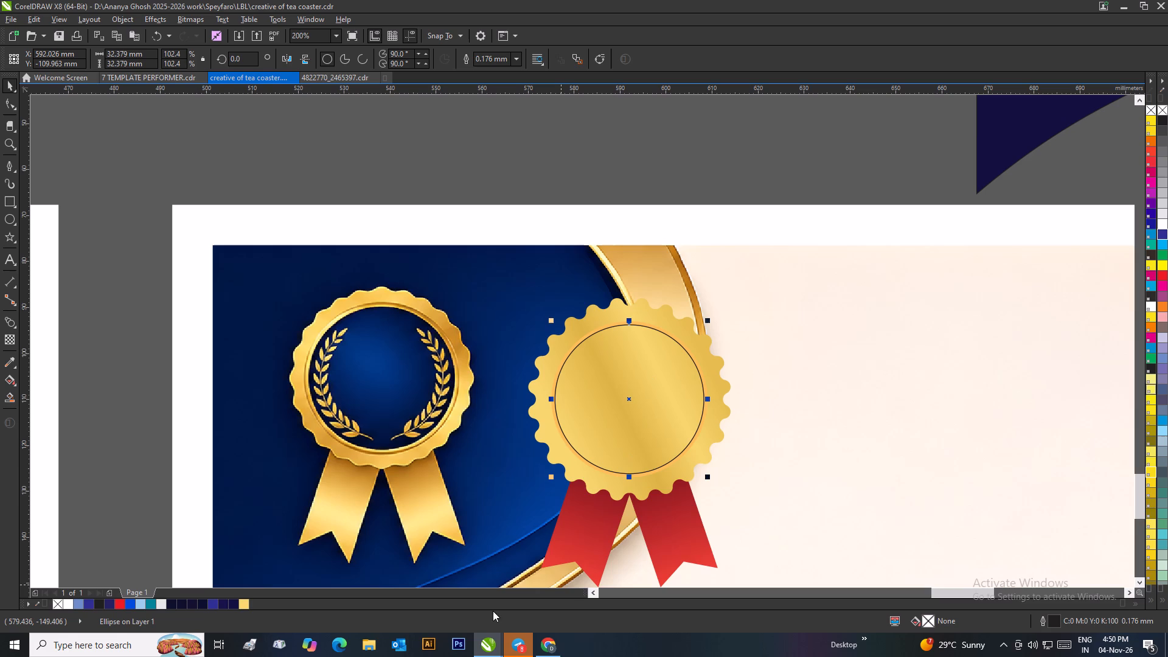
{"action": "left_click", "coordinate": [217, 603]}
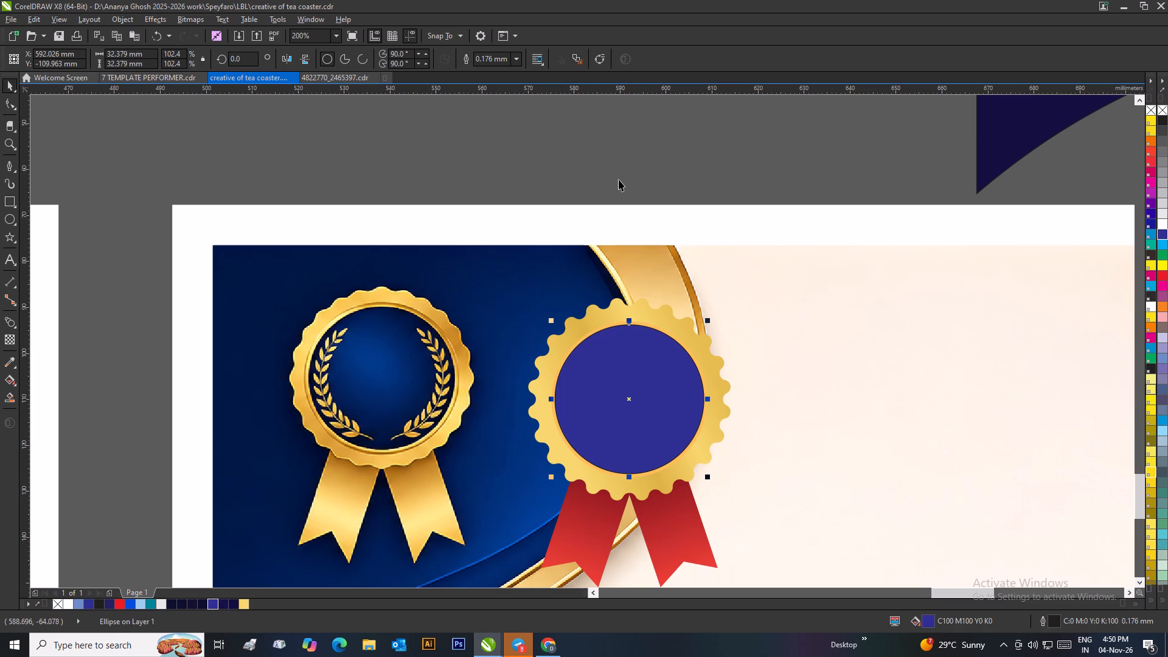
{"action": "left_click", "coordinate": [518, 59]}
{"action": "left_click", "coordinate": [503, 73]}
{"action": "left_click", "coordinate": [631, 175]}
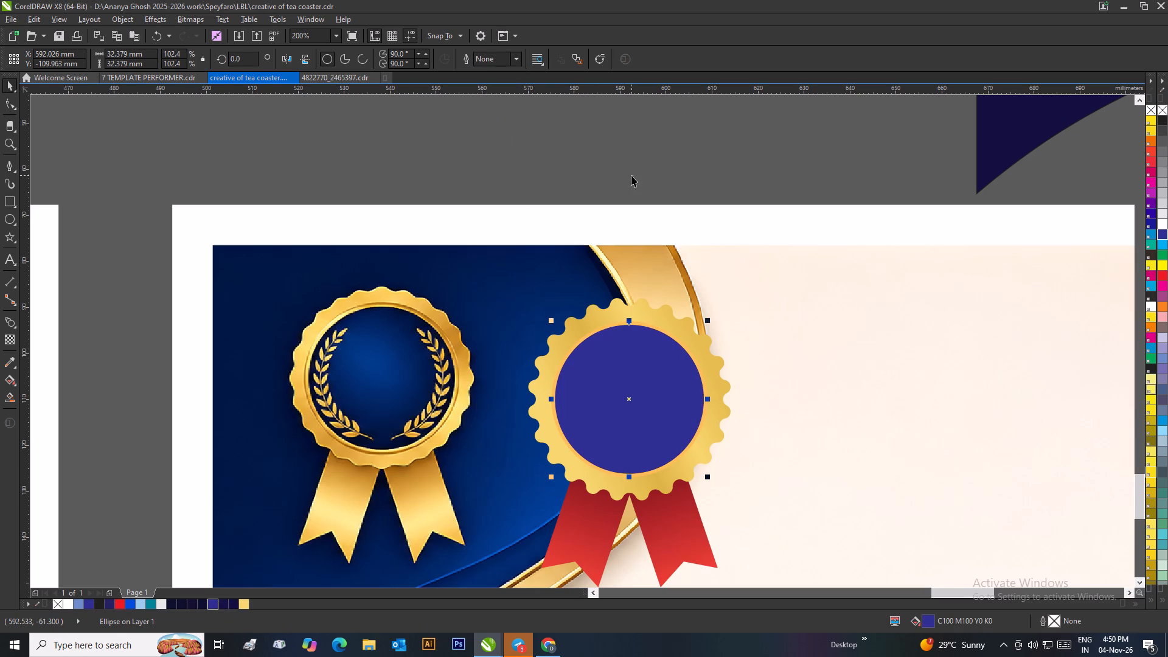
Recolour the orange ring around the blue circle to pale gold C4 M9 Y52 K0.
{"action": "scroll", "coordinate": [645, 348], "scroll_direction": "up", "scroll_amount": 1}
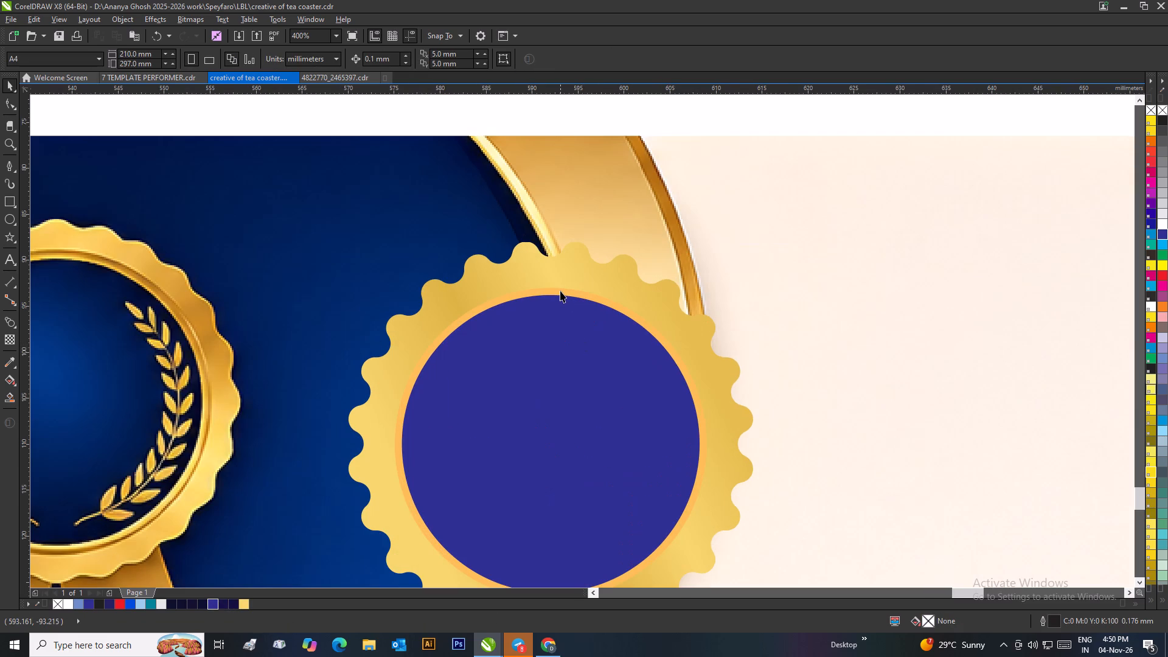
{"action": "left_click", "coordinate": [560, 291]}
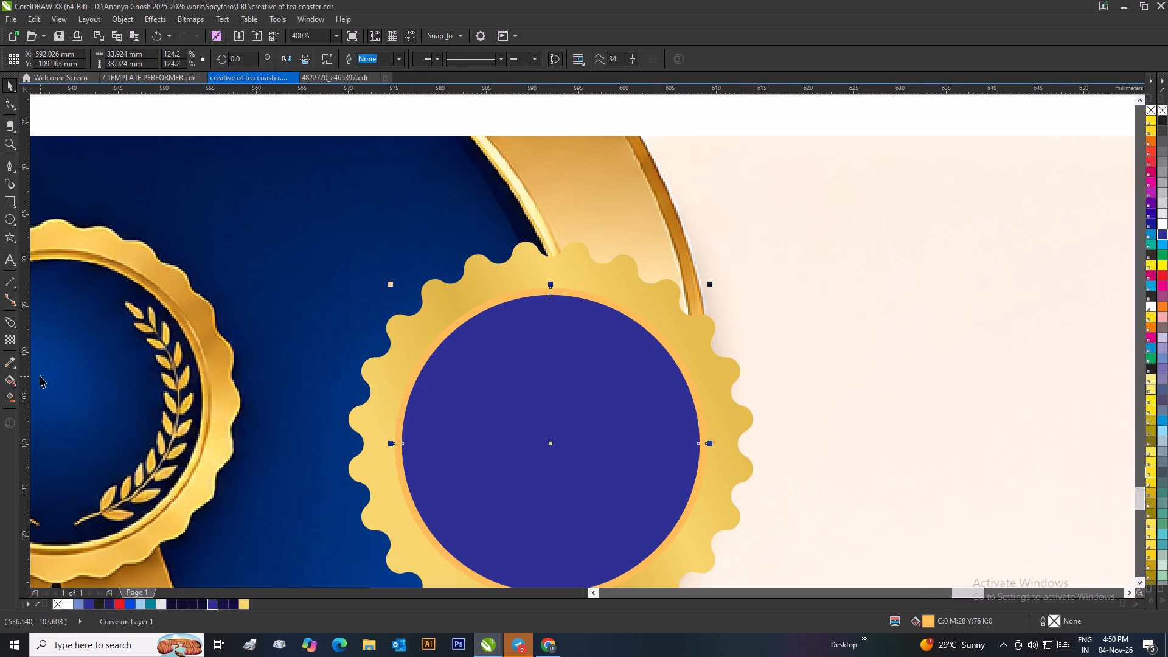
{"action": "left_click", "coordinate": [241, 602]}
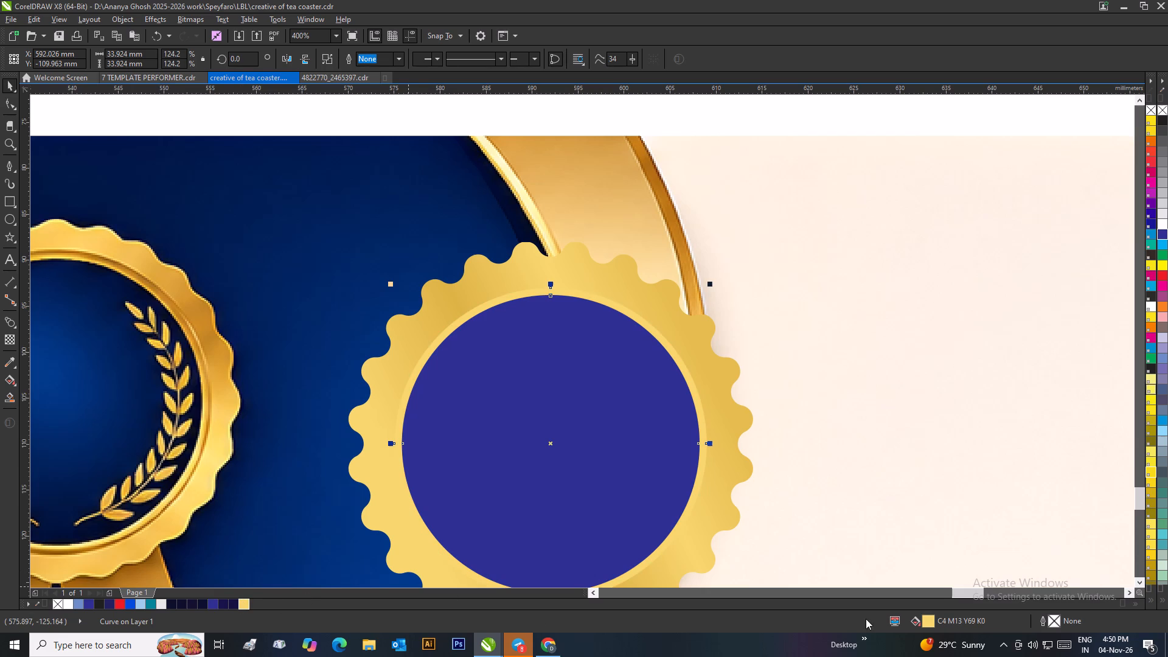
{"action": "double_click", "coordinate": [926, 622]}
{"action": "left_click_drag", "start_coordinate": [605, 203], "coordinate": [800, 214]}
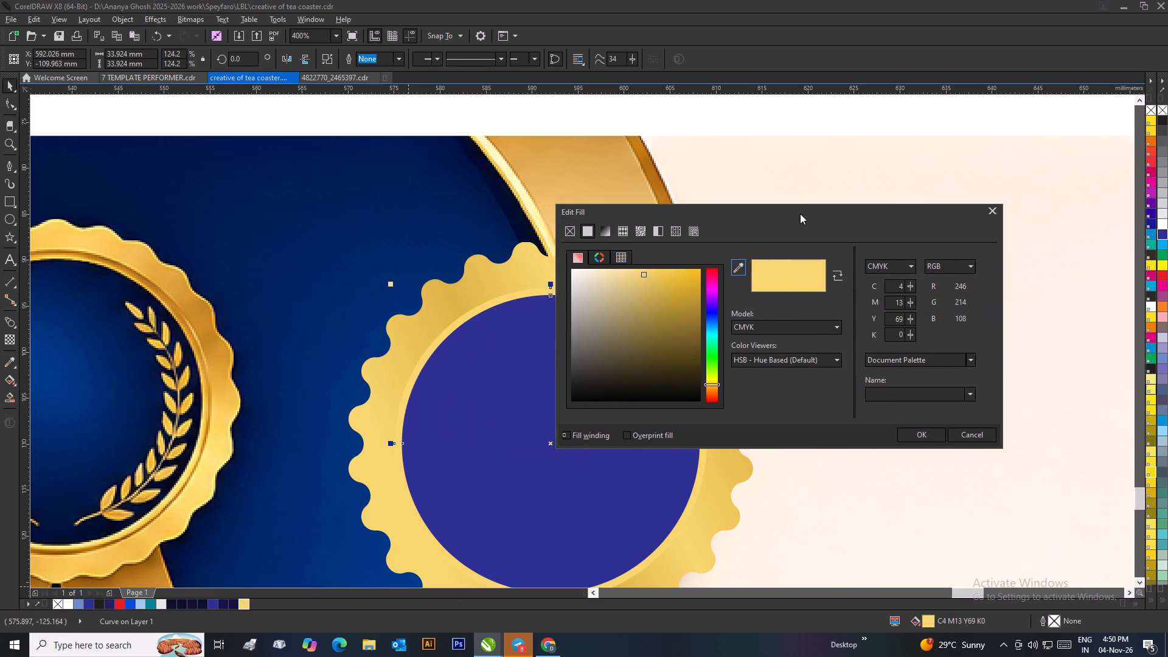
{"action": "left_click_drag", "start_coordinate": [800, 214], "coordinate": [982, 211]}
{"action": "left_click", "coordinate": [835, 273]}
{"action": "left_click", "coordinate": [835, 288]}
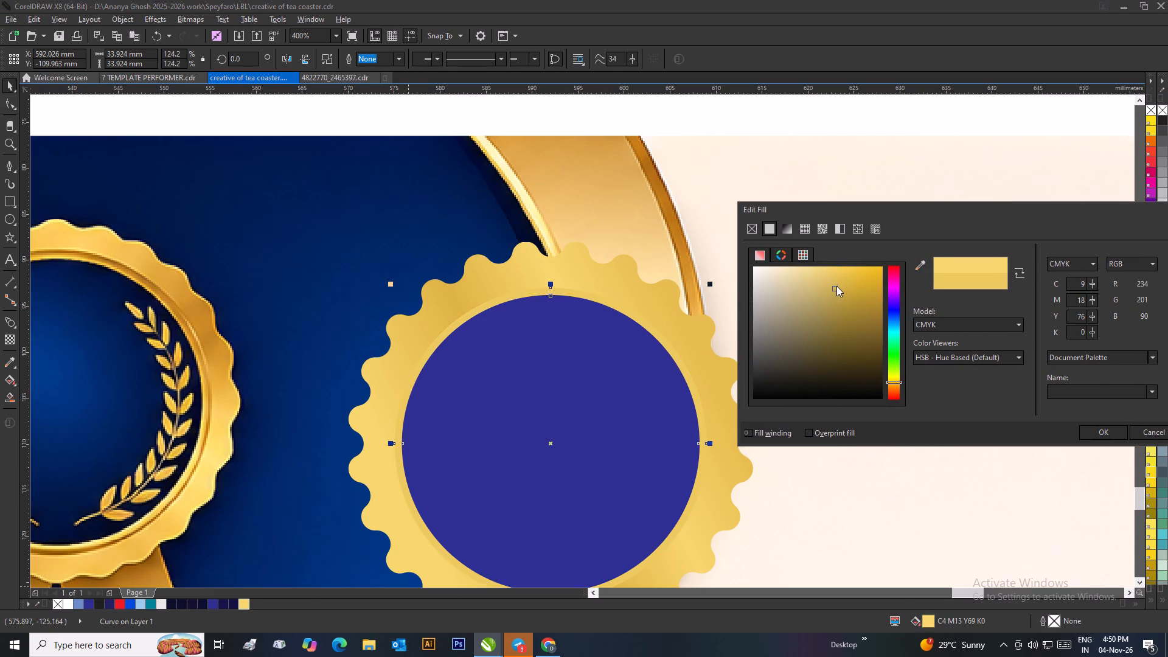
{"action": "left_click", "coordinate": [841, 289]}
{"action": "left_click", "coordinate": [844, 280]}
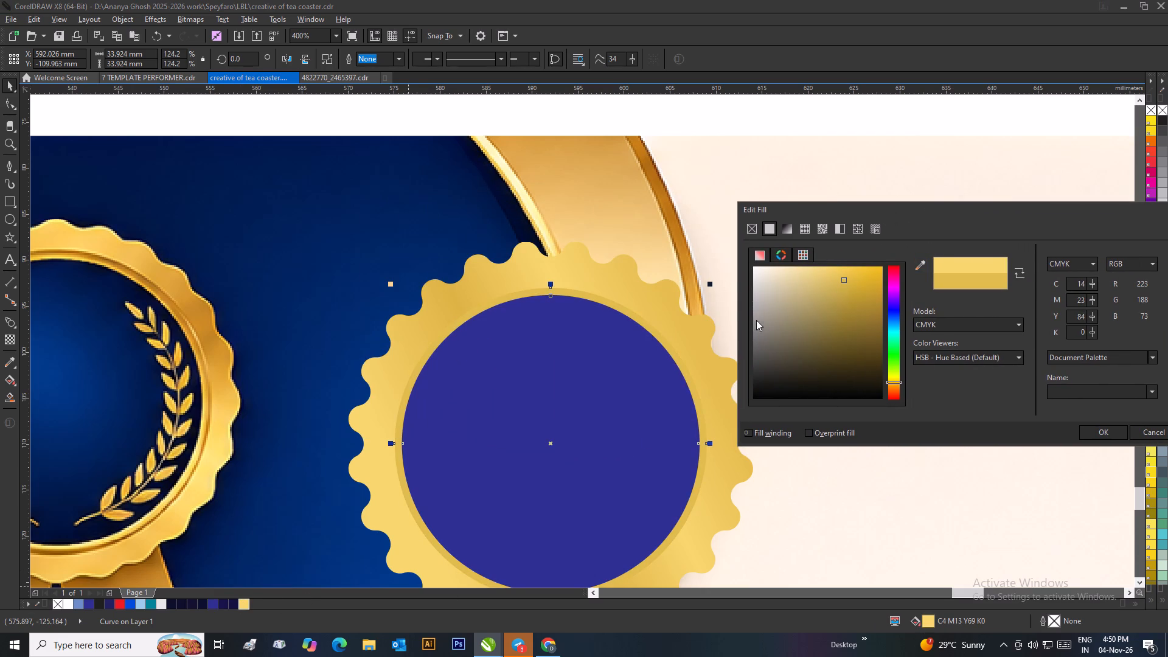
{"action": "key", "text": "g"}
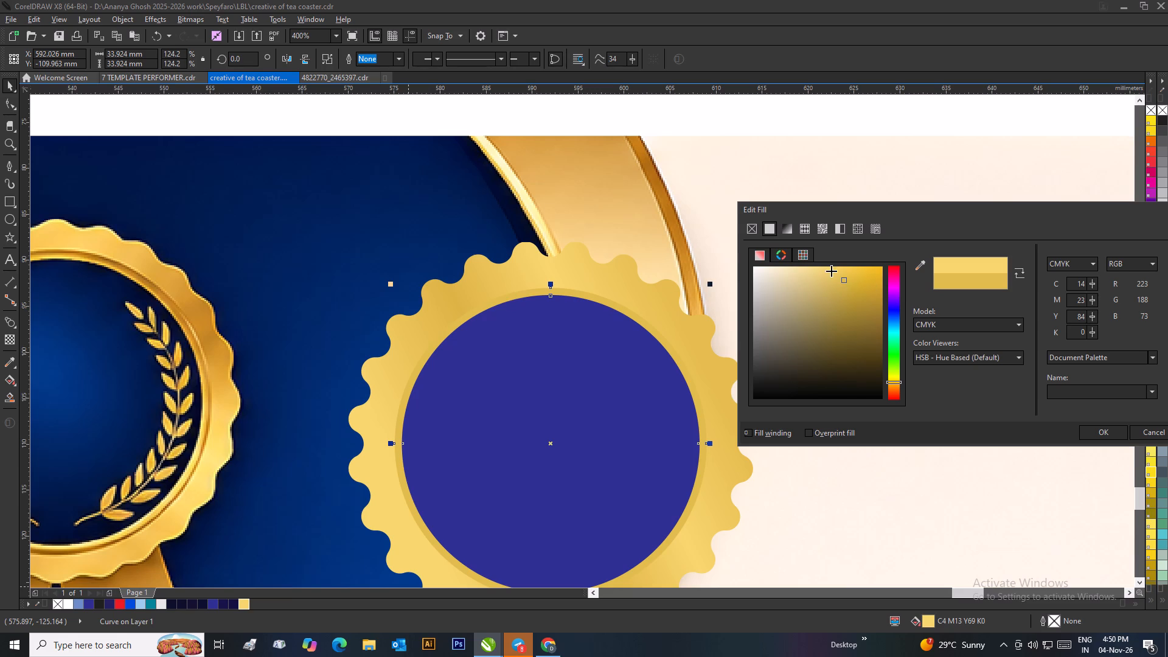
{"action": "left_click", "coordinate": [831, 271]}
{"action": "left_click", "coordinate": [844, 265]}
{"action": "left_click", "coordinate": [851, 264]}
{"action": "left_click", "coordinate": [853, 263]}
{"action": "left_click", "coordinate": [809, 268]}
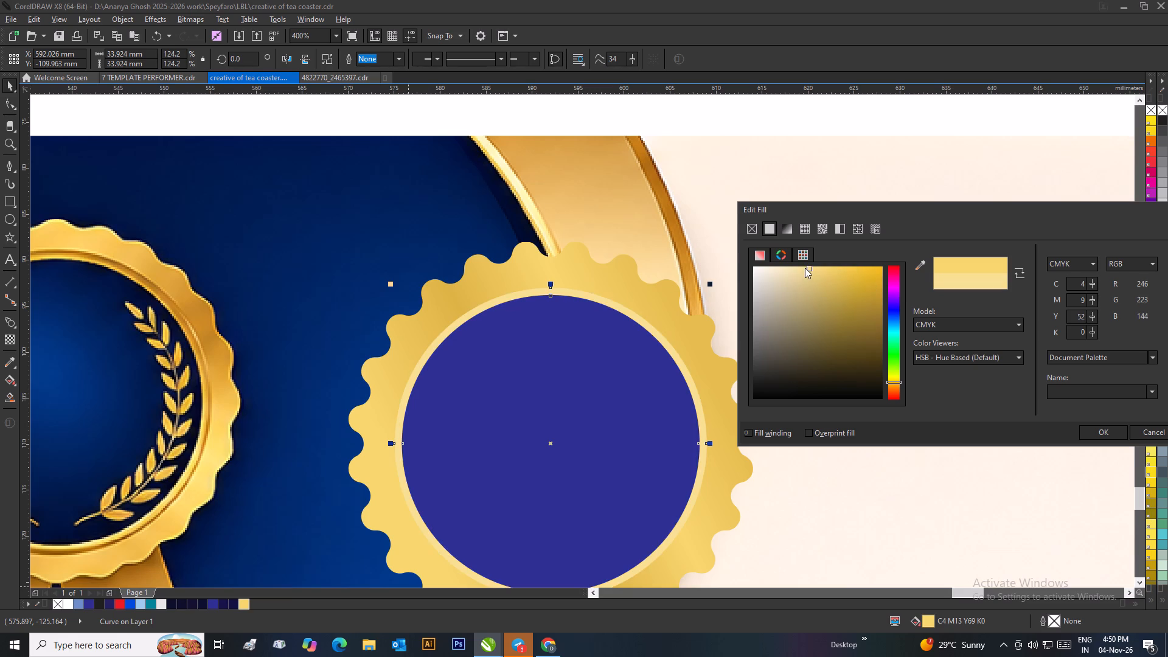
{"action": "left_click", "coordinate": [1089, 428]}
{"action": "scroll", "coordinate": [707, 360], "scroll_direction": "down", "scroll_amount": 2}
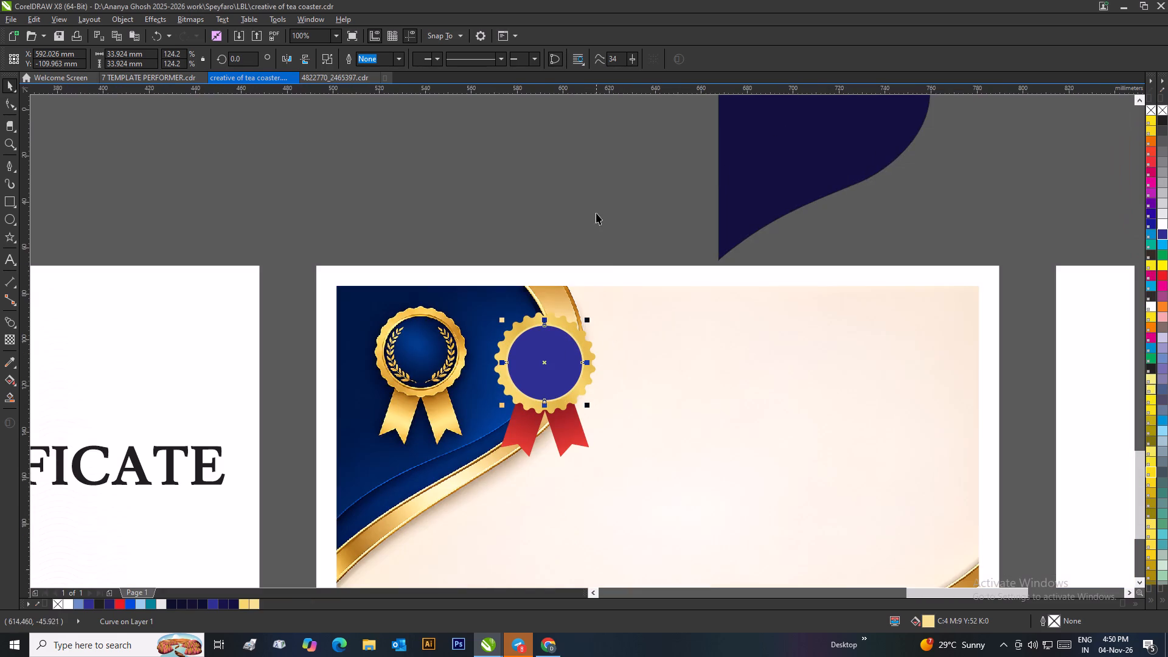
{"action": "left_click", "coordinate": [596, 213]}
Darken the badge's inner circle fill to deep navy C100 M97 Y31 K53.
{"action": "scroll", "coordinate": [574, 370], "scroll_direction": "up", "scroll_amount": 1}
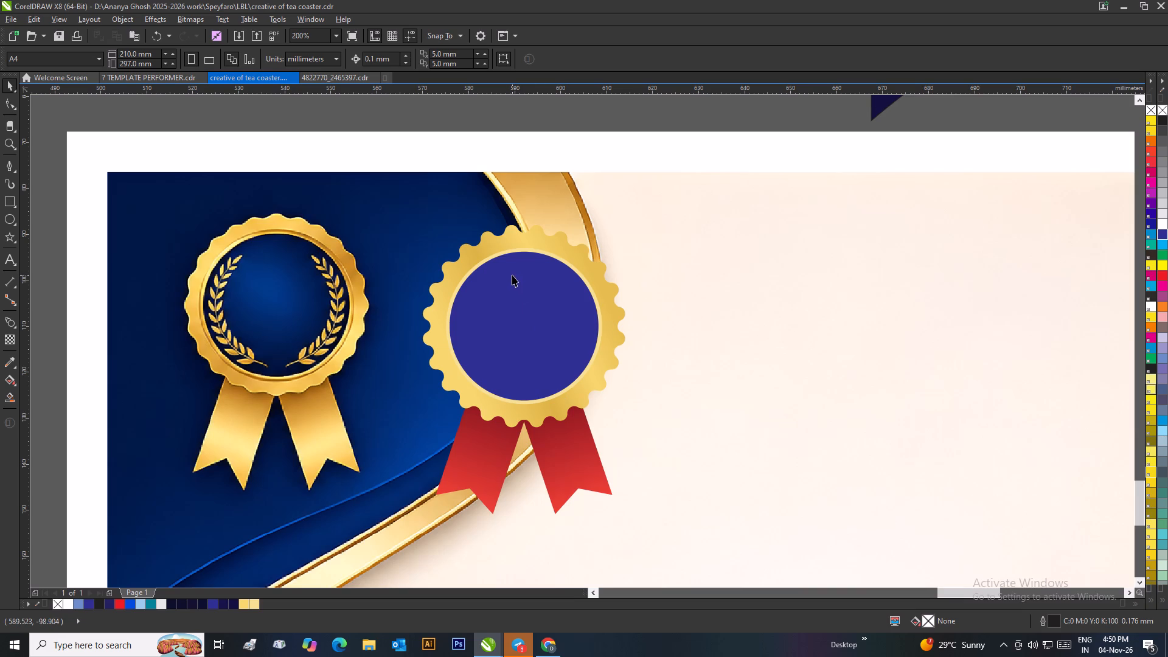
{"action": "scroll", "coordinate": [516, 251], "scroll_direction": "down", "scroll_amount": 1}
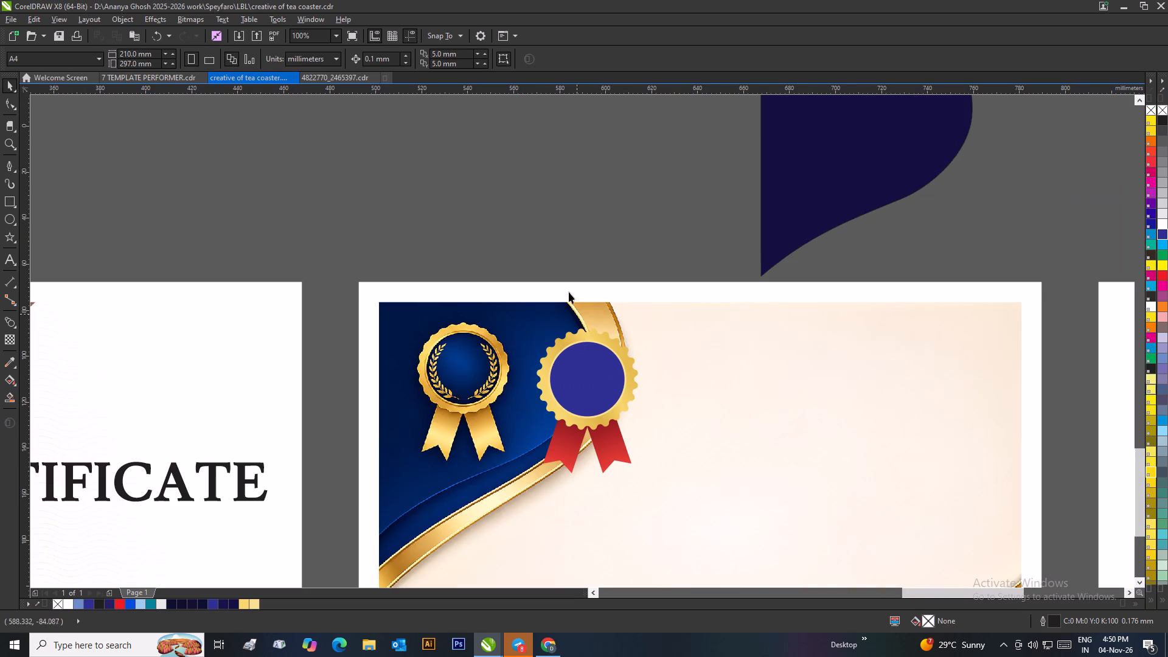
{"action": "left_click_drag", "start_coordinate": [529, 221], "coordinate": [605, 286]}
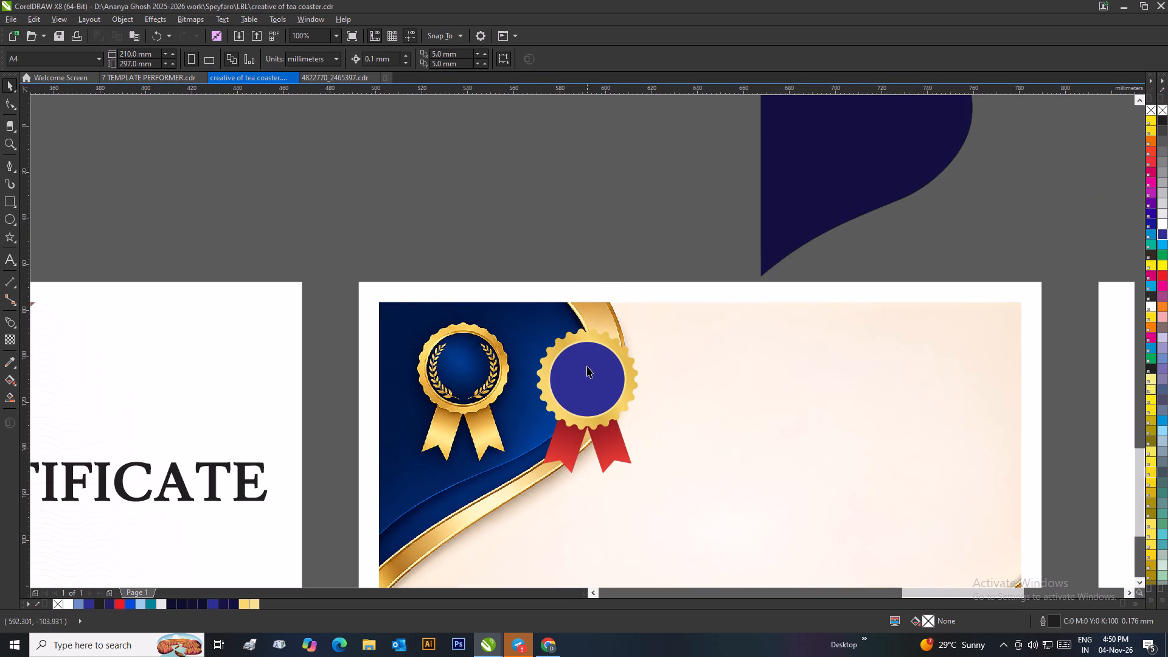
{"action": "left_click", "coordinate": [587, 366]}
{"action": "double_click", "coordinate": [927, 621]}
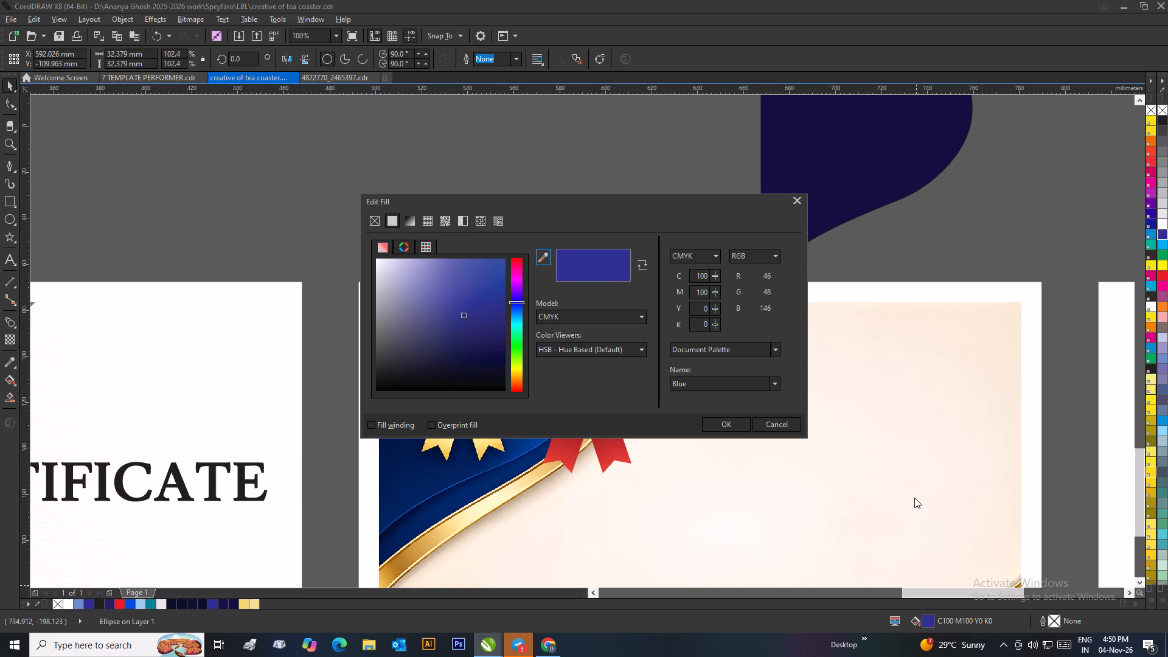
{"action": "left_click", "coordinate": [488, 315]}
{"action": "left_click_drag", "start_coordinate": [591, 207], "coordinate": [930, 200]}
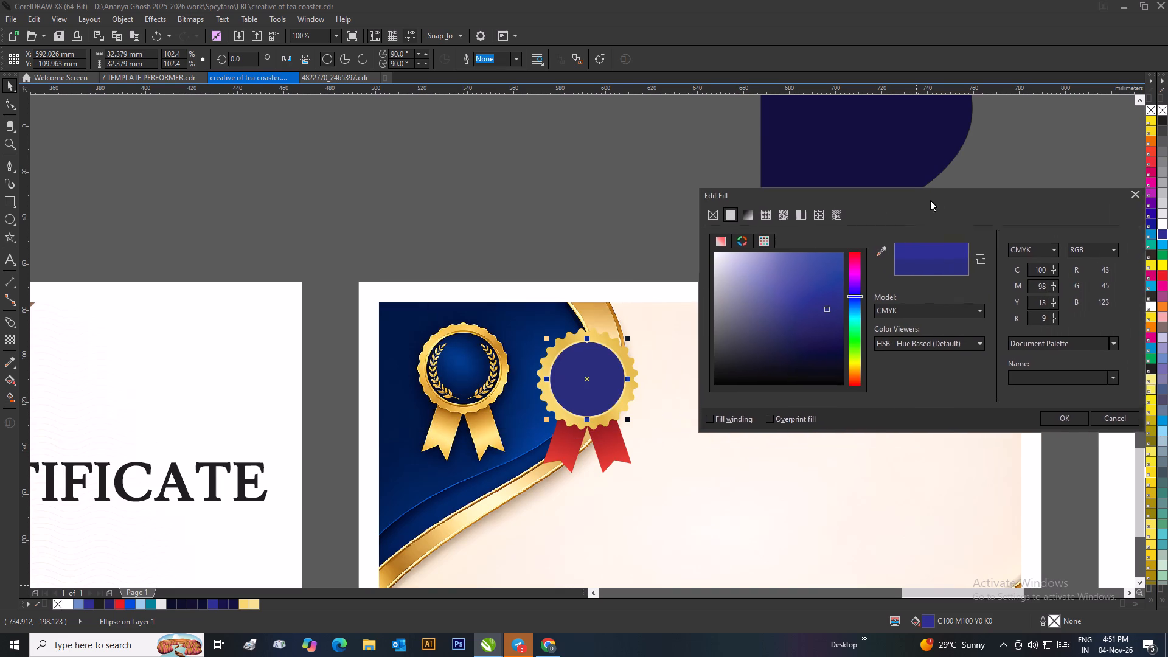
{"action": "left_click_drag", "start_coordinate": [930, 200], "coordinate": [932, 182]}
{"action": "left_click", "coordinate": [828, 320]}
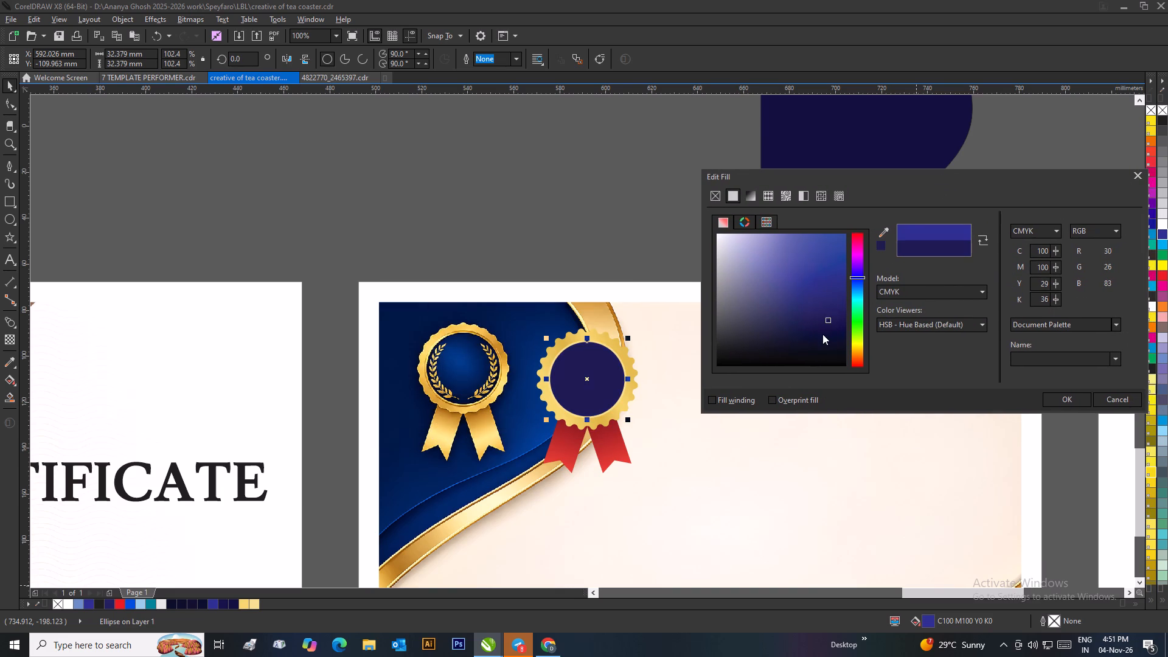
{"action": "left_click", "coordinate": [822, 335]}
{"action": "left_click", "coordinate": [831, 324]}
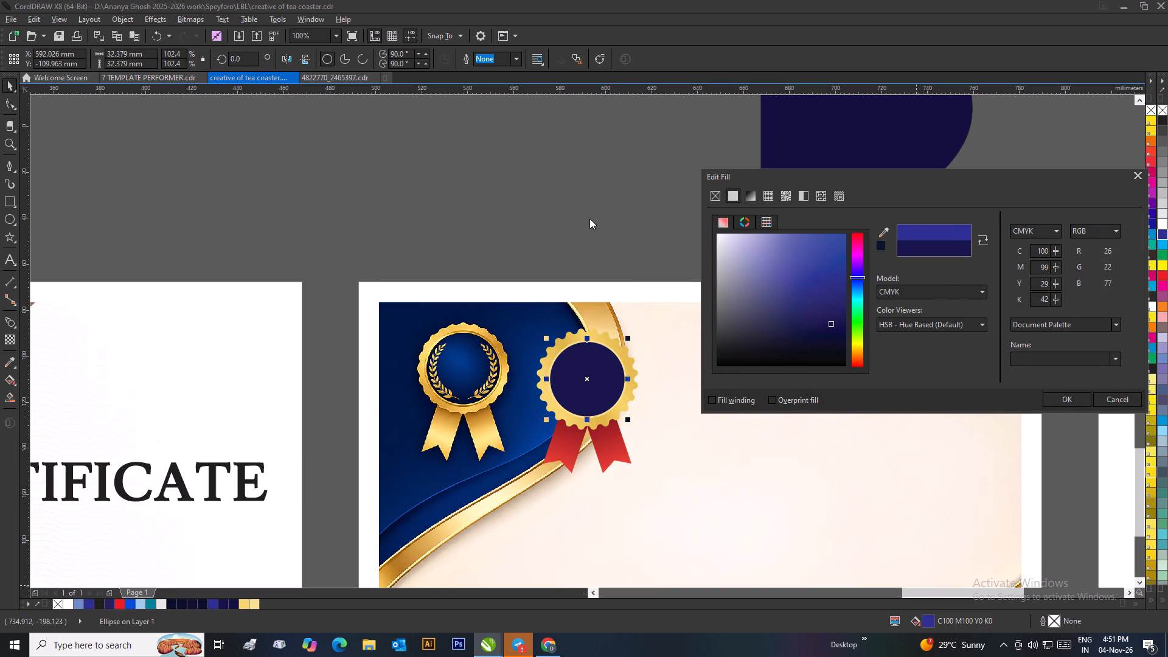
{"action": "left_click", "coordinate": [589, 218]}
{"action": "left_click", "coordinate": [560, 440]}
{"action": "left_click", "coordinate": [835, 330]}
{"action": "left_click", "coordinate": [1062, 394]}
{"action": "left_click", "coordinate": [644, 233]}
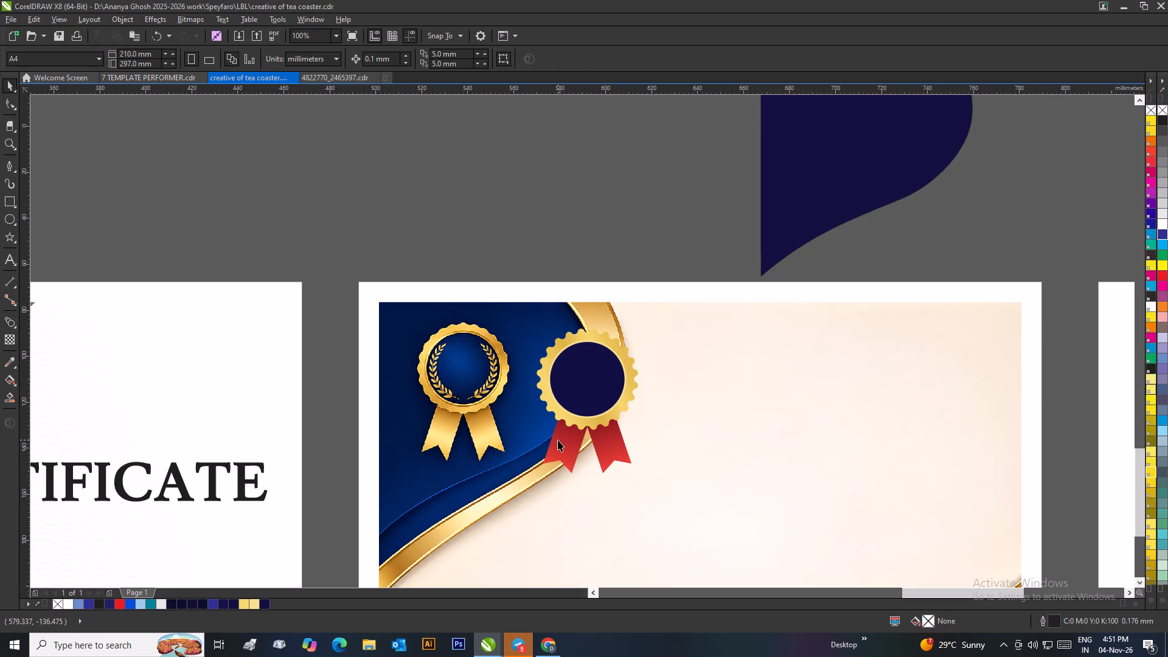
Group the two red ribbon tails and copy the scalloped disc's gold fountain fill onto them.
{"action": "left_click", "coordinate": [561, 440]}
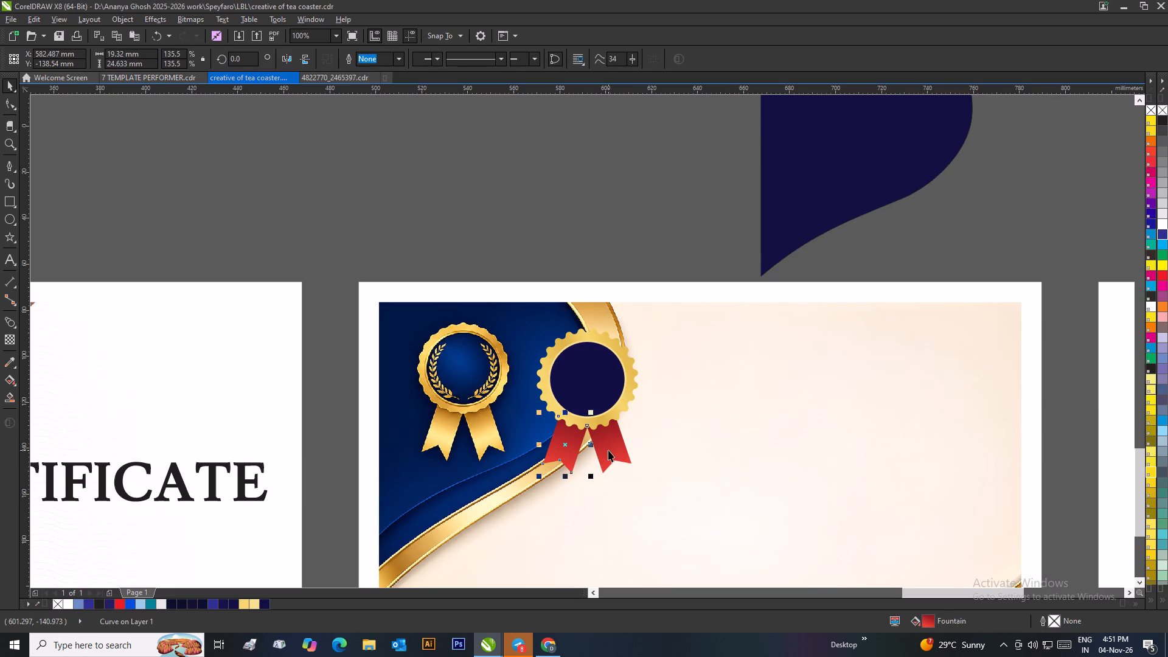
{"action": "left_click", "coordinate": [608, 450], "text": "ctrl"}
{"action": "left_click", "coordinate": [568, 456], "text": "shift"}
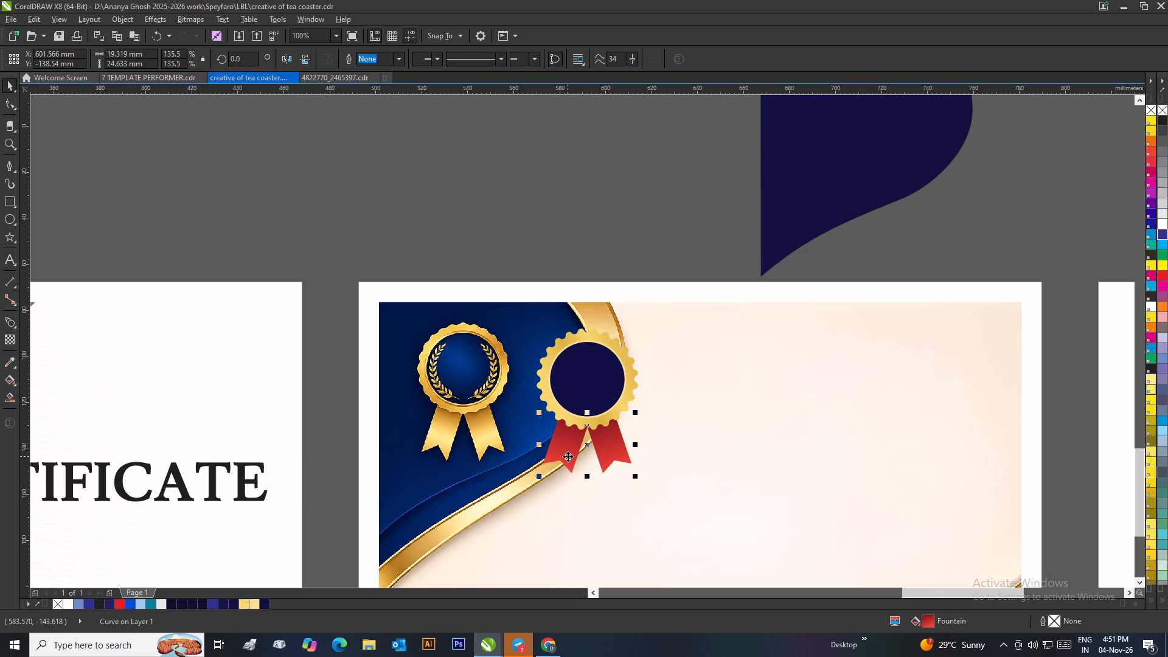
{"action": "key", "text": "ctrl+g"}
{"action": "key", "text": "g"}
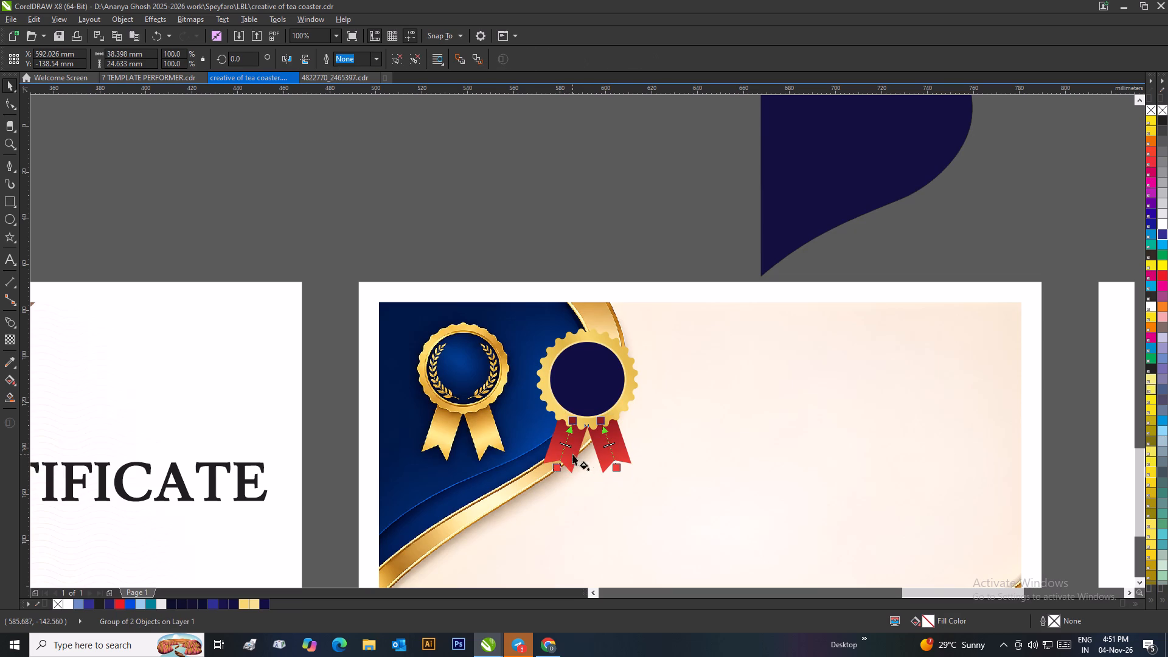
{"action": "left_click", "coordinate": [513, 55]}
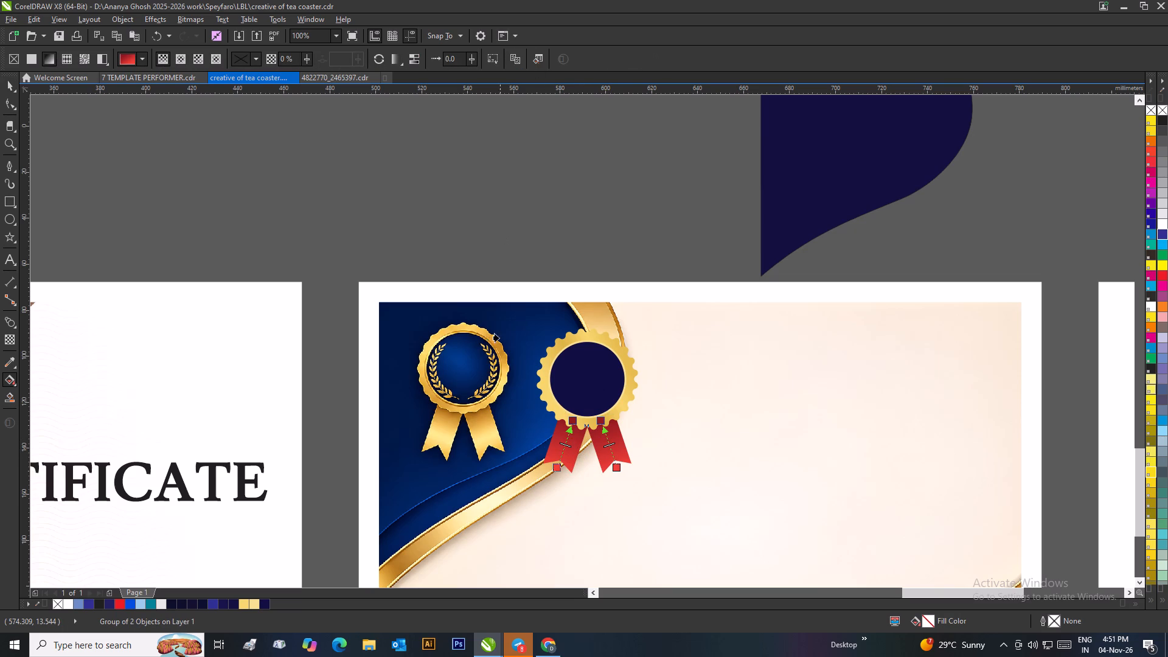
{"action": "left_click", "coordinate": [566, 338]}
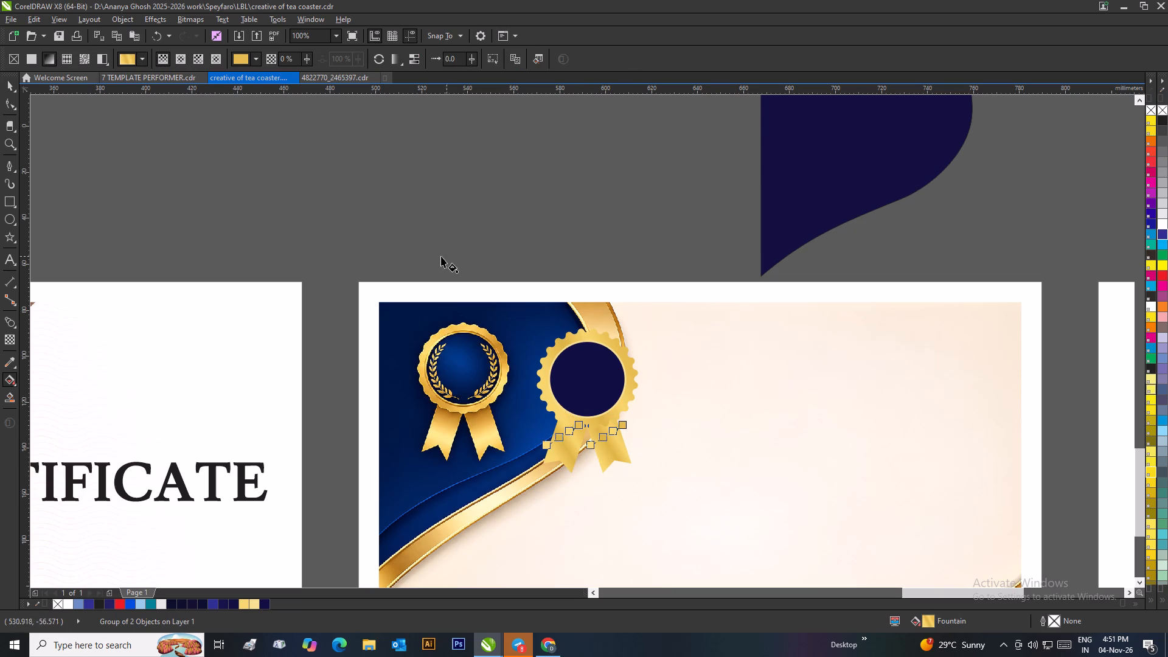
{"action": "left_click", "coordinate": [5, 83]}
{"action": "left_click", "coordinate": [297, 160]}
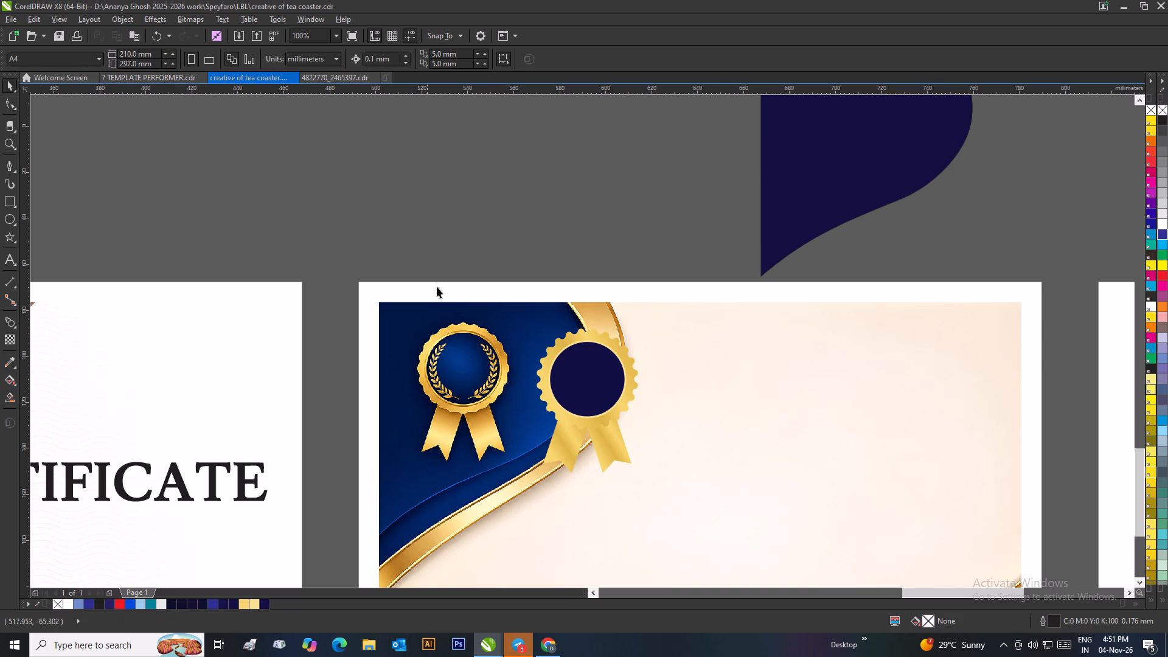
Add a Multiply drop shadow to the scalloped gold disc, cast from its top edge downwards, with opacity raised to 100.
{"action": "scroll", "coordinate": [601, 431], "scroll_direction": "up", "scroll_amount": 1}
{"action": "left_click", "coordinate": [551, 324]}
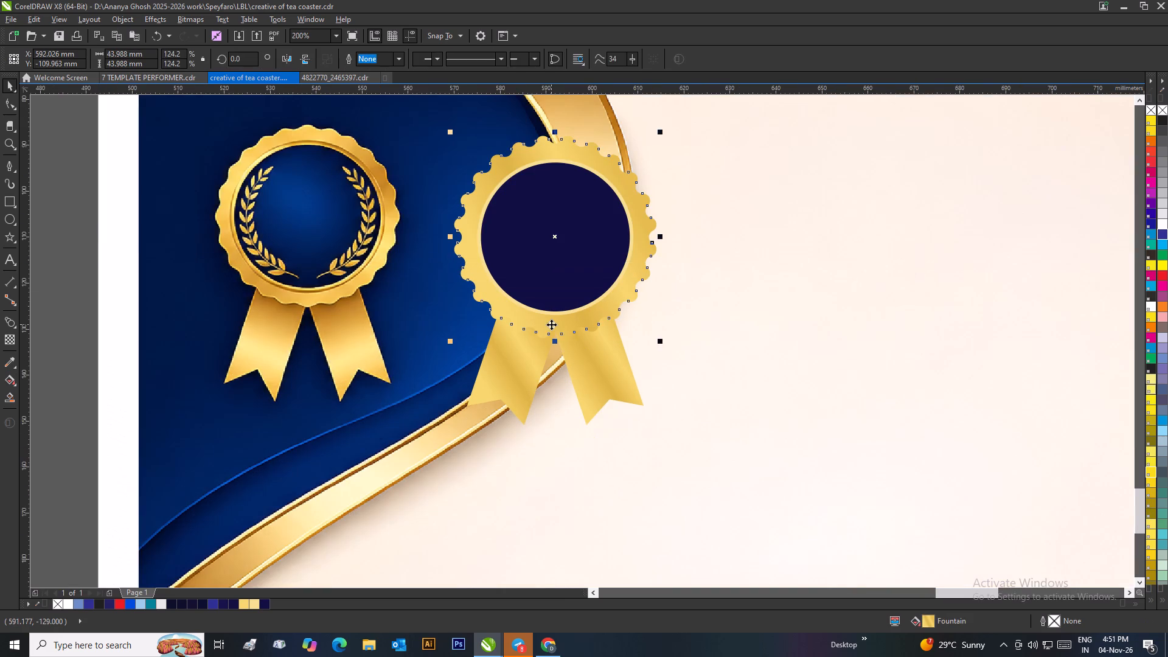
{"action": "right_click", "coordinate": [551, 324]}
{"action": "left_click", "coordinate": [117, 228]}
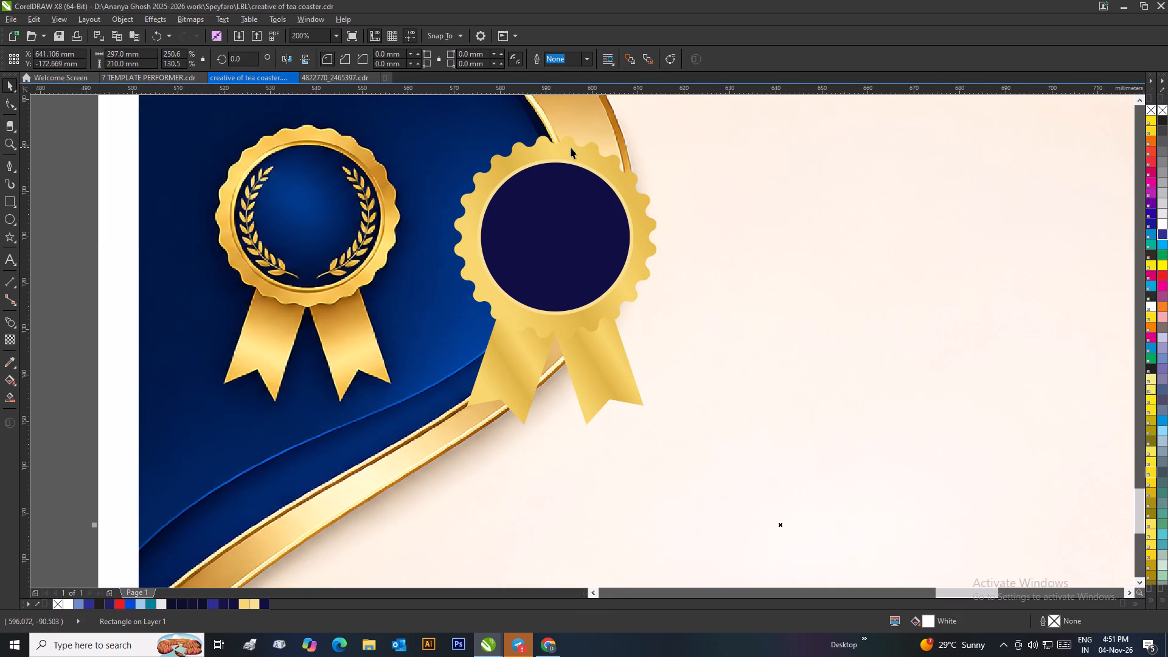
{"action": "left_click", "coordinate": [571, 147]}
{"action": "left_click", "coordinate": [5, 321]}
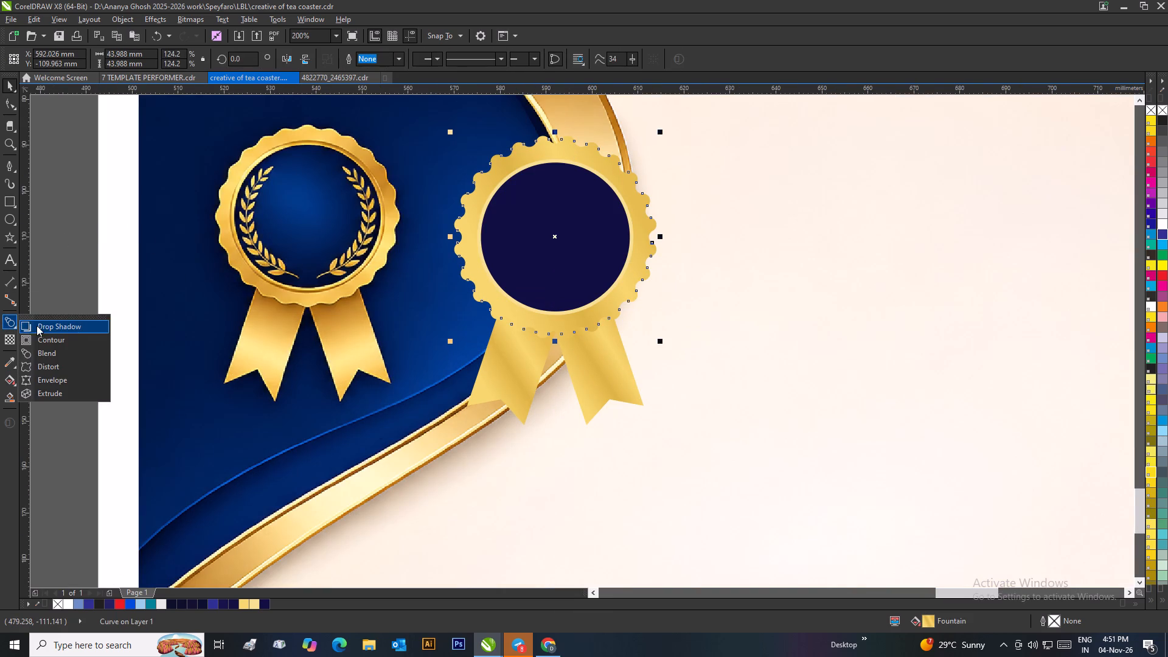
{"action": "left_click", "coordinate": [41, 324]}
{"action": "left_click_drag", "start_coordinate": [540, 139], "coordinate": [546, 181]}
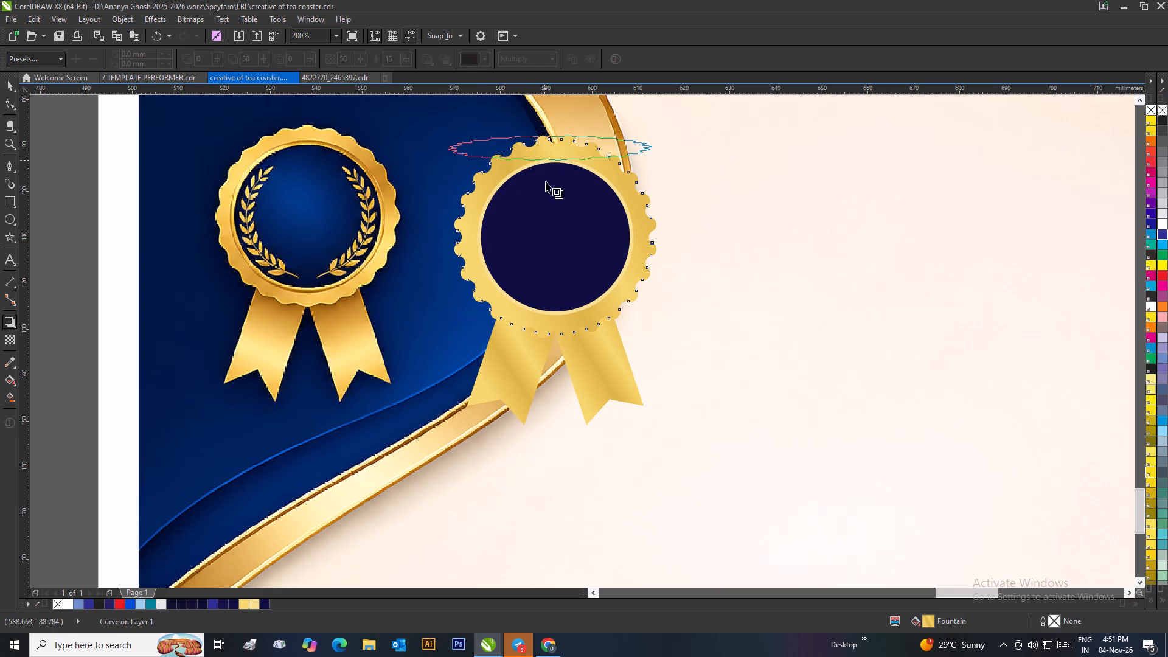
{"action": "left_click_drag", "start_coordinate": [546, 181], "coordinate": [555, 339]}
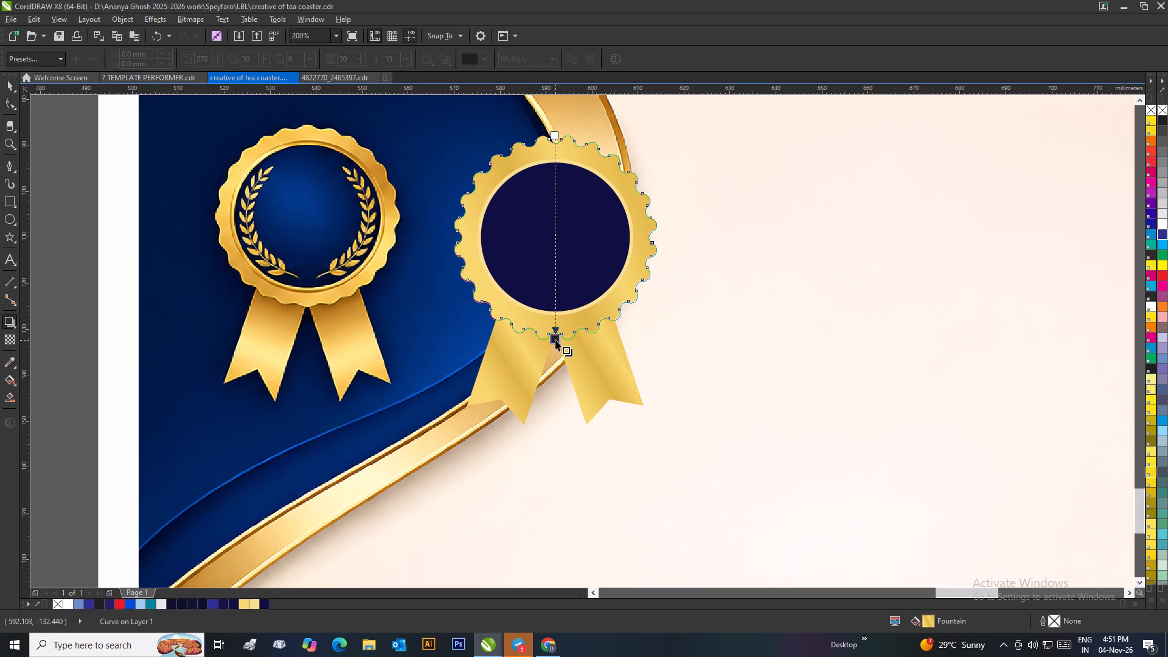
{"action": "left_click_drag", "start_coordinate": [555, 339], "coordinate": [555, 338]}
{"action": "left_click_drag", "start_coordinate": [557, 235], "coordinate": [561, 285]}
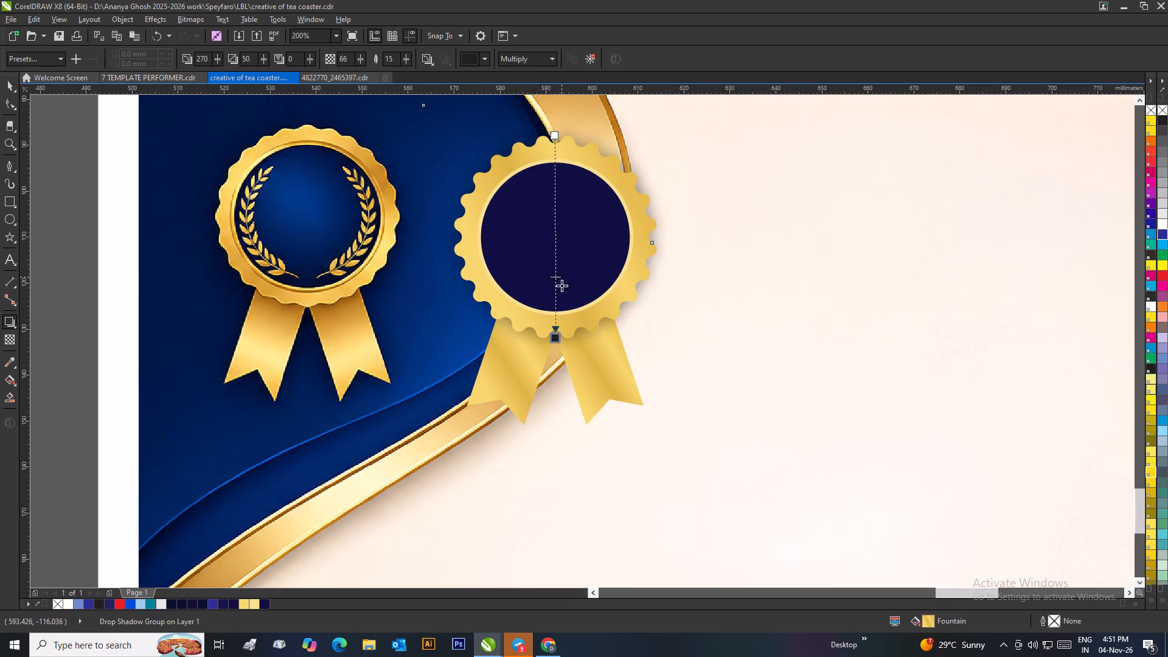
{"action": "left_click_drag", "start_coordinate": [561, 285], "coordinate": [554, 351]}
{"action": "scroll", "coordinate": [548, 342], "scroll_direction": "down", "scroll_amount": 1}
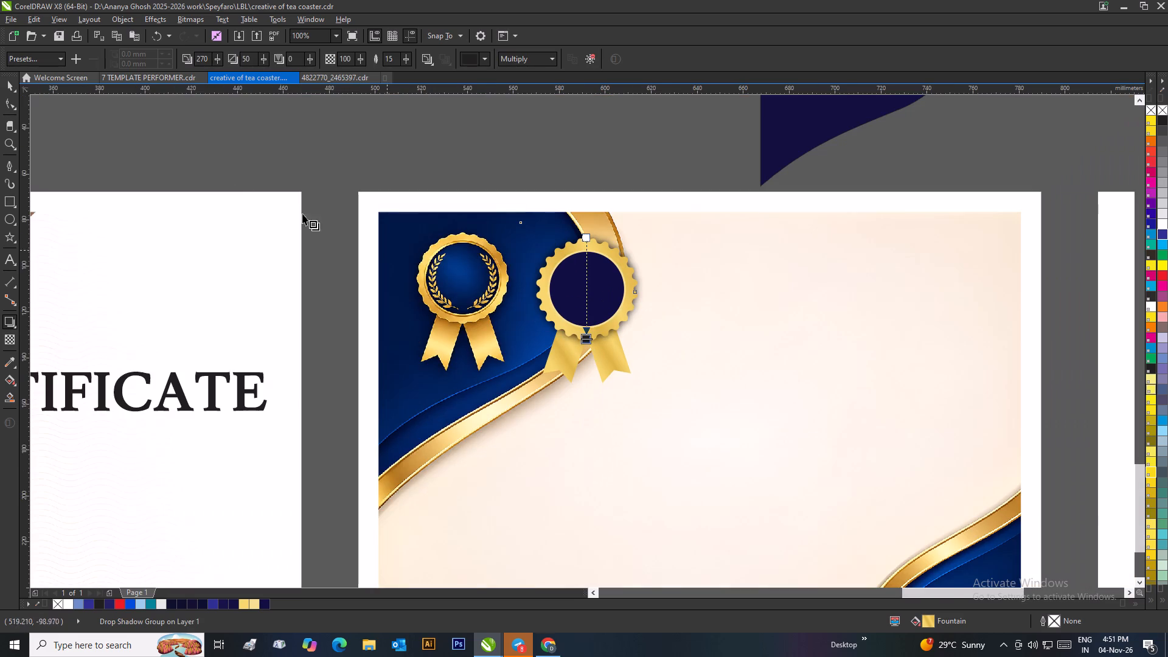
{"action": "left_click", "coordinate": [11, 83]}
{"action": "left_click", "coordinate": [588, 152]}
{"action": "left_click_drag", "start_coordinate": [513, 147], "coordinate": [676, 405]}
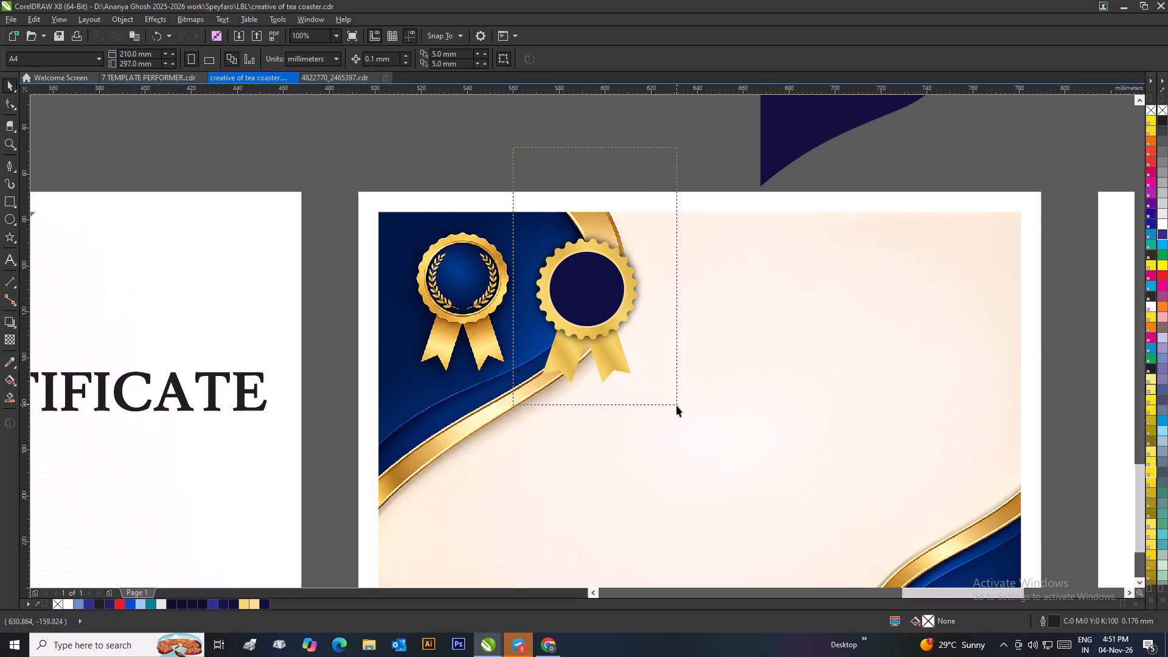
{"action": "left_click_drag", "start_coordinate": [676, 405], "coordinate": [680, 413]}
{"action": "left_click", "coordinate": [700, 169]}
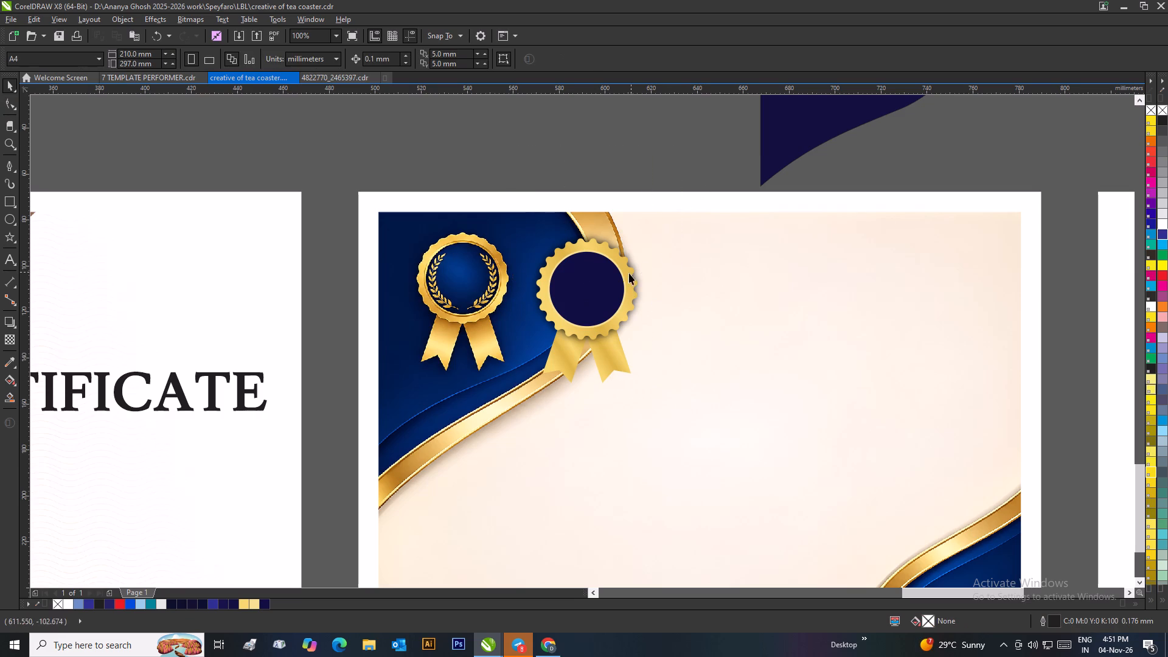
Apply a fountain fill to the badge's navy inner circle and recolour its white end to blue.
{"action": "left_click", "coordinate": [596, 277]}
{"action": "key", "text": "g"}
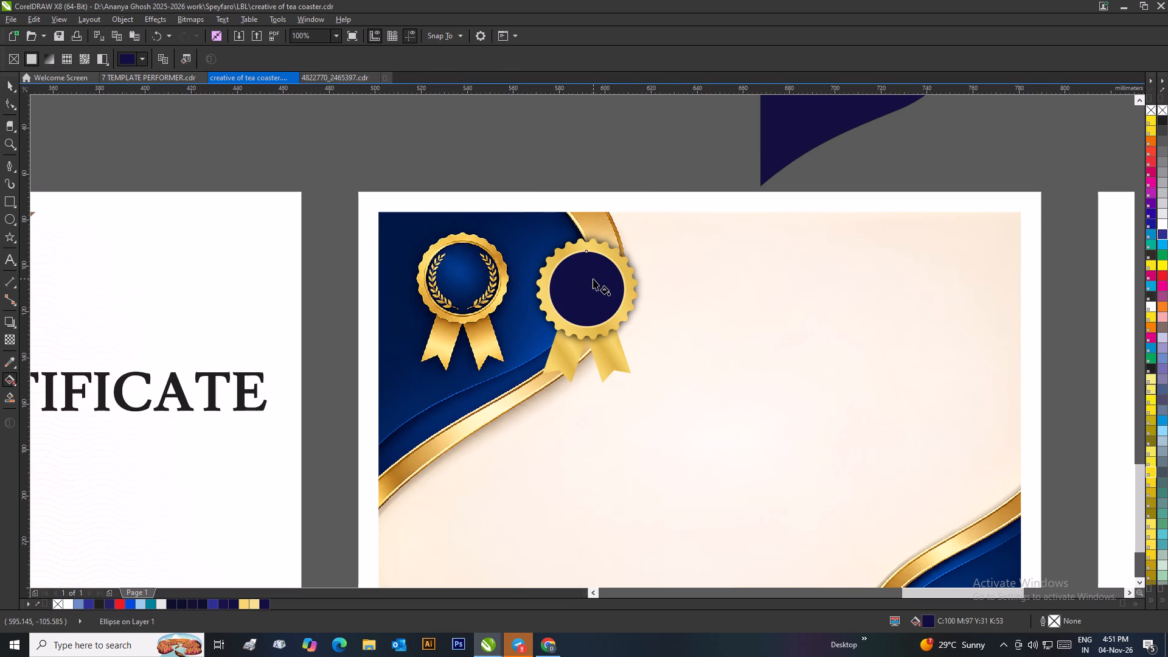
{"action": "left_click_drag", "start_coordinate": [593, 279], "coordinate": [577, 295]}
{"action": "left_click", "coordinate": [604, 296]}
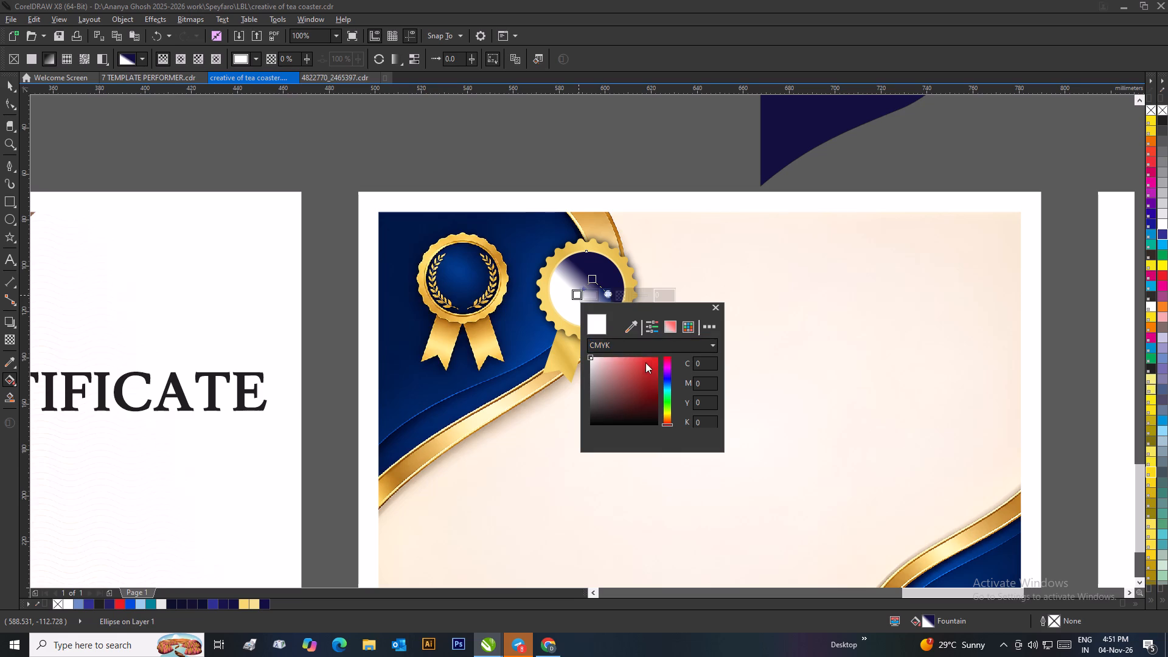
{"action": "left_click", "coordinate": [604, 296]}
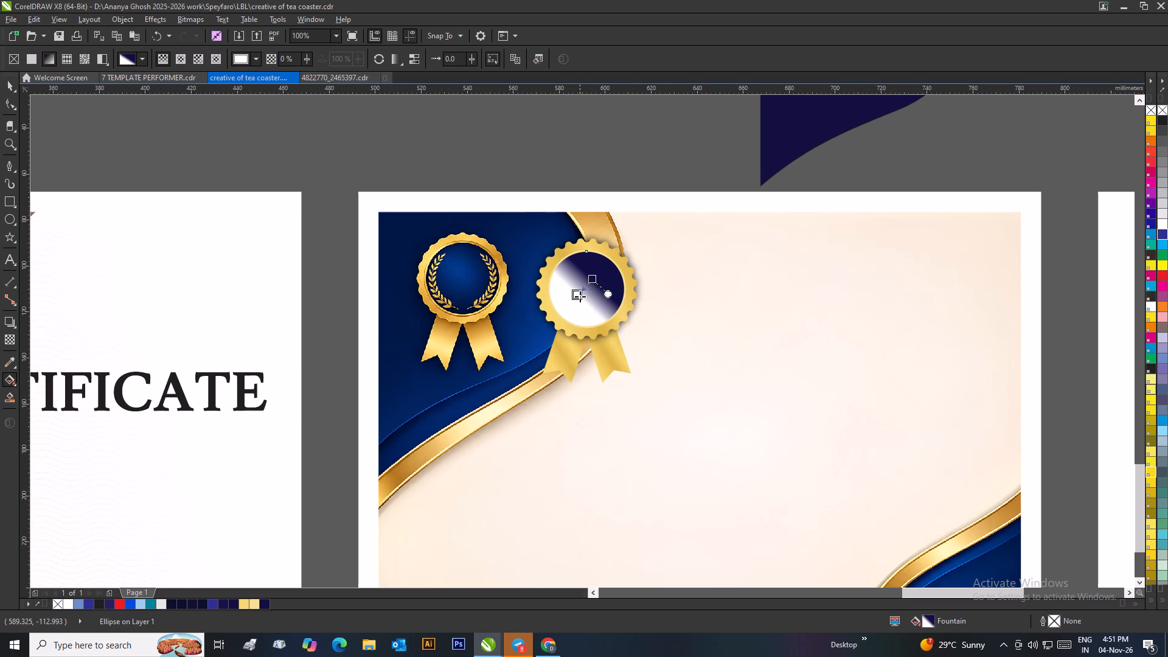
{"action": "left_click", "coordinate": [580, 296]}
{"action": "left_click", "coordinate": [599, 295]}
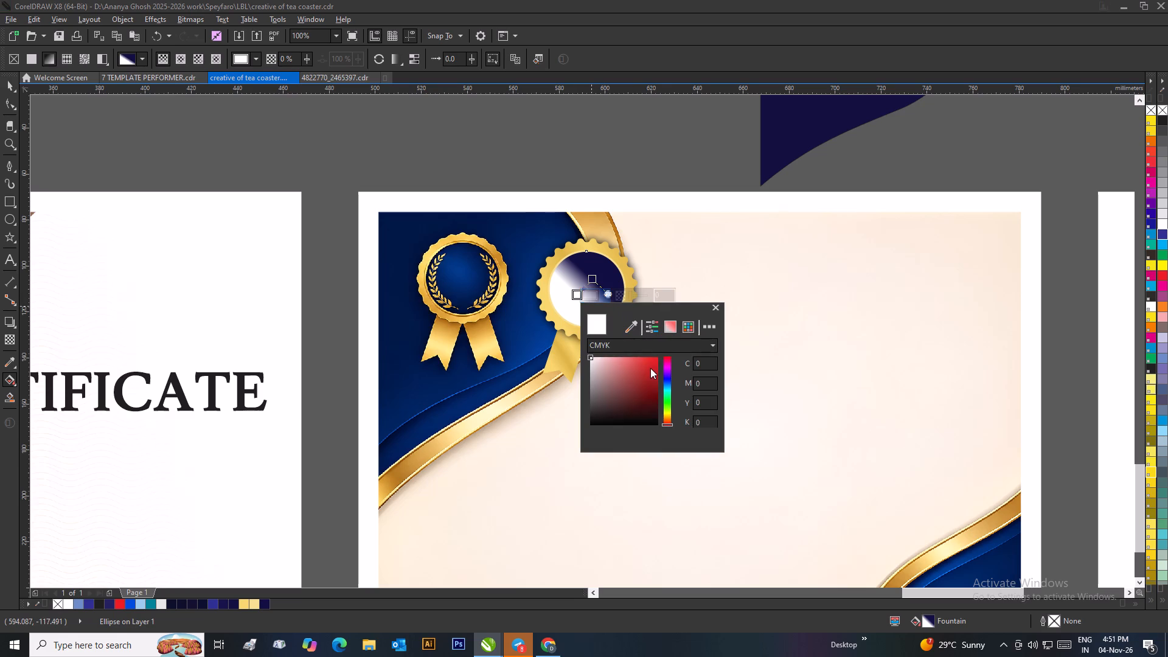
{"action": "left_click", "coordinate": [650, 369]}
{"action": "left_click", "coordinate": [669, 376]}
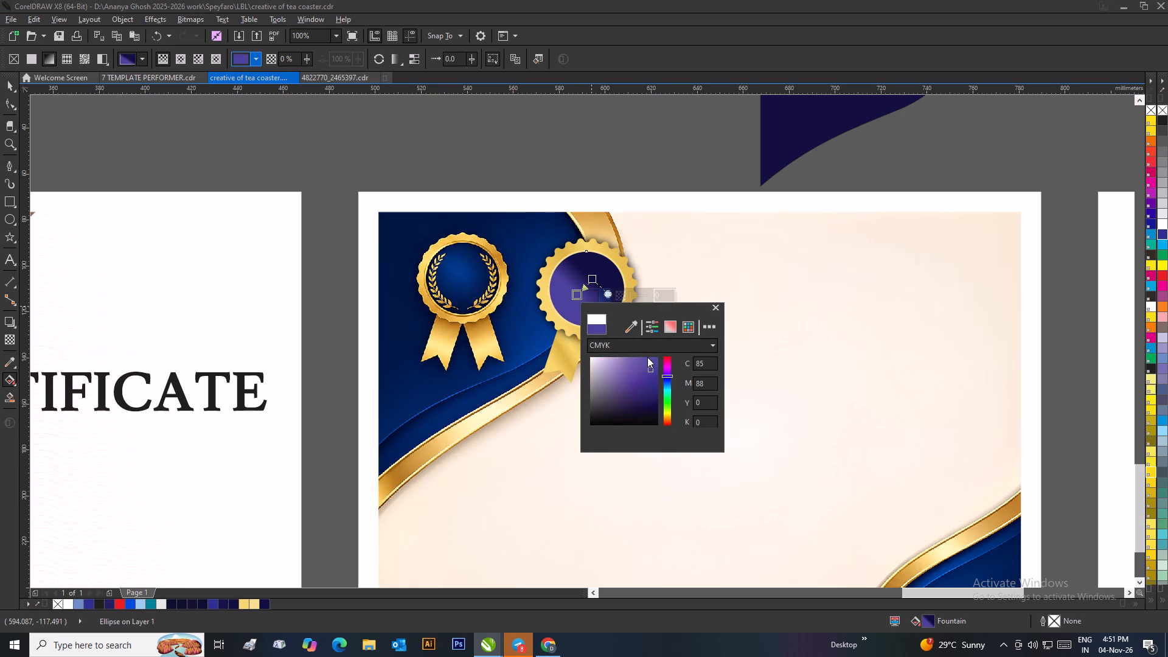
{"action": "left_click", "coordinate": [668, 384]}
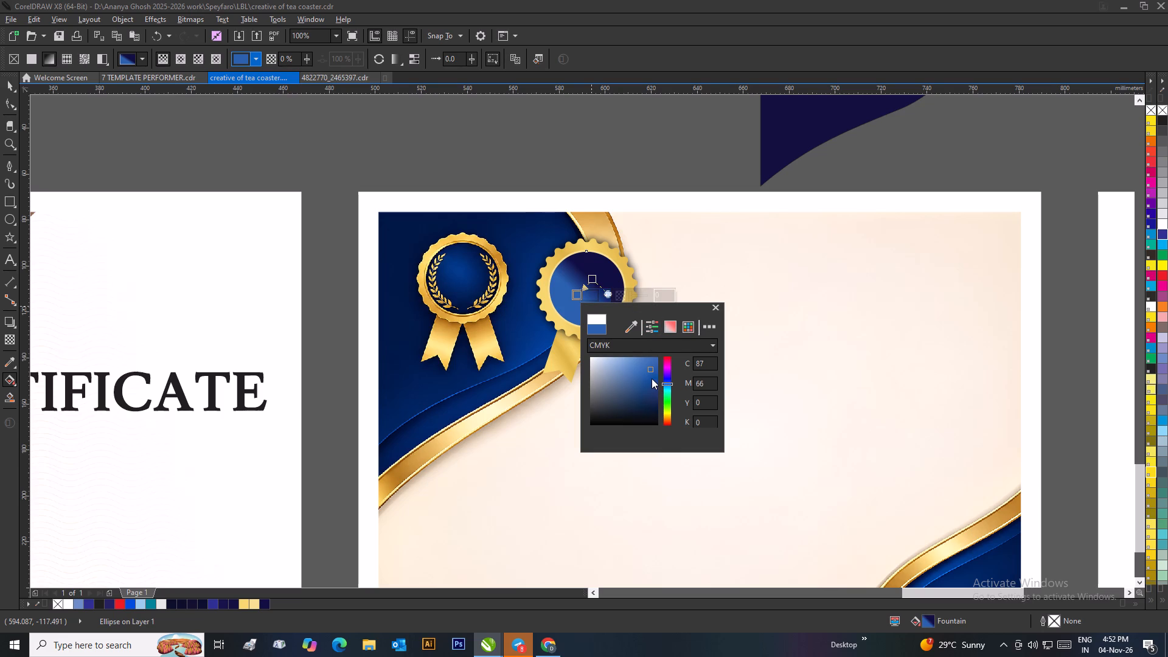
{"action": "left_click", "coordinate": [652, 378]}
{"action": "left_click", "coordinate": [604, 280]}
Change the inner circle's fountain fill to elliptical, with blue at the centre fading to navy at the rim.
{"action": "left_click_drag", "start_coordinate": [580, 273], "coordinate": [610, 311]}
{"action": "left_click", "coordinate": [185, 55]}
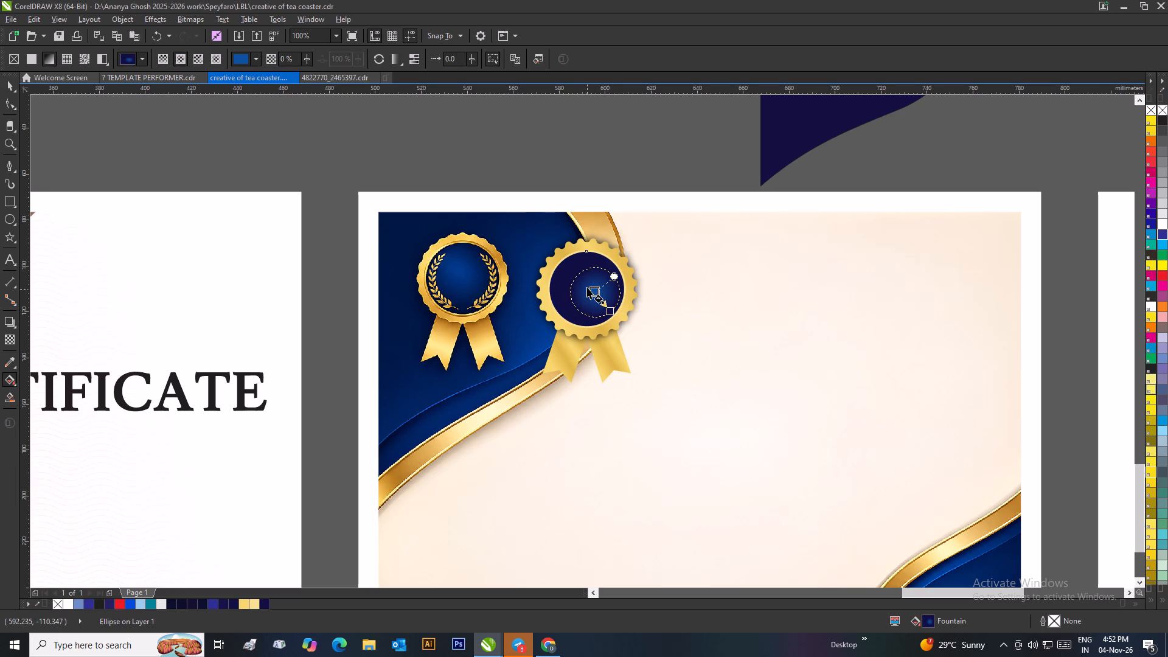
{"action": "left_click_drag", "start_coordinate": [587, 287], "coordinate": [610, 321]}
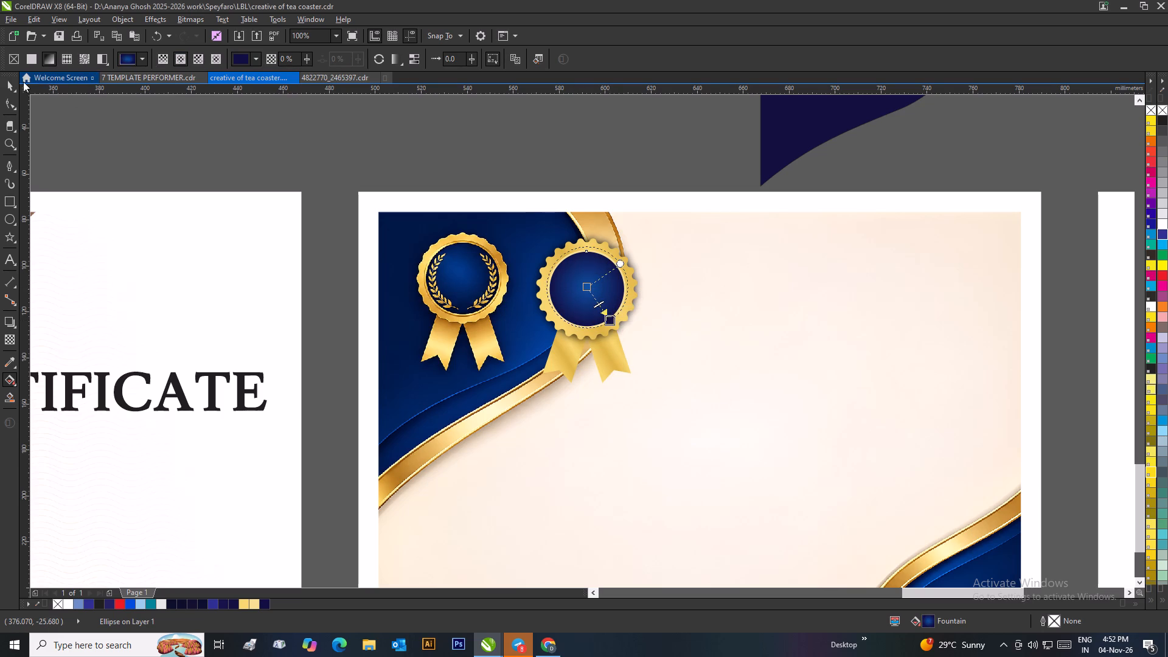
Group all the rebuilt badge's parts and move the group over the original badge in the fifth design's navy corner.
{"action": "left_click", "coordinate": [10, 83]}
{"action": "left_click", "coordinate": [497, 166]}
{"action": "left_click_drag", "start_coordinate": [502, 156], "coordinate": [672, 405]}
{"action": "key", "text": "ctrl+g"}
{"action": "left_click_drag", "start_coordinate": [580, 285], "coordinate": [491, 275]}
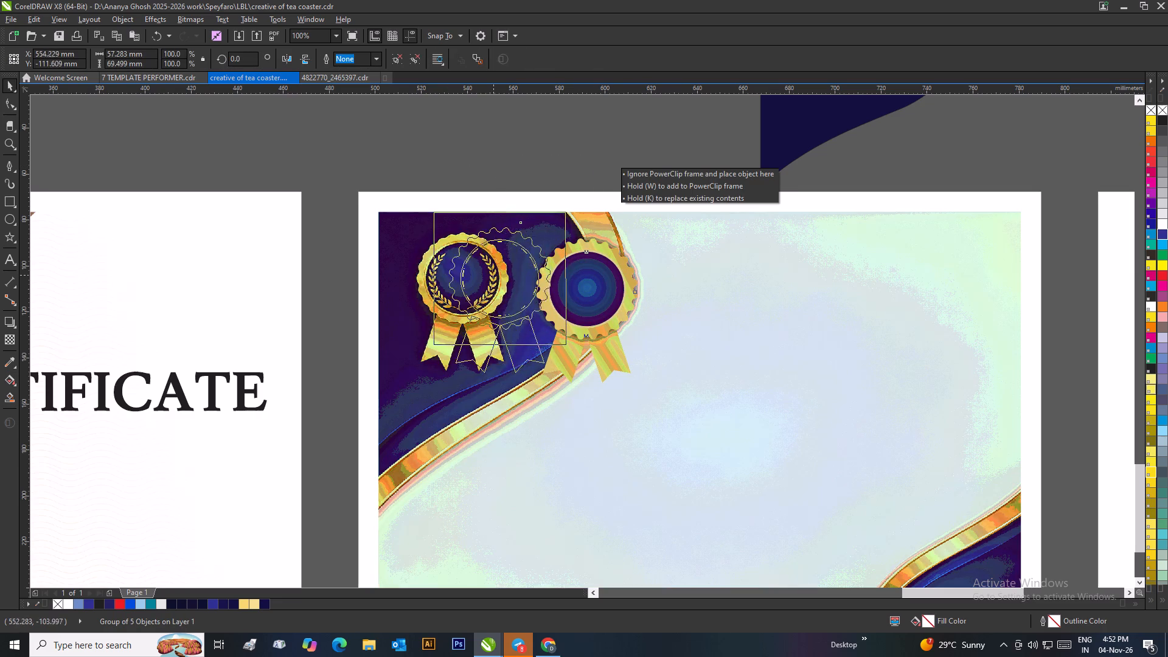
{"action": "left_click_drag", "start_coordinate": [491, 275], "coordinate": [458, 277]}
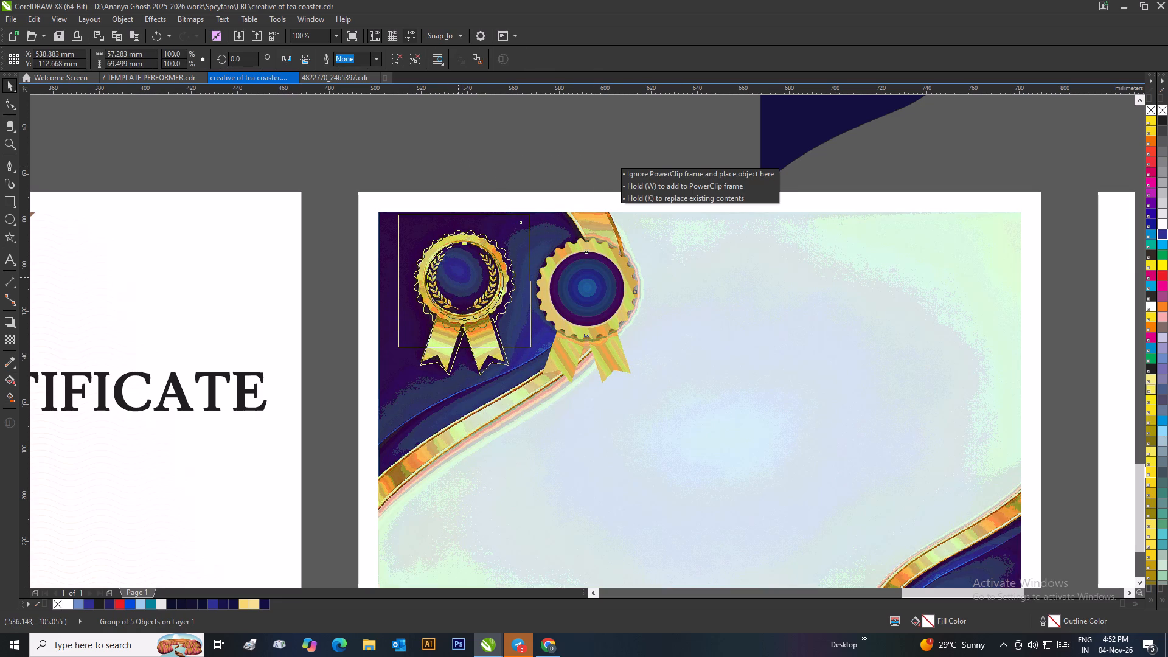
{"action": "left_click_drag", "start_coordinate": [458, 277], "coordinate": [457, 276]}
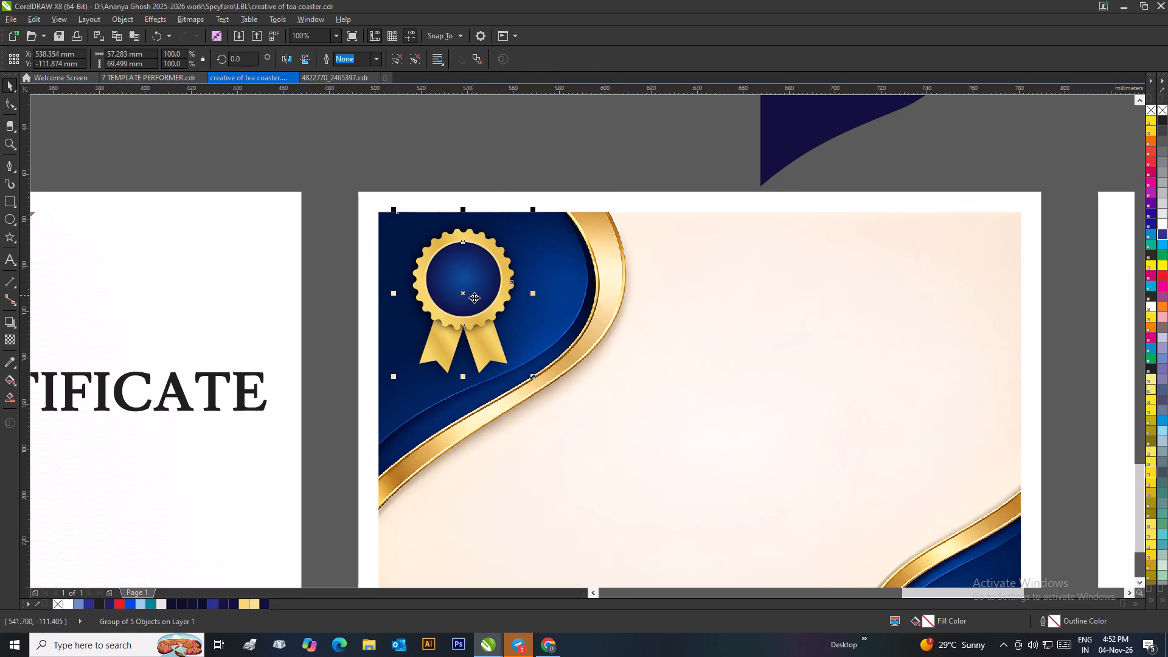
Examine the placed badge up close and against the whole fifth design.
{"action": "scroll", "coordinate": [479, 316], "scroll_direction": "up", "scroll_amount": 1}
{"action": "scroll", "coordinate": [582, 346], "scroll_direction": "up", "scroll_amount": 1}
{"action": "scroll", "coordinate": [586, 343], "scroll_direction": "down", "scroll_amount": 1}
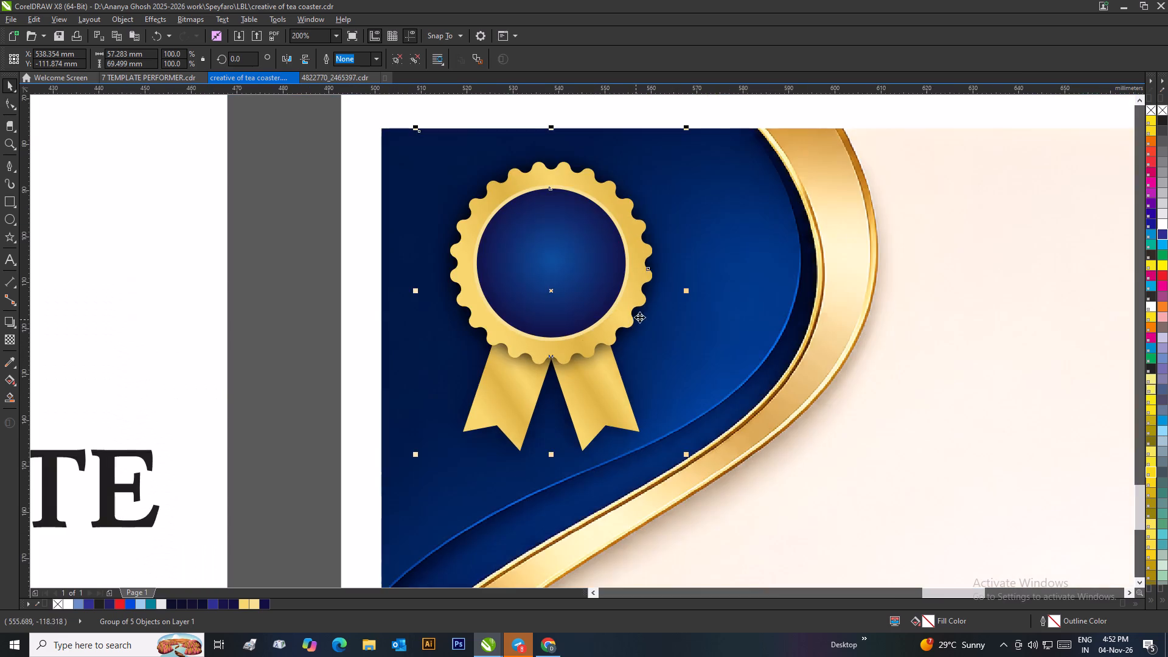
{"action": "scroll", "coordinate": [641, 312], "scroll_direction": "up", "scroll_amount": 2}
{"action": "scroll", "coordinate": [584, 336], "scroll_direction": "up", "scroll_amount": 1}
{"action": "scroll", "coordinate": [582, 341], "scroll_direction": "down", "scroll_amount": 5}
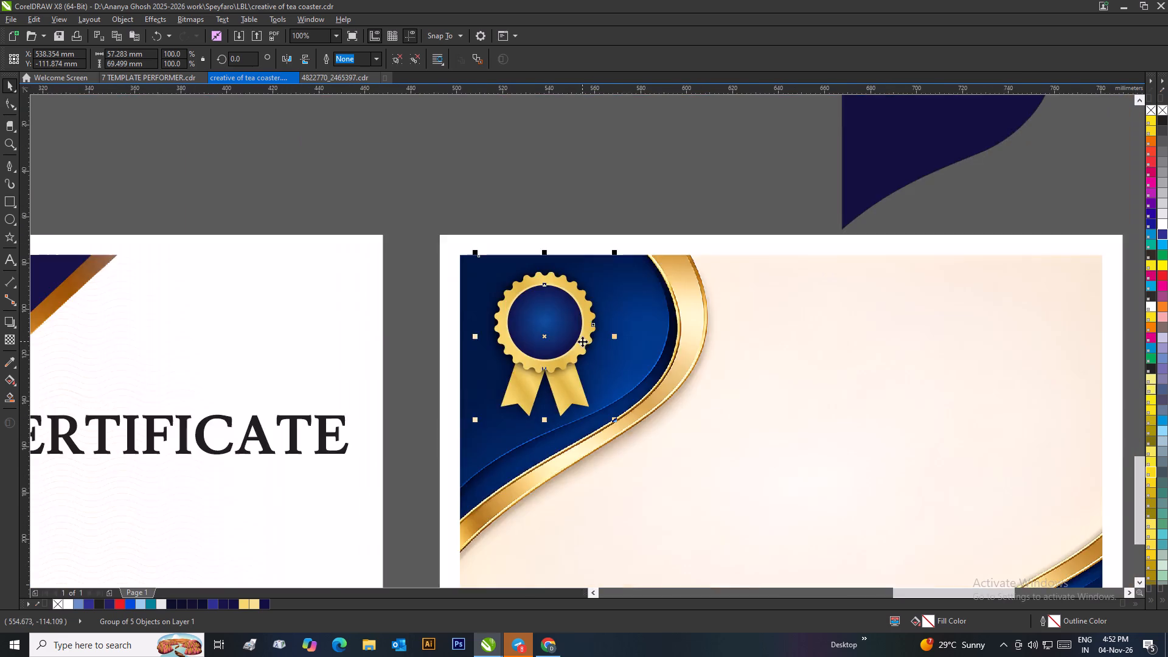
{"action": "scroll", "coordinate": [566, 341], "scroll_direction": "up", "scroll_amount": 3}
{"action": "scroll", "coordinate": [101, 409], "scroll_direction": "up", "scroll_amount": 1}
{"action": "scroll", "coordinate": [607, 330], "scroll_direction": "down", "scroll_amount": 4}
{"action": "scroll", "coordinate": [638, 202], "scroll_direction": "up", "scroll_amount": 1}
{"action": "scroll", "coordinate": [582, 342], "scroll_direction": "down", "scroll_amount": 1}
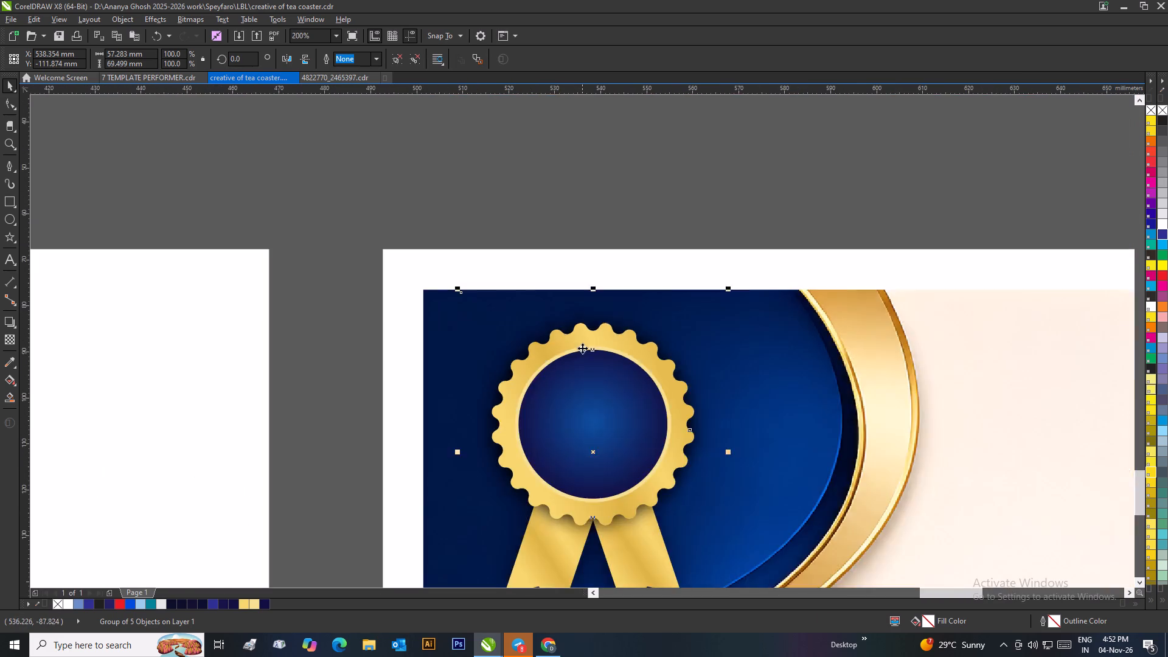
{"action": "scroll", "coordinate": [582, 348], "scroll_direction": "down", "scroll_amount": 1}
{"action": "left_click", "coordinate": [583, 262]}
{"action": "scroll", "coordinate": [613, 285], "scroll_direction": "down", "scroll_amount": 1}
{"action": "scroll", "coordinate": [589, 398], "scroll_direction": "up", "scroll_amount": 1}
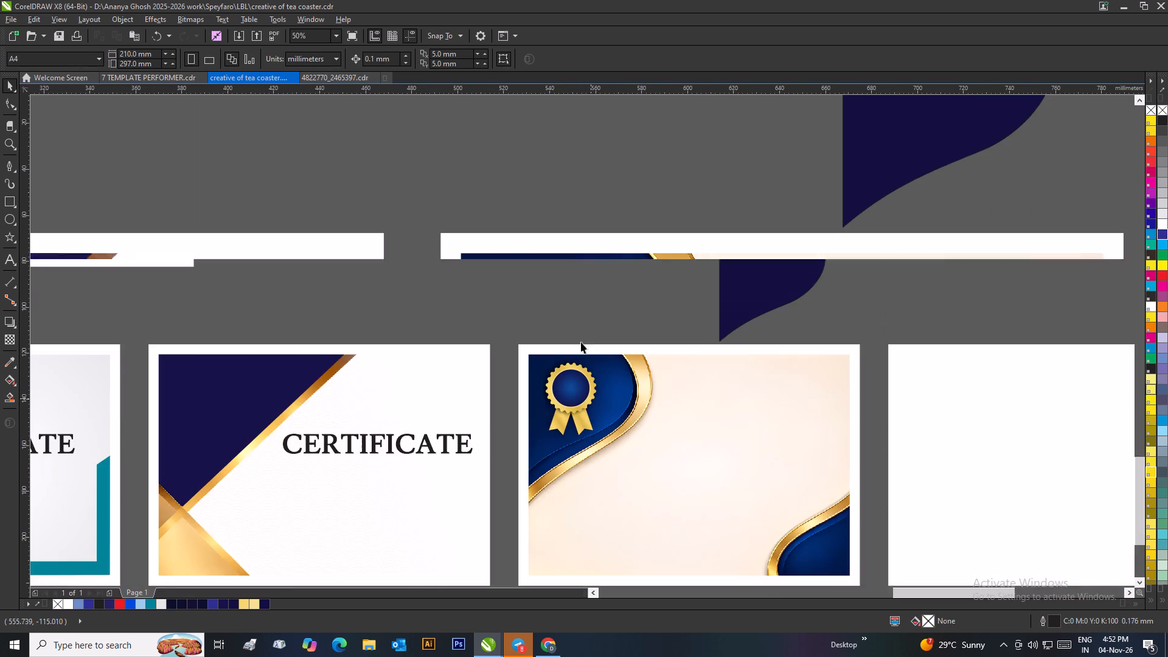
{"action": "scroll", "coordinate": [580, 378], "scroll_direction": "up", "scroll_amount": 1}
{"action": "scroll", "coordinate": [576, 342], "scroll_direction": "down", "scroll_amount": 2}
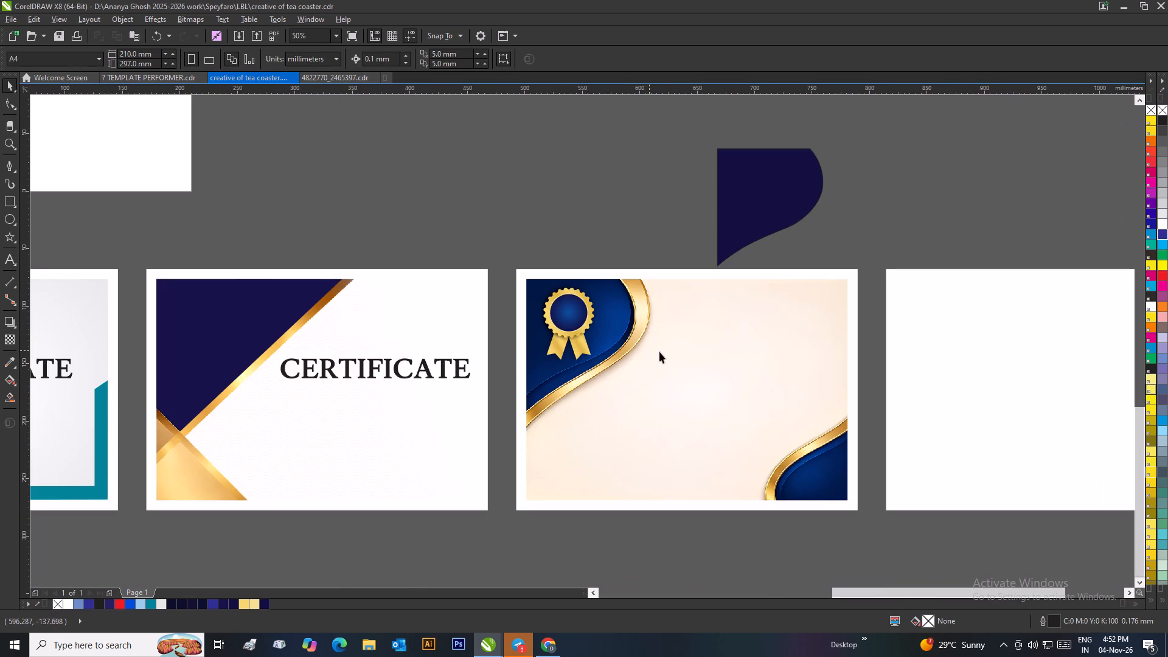
Delete the spare navy curved shape above the fifth design.
{"action": "left_click", "coordinate": [655, 235]}
{"action": "left_click", "coordinate": [721, 202]}
{"action": "key", "text": "Delete"}
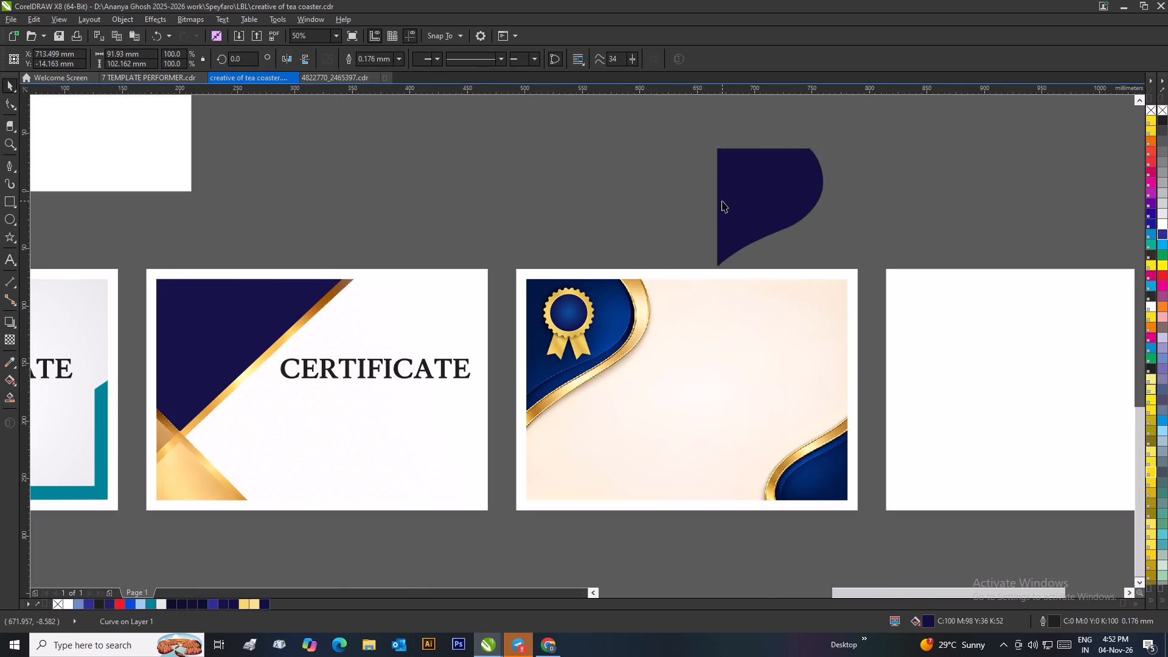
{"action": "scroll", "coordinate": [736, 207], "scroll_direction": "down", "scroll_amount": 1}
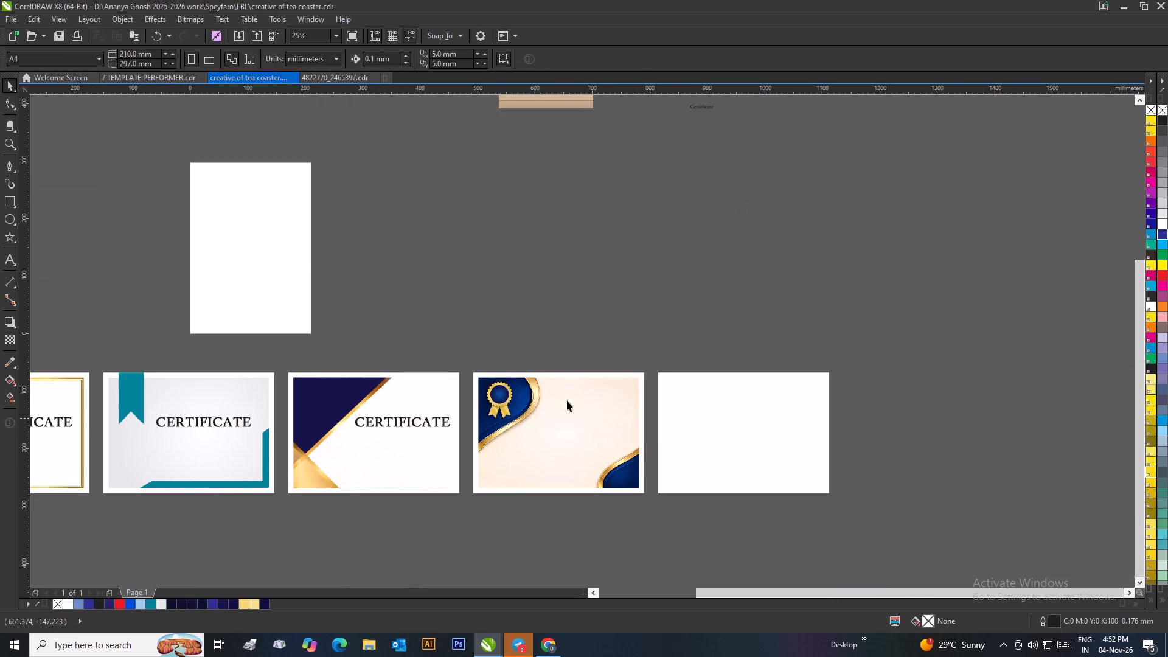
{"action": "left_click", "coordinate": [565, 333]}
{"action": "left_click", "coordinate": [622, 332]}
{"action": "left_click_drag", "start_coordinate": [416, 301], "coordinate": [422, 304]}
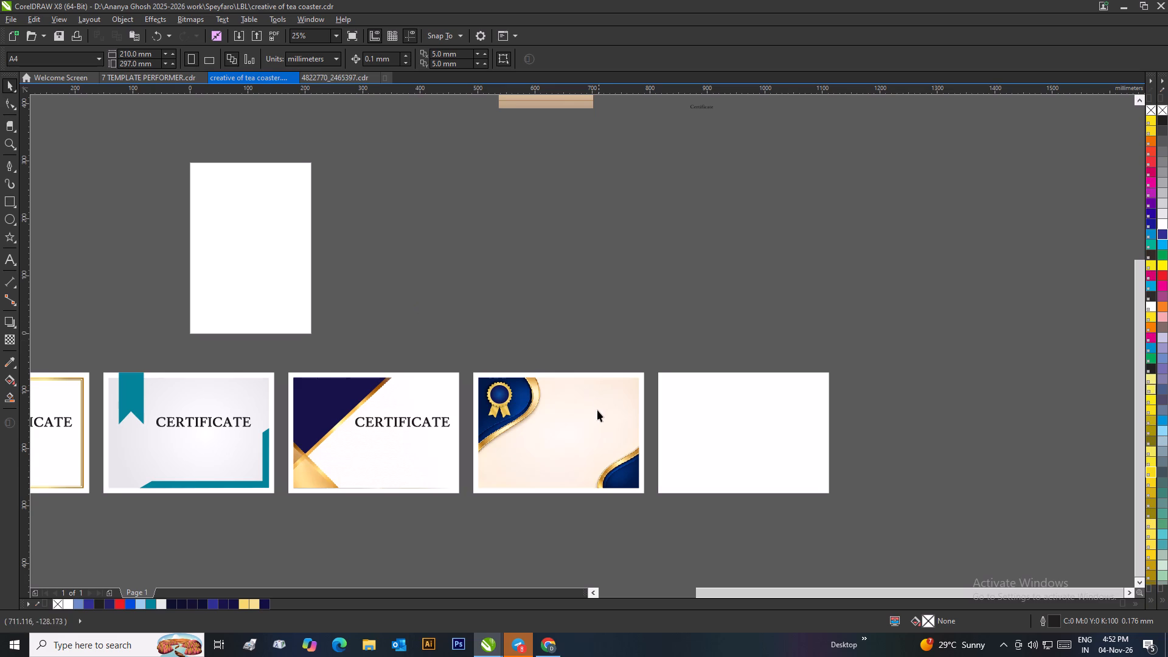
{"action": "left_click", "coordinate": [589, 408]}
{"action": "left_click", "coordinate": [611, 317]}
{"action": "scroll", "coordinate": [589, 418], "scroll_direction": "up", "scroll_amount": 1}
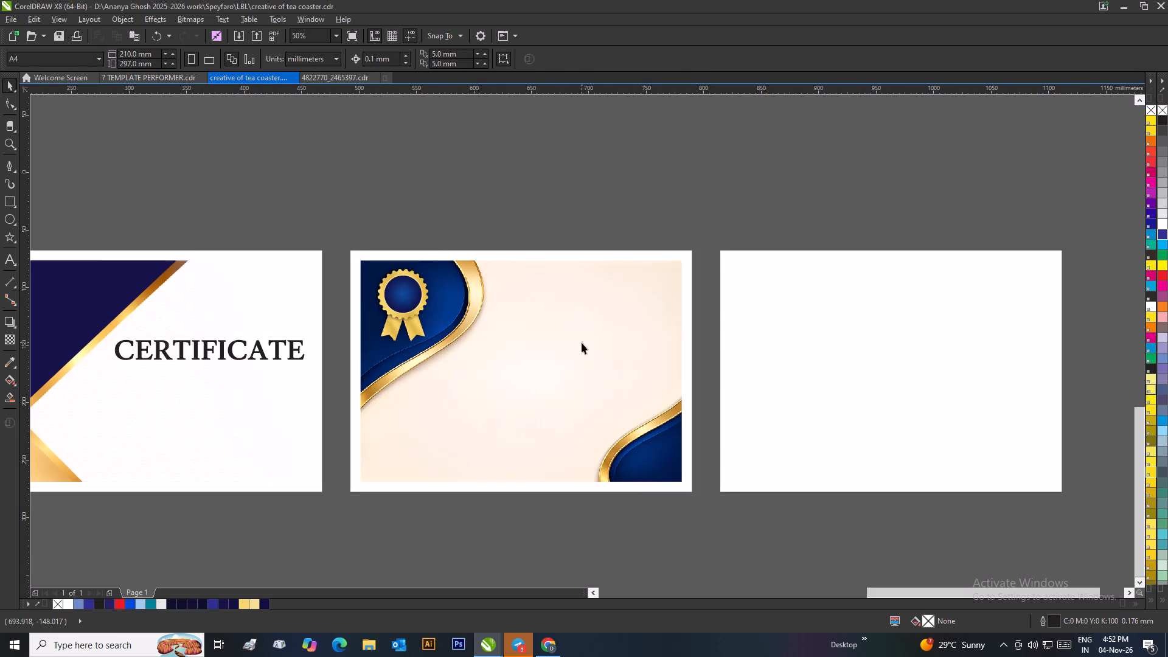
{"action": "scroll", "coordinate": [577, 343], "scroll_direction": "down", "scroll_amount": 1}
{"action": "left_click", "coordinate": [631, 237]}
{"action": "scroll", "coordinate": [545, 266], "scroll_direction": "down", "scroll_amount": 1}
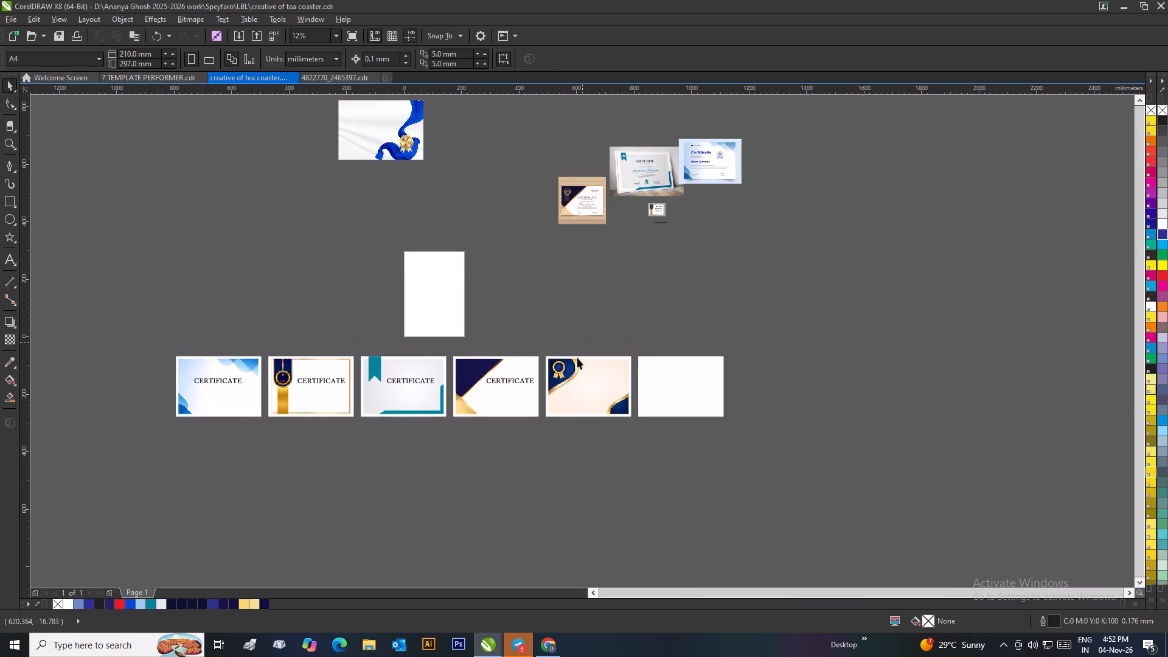
Copy the CERTIFICATE heading from the fourth design into the open cream area of the fifth design.
{"action": "scroll", "coordinate": [607, 390], "scroll_direction": "up", "scroll_amount": 1}
{"action": "left_click_drag", "start_coordinate": [397, 323], "coordinate": [580, 330]}
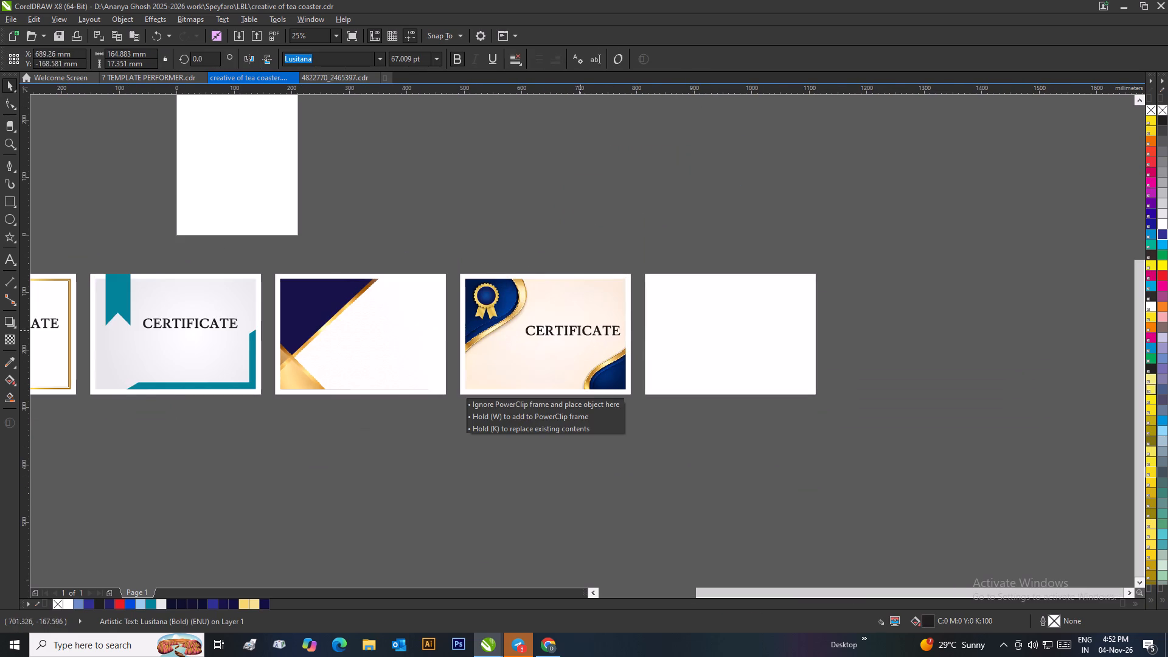
{"action": "left_click_drag", "start_coordinate": [580, 330], "coordinate": [577, 321]}
{"action": "right_click", "coordinate": [577, 321]}
{"action": "left_click_drag", "start_coordinate": [574, 211], "coordinate": [577, 218]}
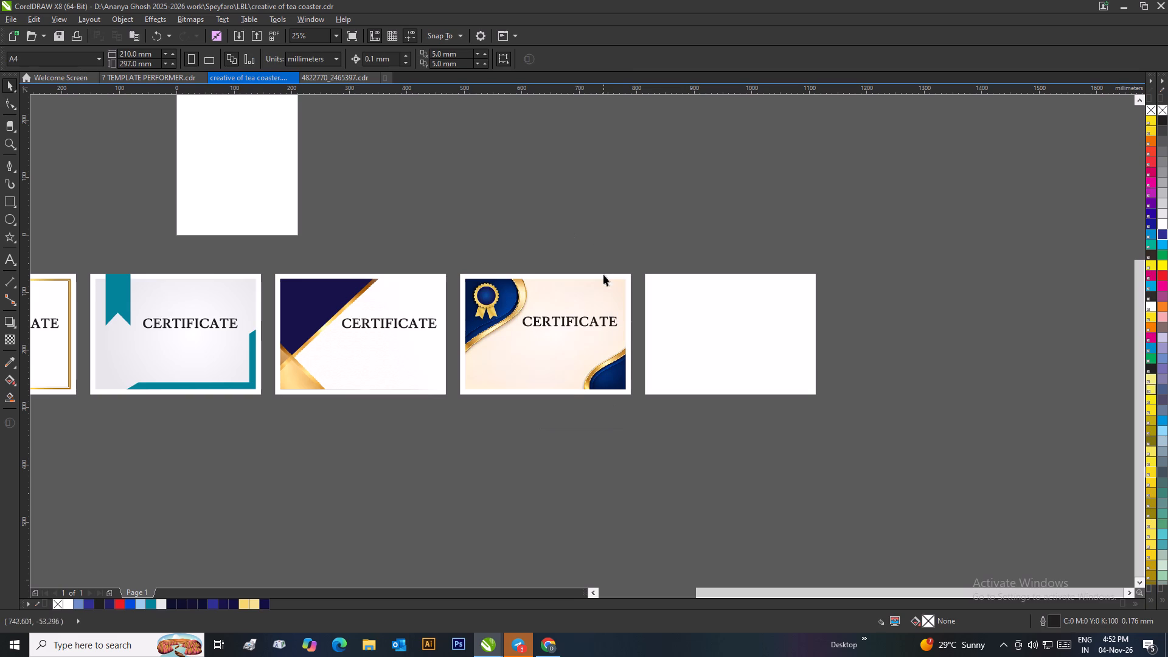
Top-align the fifth design's CERTIFICATE heading with the fourth design's heading.
{"action": "left_click", "coordinate": [569, 324]}
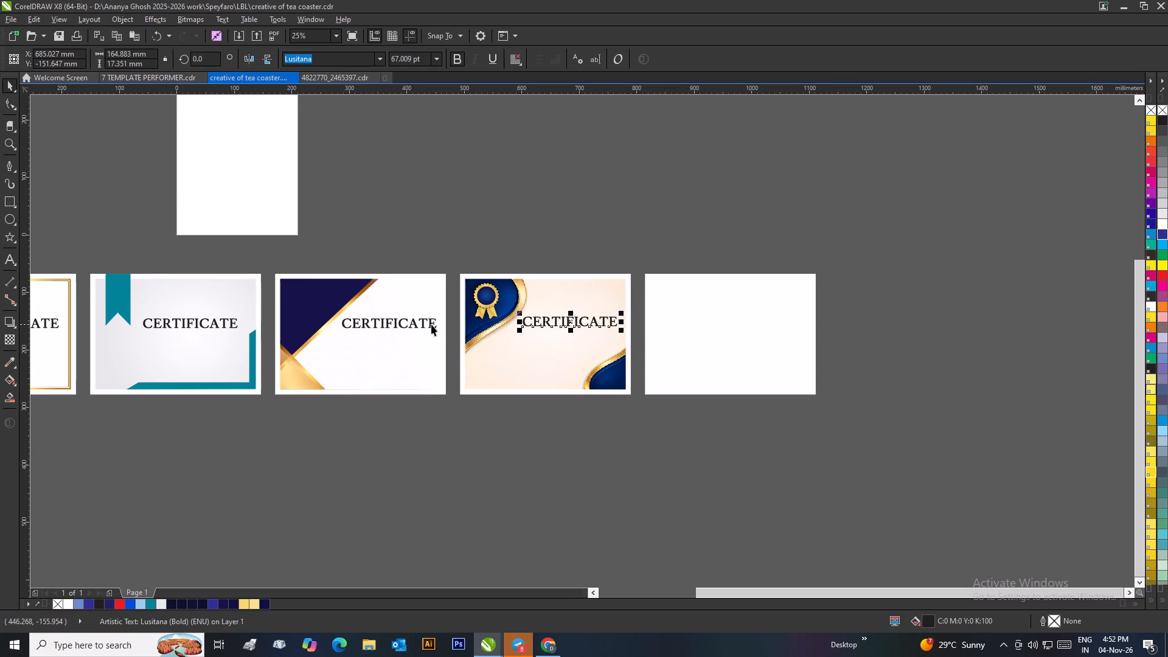
{"action": "left_click", "coordinate": [431, 324], "text": "shift"}
{"action": "key", "text": "t"}
{"action": "left_click", "coordinate": [552, 223]}
Import the navy-and-gold certificate background with the gold badge and place it beside the blank sixth design.
{"action": "scroll", "coordinate": [617, 263], "scroll_direction": "down", "scroll_amount": 1}
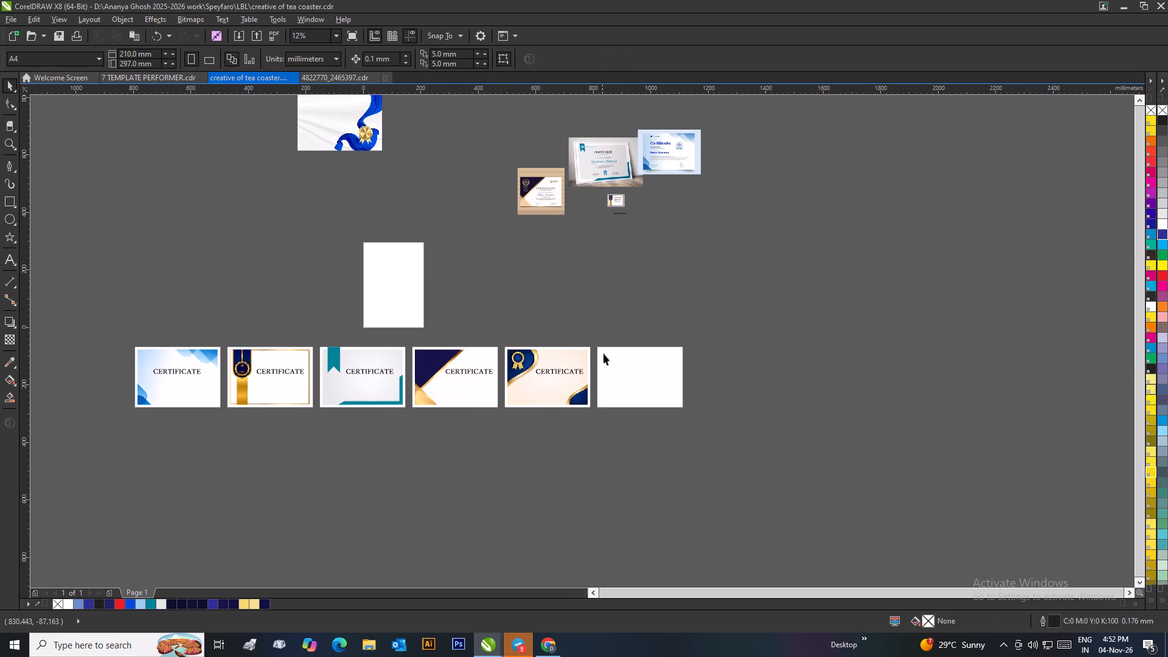
{"action": "scroll", "coordinate": [564, 315], "scroll_direction": "down", "scroll_amount": 1}
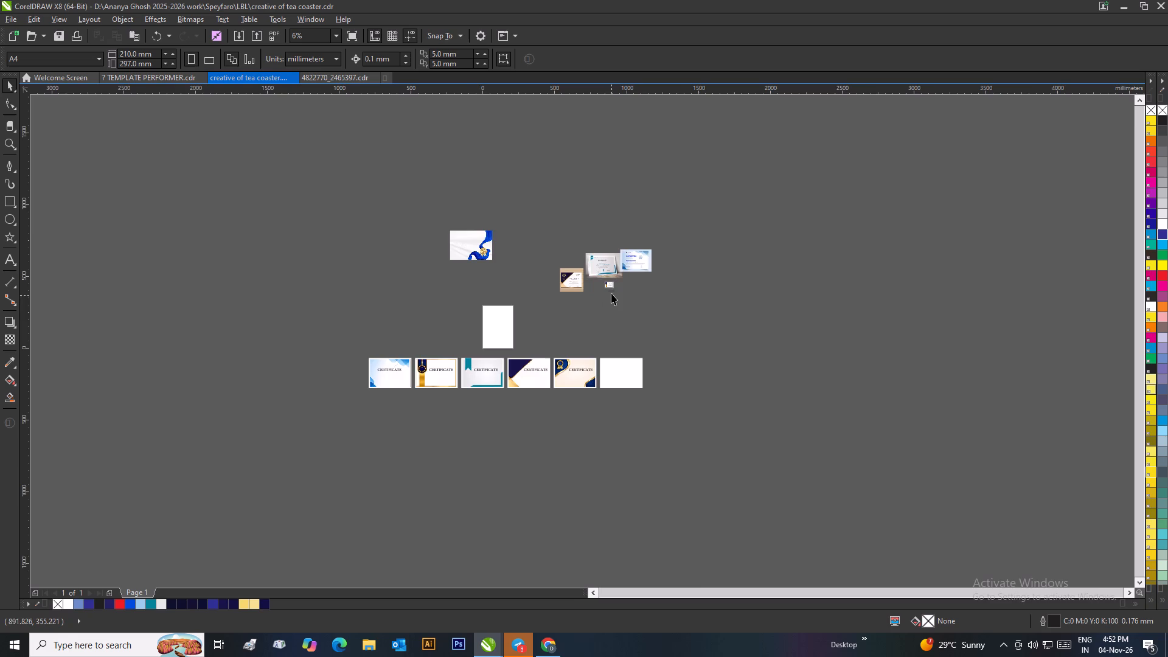
{"action": "scroll", "coordinate": [600, 289], "scroll_direction": "up", "scroll_amount": 2}
{"action": "scroll", "coordinate": [581, 342], "scroll_direction": "down", "scroll_amount": 2}
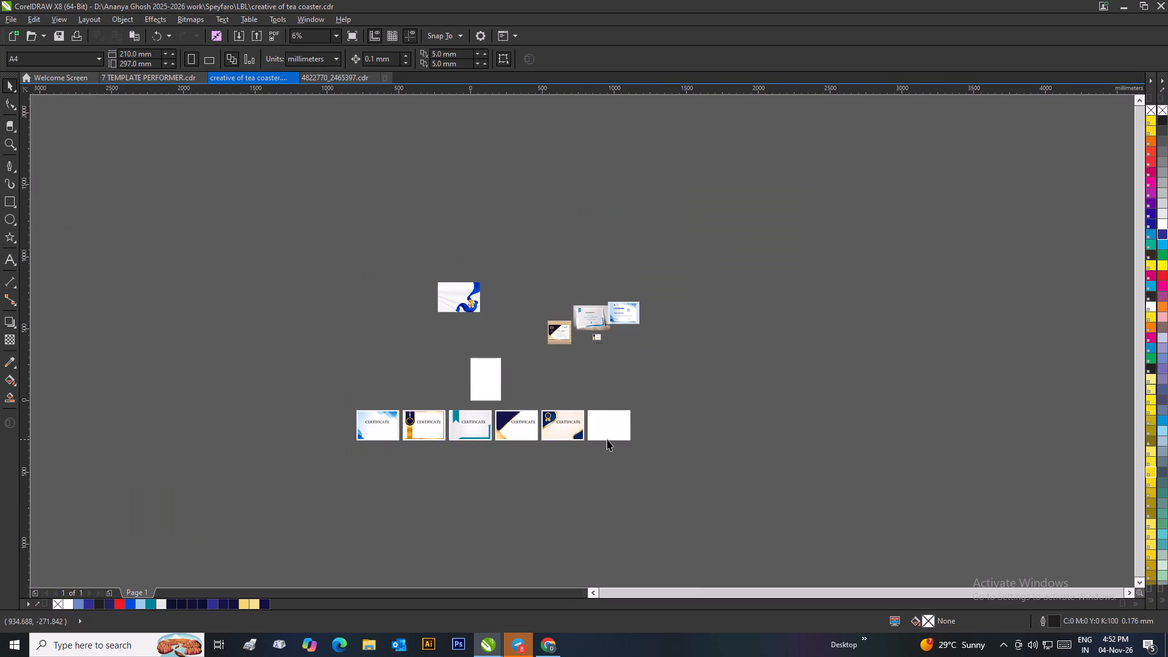
{"action": "left_click", "coordinate": [241, 32]}
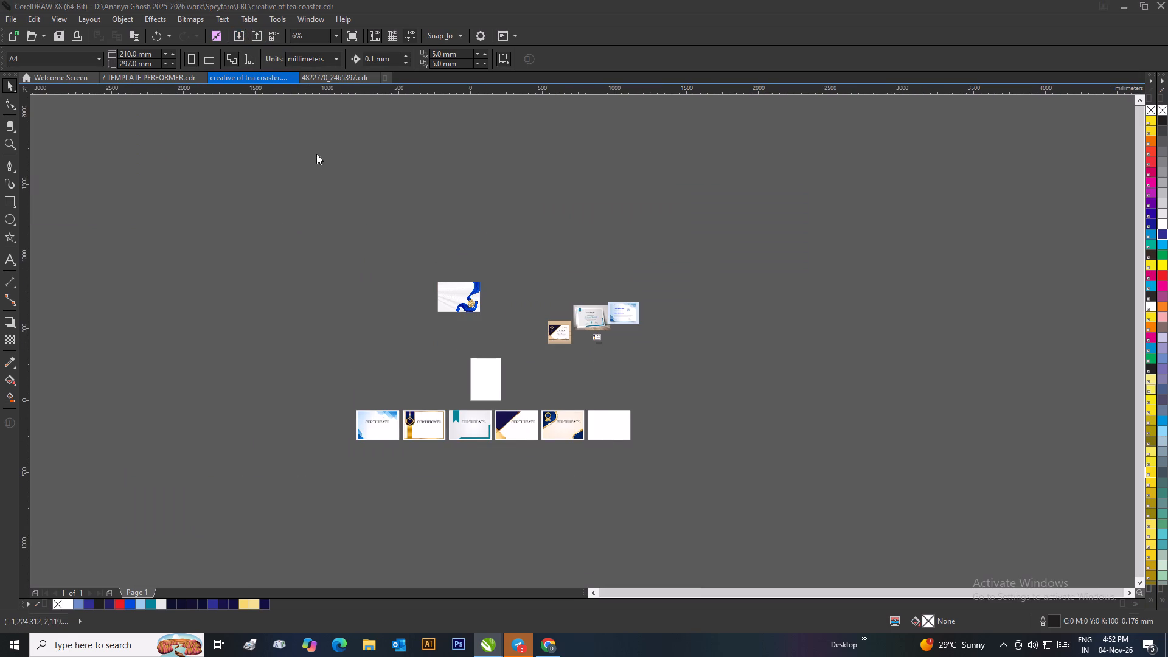
{"action": "left_click", "coordinate": [46, 71]}
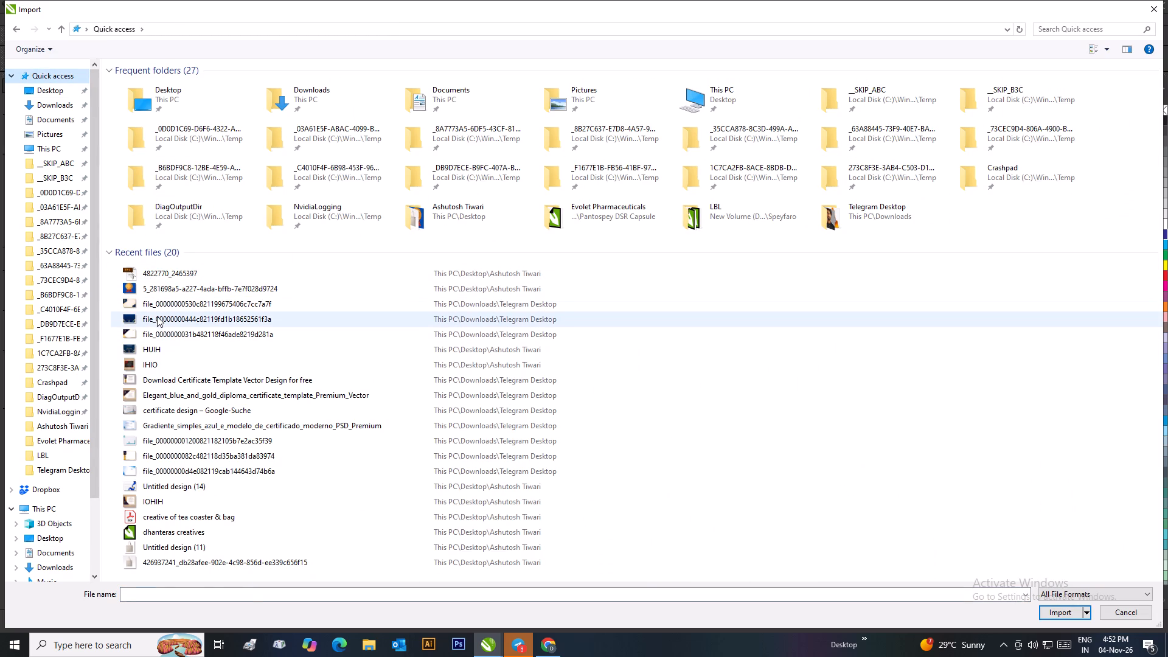
{"action": "left_click", "coordinate": [156, 317]}
{"action": "left_click", "coordinate": [1058, 613]}
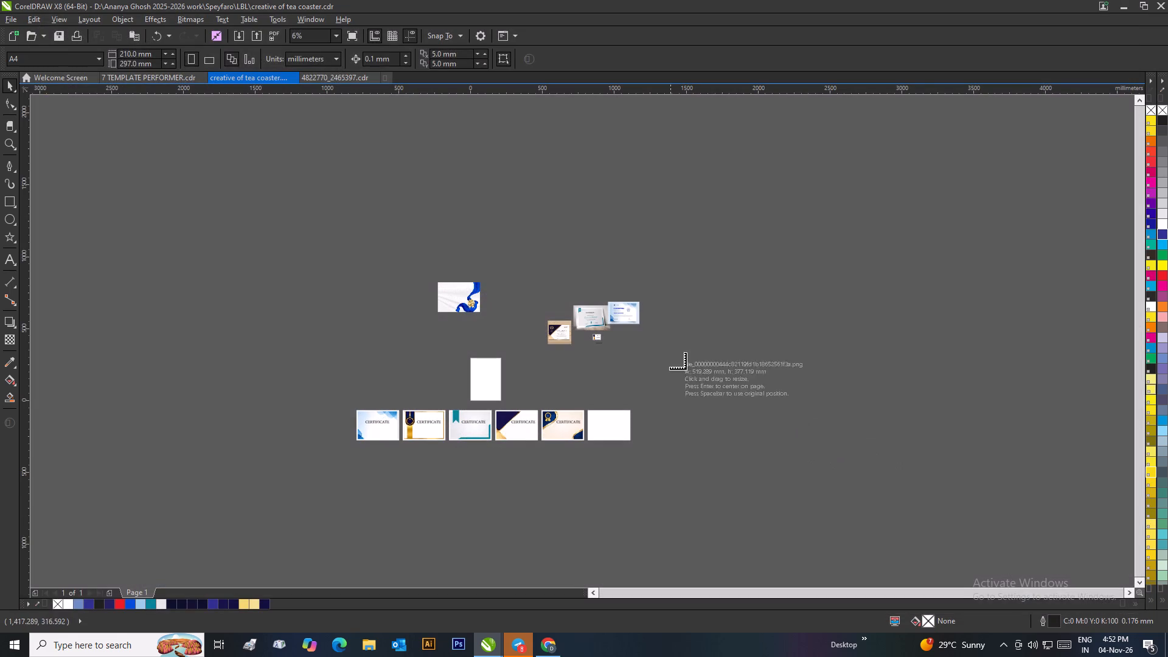
{"action": "left_click", "coordinate": [670, 353]}
{"action": "left_click_drag", "start_coordinate": [721, 385], "coordinate": [696, 441]}
PowerClip the imported navy-and-gold artwork inside the blank sixth certificate's inner rectangle.
{"action": "right_click", "coordinate": [677, 440]}
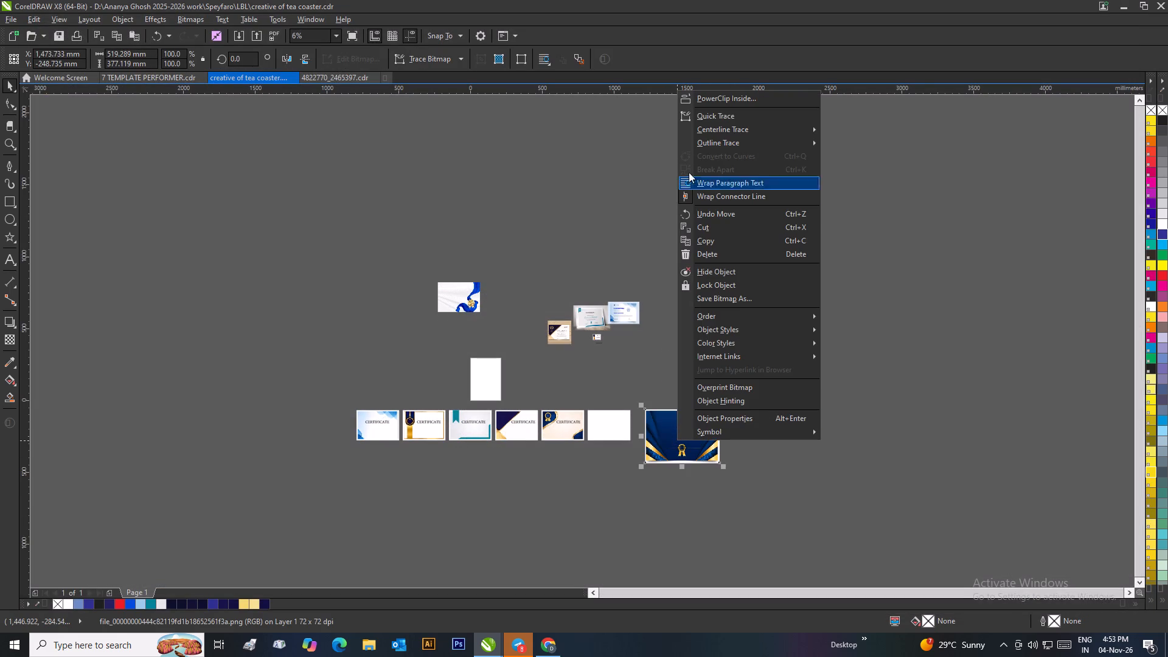
{"action": "left_click", "coordinate": [708, 102]}
{"action": "left_click", "coordinate": [615, 424]}
Open the sixth design's PowerClip contents and move the upper navy-and-gold artwork over the frame.
{"action": "scroll", "coordinate": [615, 425], "scroll_direction": "up", "scroll_amount": 2}
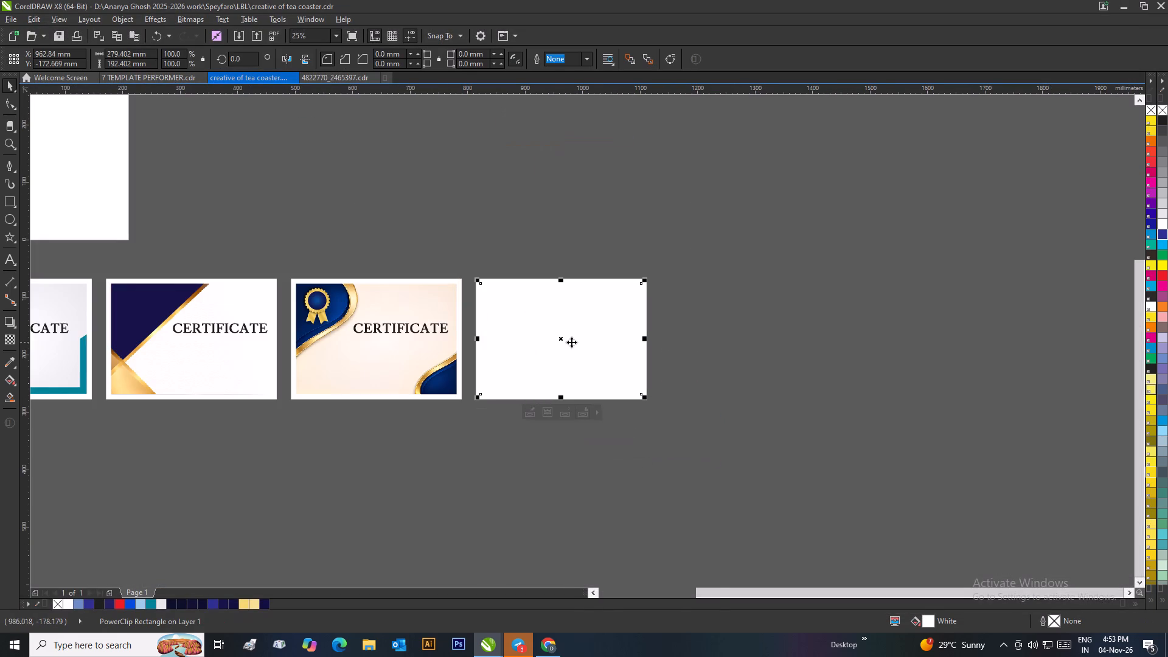
{"action": "right_click", "coordinate": [558, 328]}
{"action": "left_click", "coordinate": [596, 299]}
{"action": "left_click_drag", "start_coordinate": [764, 366], "coordinate": [674, 377]}
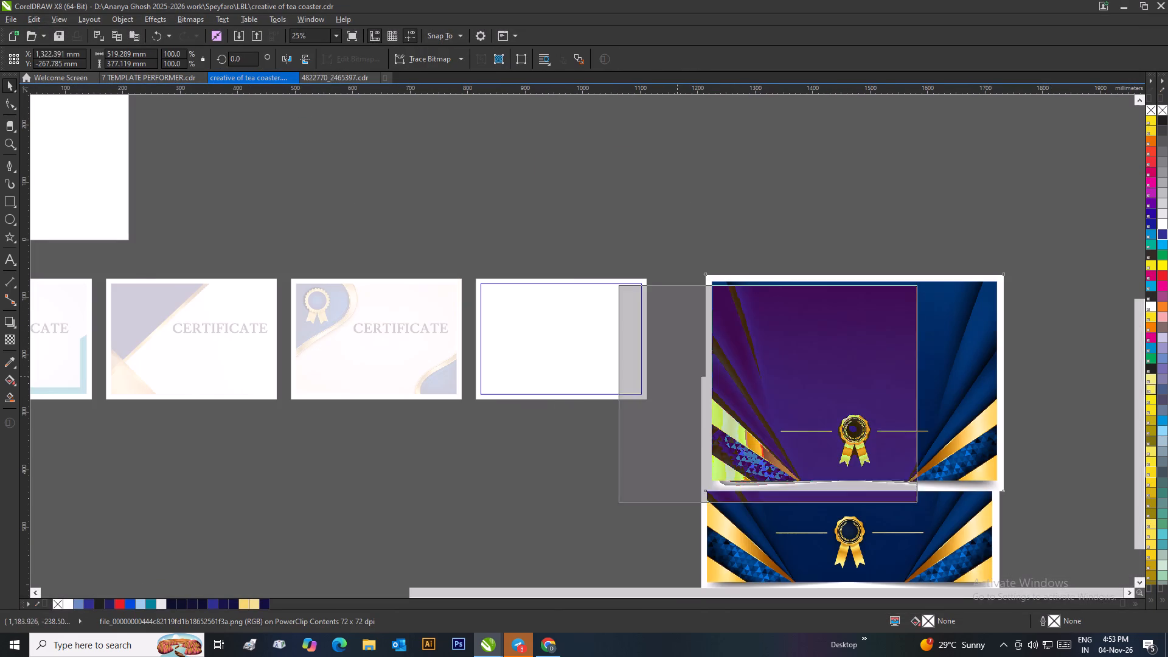
{"action": "left_click_drag", "start_coordinate": [674, 377], "coordinate": [562, 375]}
{"action": "left_click_drag", "start_coordinate": [576, 361], "coordinate": [559, 356]}
Delete the extra lower copy of the navy-and-gold artwork from the PowerClip contents.
{"action": "left_click", "coordinate": [861, 431]}
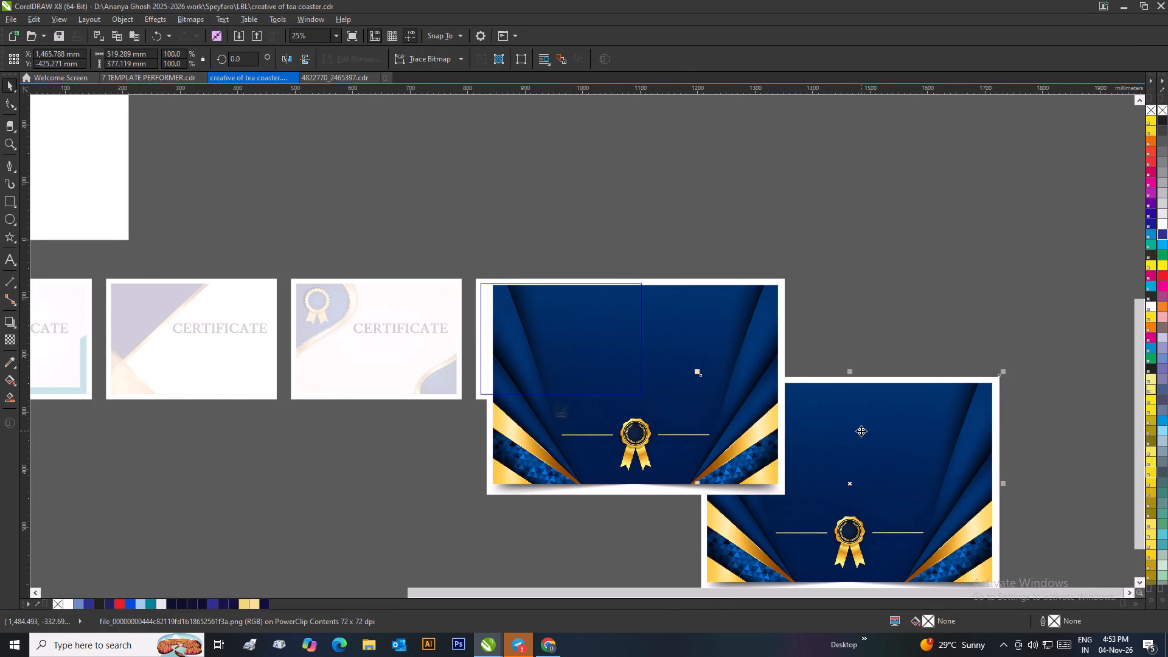
{"action": "key", "text": "Delete"}
Align the top-left corner of the artwork's navy area with the top-left corner of the sixth design's frame.
{"action": "scroll", "coordinate": [512, 319], "scroll_direction": "up", "scroll_amount": 2}
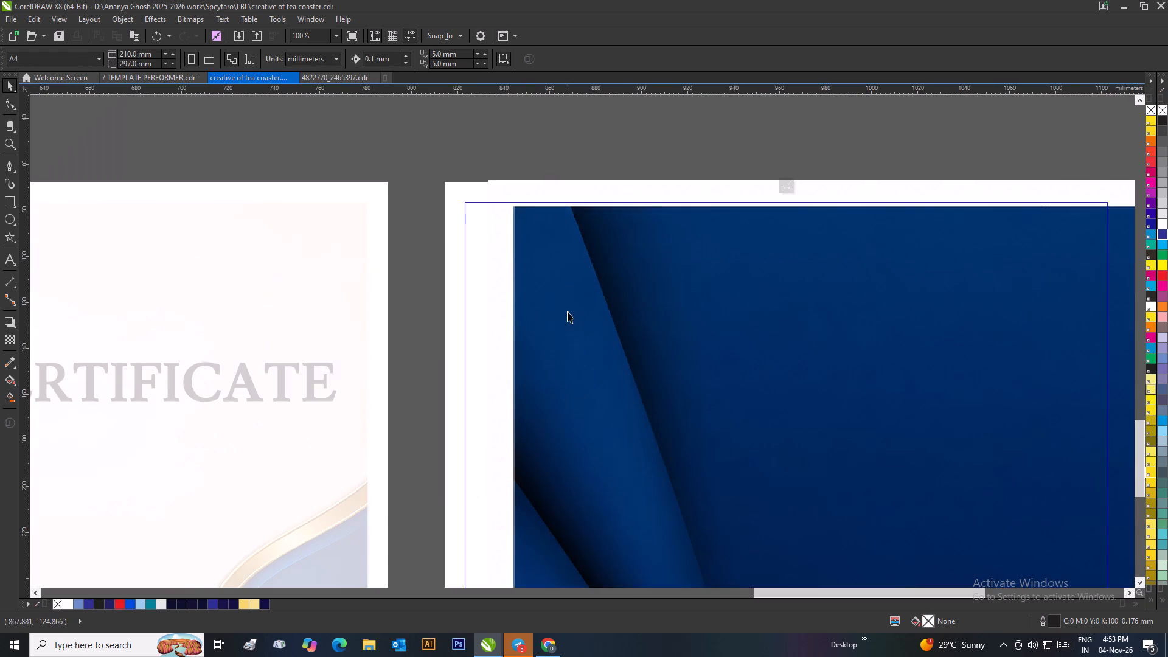
{"action": "left_click_drag", "start_coordinate": [568, 311], "coordinate": [537, 304]}
{"action": "left_click_drag", "start_coordinate": [536, 299], "coordinate": [516, 300]}
{"action": "left_click", "coordinate": [516, 301]}
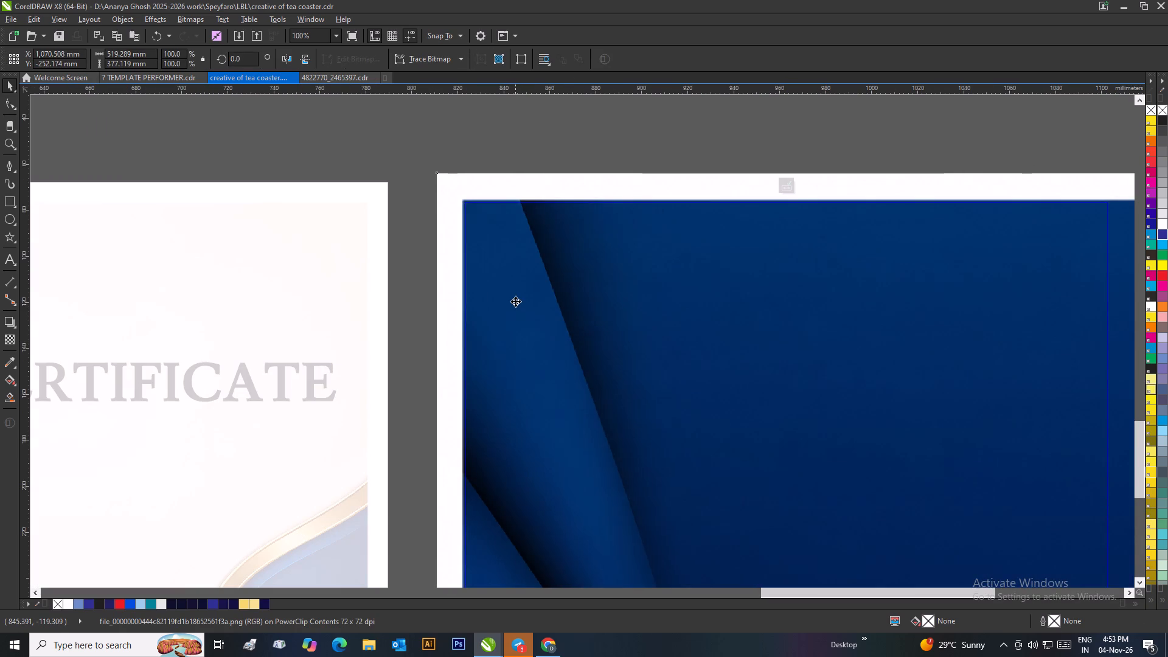
{"action": "scroll", "coordinate": [479, 211], "scroll_direction": "up", "scroll_amount": 2}
{"action": "left_click_drag", "start_coordinate": [585, 383], "coordinate": [592, 377]}
{"action": "scroll", "coordinate": [591, 383], "scroll_direction": "down", "scroll_amount": 7}
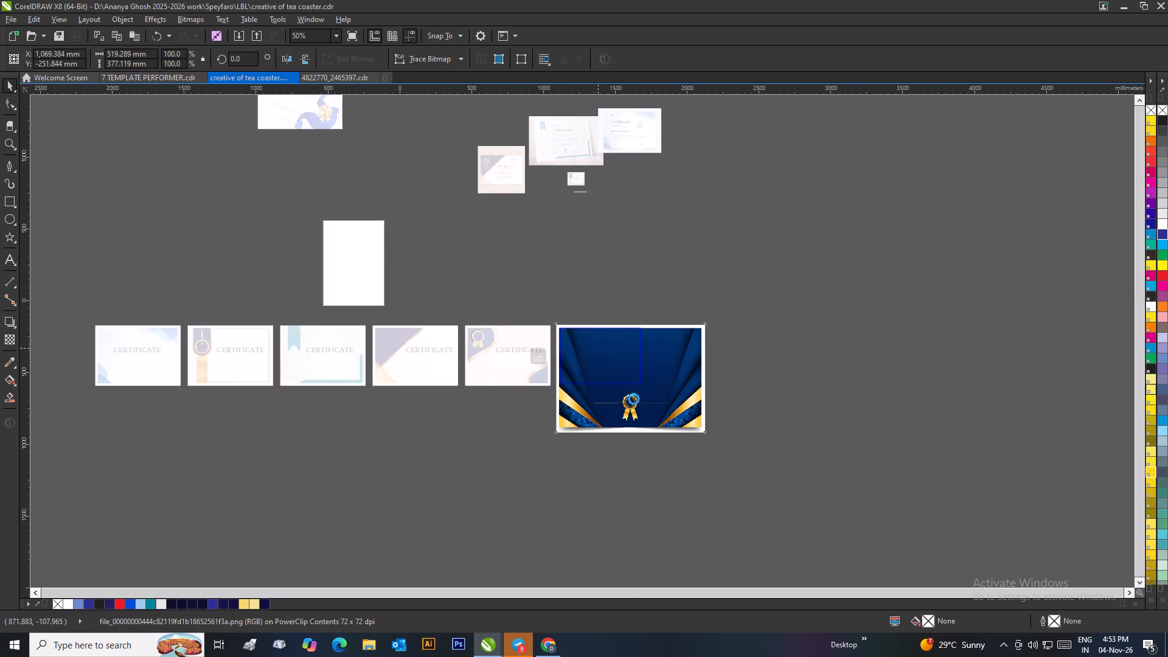
Scale the clipped artwork down proportionally to about 300 mm wide so its navy area fits the frame.
{"action": "left_click_drag", "start_coordinate": [595, 370], "coordinate": [563, 371]}
{"action": "scroll", "coordinate": [557, 338], "scroll_direction": "up", "scroll_amount": 2}
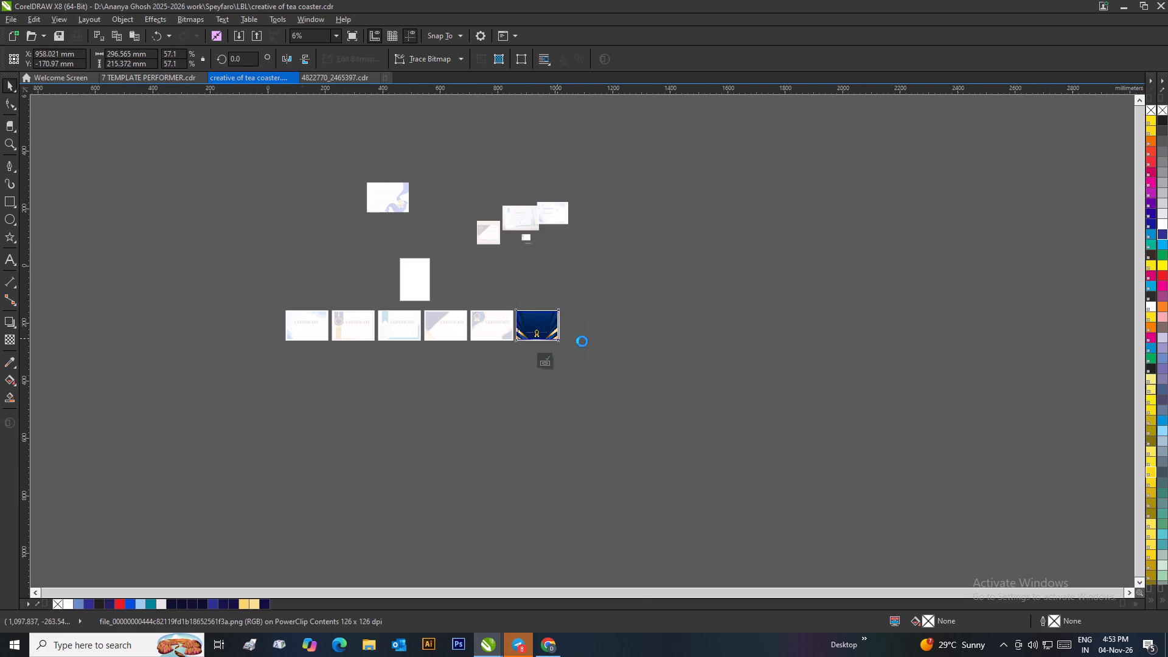
{"action": "scroll", "coordinate": [582, 341], "scroll_direction": "up", "scroll_amount": 3}
{"action": "left_click_drag", "start_coordinate": [548, 338], "coordinate": [575, 364]}
{"action": "left_click_drag", "start_coordinate": [574, 355], "coordinate": [564, 360]}
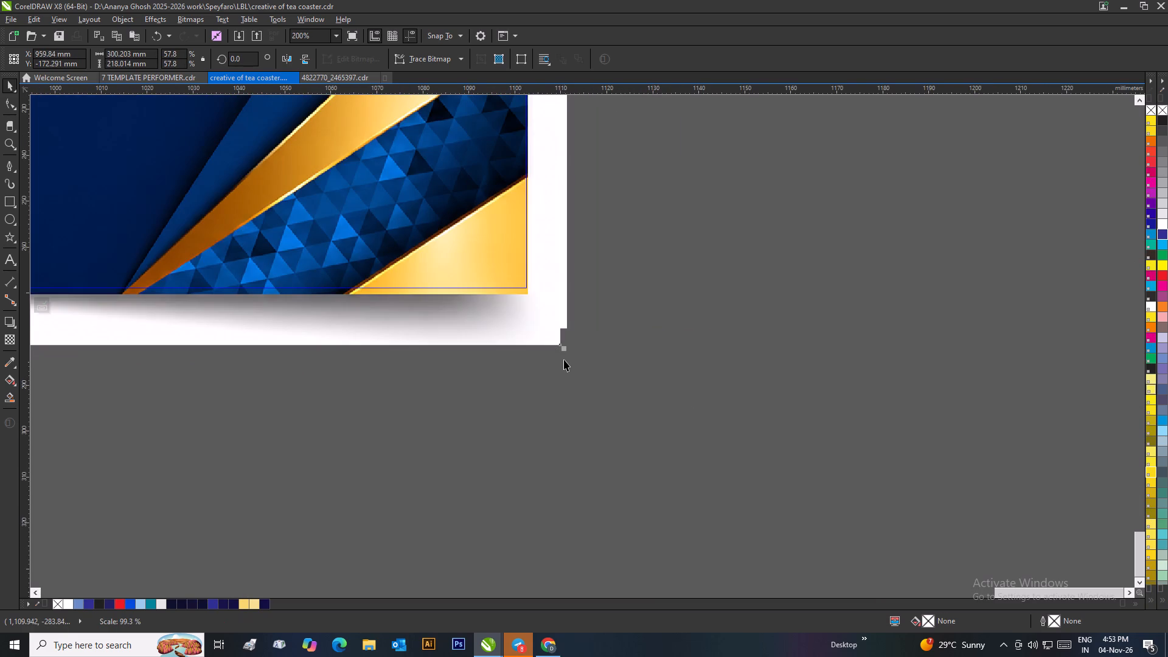
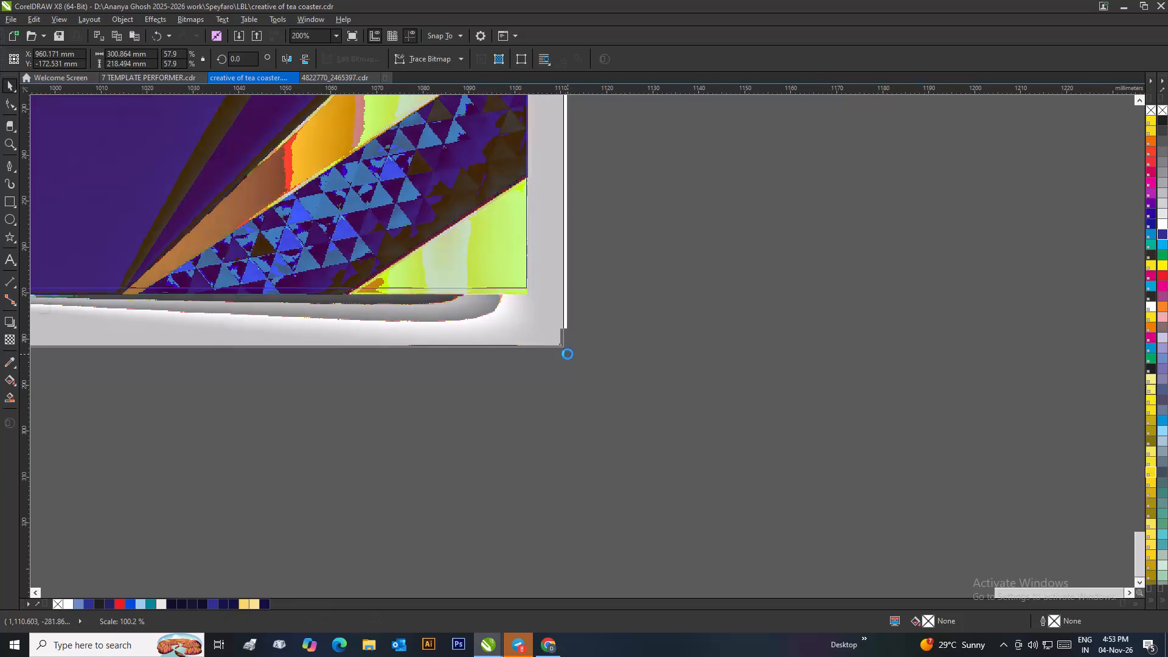
Nudge the blue certificate background down about 1.4 mm inside its PowerClip frame and finish editing the contents.
{"action": "scroll", "coordinate": [572, 376], "scroll_direction": "down", "scroll_amount": 2}
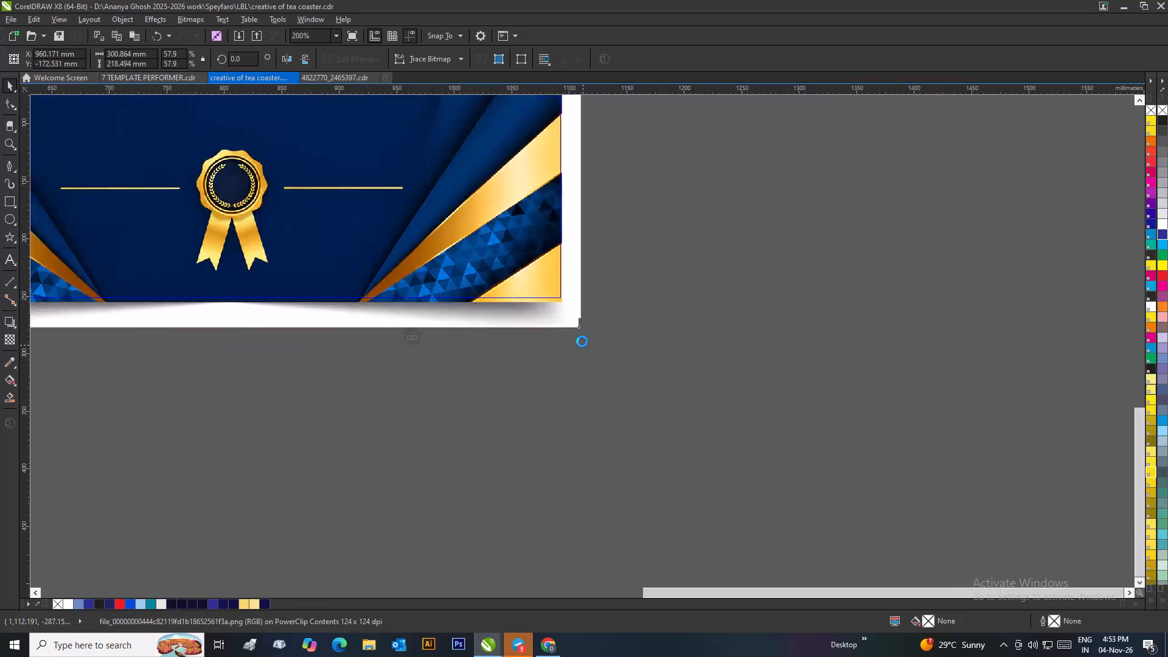
{"action": "scroll", "coordinate": [554, 316], "scroll_direction": "down", "scroll_amount": 1}
{"action": "scroll", "coordinate": [522, 227], "scroll_direction": "up", "scroll_amount": 2}
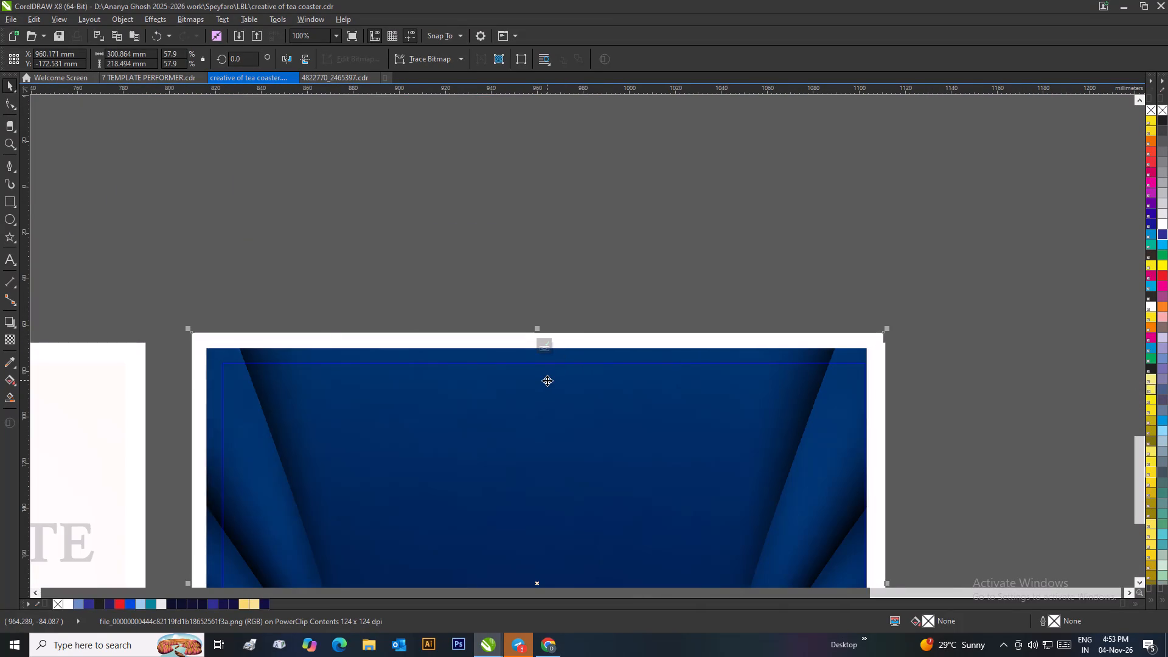
{"action": "scroll", "coordinate": [547, 380], "scroll_direction": "down", "scroll_amount": 1}
{"action": "key", "text": "Down"}
{"action": "key", "text": "Down"}
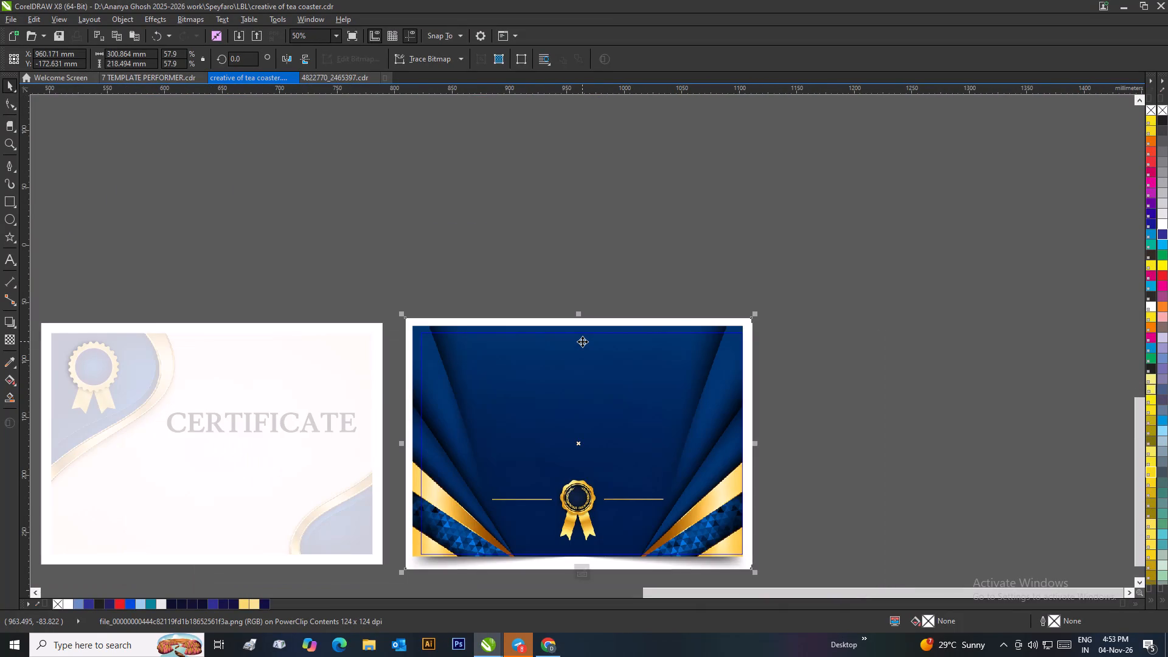
{"action": "key", "text": "Down"}
{"action": "key", "text": "Down"}
{"action": "key", "text": "Down"}
{"action": "key", "text": "Down"}
{"action": "key", "text": "Down"}
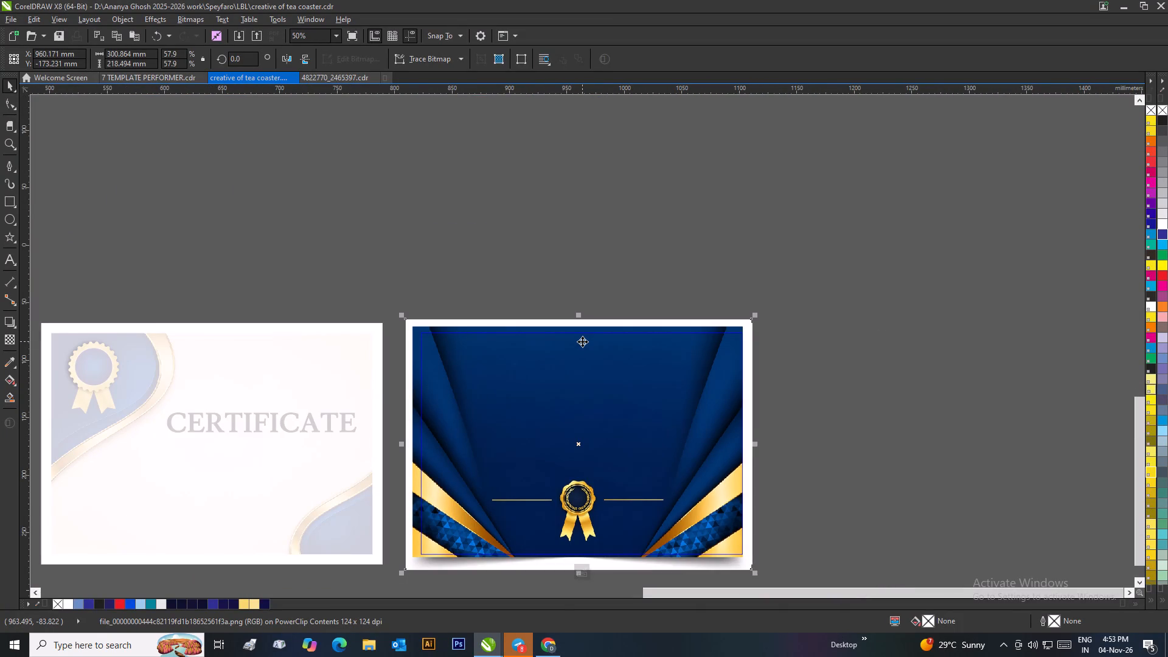
{"action": "key", "text": "Down"}
{"action": "key", "text": "Down"}
{"action": "key", "text": "Down"}
{"action": "key", "text": "Down"}
{"action": "key", "text": "Down"}
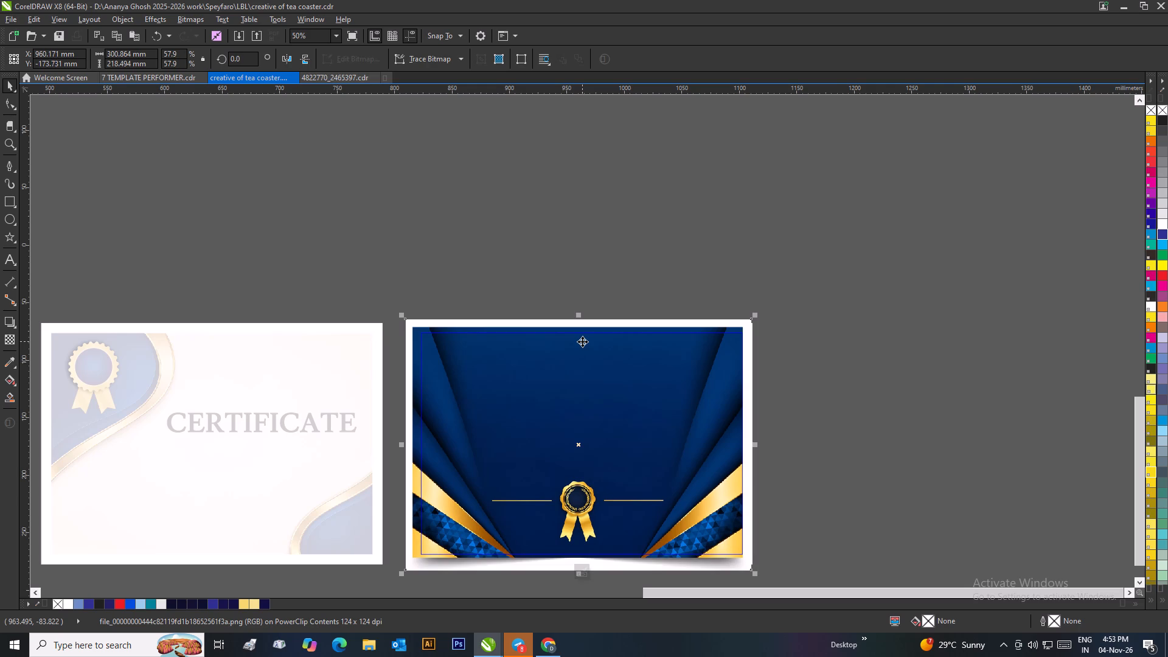
{"action": "key", "text": "Down"}
{"action": "key", "text": "Down"}
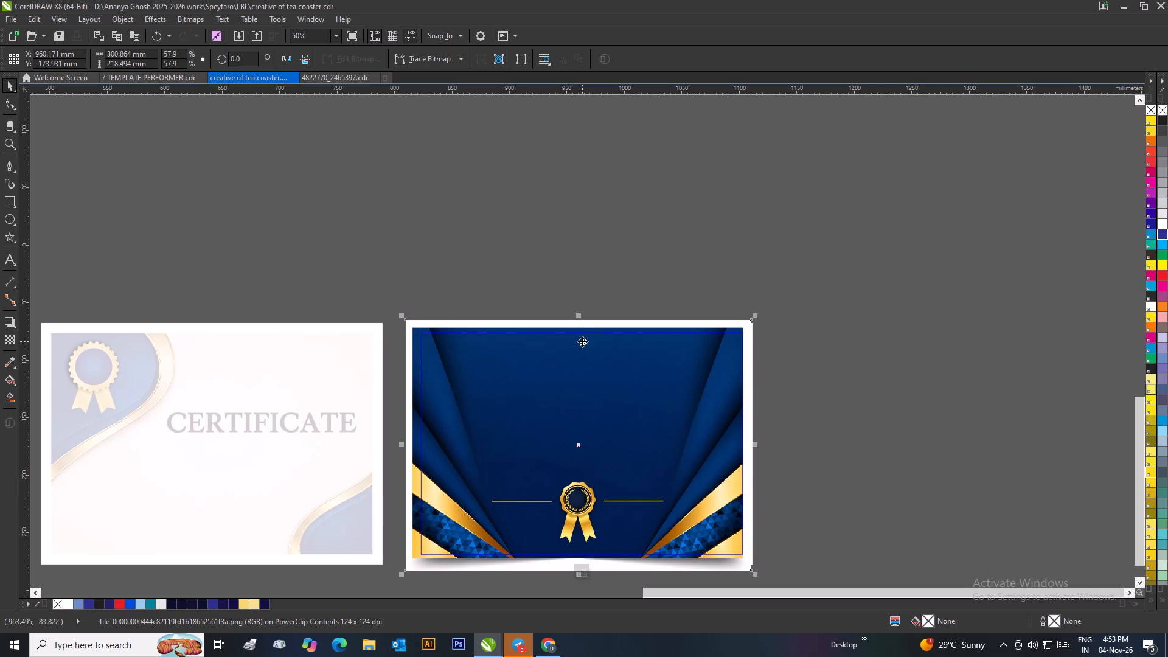
{"action": "left_click", "coordinate": [583, 567]}
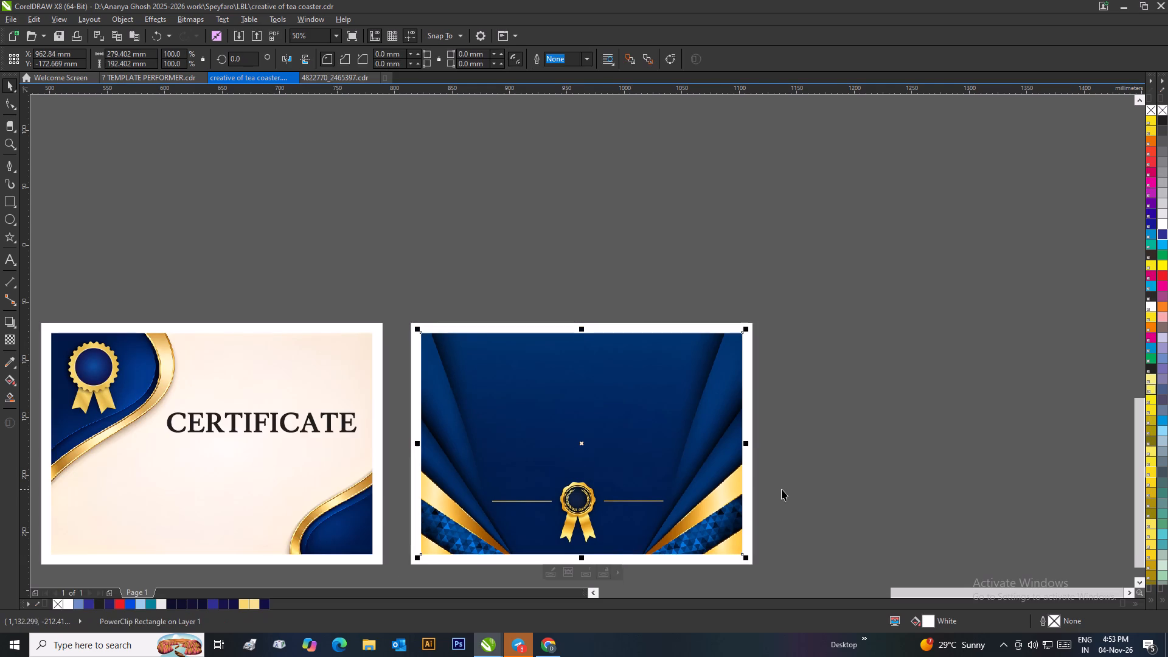
{"action": "left_click", "coordinate": [782, 489]}
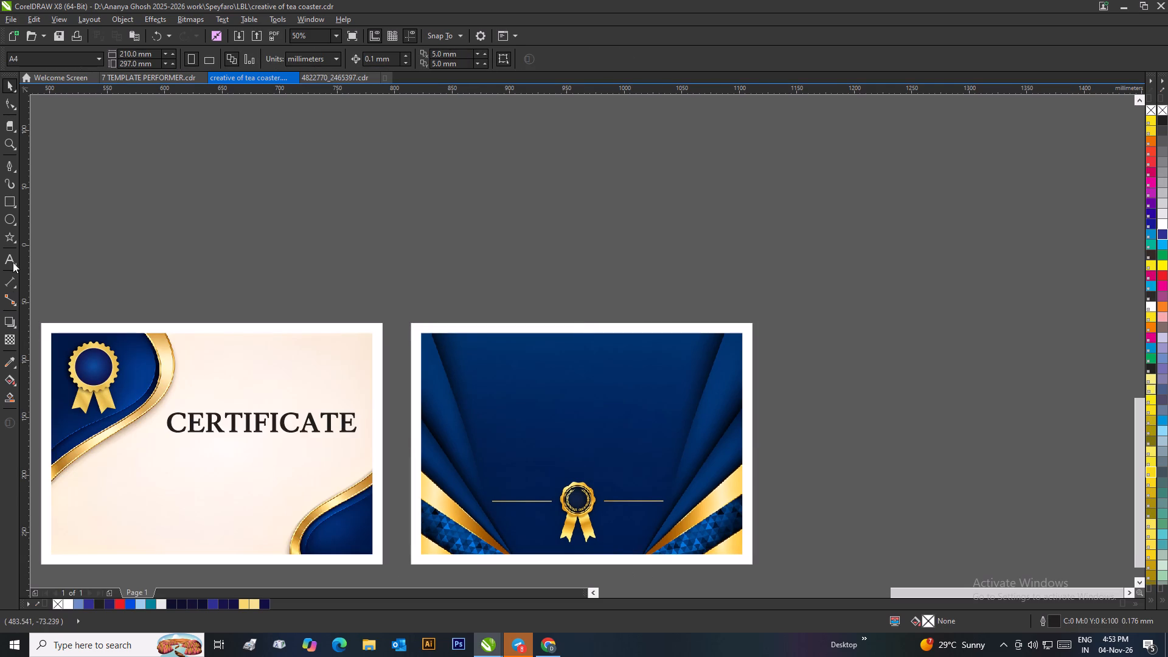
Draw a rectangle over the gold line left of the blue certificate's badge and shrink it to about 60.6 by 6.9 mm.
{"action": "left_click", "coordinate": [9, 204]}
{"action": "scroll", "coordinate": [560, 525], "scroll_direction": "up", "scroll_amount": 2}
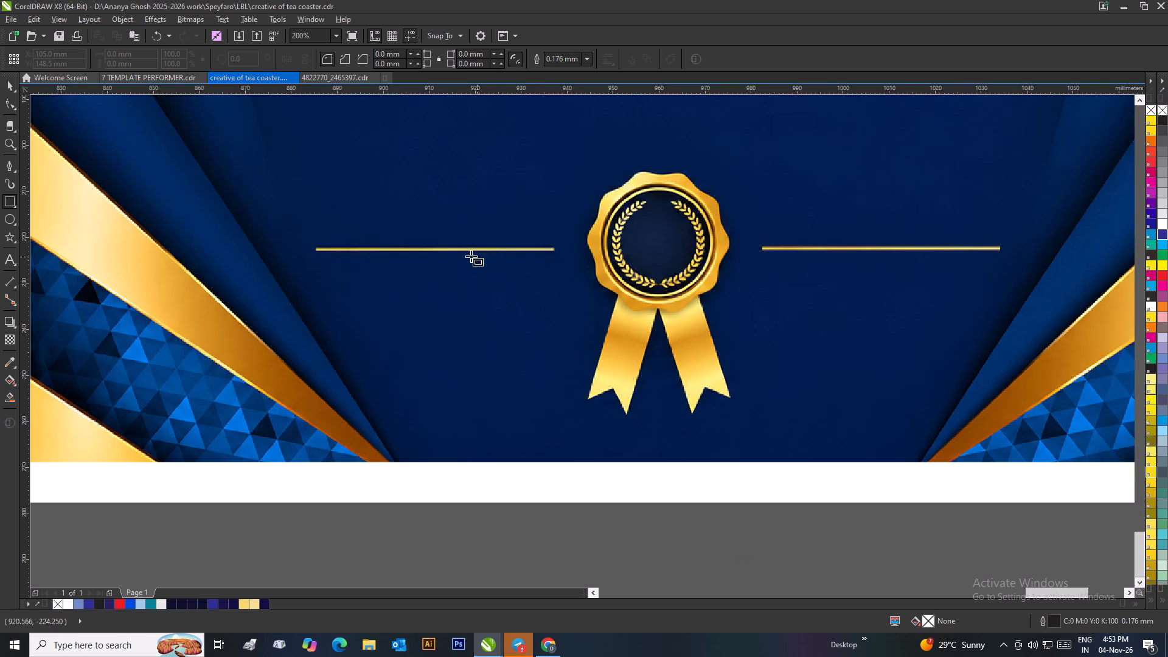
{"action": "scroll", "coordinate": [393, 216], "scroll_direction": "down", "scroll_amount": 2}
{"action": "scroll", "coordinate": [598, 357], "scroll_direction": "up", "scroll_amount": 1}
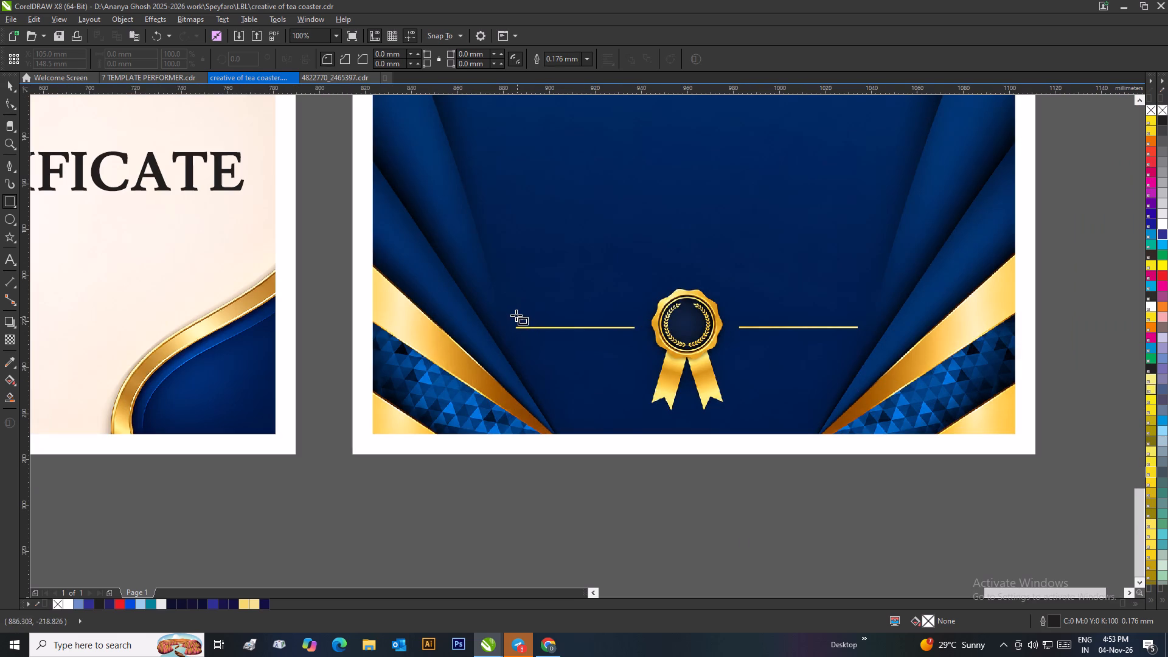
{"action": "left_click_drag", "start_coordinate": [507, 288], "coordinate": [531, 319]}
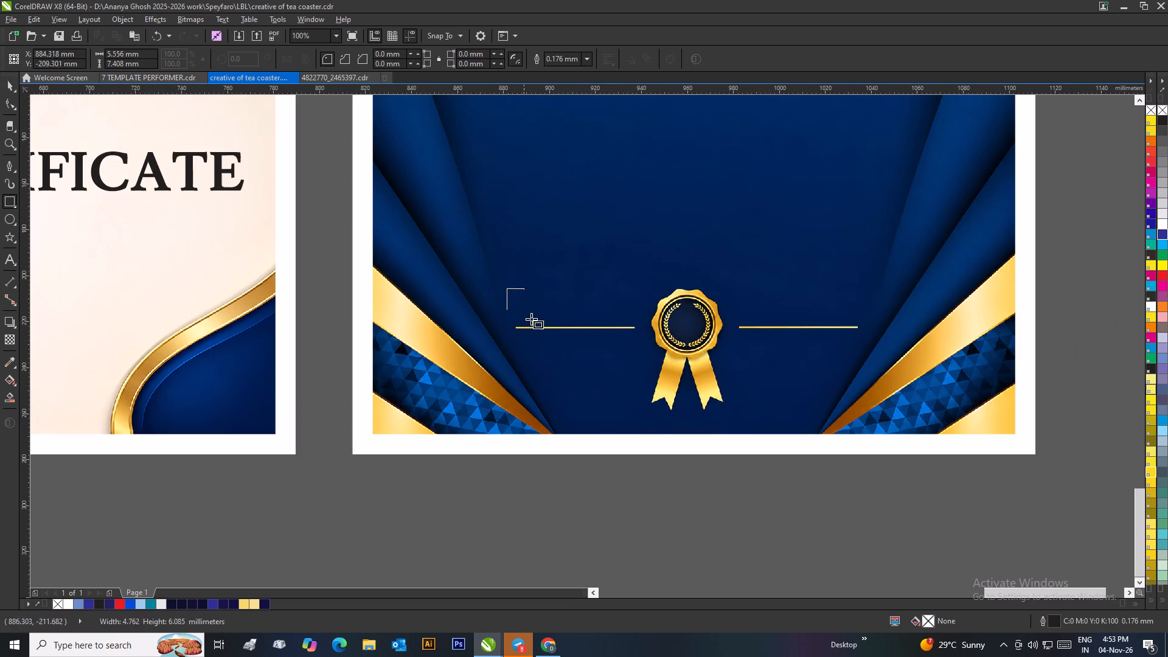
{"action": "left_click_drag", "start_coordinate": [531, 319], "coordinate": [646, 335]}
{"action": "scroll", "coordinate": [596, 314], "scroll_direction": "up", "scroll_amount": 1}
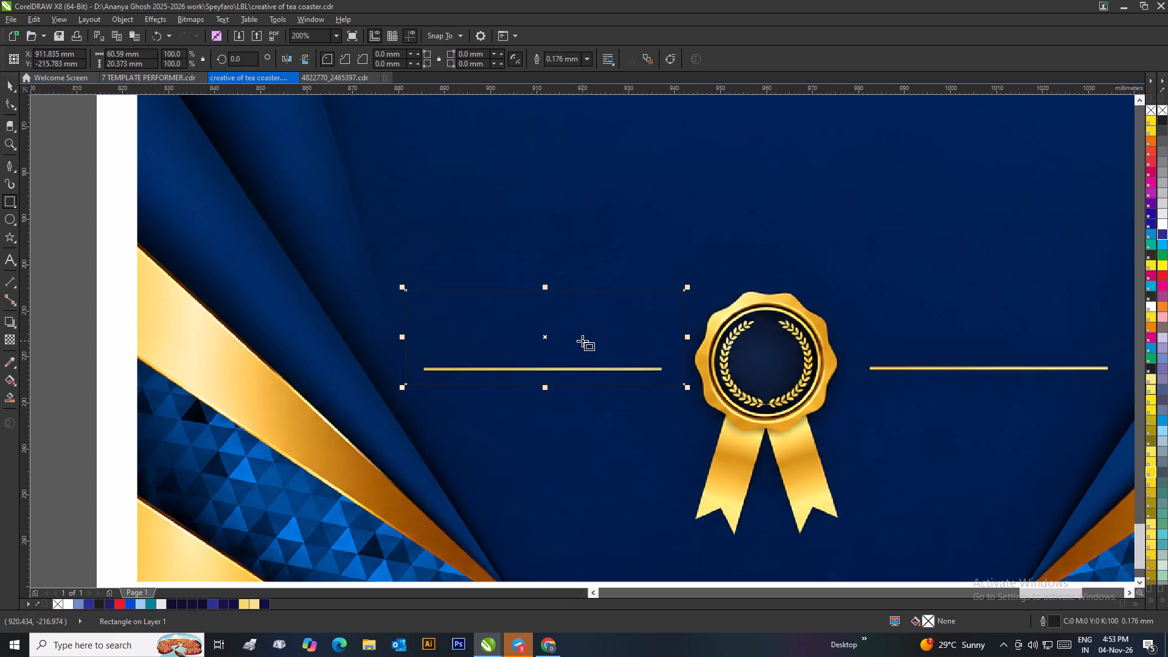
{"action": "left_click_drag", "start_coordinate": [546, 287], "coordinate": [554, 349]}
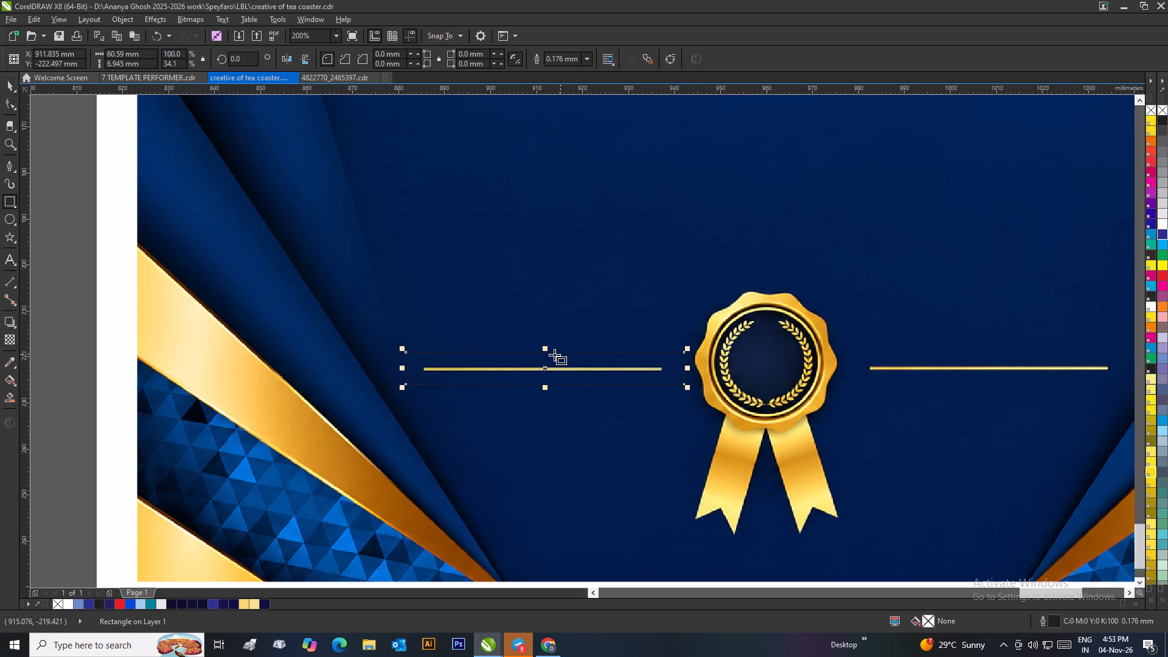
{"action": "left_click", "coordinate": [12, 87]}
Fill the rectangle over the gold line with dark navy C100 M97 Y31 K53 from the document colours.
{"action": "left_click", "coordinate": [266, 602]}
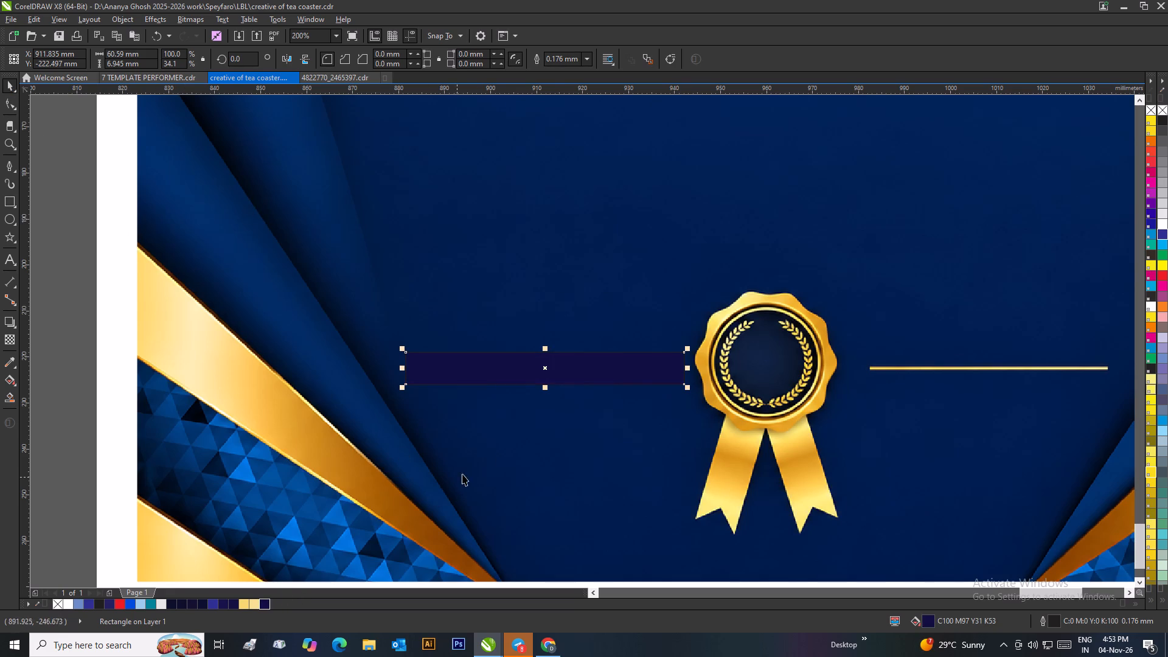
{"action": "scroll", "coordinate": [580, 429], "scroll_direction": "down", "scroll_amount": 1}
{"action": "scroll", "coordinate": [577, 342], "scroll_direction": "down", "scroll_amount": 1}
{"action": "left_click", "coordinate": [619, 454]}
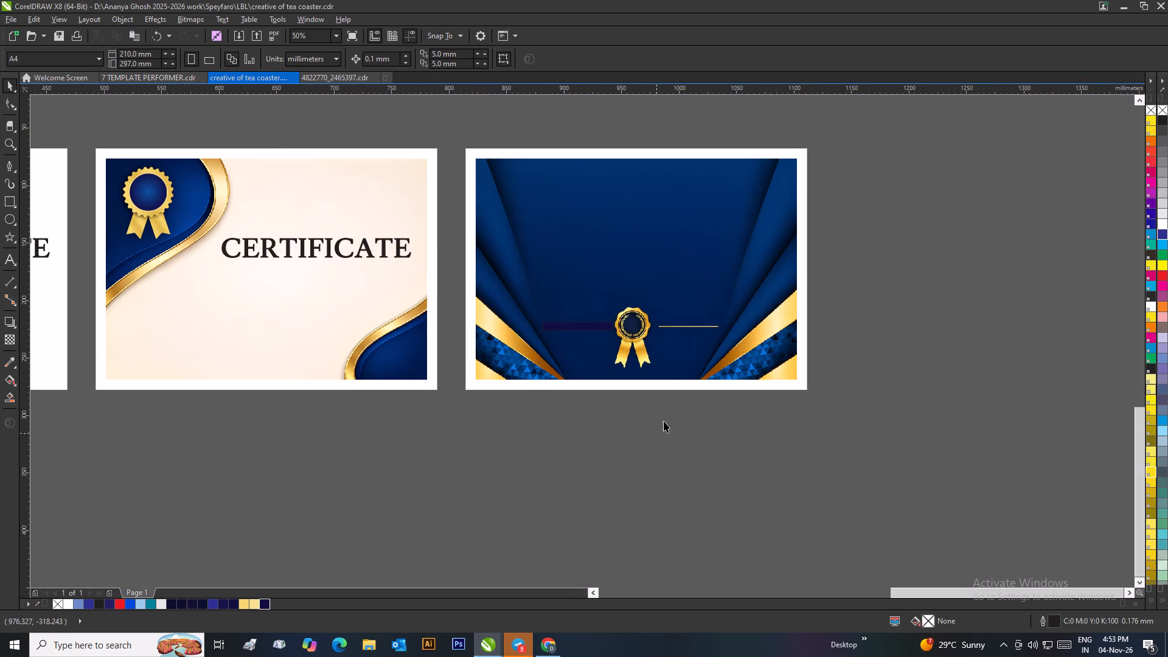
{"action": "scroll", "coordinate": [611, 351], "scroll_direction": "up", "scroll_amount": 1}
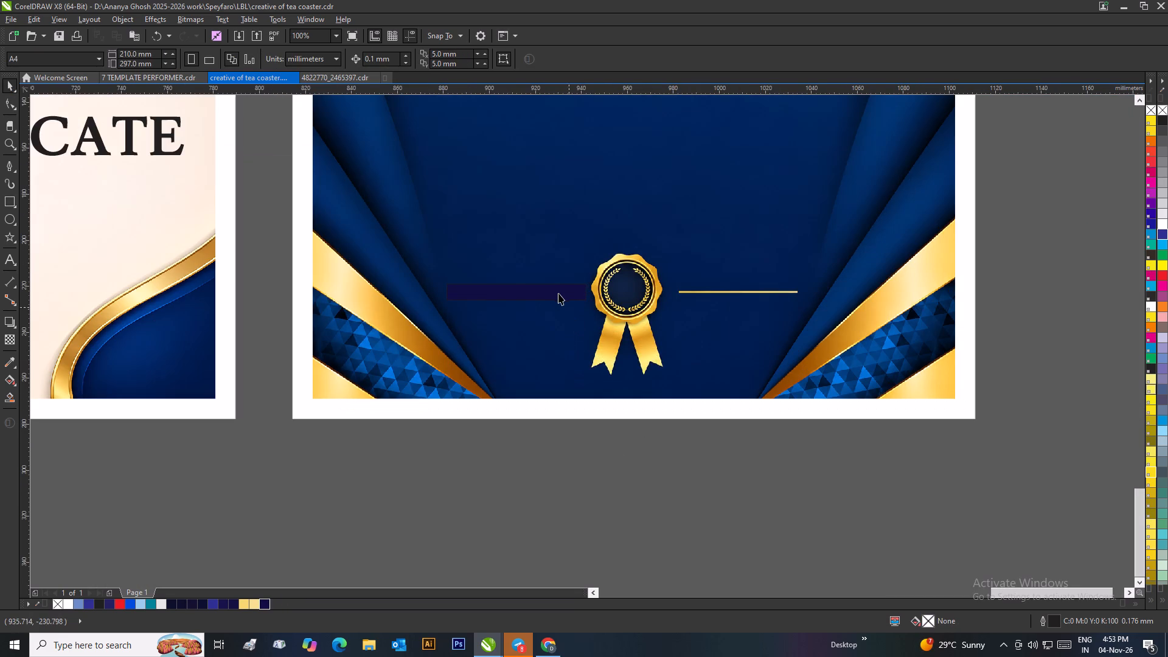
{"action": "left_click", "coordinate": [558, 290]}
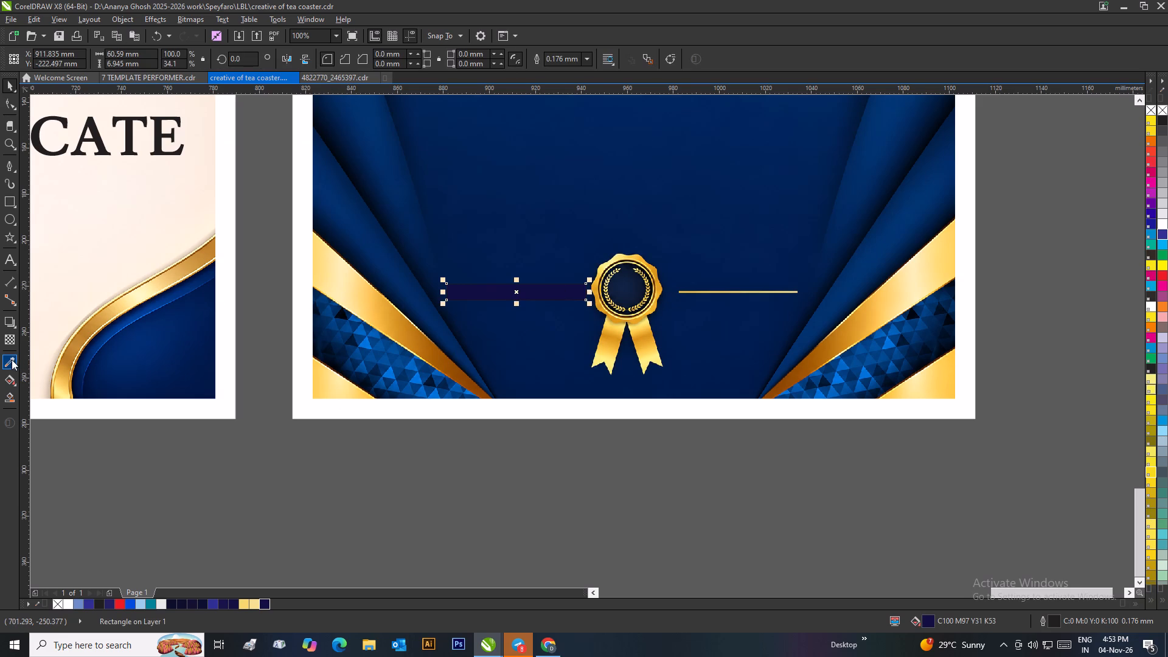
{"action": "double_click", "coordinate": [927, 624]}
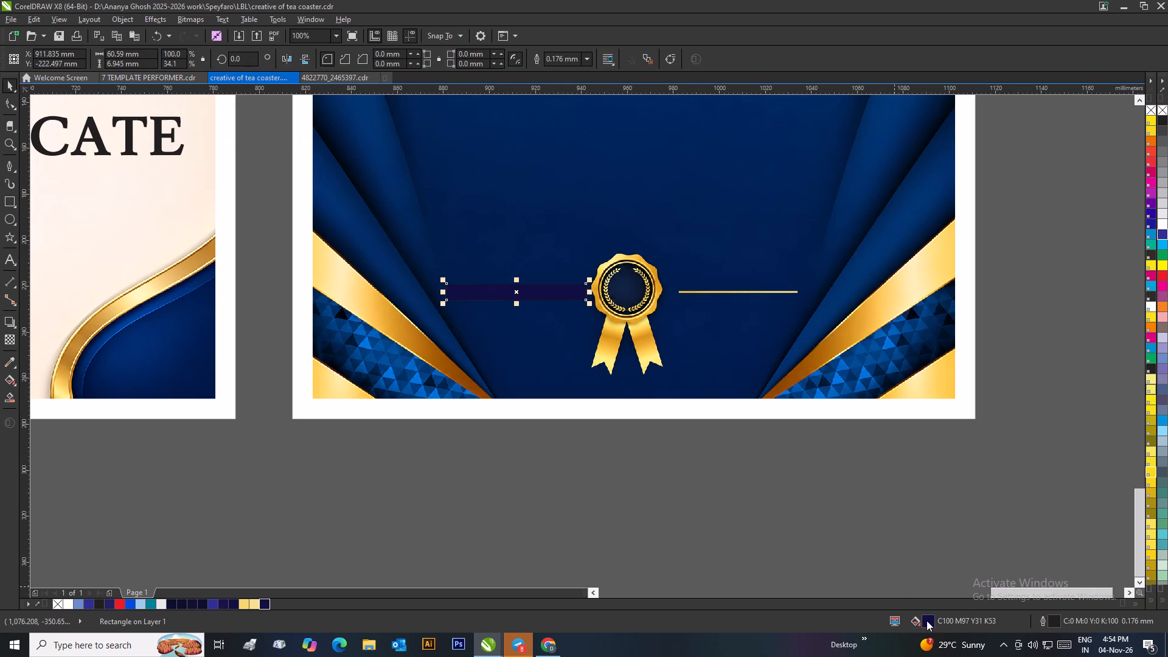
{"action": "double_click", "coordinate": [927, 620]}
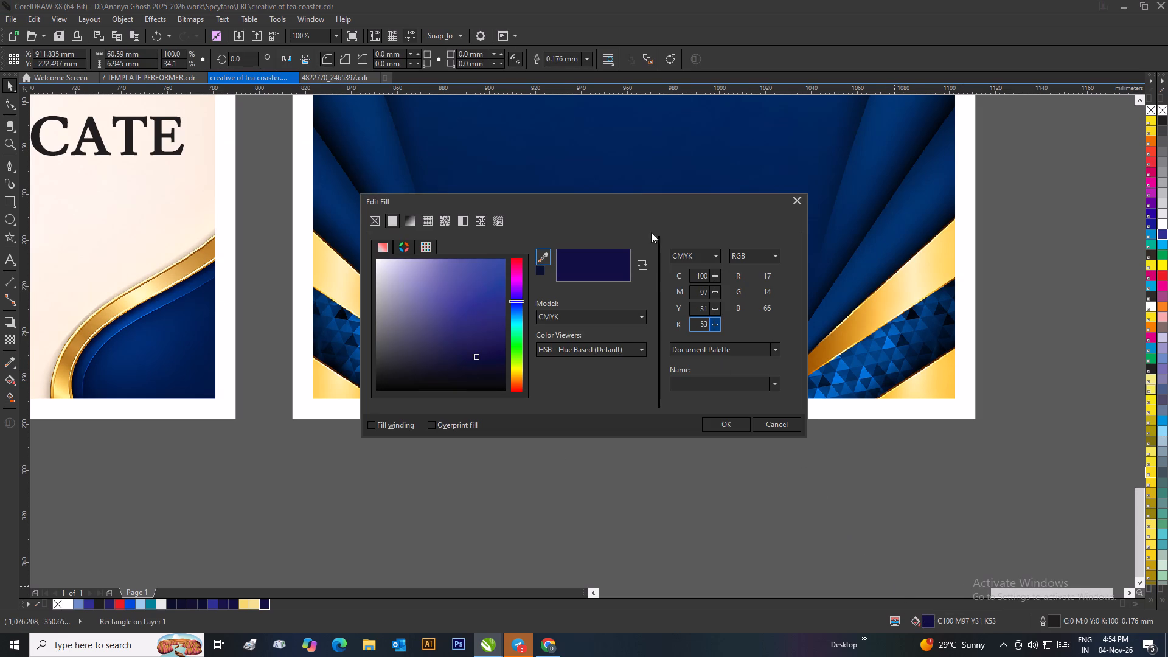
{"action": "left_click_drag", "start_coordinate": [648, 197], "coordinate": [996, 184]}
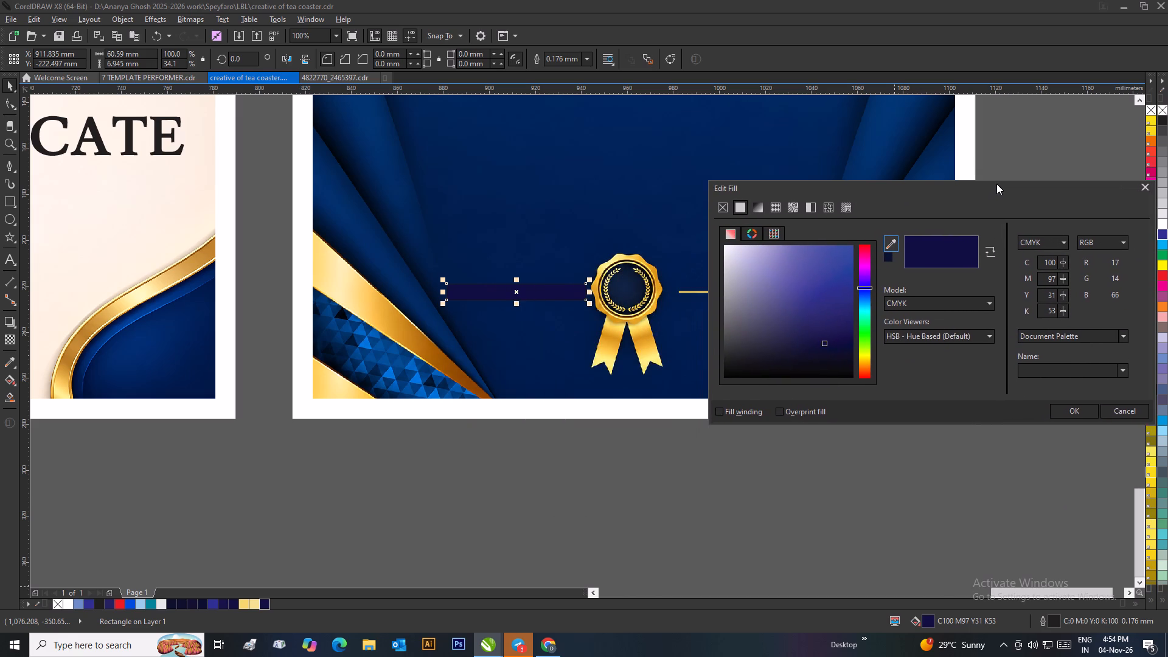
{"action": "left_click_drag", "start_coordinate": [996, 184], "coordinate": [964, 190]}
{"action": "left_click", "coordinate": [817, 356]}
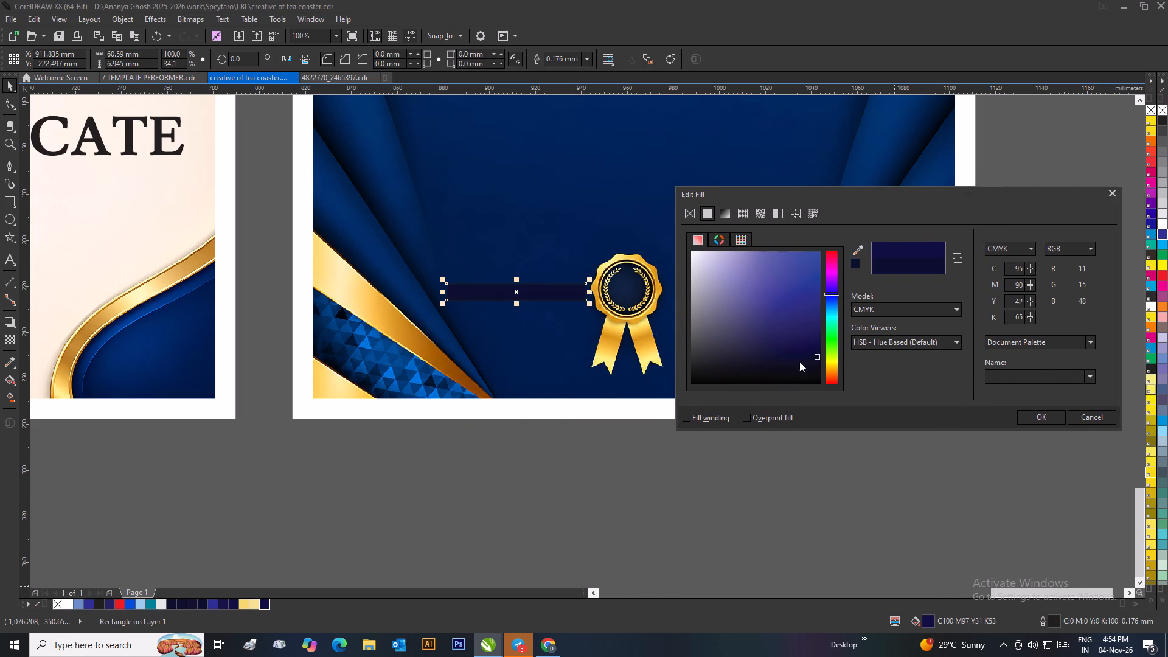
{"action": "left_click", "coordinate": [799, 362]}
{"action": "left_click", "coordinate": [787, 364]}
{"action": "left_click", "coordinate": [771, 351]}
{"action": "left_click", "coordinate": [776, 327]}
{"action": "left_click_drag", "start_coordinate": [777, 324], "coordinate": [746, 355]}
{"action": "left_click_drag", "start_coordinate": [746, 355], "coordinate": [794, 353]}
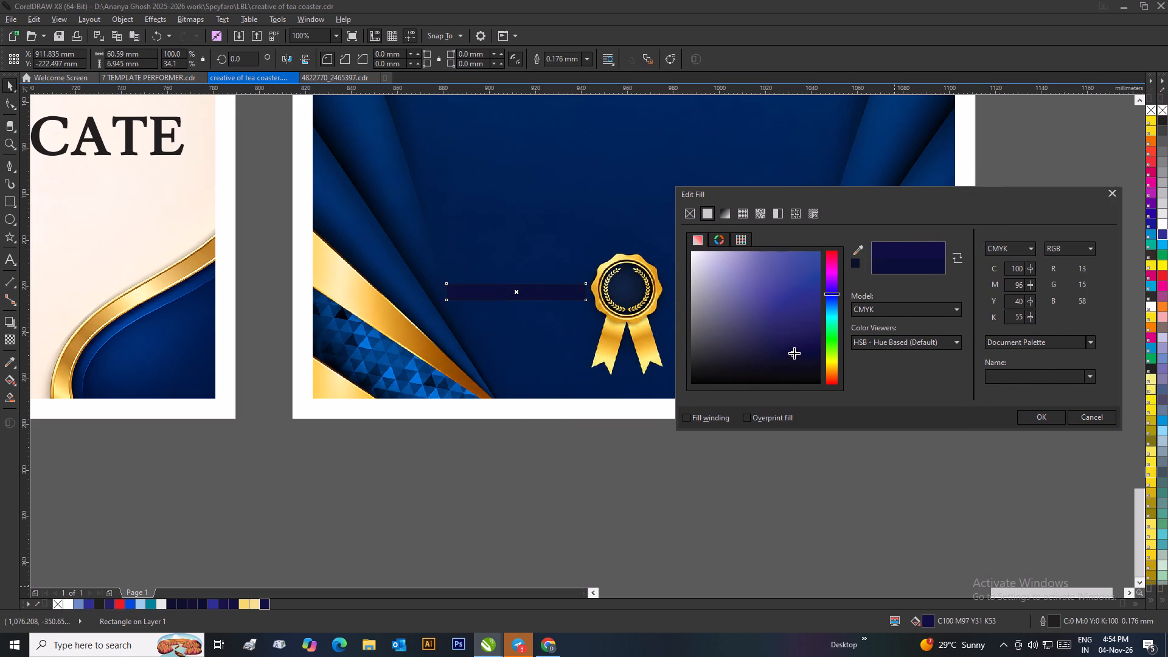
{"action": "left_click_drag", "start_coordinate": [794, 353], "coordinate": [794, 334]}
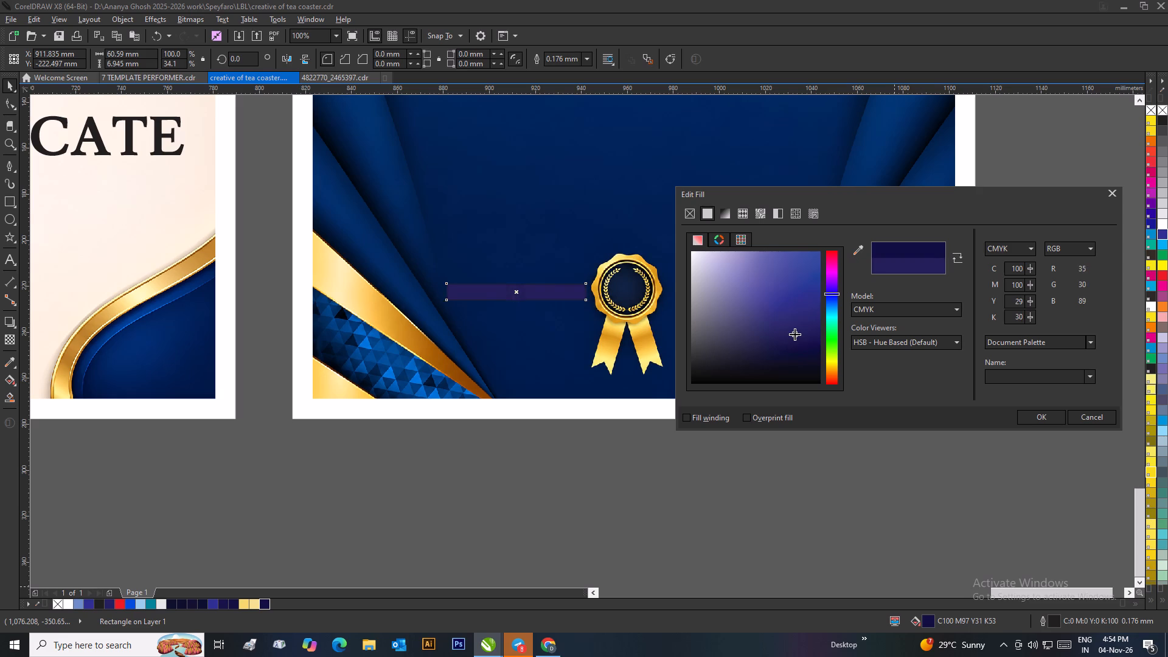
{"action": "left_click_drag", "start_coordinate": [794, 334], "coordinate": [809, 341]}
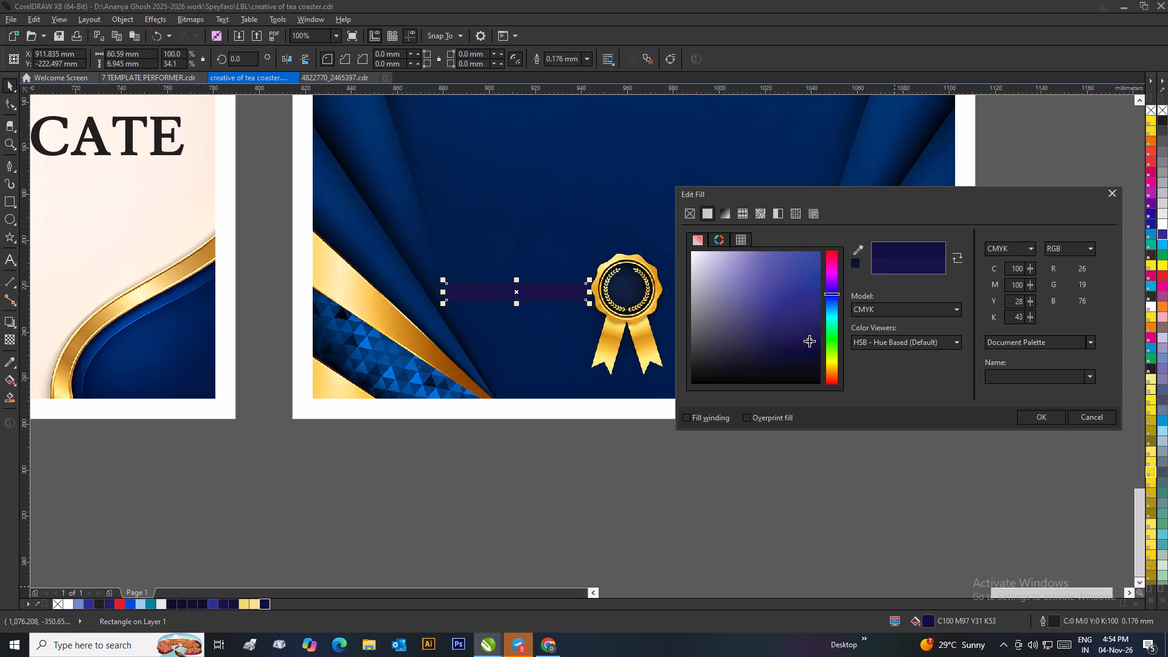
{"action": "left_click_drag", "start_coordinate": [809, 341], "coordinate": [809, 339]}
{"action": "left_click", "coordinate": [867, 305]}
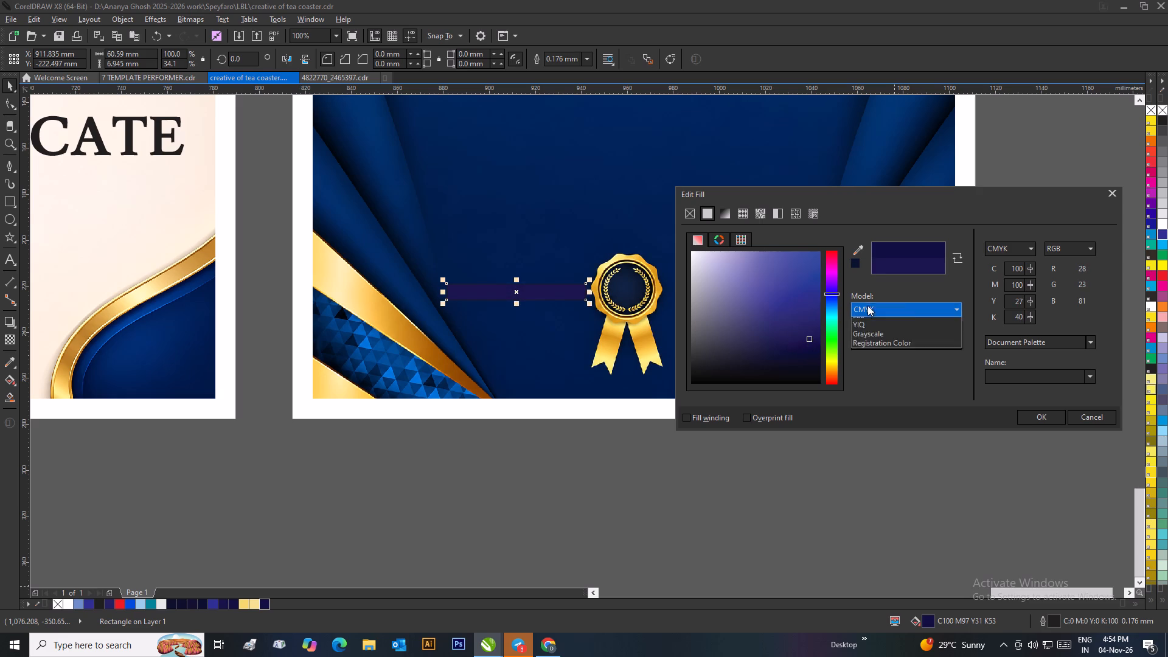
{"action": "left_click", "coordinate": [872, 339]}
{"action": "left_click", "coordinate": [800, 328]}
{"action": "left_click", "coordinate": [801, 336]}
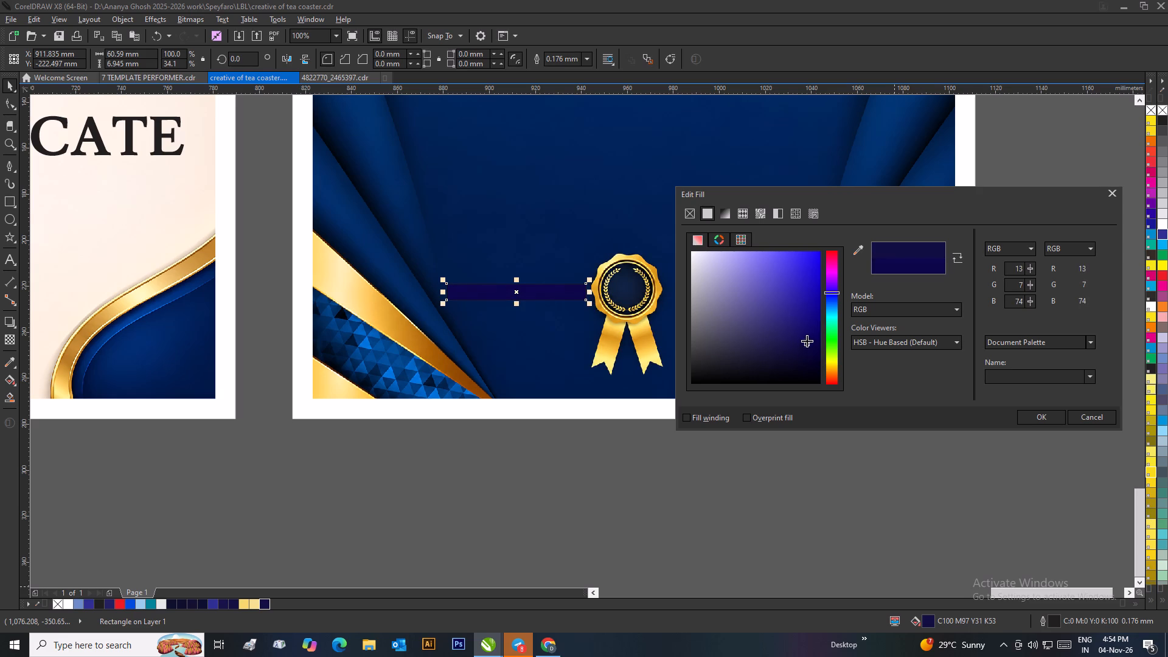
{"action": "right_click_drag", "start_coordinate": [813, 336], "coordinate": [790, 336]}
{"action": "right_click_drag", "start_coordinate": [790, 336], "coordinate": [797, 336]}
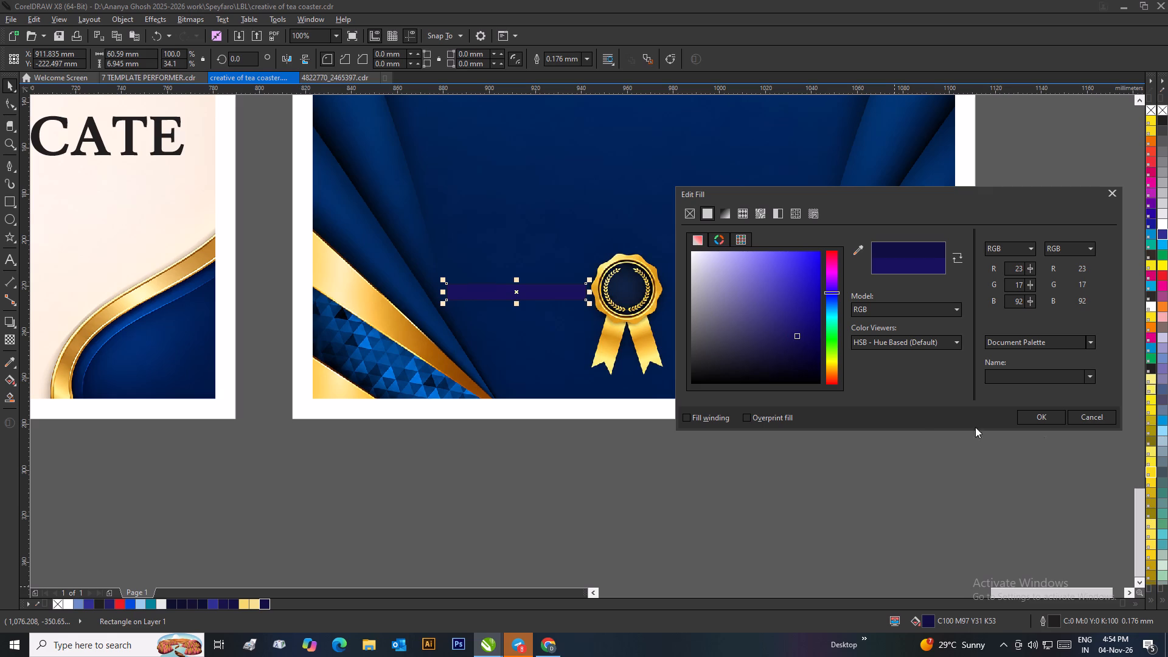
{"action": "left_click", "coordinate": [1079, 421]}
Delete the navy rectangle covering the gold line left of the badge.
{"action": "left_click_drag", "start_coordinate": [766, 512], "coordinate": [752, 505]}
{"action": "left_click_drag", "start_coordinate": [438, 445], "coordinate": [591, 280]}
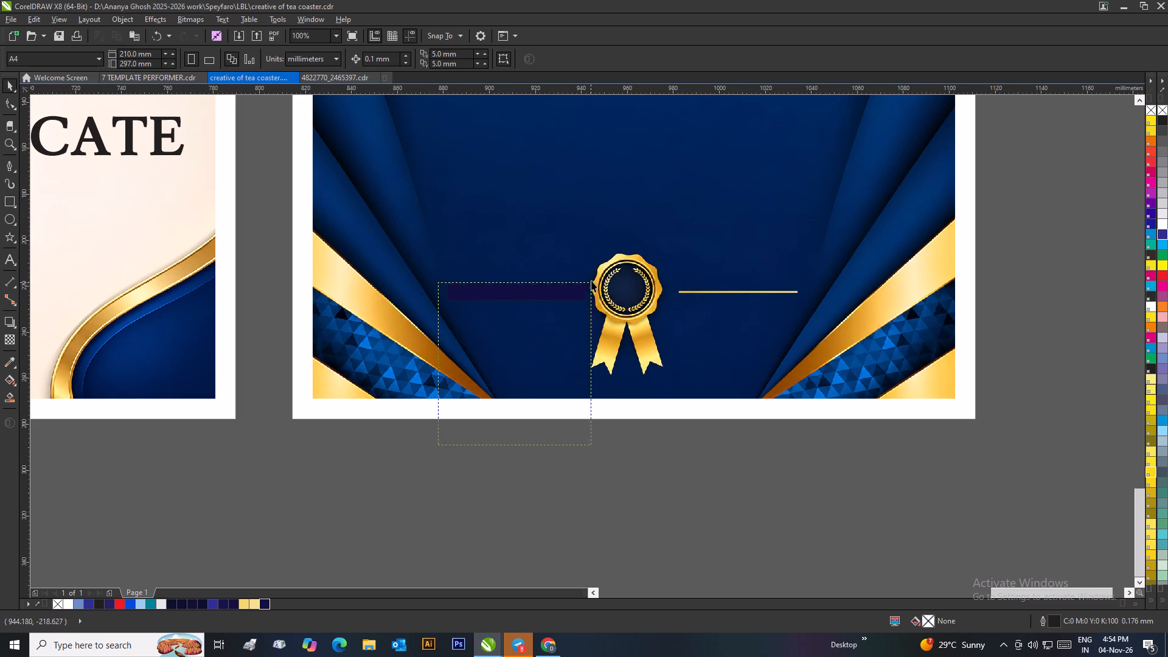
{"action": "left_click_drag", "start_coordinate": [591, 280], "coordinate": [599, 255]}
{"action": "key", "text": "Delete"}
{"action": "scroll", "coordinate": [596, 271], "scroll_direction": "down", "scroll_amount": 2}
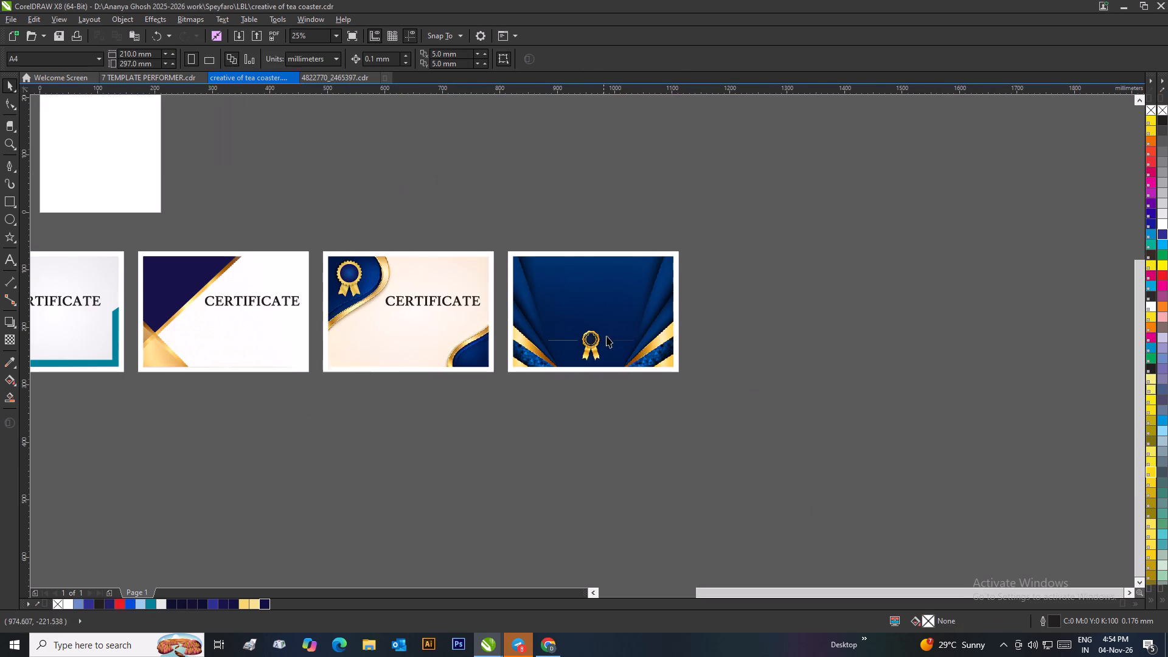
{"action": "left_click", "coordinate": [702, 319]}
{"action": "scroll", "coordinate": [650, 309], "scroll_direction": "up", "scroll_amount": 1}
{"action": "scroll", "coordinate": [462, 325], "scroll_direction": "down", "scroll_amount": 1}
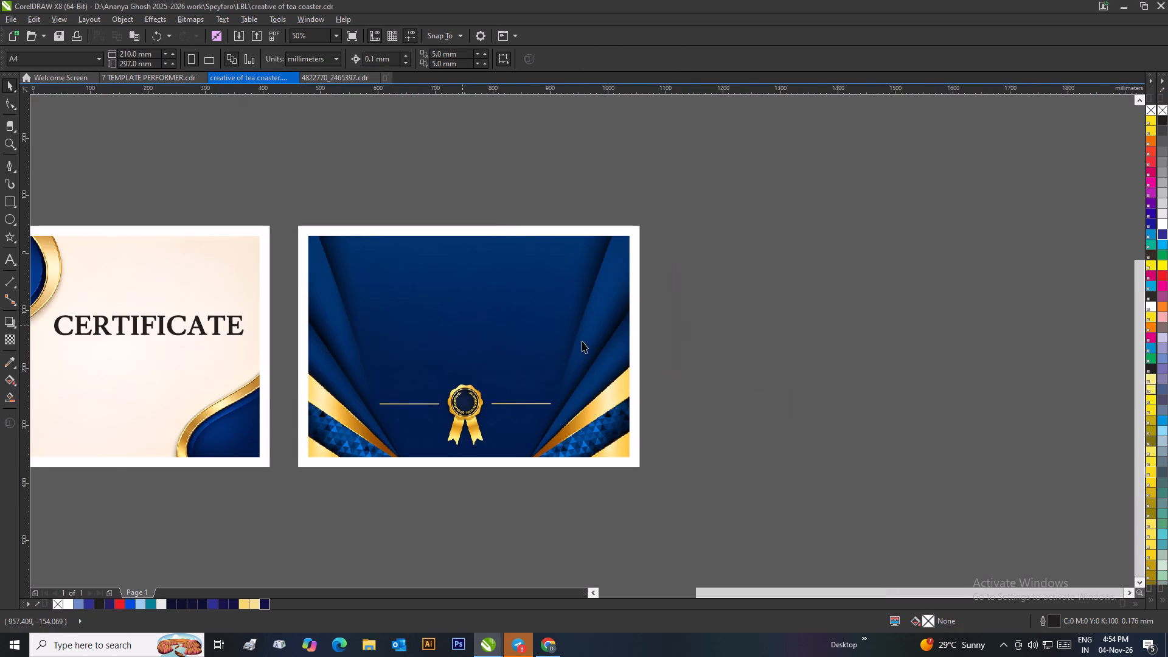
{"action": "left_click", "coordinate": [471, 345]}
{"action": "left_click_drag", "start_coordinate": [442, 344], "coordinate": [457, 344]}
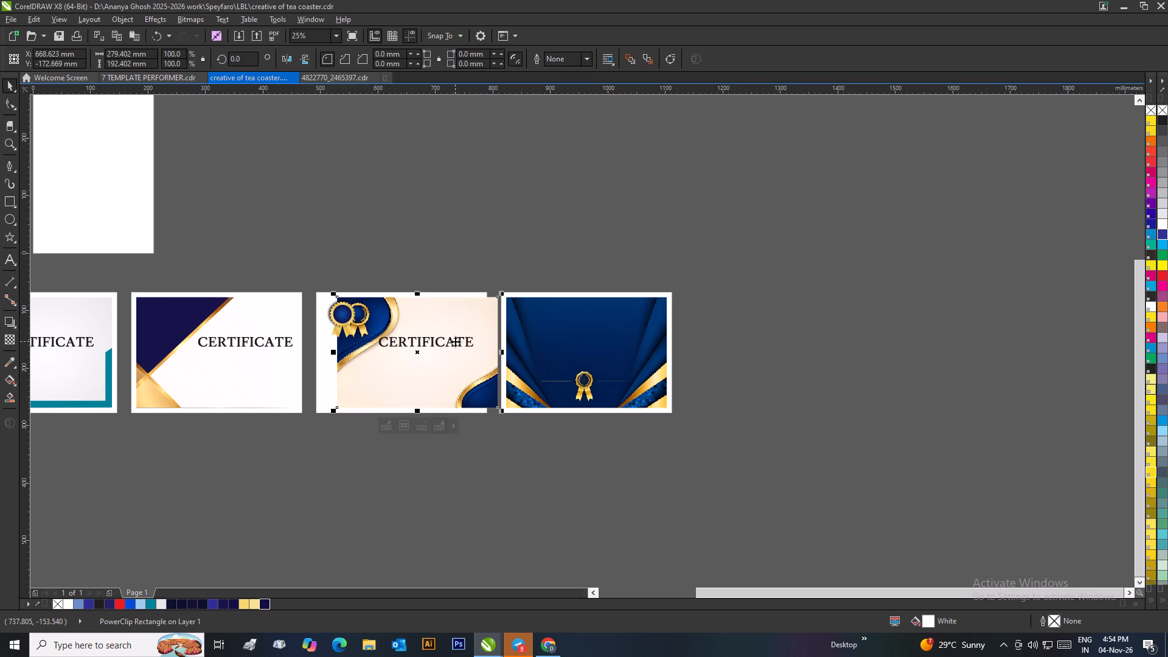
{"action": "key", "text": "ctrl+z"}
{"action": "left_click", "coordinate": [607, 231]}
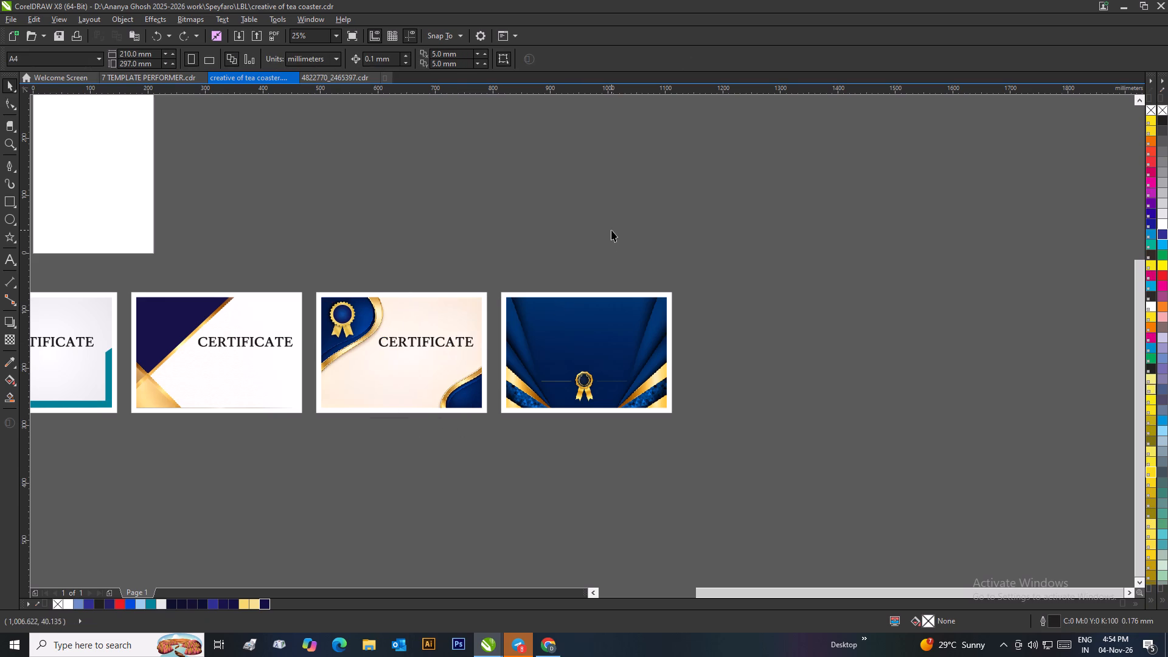
Copy the CERTIFICATE heading from the cream certificate onto the dark blue certificate, above its gold badge.
{"action": "left_click", "coordinate": [409, 342]}
{"action": "left_click", "coordinate": [424, 344]}
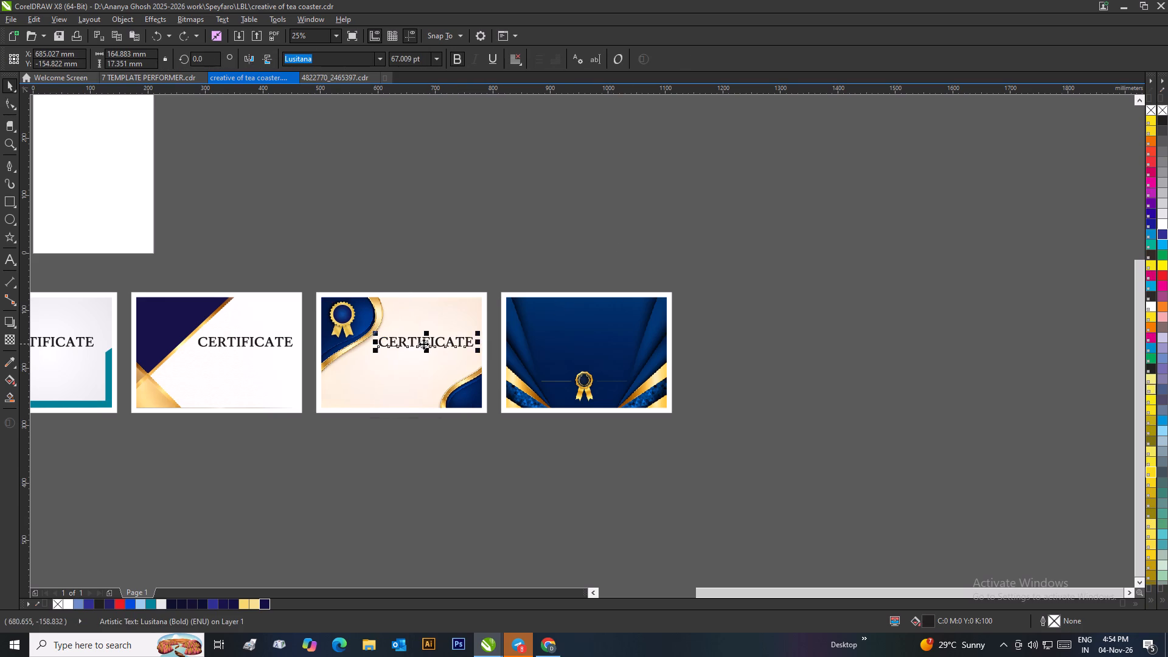
{"action": "left_click_drag", "start_coordinate": [418, 344], "coordinate": [576, 322]}
{"action": "right_click", "coordinate": [576, 322]}
{"action": "scroll", "coordinate": [594, 323], "scroll_direction": "up", "scroll_amount": 2}
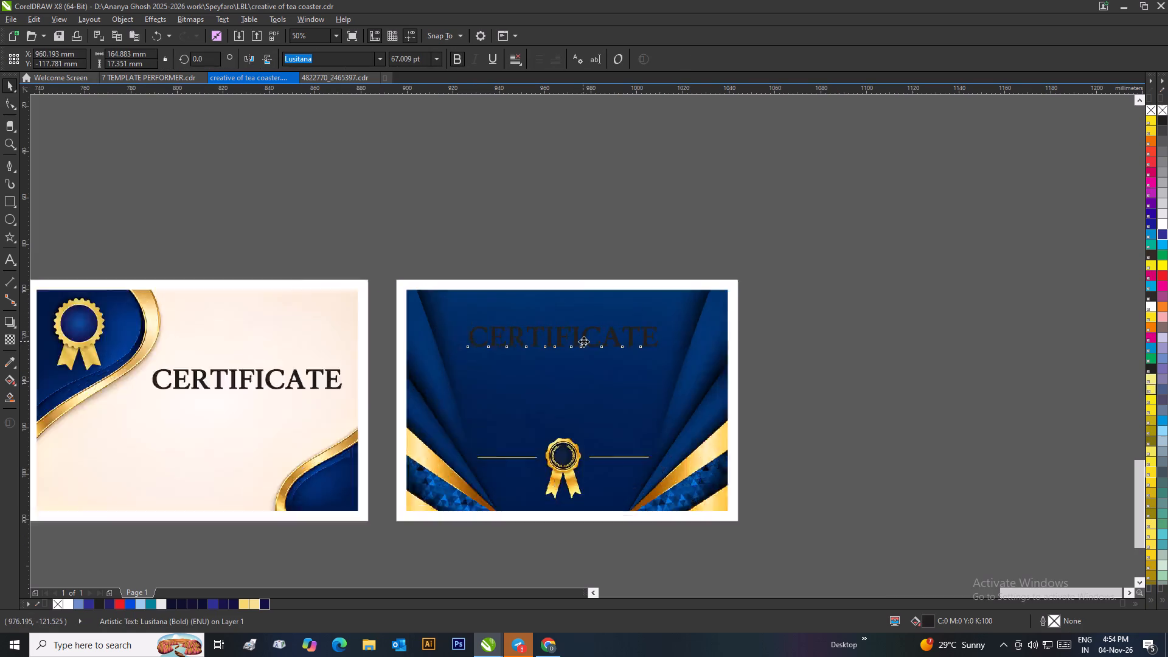
{"action": "left_click_drag", "start_coordinate": [572, 342], "coordinate": [565, 383]}
Shrink the heading on the dark blue certificate to about 151.5 mm wide and centre it horizontally on the background.
{"action": "left_click_drag", "start_coordinate": [728, 397], "coordinate": [721, 402]}
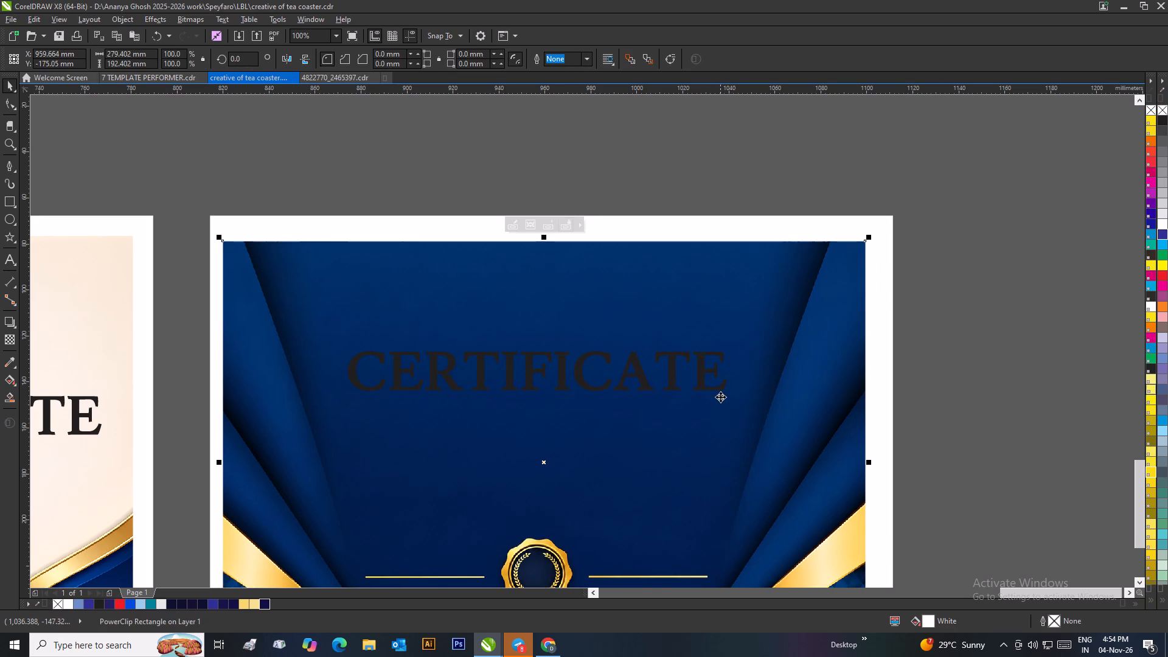
{"action": "key", "text": "ctrl+z"}
{"action": "left_click_drag", "start_coordinate": [937, 345], "coordinate": [917, 347]}
{"action": "left_click", "coordinate": [712, 371]}
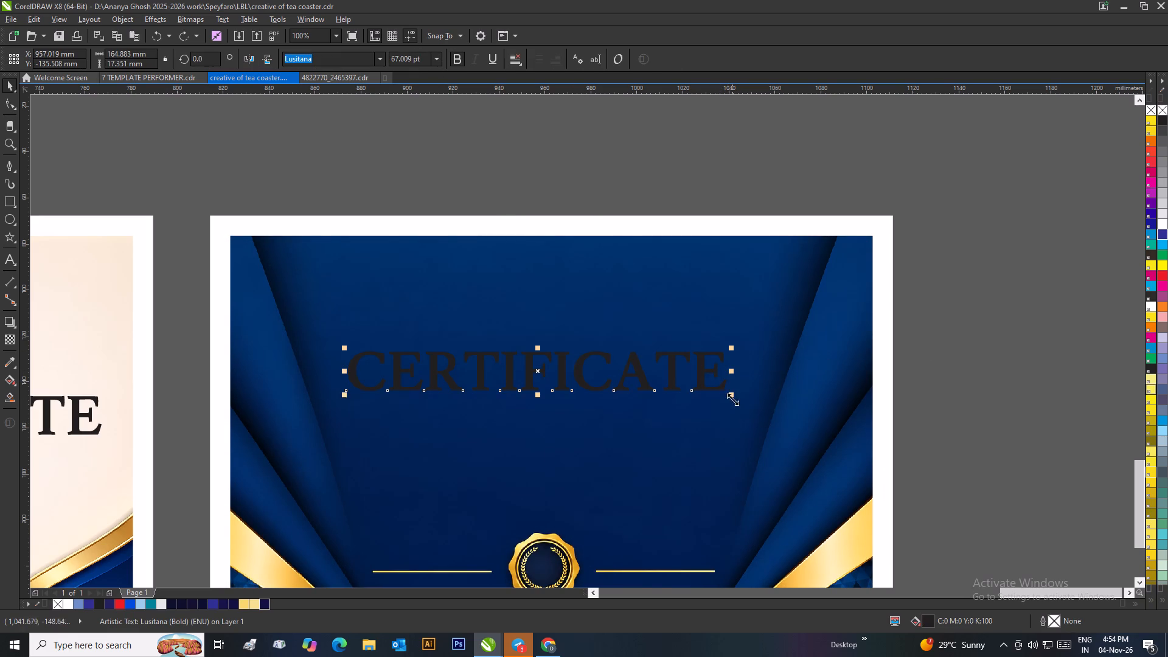
{"action": "left_click_drag", "start_coordinate": [732, 398], "coordinate": [701, 414]}
{"action": "left_click", "coordinate": [726, 388], "text": "shift"}
{"action": "key", "text": "c"}
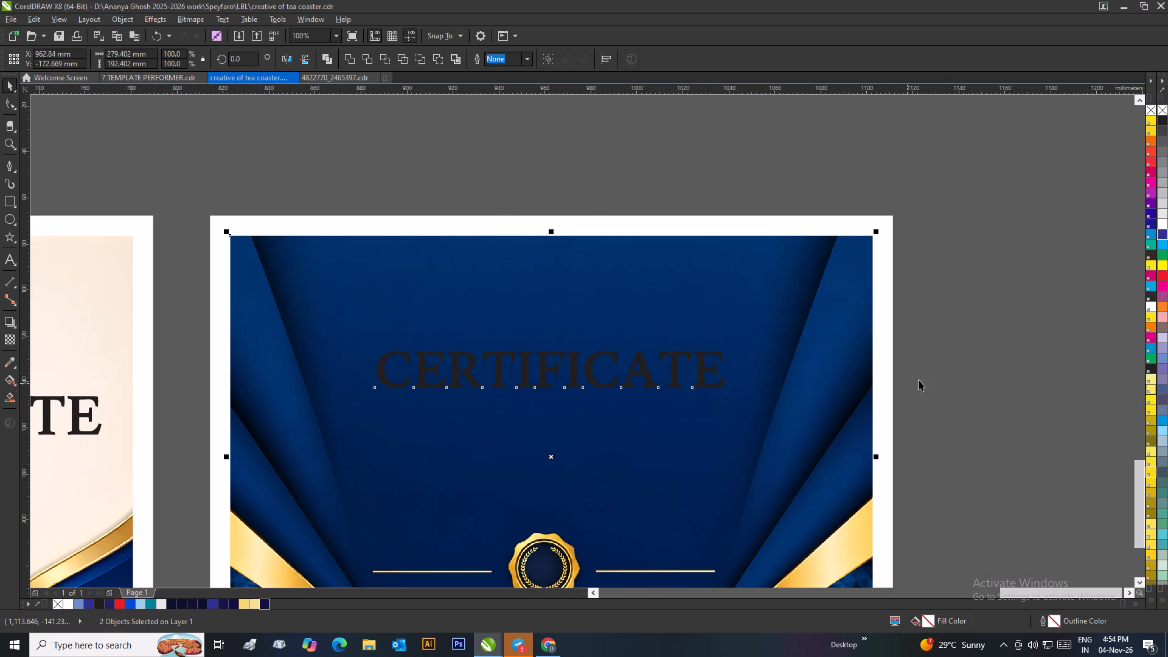
{"action": "left_click_drag", "start_coordinate": [955, 374], "coordinate": [926, 375]}
Fill the dark blue certificate's CERTIFICATE heading with white from the document colours.
{"action": "left_click", "coordinate": [613, 386]}
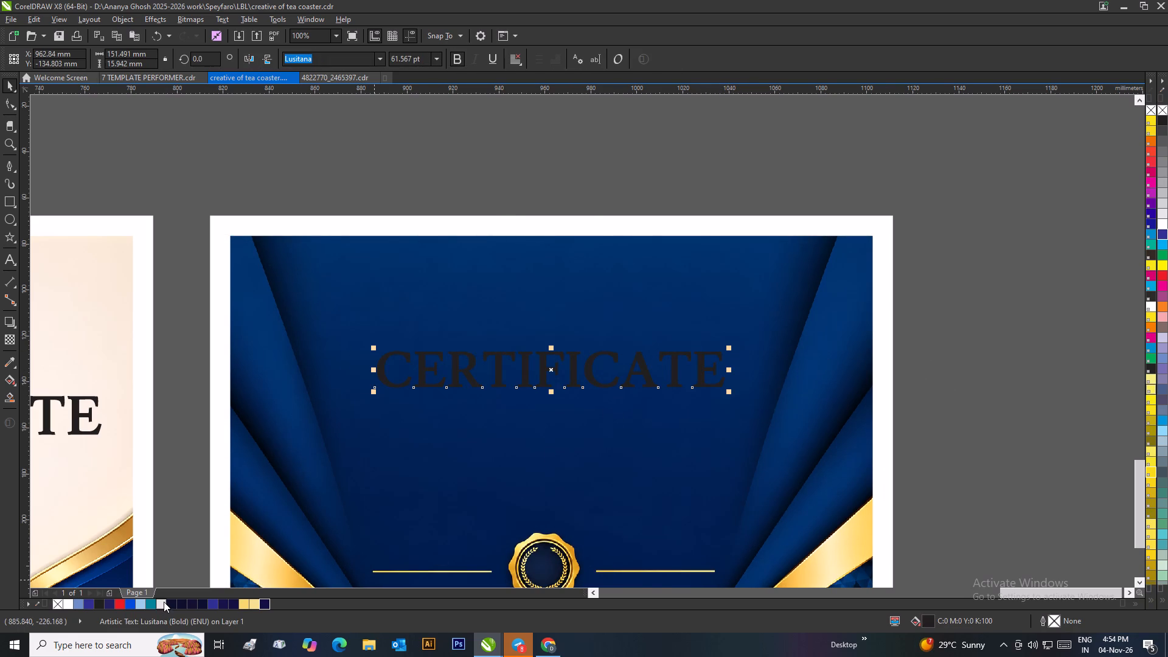
{"action": "left_click", "coordinate": [164, 602]}
{"action": "left_click_drag", "start_coordinate": [979, 305], "coordinate": [958, 305]}
{"action": "scroll", "coordinate": [638, 273], "scroll_direction": "down", "scroll_amount": 3}
{"action": "scroll", "coordinate": [557, 356], "scroll_direction": "up", "scroll_amount": 1}
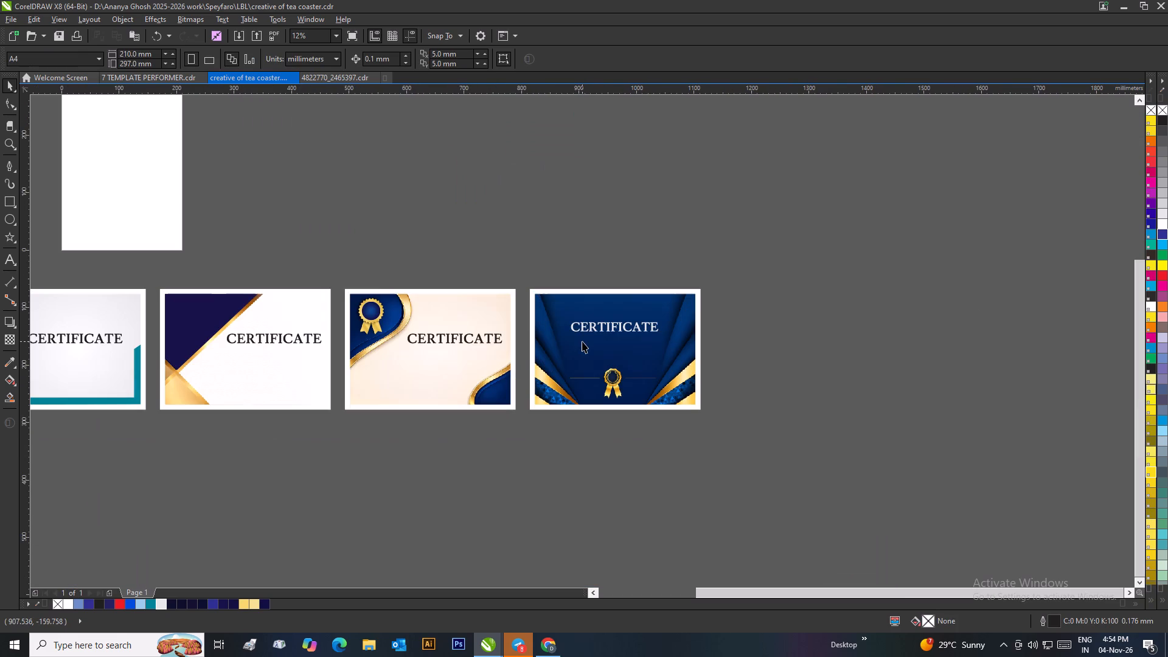
{"action": "scroll", "coordinate": [559, 342], "scroll_direction": "down", "scroll_amount": 1}
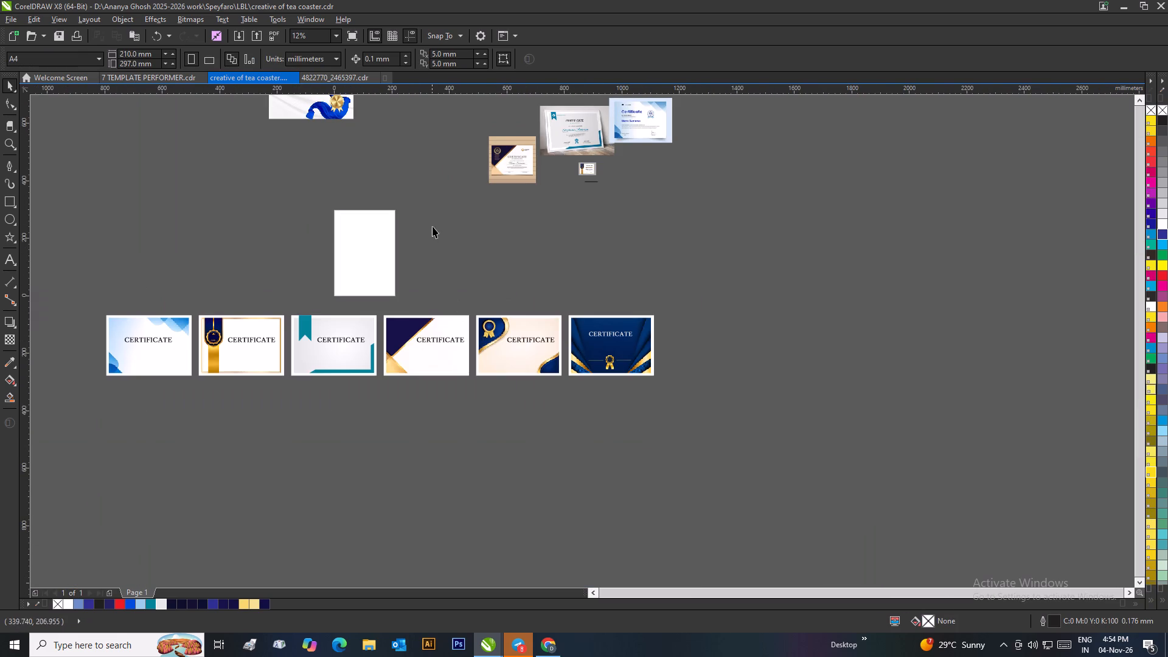
Copy the SPEY logo from the Collection Champion poster in 7 TEMPLATE PERFORMER.cdr and paste it into the tea coaster document.
{"action": "left_click", "coordinate": [161, 78]}
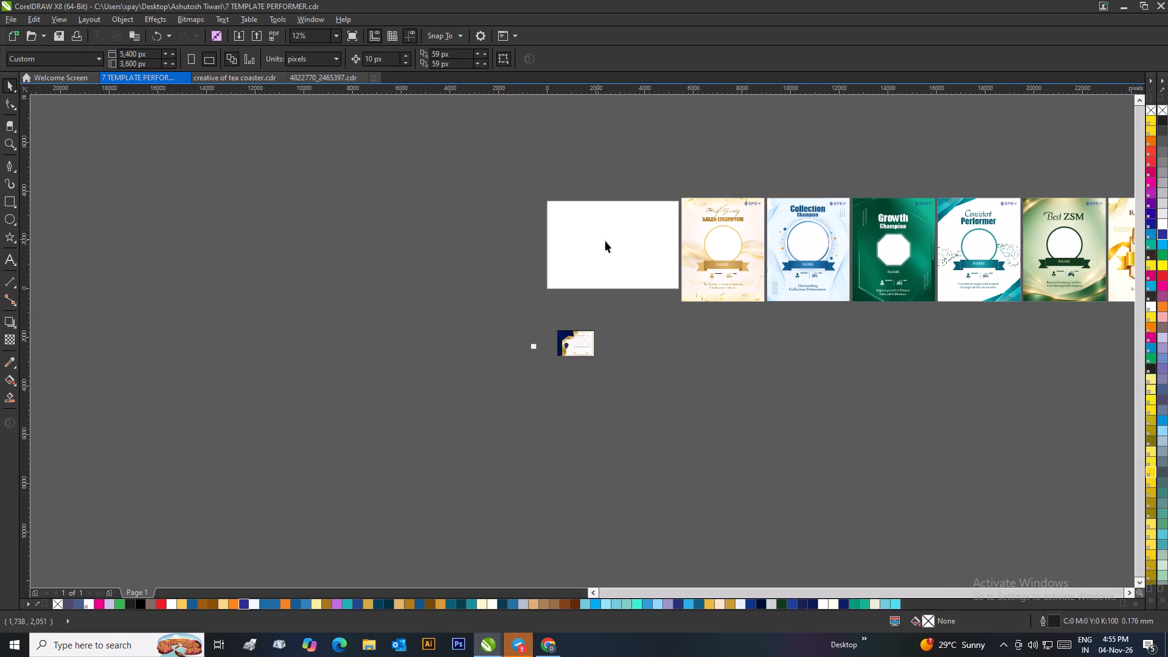
{"action": "scroll", "coordinate": [772, 206], "scroll_direction": "up", "scroll_amount": 2}
{"action": "left_click_drag", "start_coordinate": [680, 280], "coordinate": [885, 344]}
{"action": "key", "text": "ctrl+g"}
{"action": "right_click", "coordinate": [844, 329]}
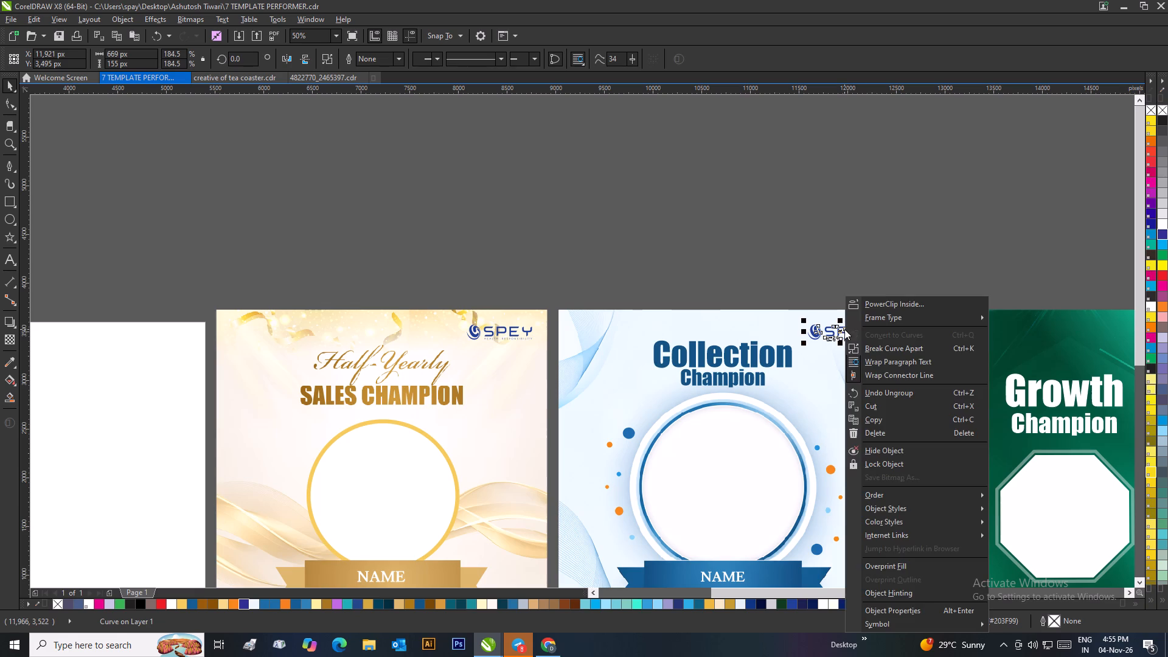
{"action": "left_click", "coordinate": [875, 419]}
{"action": "left_click", "coordinate": [324, 83]}
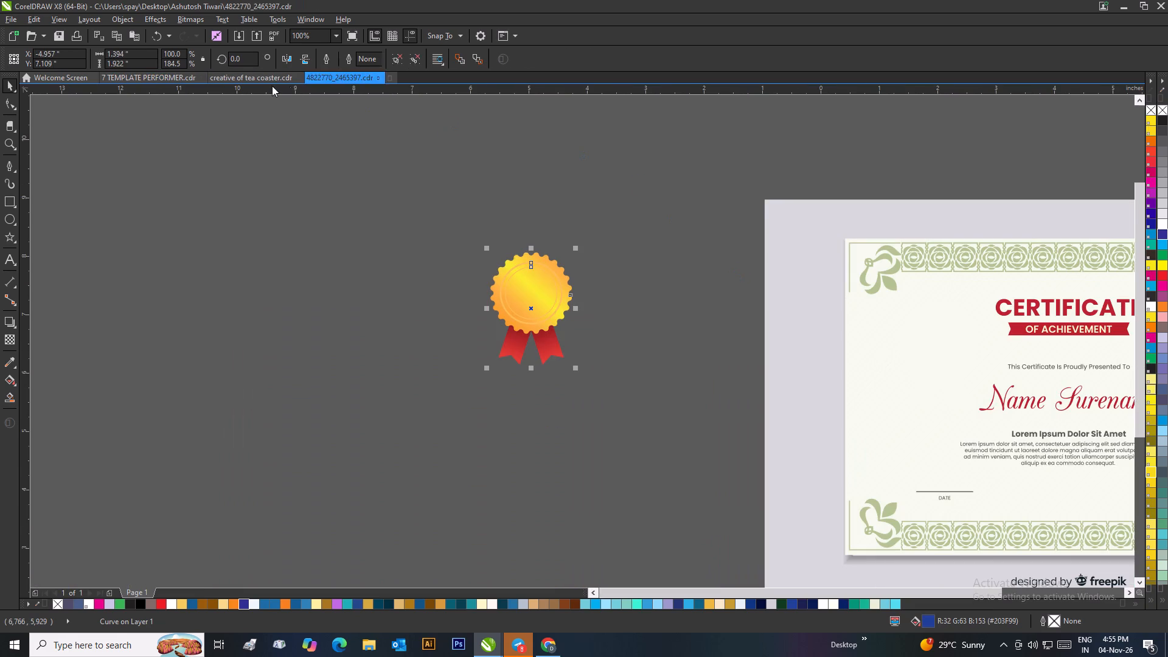
{"action": "left_click", "coordinate": [255, 82]}
{"action": "left_click", "coordinate": [392, 193]}
{"action": "key", "text": "ctrl+v"}
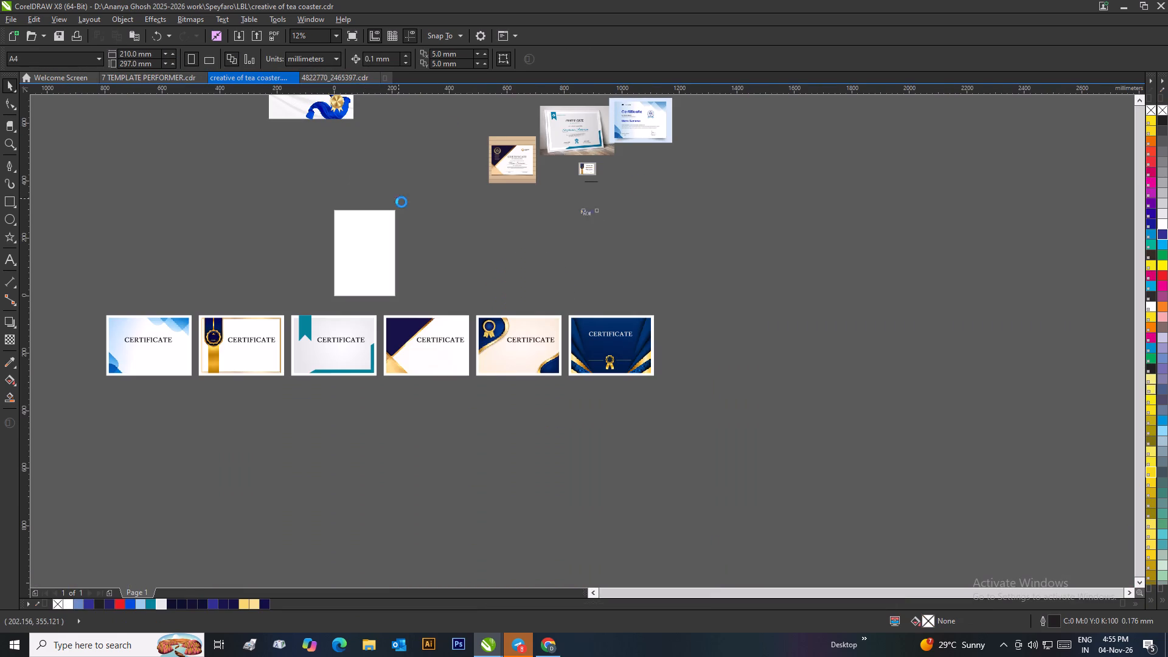
Place the SPEY logo in the light blue wave certificate's upper-left corner, scaled to about 46.1 by 10.7 mm.
{"action": "left_click_drag", "start_coordinate": [588, 211], "coordinate": [136, 322]}
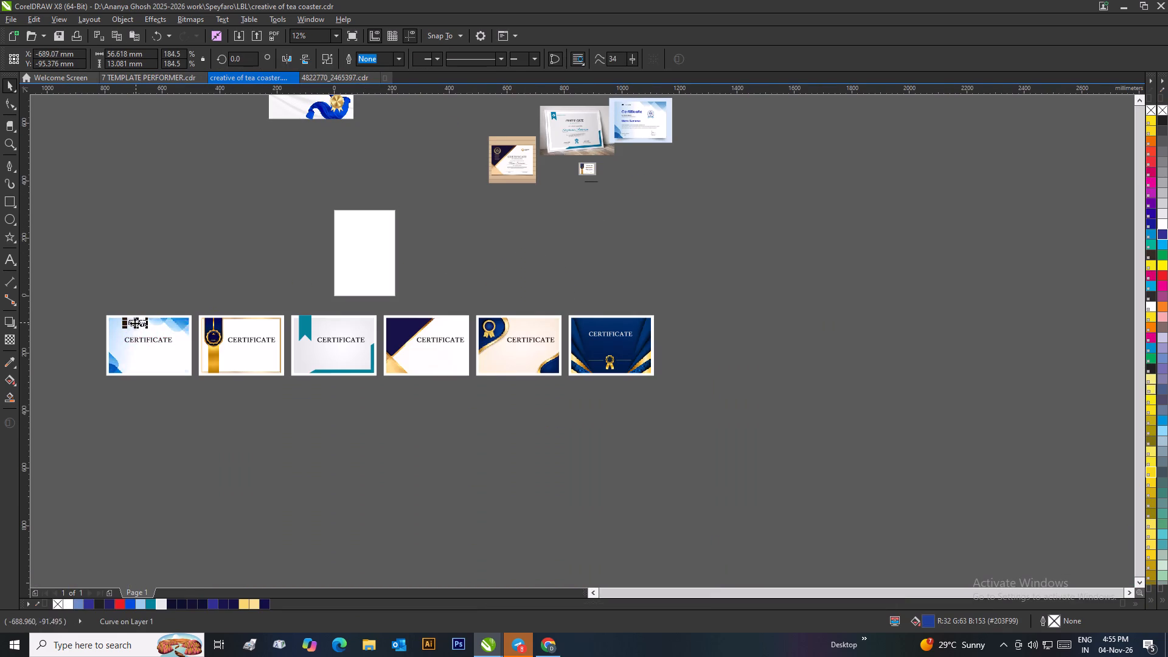
{"action": "scroll", "coordinate": [116, 330], "scroll_direction": "up", "scroll_amount": 2}
{"action": "left_click_drag", "start_coordinate": [703, 323], "coordinate": [698, 335]}
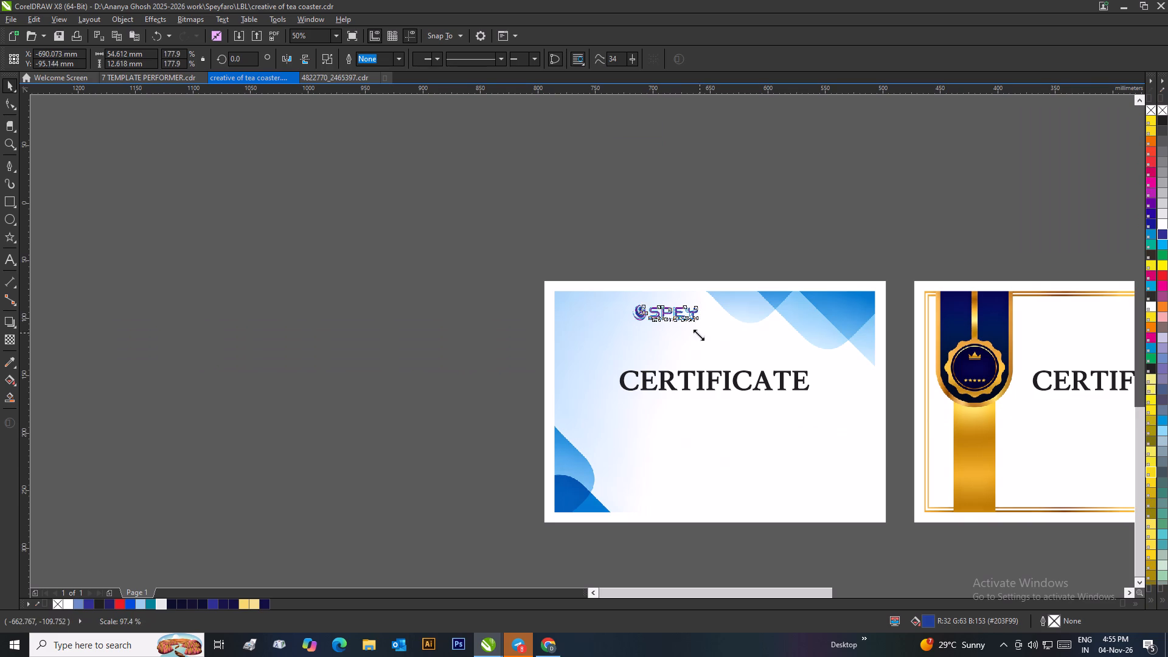
{"action": "left_click_drag", "start_coordinate": [698, 335], "coordinate": [690, 341]}
{"action": "left_click_drag", "start_coordinate": [666, 313], "coordinate": [600, 309]}
{"action": "left_click", "coordinate": [641, 254]}
{"action": "left_click", "coordinate": [616, 307]}
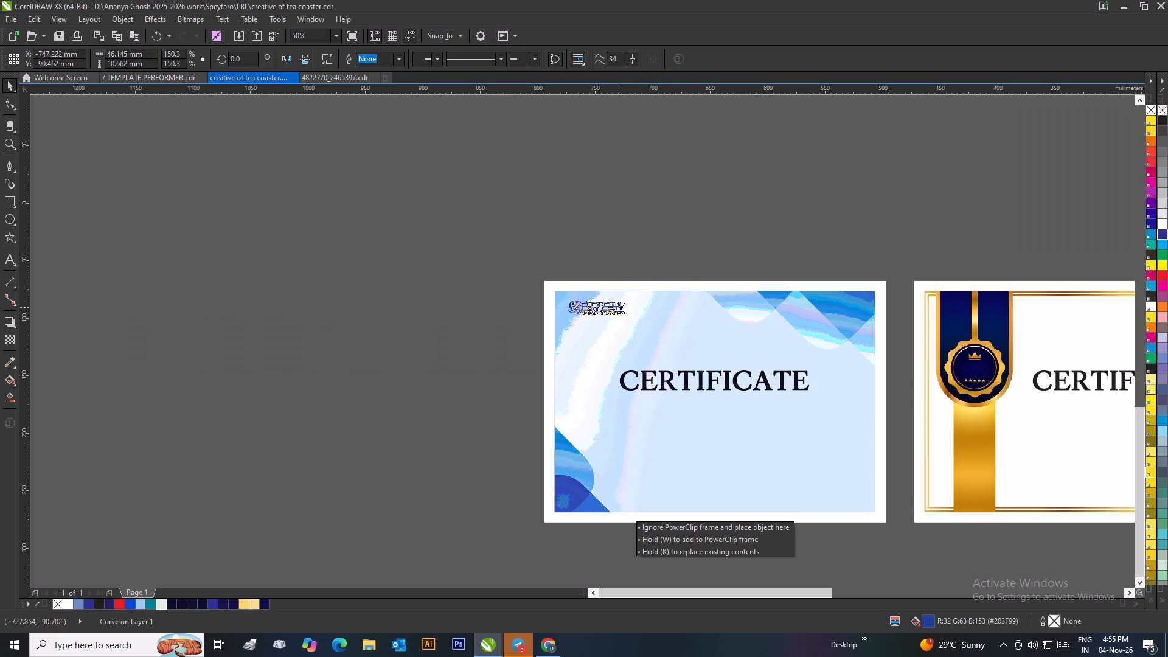
{"action": "left_click", "coordinate": [628, 241]}
Copy the gold and navy ribbon badge from the cream certificate to just below the heading's right end on the light blue certificate.
{"action": "scroll", "coordinate": [658, 325], "scroll_direction": "down", "scroll_amount": 2}
{"action": "scroll", "coordinate": [707, 355], "scroll_direction": "up", "scroll_amount": 1}
{"action": "scroll", "coordinate": [585, 341], "scroll_direction": "down", "scroll_amount": 1}
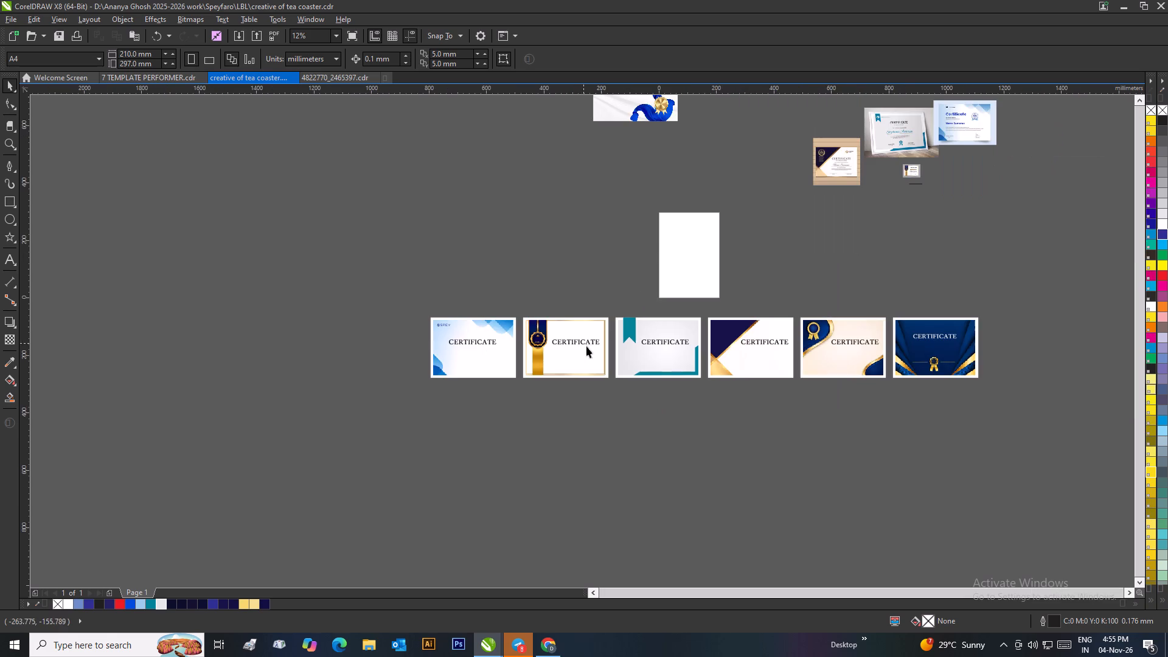
{"action": "scroll", "coordinate": [812, 347], "scroll_direction": "up", "scroll_amount": 1}
{"action": "left_click_drag", "start_coordinate": [569, 269], "coordinate": [611, 337]}
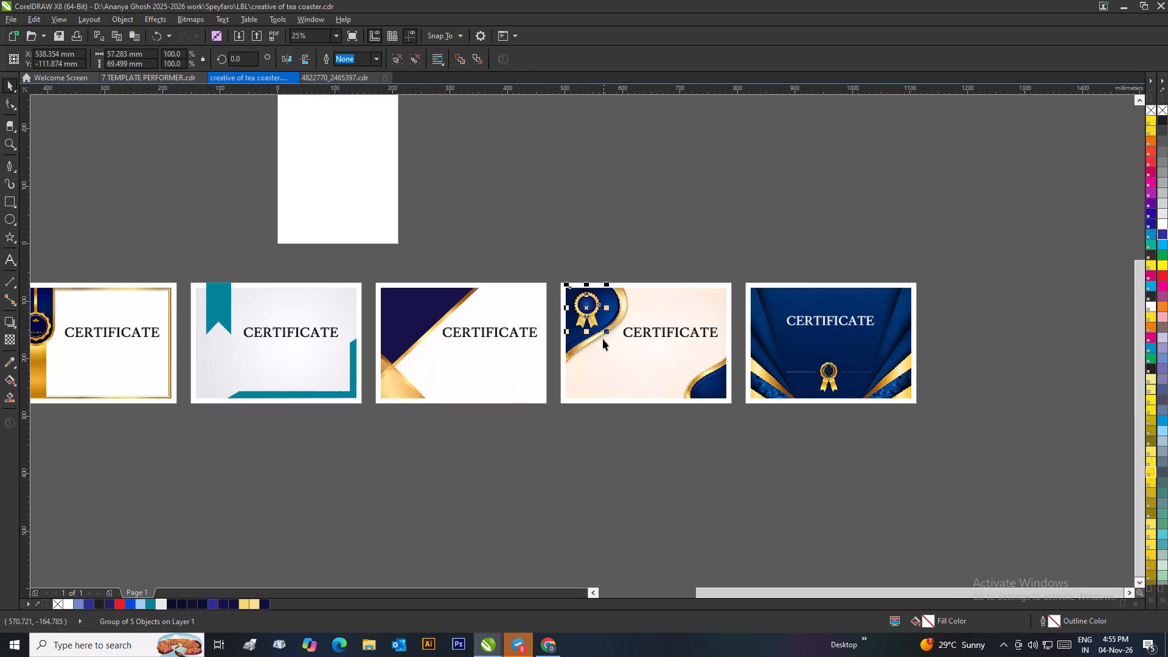
{"action": "key", "text": "ctrl+g"}
{"action": "scroll", "coordinate": [600, 324], "scroll_direction": "down", "scroll_amount": 1}
{"action": "left_click_drag", "start_coordinate": [578, 335], "coordinate": [337, 354]}
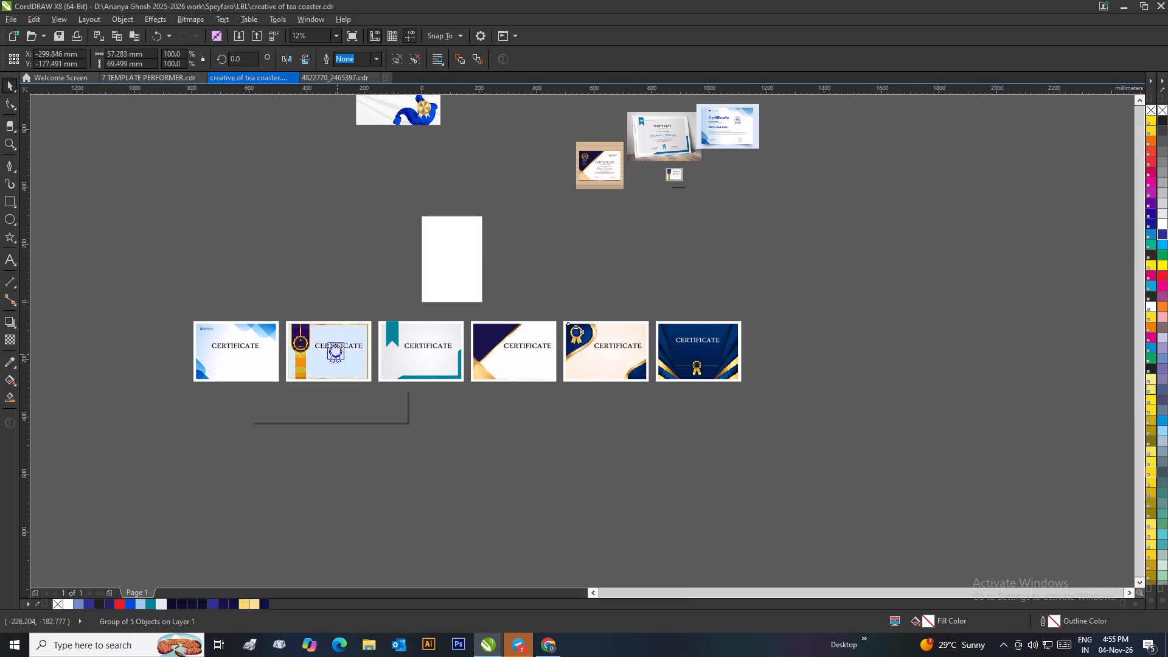
{"action": "left_click_drag", "start_coordinate": [337, 354], "coordinate": [260, 359]}
{"action": "right_click_drag", "start_coordinate": [253, 356], "coordinate": [267, 359]}
{"action": "left_click", "coordinate": [279, 386]}
{"action": "scroll", "coordinate": [259, 373], "scroll_direction": "up", "scroll_amount": 2}
{"action": "left_click_drag", "start_coordinate": [583, 283], "coordinate": [543, 293]}
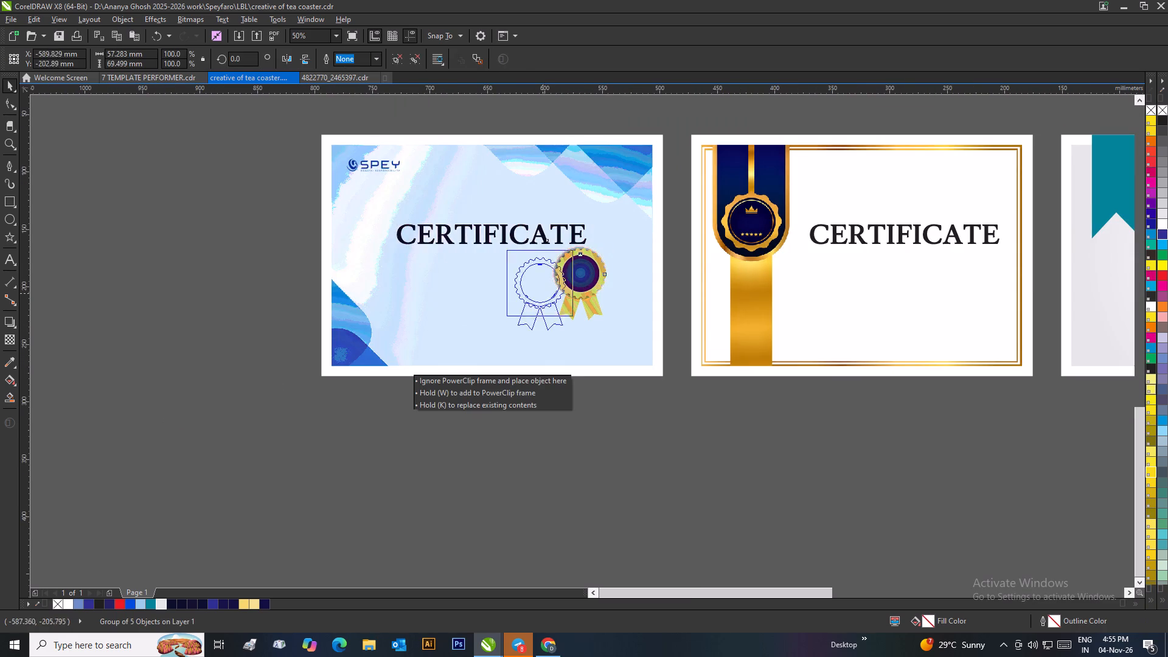
{"action": "left_click_drag", "start_coordinate": [543, 293], "coordinate": [376, 238]}
{"action": "left_click_drag", "start_coordinate": [369, 238], "coordinate": [603, 284]}
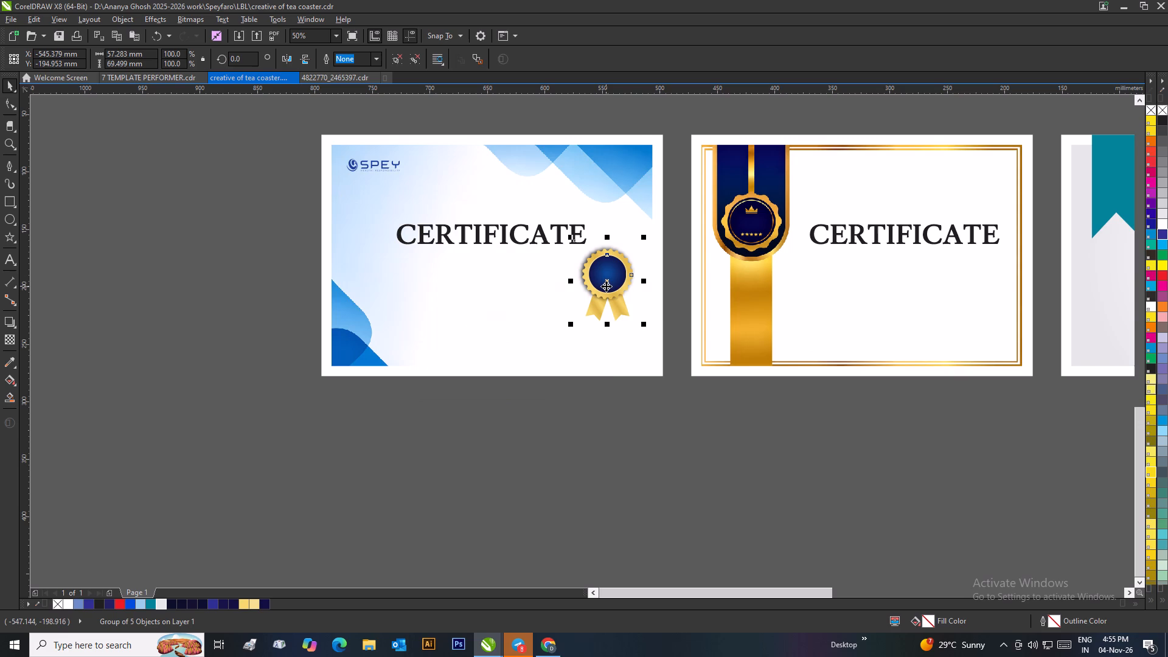
Ungroup the copied badge and fill its centre circle with the blue C84 M49 Y0 K0 sampled from the certificate's corner wave.
{"action": "right_click", "coordinate": [610, 286]}
{"action": "left_click", "coordinate": [664, 350]}
{"action": "left_click", "coordinate": [656, 411]}
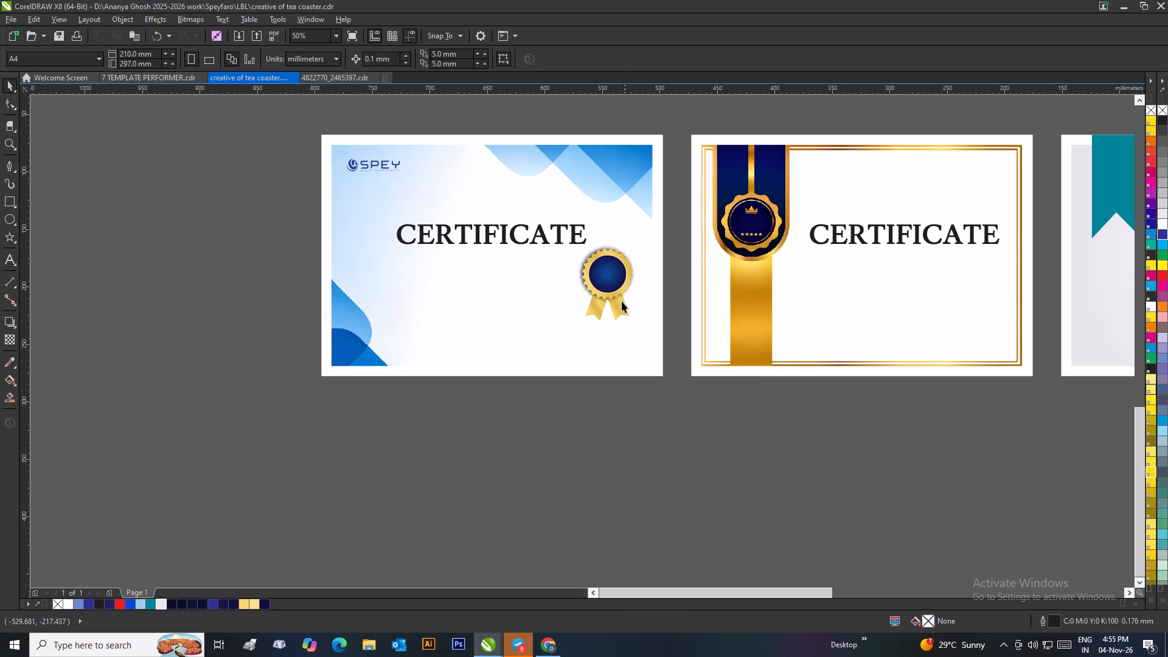
{"action": "left_click", "coordinate": [611, 280]}
{"action": "left_click", "coordinate": [10, 355]}
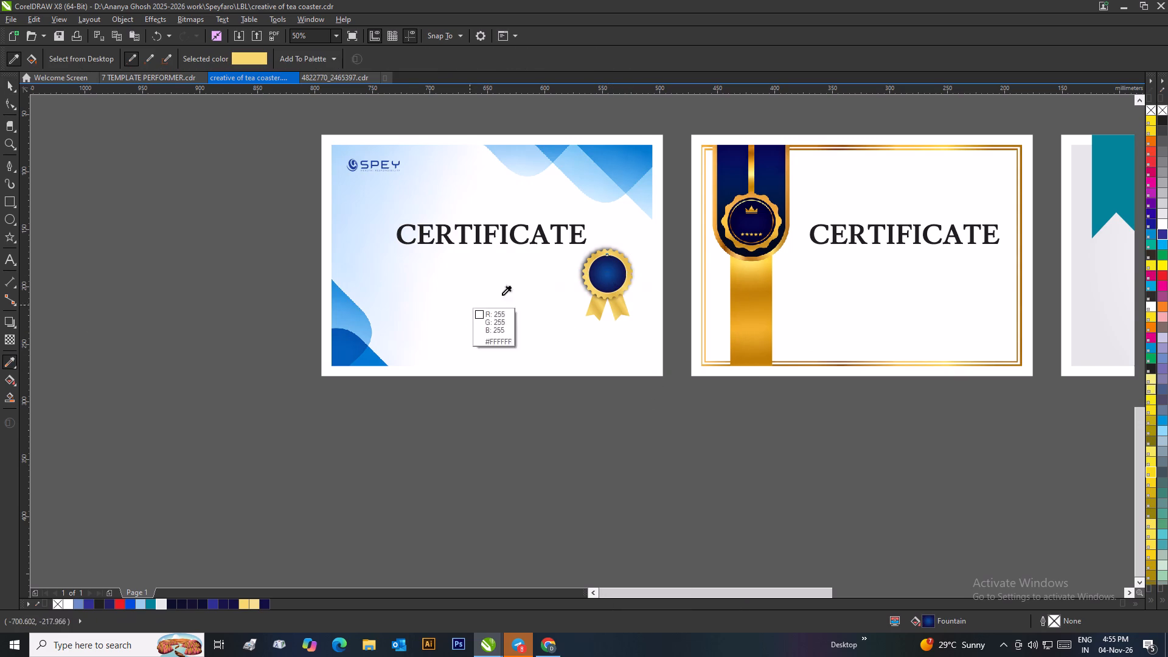
{"action": "left_click", "coordinate": [642, 151]}
{"action": "left_click", "coordinate": [615, 265]}
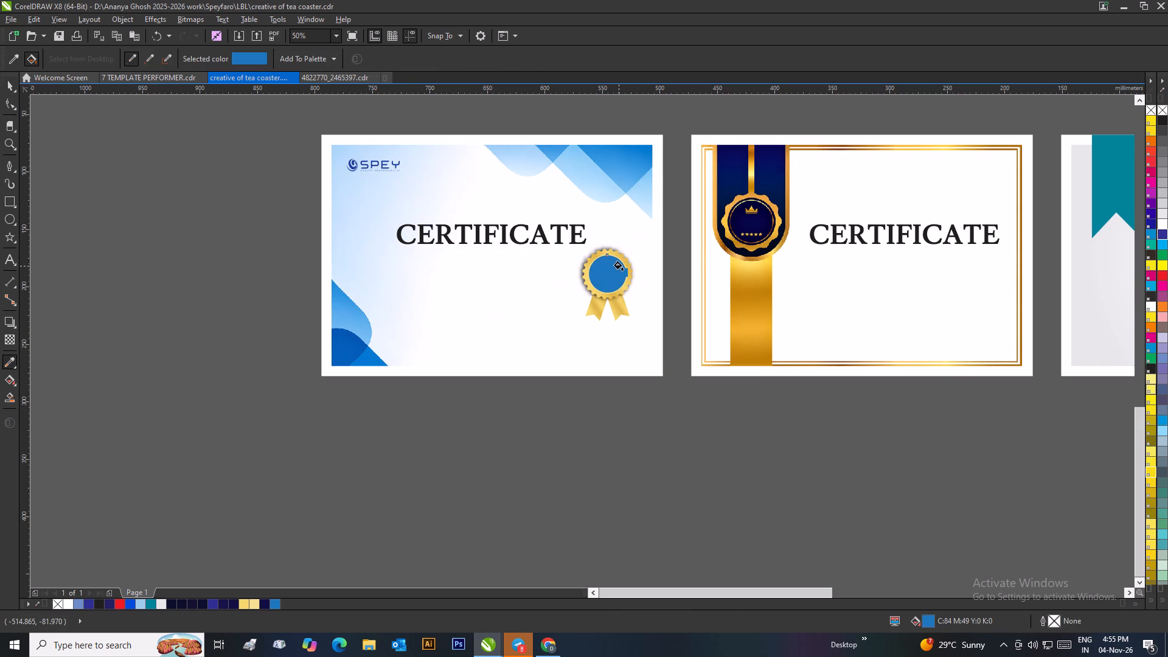
{"action": "left_click", "coordinate": [7, 86]}
{"action": "left_click_drag", "start_coordinate": [791, 518], "coordinate": [780, 510]}
Group all parts of the recoloured badge and shrink the group to about 45 by 54.6 mm.
{"action": "scroll", "coordinate": [627, 296], "scroll_direction": "up", "scroll_amount": 1}
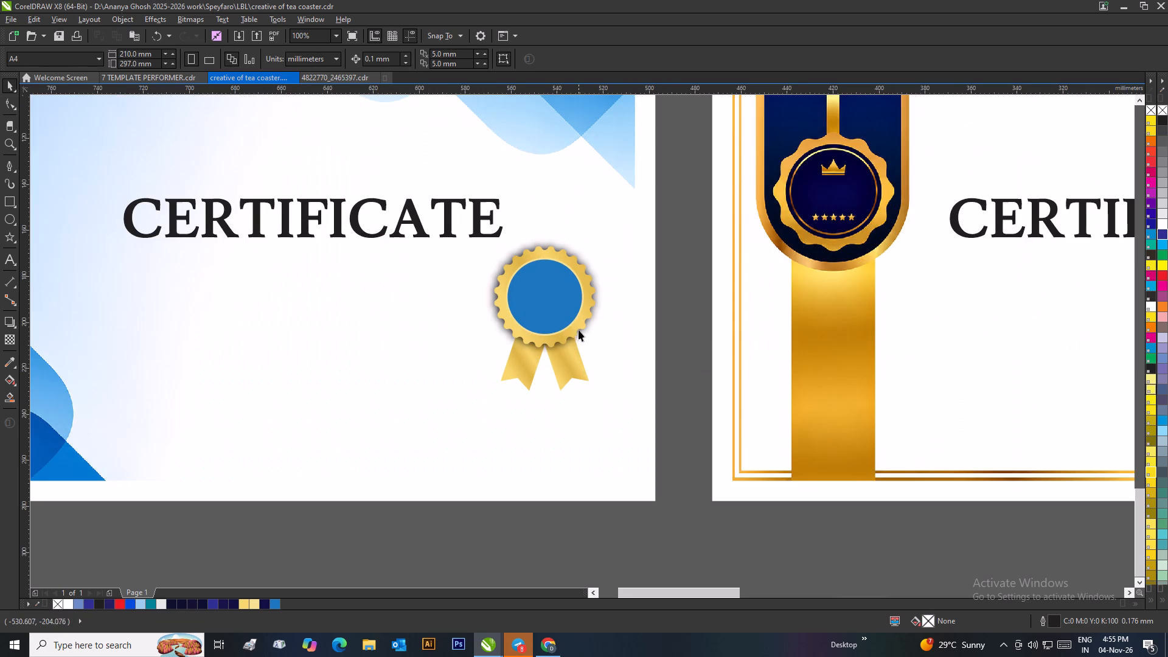
{"action": "left_click", "coordinate": [580, 326]}
{"action": "scroll", "coordinate": [574, 346], "scroll_direction": "down", "scroll_amount": 1}
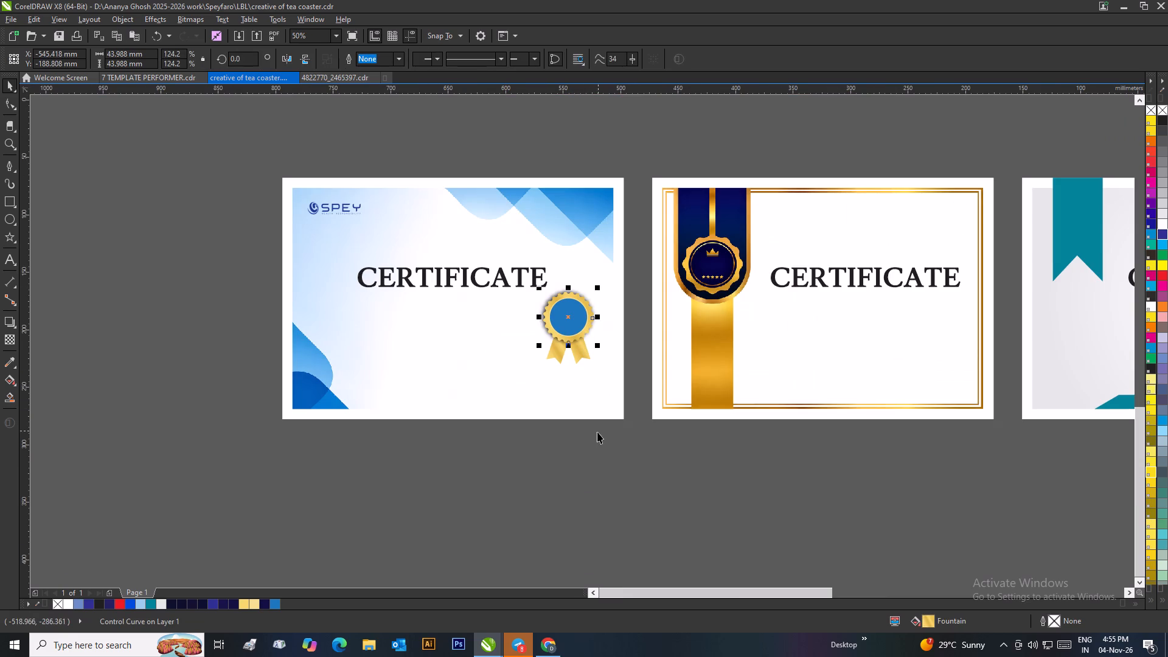
{"action": "left_click", "coordinate": [596, 433]}
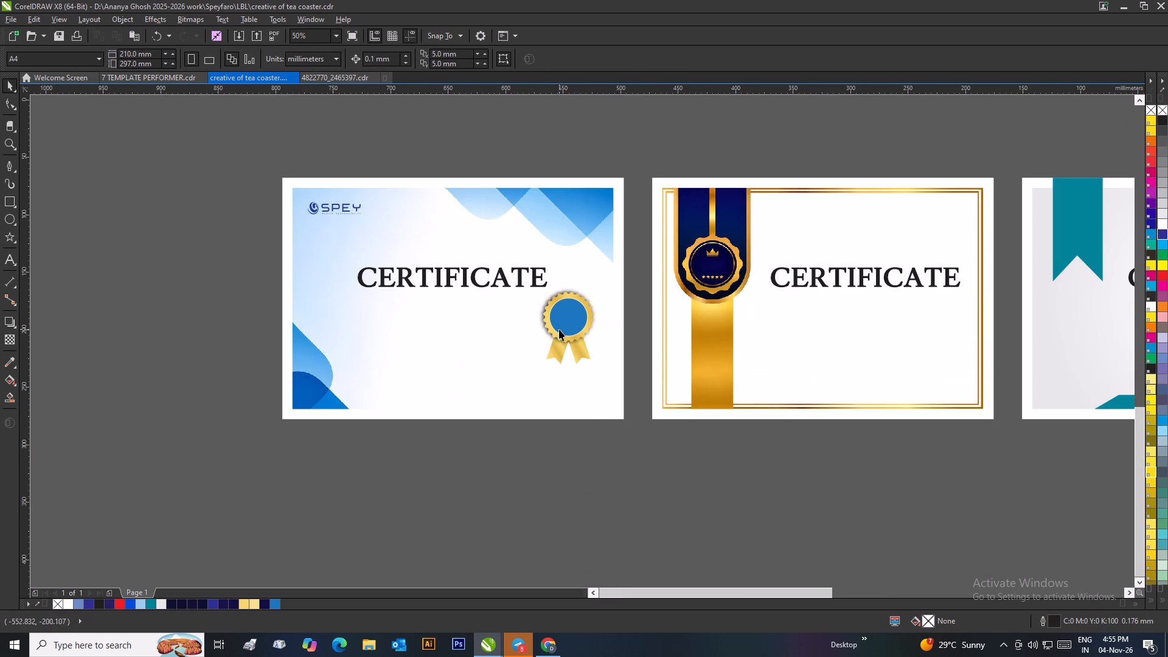
{"action": "left_click_drag", "start_coordinate": [526, 448], "coordinate": [611, 286]}
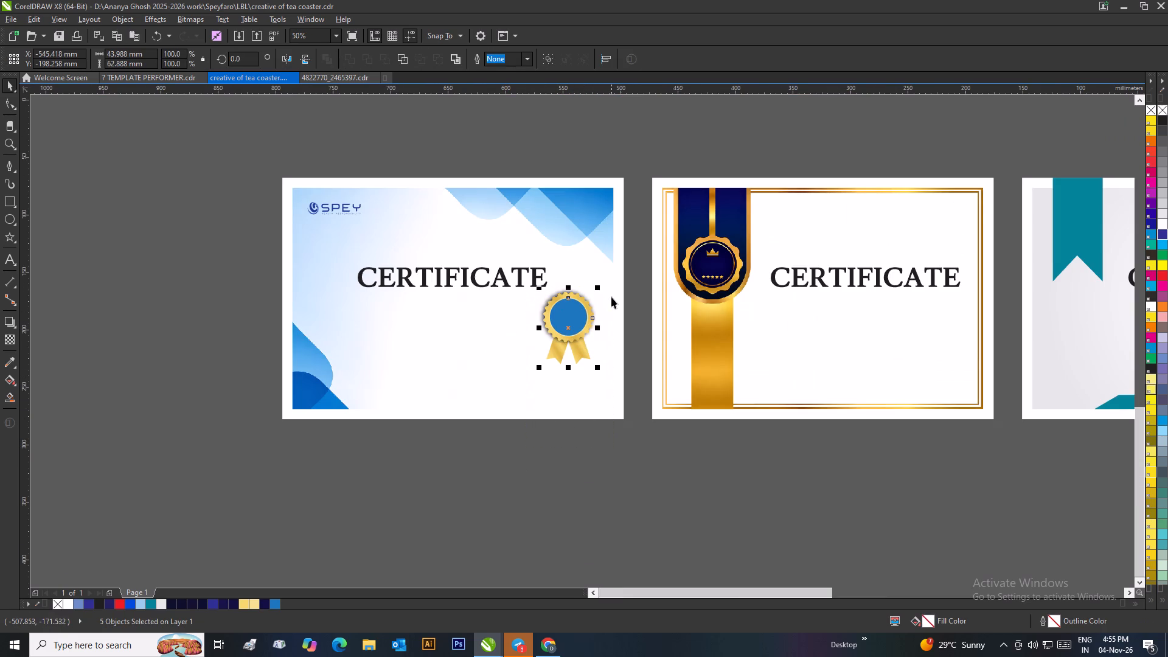
{"action": "key", "text": "ctrl+g"}
{"action": "left_click_drag", "start_coordinate": [607, 367], "coordinate": [593, 377]}
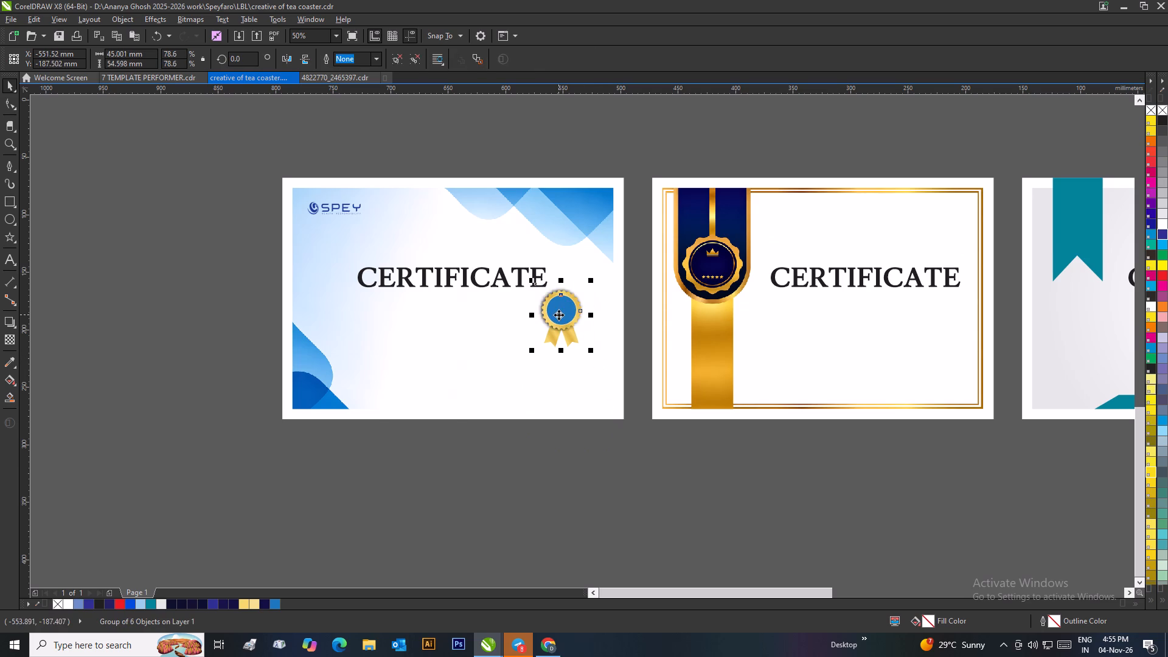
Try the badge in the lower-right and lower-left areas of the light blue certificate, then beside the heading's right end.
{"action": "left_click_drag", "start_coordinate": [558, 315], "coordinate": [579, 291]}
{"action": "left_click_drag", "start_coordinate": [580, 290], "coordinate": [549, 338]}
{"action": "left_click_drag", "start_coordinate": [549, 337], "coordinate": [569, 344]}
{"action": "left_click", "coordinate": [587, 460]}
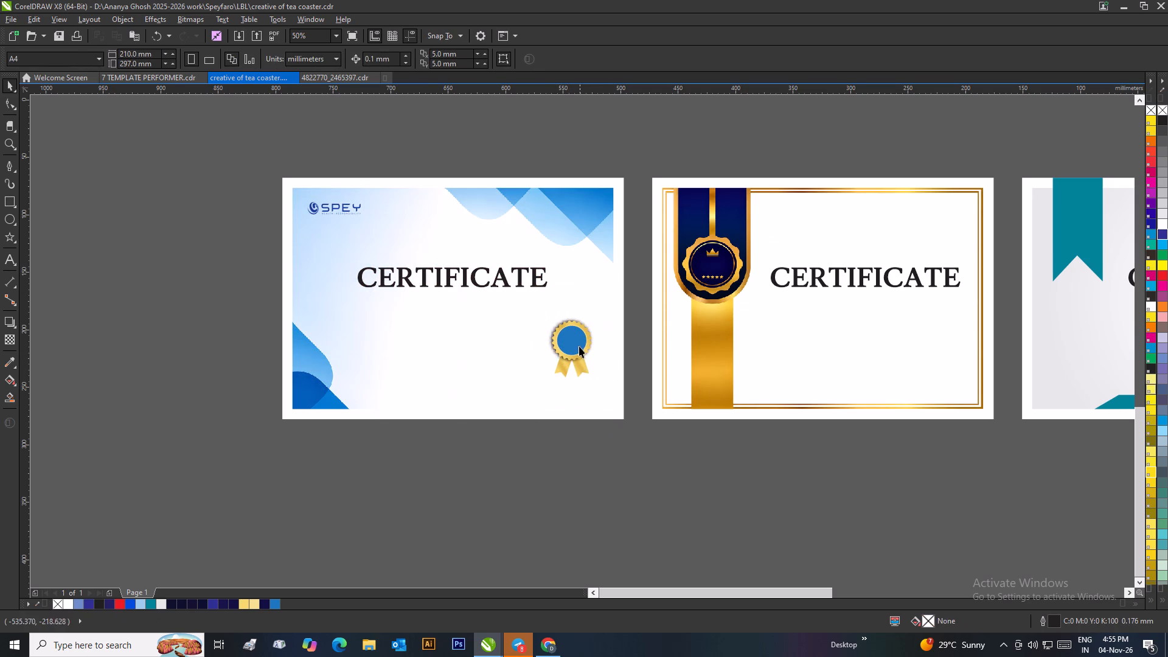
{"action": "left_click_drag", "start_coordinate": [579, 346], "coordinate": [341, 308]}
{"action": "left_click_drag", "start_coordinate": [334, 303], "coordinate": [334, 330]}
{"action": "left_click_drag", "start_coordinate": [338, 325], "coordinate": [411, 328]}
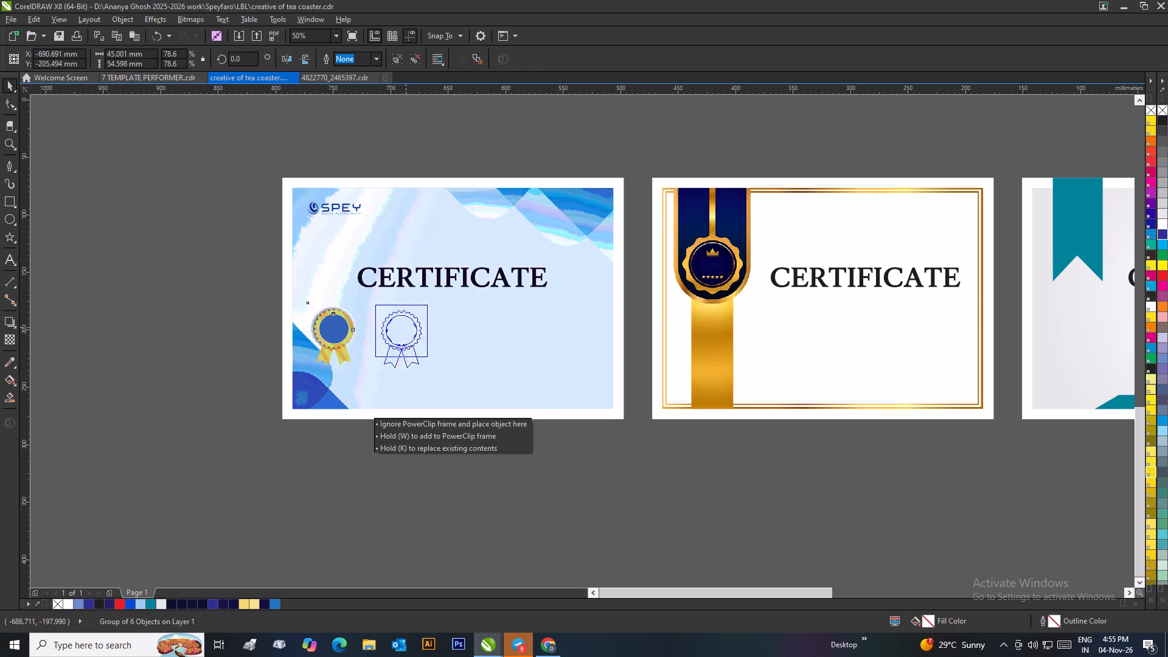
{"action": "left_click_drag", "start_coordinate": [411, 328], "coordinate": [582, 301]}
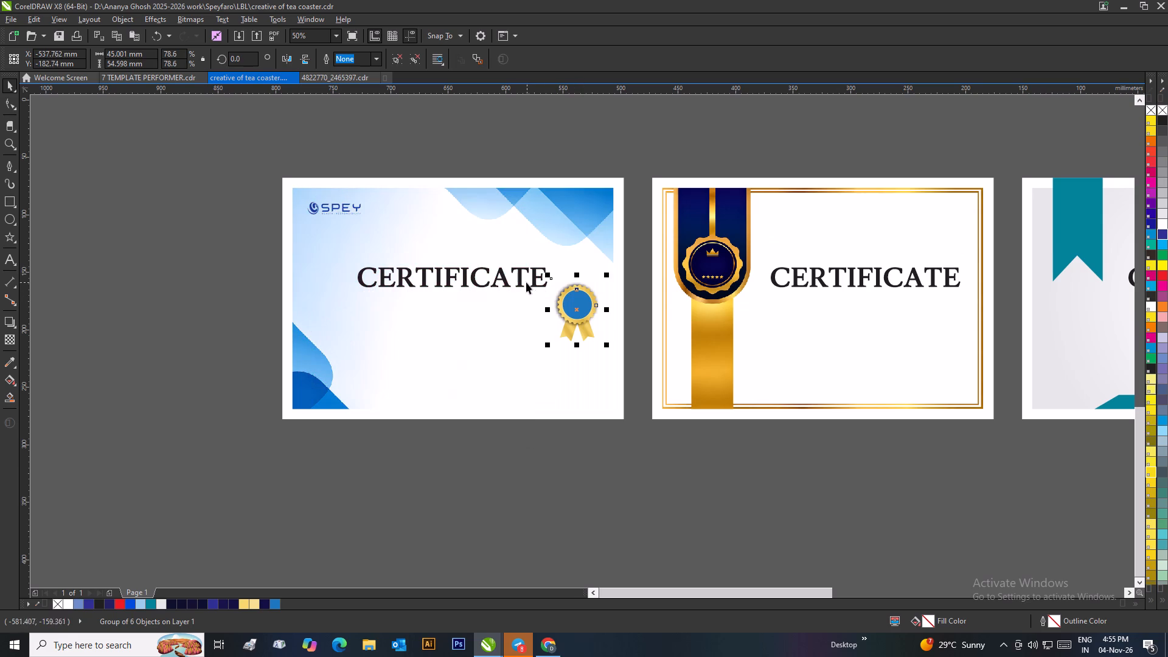
Nudge the light blue certificate's CERTIFICATE heading slightly left and up, and lower the badge about 1 mm.
{"action": "left_click_drag", "start_coordinate": [520, 279], "coordinate": [514, 276]}
{"action": "left_click", "coordinate": [585, 307]}
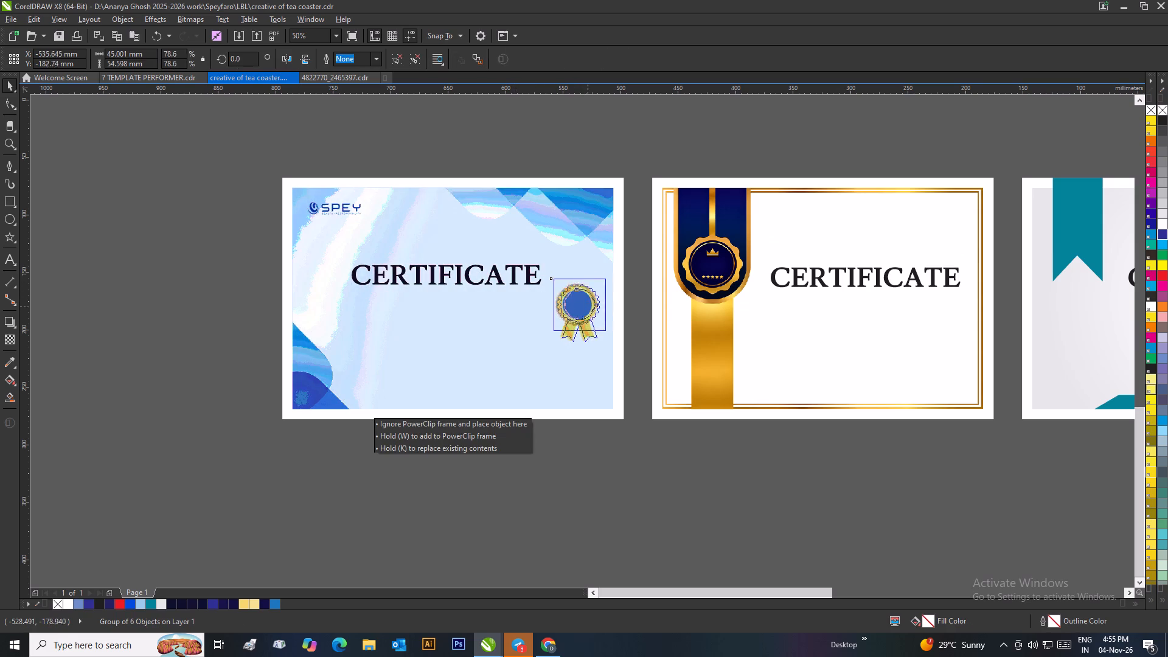
{"action": "left_click", "coordinate": [633, 465]}
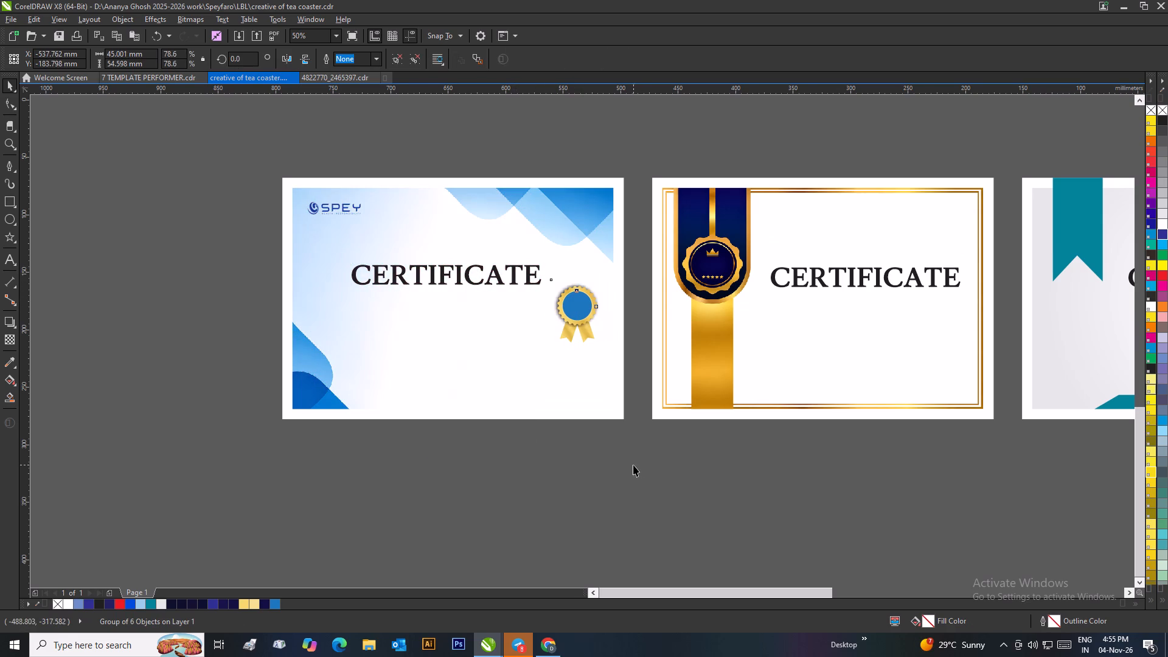
Move the badge onto the blue waves in the light blue certificate's upper-right corner, above the heading's right end.
{"action": "scroll", "coordinate": [638, 419], "scroll_direction": "down", "scroll_amount": 1}
{"action": "scroll", "coordinate": [566, 333], "scroll_direction": "up", "scroll_amount": 1}
{"action": "left_click_drag", "start_coordinate": [556, 251], "coordinate": [570, 192]}
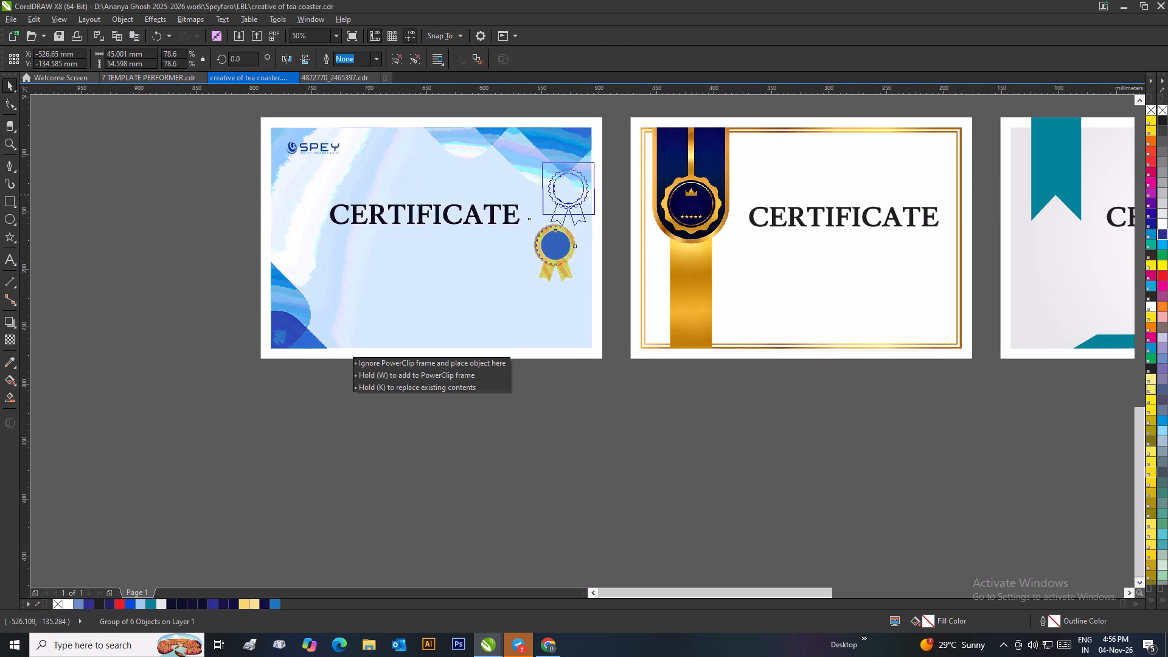
{"action": "left_click_drag", "start_coordinate": [570, 192], "coordinate": [554, 175]}
{"action": "left_click_drag", "start_coordinate": [555, 175], "coordinate": [563, 179]}
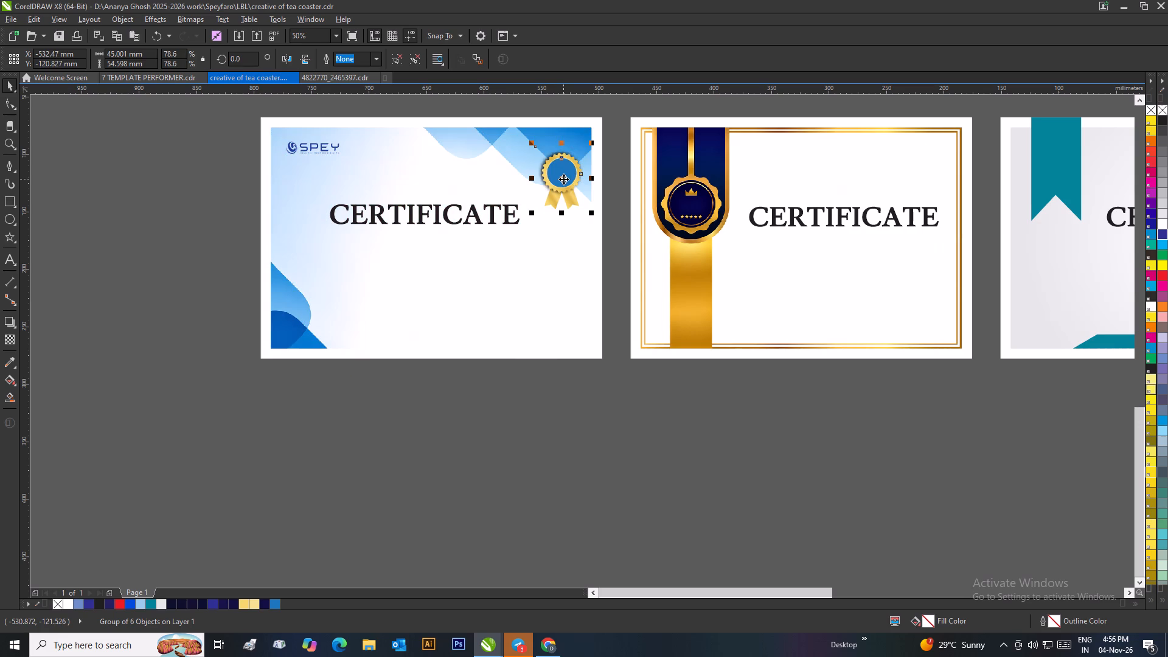
Compare the heading sizes and badge placement across all six certificate designs, including a close look at the dark blue one.
{"action": "left_click", "coordinate": [560, 409]}
{"action": "scroll", "coordinate": [572, 389], "scroll_direction": "down", "scroll_amount": 1}
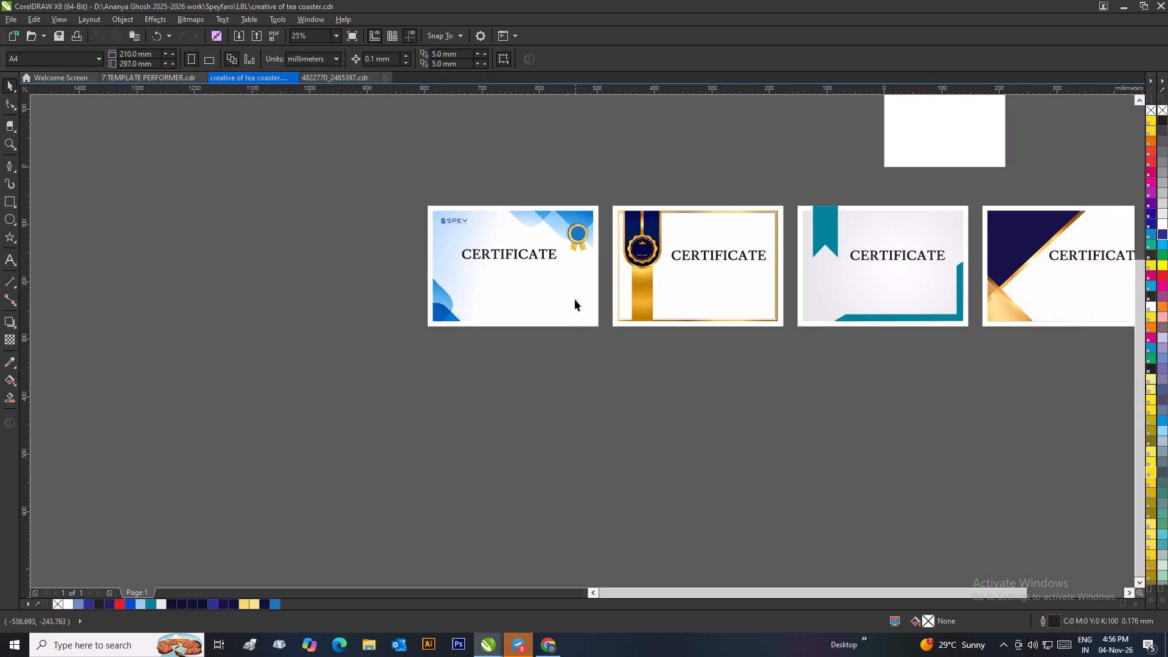
{"action": "scroll", "coordinate": [589, 250], "scroll_direction": "up", "scroll_amount": 1}
{"action": "scroll", "coordinate": [582, 333], "scroll_direction": "up", "scroll_amount": 1}
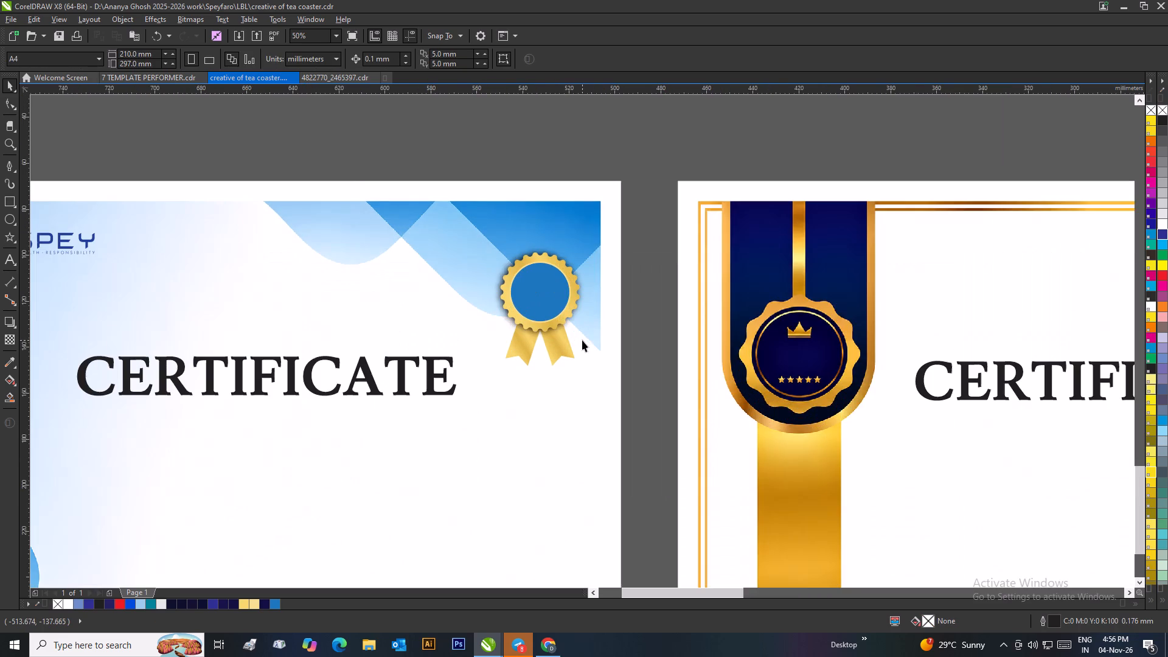
{"action": "scroll", "coordinate": [579, 340], "scroll_direction": "down", "scroll_amount": 3}
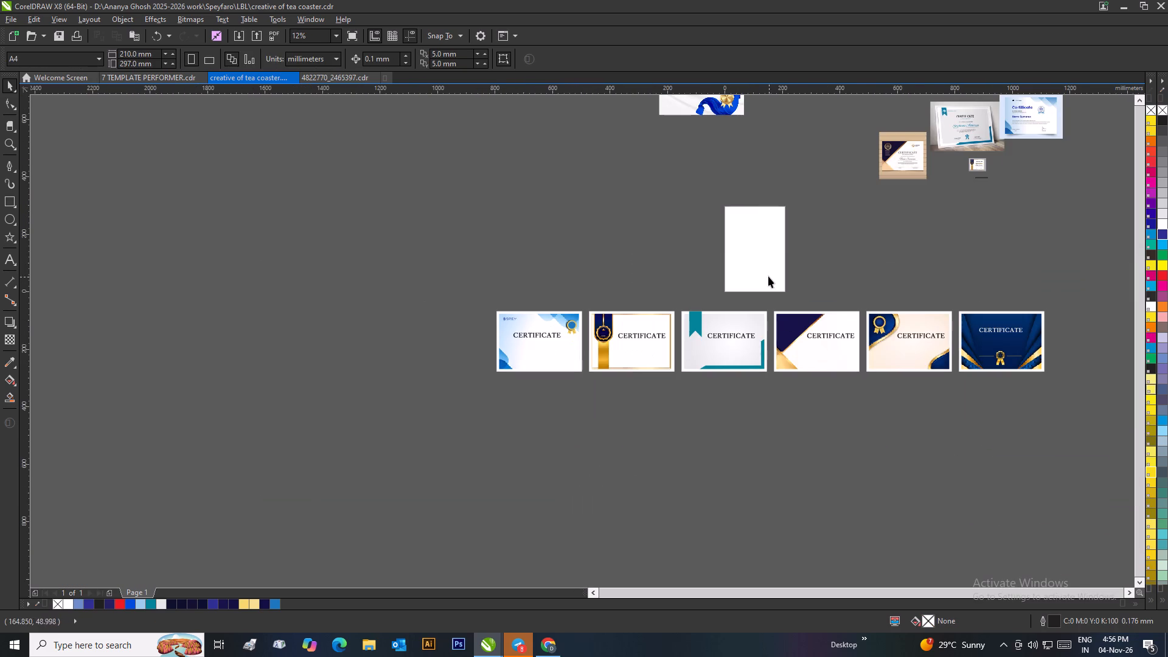
{"action": "scroll", "coordinate": [768, 276], "scroll_direction": "down", "scroll_amount": 1}
{"action": "left_click_drag", "start_coordinate": [759, 230], "coordinate": [628, 327]}
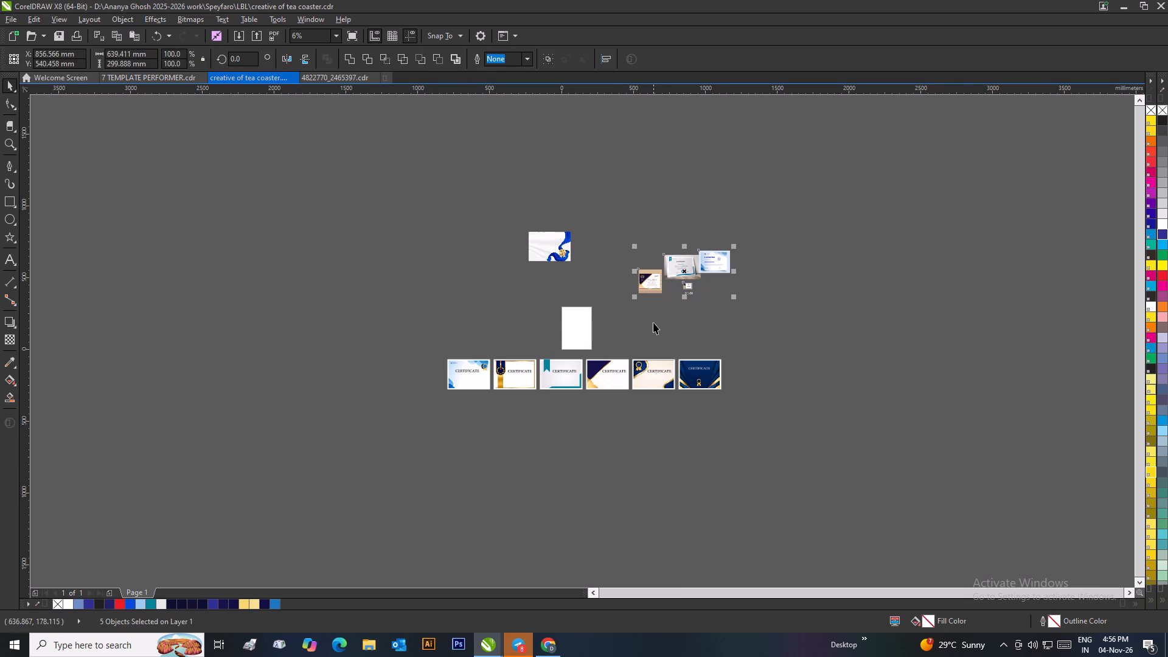
{"action": "left_click", "coordinate": [653, 322]}
{"action": "scroll", "coordinate": [612, 392], "scroll_direction": "up", "scroll_amount": 2}
{"action": "scroll", "coordinate": [479, 339], "scroll_direction": "down", "scroll_amount": 1}
{"action": "scroll", "coordinate": [807, 328], "scroll_direction": "up", "scroll_amount": 1}
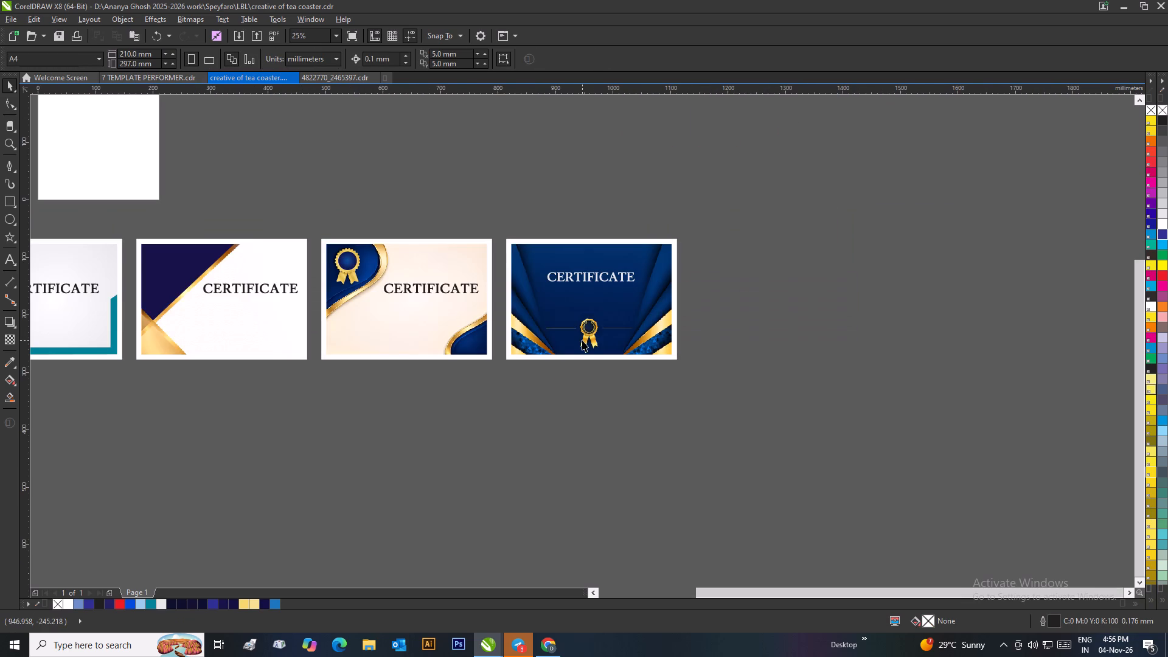
{"action": "scroll", "coordinate": [558, 335], "scroll_direction": "up", "scroll_amount": 2}
{"action": "scroll", "coordinate": [588, 346], "scroll_direction": "down", "scroll_amount": 2}
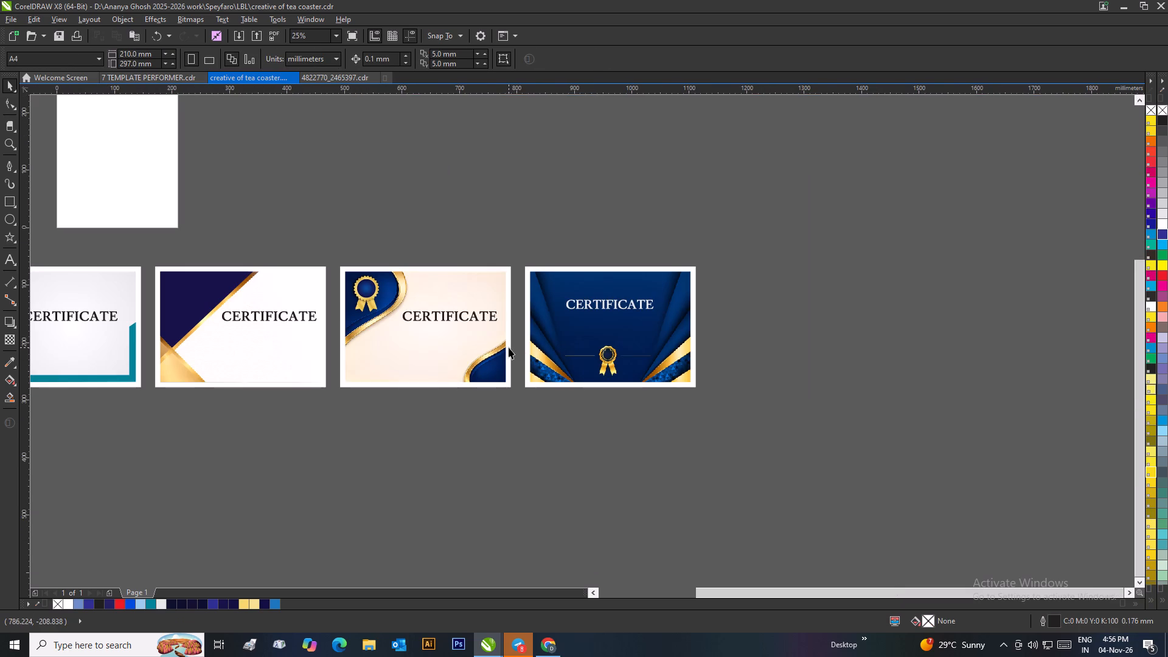
{"action": "scroll", "coordinate": [508, 353], "scroll_direction": "down", "scroll_amount": 1}
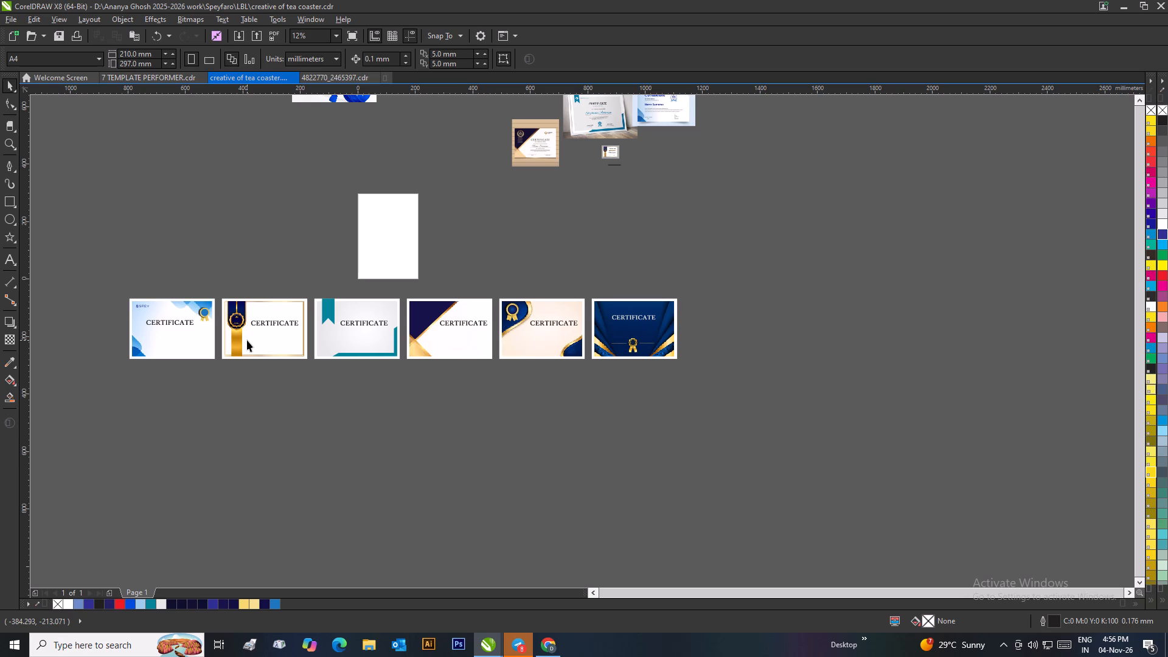
{"action": "scroll", "coordinate": [489, 271], "scroll_direction": "down", "scroll_amount": 2}
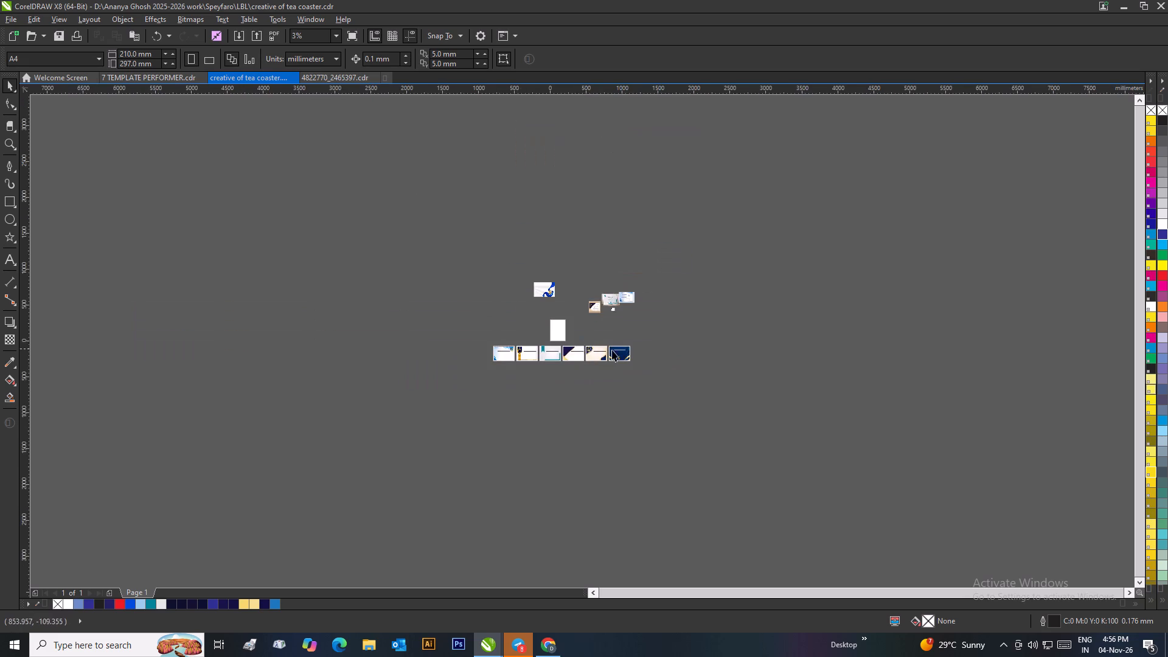
{"action": "scroll", "coordinate": [612, 352], "scroll_direction": "up", "scroll_amount": 2}
{"action": "scroll", "coordinate": [507, 317], "scroll_direction": "up", "scroll_amount": 1}
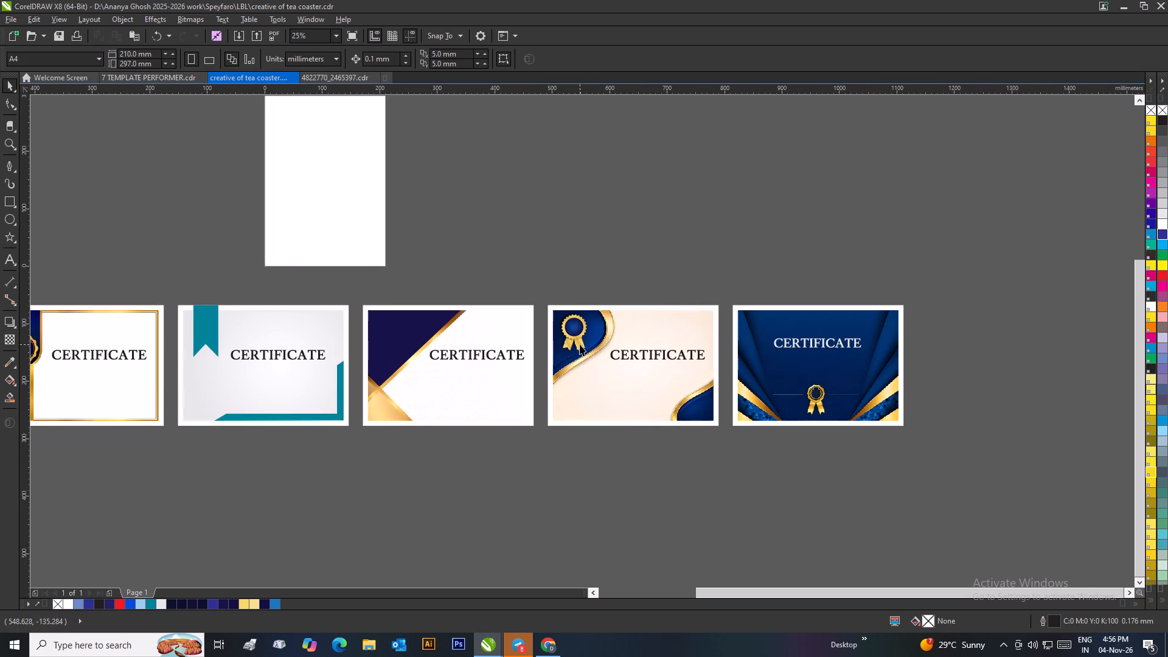
{"action": "scroll", "coordinate": [706, 366], "scroll_direction": "down", "scroll_amount": 2}
{"action": "scroll", "coordinate": [437, 338], "scroll_direction": "up", "scroll_amount": 2}
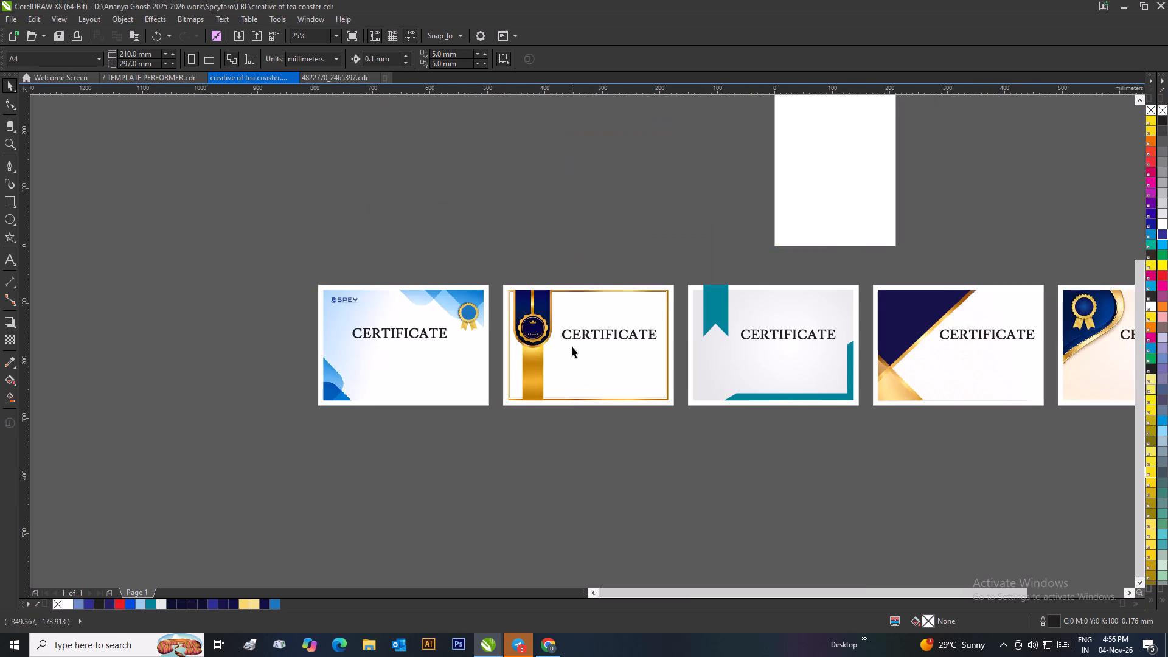
{"action": "scroll", "coordinate": [572, 352], "scroll_direction": "down", "scroll_amount": 1}
{"action": "scroll", "coordinate": [944, 340], "scroll_direction": "up", "scroll_amount": 2}
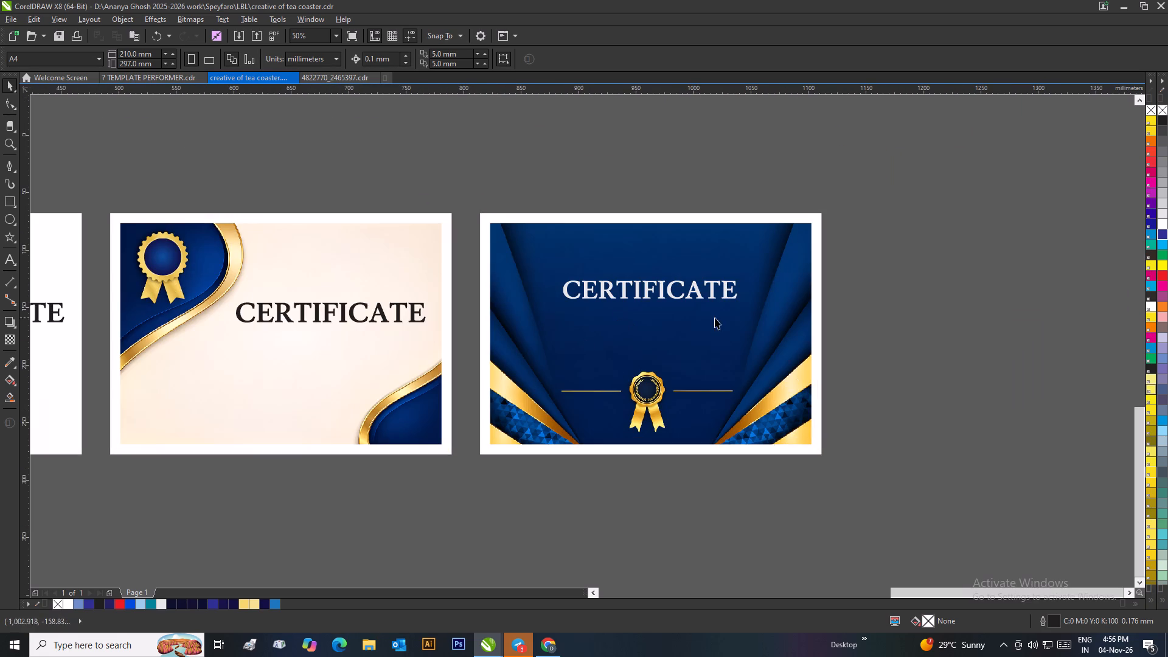
{"action": "scroll", "coordinate": [694, 305], "scroll_direction": "up", "scroll_amount": 1}
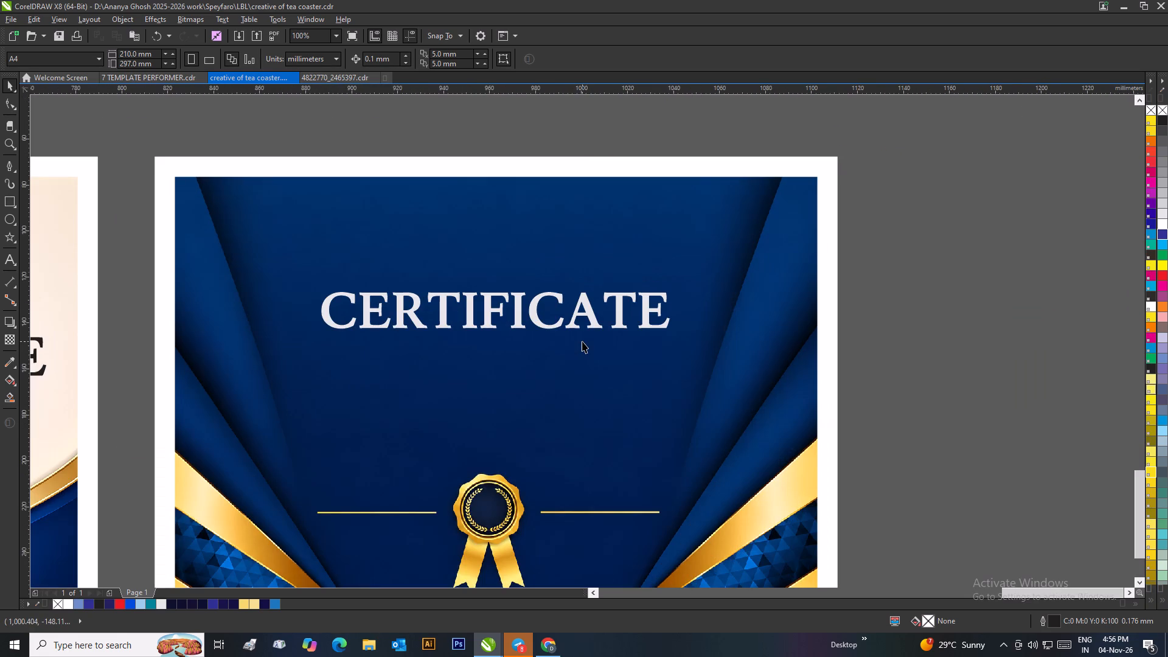
{"action": "scroll", "coordinate": [582, 341], "scroll_direction": "down", "scroll_amount": 2}
{"action": "scroll", "coordinate": [569, 353], "scroll_direction": "up", "scroll_amount": 1}
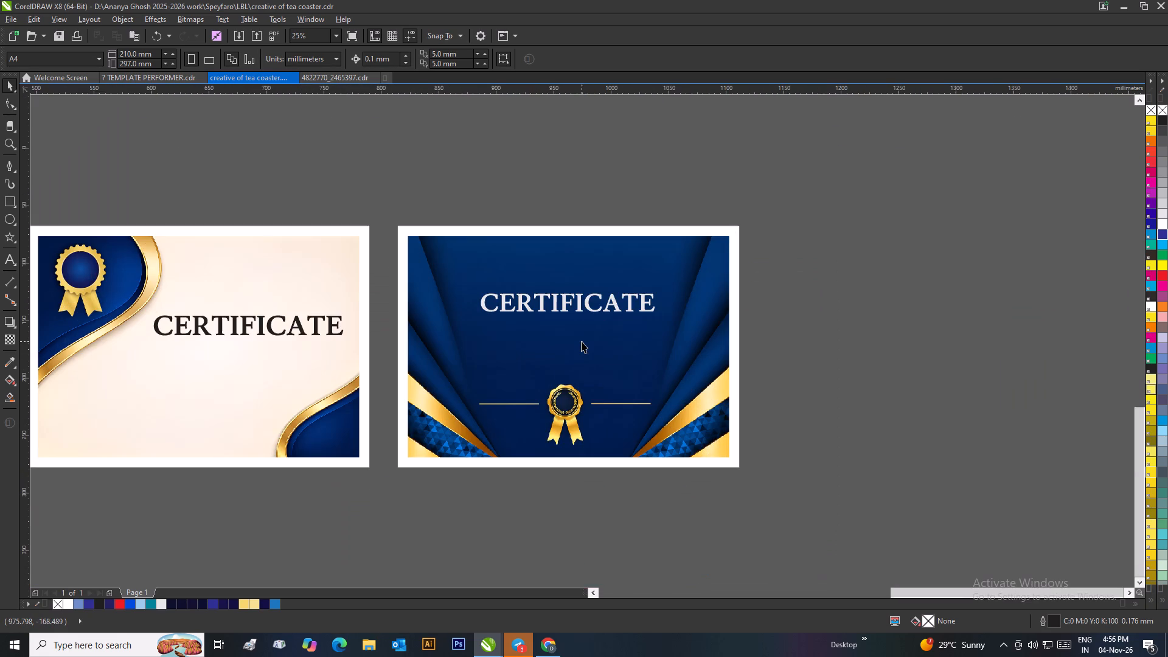
{"action": "left_click", "coordinate": [788, 329]}
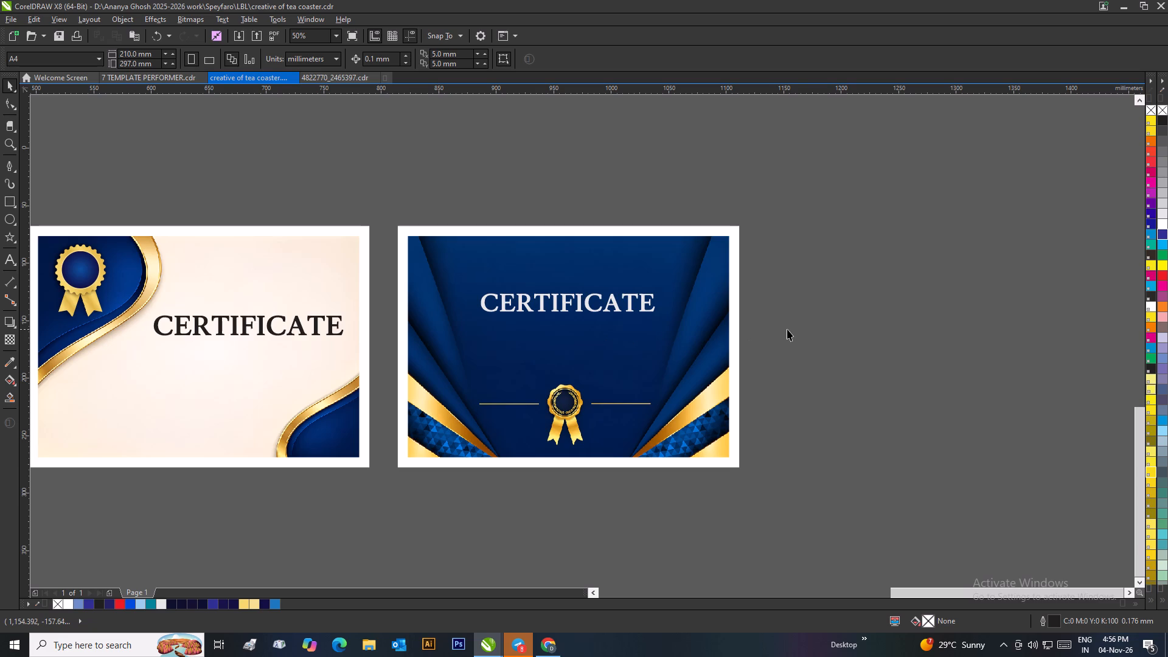
Shrink the dark blue certificate's CERTIFICATE heading to about 120 mm wide and centre it horizontally on the background.
{"action": "left_click_drag", "start_coordinate": [457, 194], "coordinate": [480, 225]}
{"action": "left_click_drag", "start_coordinate": [480, 225], "coordinate": [692, 360]}
{"action": "left_click_drag", "start_coordinate": [662, 320], "coordinate": [639, 344]}
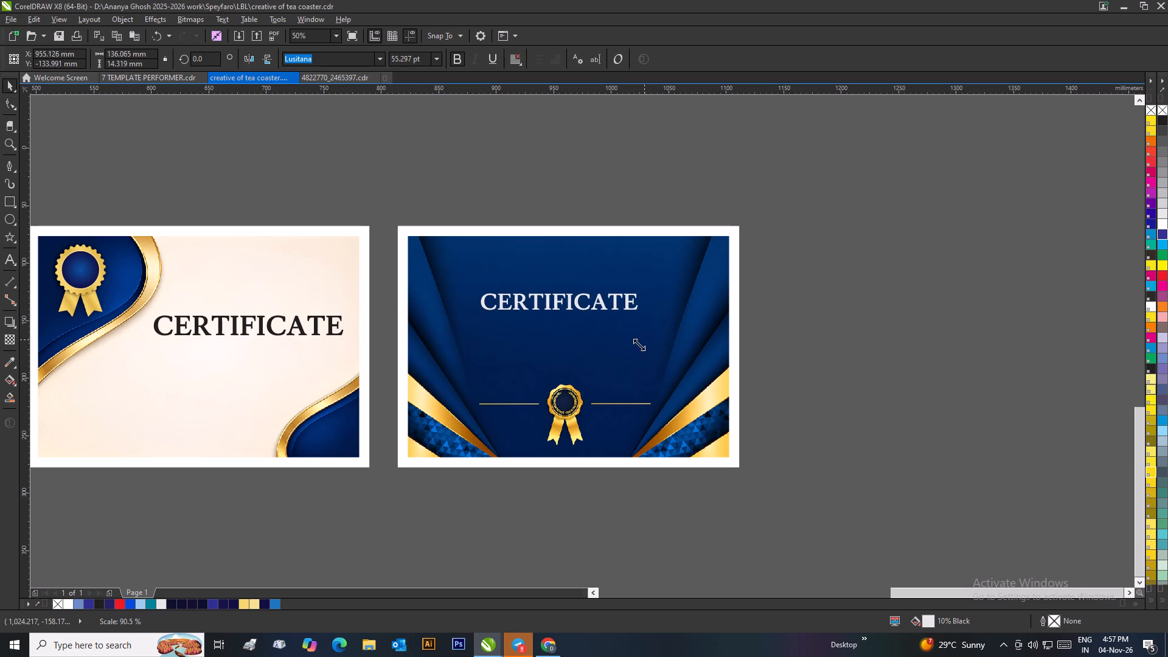
{"action": "left_click_drag", "start_coordinate": [639, 344], "coordinate": [634, 348]}
{"action": "left_click_drag", "start_coordinate": [571, 303], "coordinate": [581, 303]}
{"action": "left_click_drag", "start_coordinate": [645, 313], "coordinate": [636, 327]}
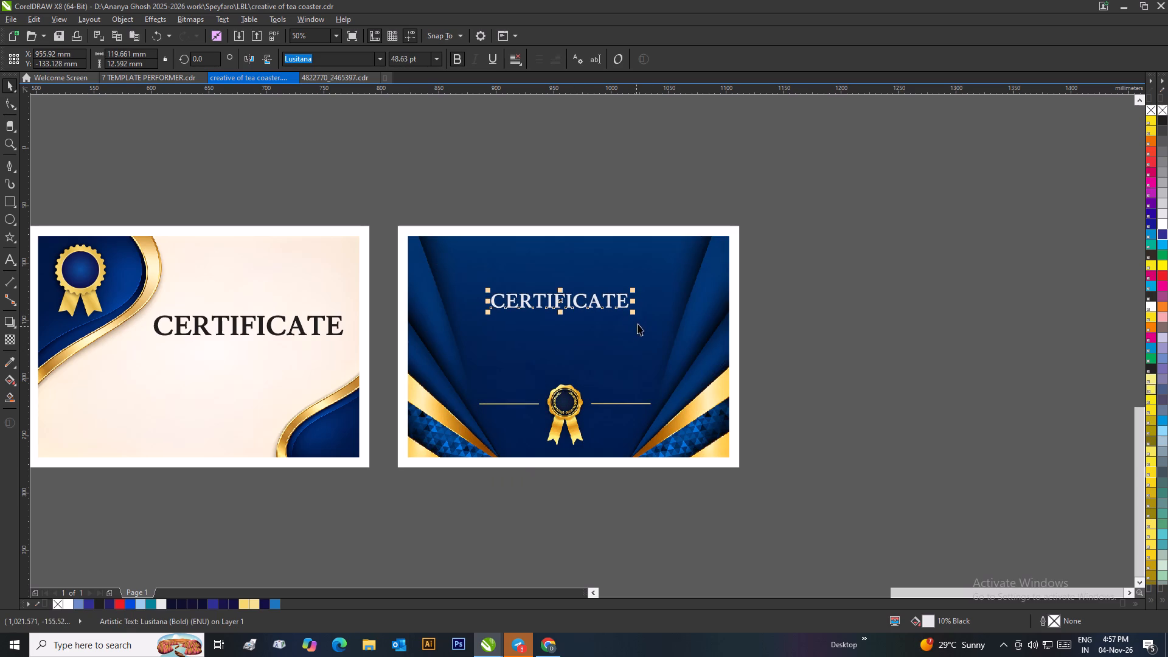
{"action": "left_click", "coordinate": [651, 310], "text": "shift"}
{"action": "key", "text": "c"}
{"action": "left_click", "coordinate": [798, 310]}
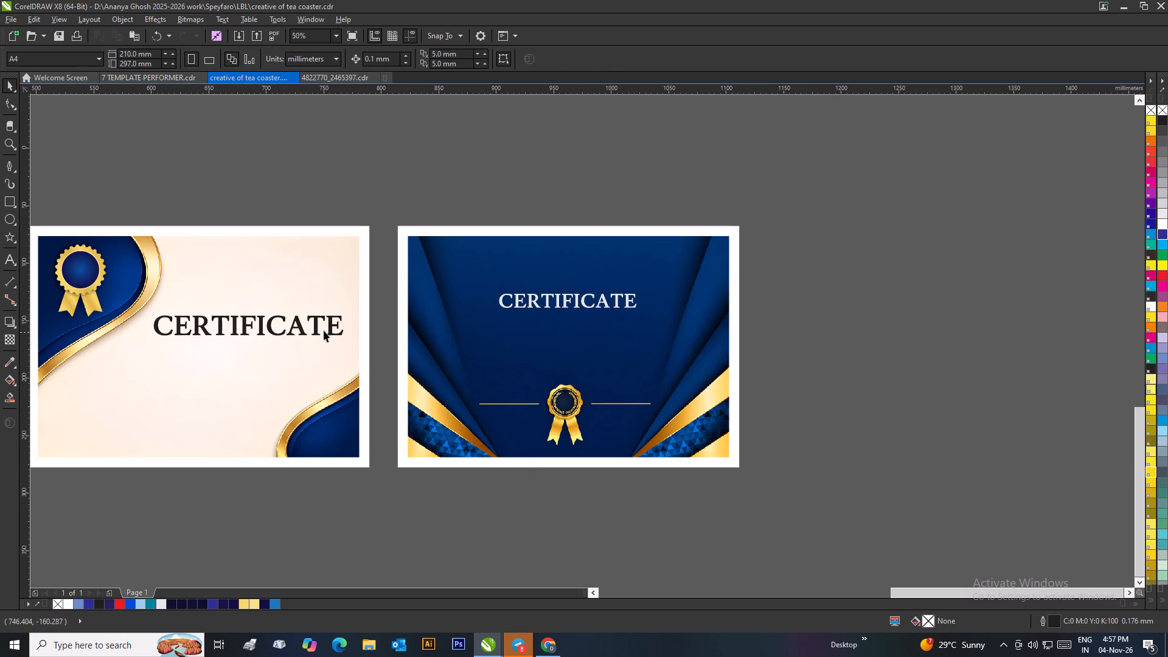
Set the font size of the dark blue certificate's CERTIFICATE heading to 50 pt.
{"action": "left_click", "coordinate": [505, 305]}
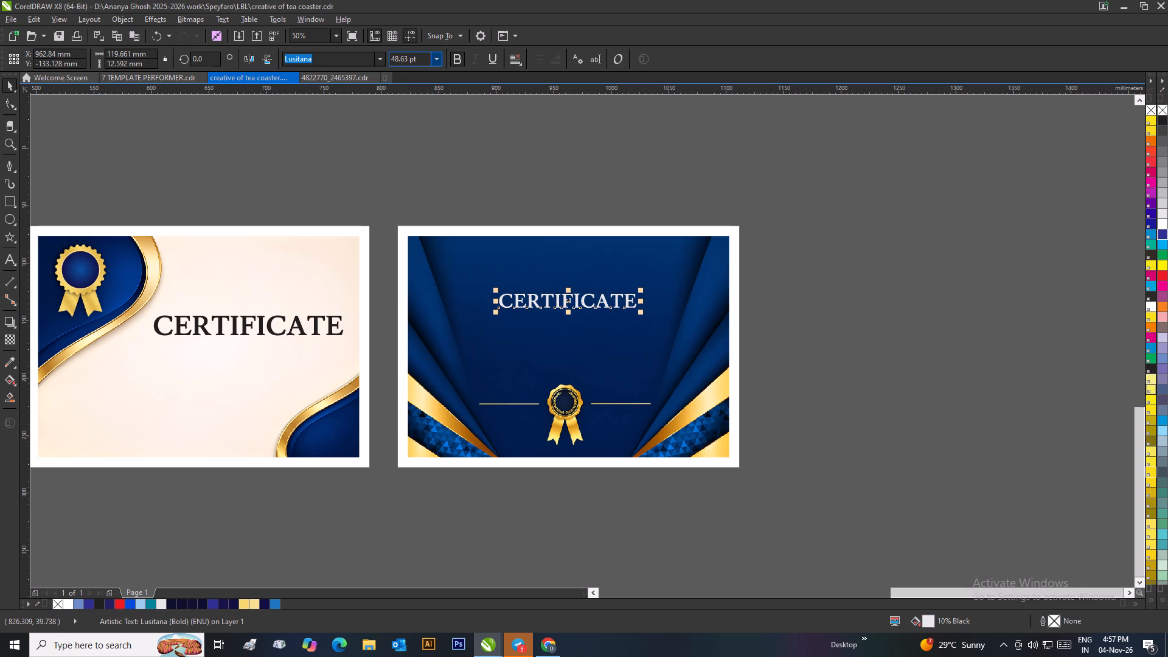
{"action": "left_click_drag", "start_coordinate": [420, 57], "coordinate": [389, 59]}
{"action": "key", "text": "BackSpace"}
{"action": "type", "text": "50"}
{"action": "key", "text": "Return"}
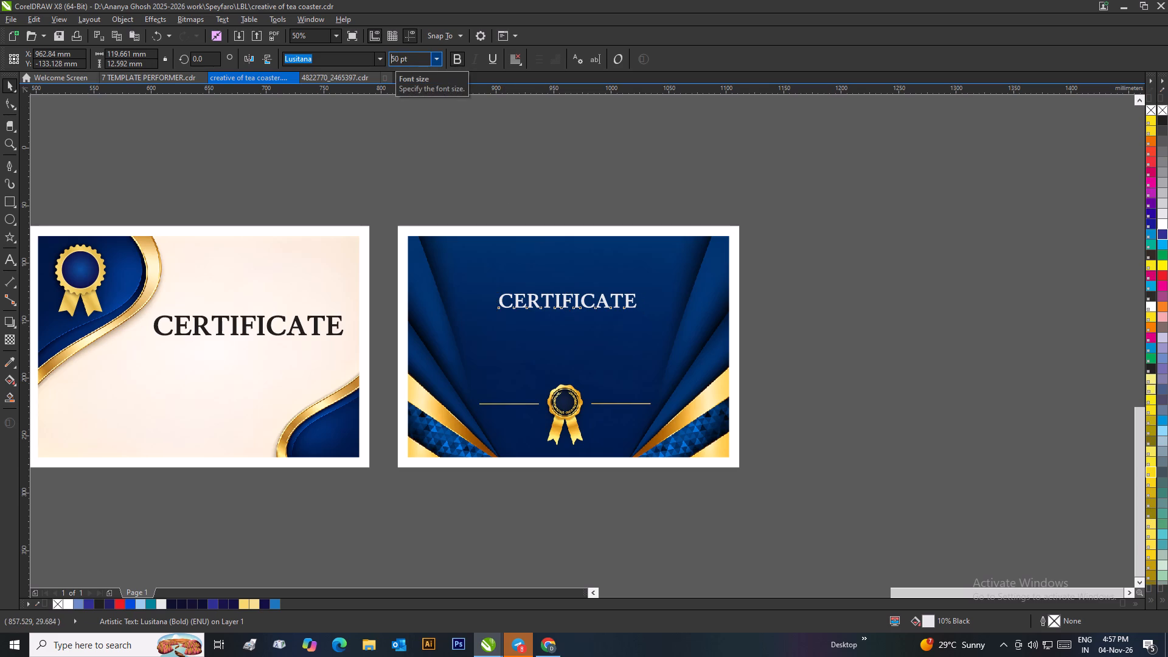
Set the cream certificate's CERTIFICATE heading to 50 pt and shift it right and slightly up within the open area.
{"action": "left_click", "coordinate": [328, 325]}
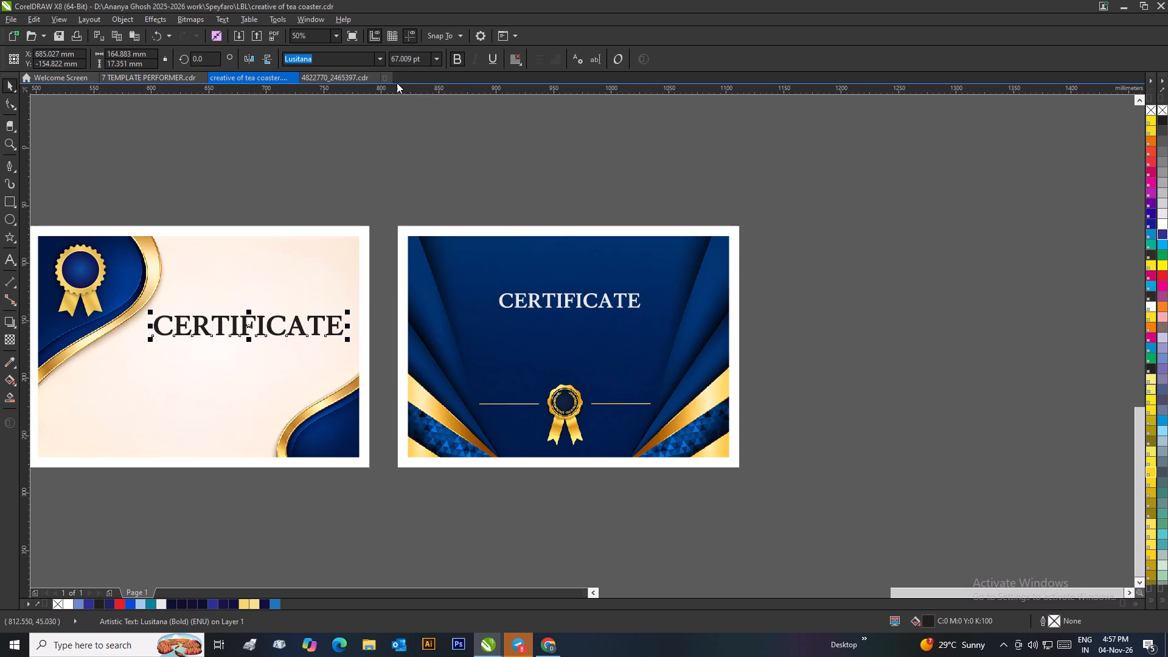
{"action": "left_click_drag", "start_coordinate": [420, 55], "coordinate": [388, 63]}
{"action": "key", "text": "BackSpace"}
{"action": "type", "text": "50"}
{"action": "key", "text": "Return"}
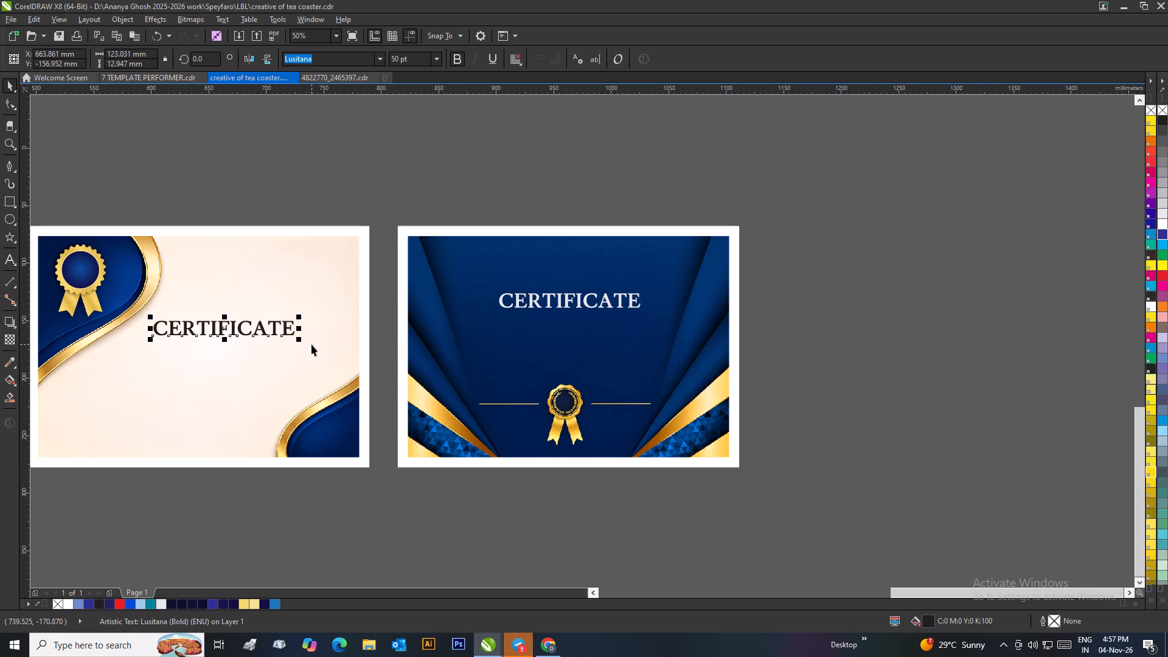
{"action": "left_click", "coordinate": [311, 344], "text": "shift"}
{"action": "left_click", "coordinate": [328, 210]}
{"action": "left_click_drag", "start_coordinate": [275, 321], "coordinate": [285, 319]}
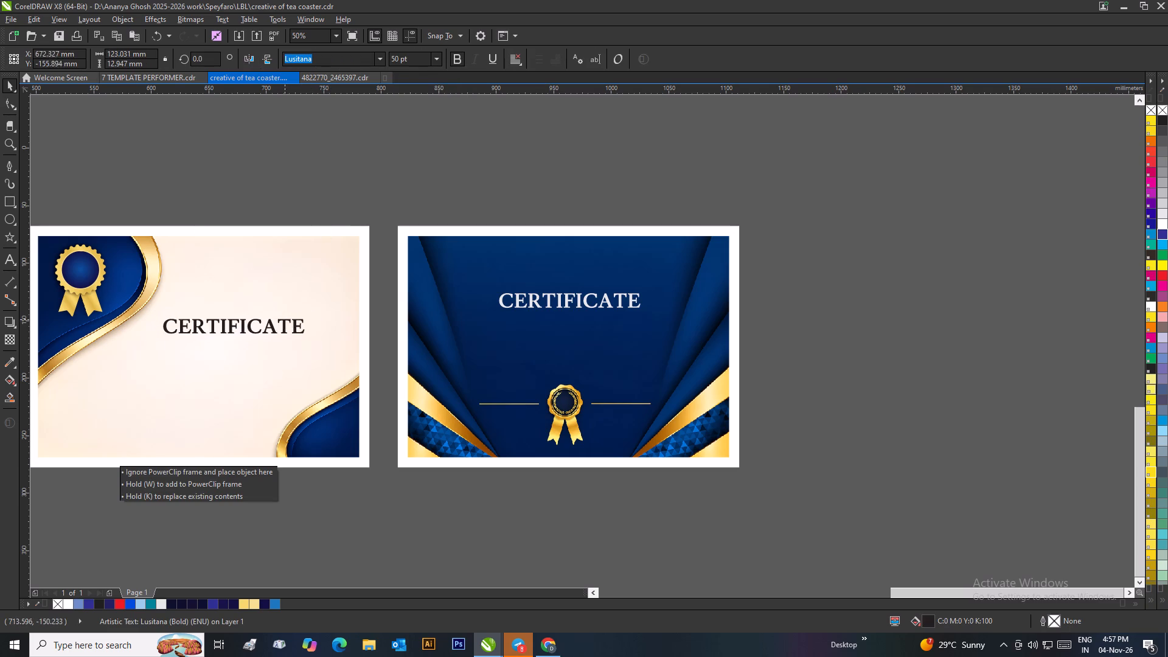
{"action": "left_click_drag", "start_coordinate": [285, 319], "coordinate": [299, 319]}
{"action": "left_click", "coordinate": [318, 215]}
Set the CERTIFICATE heading on the grey-and-teal certificate to 50 pt and move it slightly right.
{"action": "scroll", "coordinate": [319, 225], "scroll_direction": "down", "scroll_amount": 2}
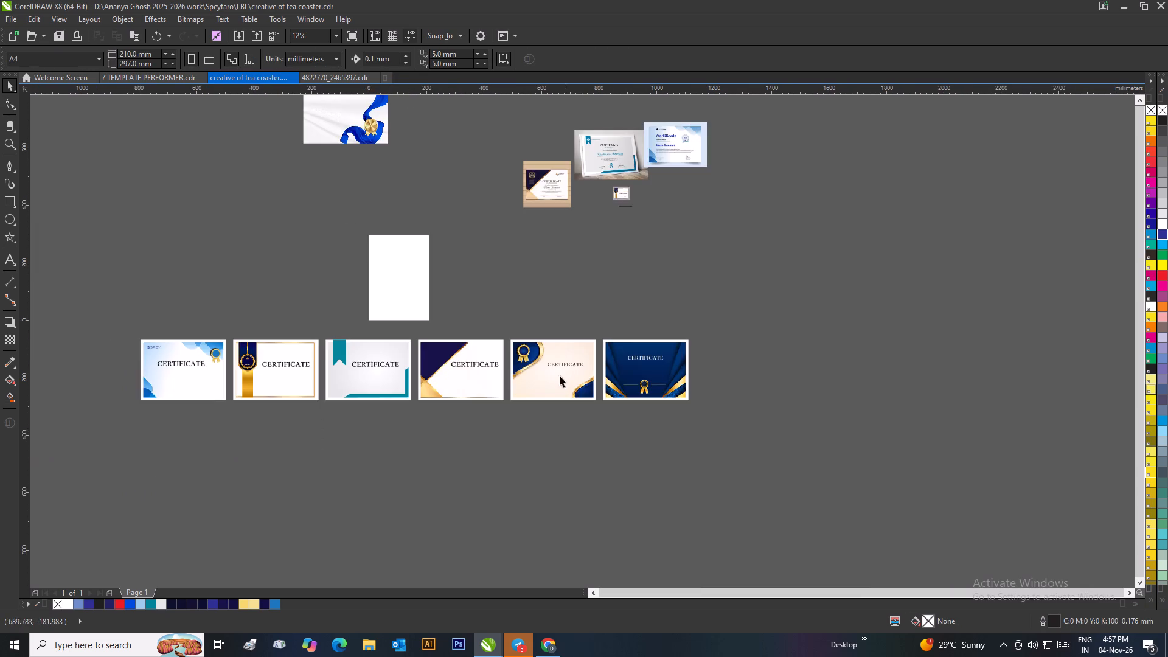
{"action": "scroll", "coordinate": [501, 373], "scroll_direction": "up", "scroll_amount": 1}
{"action": "left_click", "coordinate": [366, 323]}
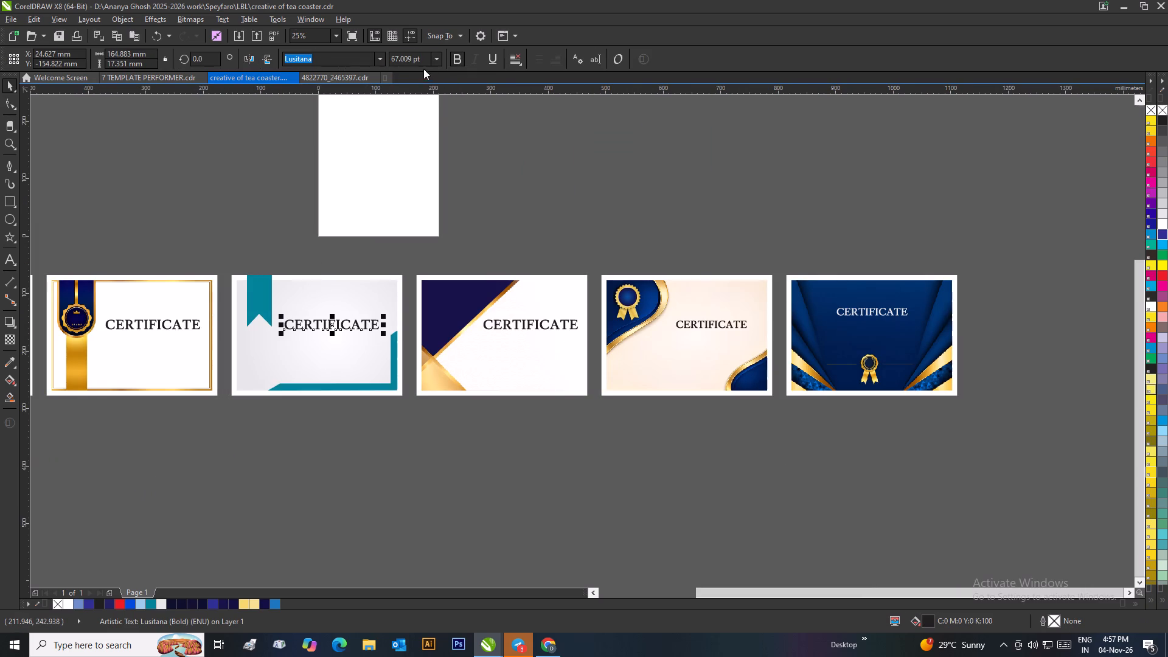
{"action": "left_click_drag", "start_coordinate": [423, 58], "coordinate": [388, 62]}
{"action": "key", "text": "BackSpace"}
{"action": "type", "text": "50"}
{"action": "key", "text": "Return"}
{"action": "left_click_drag", "start_coordinate": [320, 327], "coordinate": [322, 326]}
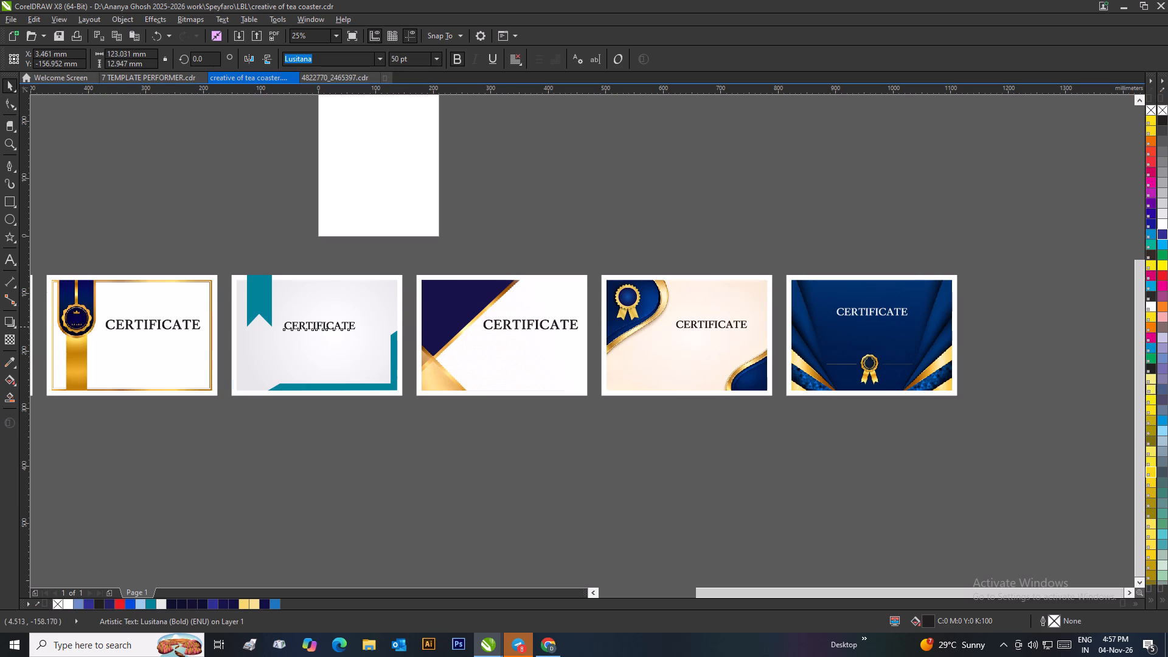
{"action": "left_click_drag", "start_coordinate": [322, 326], "coordinate": [328, 325]}
{"action": "left_click", "coordinate": [360, 255]}
Centre the grey-and-teal certificate's heading horizontally on its background, and shift it right and slightly up, clear of the ribbon.
{"action": "scroll", "coordinate": [334, 311], "scroll_direction": "up", "scroll_amount": 2}
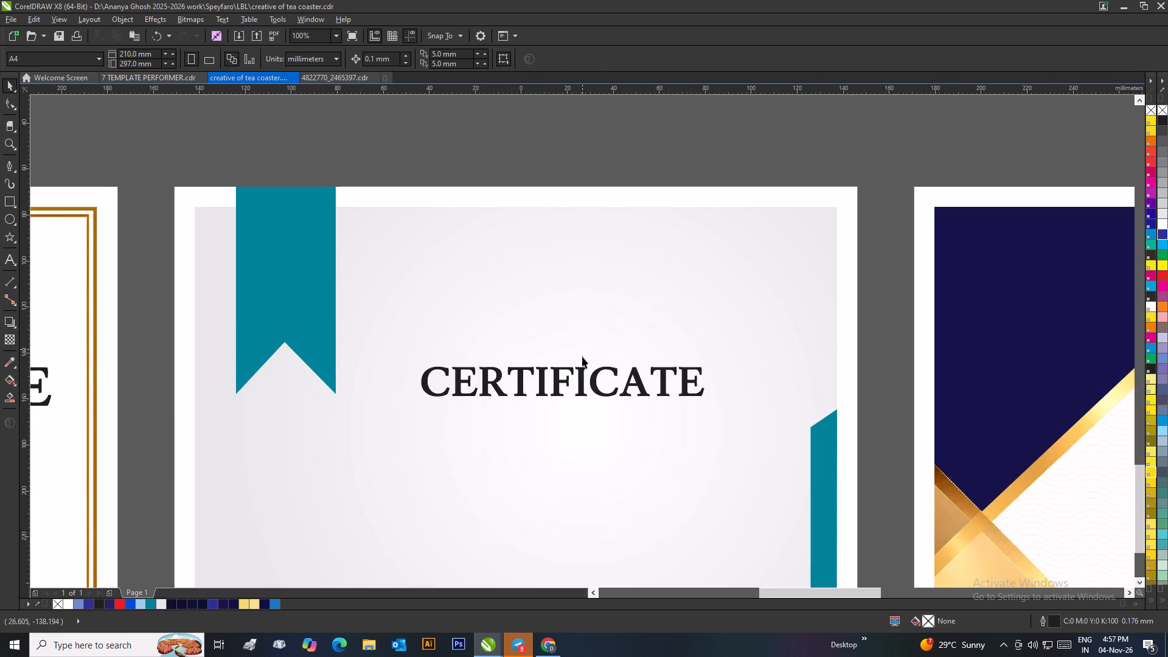
{"action": "left_click", "coordinate": [580, 376]}
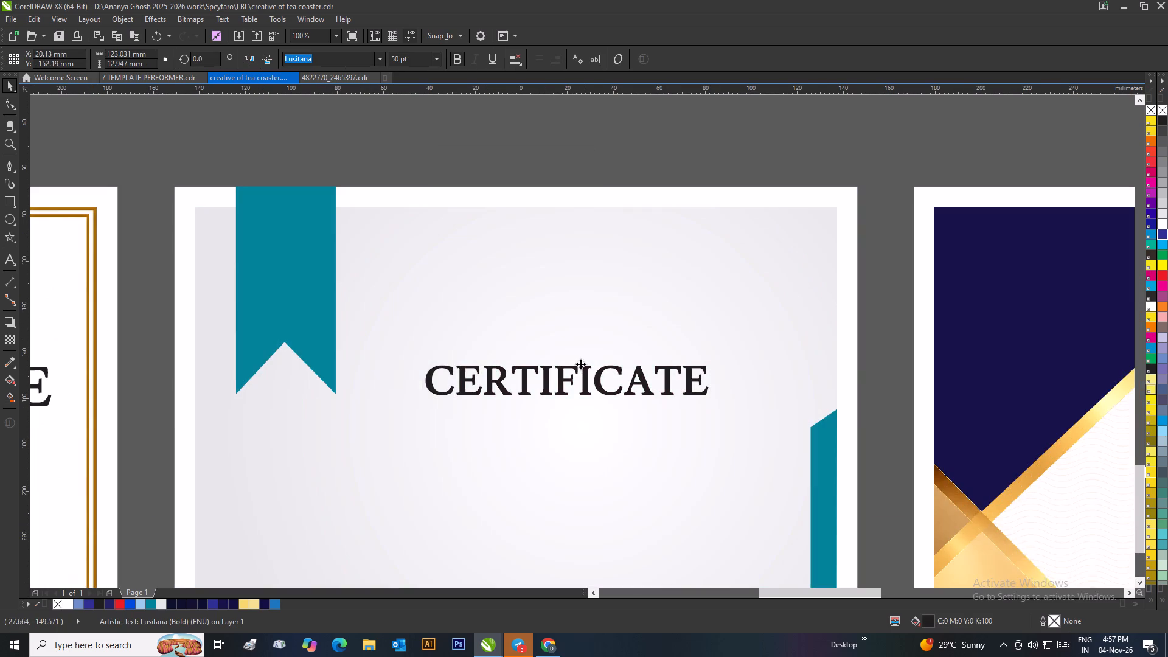
{"action": "left_click", "coordinate": [557, 308], "text": "shift"}
{"action": "key", "text": "c"}
{"action": "scroll", "coordinate": [557, 308], "scroll_direction": "down", "scroll_amount": 2}
{"action": "left_click", "coordinate": [529, 290]}
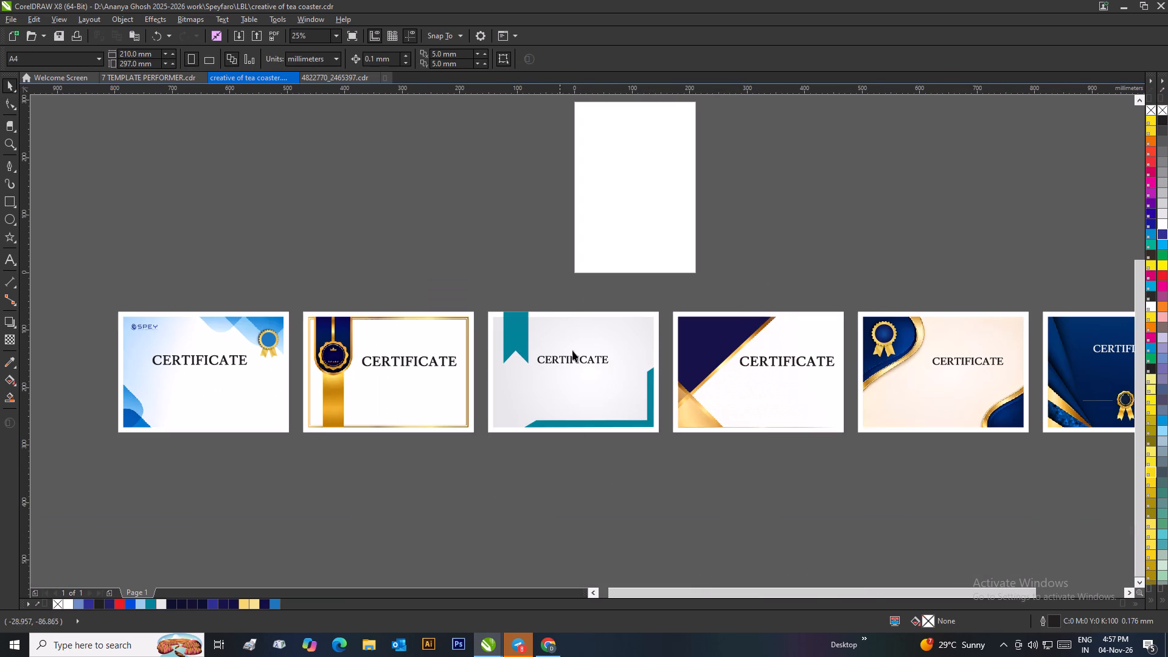
{"action": "scroll", "coordinate": [580, 369], "scroll_direction": "up", "scroll_amount": 2}
{"action": "left_click_drag", "start_coordinate": [600, 316], "coordinate": [642, 311]}
{"action": "scroll", "coordinate": [633, 314], "scroll_direction": "down", "scroll_amount": 2}
{"action": "left_click_drag", "start_coordinate": [485, 228], "coordinate": [485, 235]}
Set the CERTIFICATE heading on the gold-bordered certificate with the navy ribbon to 50 pt.
{"action": "left_click", "coordinate": [426, 340]}
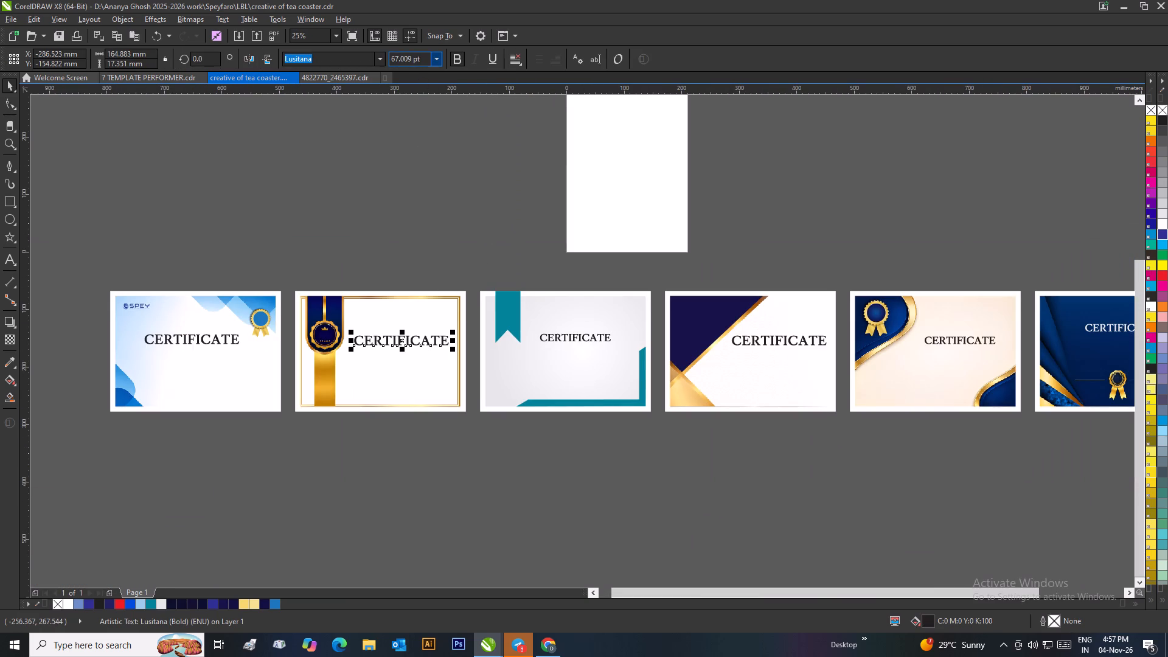
{"action": "left_click_drag", "start_coordinate": [421, 59], "coordinate": [381, 61]}
{"action": "key", "text": "BackSpace"}
{"action": "type", "text": "50"}
{"action": "key", "text": "Return"}
Shift the gold-bordered certificate's heading right, roughly centring it in the open area between the ribbon and the border.
{"action": "scroll", "coordinate": [411, 339], "scroll_direction": "up", "scroll_amount": 1}
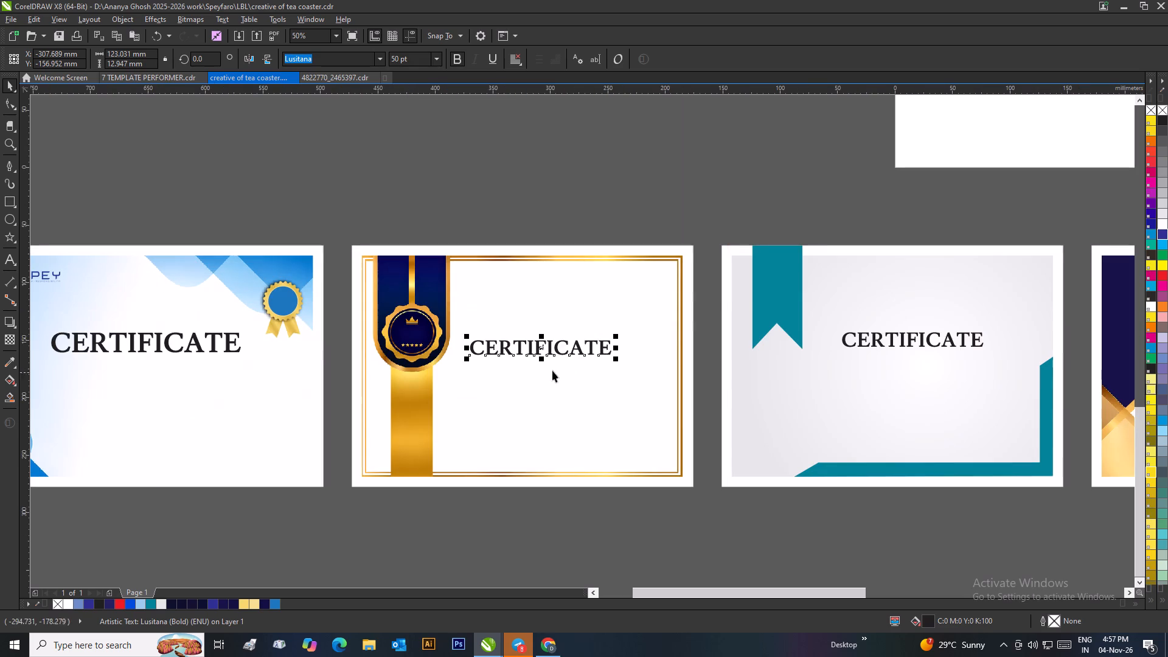
{"action": "left_click_drag", "start_coordinate": [544, 350], "coordinate": [560, 350]}
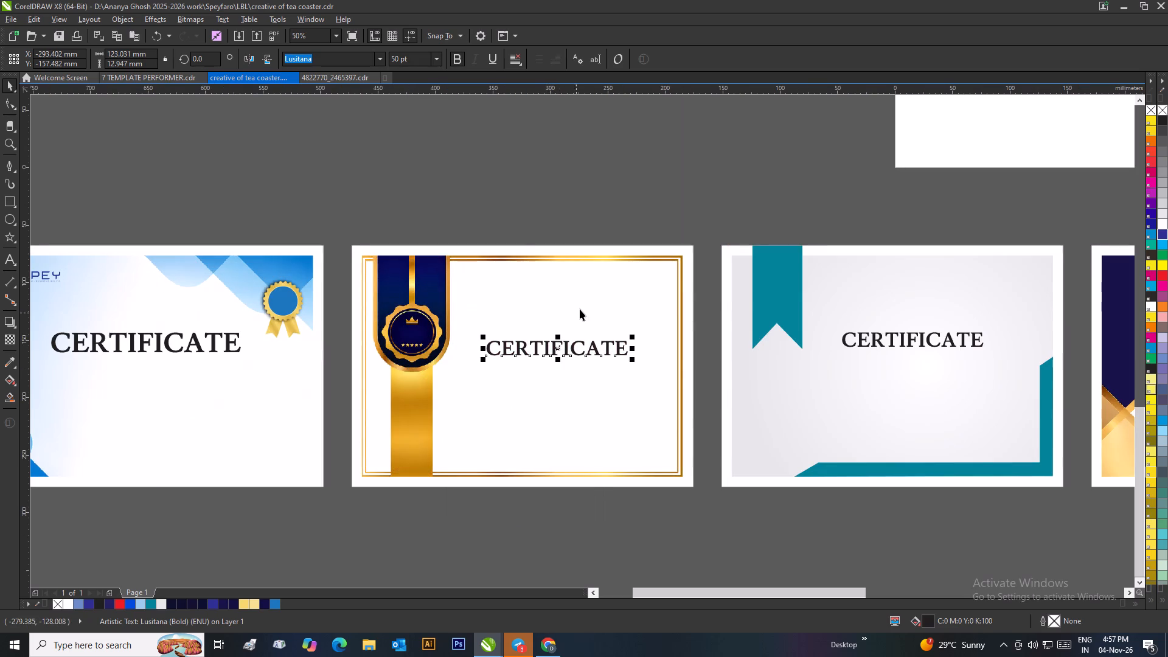
{"action": "left_click", "coordinate": [581, 307], "text": "shift"}
{"action": "left_click", "coordinate": [577, 197]}
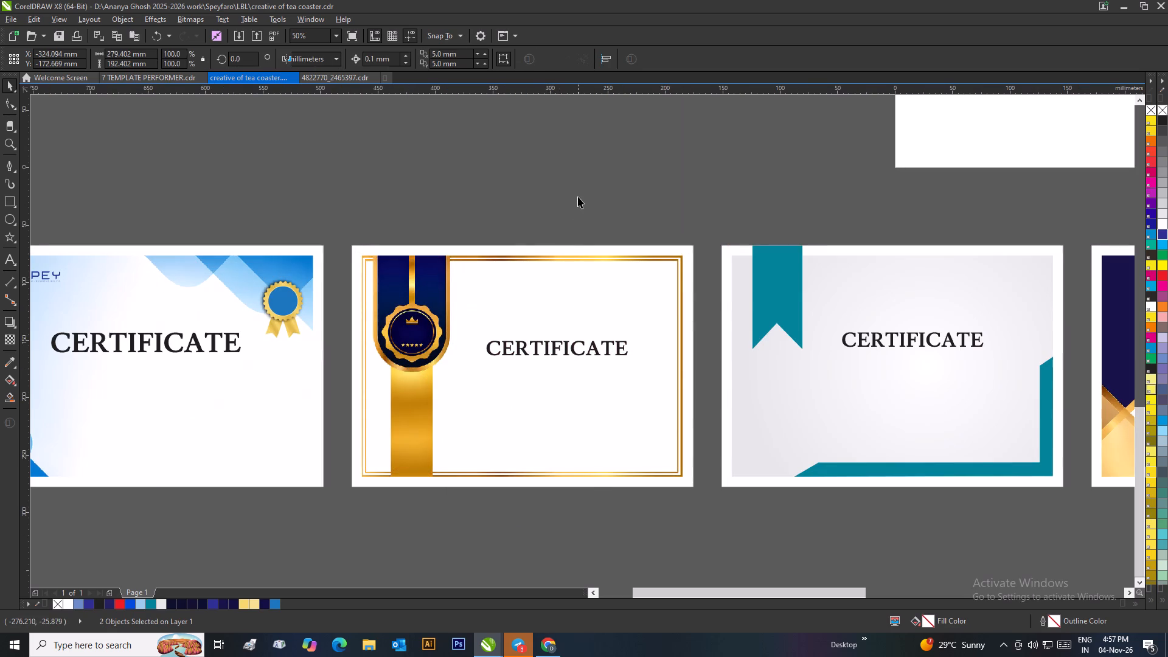
{"action": "left_click", "coordinate": [559, 347]}
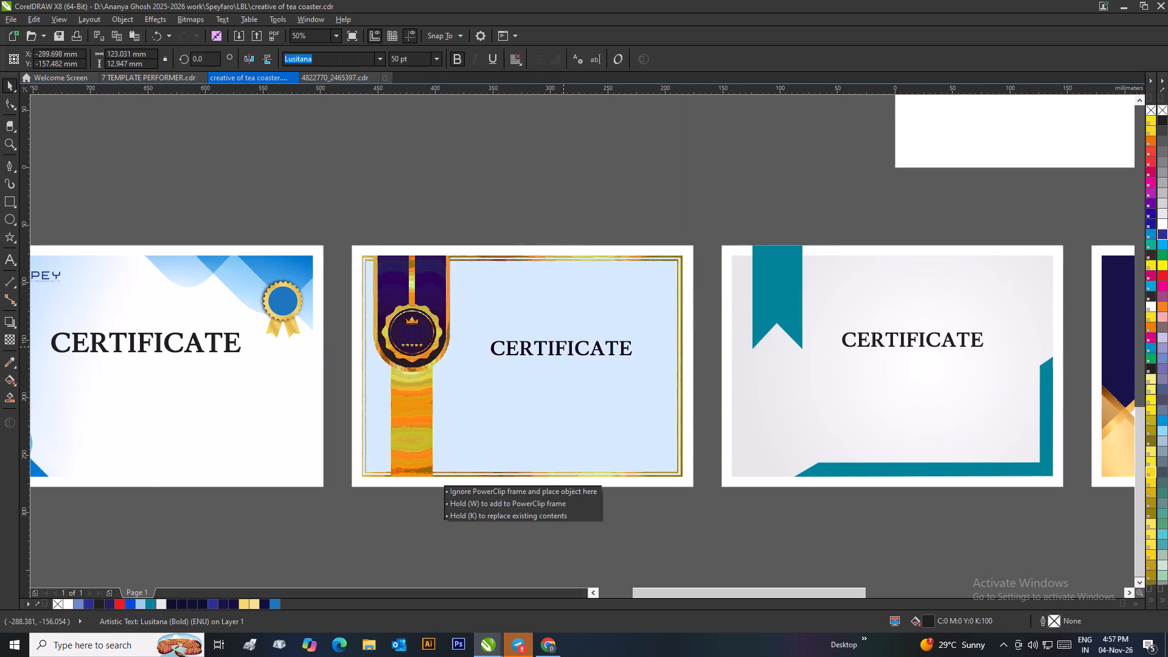
{"action": "left_click", "coordinate": [576, 353]}
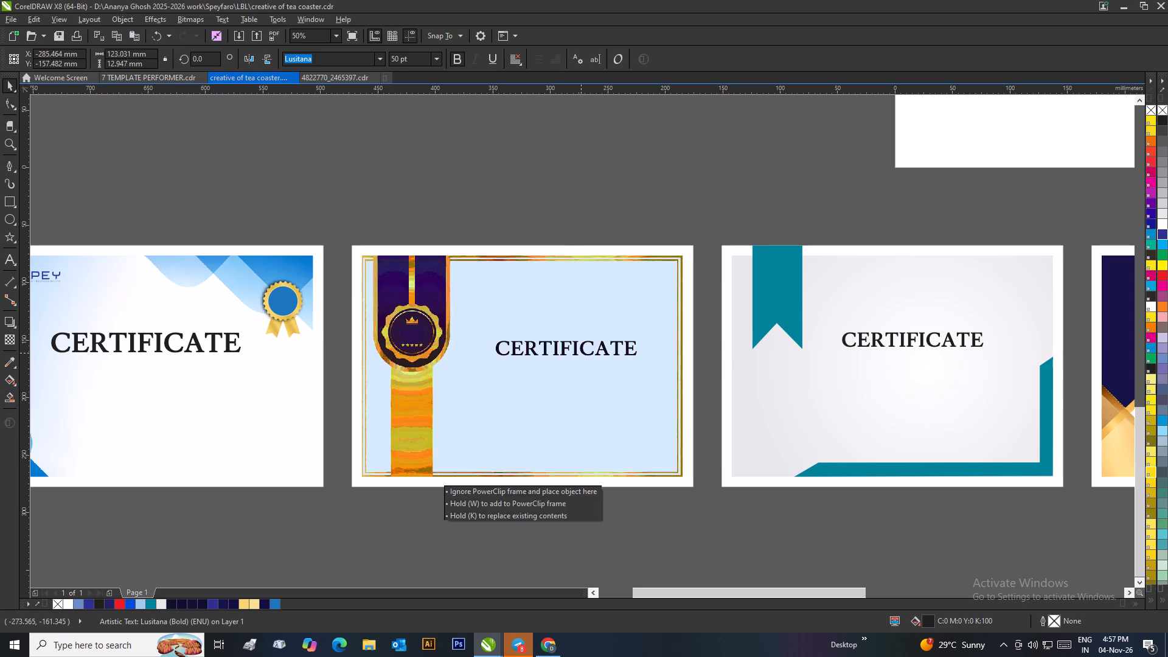
{"action": "left_click", "coordinate": [566, 228]}
{"action": "scroll", "coordinate": [565, 252], "scroll_direction": "down", "scroll_amount": 1}
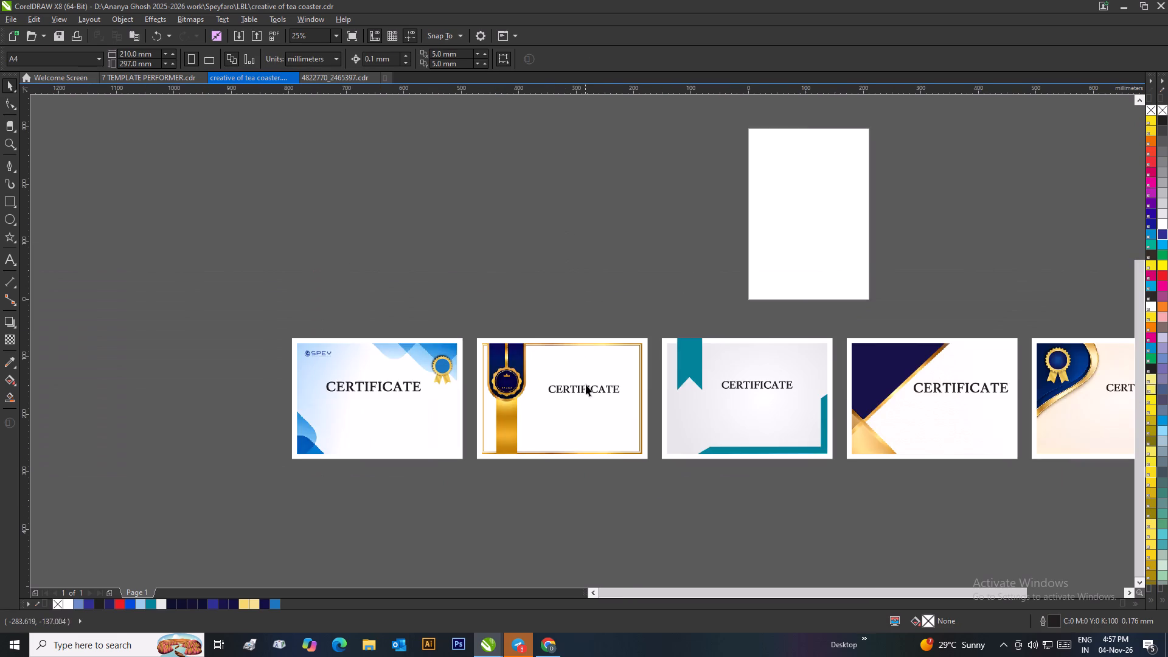
{"action": "scroll", "coordinate": [582, 398], "scroll_direction": "down", "scroll_amount": 1}
{"action": "scroll", "coordinate": [582, 342], "scroll_direction": "up", "scroll_amount": 4}
{"action": "left_click_drag", "start_coordinate": [553, 288], "coordinate": [547, 287]}
Align the top edges of the CERTIFICATE headings on the gold-bordered, grey-and-teal, and navy-and-gold diagonal certificates.
{"action": "scroll", "coordinate": [551, 290], "scroll_direction": "down", "scroll_amount": 3}
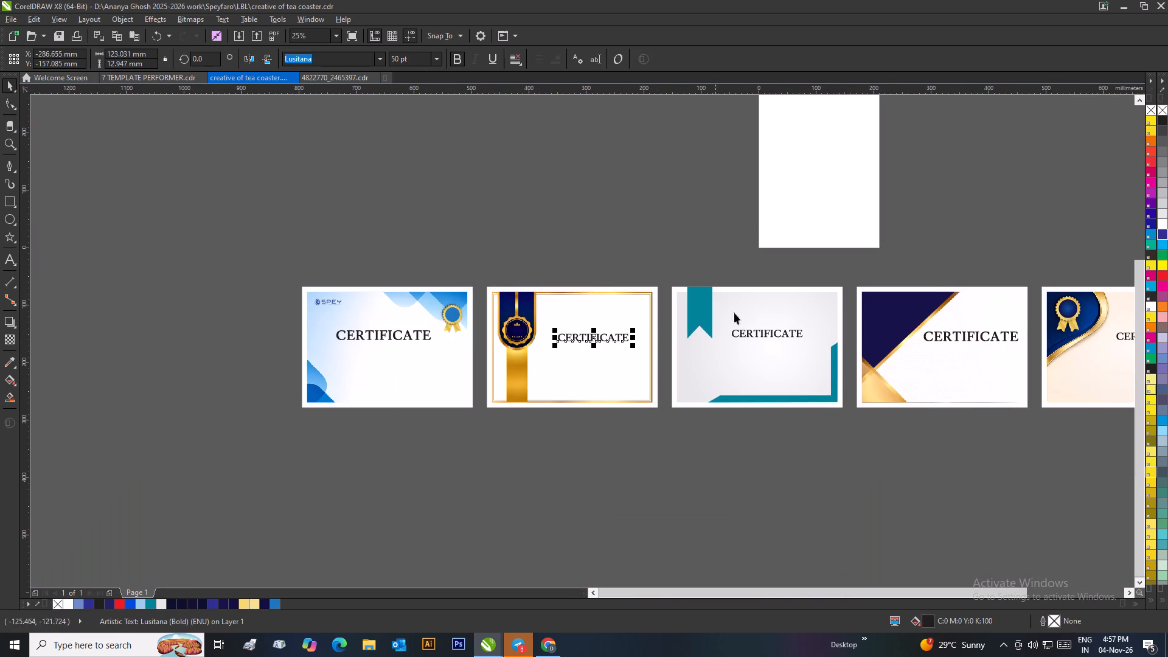
{"action": "left_click_drag", "start_coordinate": [1031, 313], "coordinate": [588, 369]}
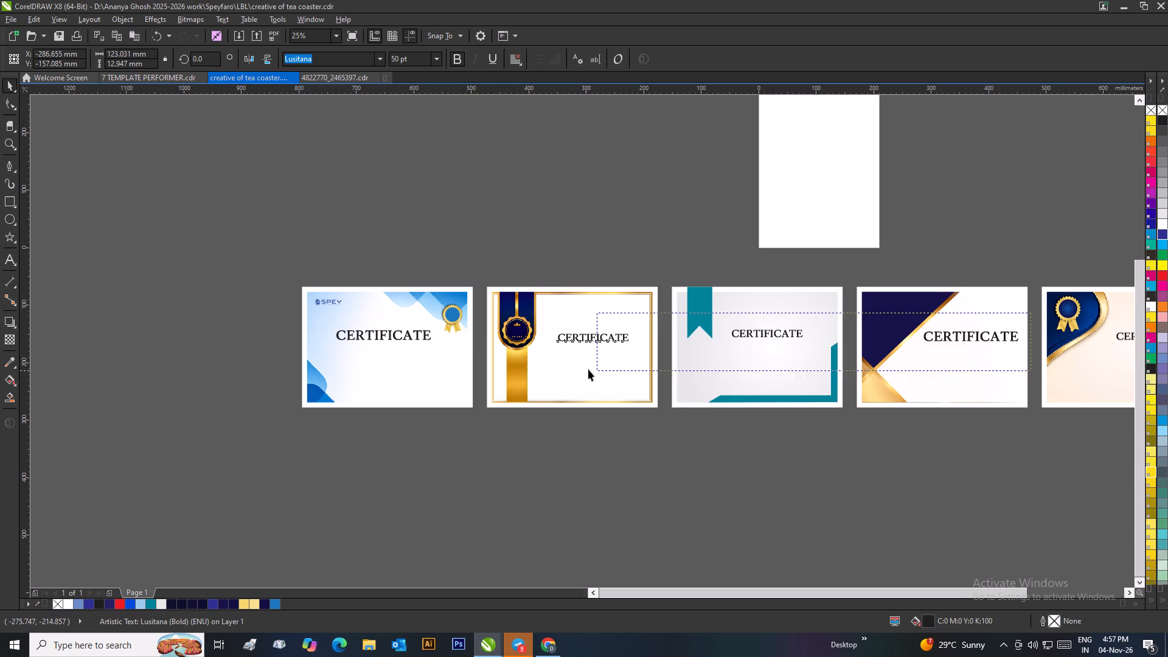
{"action": "left_click_drag", "start_coordinate": [588, 369], "coordinate": [539, 364]}
{"action": "key", "text": "t"}
{"action": "left_click", "coordinate": [657, 192]}
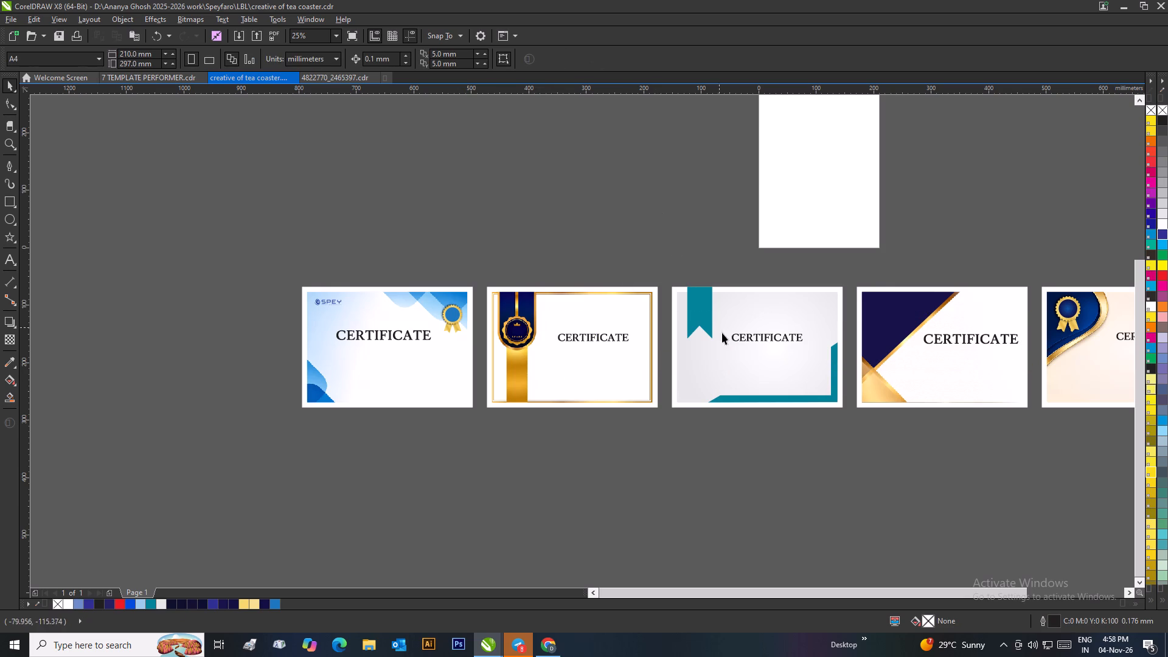
Set the navy-and-gold diagonal certificate's CERTIFICATE heading to 50 pt and move it right into the open white area.
{"action": "left_click", "coordinate": [970, 339]}
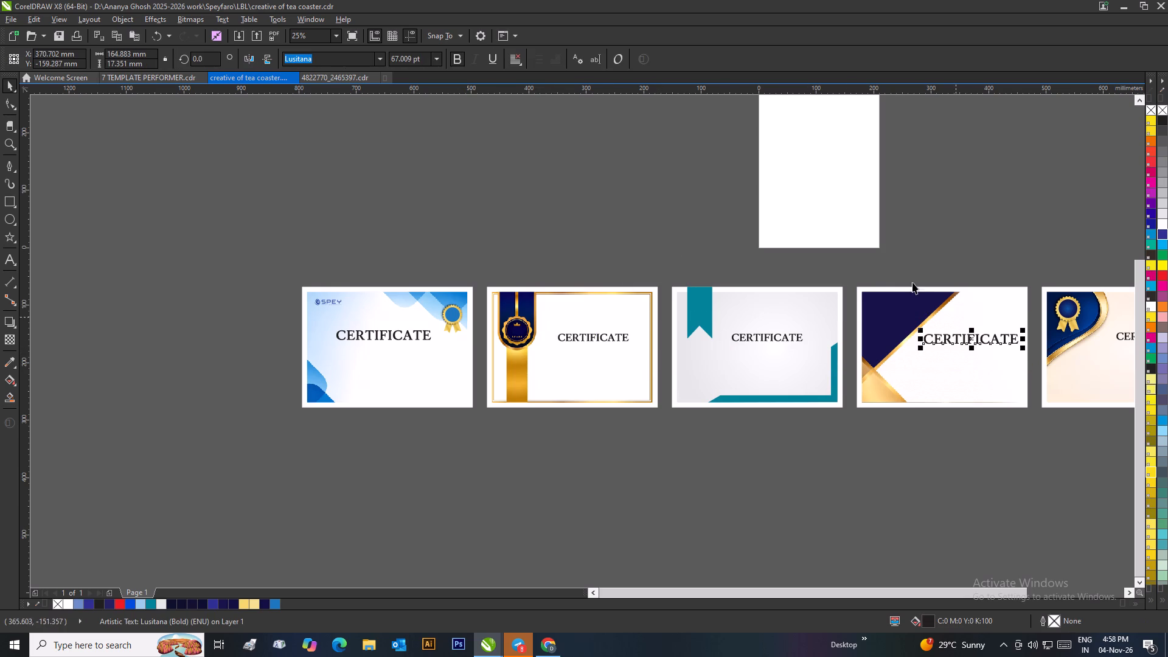
{"action": "left_click_drag", "start_coordinate": [425, 60], "coordinate": [379, 60]}
{"action": "key", "text": "BackSpace"}
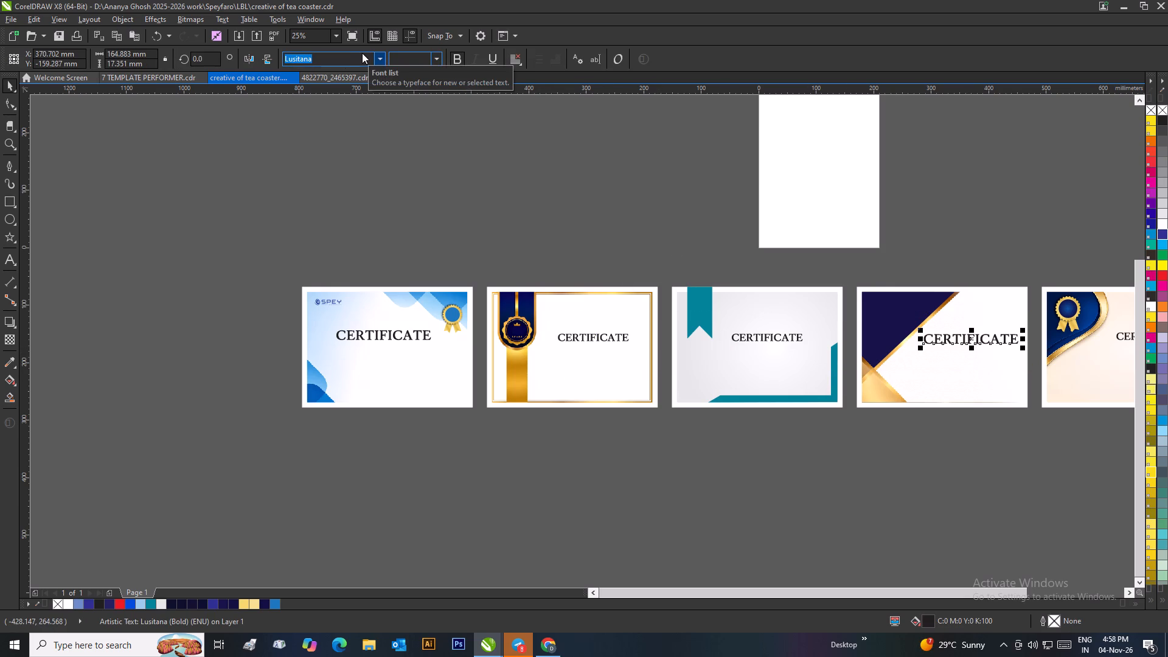
{"action": "type", "text": "50"}
{"action": "key", "text": "Return"}
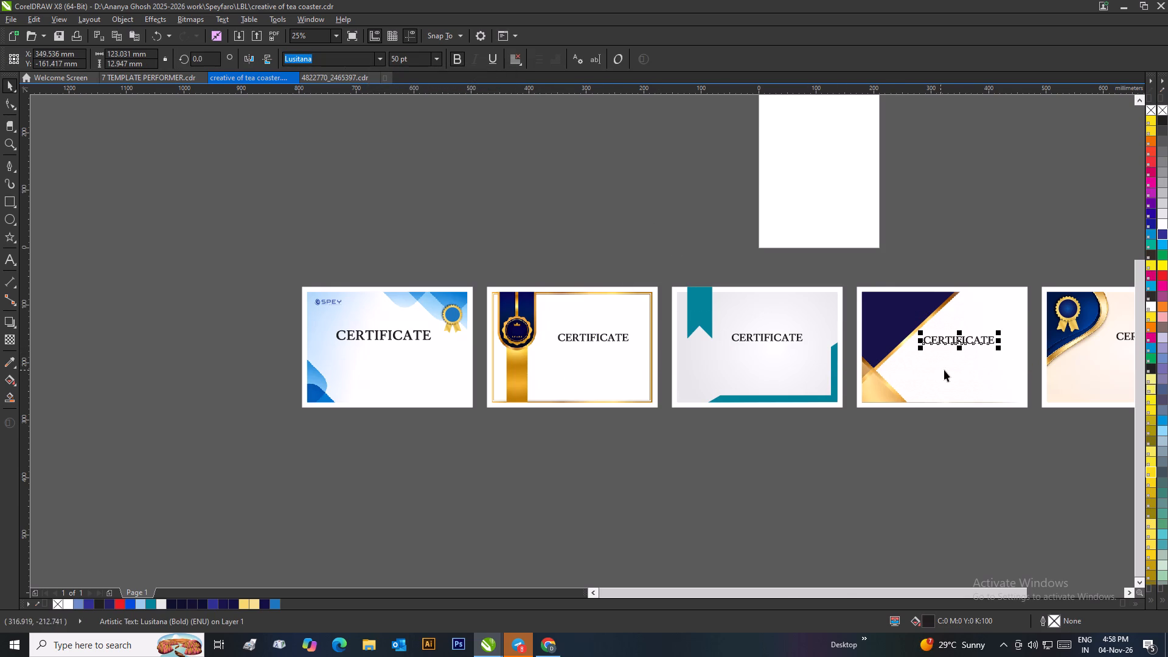
{"action": "scroll", "coordinate": [970, 361], "scroll_direction": "up", "scroll_amount": 2}
{"action": "left_click_drag", "start_coordinate": [566, 276], "coordinate": [611, 274]}
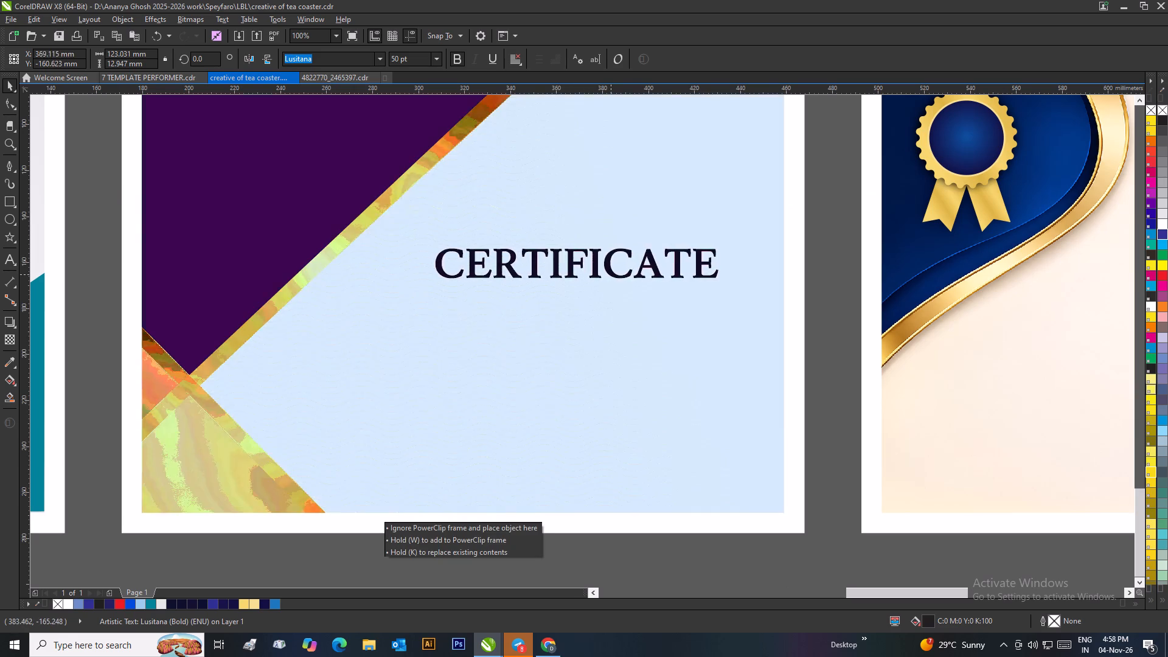
{"action": "left_click_drag", "start_coordinate": [611, 274], "coordinate": [623, 277]}
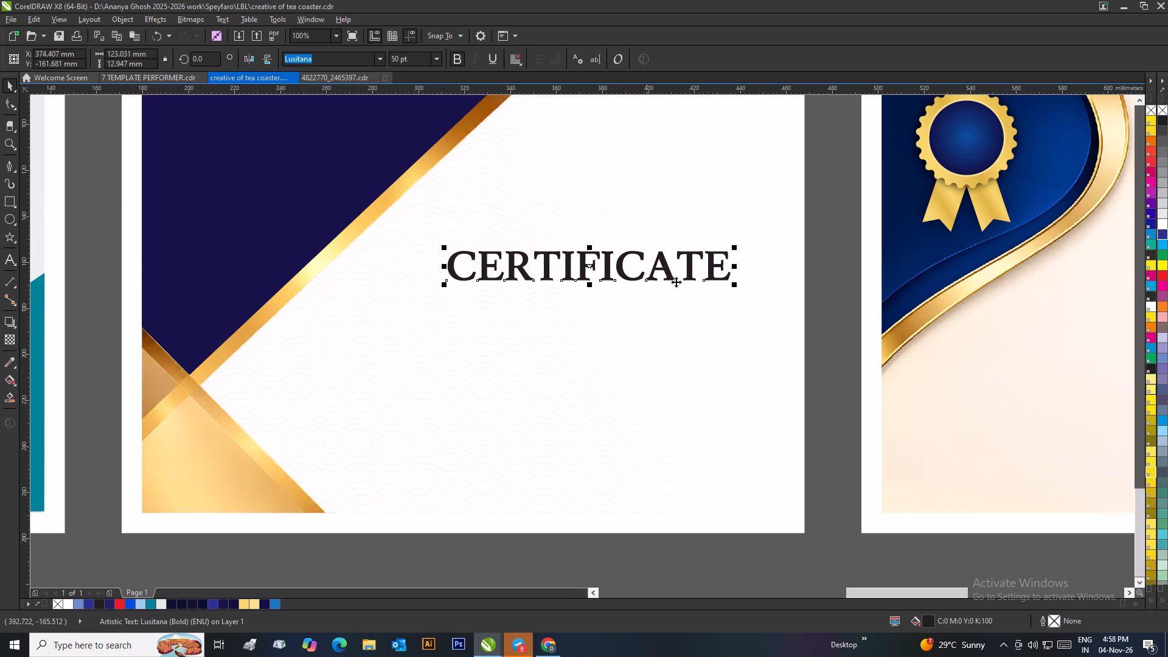
Align the top edges of the CERTIFICATE headings on the navy-and-gold diagonal and grey-and-teal certificates.
{"action": "scroll", "coordinate": [824, 237], "scroll_direction": "down", "scroll_amount": 1}
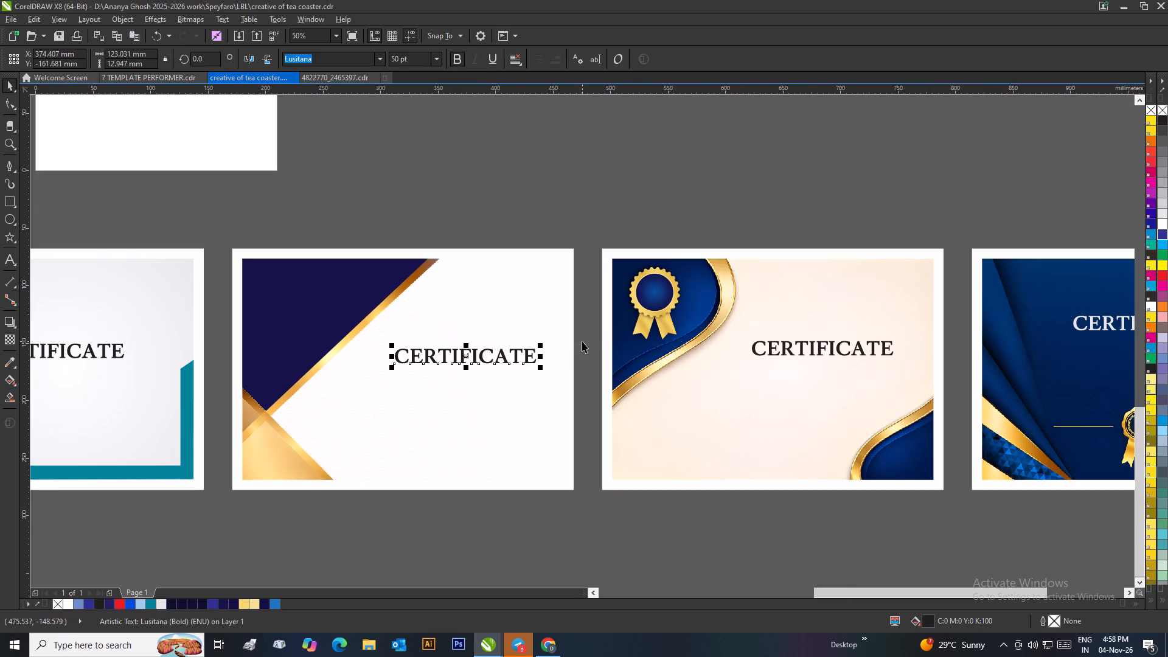
{"action": "left_click_drag", "start_coordinate": [591, 325], "coordinate": [83, 377]}
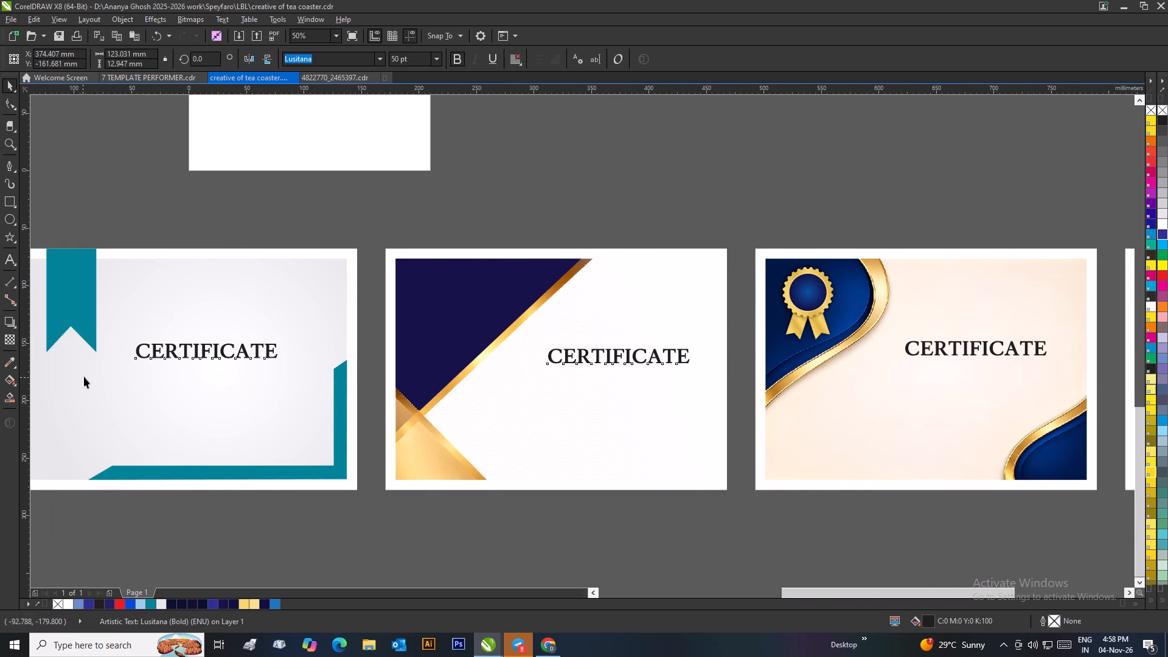
{"action": "key", "text": "t"}
{"action": "left_click", "coordinate": [579, 181]}
Set the CERTIFICATE heading on the light blue certificate with the SPEY logo to 50 pt.
{"action": "scroll", "coordinate": [586, 203], "scroll_direction": "down", "scroll_amount": 2}
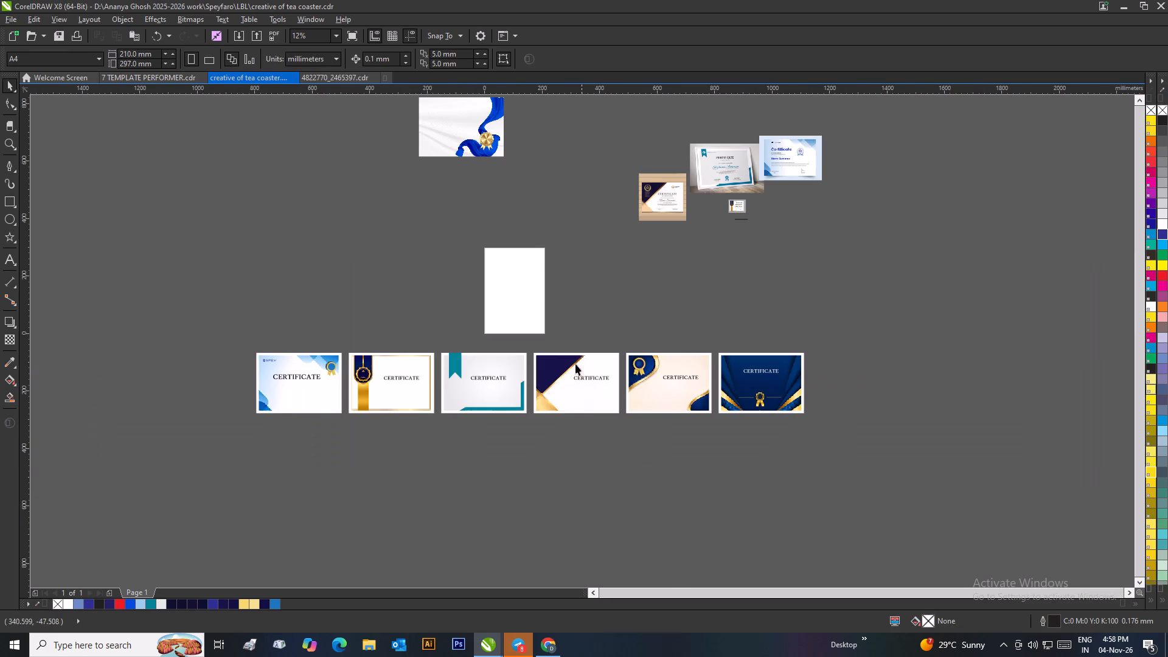
{"action": "scroll", "coordinate": [429, 381], "scroll_direction": "up", "scroll_amount": 1}
{"action": "scroll", "coordinate": [332, 339], "scroll_direction": "up", "scroll_amount": 1}
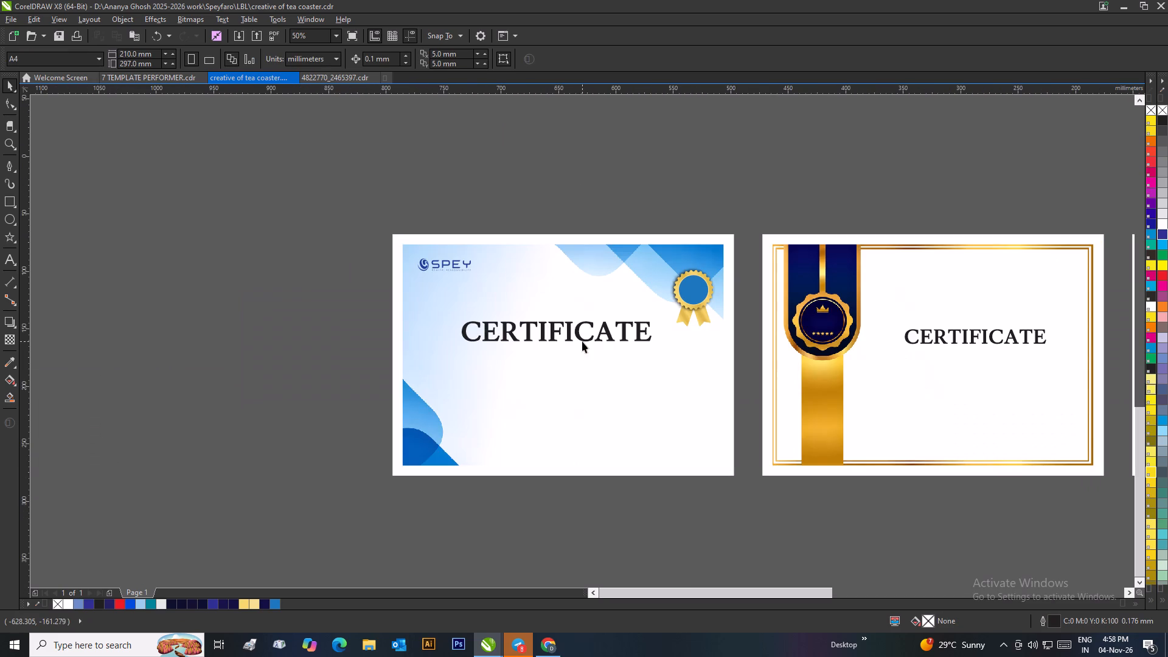
{"action": "left_click", "coordinate": [568, 335]}
{"action": "left_click_drag", "start_coordinate": [421, 58], "coordinate": [384, 62]}
{"action": "key", "text": "BackSpace"}
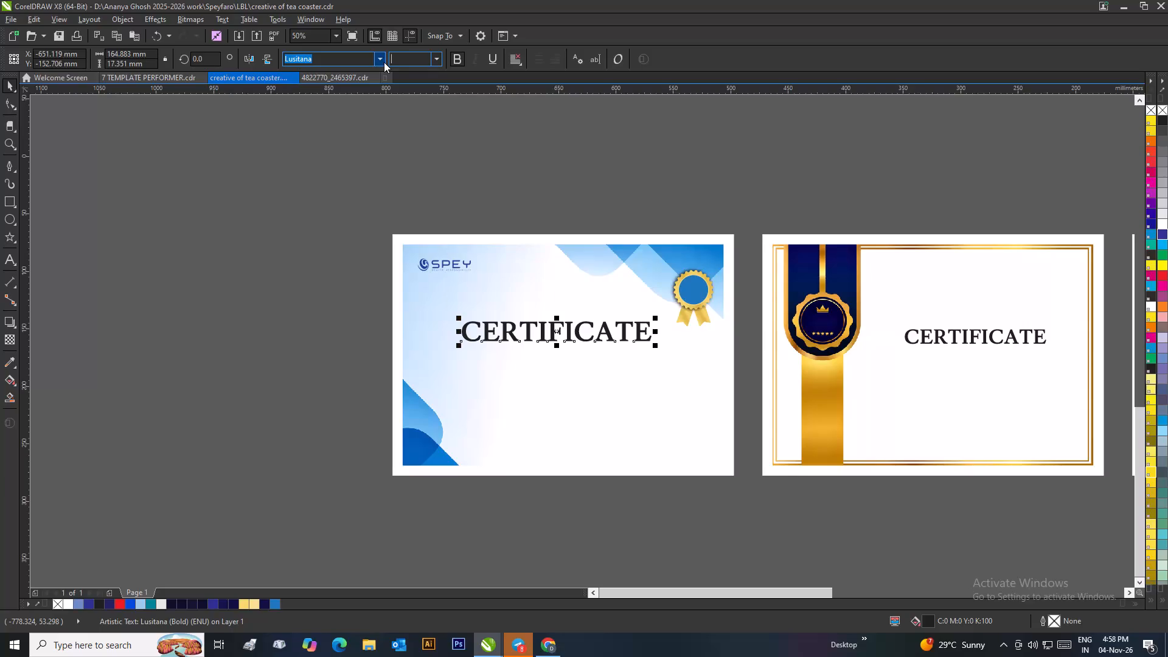
{"action": "type", "text": "50"}
{"action": "key", "text": "Return"}
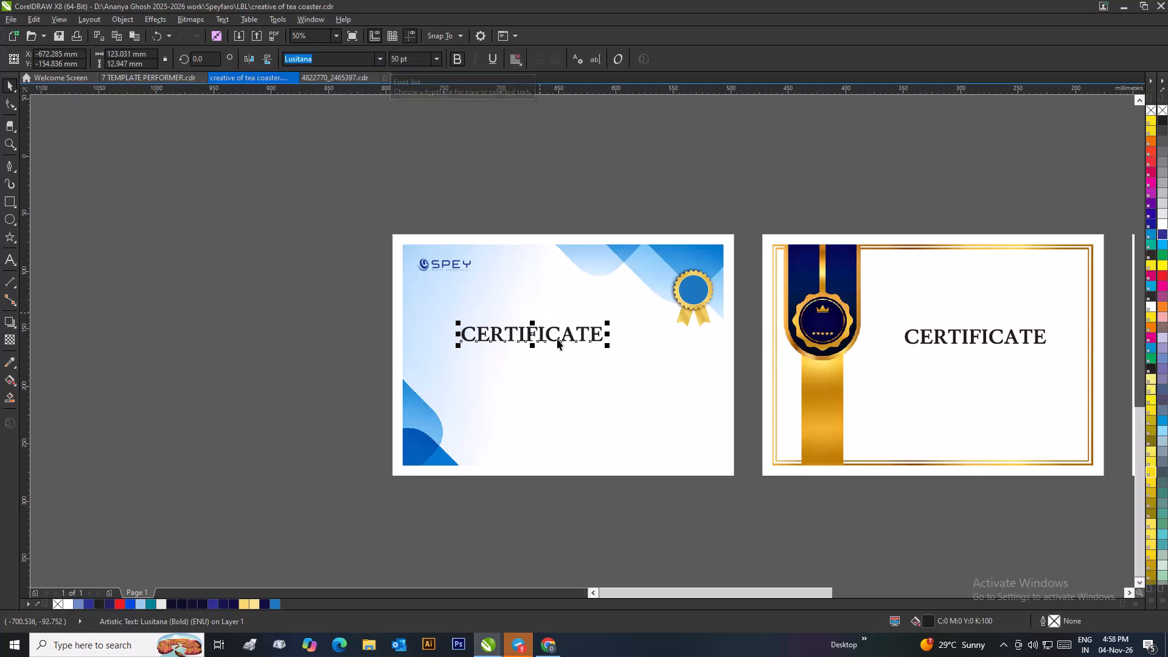
Centre the light blue certificate's heading horizontally on its background.
{"action": "left_click", "coordinate": [630, 411], "text": "shift"}
{"action": "key", "text": "c"}
{"action": "left_click", "coordinate": [260, 354]}
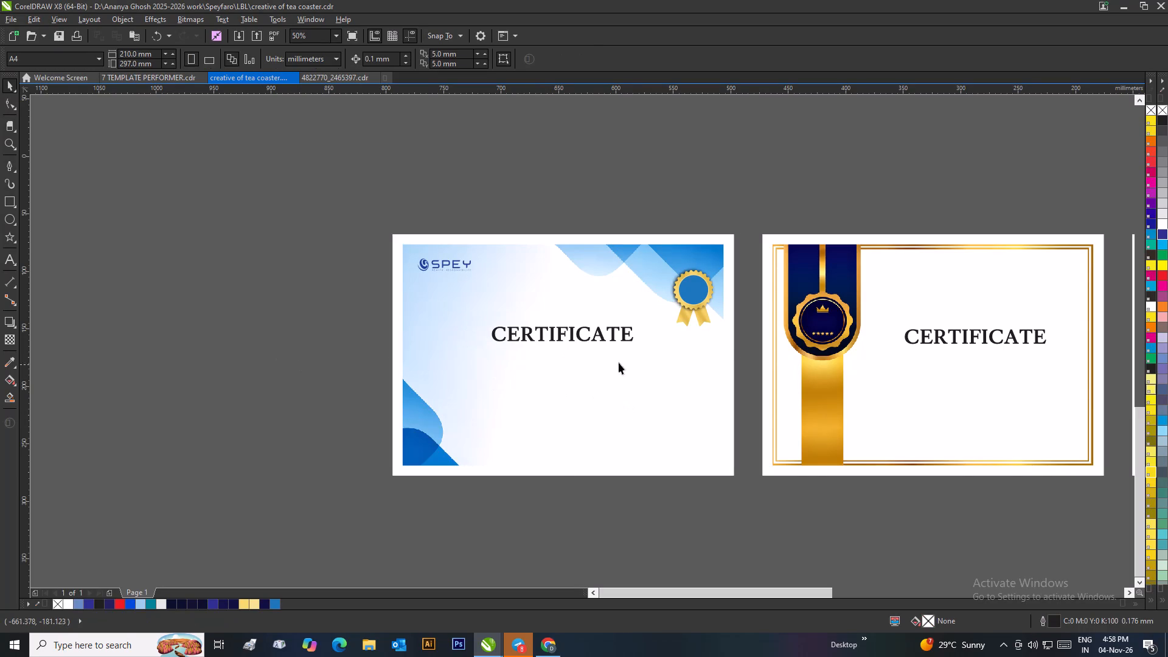
Align the top of the light blue certificate's heading with the heading on the gold-bordered certificate.
{"action": "left_click", "coordinate": [601, 338]}
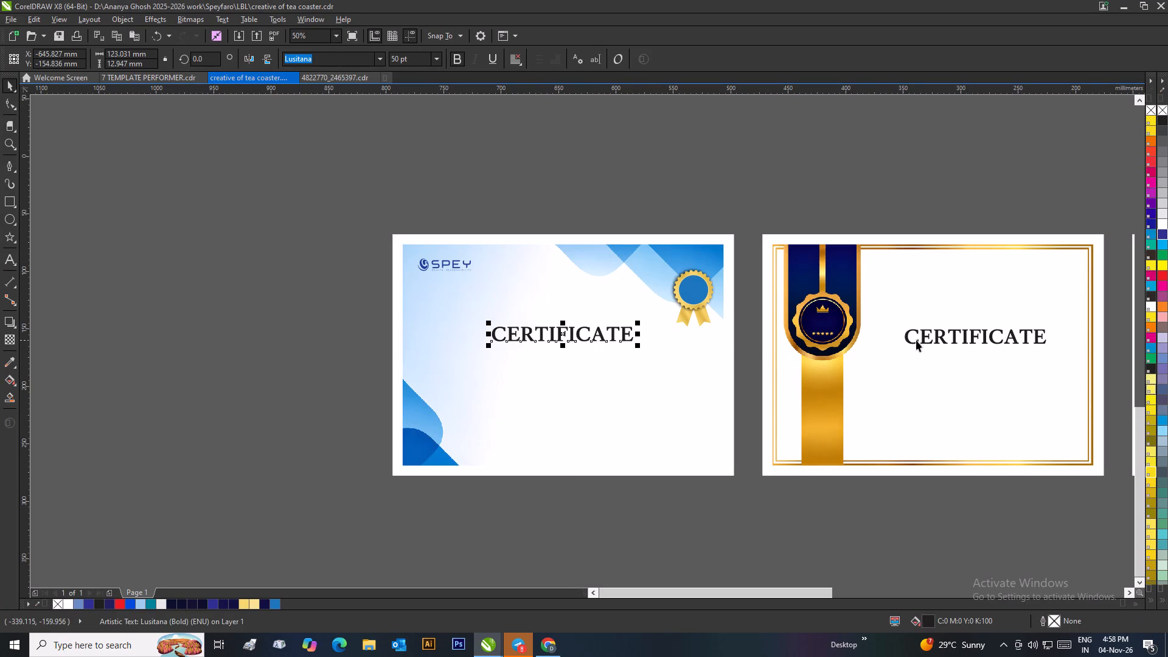
{"action": "left_click", "coordinate": [916, 340], "text": "shift"}
{"action": "key", "text": "t"}
{"action": "left_click", "coordinate": [736, 184]}
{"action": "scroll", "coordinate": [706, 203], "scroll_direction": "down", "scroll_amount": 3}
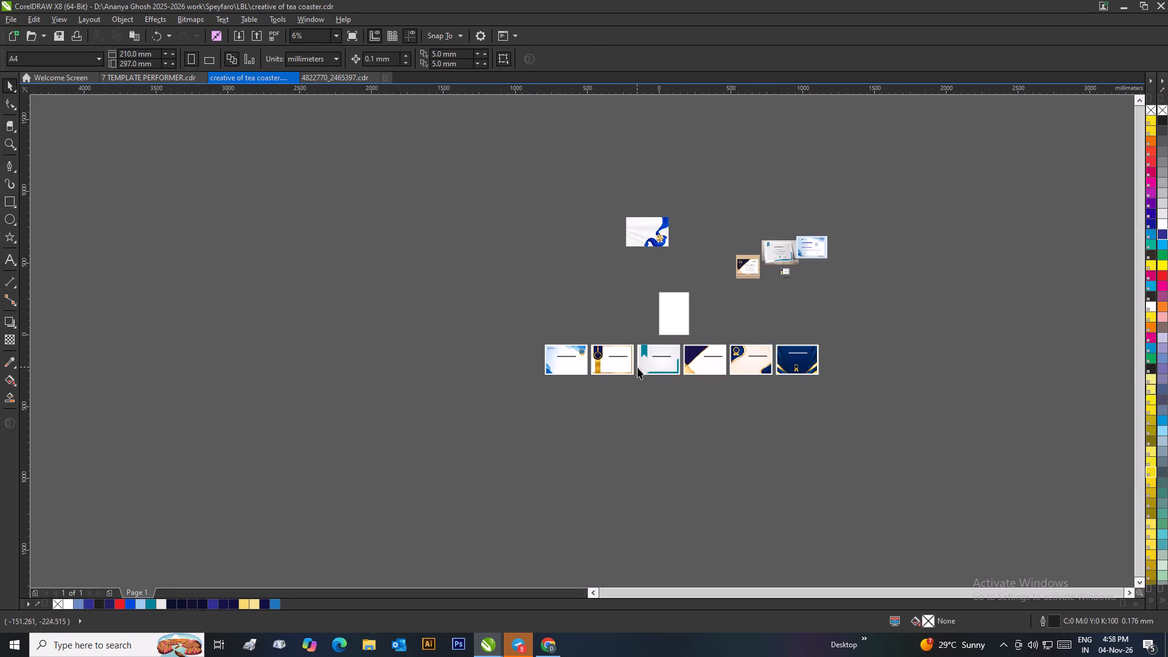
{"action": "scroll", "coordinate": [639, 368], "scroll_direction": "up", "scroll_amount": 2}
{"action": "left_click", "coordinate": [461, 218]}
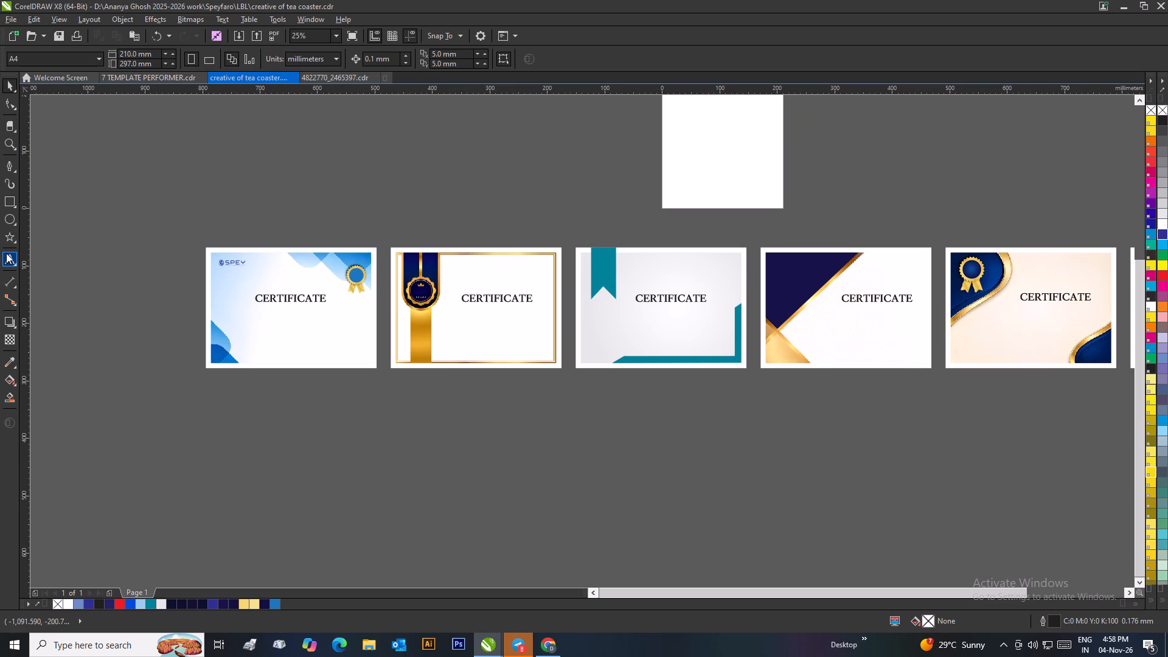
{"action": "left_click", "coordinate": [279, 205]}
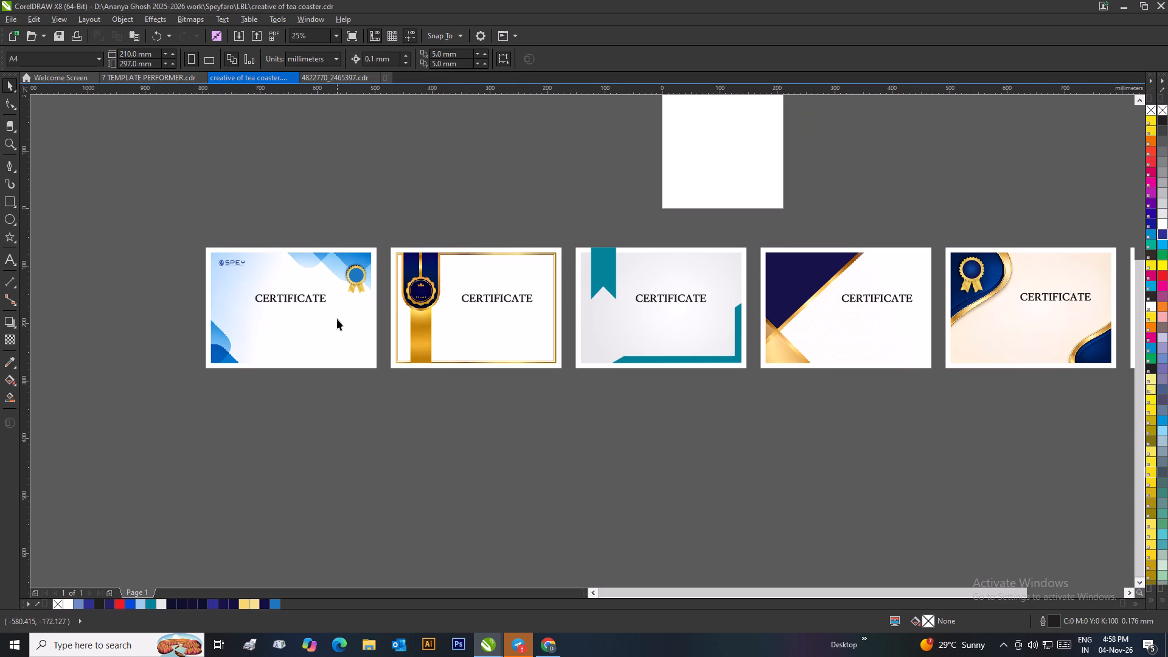
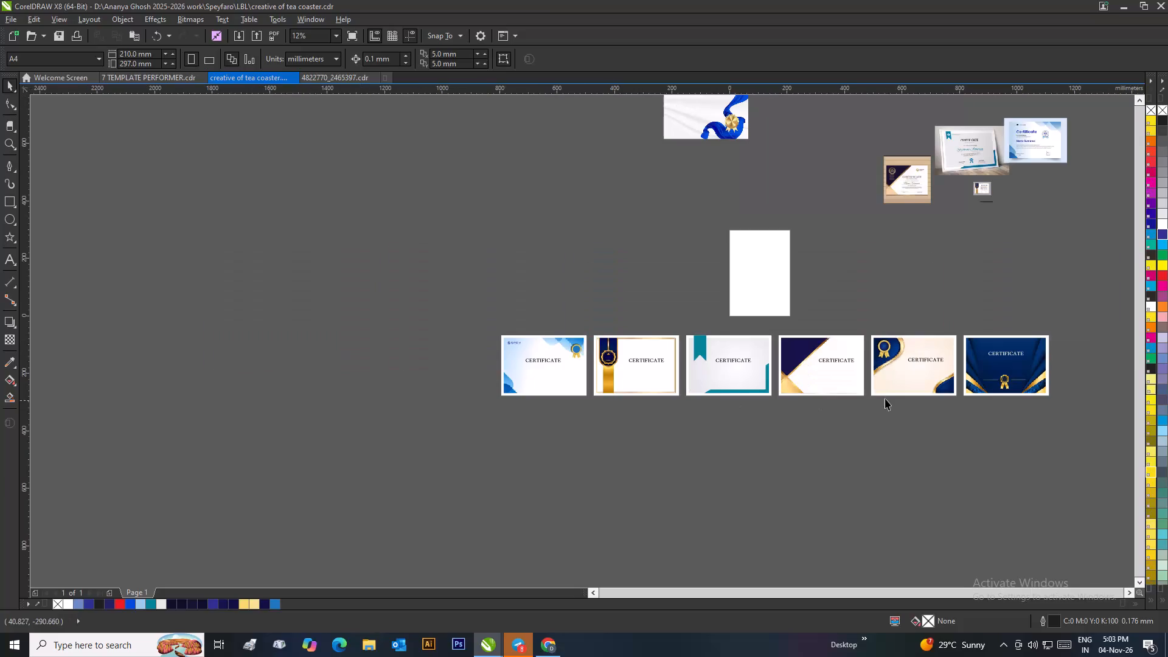
Copy the SPEY logo from the light blue certificate onto the gold-bordered certificate, above its CERTIFICATE heading.
{"action": "scroll", "coordinate": [1058, 367], "scroll_direction": "up", "scroll_amount": 1}
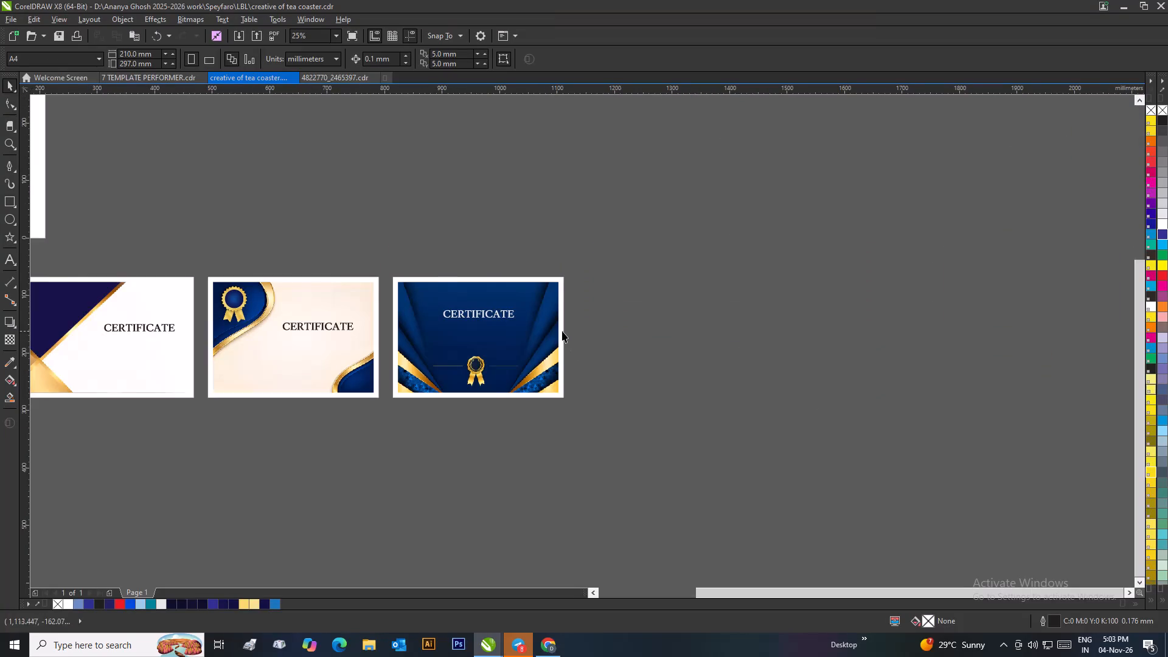
{"action": "scroll", "coordinate": [553, 329], "scroll_direction": "down", "scroll_amount": 1}
{"action": "scroll", "coordinate": [462, 321], "scroll_direction": "up", "scroll_amount": 1}
{"action": "scroll", "coordinate": [580, 341], "scroll_direction": "down", "scroll_amount": 1}
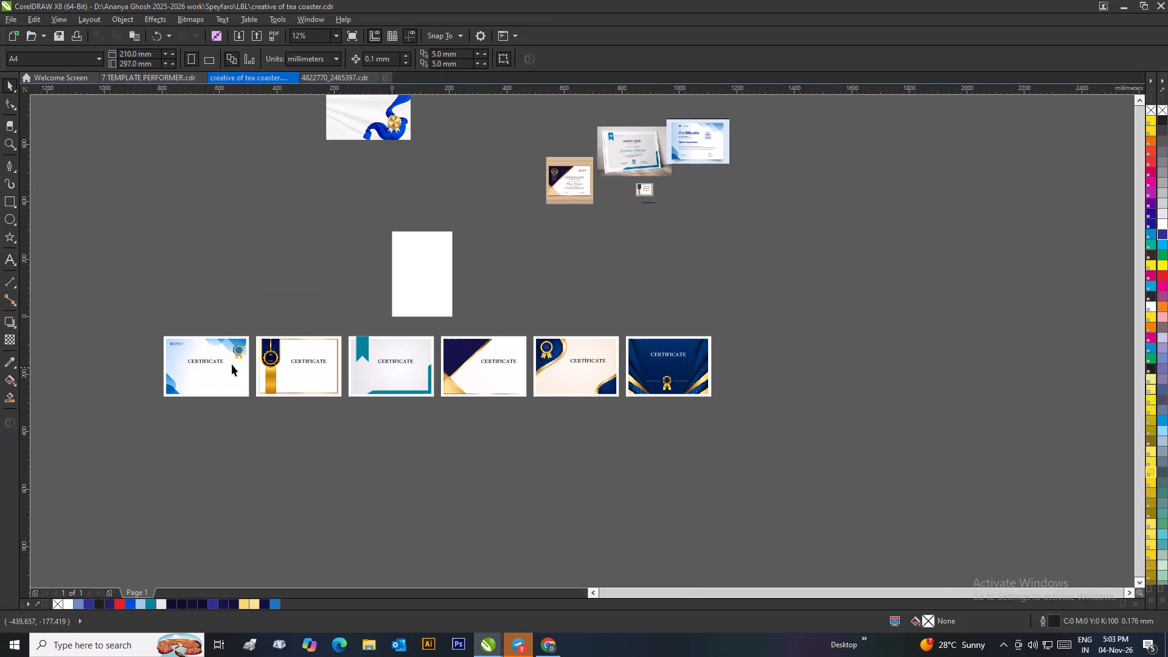
{"action": "scroll", "coordinate": [230, 364], "scroll_direction": "up", "scroll_amount": 1}
{"action": "scroll", "coordinate": [485, 299], "scroll_direction": "up", "scroll_amount": 1}
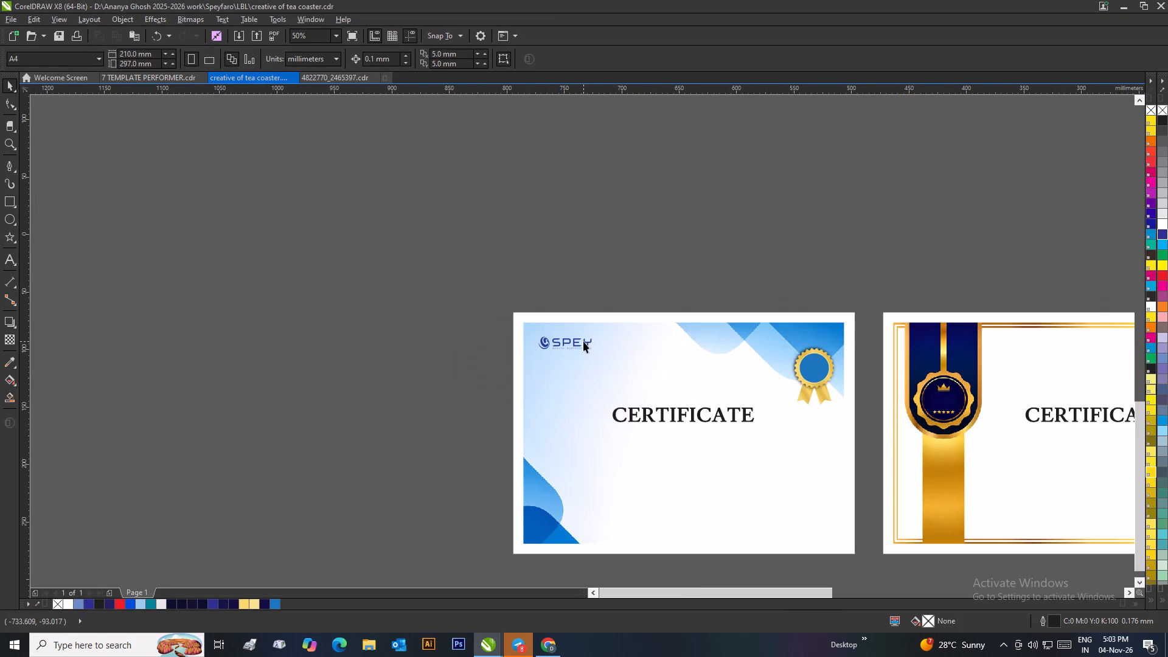
{"action": "scroll", "coordinate": [583, 341], "scroll_direction": "up", "scroll_amount": 1}
{"action": "left_click", "coordinate": [593, 344]}
{"action": "scroll", "coordinate": [588, 343], "scroll_direction": "down", "scroll_amount": 2}
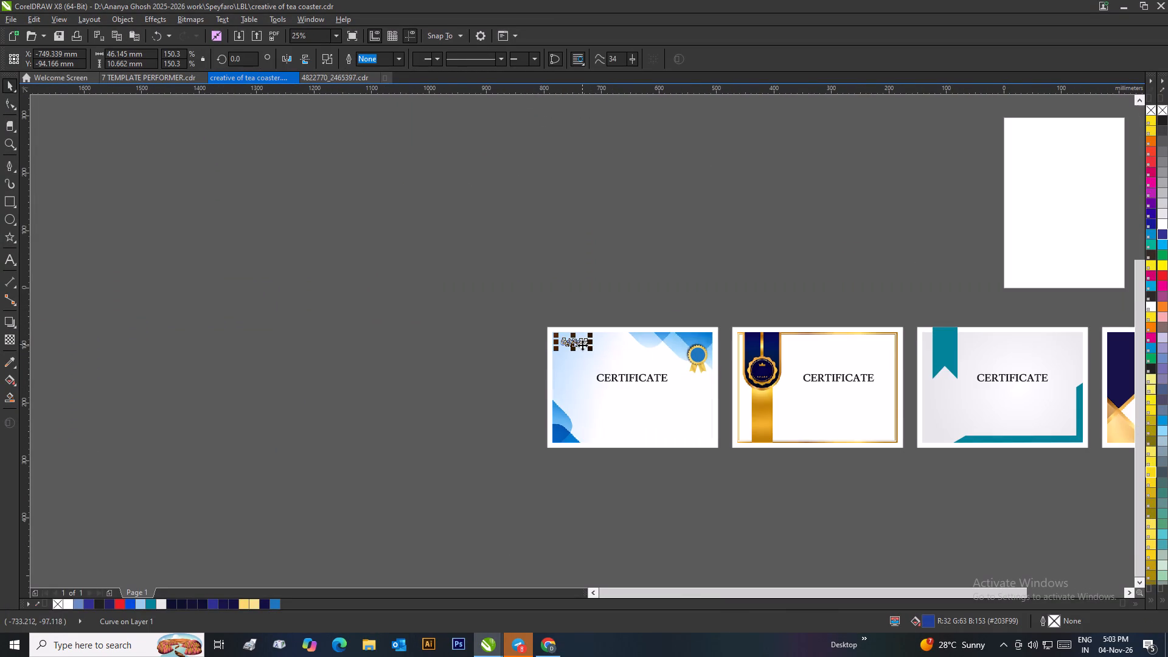
{"action": "left_click_drag", "start_coordinate": [581, 345], "coordinate": [838, 351]}
{"action": "right_click", "coordinate": [838, 351]}
Scale the gold-bordered certificate's SPEY logo down to about 37 mm wide and centre it horizontally over the CERTIFICATE heading.
{"action": "scroll", "coordinate": [846, 356], "scroll_direction": "up", "scroll_amount": 1}
{"action": "scroll", "coordinate": [557, 336], "scroll_direction": "up", "scroll_amount": 1}
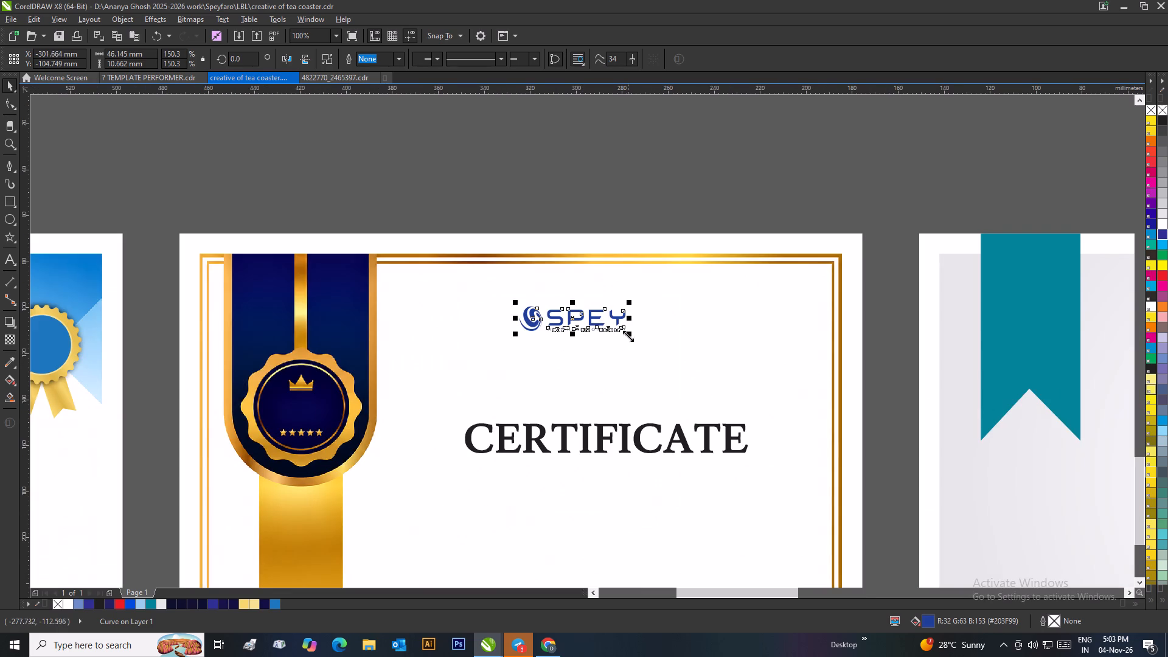
{"action": "left_click_drag", "start_coordinate": [629, 335], "coordinate": [608, 355]}
{"action": "left_click_drag", "start_coordinate": [580, 316], "coordinate": [601, 314]}
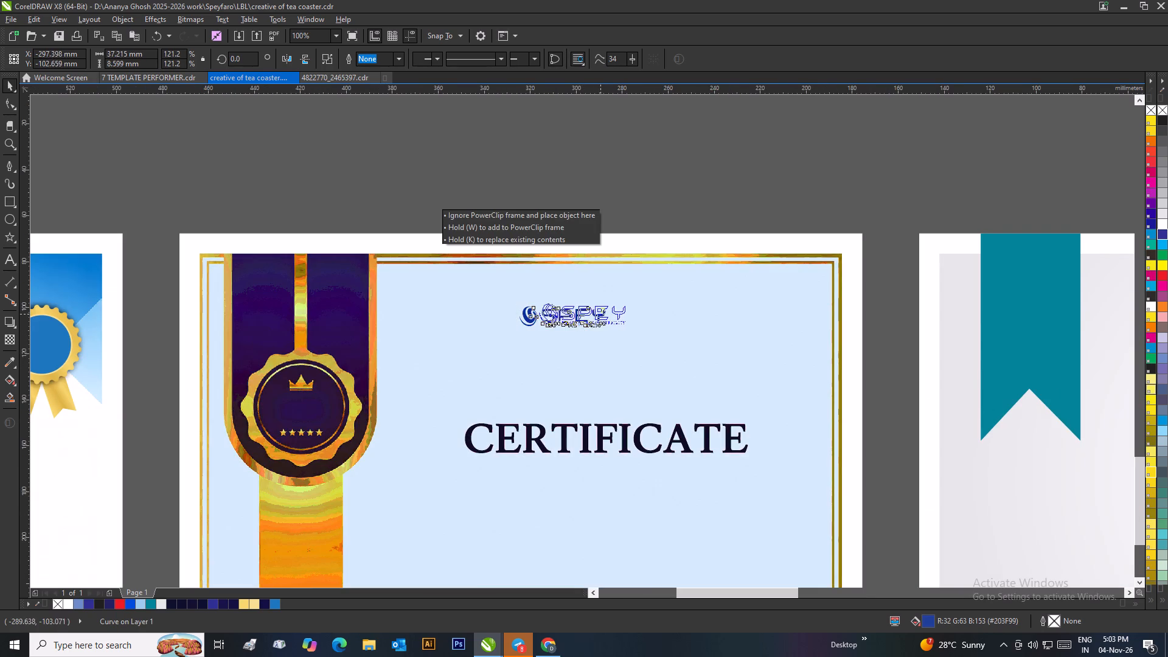
{"action": "left_click_drag", "start_coordinate": [601, 314], "coordinate": [611, 307]}
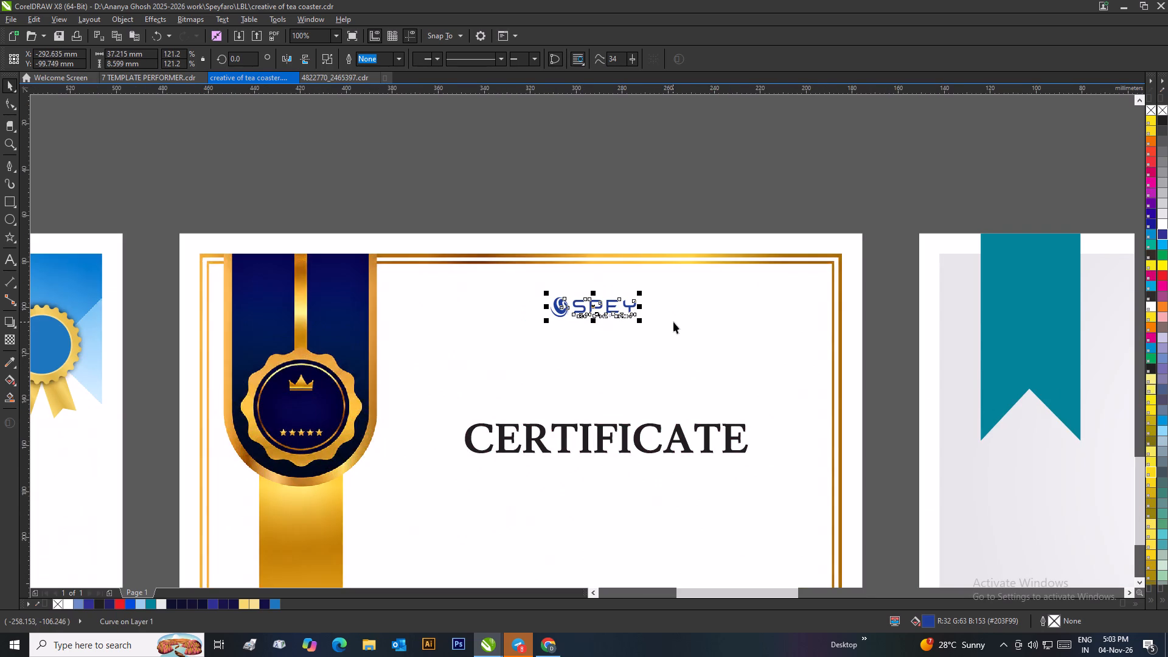
{"action": "left_click", "coordinate": [624, 428], "text": "shift"}
{"action": "key", "text": "c"}
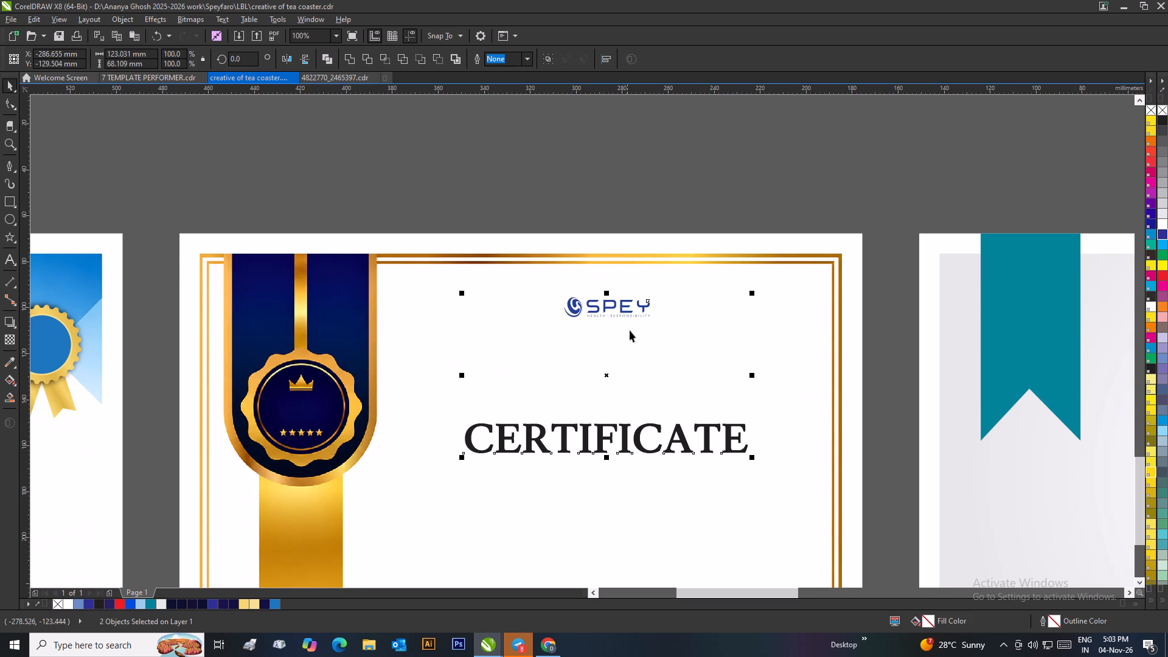
{"action": "left_click", "coordinate": [636, 193]}
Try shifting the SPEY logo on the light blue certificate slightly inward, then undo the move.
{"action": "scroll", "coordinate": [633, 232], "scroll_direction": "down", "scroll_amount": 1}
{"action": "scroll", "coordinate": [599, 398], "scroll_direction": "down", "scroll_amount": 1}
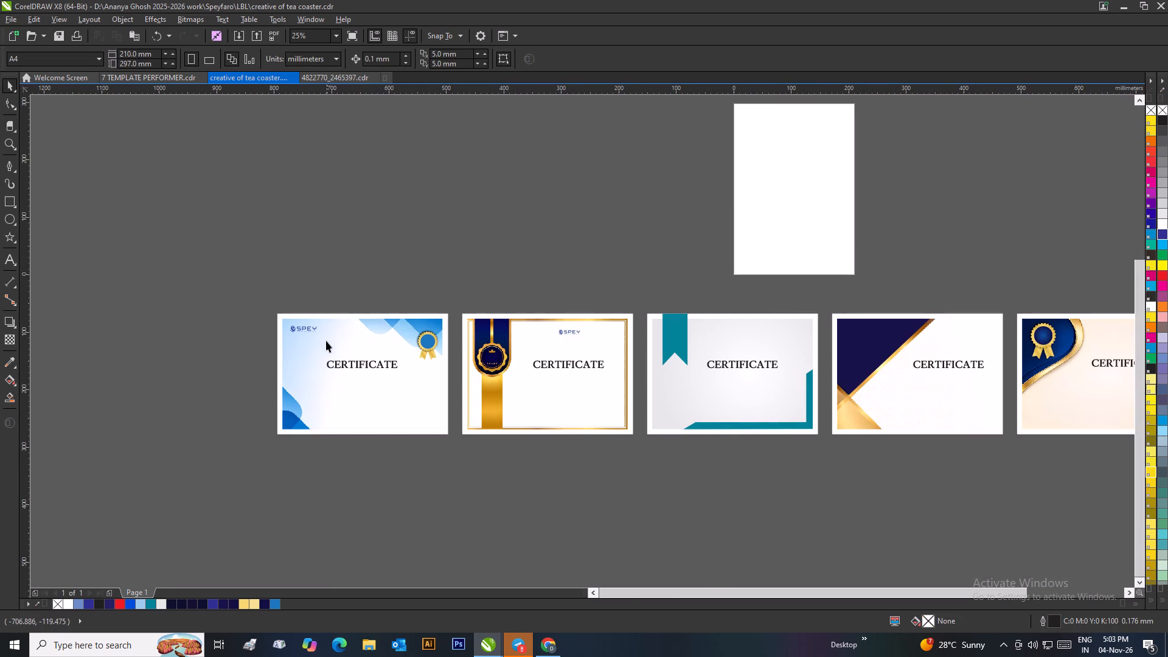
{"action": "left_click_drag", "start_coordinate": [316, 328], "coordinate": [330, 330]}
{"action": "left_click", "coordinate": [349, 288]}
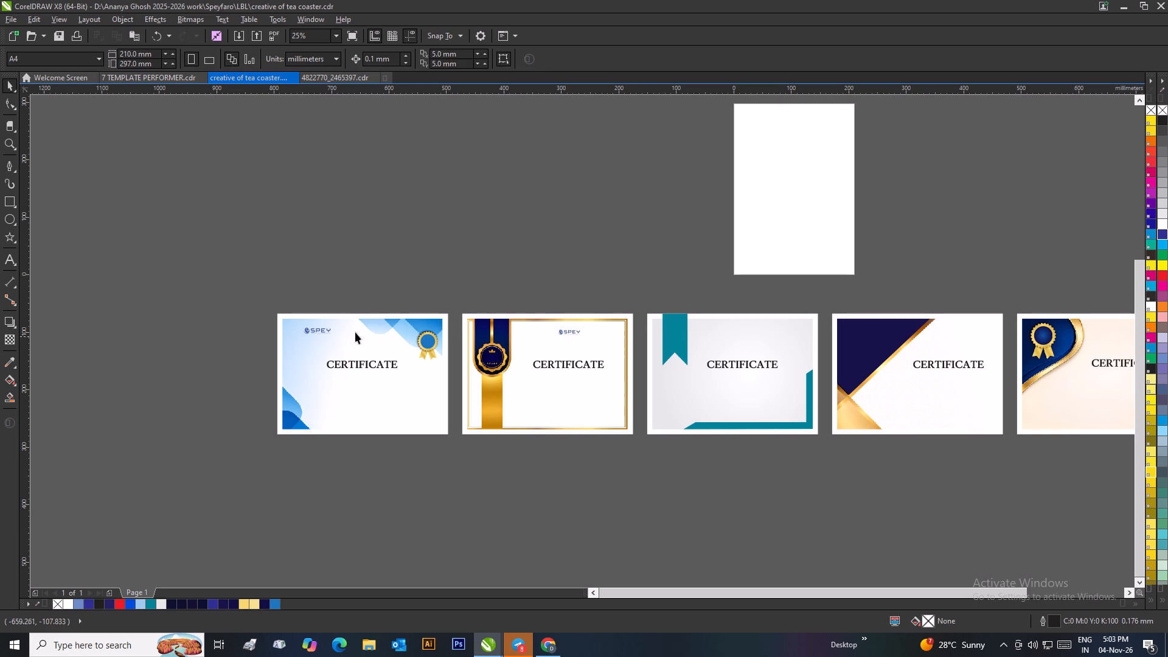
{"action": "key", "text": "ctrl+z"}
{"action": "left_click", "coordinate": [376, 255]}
Replace the light blue certificate's larger SPEY logo with a copy of the smaller logo from the gold-bordered certificate.
{"action": "left_click", "coordinate": [310, 329]}
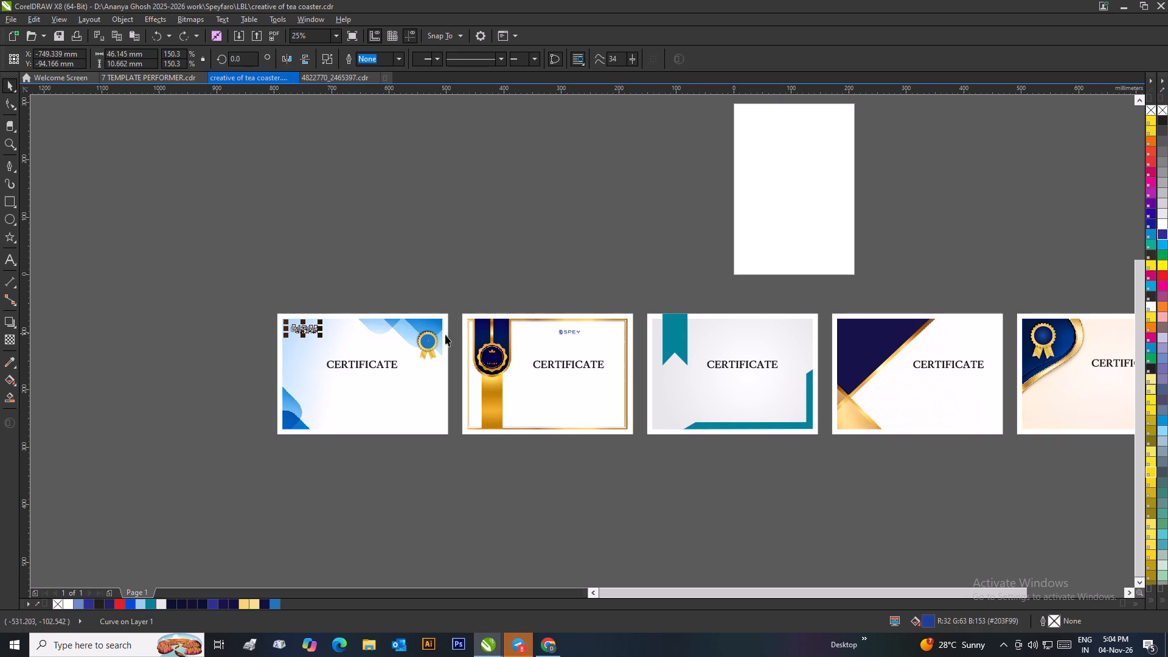
{"action": "key", "text": "Delete"}
{"action": "left_click_drag", "start_coordinate": [572, 335], "coordinate": [302, 332]}
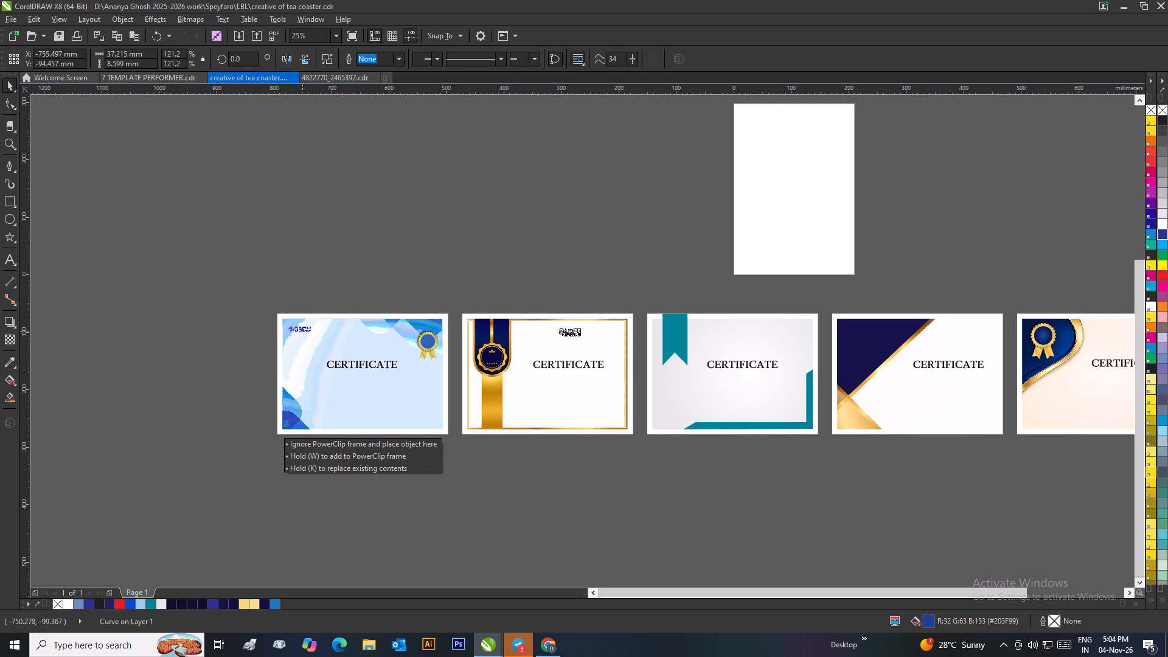
{"action": "left_click_drag", "start_coordinate": [302, 332], "coordinate": [303, 330]}
{"action": "right_click", "coordinate": [303, 330]}
{"action": "left_click", "coordinate": [327, 276]}
{"action": "scroll", "coordinate": [325, 330], "scroll_direction": "up", "scroll_amount": 2}
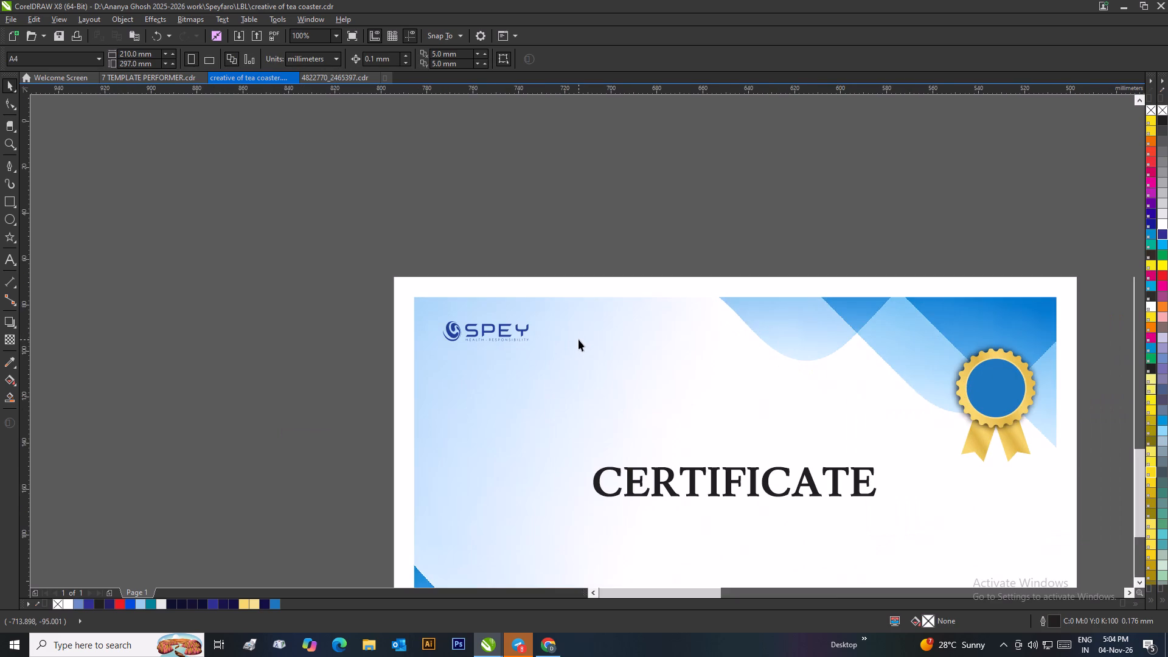
{"action": "scroll", "coordinate": [506, 338], "scroll_direction": "up", "scroll_amount": 1}
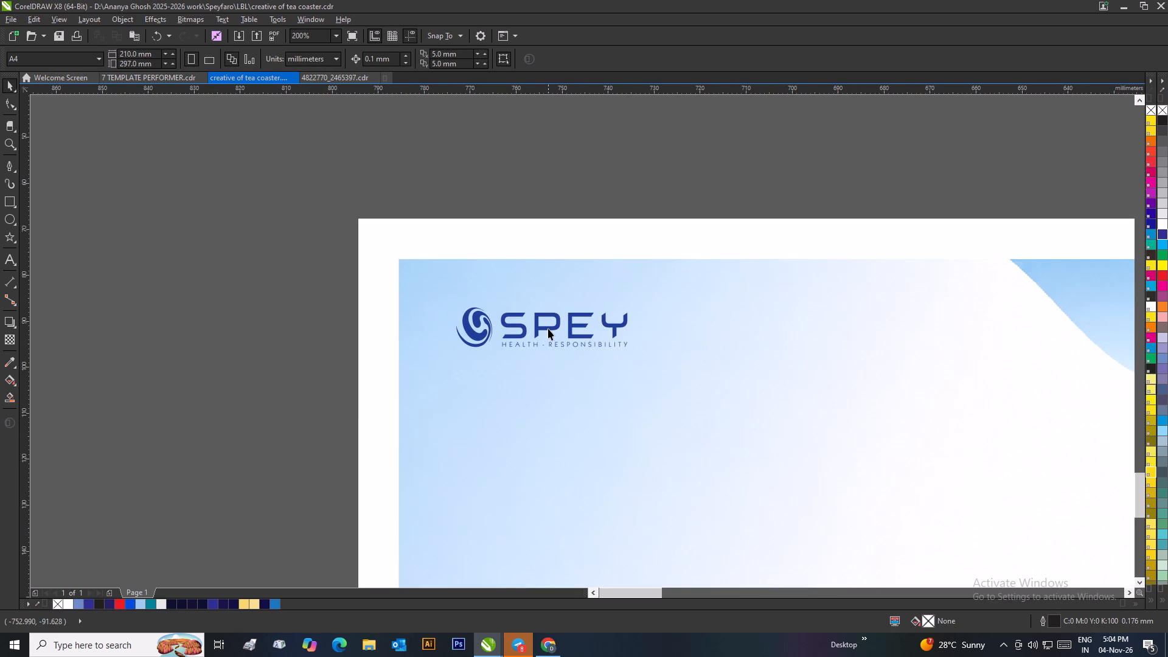
{"action": "left_click", "coordinate": [547, 328]}
{"action": "scroll", "coordinate": [550, 333], "scroll_direction": "down", "scroll_amount": 3}
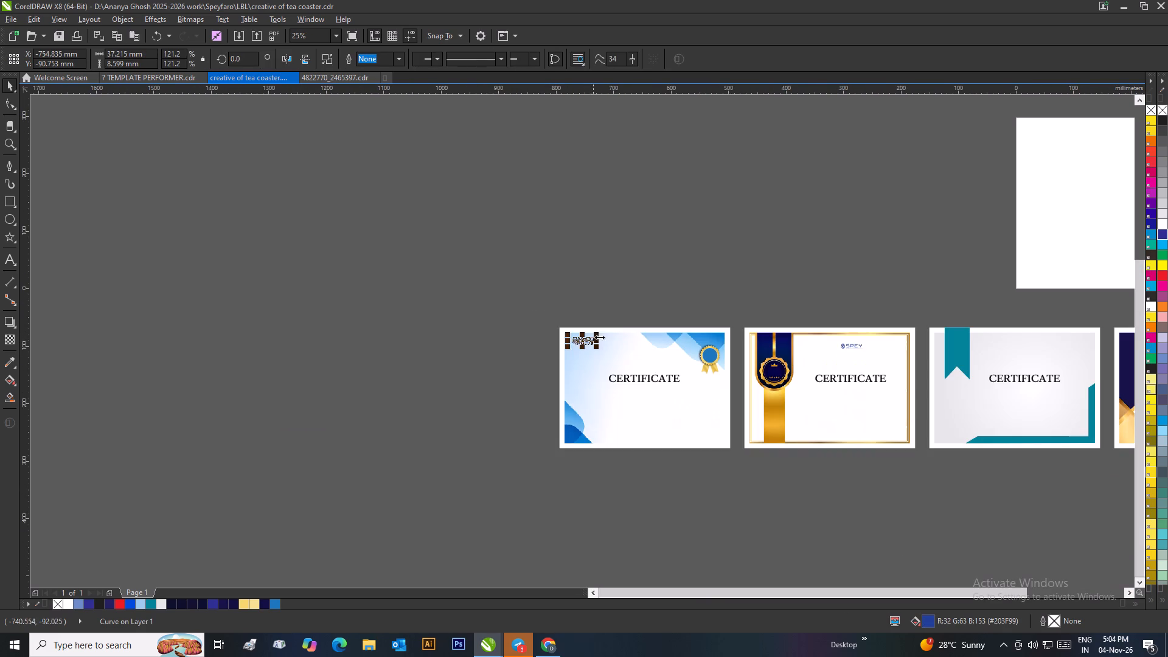
{"action": "left_click", "coordinate": [625, 307]}
Copy the SPEY logo from the gold-bordered certificate onto the grey-and-teal certificate, centred horizontally above its heading.
{"action": "scroll", "coordinate": [859, 352], "scroll_direction": "up", "scroll_amount": 2}
{"action": "scroll", "coordinate": [579, 342], "scroll_direction": "down", "scroll_amount": 2}
{"action": "scroll", "coordinate": [749, 340], "scroll_direction": "up", "scroll_amount": 1}
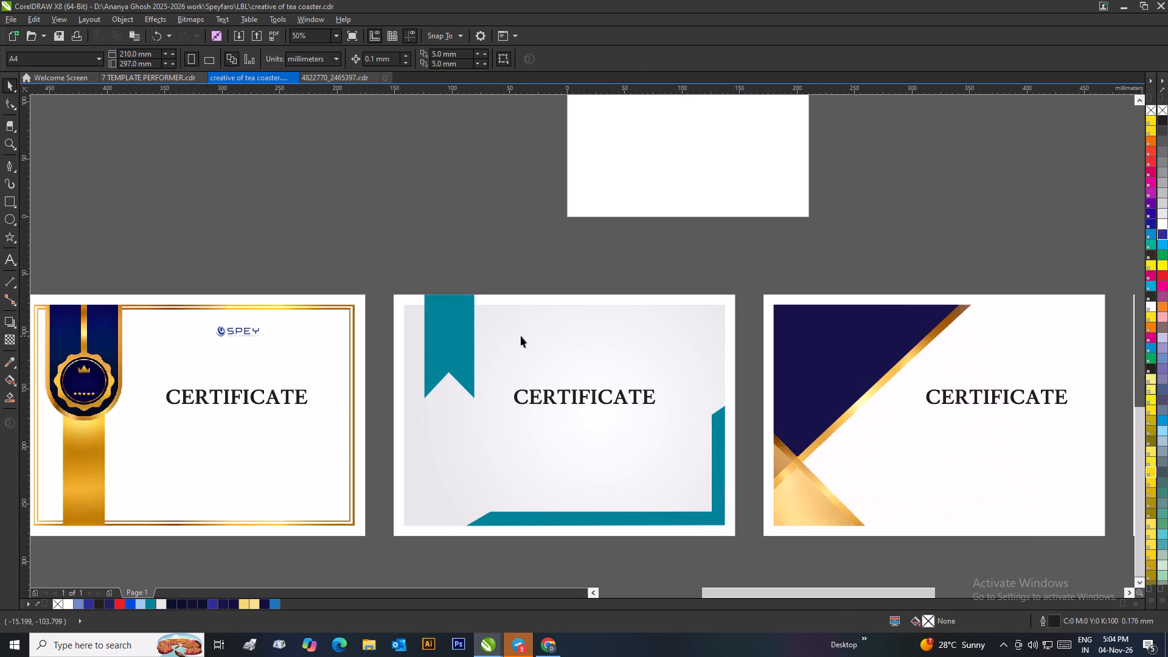
{"action": "left_click_drag", "start_coordinate": [257, 331], "coordinate": [594, 325]}
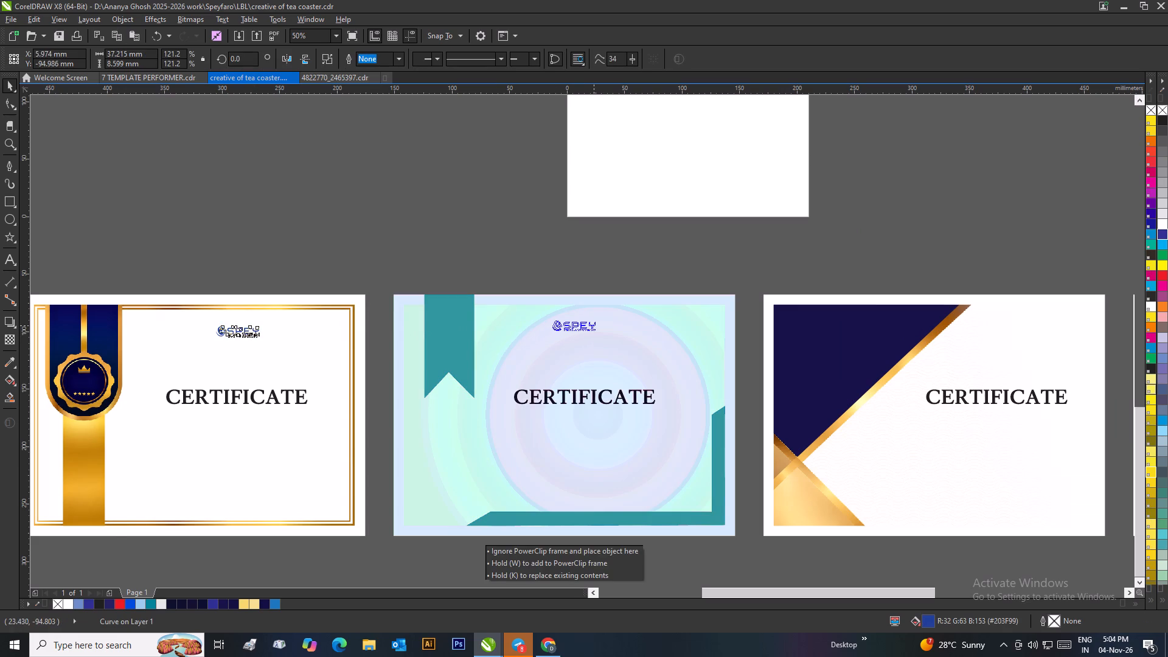
{"action": "left_click_drag", "start_coordinate": [594, 325], "coordinate": [597, 322]}
{"action": "right_click", "coordinate": [597, 322]}
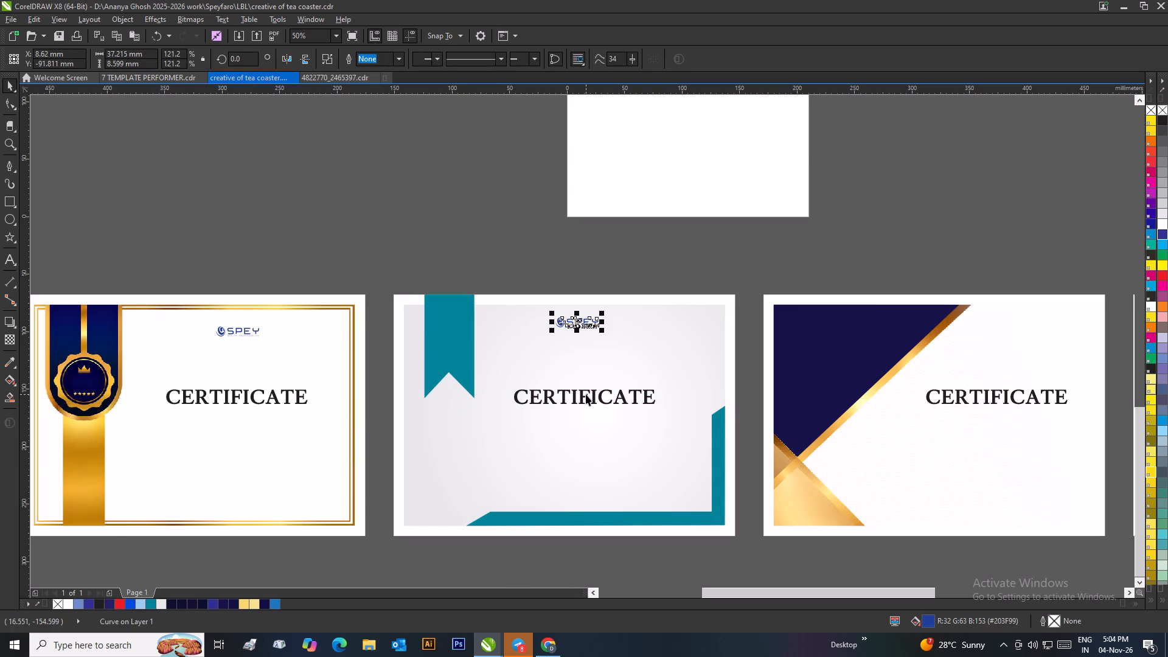
{"action": "left_click", "coordinate": [586, 394], "text": "shift"}
{"action": "key", "text": "c"}
{"action": "left_click", "coordinate": [572, 268]}
Copy the SPEY logo from the grey-and-teal certificate onto the navy-and-gold diagonal certificate, centred horizontally above its heading.
{"action": "scroll", "coordinate": [556, 296], "scroll_direction": "down", "scroll_amount": 2}
{"action": "scroll", "coordinate": [688, 356], "scroll_direction": "up", "scroll_amount": 1}
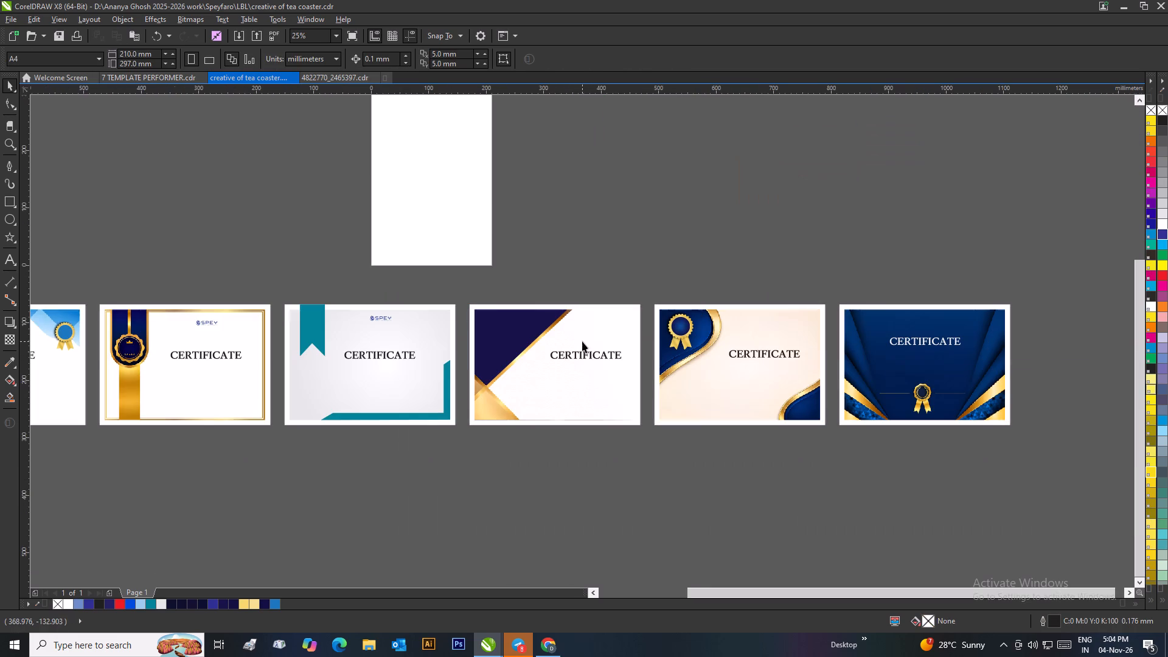
{"action": "left_click_drag", "start_coordinate": [389, 319], "coordinate": [568, 332]}
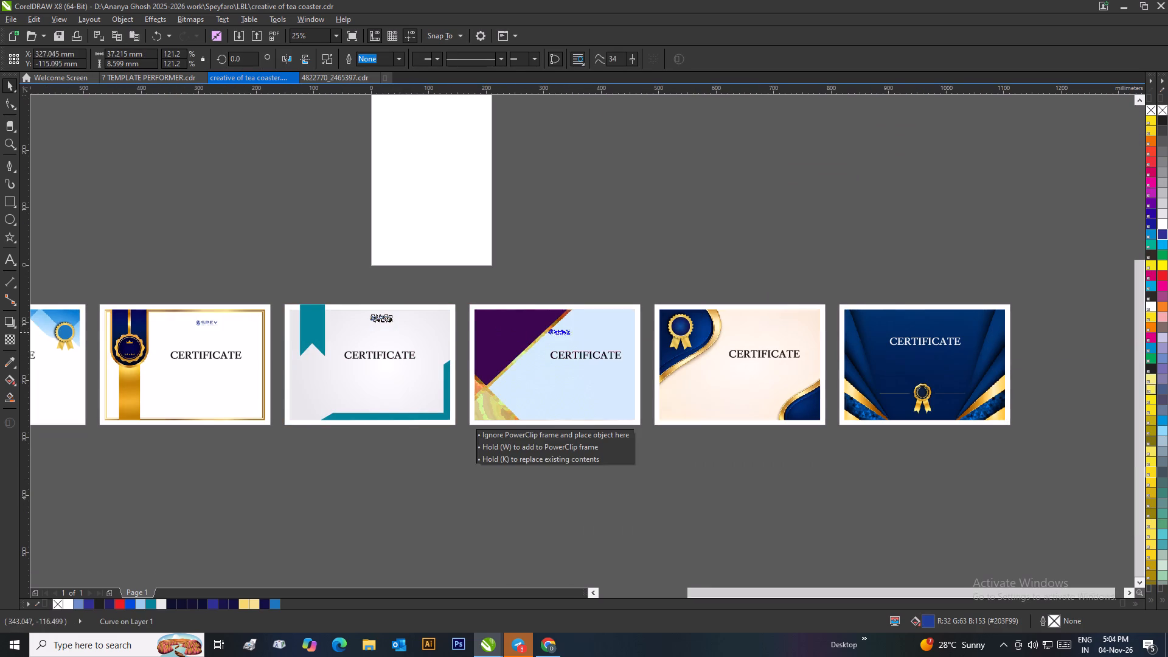
{"action": "left_click_drag", "start_coordinate": [568, 332], "coordinate": [594, 325]}
{"action": "right_click", "coordinate": [594, 325]}
{"action": "left_click", "coordinate": [588, 354], "text": "shift"}
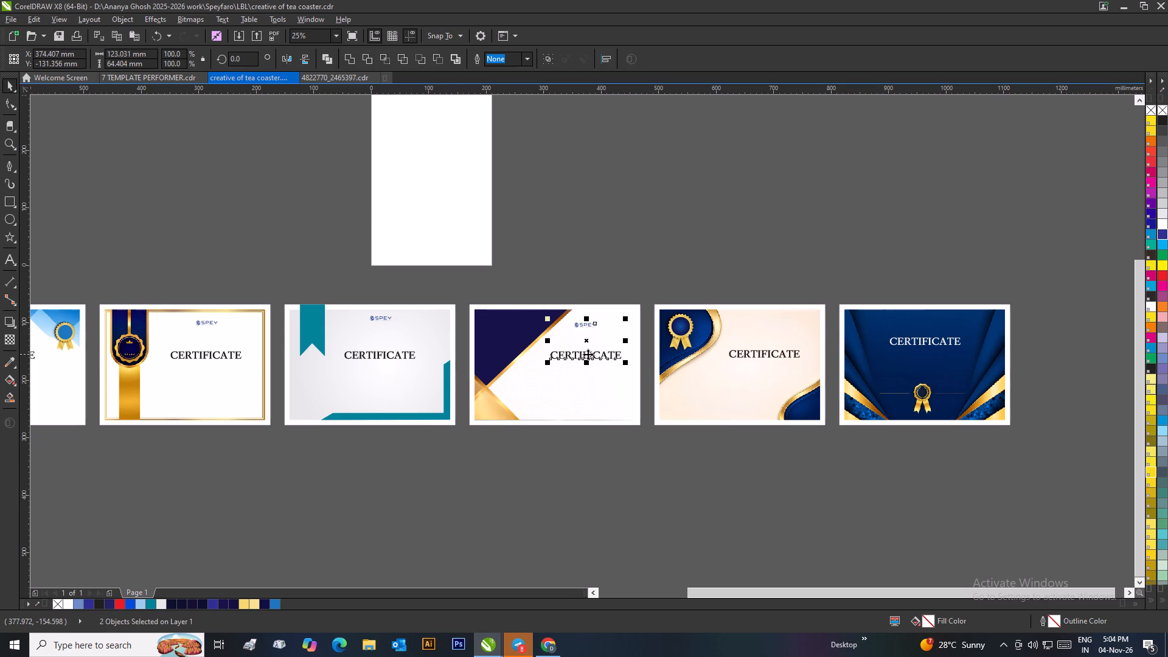
{"action": "key", "text": "c"}
{"action": "left_click", "coordinate": [609, 265]}
Raise the SPEY logo on the navy-and-gold diagonal certificate slightly and centre it horizontally on the heading.
{"action": "scroll", "coordinate": [638, 338], "scroll_direction": "up", "scroll_amount": 1}
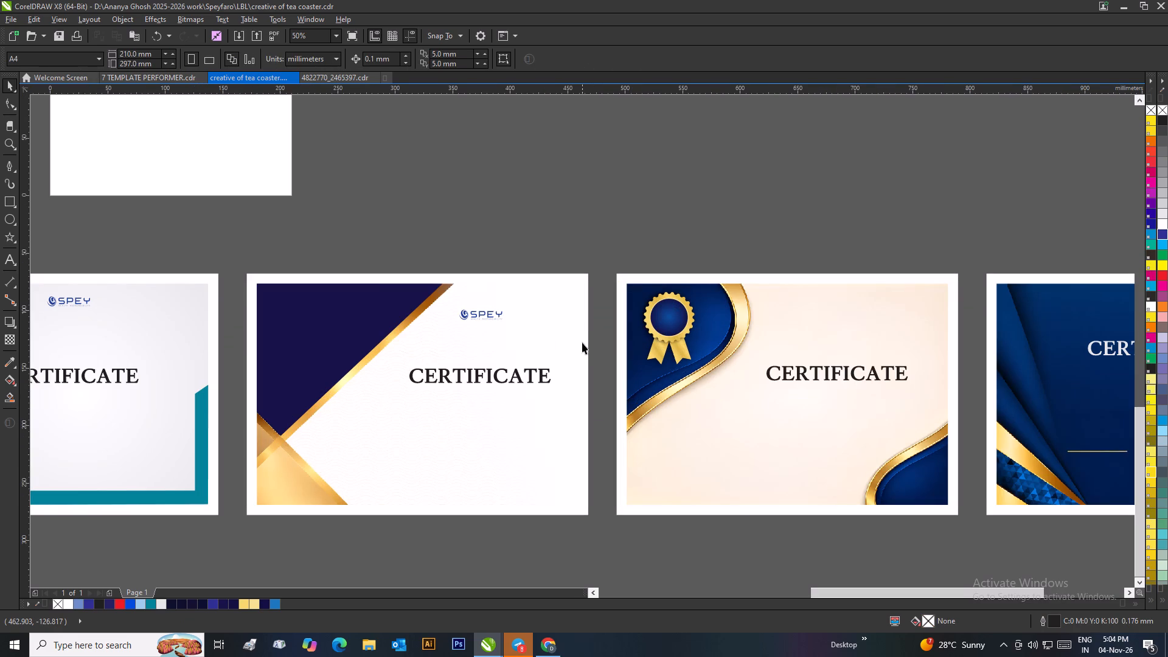
{"action": "left_click", "coordinate": [487, 318]}
{"action": "left_click_drag", "start_coordinate": [490, 316], "coordinate": [490, 313]}
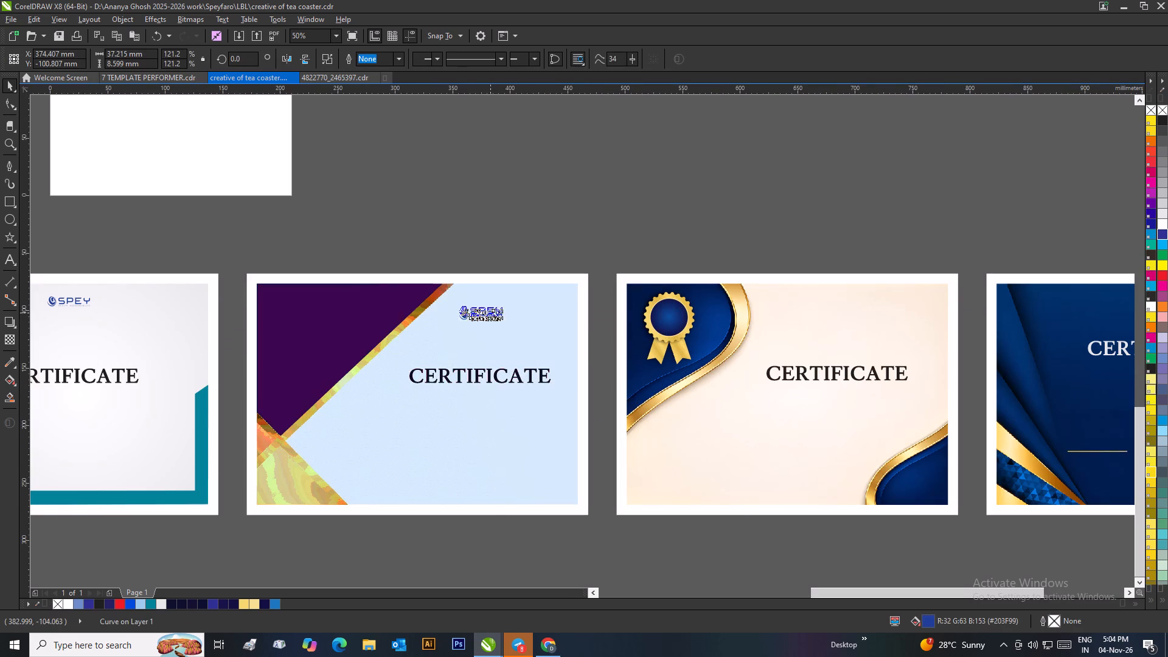
{"action": "left_click_drag", "start_coordinate": [490, 313], "coordinate": [490, 305]}
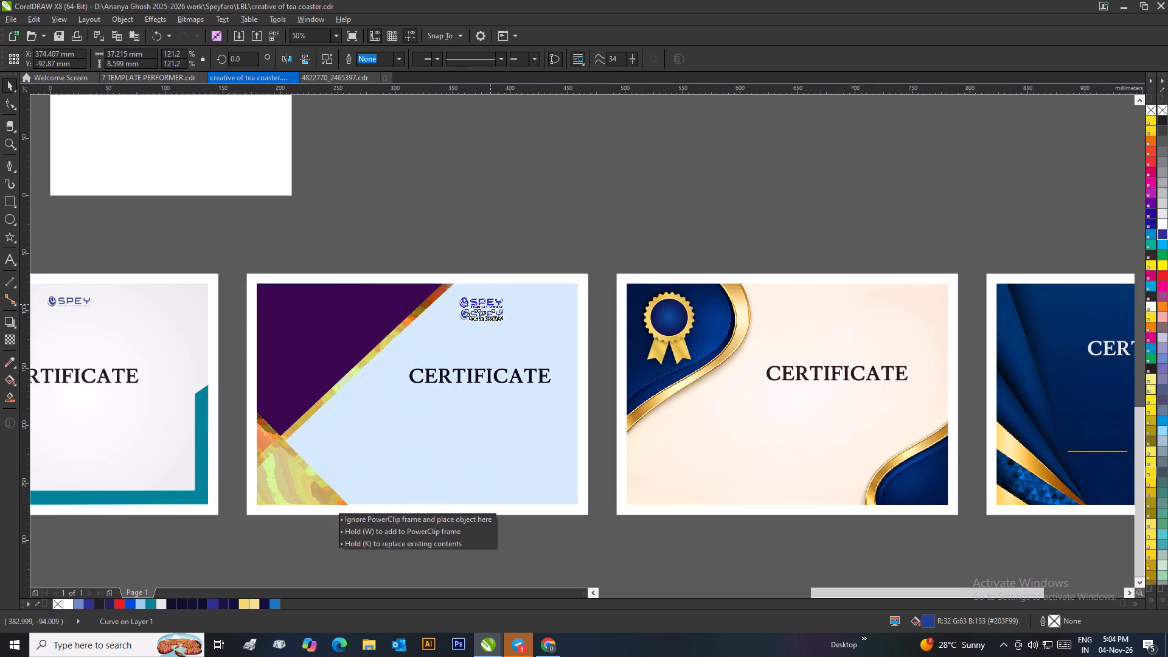
{"action": "left_click_drag", "start_coordinate": [490, 305], "coordinate": [490, 307]}
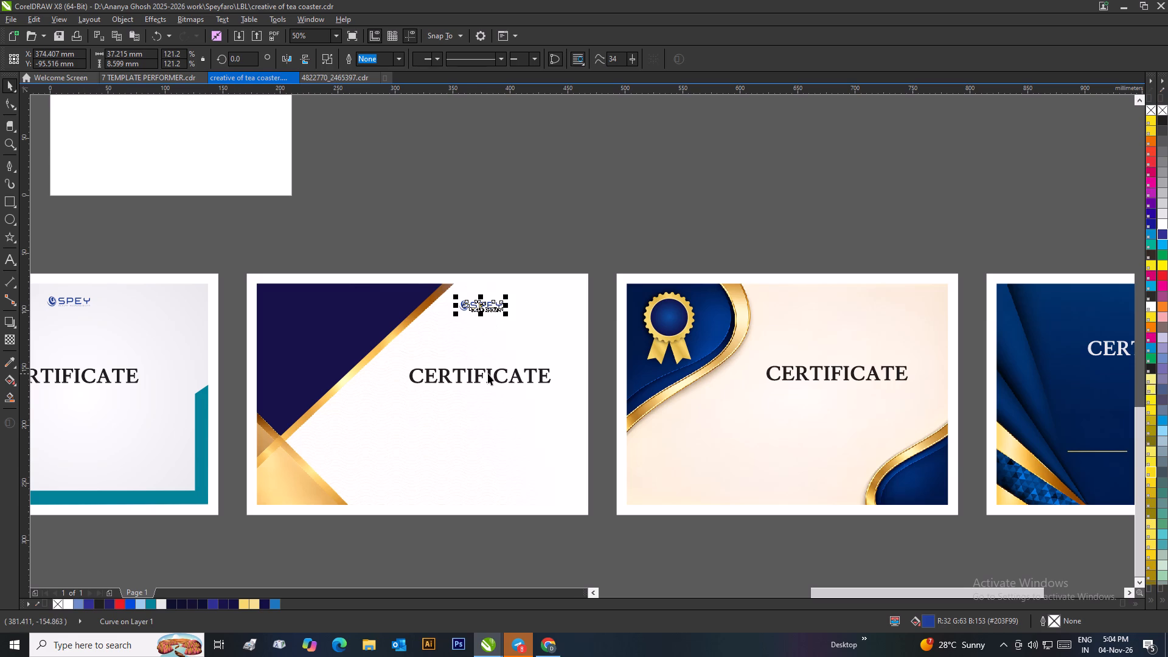
{"action": "left_click", "coordinate": [487, 374], "text": "shift"}
{"action": "key", "text": "c"}
{"action": "left_click", "coordinate": [523, 235]}
Copy the SPEY logo from the navy-and-gold diagonal certificate onto the cream certificate, centred horizontally above its heading.
{"action": "scroll", "coordinate": [518, 260], "scroll_direction": "down", "scroll_amount": 2}
{"action": "scroll", "coordinate": [694, 367], "scroll_direction": "up", "scroll_amount": 2}
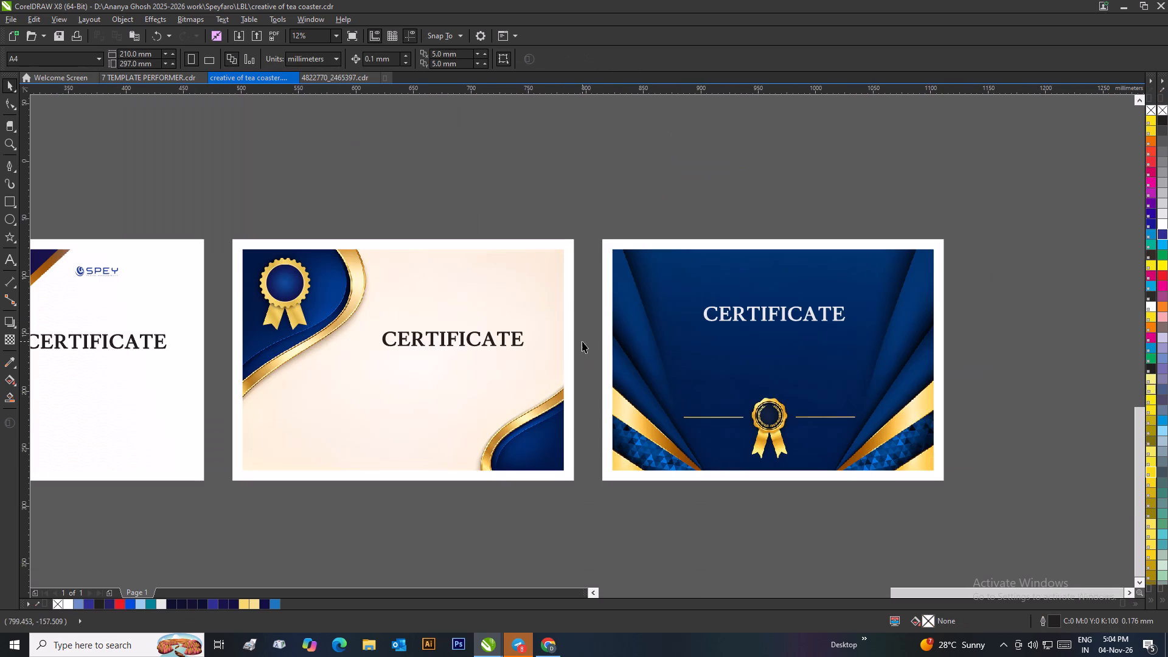
{"action": "left_click_drag", "start_coordinate": [117, 269], "coordinate": [264, 277]}
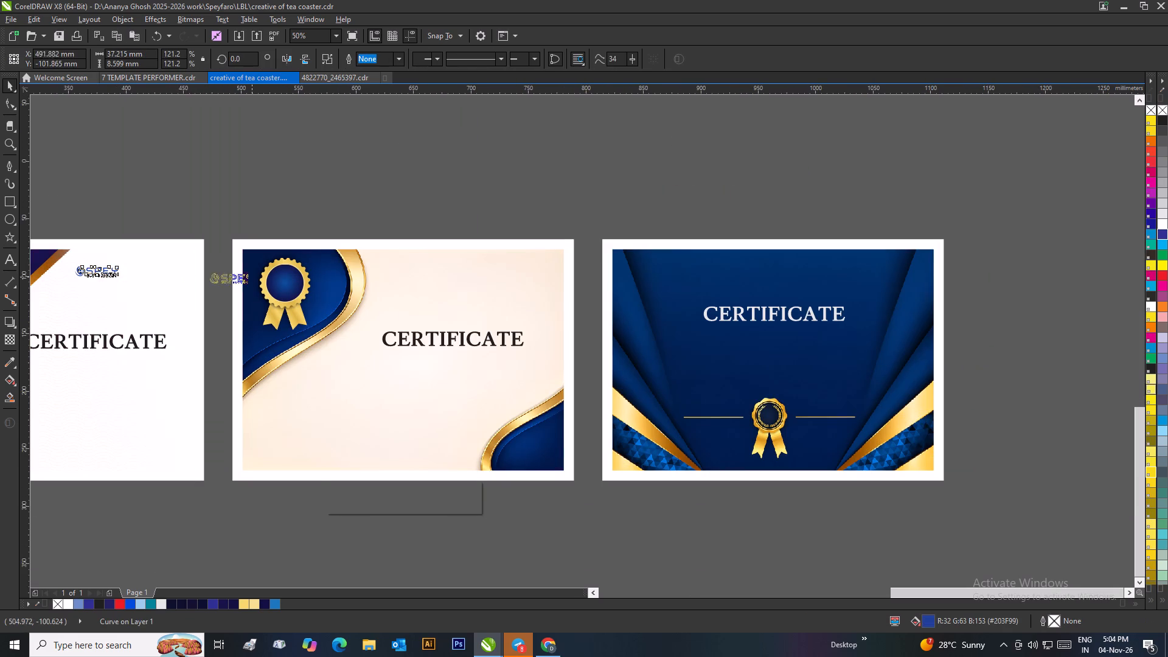
{"action": "left_click_drag", "start_coordinate": [264, 277], "coordinate": [463, 273]}
{"action": "right_click", "coordinate": [463, 273]}
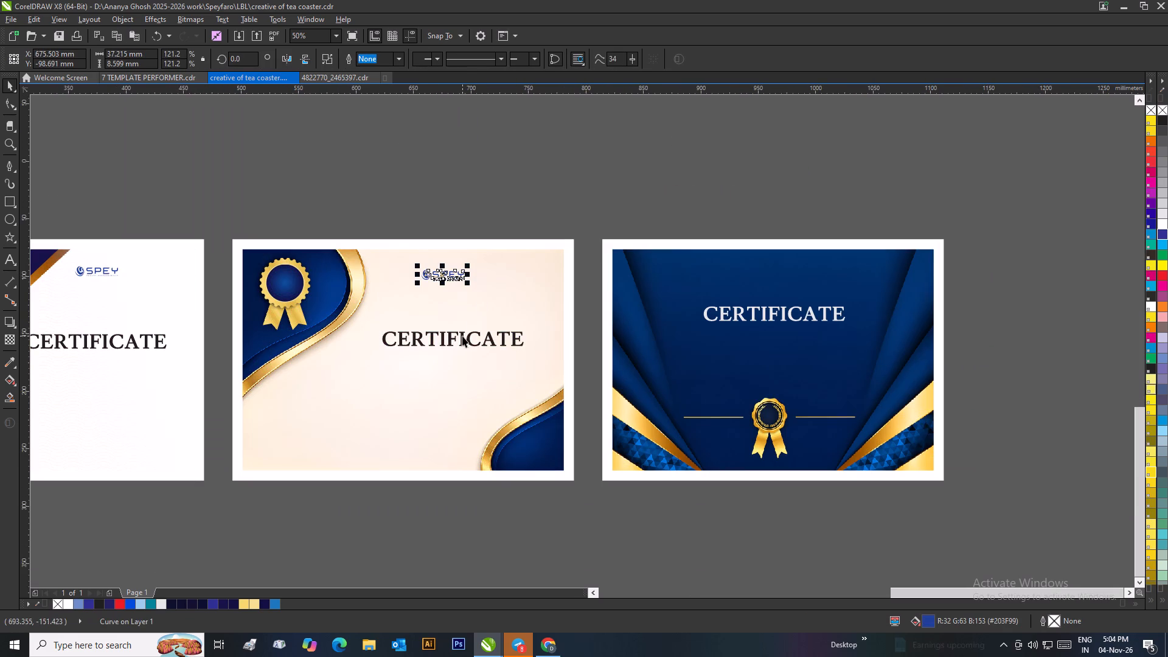
{"action": "left_click", "coordinate": [462, 336], "text": "shift"}
{"action": "key", "text": "c"}
{"action": "left_click", "coordinate": [472, 187]}
Raise the SPEY logo on the cream certificate slightly and centre it horizontally on the heading.
{"action": "left_click_drag", "start_coordinate": [461, 276], "coordinate": [461, 268]}
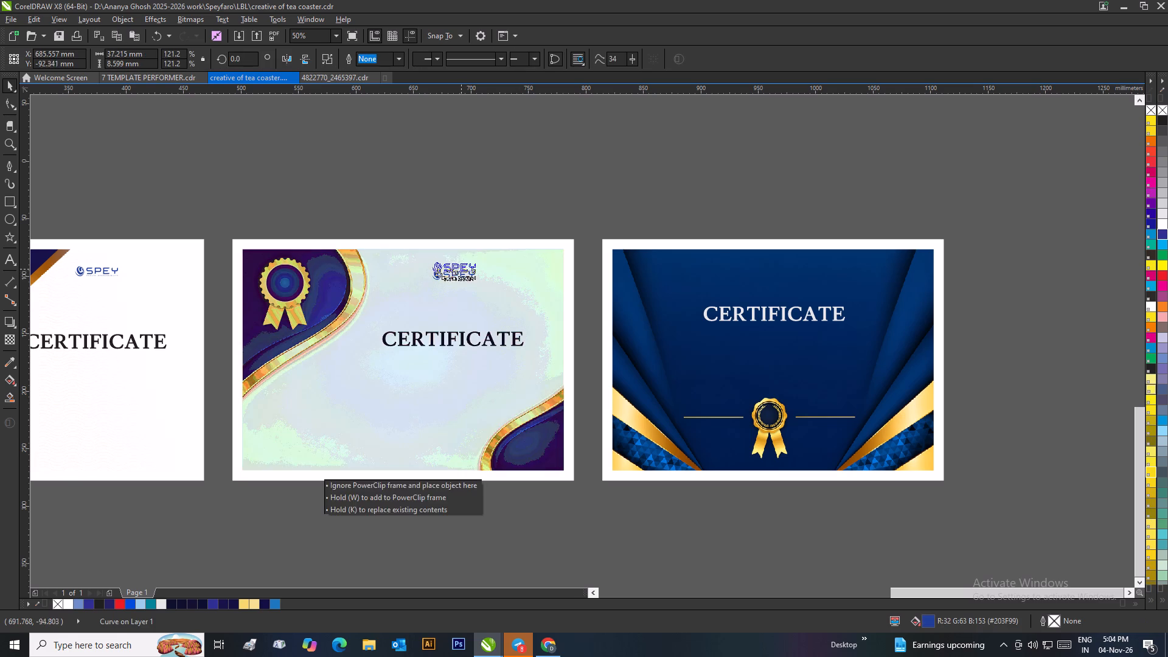
{"action": "left_click_drag", "start_coordinate": [461, 268], "coordinate": [461, 268]}
{"action": "left_click", "coordinate": [462, 336], "text": "shift"}
{"action": "key", "text": "c"}
{"action": "left_click", "coordinate": [511, 203]}
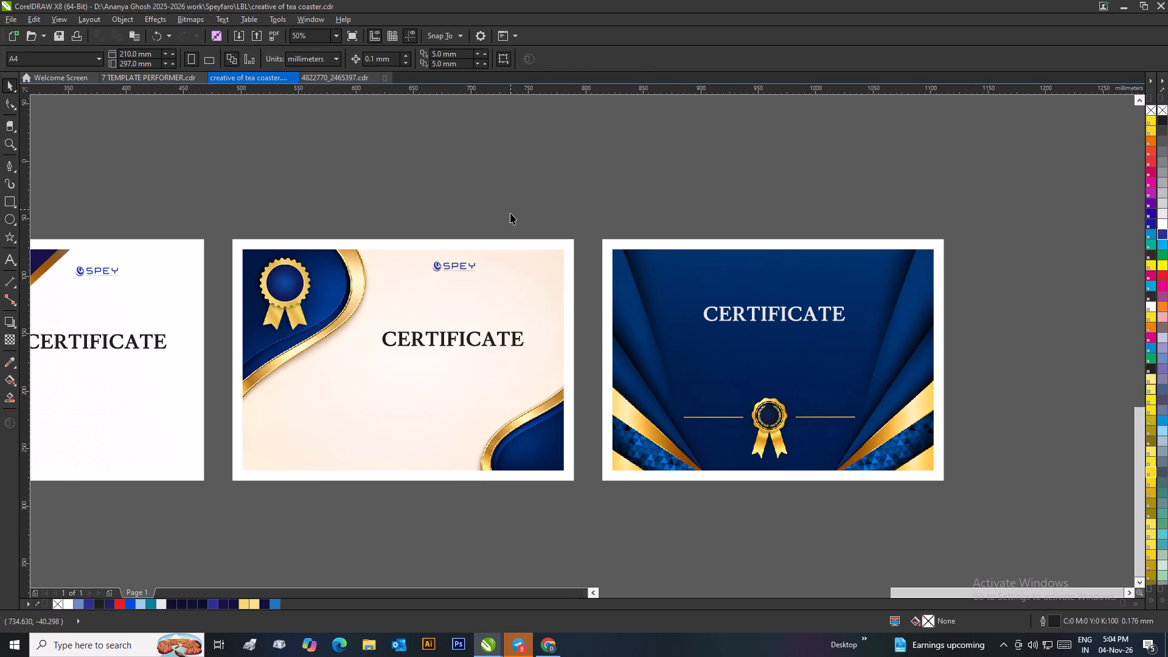
Lower the CERTIFICATE heading on the dark blue certificate slightly and centre it horizontally on the background.
{"action": "scroll", "coordinate": [510, 222], "scroll_direction": "down", "scroll_amount": 1}
{"action": "scroll", "coordinate": [747, 417], "scroll_direction": "up", "scroll_amount": 1}
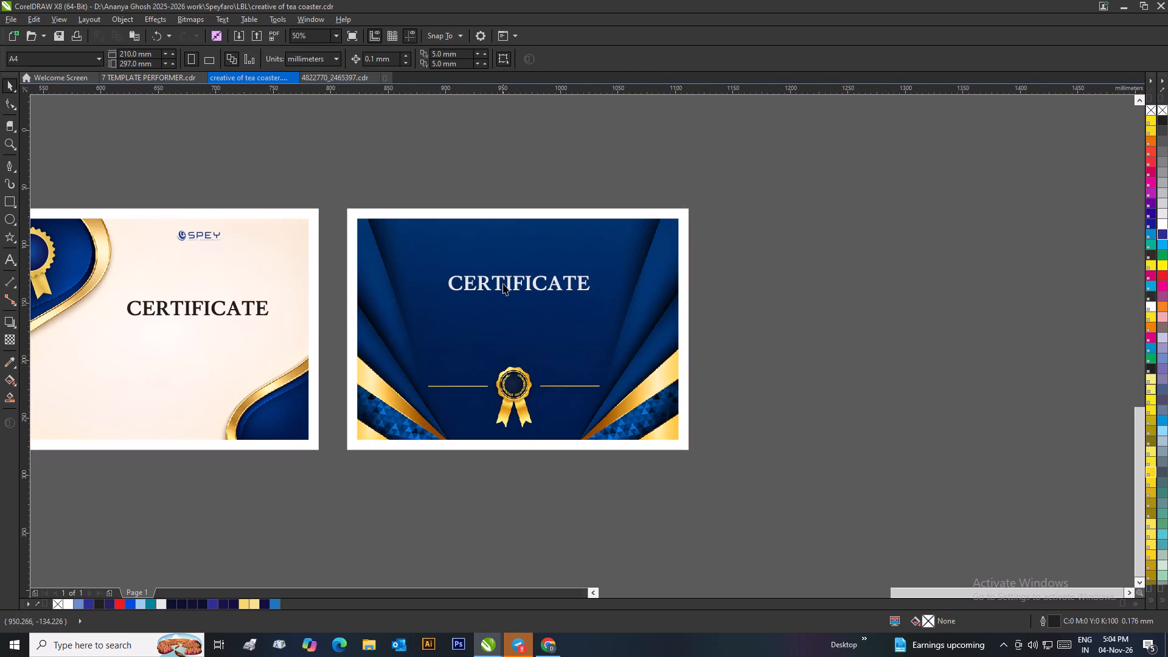
{"action": "left_click", "coordinate": [499, 283]}
{"action": "left_click_drag", "start_coordinate": [547, 289], "coordinate": [546, 300]}
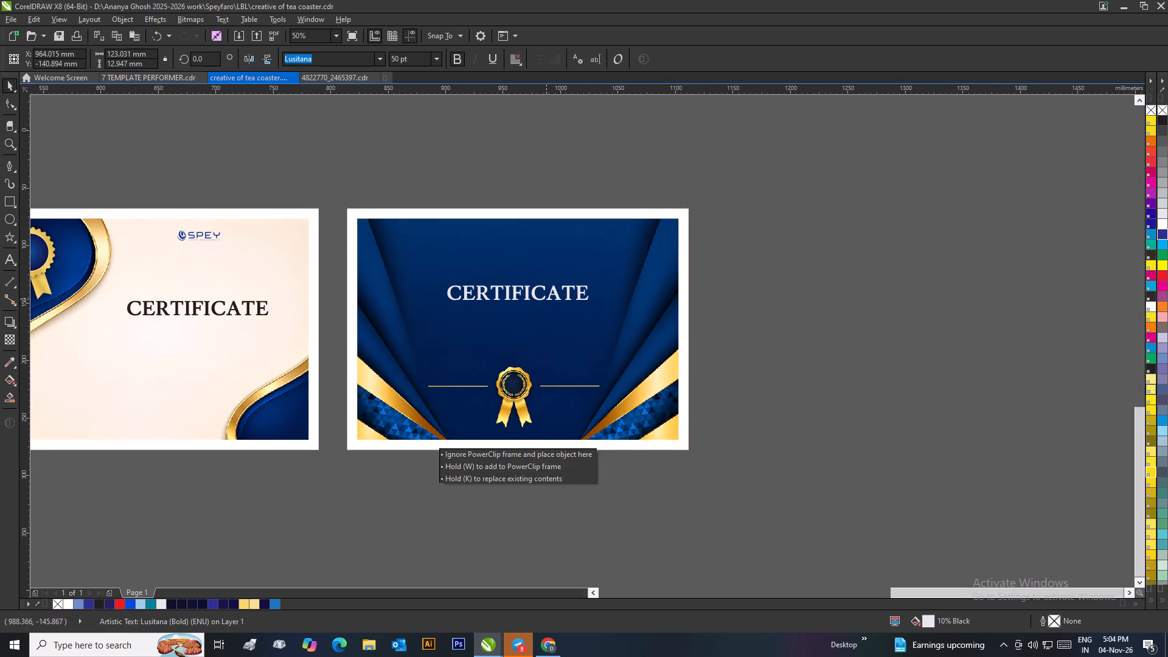
{"action": "left_click_drag", "start_coordinate": [546, 300], "coordinate": [546, 302]}
{"action": "left_click", "coordinate": [545, 273], "text": "shift"}
{"action": "key", "text": "c"}
{"action": "left_click", "coordinate": [559, 185]}
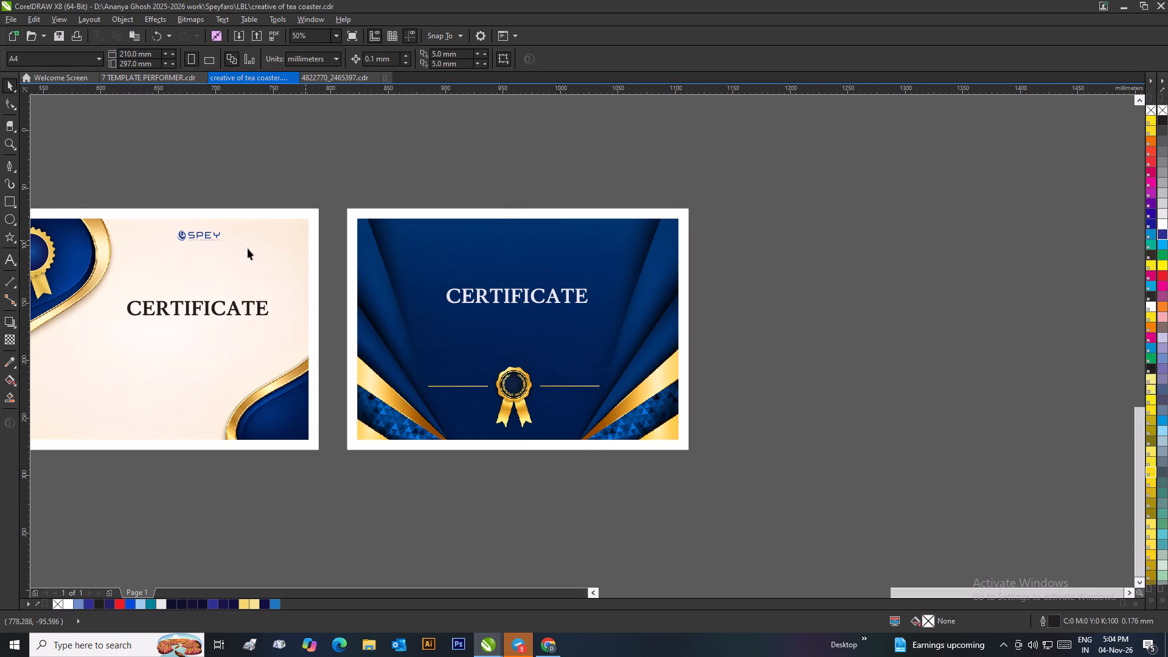
Copy the SPEY logo from the cream certificate onto the dark blue certificate, above its heading.
{"action": "left_click_drag", "start_coordinate": [217, 237], "coordinate": [520, 238]}
{"action": "right_click", "coordinate": [520, 238]}
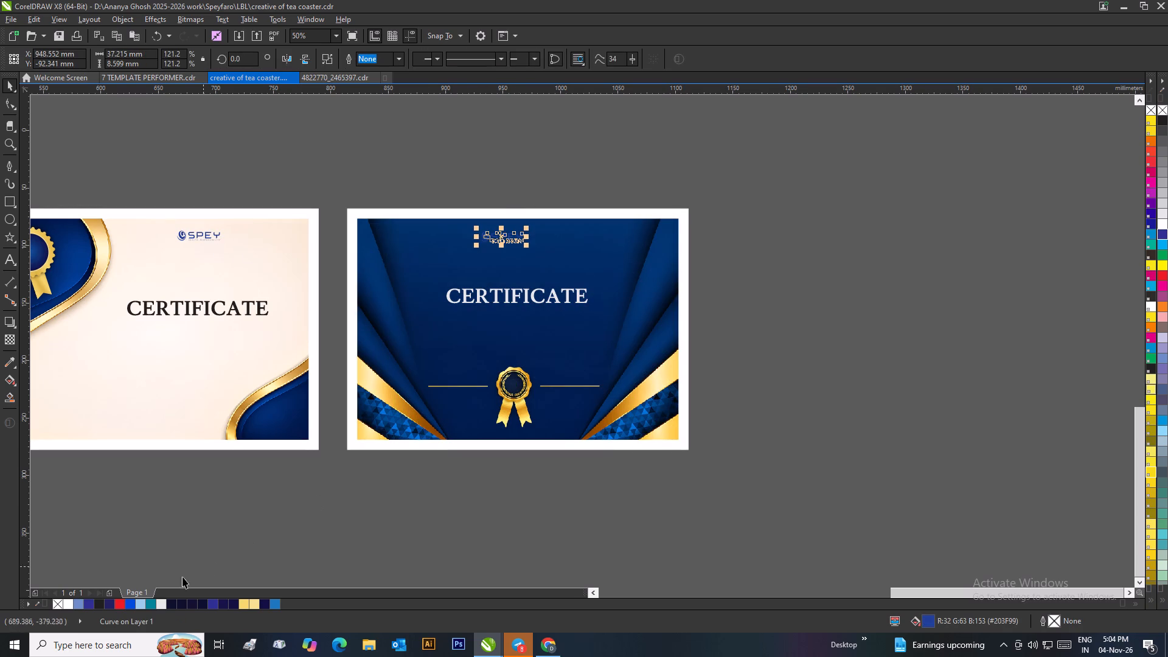
Fill the SPEY logo on the dark blue certificate with white and centre it horizontally on the background.
{"action": "left_click", "coordinate": [68, 605]}
{"action": "left_click", "coordinate": [537, 256], "text": "shift"}
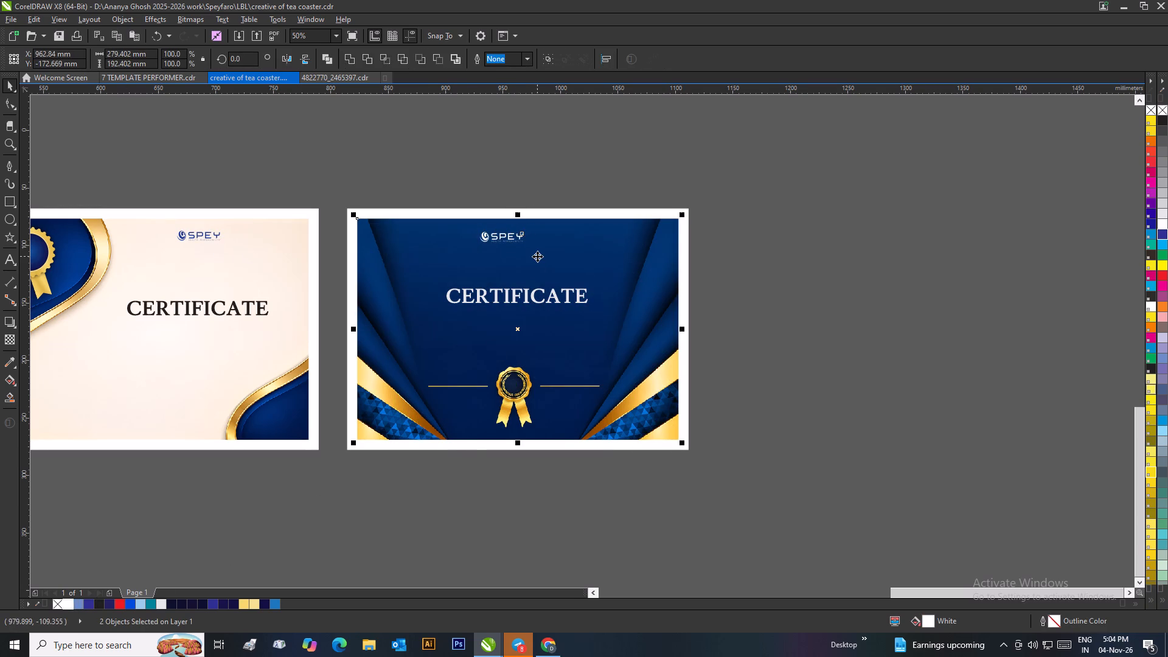
{"action": "key", "text": "c"}
{"action": "left_click", "coordinate": [749, 240]}
{"action": "scroll", "coordinate": [746, 246], "scroll_direction": "down", "scroll_amount": 1}
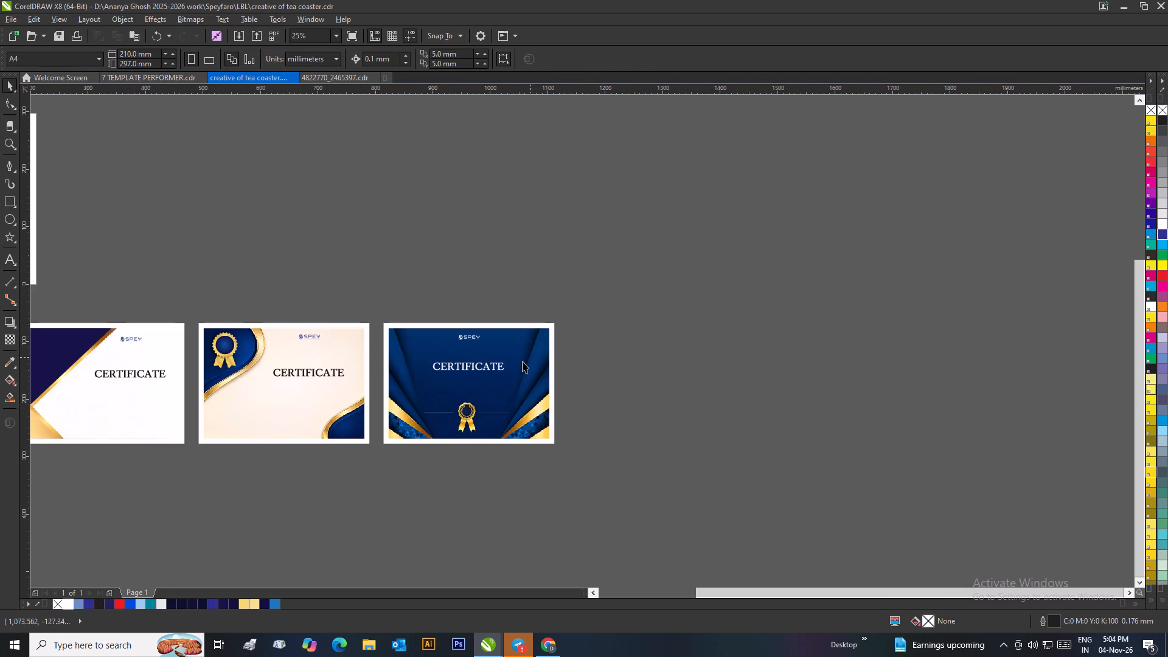
{"action": "scroll", "coordinate": [506, 364], "scroll_direction": "up", "scroll_amount": 1}
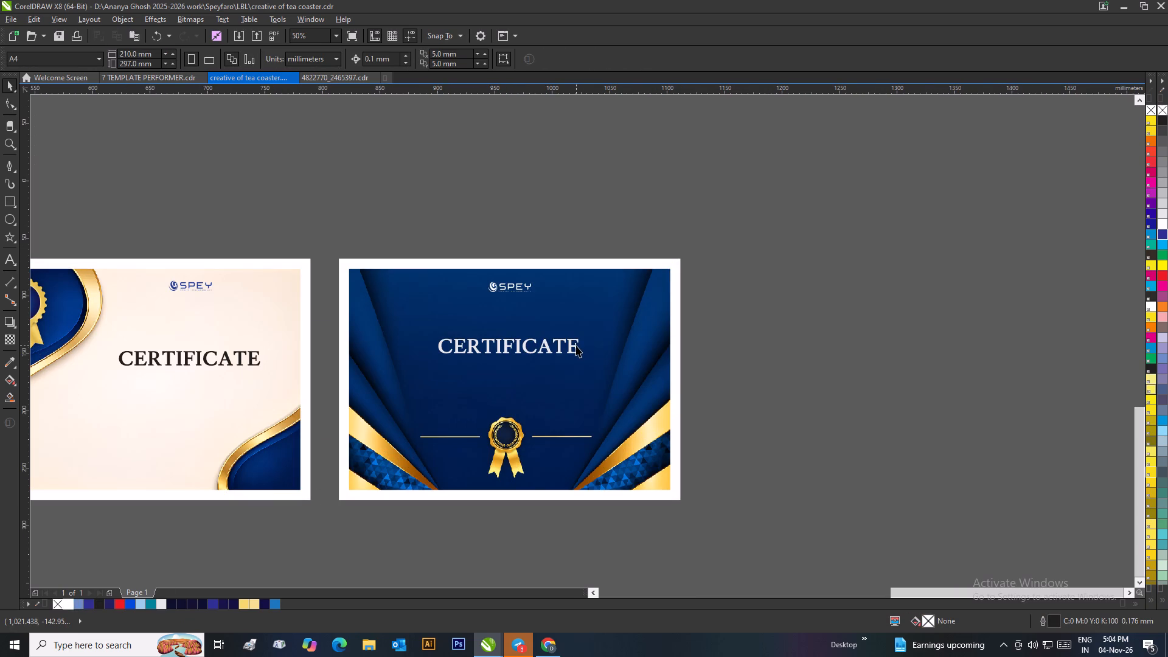
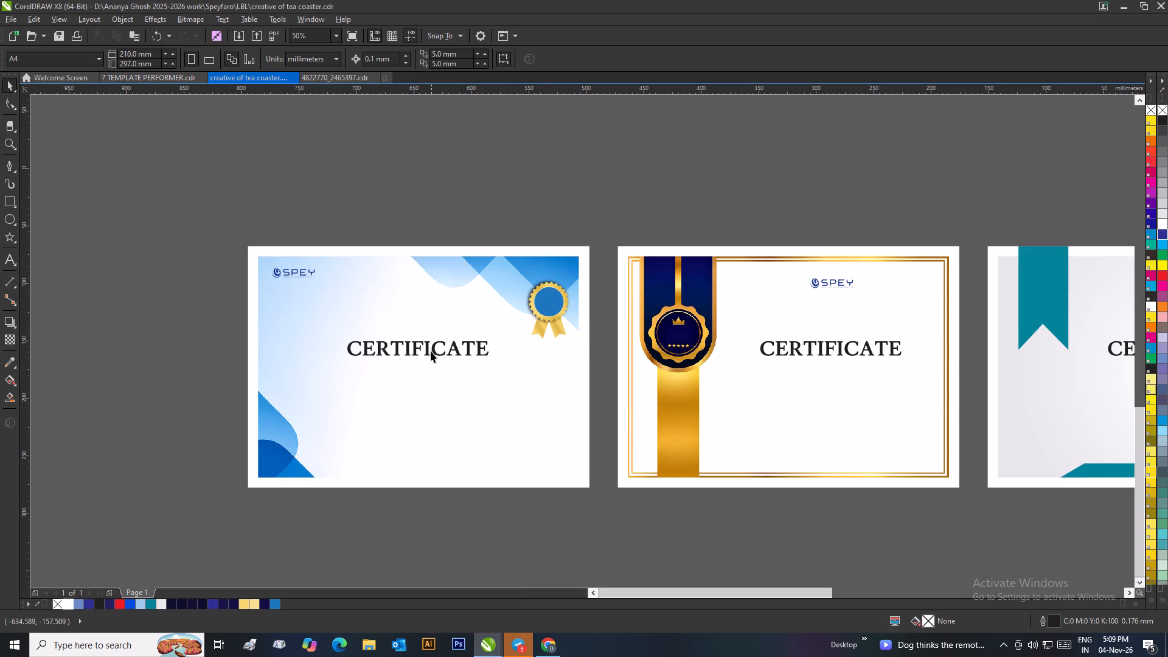
{"action": "left_click", "coordinate": [419, 349]}
{"action": "left_click_drag", "start_coordinate": [415, 349], "coordinate": [423, 389]}
{"action": "right_click", "coordinate": [423, 389]}
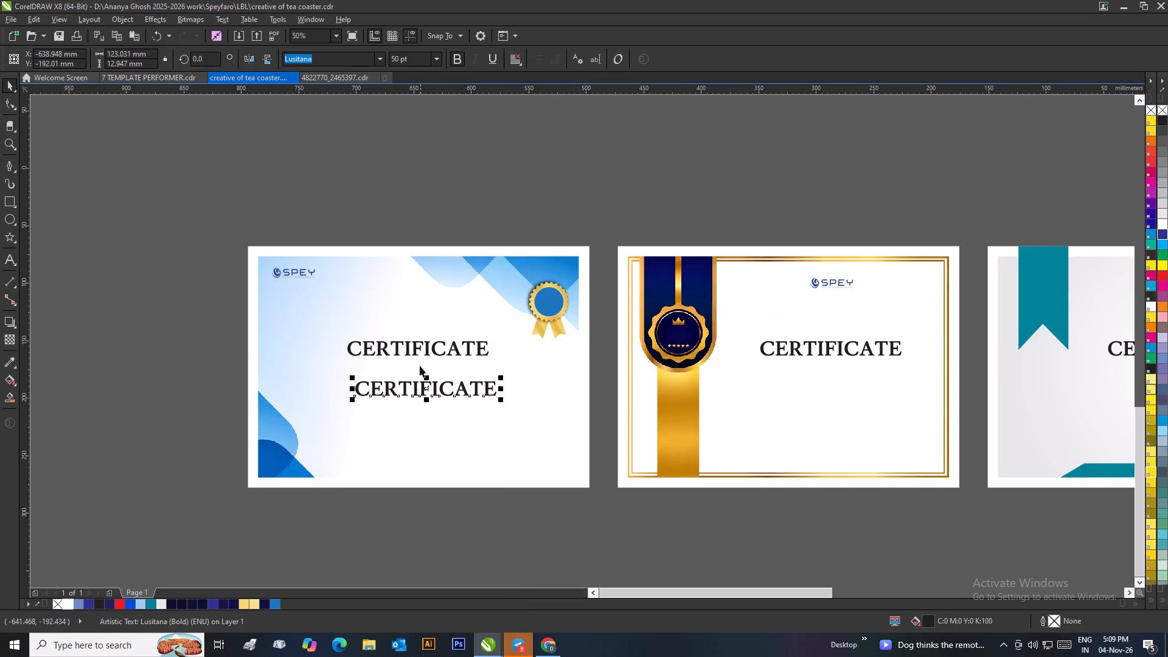
Set the duplicated heading's font to Tangerine Bold.
{"action": "left_click", "coordinate": [383, 58]}
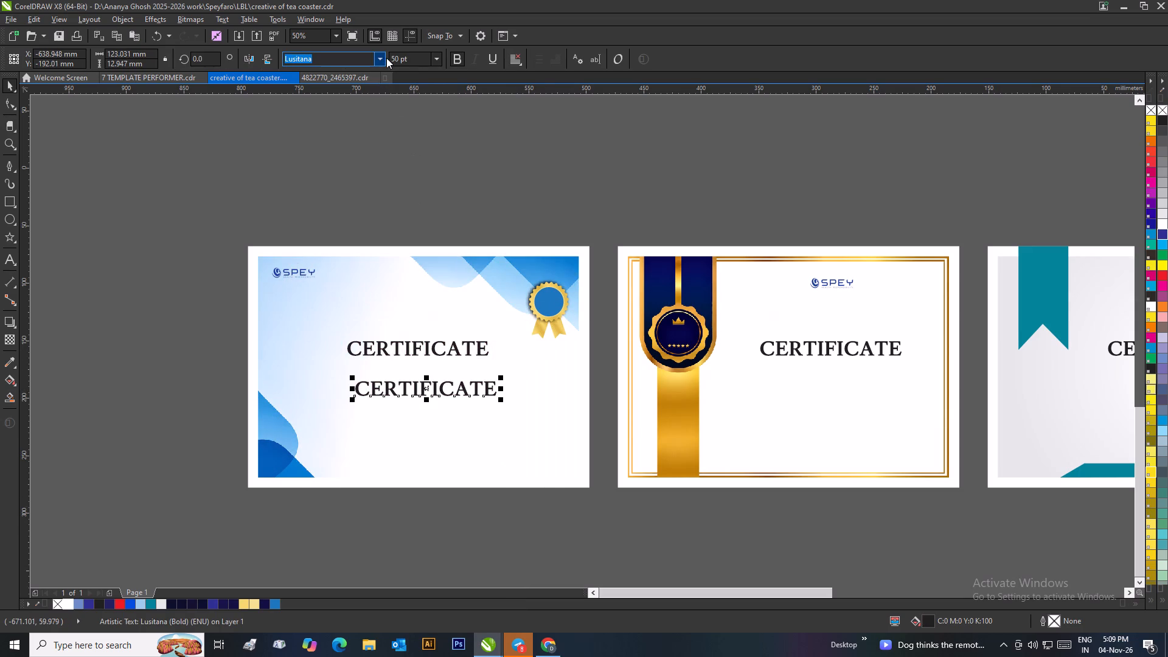
{"action": "left_click_drag", "start_coordinate": [331, 57], "coordinate": [282, 64]}
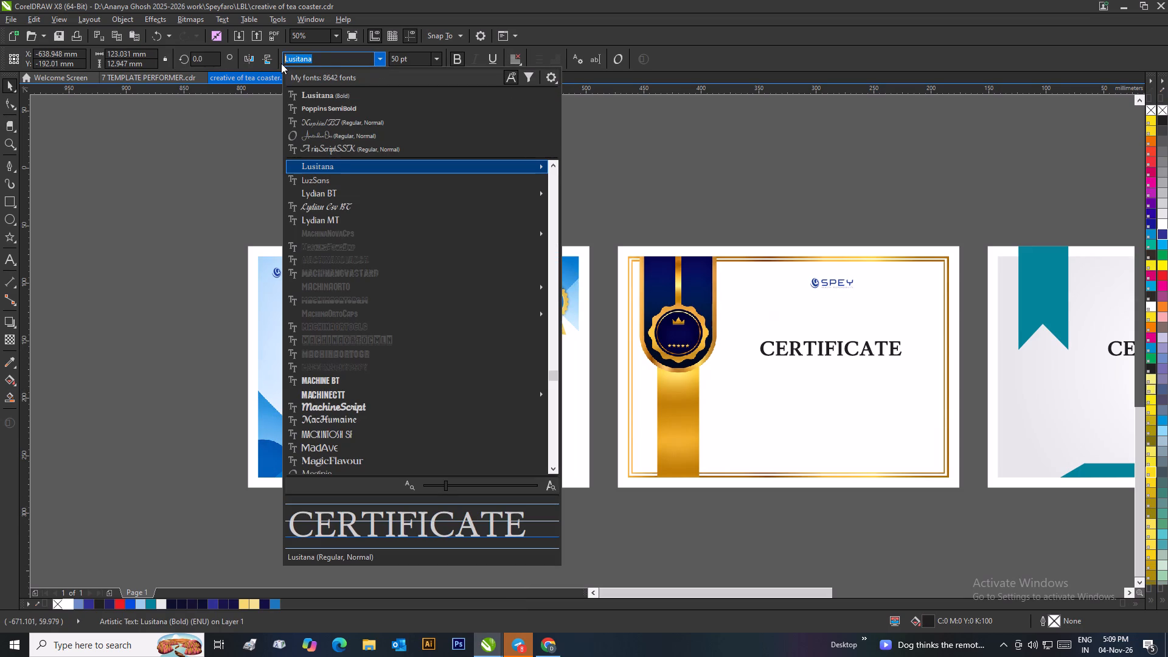
{"action": "key", "text": "BackSpace"}
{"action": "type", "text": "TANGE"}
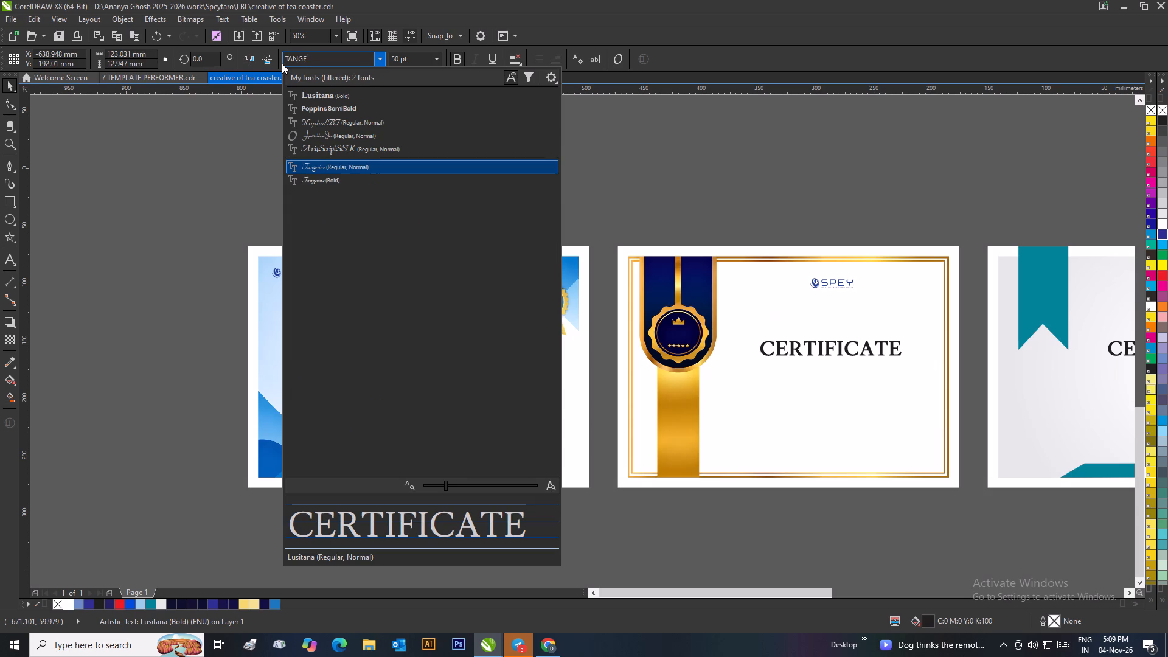
{"action": "left_click", "coordinate": [307, 175]}
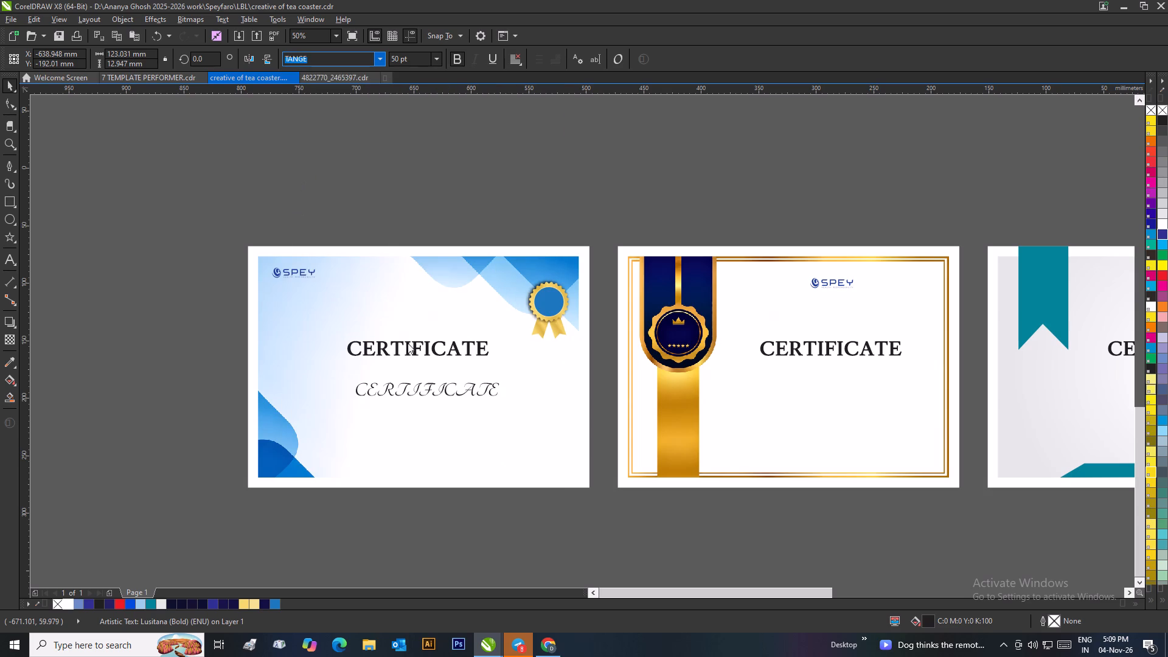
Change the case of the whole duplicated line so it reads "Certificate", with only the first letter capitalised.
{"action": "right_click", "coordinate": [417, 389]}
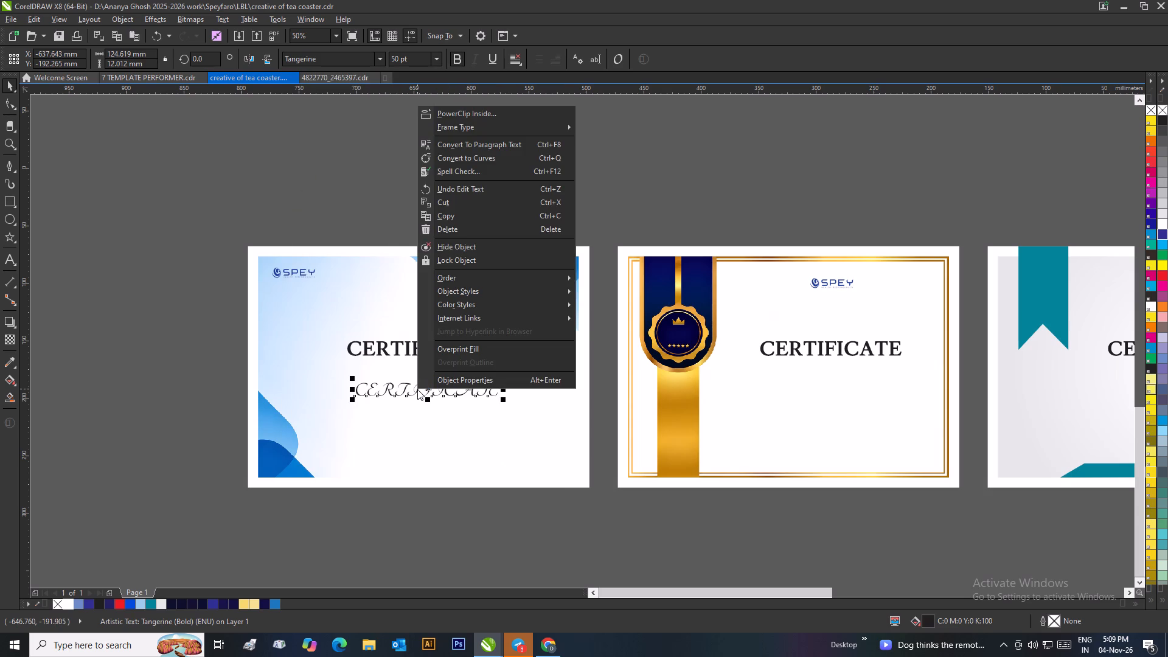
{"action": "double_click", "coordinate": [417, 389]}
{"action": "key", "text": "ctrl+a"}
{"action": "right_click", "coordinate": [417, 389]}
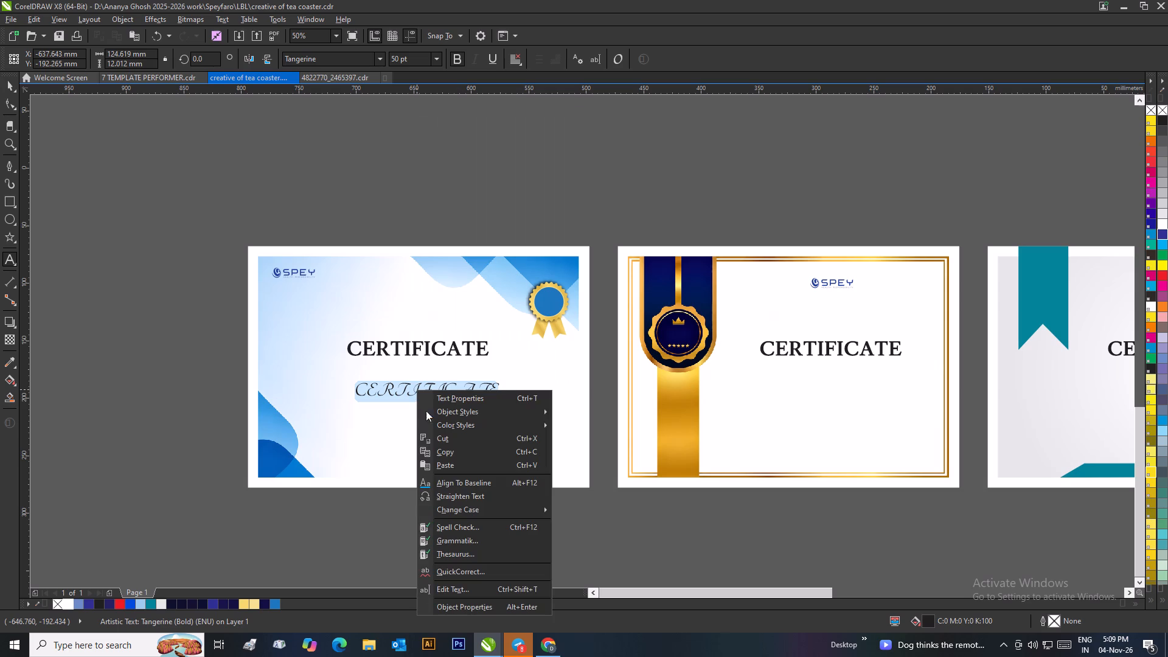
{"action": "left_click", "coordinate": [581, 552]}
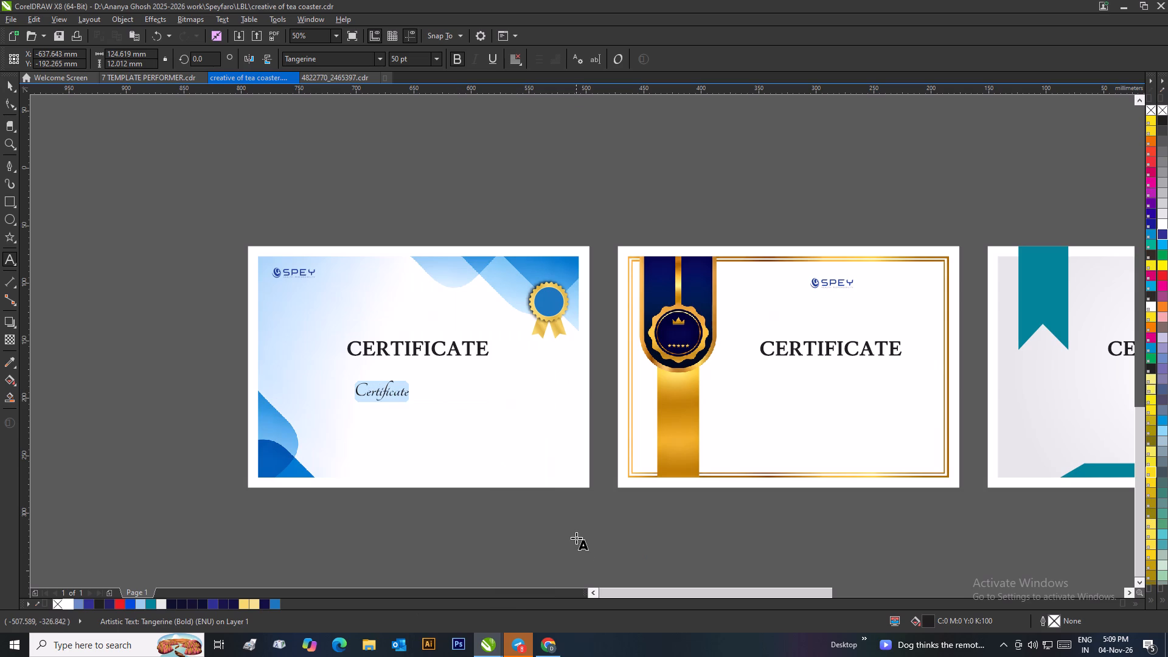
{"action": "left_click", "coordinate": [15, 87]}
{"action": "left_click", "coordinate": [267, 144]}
Move the script Certificate line up to sit roughly centred beneath the CERTIFICATE heading.
{"action": "scroll", "coordinate": [397, 410], "scroll_direction": "up", "scroll_amount": 1}
{"action": "left_click_drag", "start_coordinate": [571, 310], "coordinate": [625, 291]}
Replace the script Certificate text with the recipient's full name, capitalising both the first name and the surname.
{"action": "double_click", "coordinate": [613, 294]}
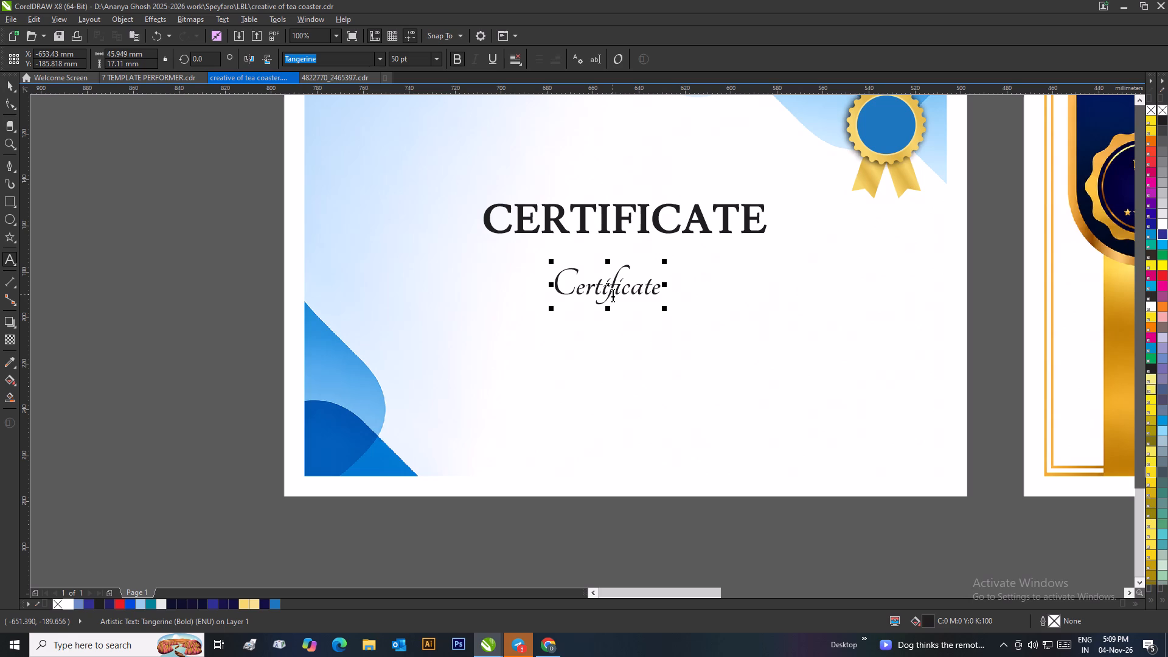
{"action": "key", "text": "ctrl+a"}
{"action": "key", "text": "BackSpace"}
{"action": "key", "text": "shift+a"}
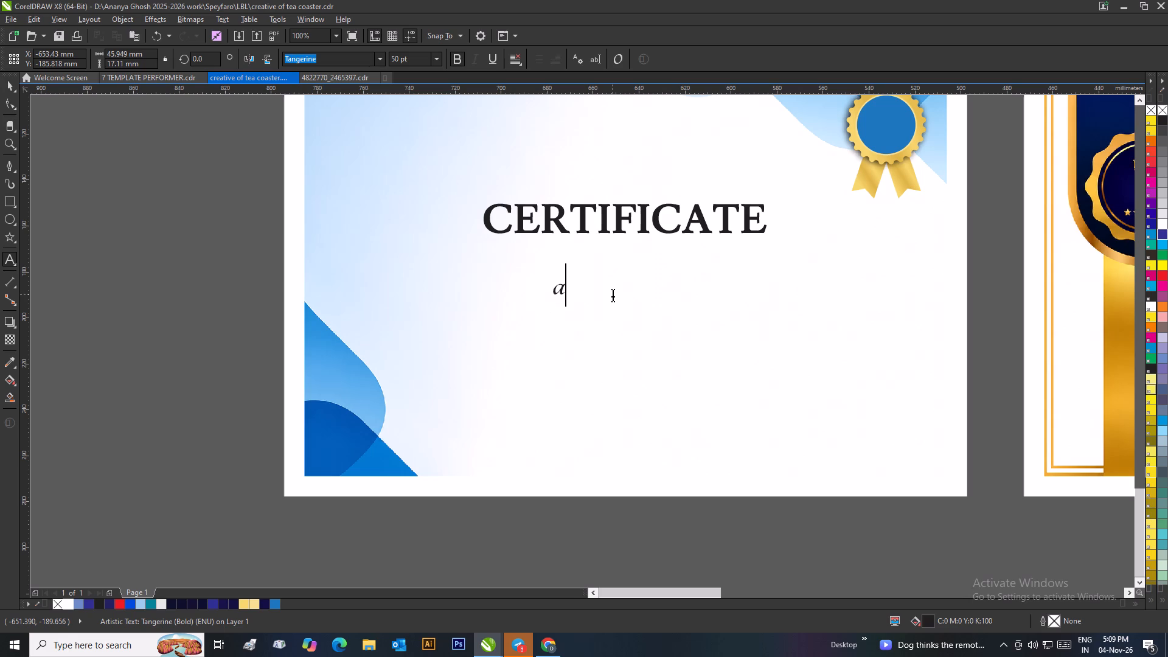
{"action": "key", "text": "BackSpace"}
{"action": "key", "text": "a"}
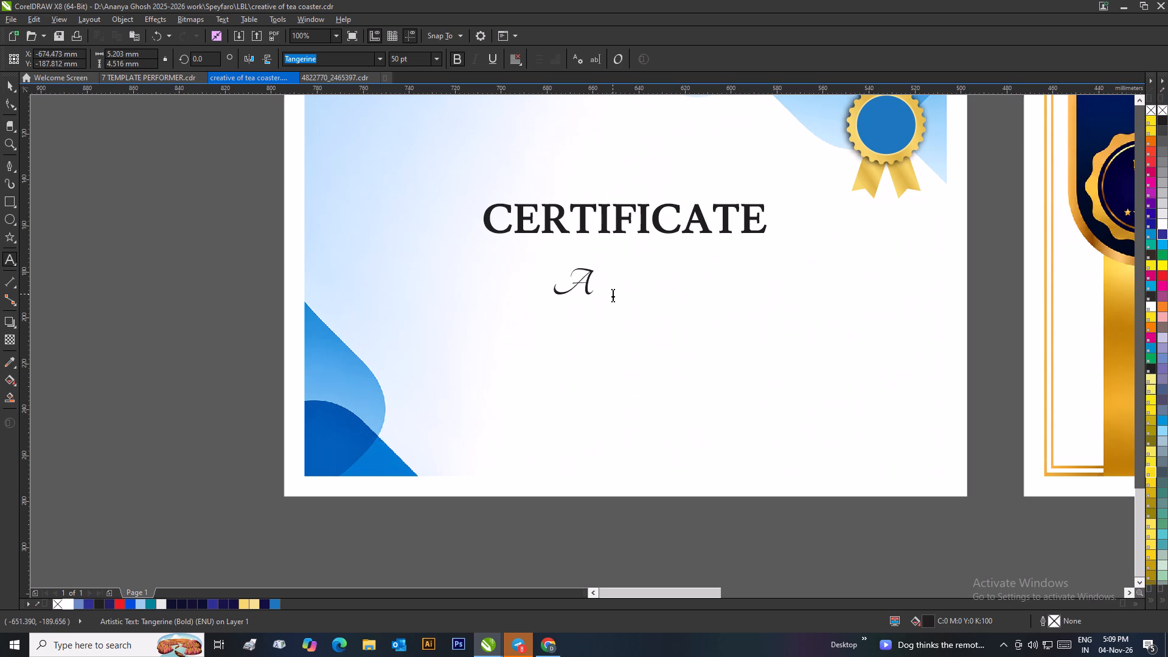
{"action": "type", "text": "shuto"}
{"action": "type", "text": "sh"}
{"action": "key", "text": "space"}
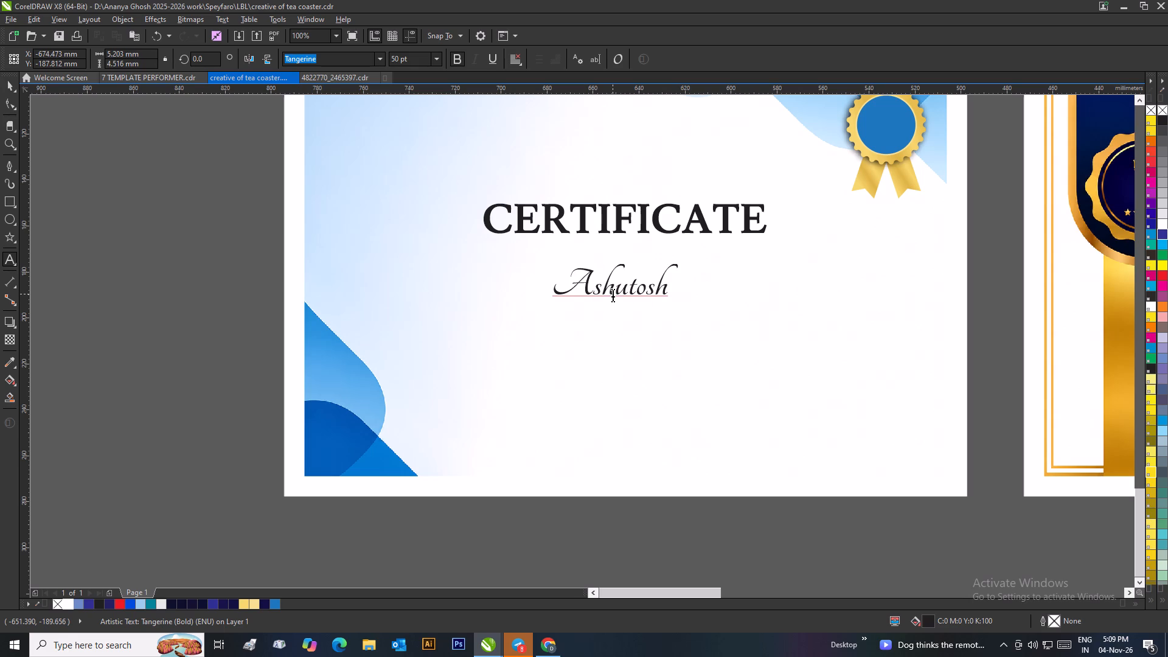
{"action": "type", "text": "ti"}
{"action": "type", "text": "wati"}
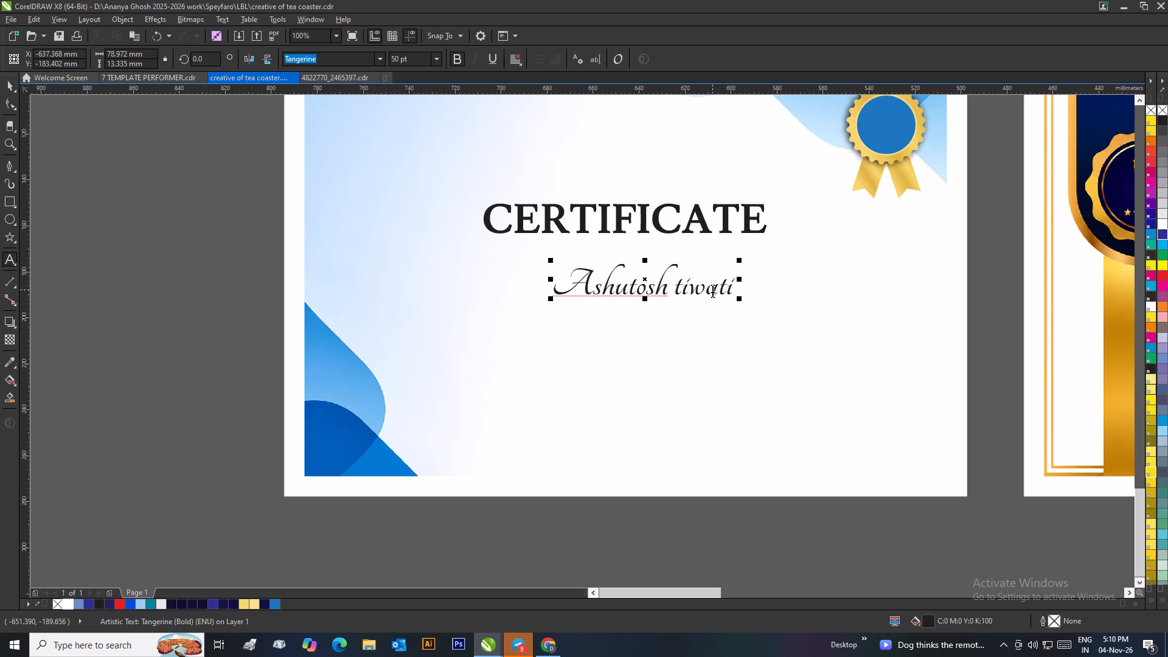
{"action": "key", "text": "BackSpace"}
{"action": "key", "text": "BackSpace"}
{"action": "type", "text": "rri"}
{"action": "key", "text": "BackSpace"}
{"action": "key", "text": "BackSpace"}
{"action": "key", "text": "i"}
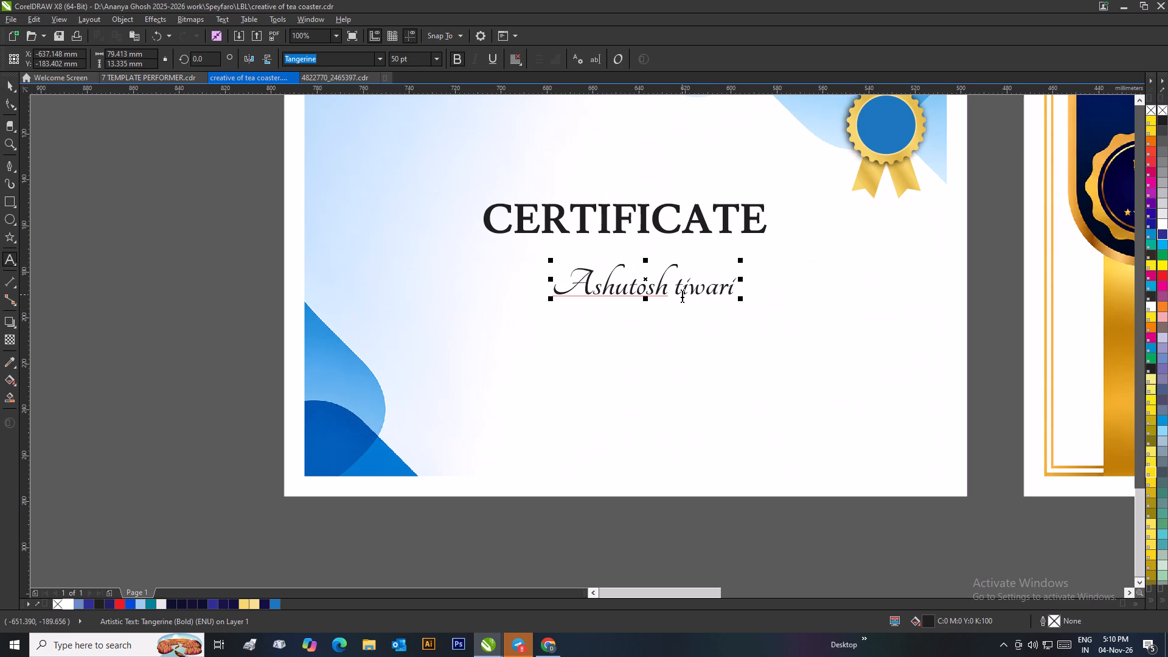
{"action": "left_click", "coordinate": [681, 288]}
{"action": "key", "text": "BackSpace"}
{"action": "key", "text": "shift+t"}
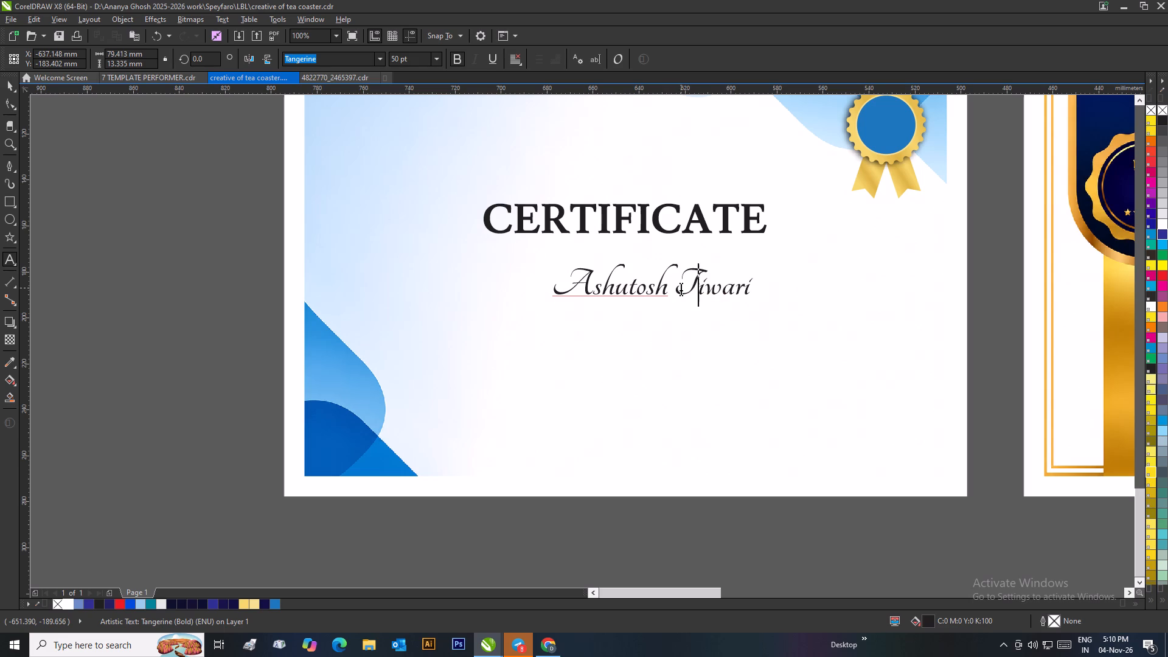
Centre the script name horizontally under the CERTIFICATE heading and move it up close beneath it.
{"action": "left_click", "coordinate": [4, 80]}
{"action": "left_click", "coordinate": [657, 229], "text": "shift"}
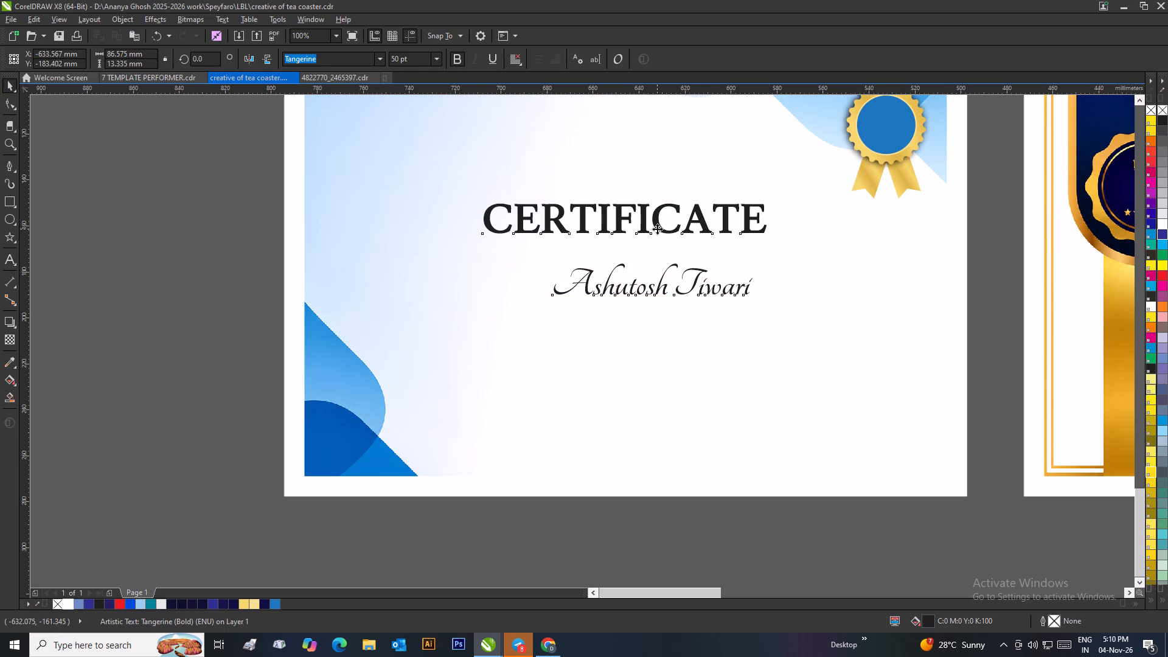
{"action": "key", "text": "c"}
{"action": "left_click", "coordinate": [235, 262]}
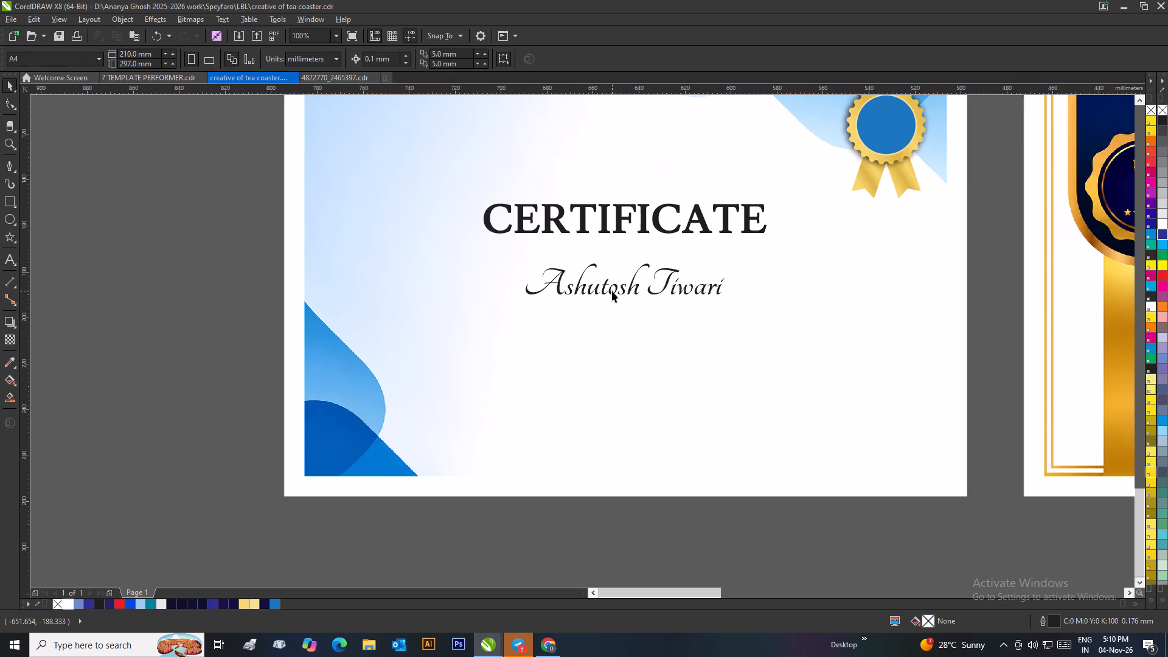
{"action": "left_click_drag", "start_coordinate": [612, 291], "coordinate": [615, 271]}
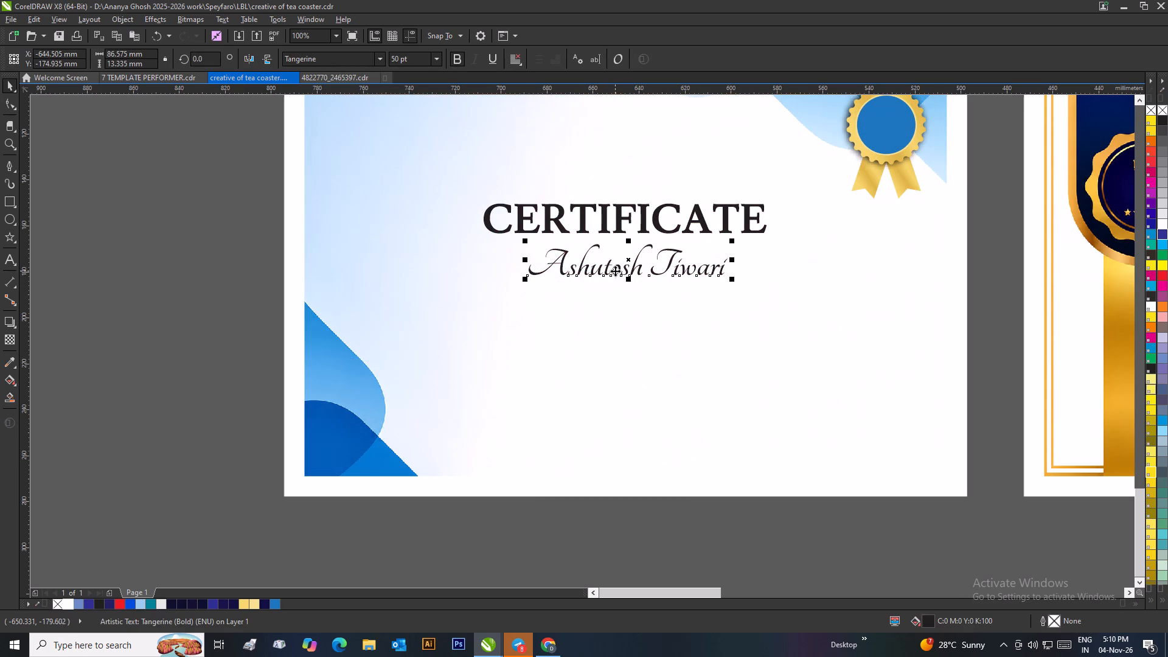
Fill the script name with the dark navy C100 M97 Y31 K53.
{"action": "left_click", "coordinate": [265, 605]}
{"action": "left_click", "coordinate": [890, 549]}
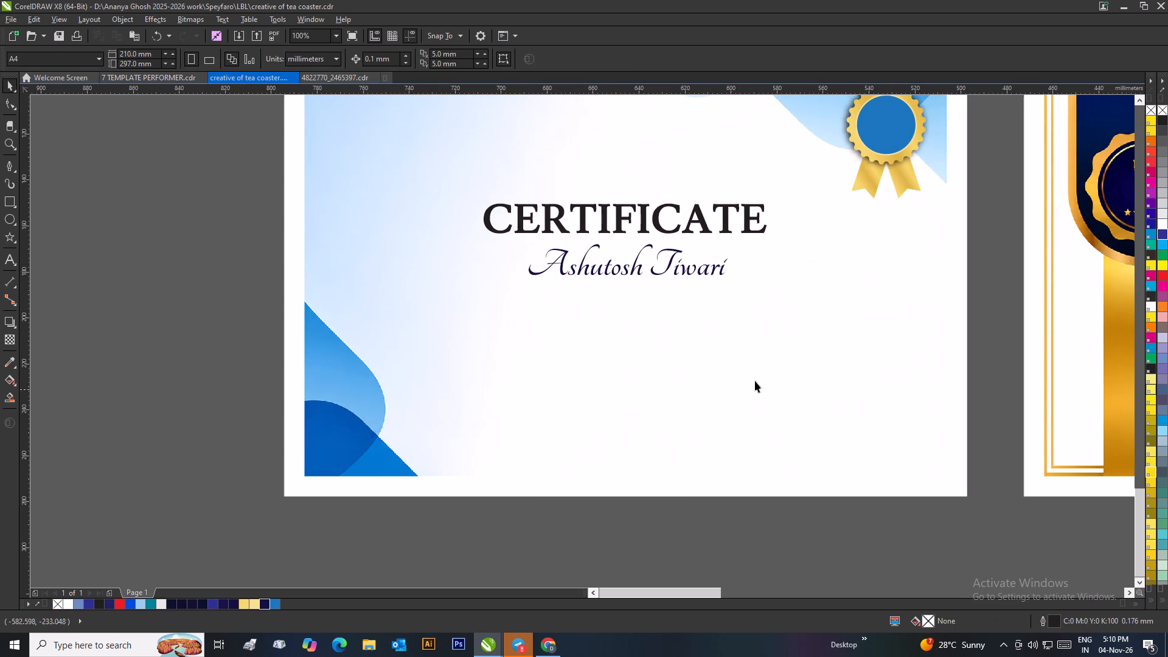
Move the script name down to open a wider gap below the CERTIFICATE heading.
{"action": "scroll", "coordinate": [751, 380], "scroll_direction": "down", "scroll_amount": 2}
{"action": "scroll", "coordinate": [569, 317], "scroll_direction": "up", "scroll_amount": 1}
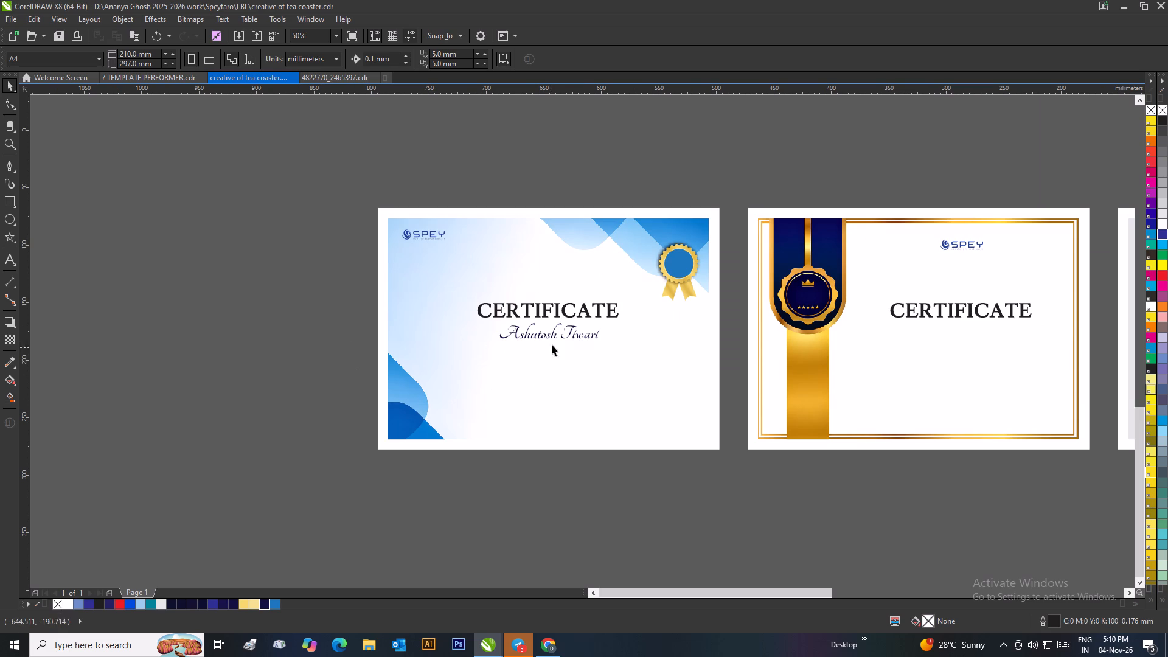
{"action": "left_click_drag", "start_coordinate": [550, 335], "coordinate": [549, 372]}
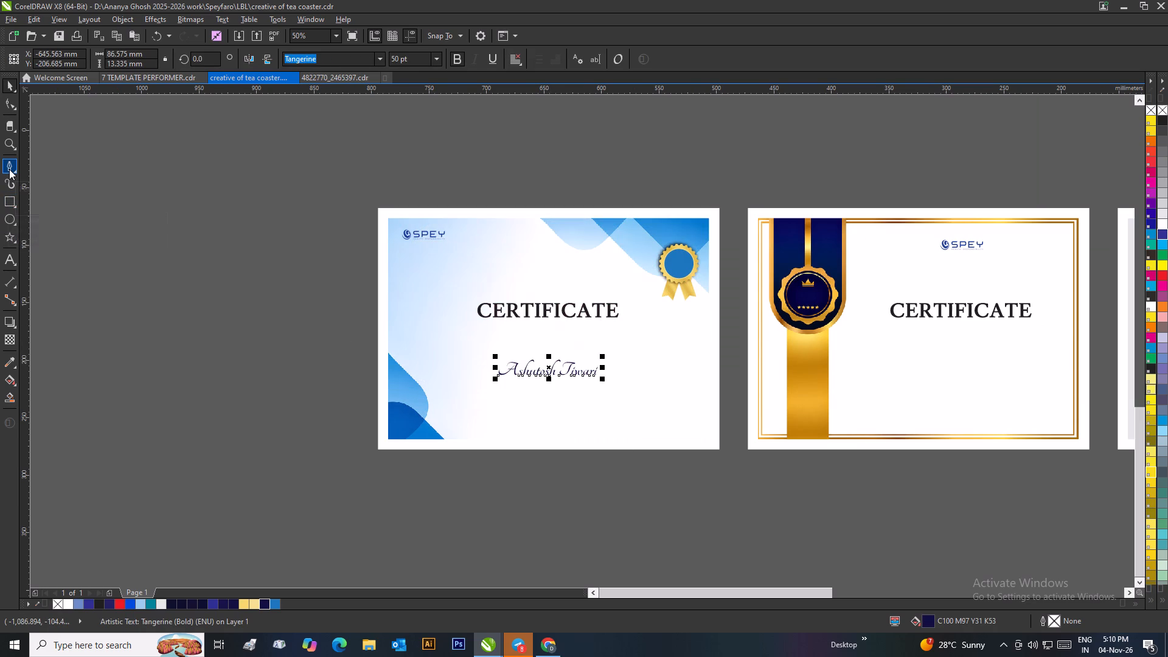
Draw a horizontal line about 132 mm long just beneath the CERTIFICATE heading along a temporary guideline, and delete the guideline.
{"action": "left_click_drag", "start_coordinate": [397, 89], "coordinate": [443, 311]}
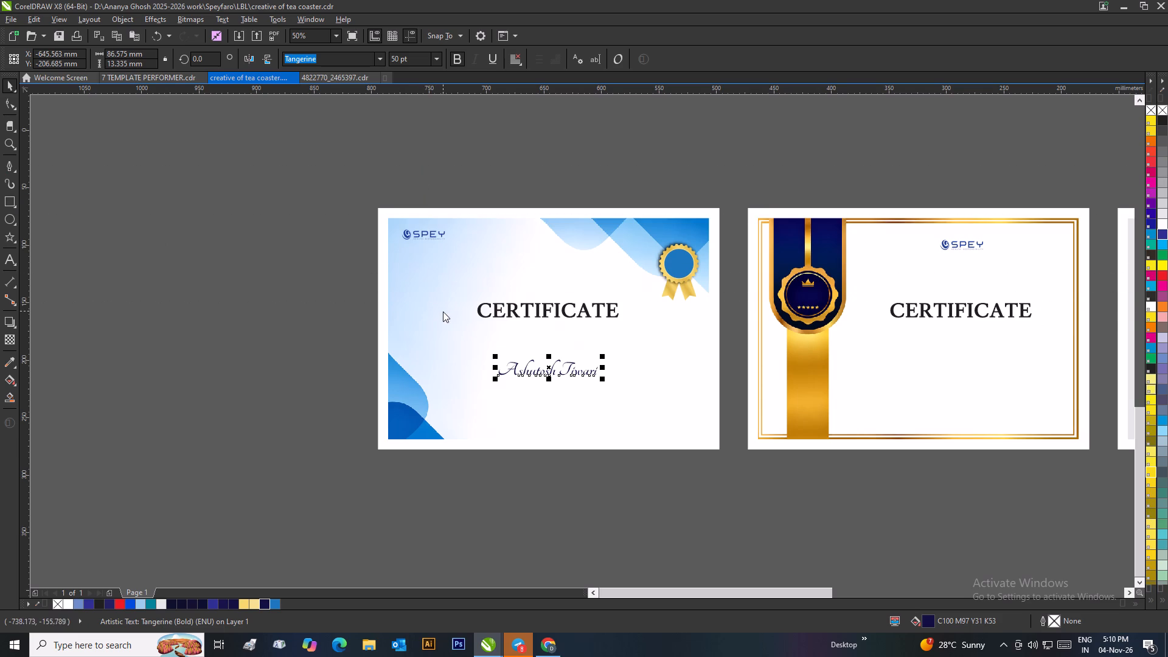
{"action": "left_click_drag", "start_coordinate": [443, 311], "coordinate": [445, 327]}
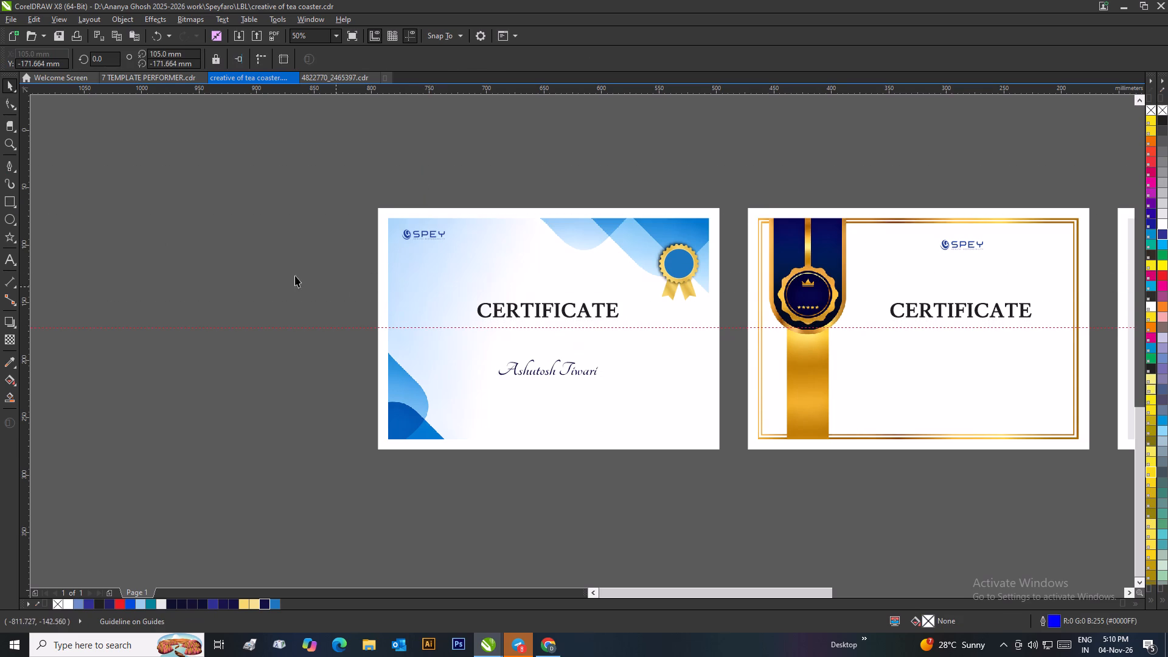
{"action": "left_click", "coordinate": [5, 165]}
{"action": "scroll", "coordinate": [558, 336], "scroll_direction": "up", "scroll_amount": 2}
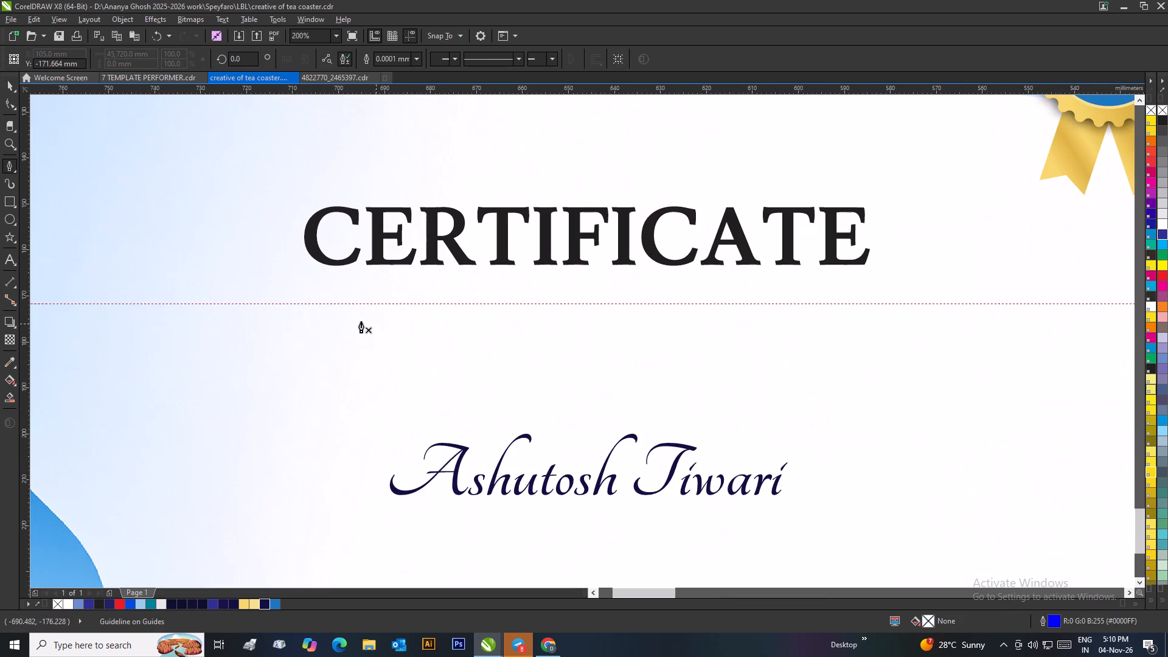
{"action": "left_click", "coordinate": [285, 303]}
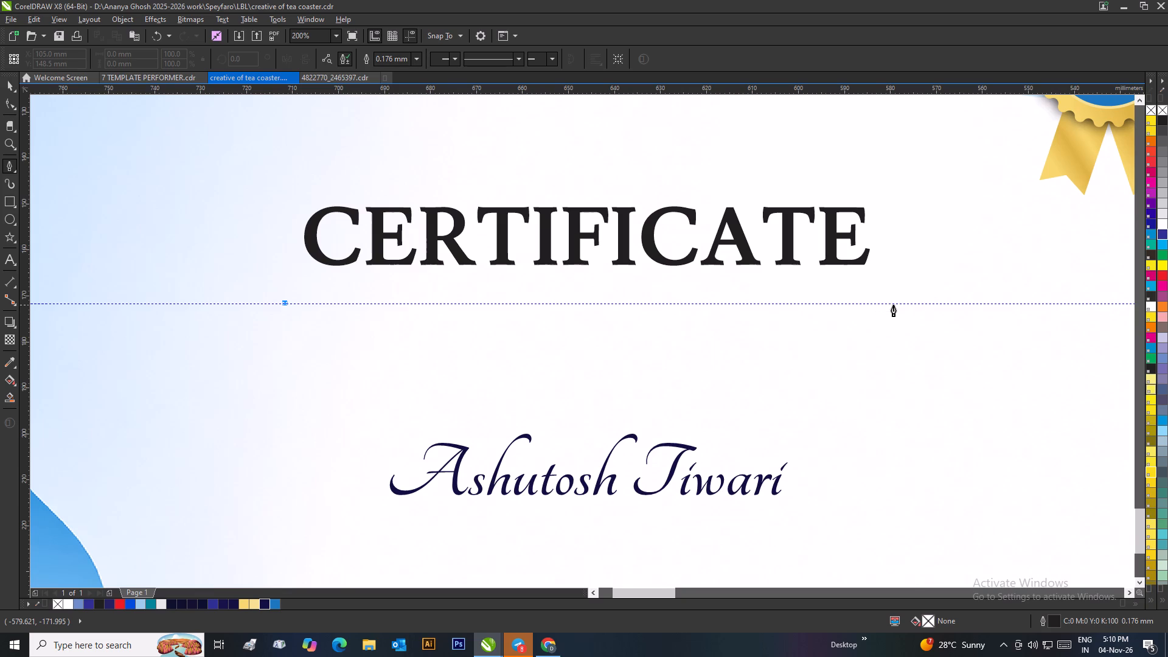
{"action": "left_click", "coordinate": [894, 303]}
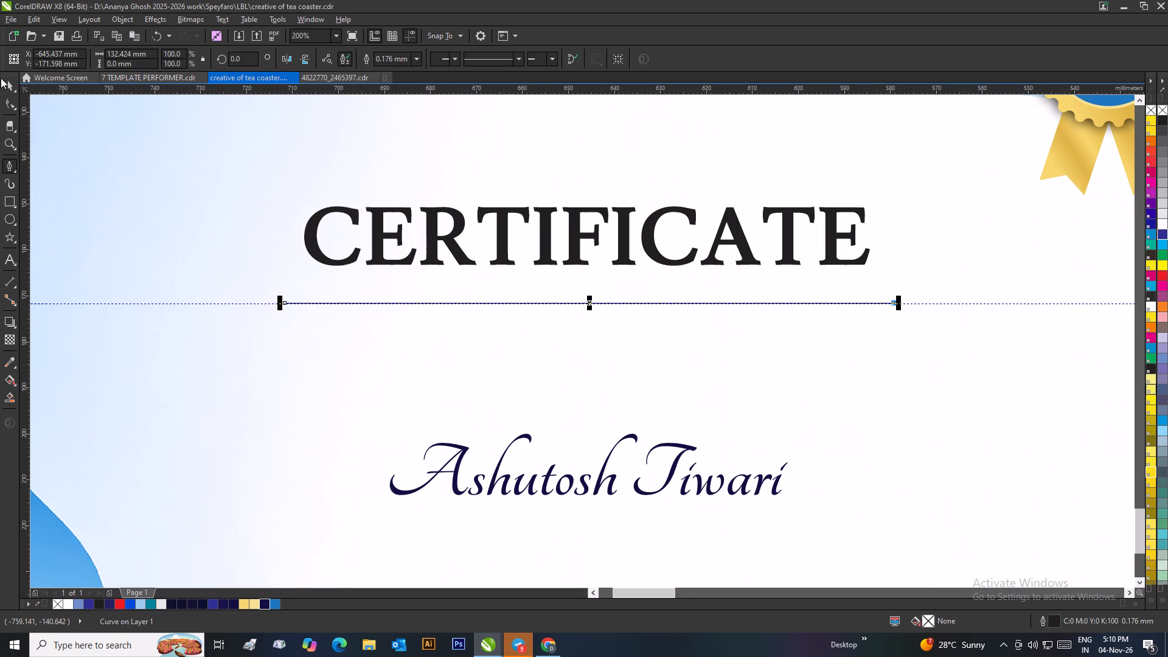
{"action": "left_click", "coordinate": [12, 84]}
{"action": "left_click", "coordinate": [258, 304]}
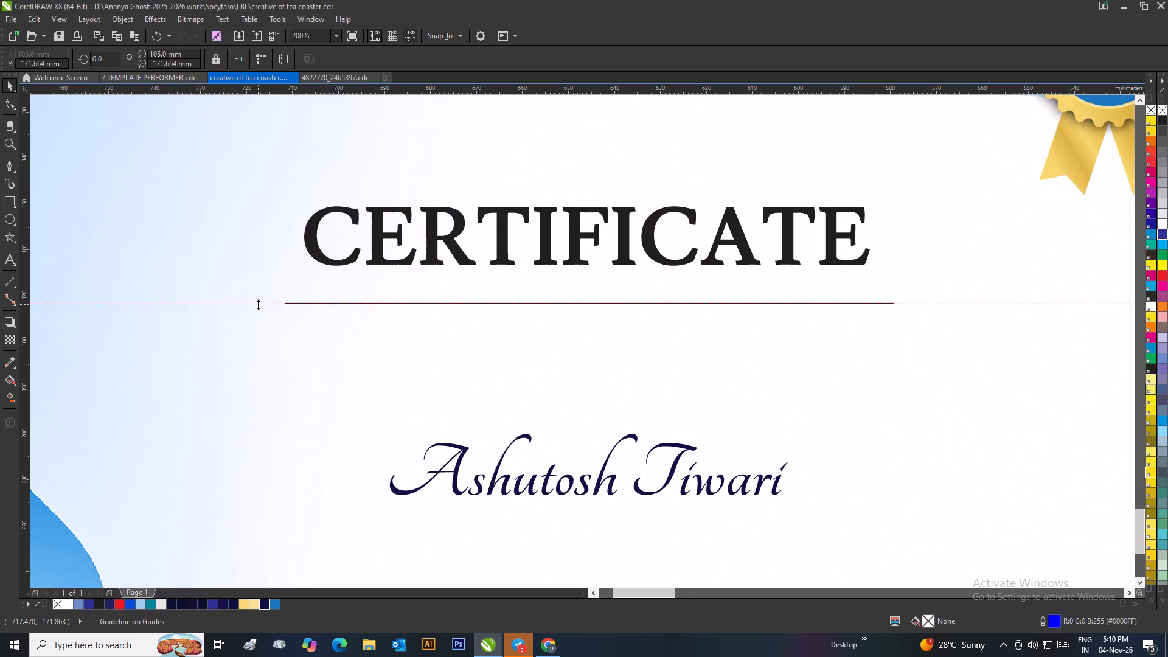
{"action": "key", "text": "Delete"}
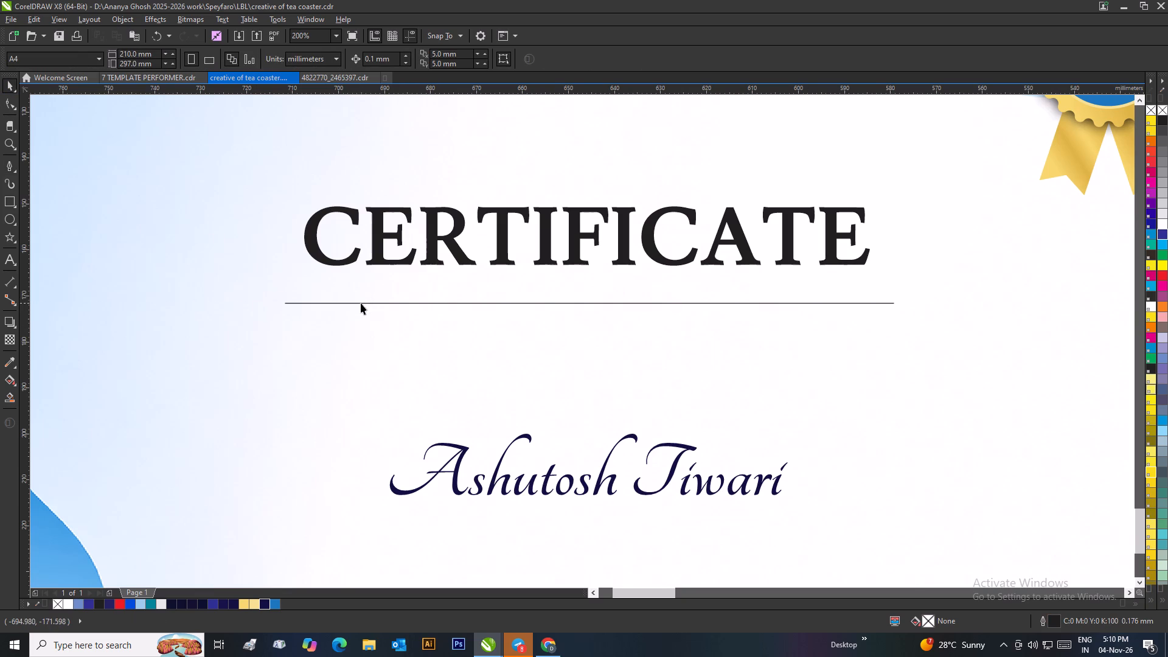
Centre the new line horizontally with the CERTIFICATE heading.
{"action": "left_click", "coordinate": [361, 304]}
{"action": "left_click", "coordinate": [380, 260], "text": "shift"}
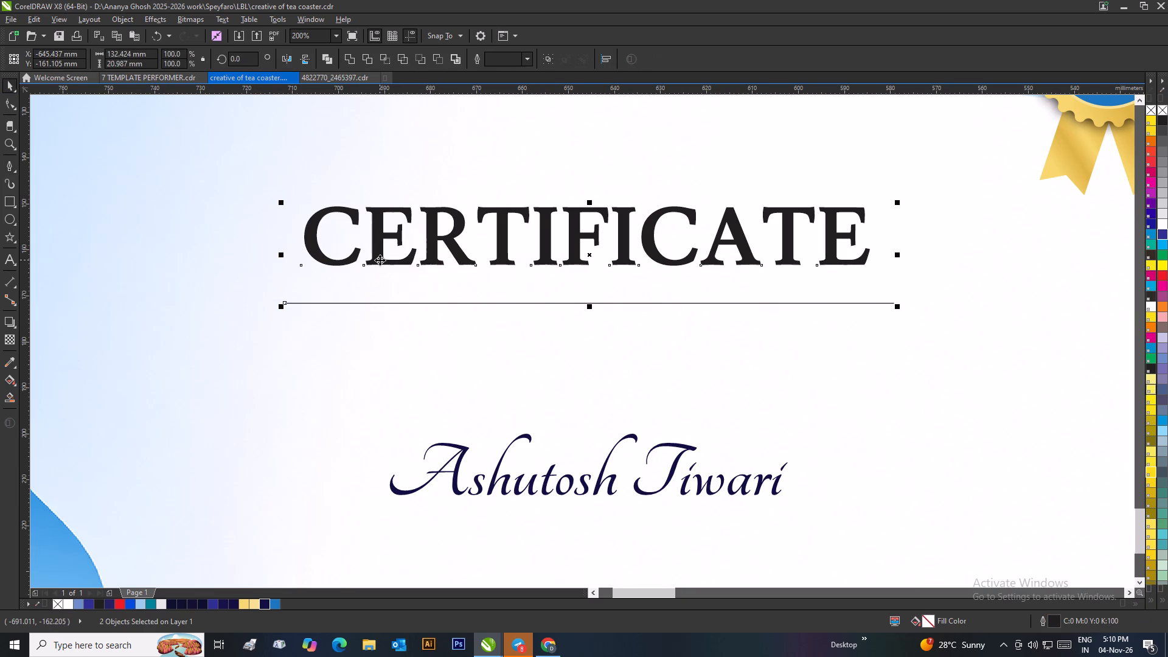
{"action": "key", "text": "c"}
{"action": "scroll", "coordinate": [380, 260], "scroll_direction": "down", "scroll_amount": 3}
{"action": "left_click", "coordinate": [435, 274]}
{"action": "scroll", "coordinate": [613, 378], "scroll_direction": "up", "scroll_amount": 1}
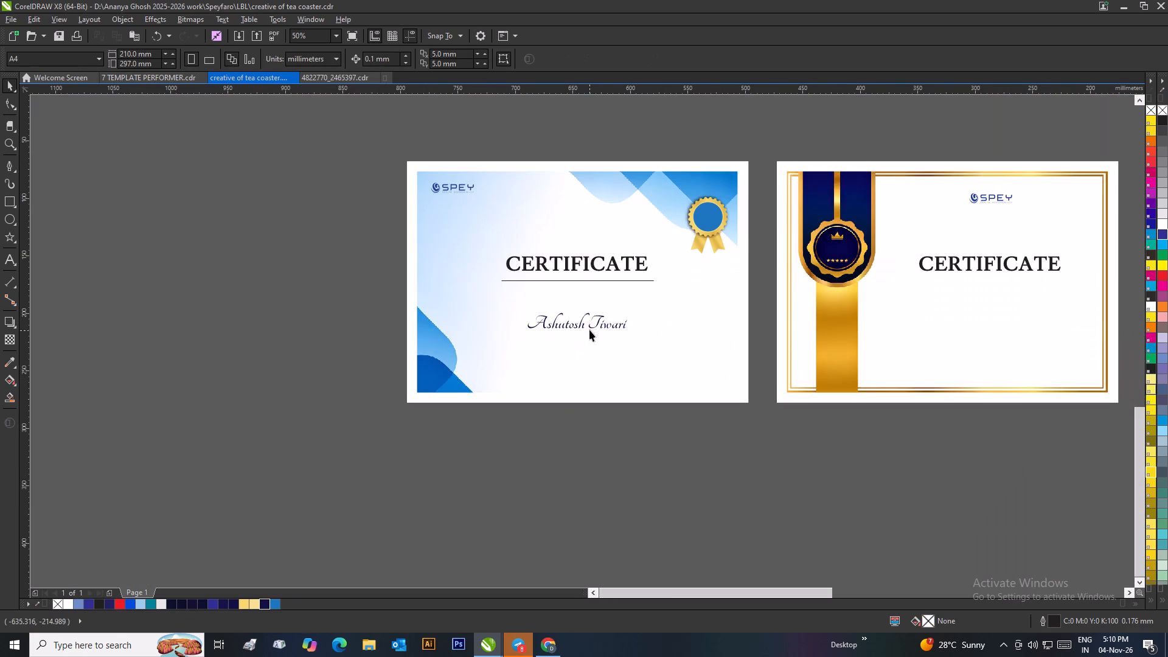
Change the line under the CERTIFICATE heading from solid to a finely dashed style with wider gaps.
{"action": "left_click", "coordinate": [596, 282]}
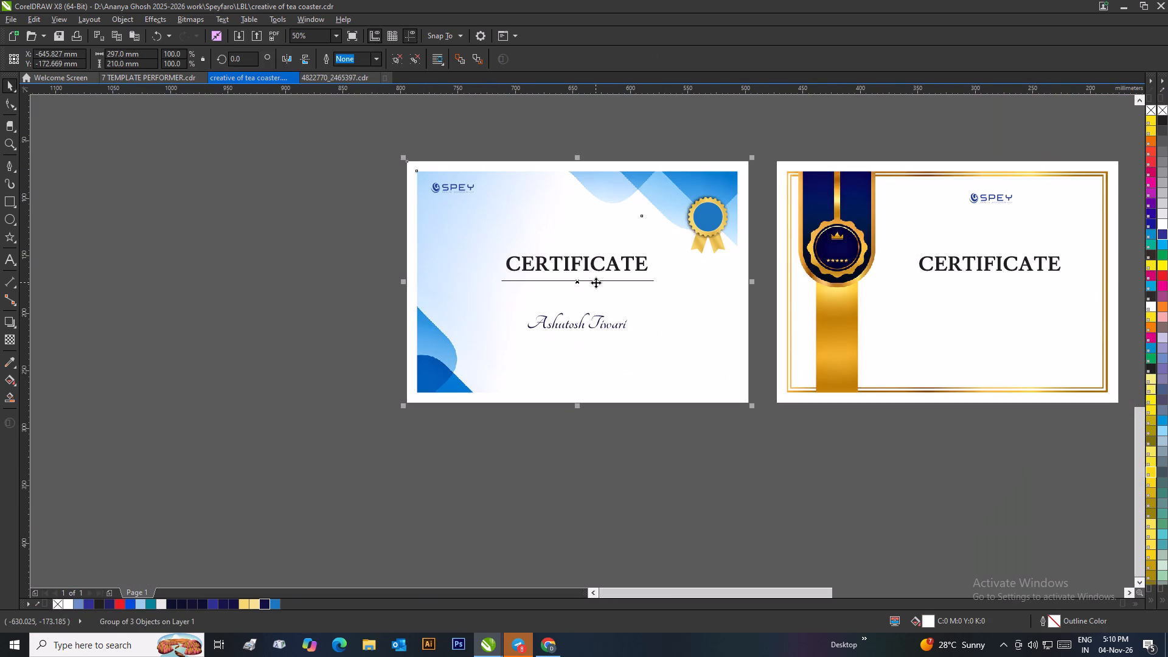
{"action": "left_click", "coordinate": [599, 282]}
{"action": "left_click", "coordinate": [506, 61]}
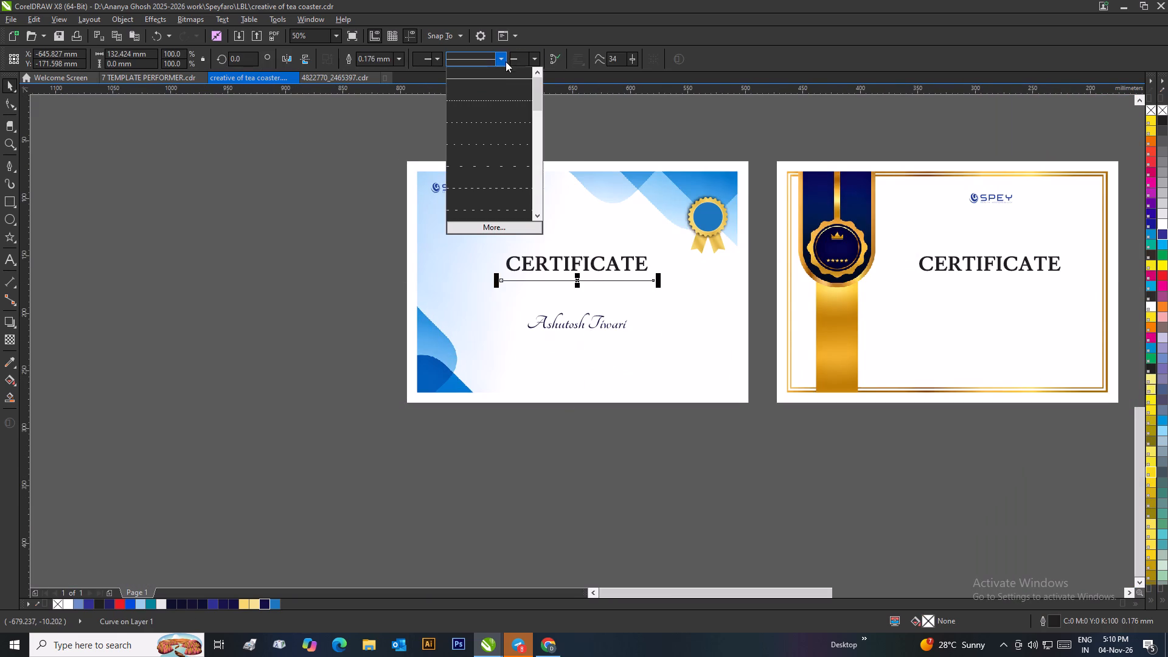
{"action": "left_click", "coordinate": [499, 182]}
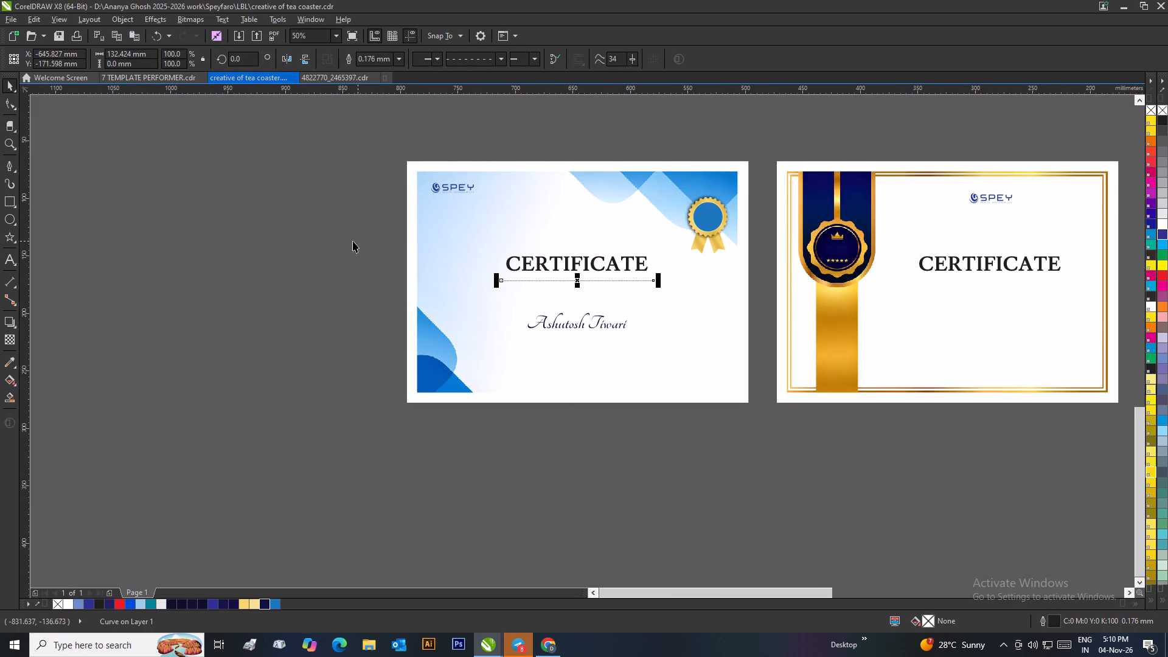
{"action": "left_click", "coordinate": [496, 57]}
{"action": "left_click", "coordinate": [485, 204]}
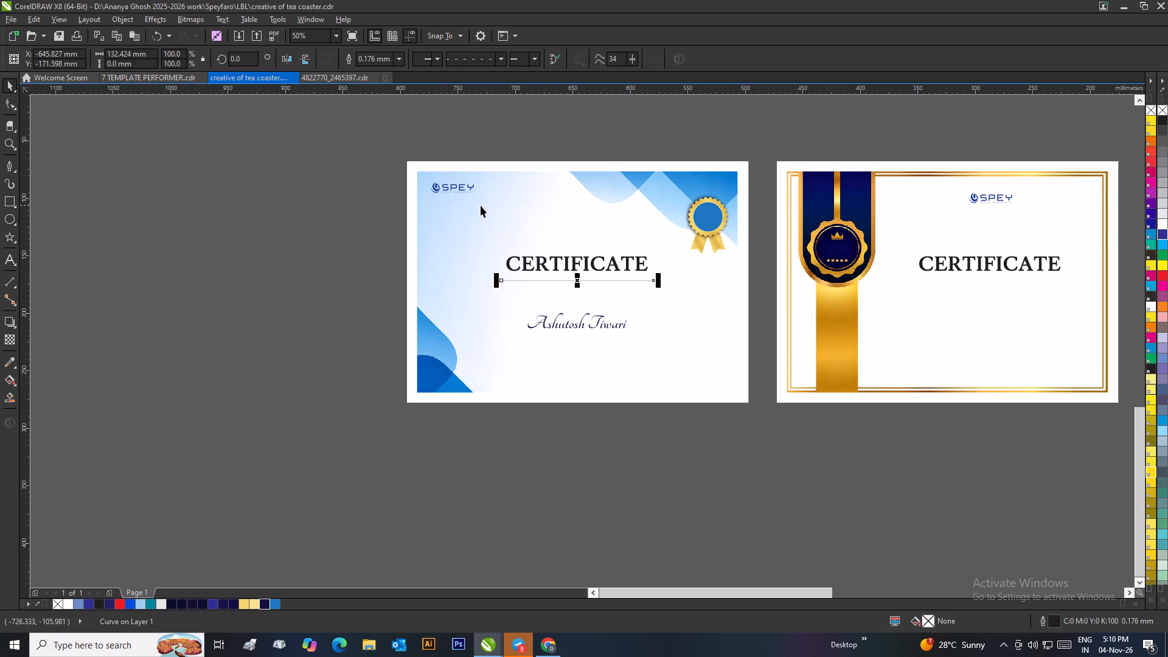
{"action": "left_click_drag", "start_coordinate": [363, 241], "coordinate": [372, 247]}
Move the script name up so it sits just below the dashed line.
{"action": "scroll", "coordinate": [612, 287], "scroll_direction": "up", "scroll_amount": 1}
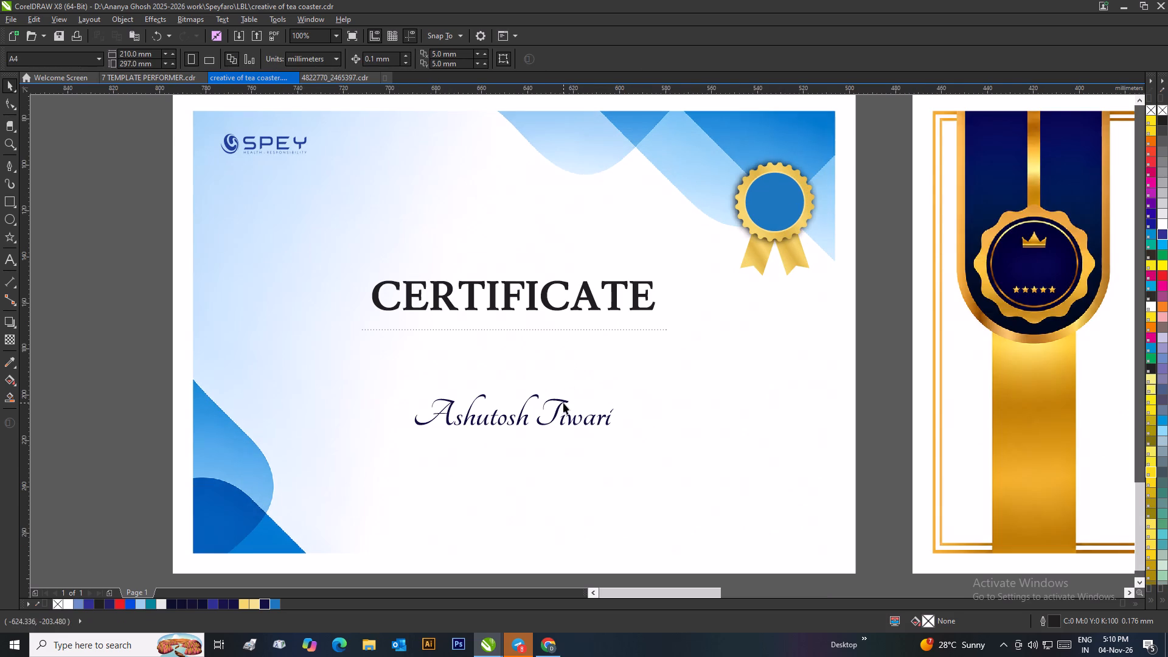
{"action": "left_click_drag", "start_coordinate": [563, 403], "coordinate": [563, 350]}
Duplicate the dashed line straight down to just below the script name.
{"action": "left_click", "coordinate": [583, 327]}
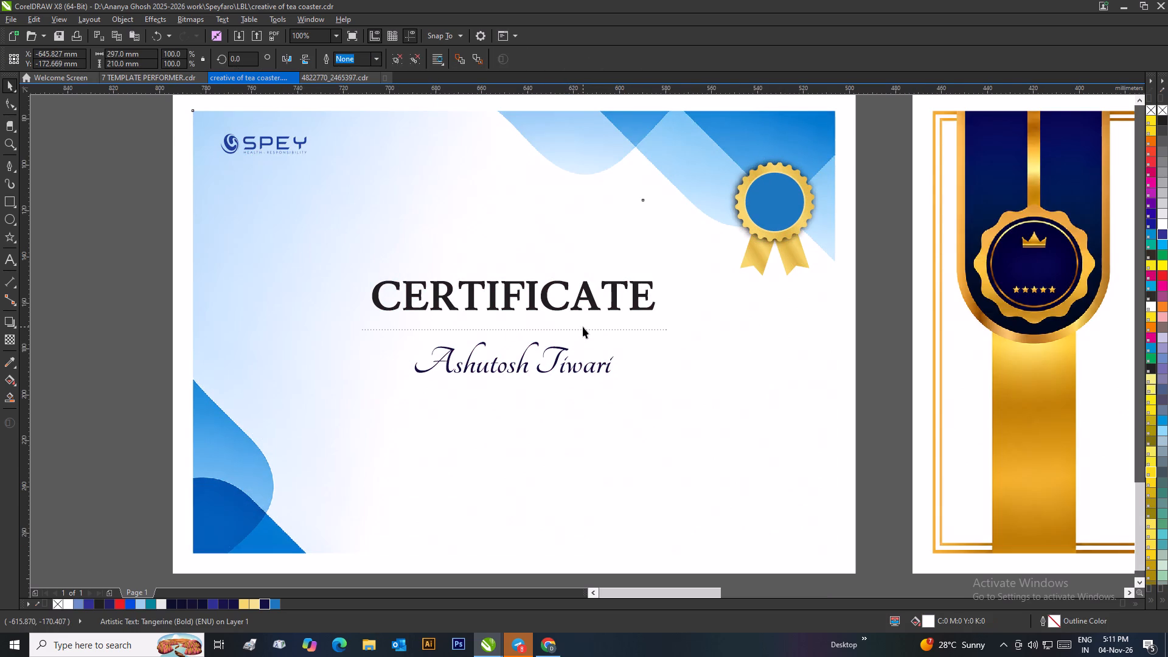
{"action": "left_click", "coordinate": [582, 328]}
{"action": "left_click_drag", "start_coordinate": [577, 330], "coordinate": [581, 386]}
{"action": "right_click", "coordinate": [581, 386]}
Align the centres of the script name and both dashed lines, space them evenly vertically, and group them.
{"action": "left_click_drag", "start_coordinate": [156, 312], "coordinate": [675, 407]}
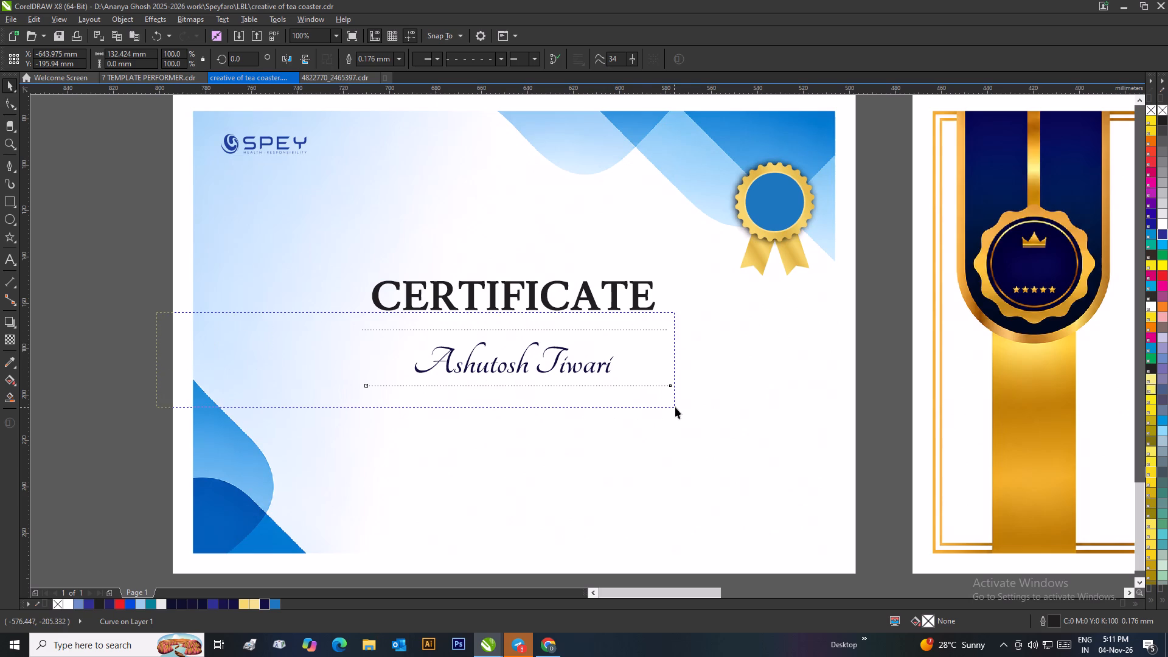
{"action": "left_click_drag", "start_coordinate": [675, 407], "coordinate": [681, 408]}
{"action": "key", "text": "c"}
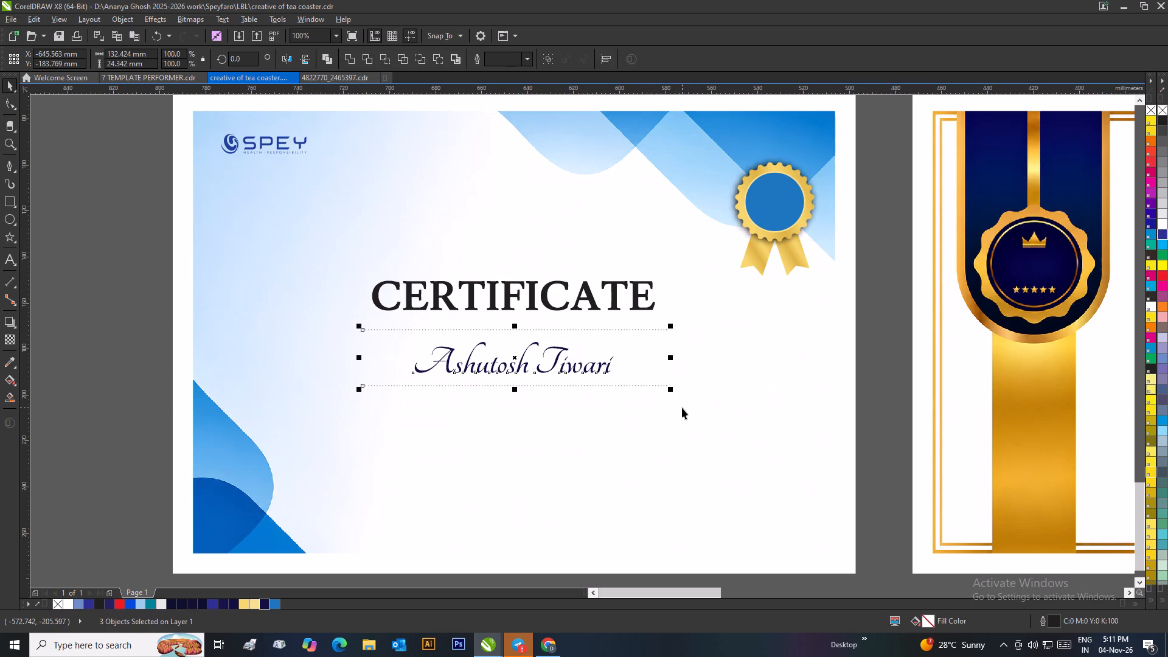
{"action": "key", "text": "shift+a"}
{"action": "key", "text": "ctrl+g"}
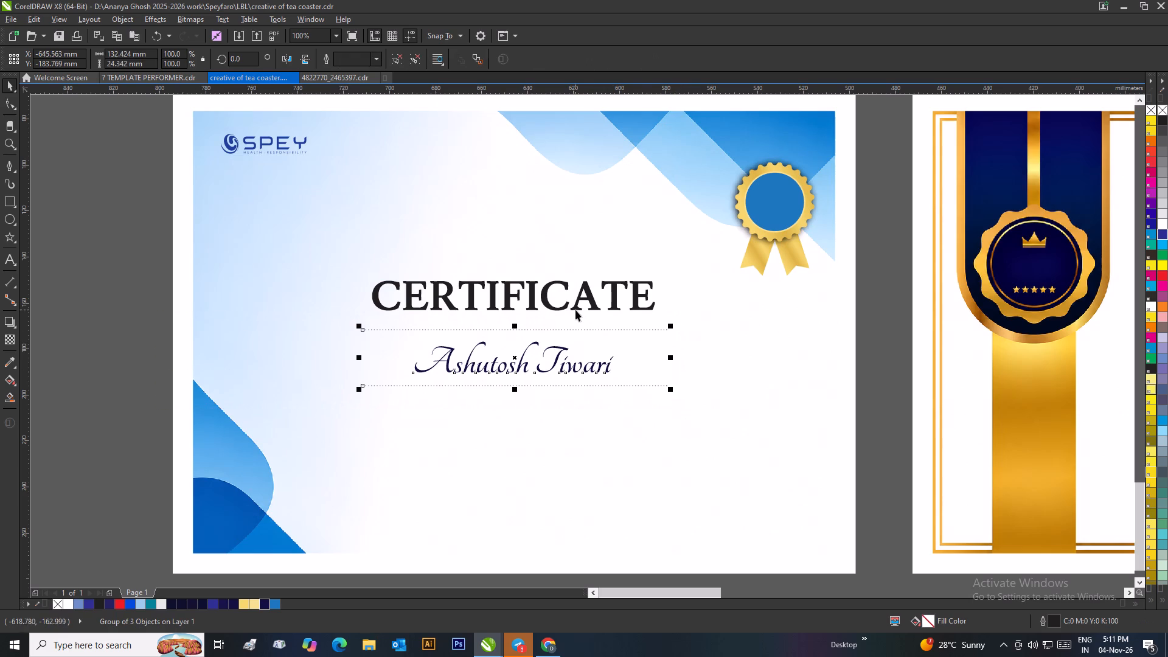
Centre the grouped name and dashed lines horizontally with the CERTIFICATE heading.
{"action": "left_click", "coordinate": [567, 305], "text": "shift"}
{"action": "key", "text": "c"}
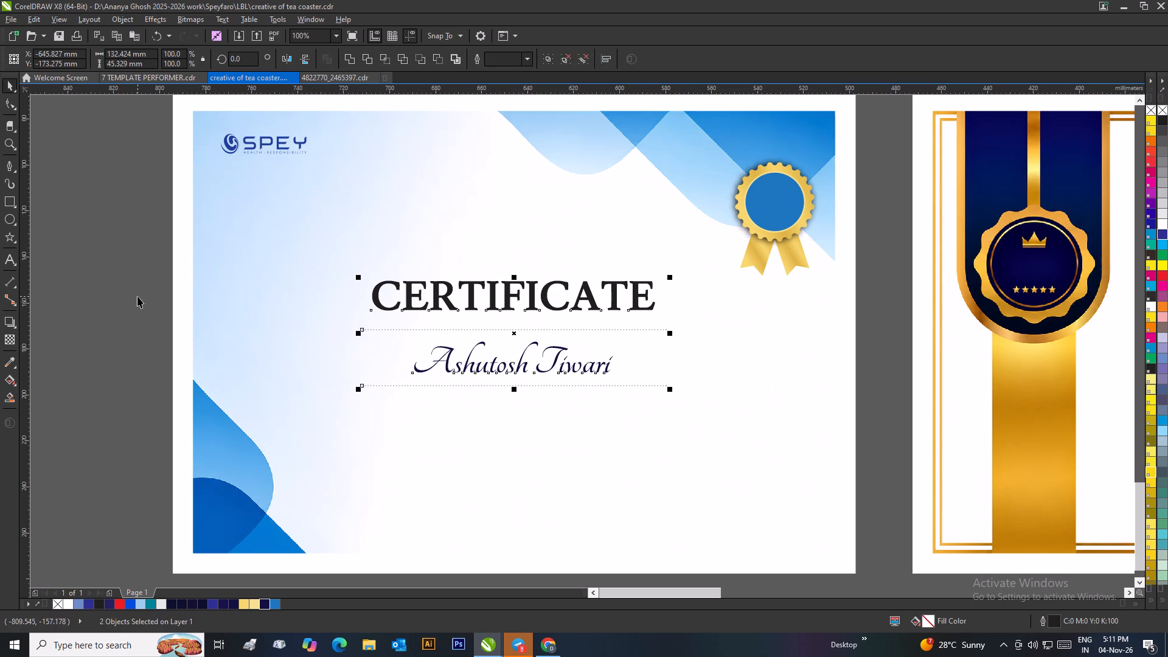
Ungroup the name block on the blue certificate and delete the dashed lines above and below the script name.
{"action": "left_click", "coordinate": [137, 296]}
{"action": "scroll", "coordinate": [302, 270], "scroll_direction": "down", "scroll_amount": 2}
{"action": "scroll", "coordinate": [654, 361], "scroll_direction": "up", "scroll_amount": 2}
{"action": "scroll", "coordinate": [575, 346], "scroll_direction": "down", "scroll_amount": 3}
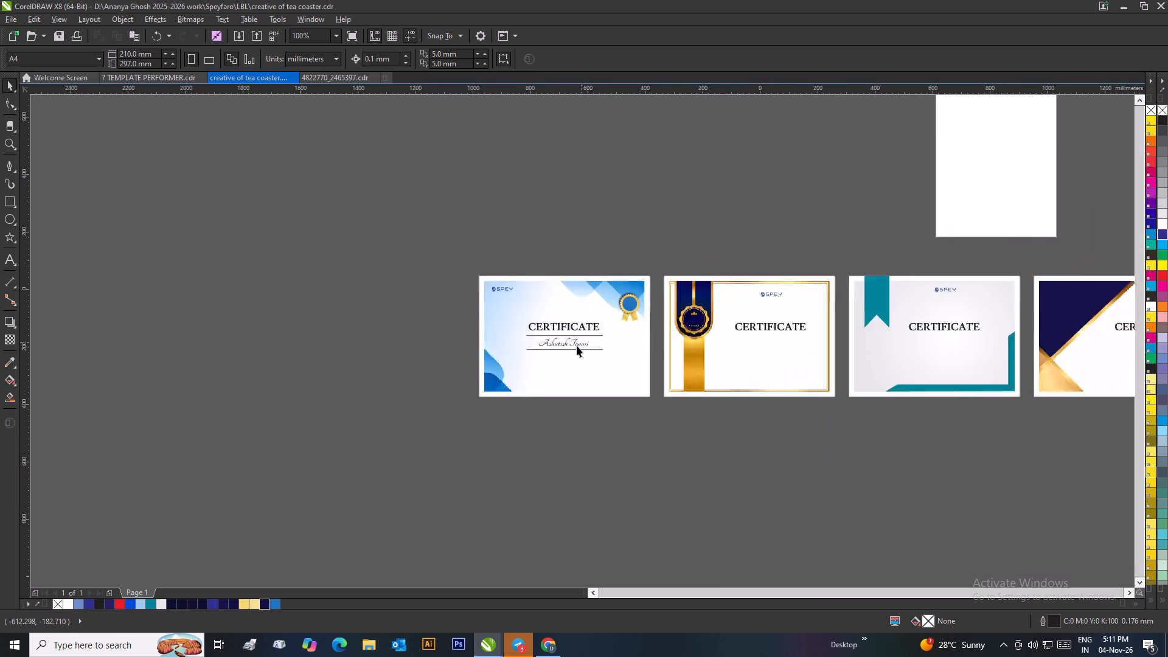
{"action": "scroll", "coordinate": [578, 344], "scroll_direction": "up", "scroll_amount": 3}
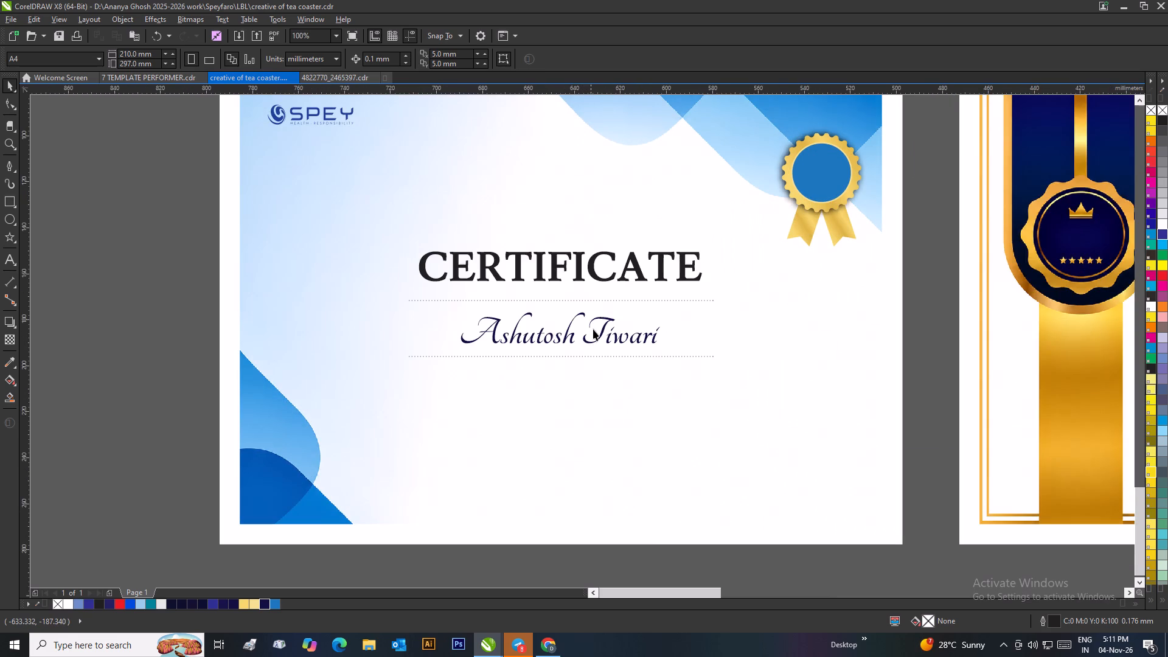
{"action": "scroll", "coordinate": [593, 320], "scroll_direction": "down", "scroll_amount": 2}
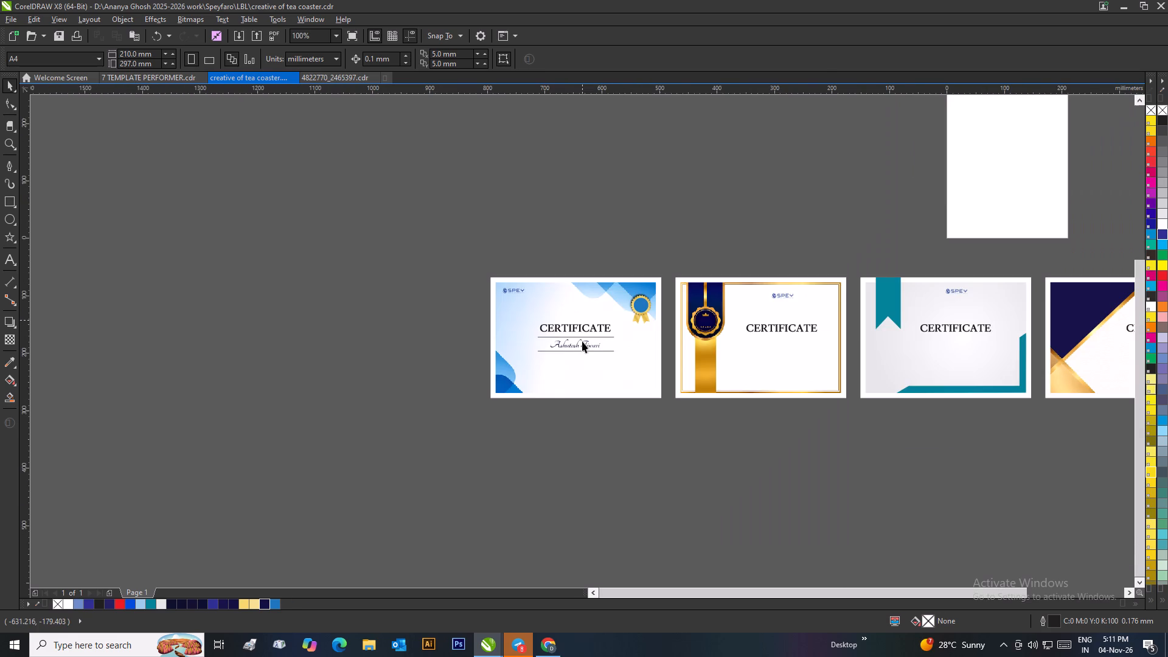
{"action": "scroll", "coordinate": [582, 341], "scroll_direction": "up", "scroll_amount": 1}
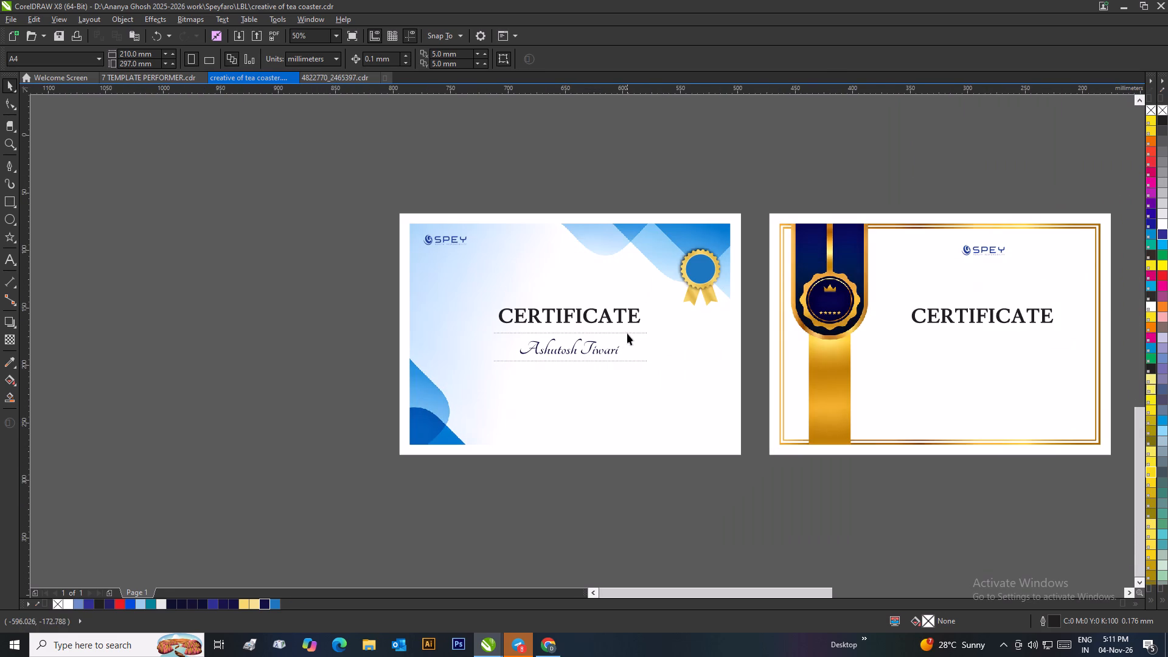
{"action": "left_click", "coordinate": [628, 332]}
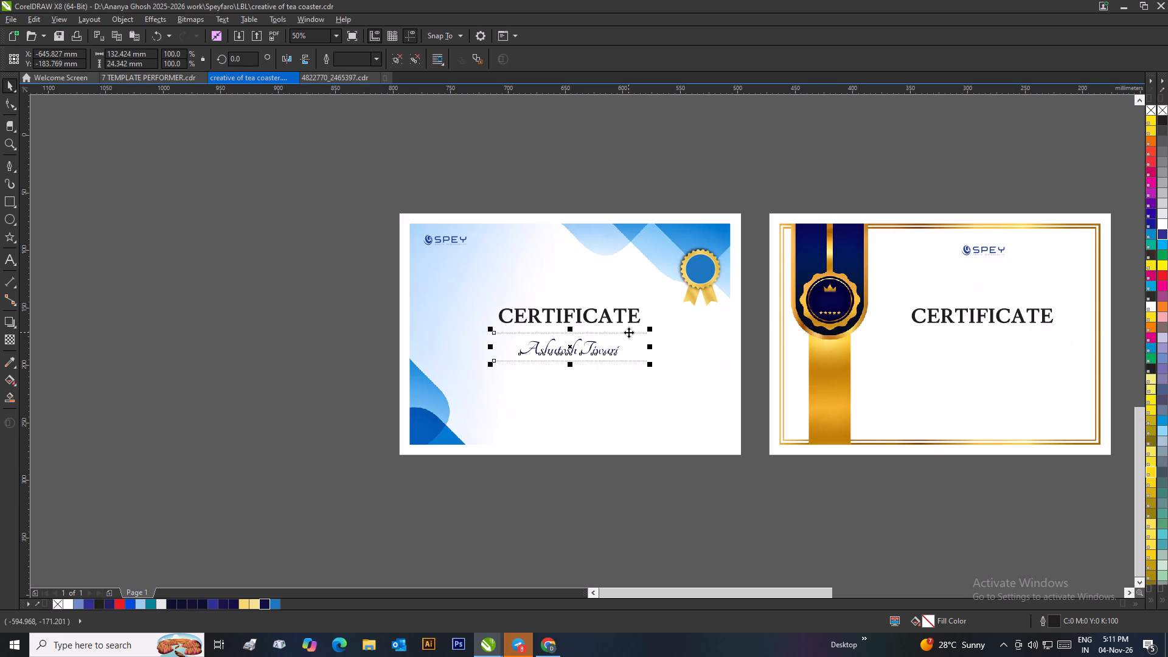
{"action": "key", "text": "ctrl+u"}
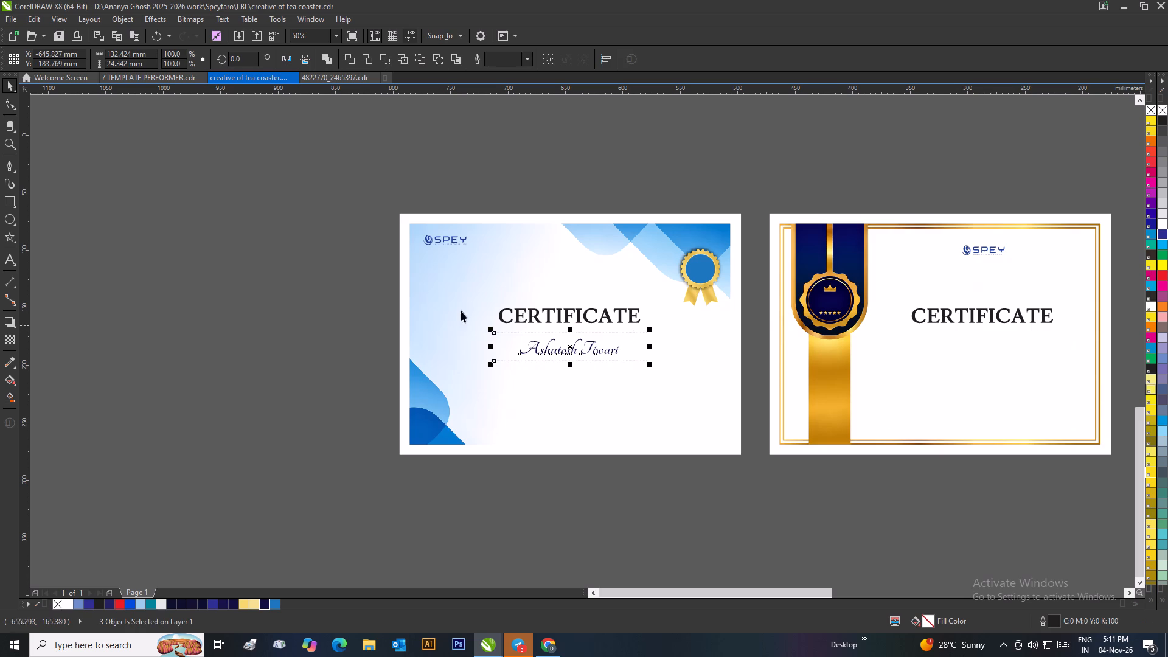
{"action": "left_click", "coordinate": [319, 263]}
{"action": "left_click", "coordinate": [497, 332]}
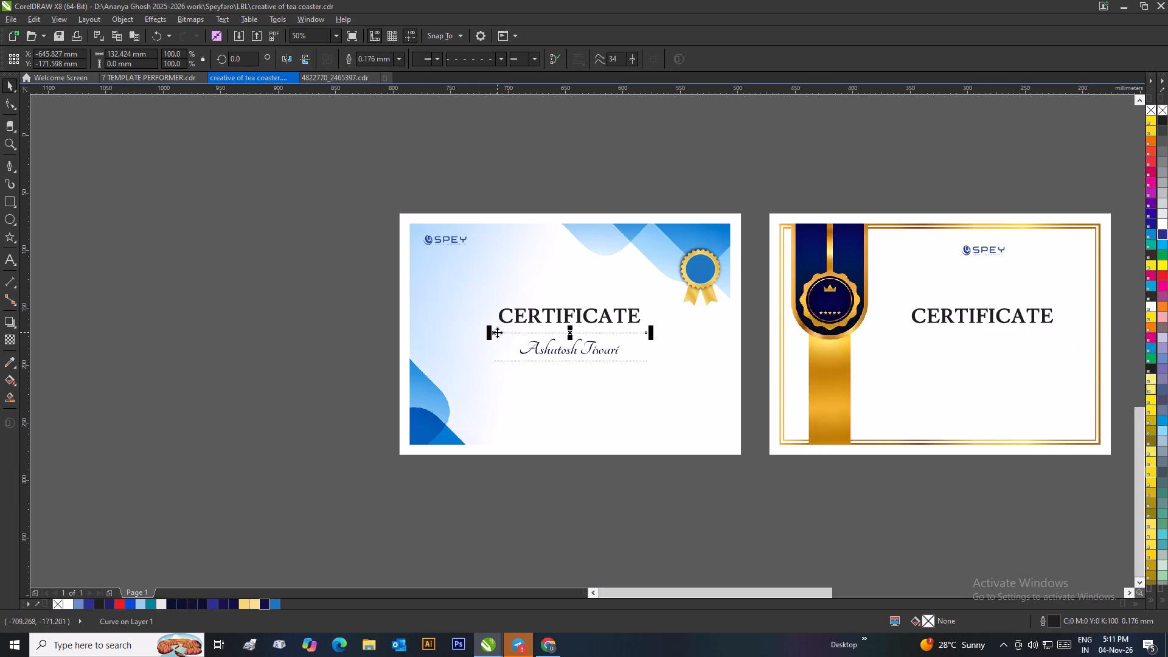
{"action": "key", "text": "Delete"}
{"action": "left_click", "coordinate": [504, 361]}
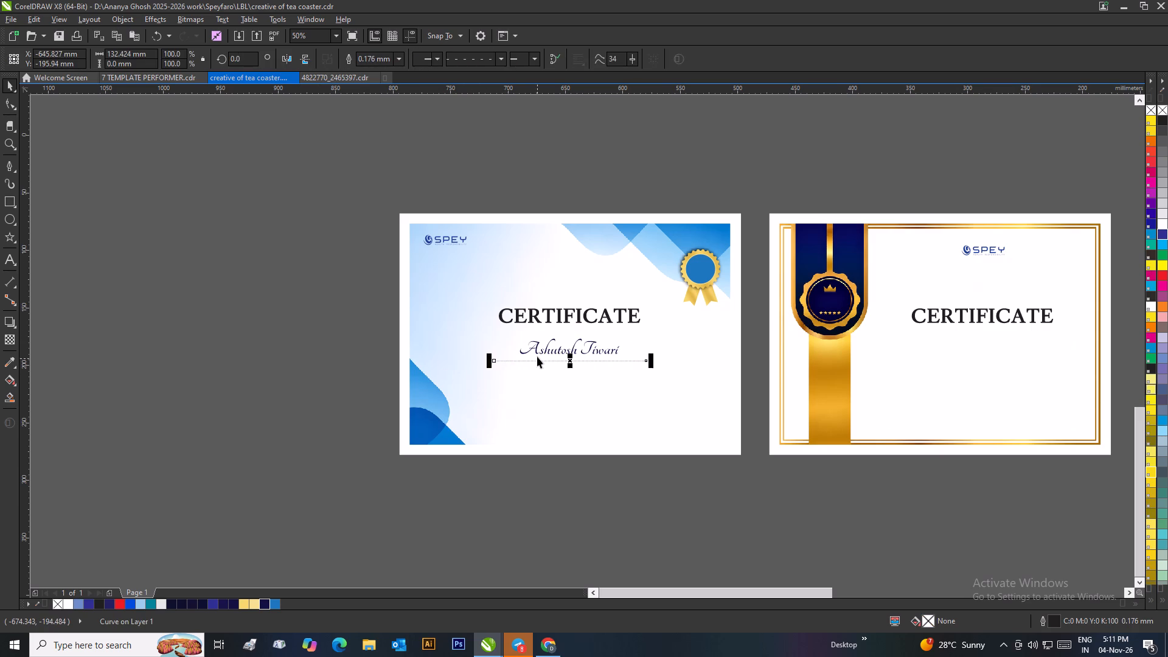
{"action": "key", "text": "Delete"}
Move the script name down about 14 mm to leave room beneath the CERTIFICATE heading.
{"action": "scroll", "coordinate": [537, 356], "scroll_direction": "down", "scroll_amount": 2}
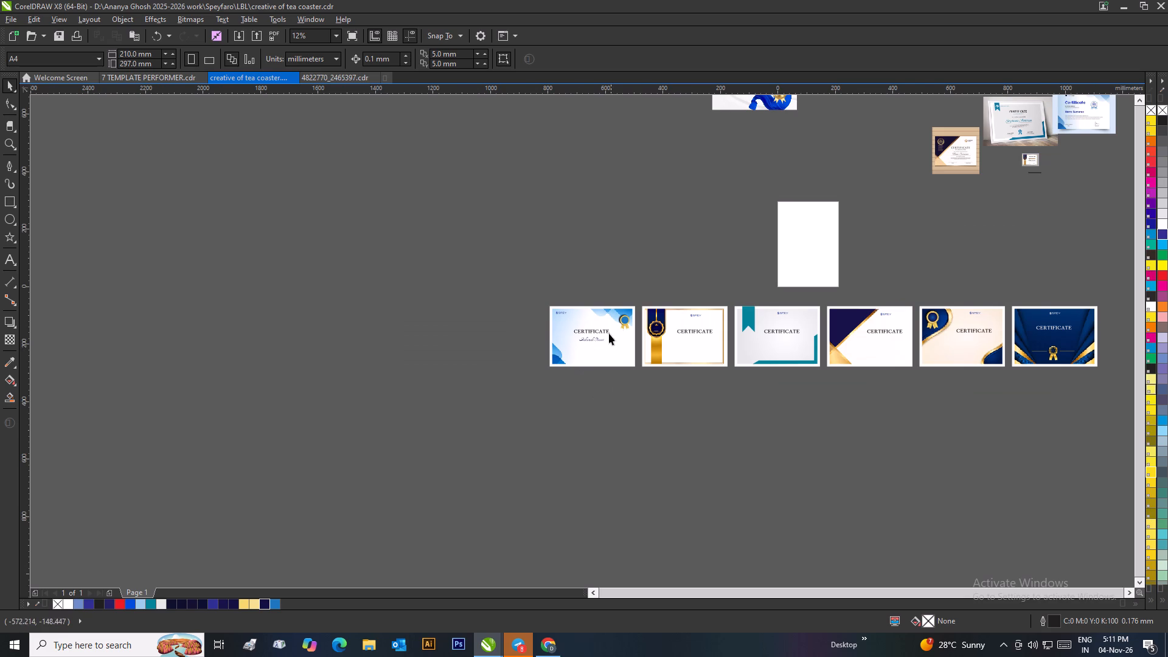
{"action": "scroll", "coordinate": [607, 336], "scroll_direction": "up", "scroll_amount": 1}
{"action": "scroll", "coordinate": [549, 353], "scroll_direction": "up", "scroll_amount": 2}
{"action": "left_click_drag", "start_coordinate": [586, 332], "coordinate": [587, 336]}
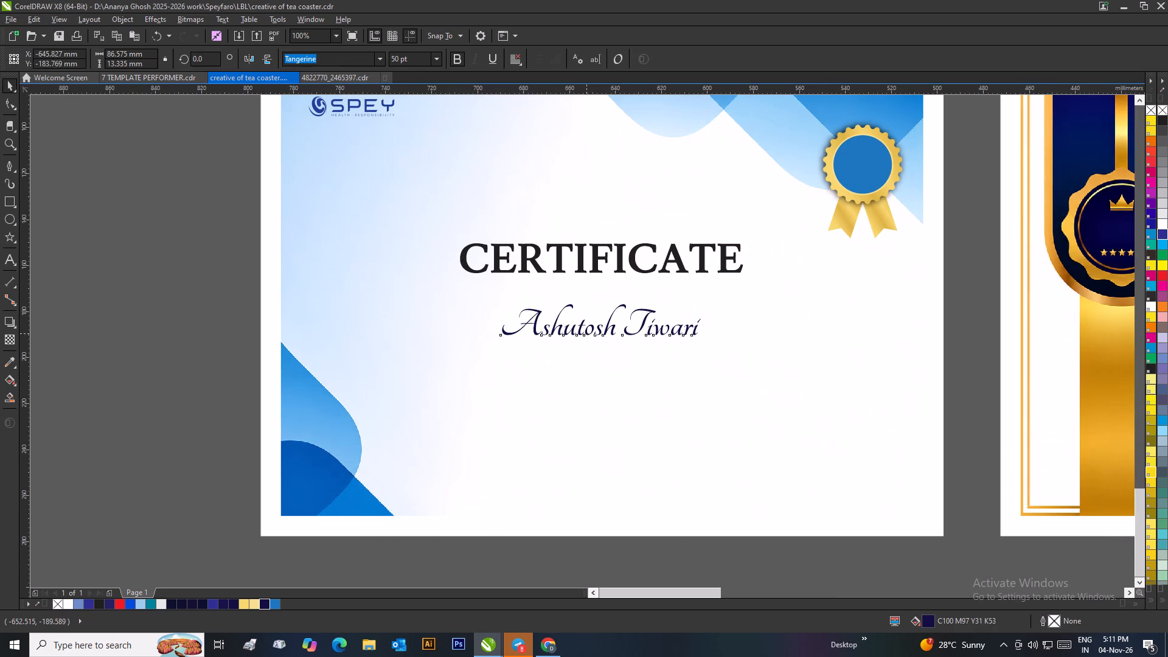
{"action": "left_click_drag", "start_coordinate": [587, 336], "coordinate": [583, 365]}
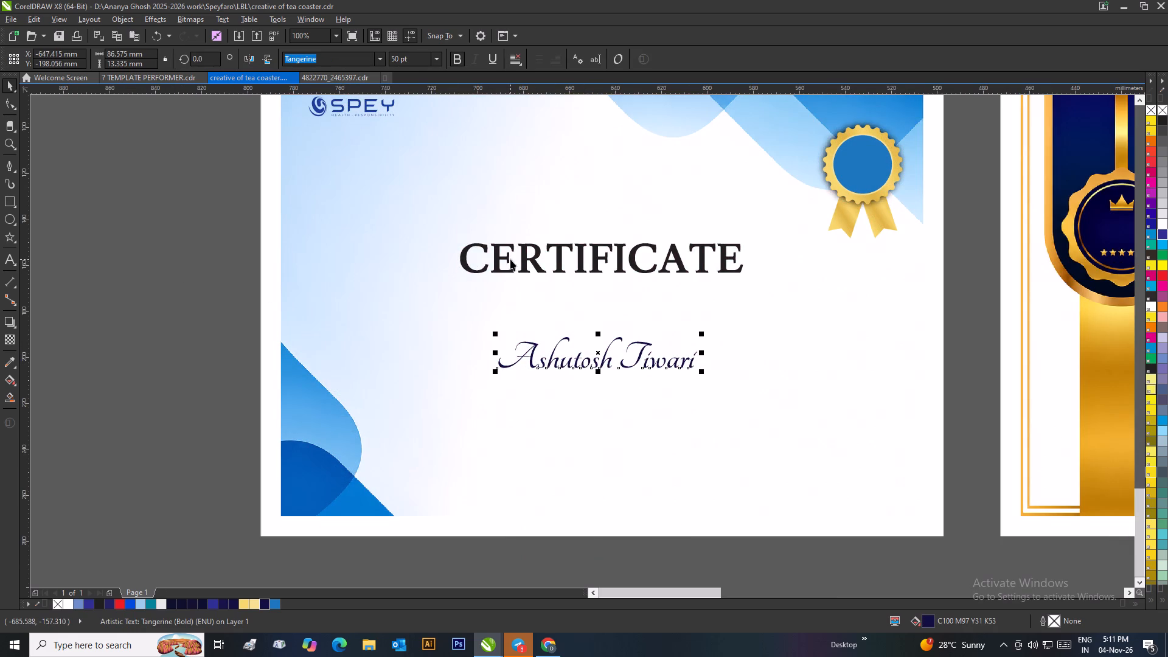
Duplicate the CERTIFICATE heading just below itself and replace the copy's text with "This is certify that".
{"action": "left_click", "coordinate": [504, 258]}
{"action": "left_click_drag", "start_coordinate": [582, 262], "coordinate": [579, 304]}
{"action": "right_click", "coordinate": [579, 304]}
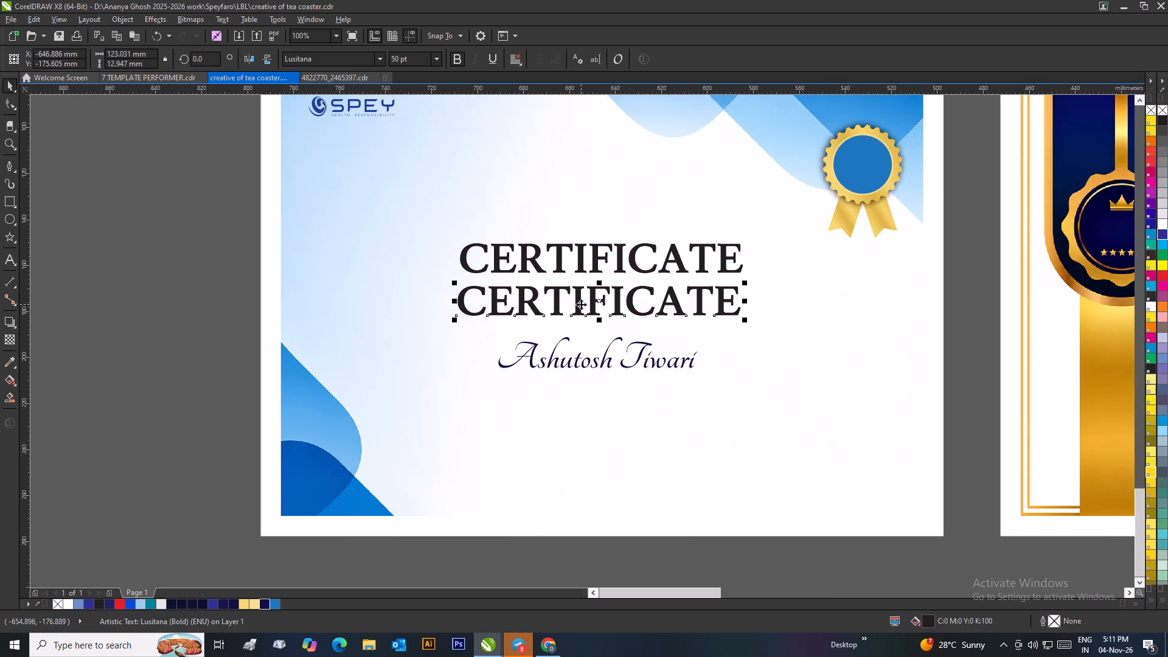
{"action": "double_click", "coordinate": [581, 304]}
{"action": "key", "text": "ctrl+a"}
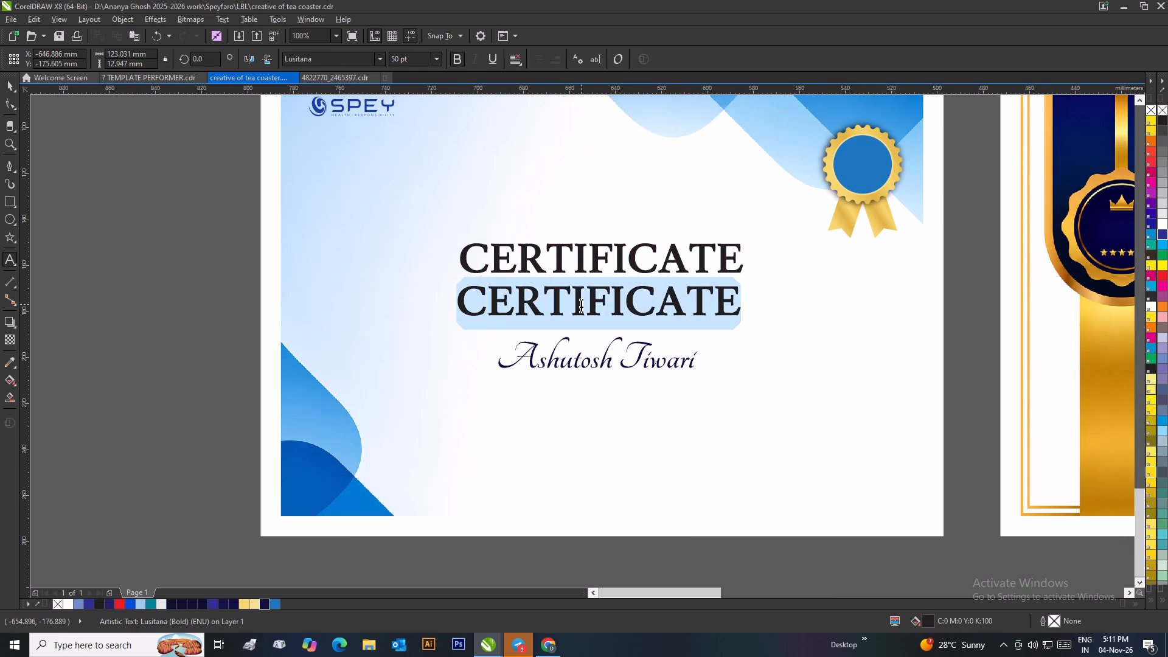
{"action": "key", "text": "BackSpace"}
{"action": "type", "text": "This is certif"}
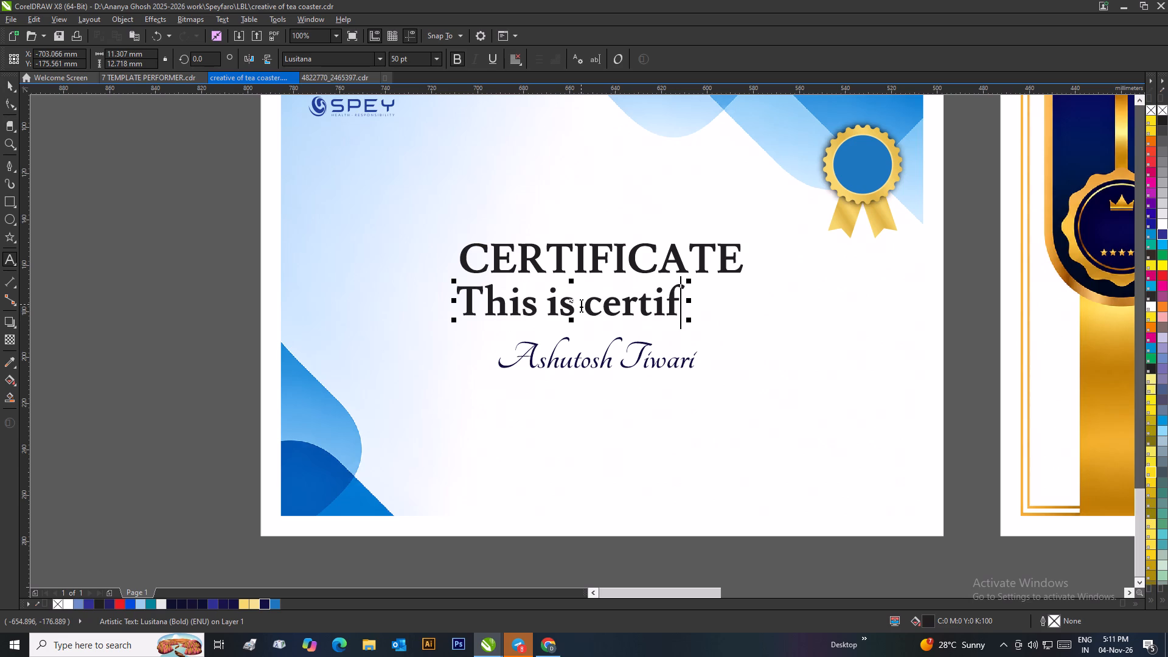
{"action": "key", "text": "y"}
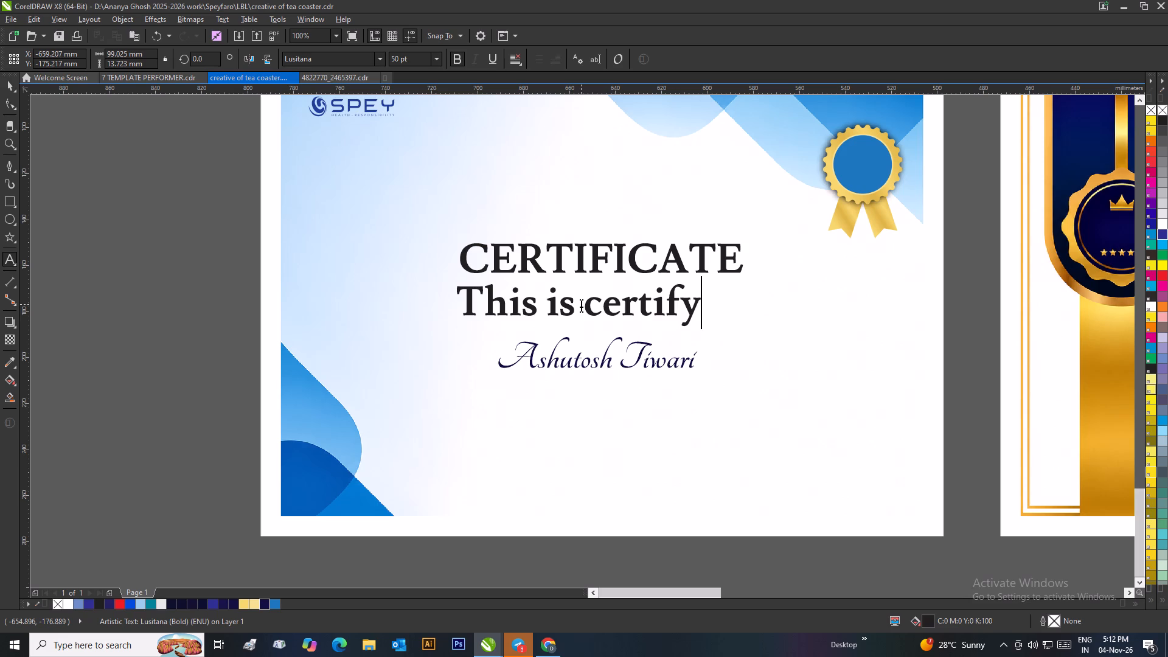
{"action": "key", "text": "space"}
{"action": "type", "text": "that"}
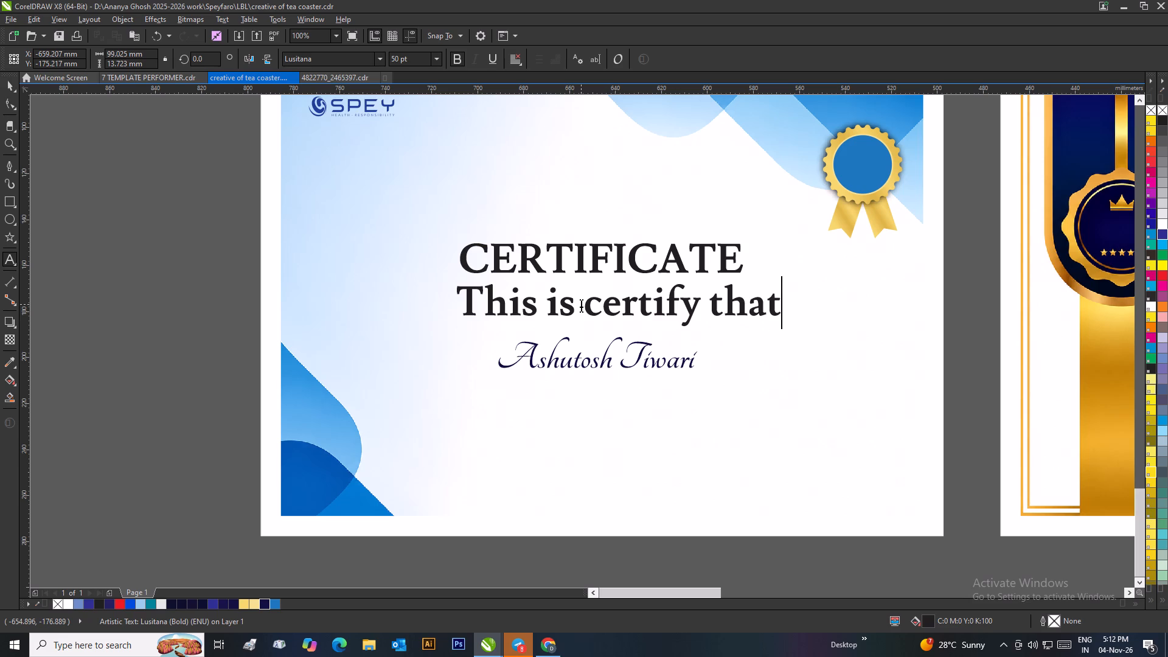
Apply sentence case to the "This is certify that" line and remove its bold formatting.
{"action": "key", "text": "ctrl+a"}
{"action": "right_click", "coordinate": [575, 311]}
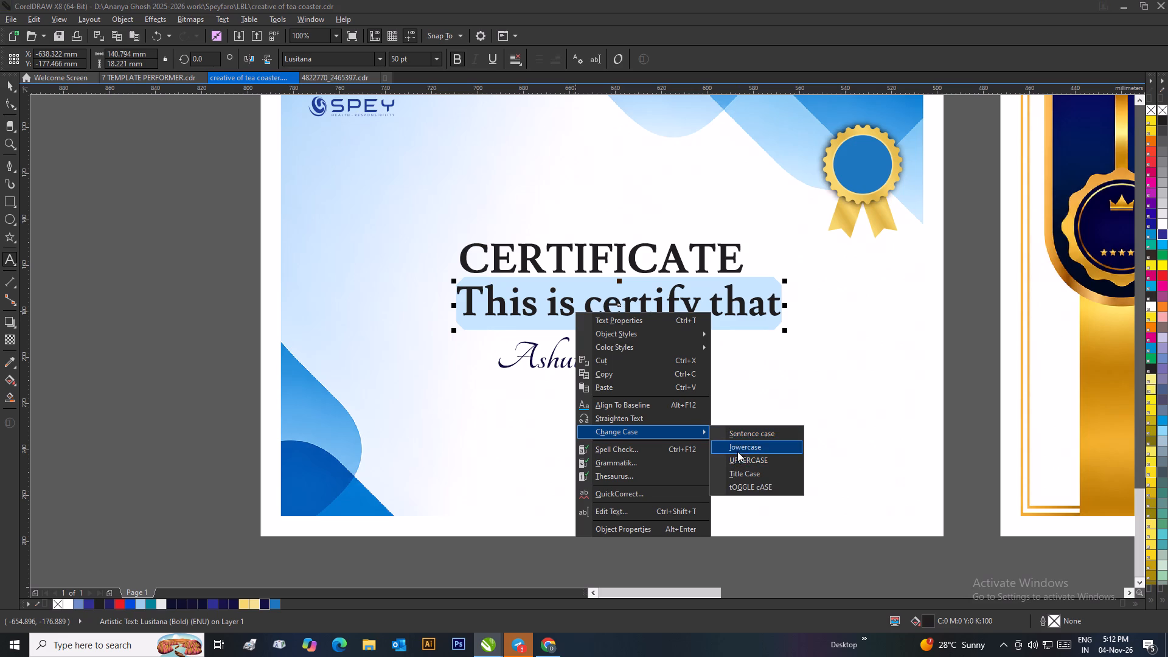
{"action": "left_click", "coordinate": [737, 436]}
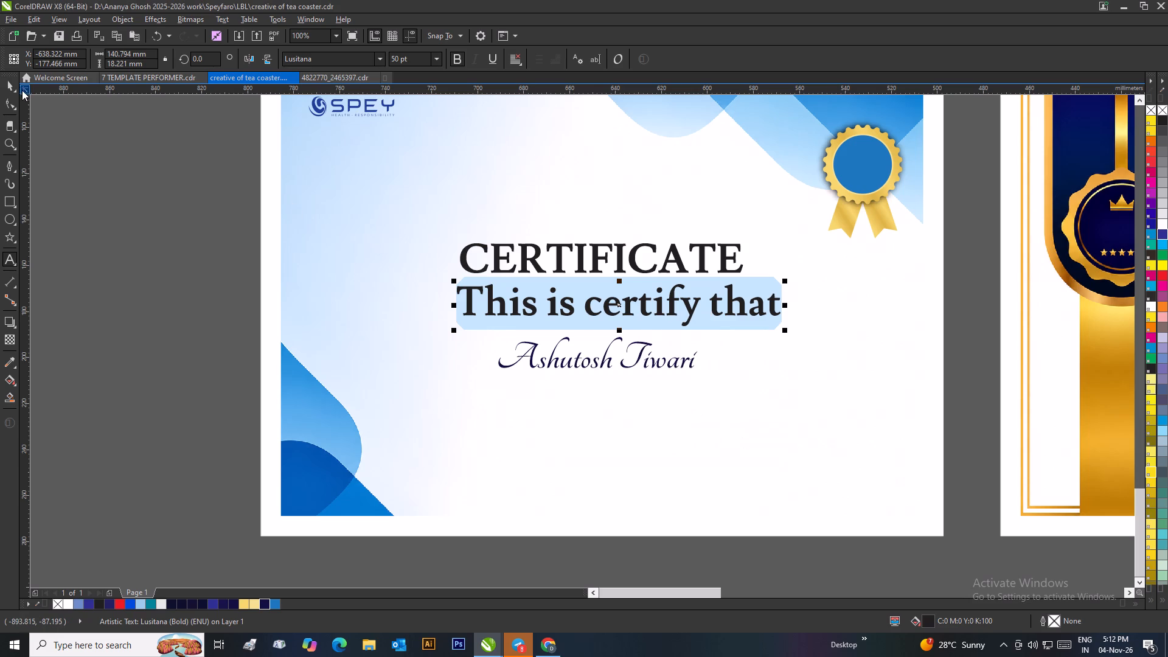
{"action": "left_click", "coordinate": [12, 86]}
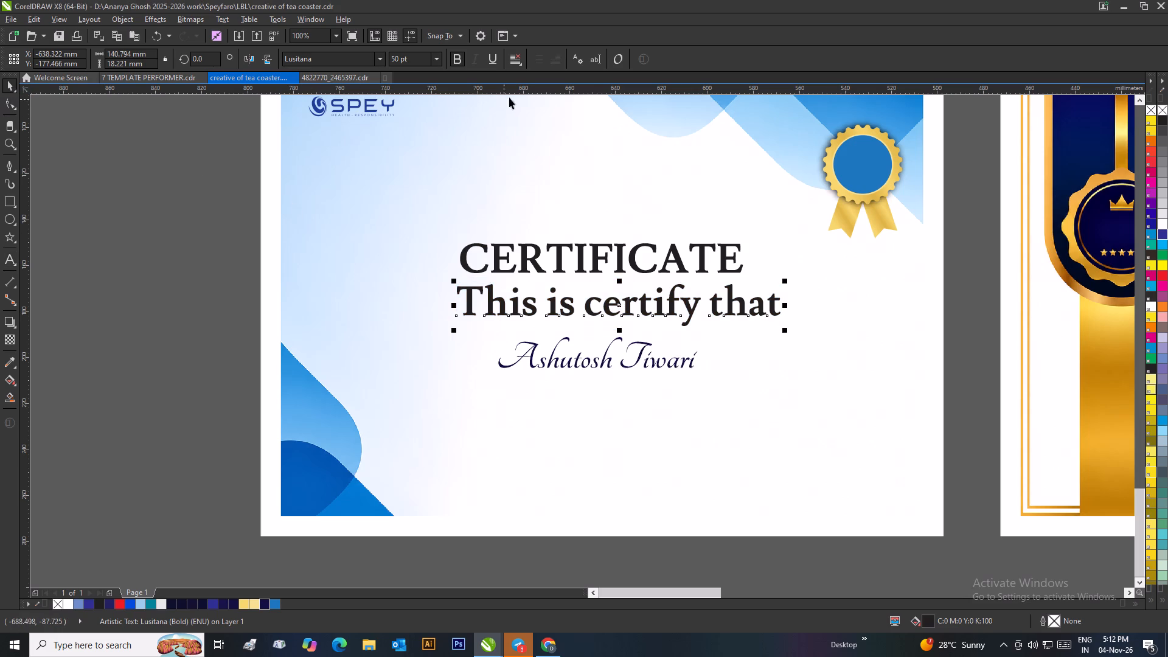
{"action": "left_click", "coordinate": [456, 59]}
Scale the "This is certify that" line to about 20 pt and place it under the left part of the CERTIFICATE heading.
{"action": "left_click_drag", "start_coordinate": [771, 328], "coordinate": [627, 360]}
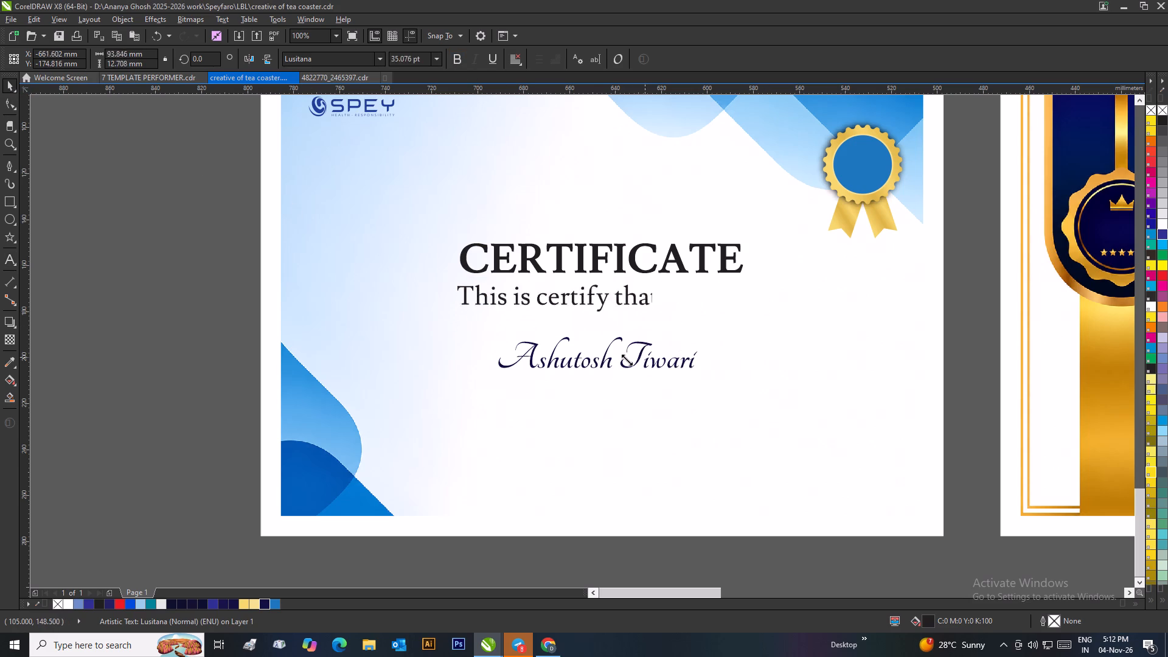
{"action": "left_click_drag", "start_coordinate": [627, 360], "coordinate": [565, 370]}
{"action": "left_click_drag", "start_coordinate": [523, 292], "coordinate": [537, 299]}
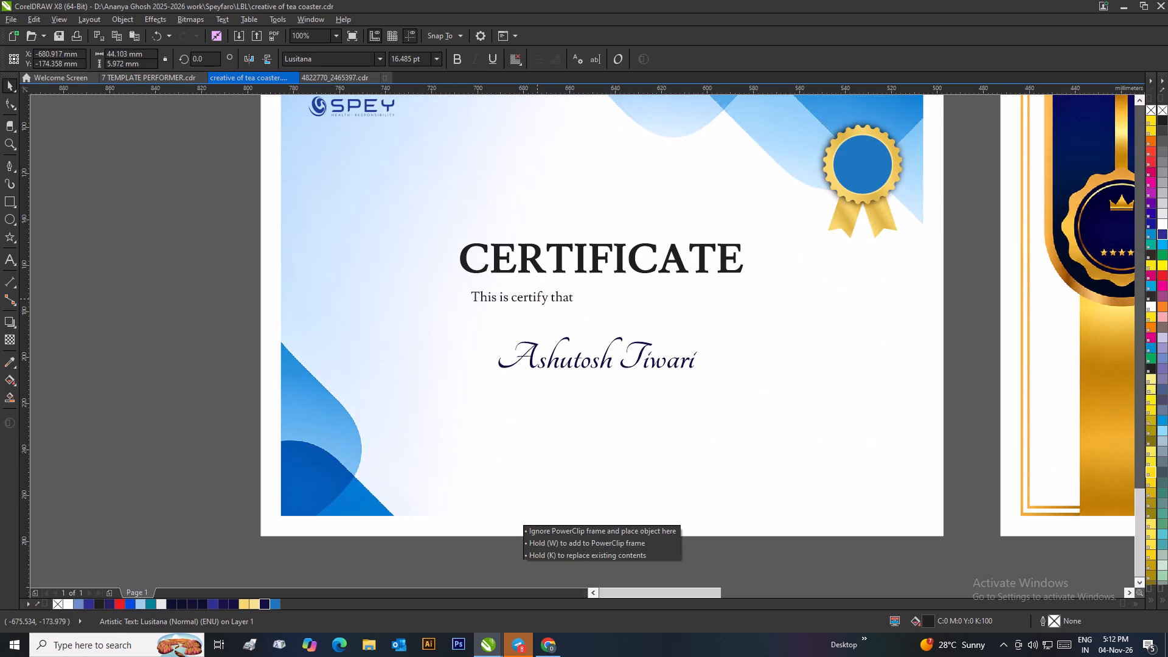
{"action": "left_click_drag", "start_coordinate": [537, 299], "coordinate": [534, 296]}
{"action": "left_click_drag", "start_coordinate": [574, 307], "coordinate": [583, 318]}
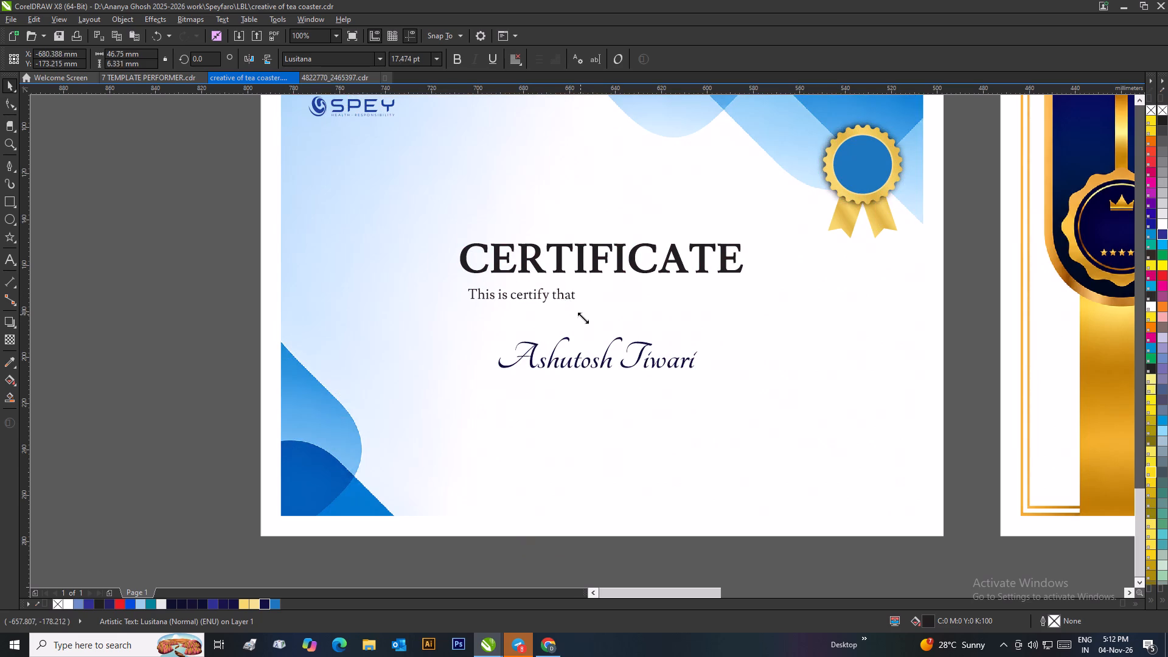
{"action": "left_click_drag", "start_coordinate": [583, 318], "coordinate": [597, 327]}
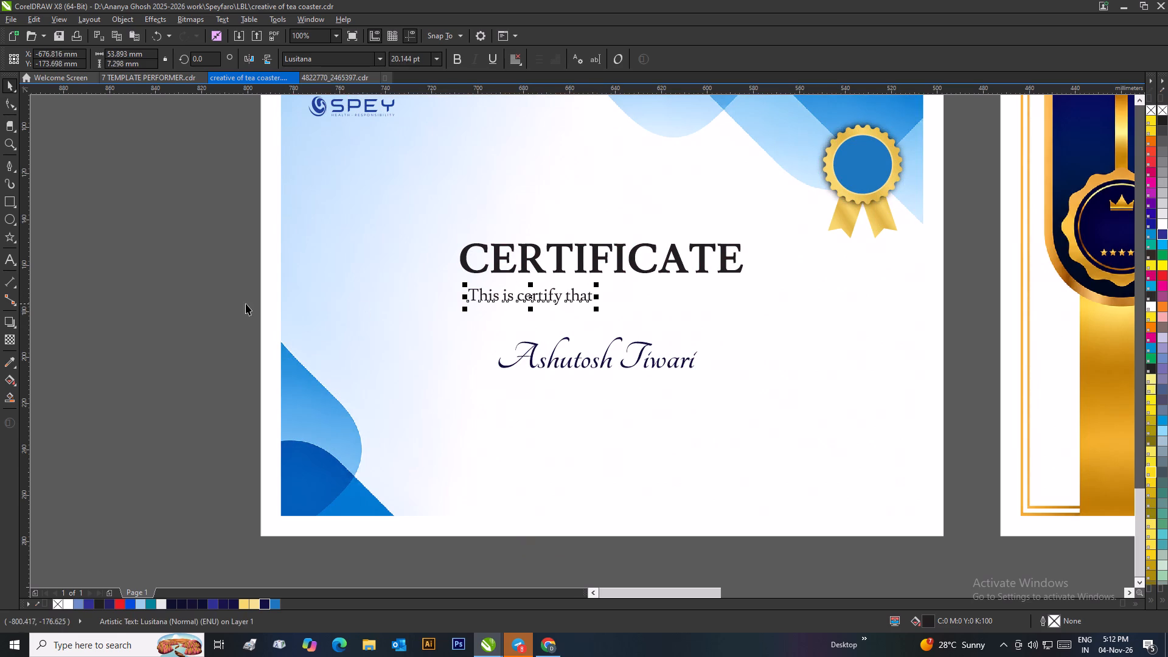
{"action": "left_click", "coordinate": [246, 304]}
Move the script name up beneath "This is certify that", enlarge it to about 52 pt and centre it horizontally on the CERTIFICATE heading.
{"action": "left_click_drag", "start_coordinate": [568, 361], "coordinate": [584, 332]}
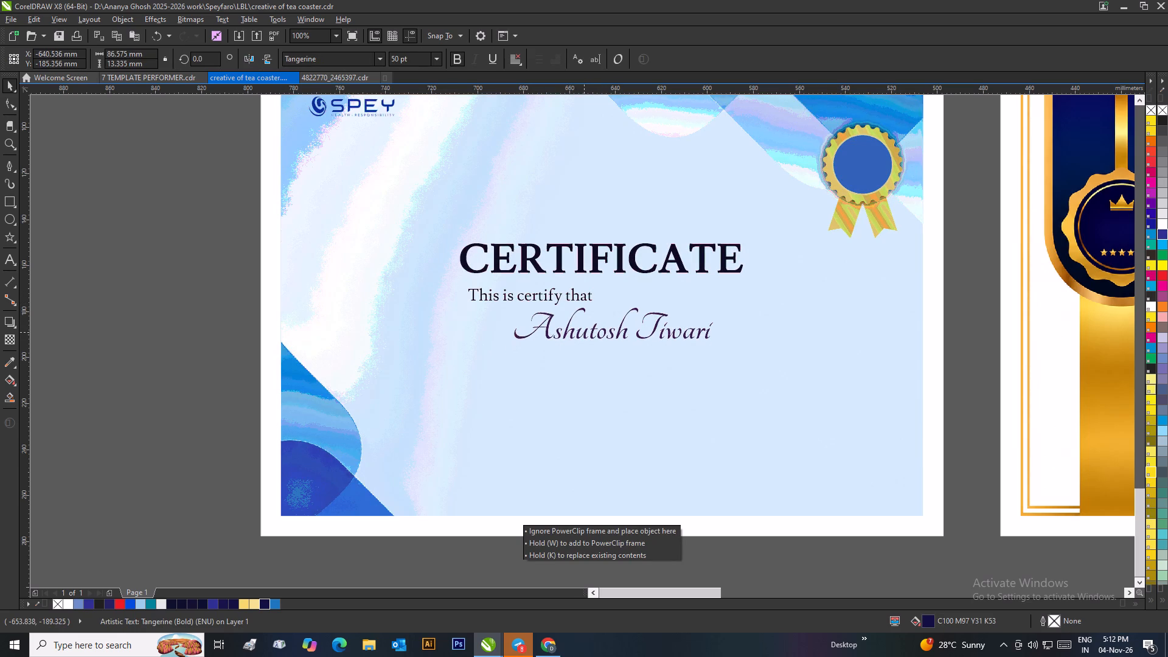
{"action": "left_click_drag", "start_coordinate": [584, 332], "coordinate": [563, 332]}
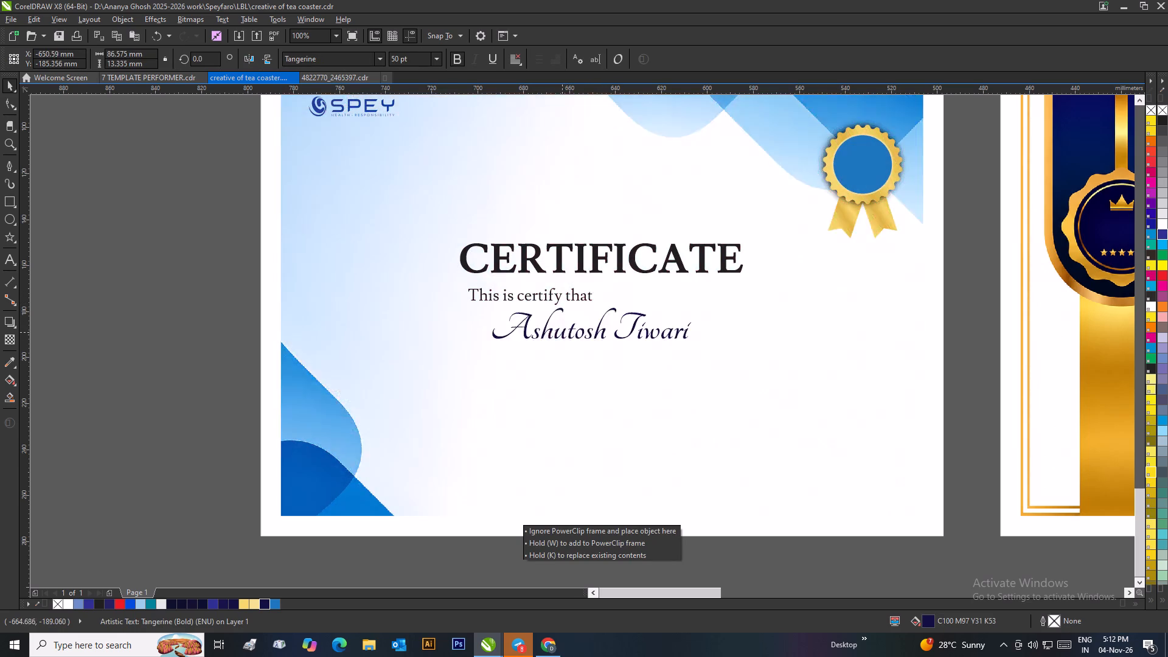
{"action": "left_click_drag", "start_coordinate": [563, 332], "coordinate": [571, 332]}
{"action": "left_click_drag", "start_coordinate": [707, 345], "coordinate": [715, 351]}
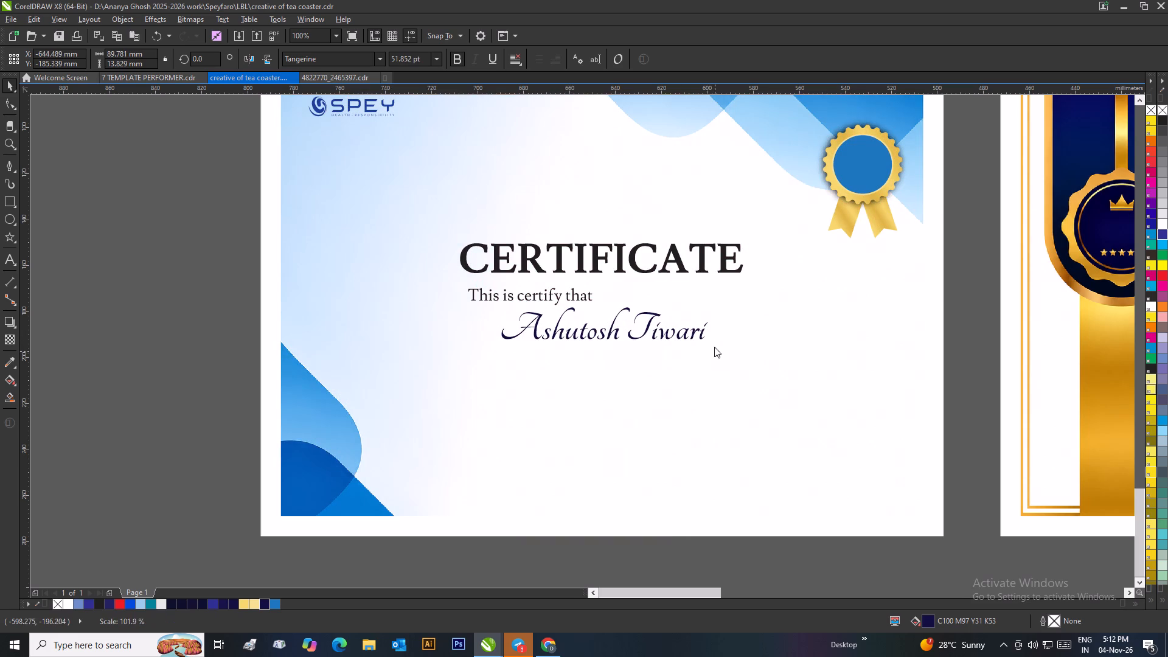
{"action": "left_click", "coordinate": [682, 271], "text": "shift"}
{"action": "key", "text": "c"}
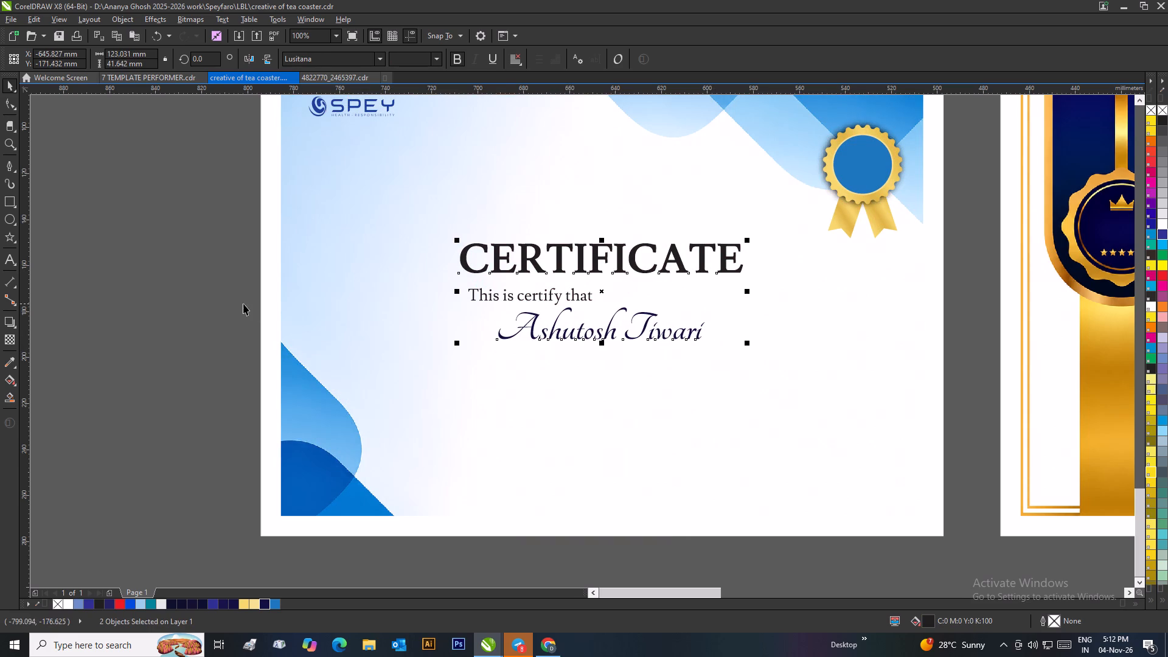
{"action": "left_click", "coordinate": [242, 304]}
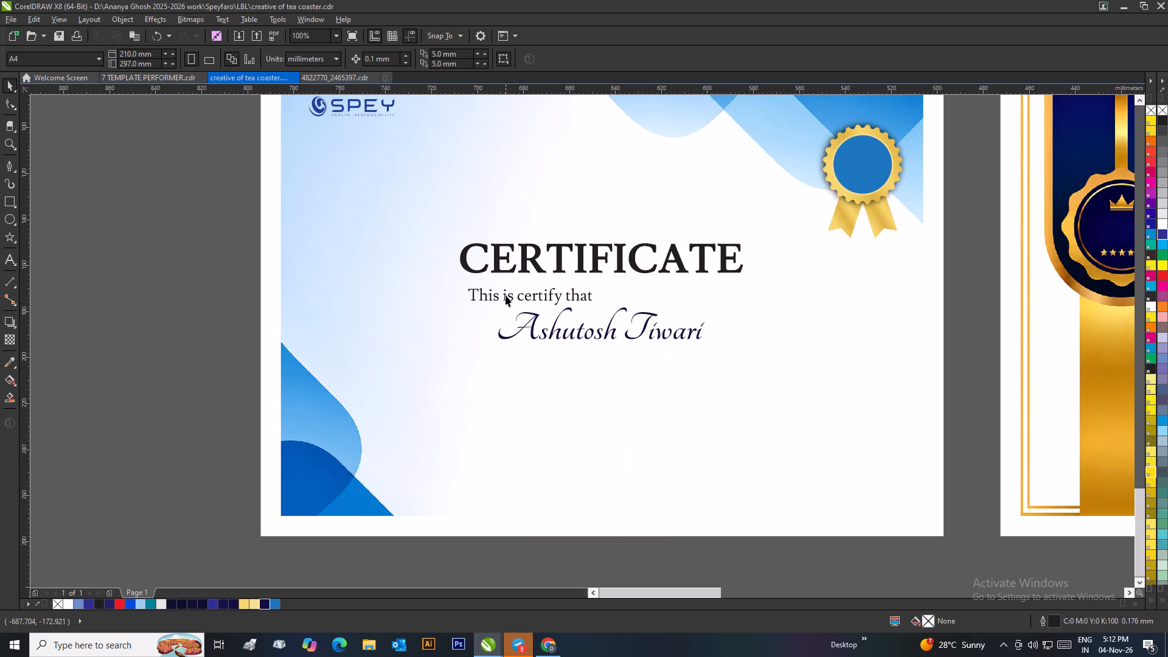
Nudge the "This is certify that" line about 1 mm up and to the right beneath the heading.
{"action": "left_click", "coordinate": [506, 296]}
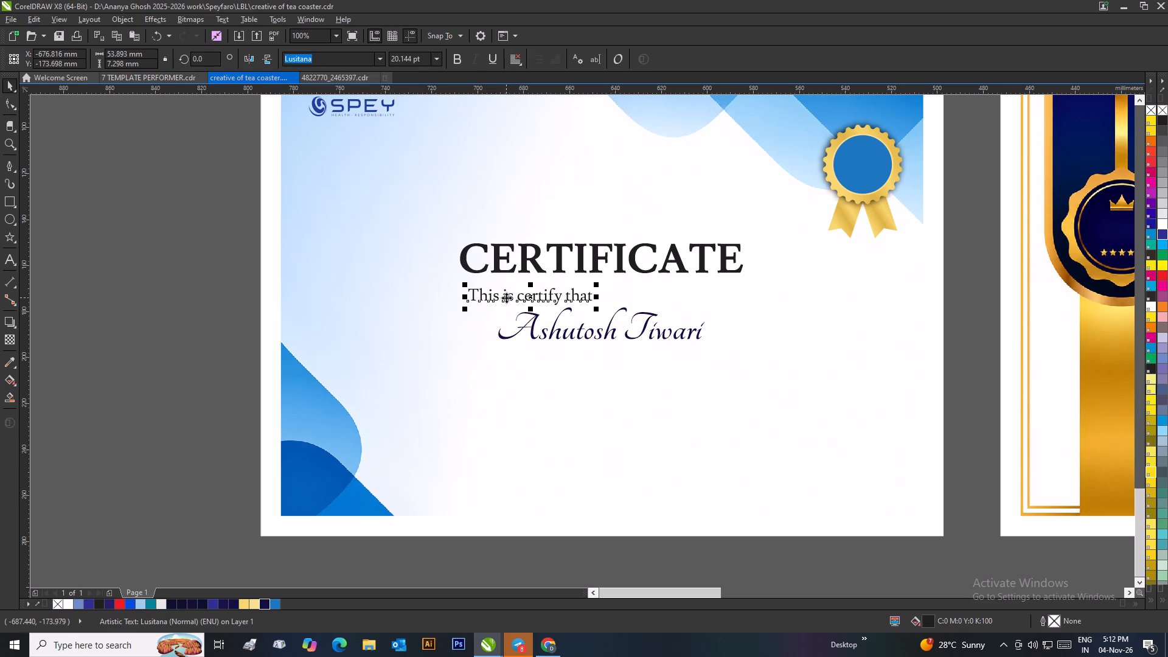
{"action": "left_click_drag", "start_coordinate": [523, 298], "coordinate": [542, 298]}
{"action": "key", "text": "ctrl+z"}
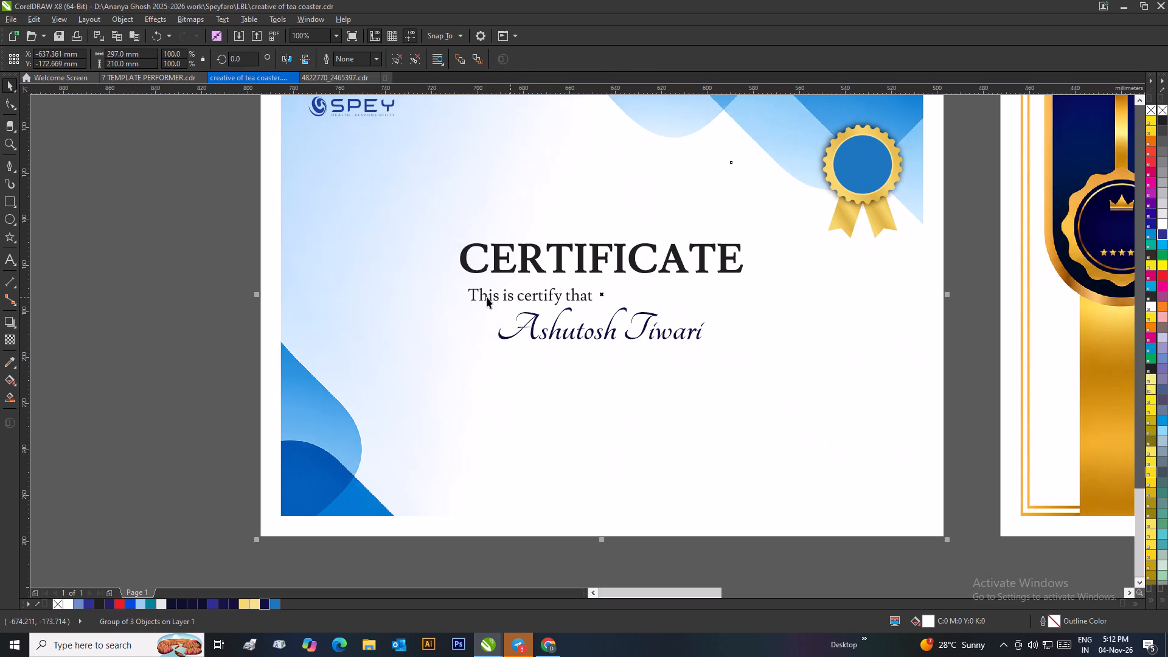
{"action": "left_click", "coordinate": [202, 279]}
{"action": "left_click", "coordinate": [492, 297]}
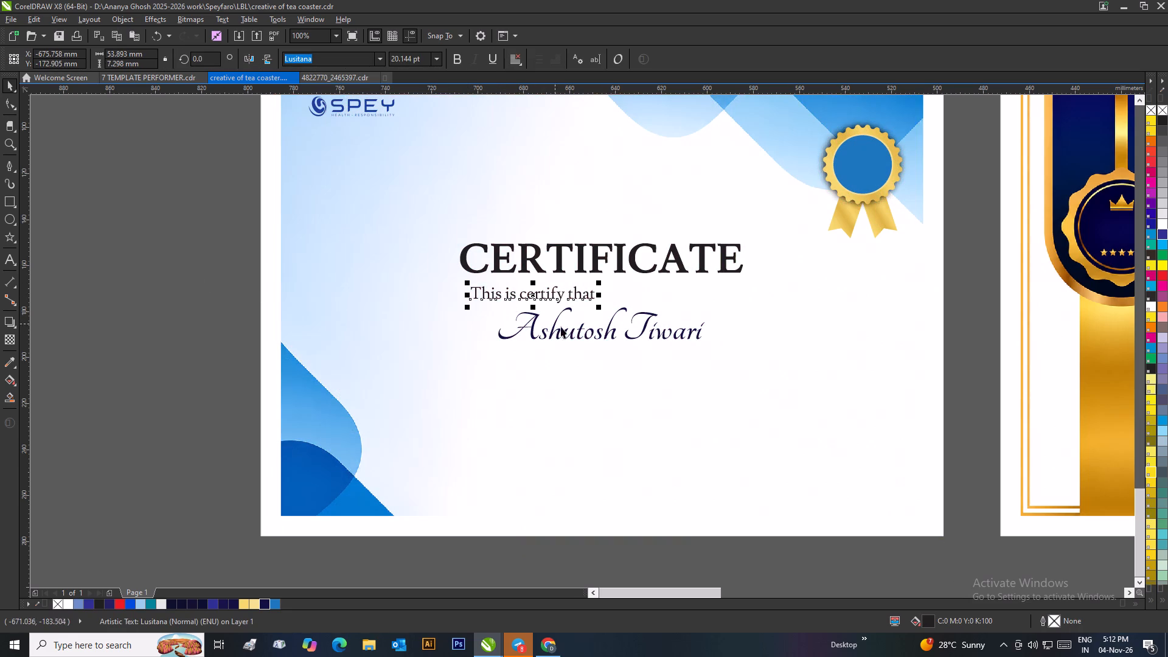
Align the script name's horizontal centre with the CERTIFICATE heading again.
{"action": "left_click", "coordinate": [580, 329]}
{"action": "left_click", "coordinate": [580, 268], "text": "shift"}
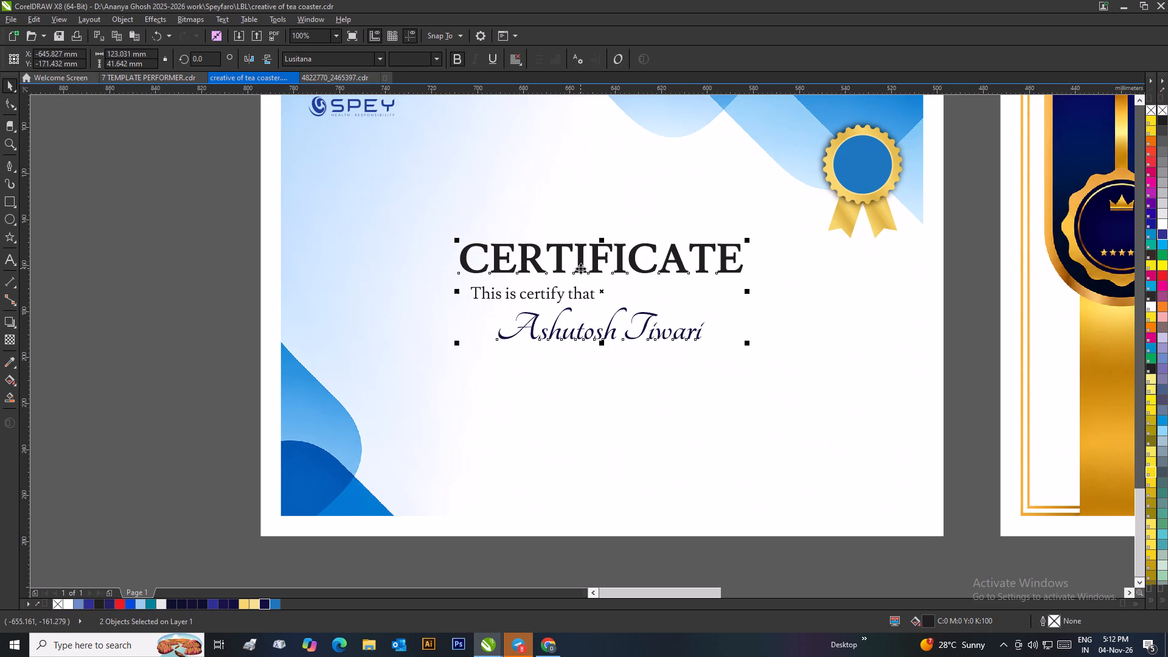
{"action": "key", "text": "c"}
{"action": "left_click", "coordinate": [169, 282]}
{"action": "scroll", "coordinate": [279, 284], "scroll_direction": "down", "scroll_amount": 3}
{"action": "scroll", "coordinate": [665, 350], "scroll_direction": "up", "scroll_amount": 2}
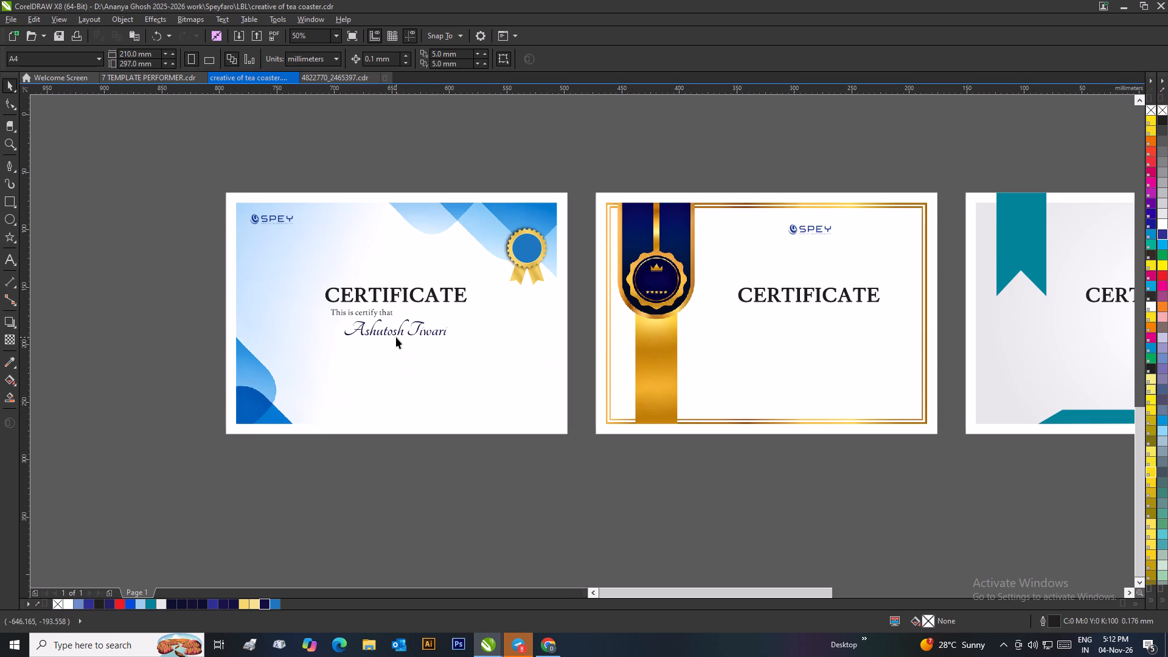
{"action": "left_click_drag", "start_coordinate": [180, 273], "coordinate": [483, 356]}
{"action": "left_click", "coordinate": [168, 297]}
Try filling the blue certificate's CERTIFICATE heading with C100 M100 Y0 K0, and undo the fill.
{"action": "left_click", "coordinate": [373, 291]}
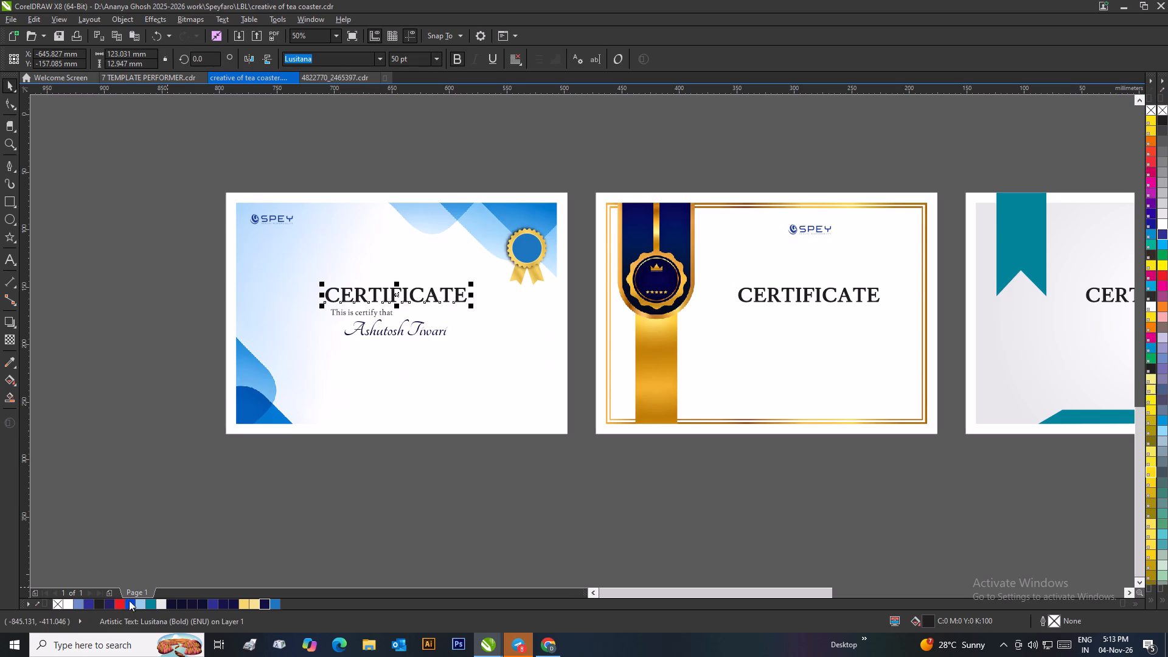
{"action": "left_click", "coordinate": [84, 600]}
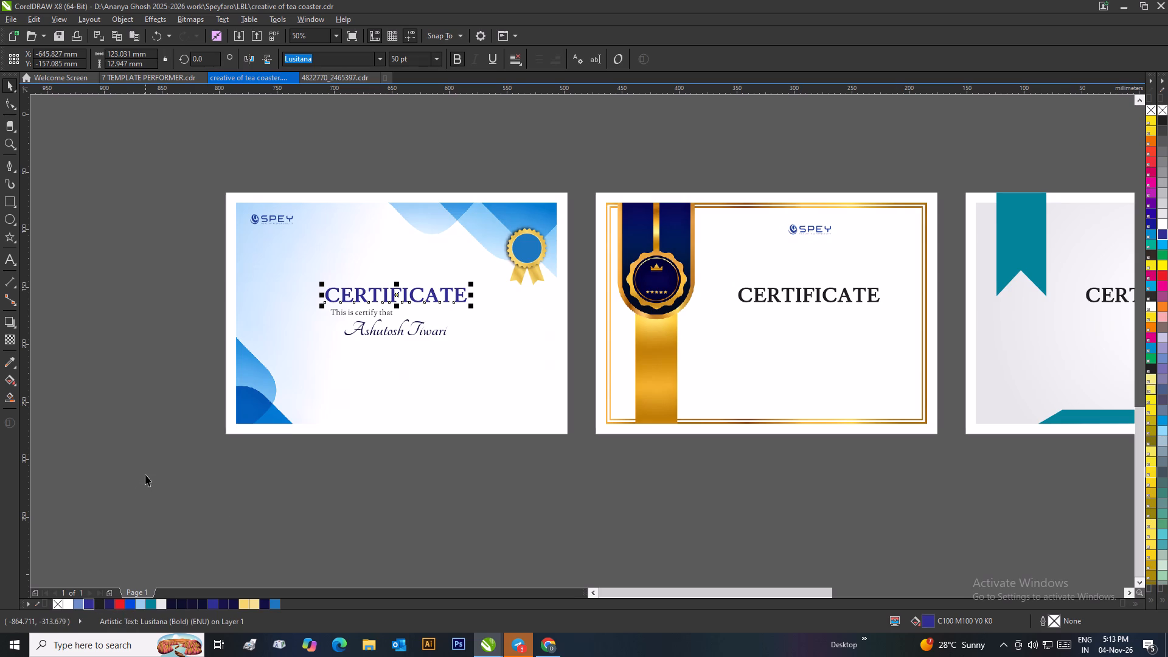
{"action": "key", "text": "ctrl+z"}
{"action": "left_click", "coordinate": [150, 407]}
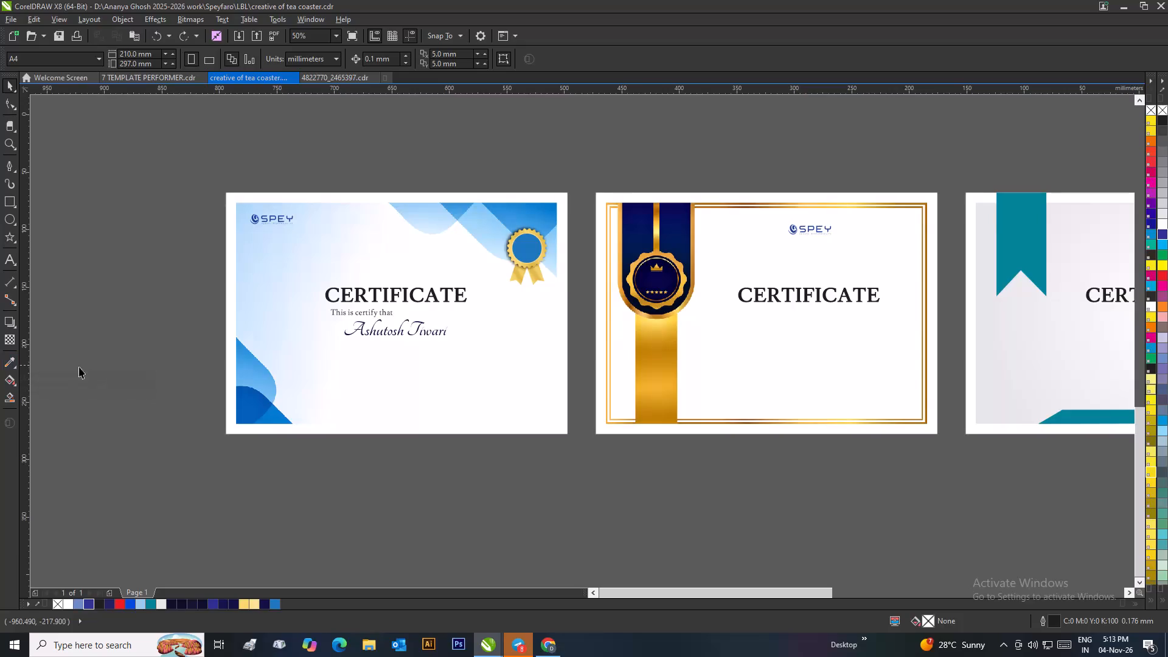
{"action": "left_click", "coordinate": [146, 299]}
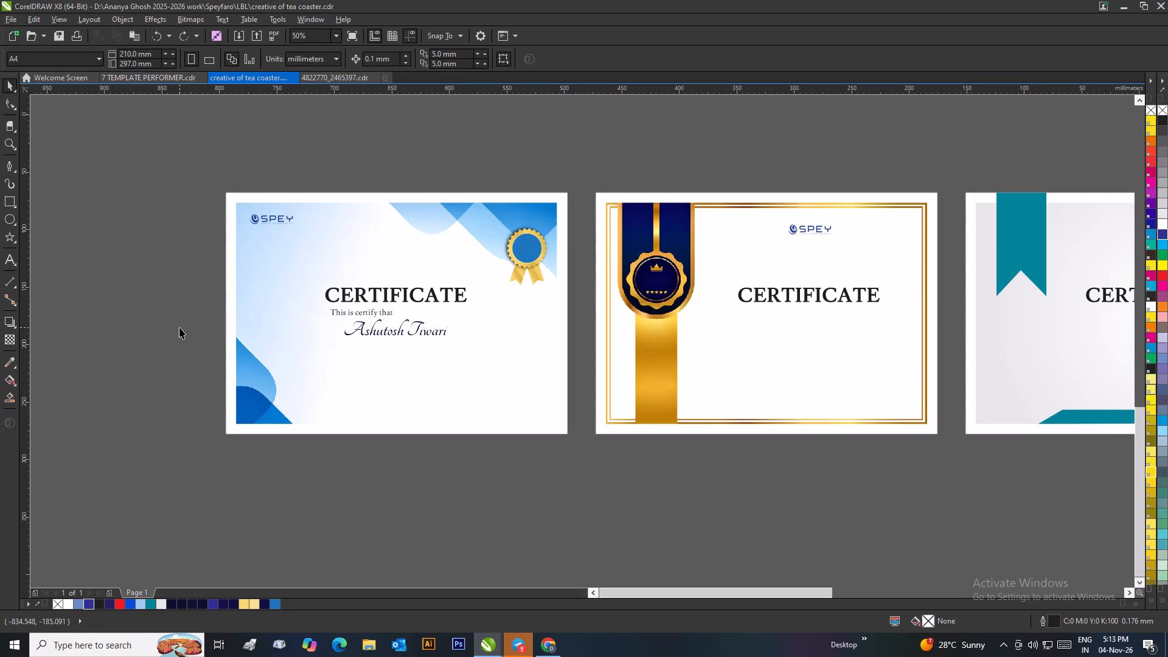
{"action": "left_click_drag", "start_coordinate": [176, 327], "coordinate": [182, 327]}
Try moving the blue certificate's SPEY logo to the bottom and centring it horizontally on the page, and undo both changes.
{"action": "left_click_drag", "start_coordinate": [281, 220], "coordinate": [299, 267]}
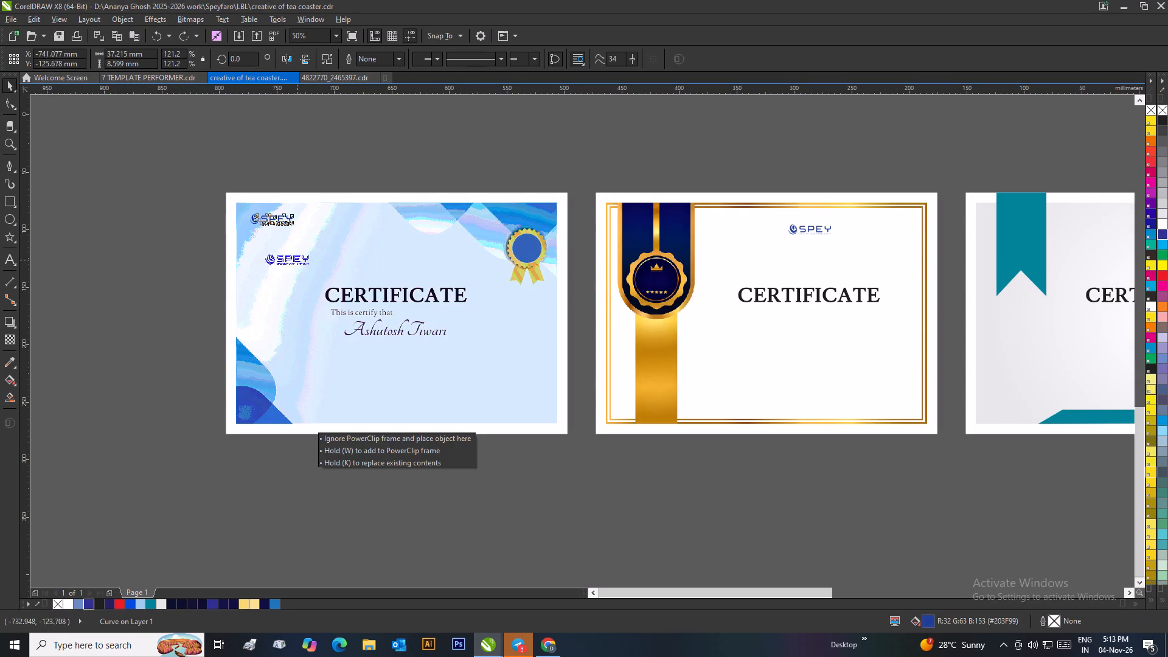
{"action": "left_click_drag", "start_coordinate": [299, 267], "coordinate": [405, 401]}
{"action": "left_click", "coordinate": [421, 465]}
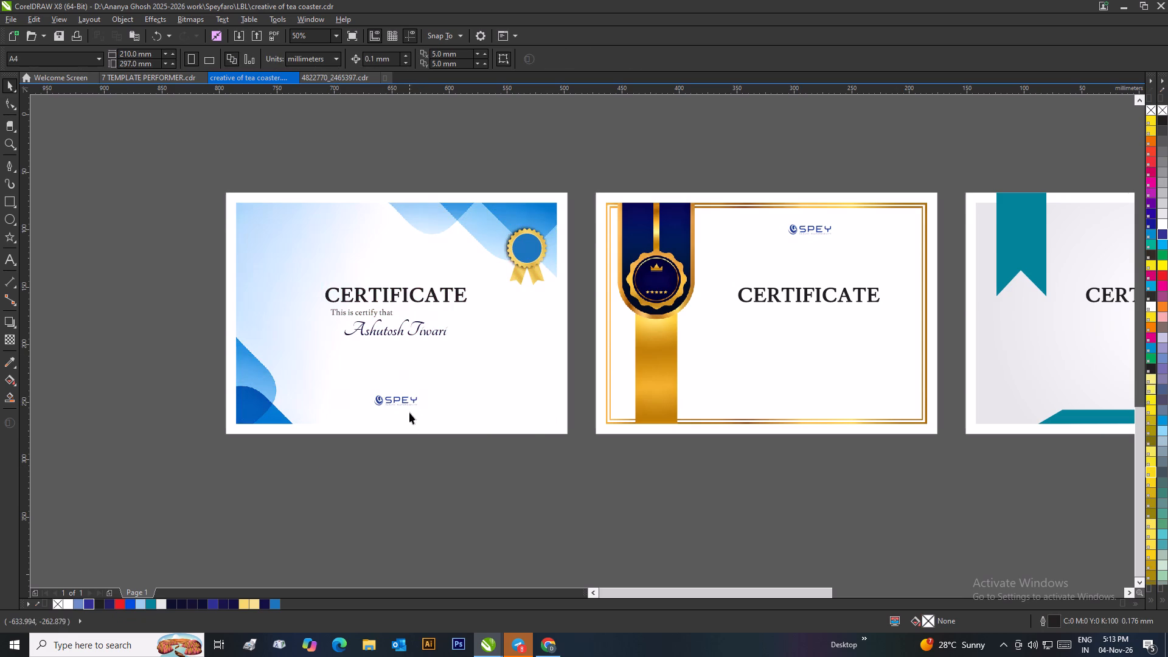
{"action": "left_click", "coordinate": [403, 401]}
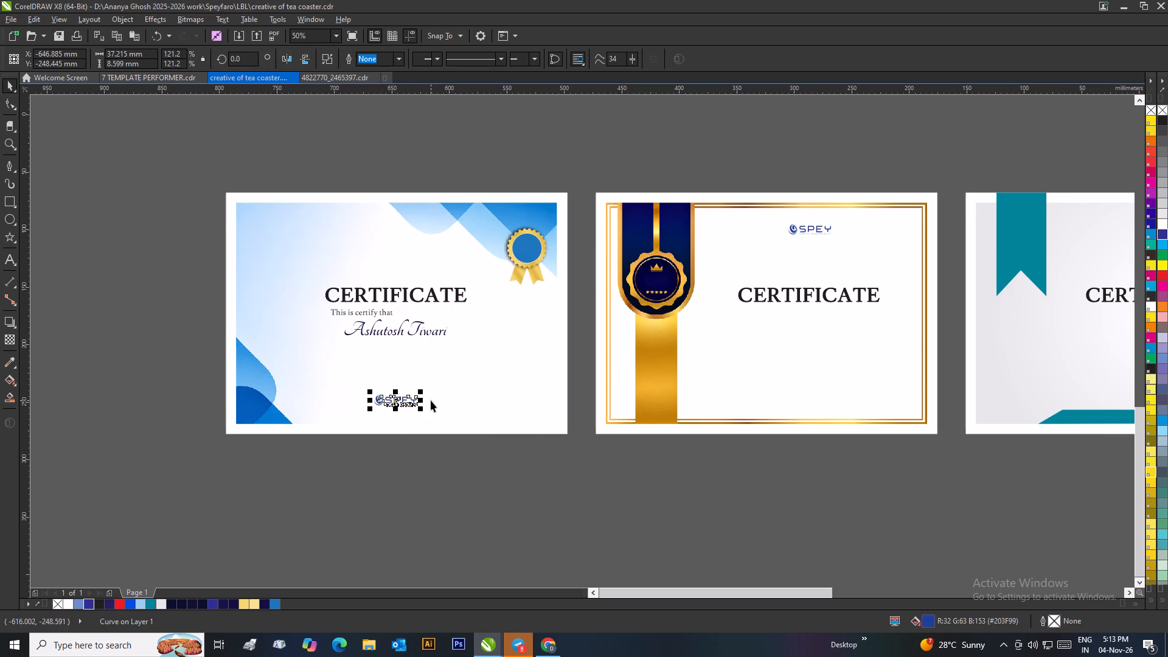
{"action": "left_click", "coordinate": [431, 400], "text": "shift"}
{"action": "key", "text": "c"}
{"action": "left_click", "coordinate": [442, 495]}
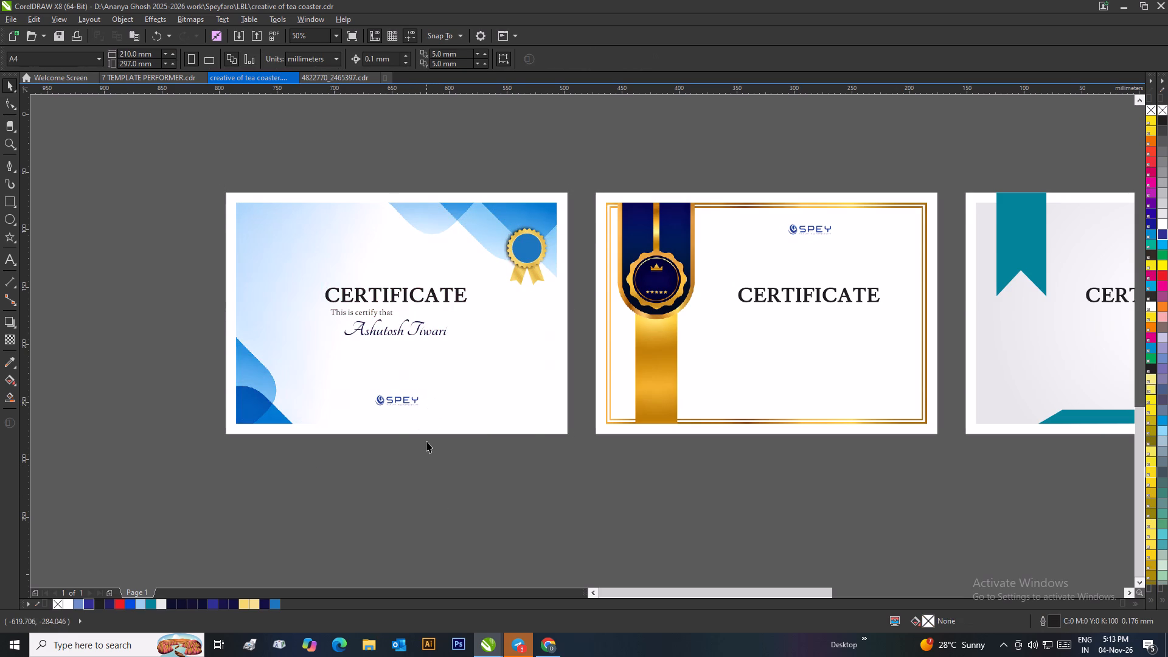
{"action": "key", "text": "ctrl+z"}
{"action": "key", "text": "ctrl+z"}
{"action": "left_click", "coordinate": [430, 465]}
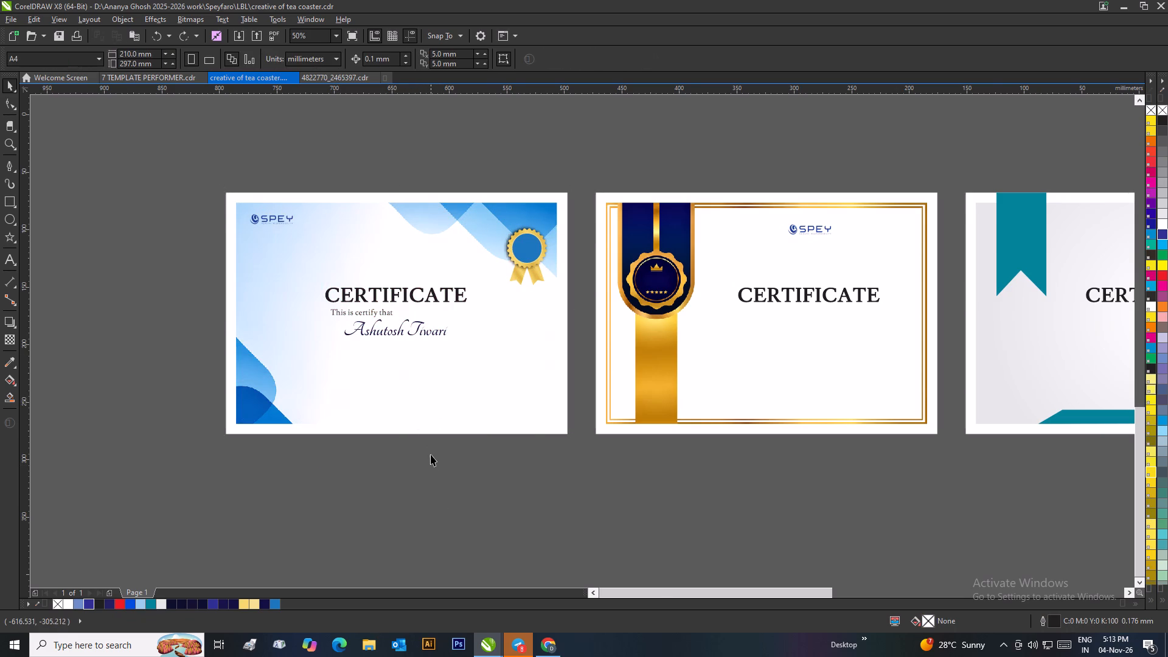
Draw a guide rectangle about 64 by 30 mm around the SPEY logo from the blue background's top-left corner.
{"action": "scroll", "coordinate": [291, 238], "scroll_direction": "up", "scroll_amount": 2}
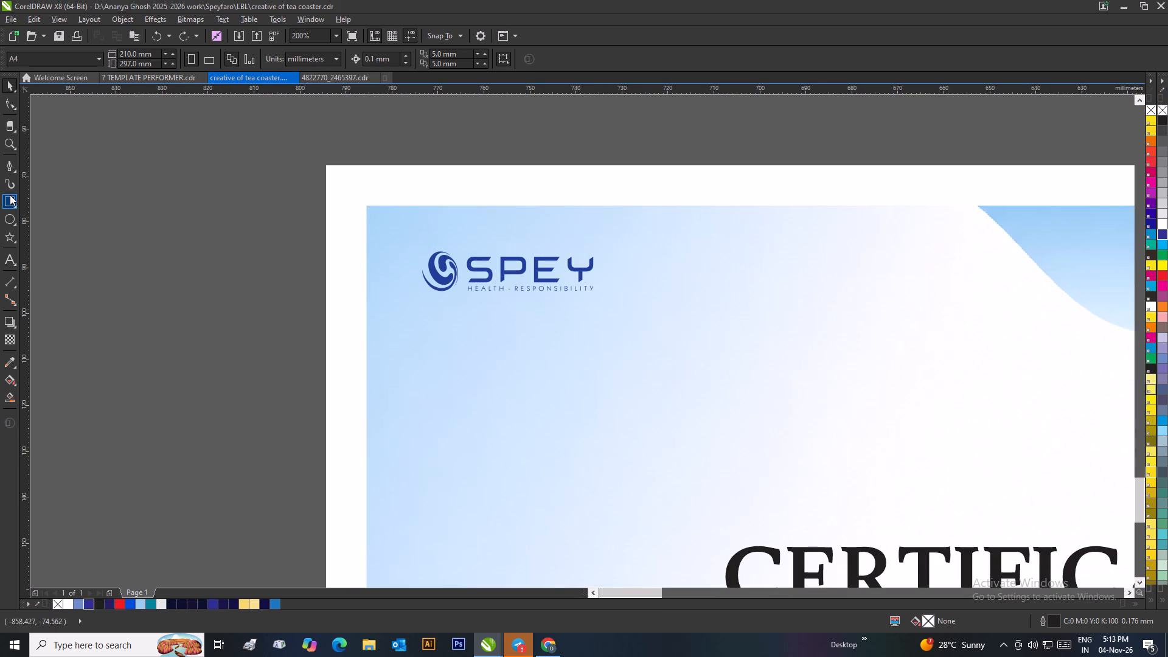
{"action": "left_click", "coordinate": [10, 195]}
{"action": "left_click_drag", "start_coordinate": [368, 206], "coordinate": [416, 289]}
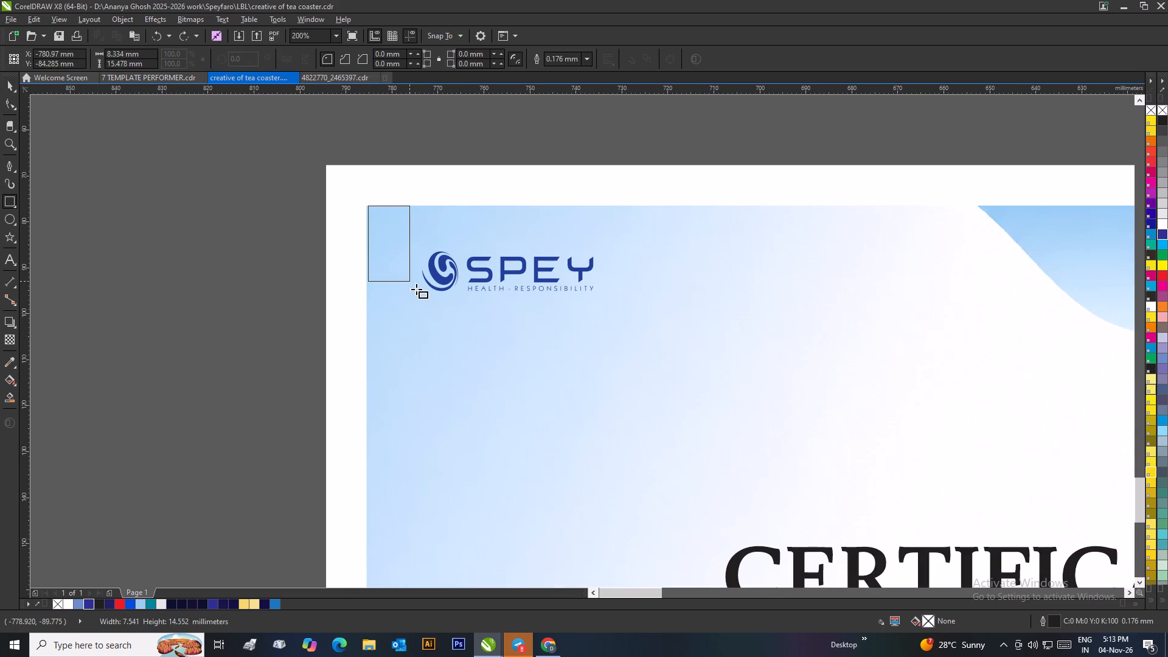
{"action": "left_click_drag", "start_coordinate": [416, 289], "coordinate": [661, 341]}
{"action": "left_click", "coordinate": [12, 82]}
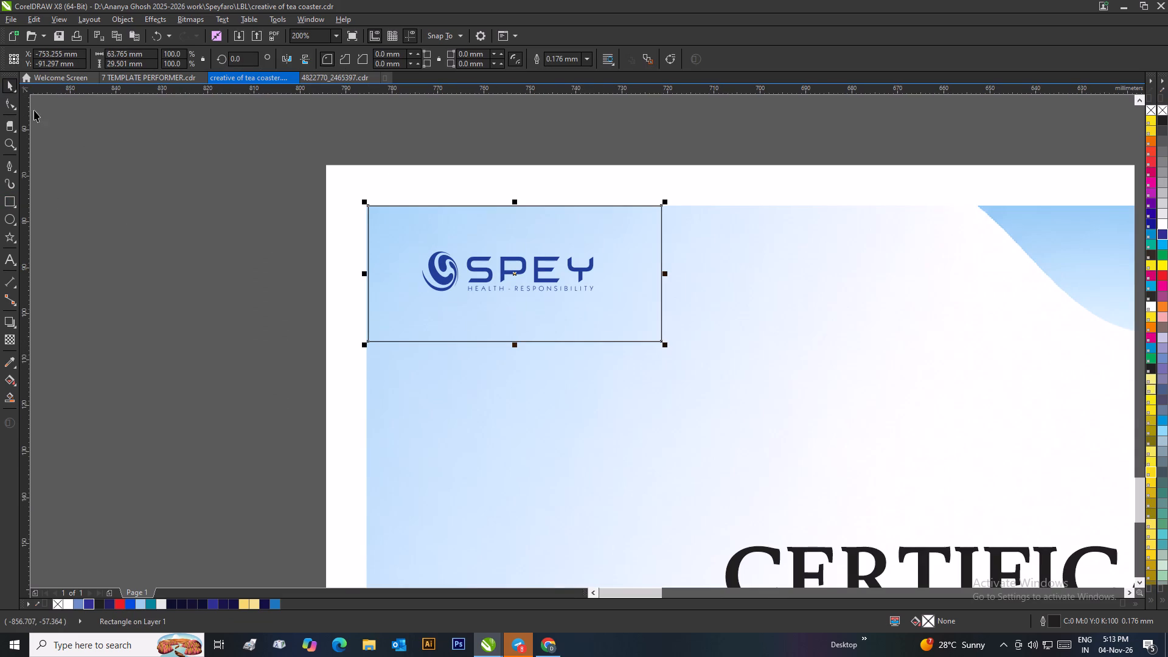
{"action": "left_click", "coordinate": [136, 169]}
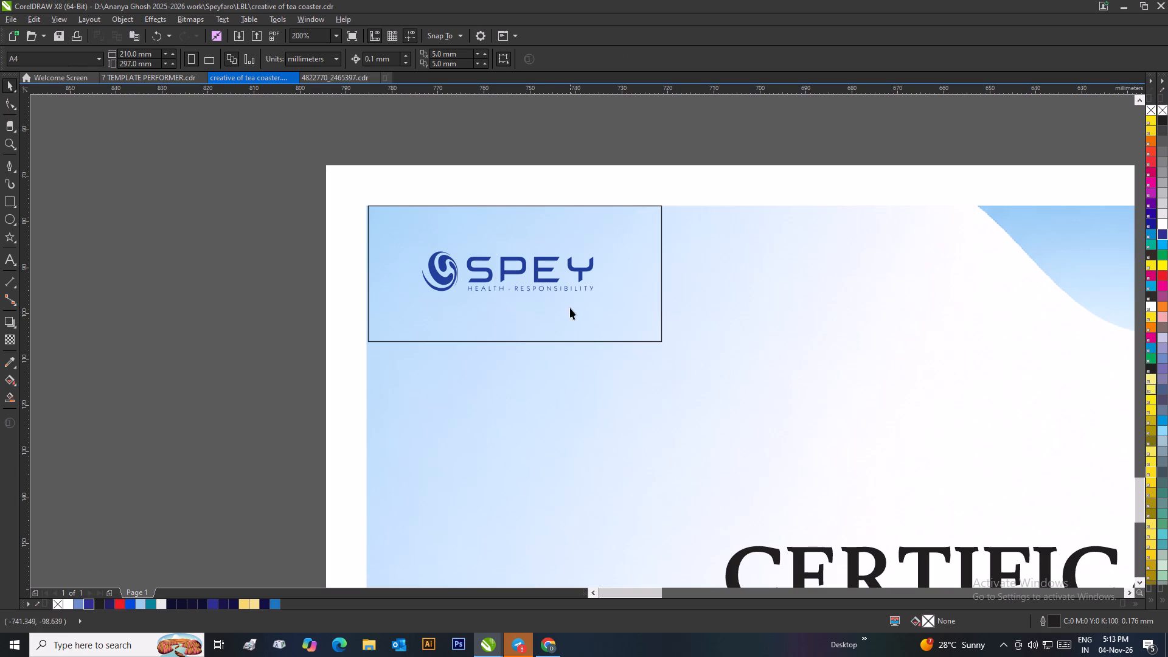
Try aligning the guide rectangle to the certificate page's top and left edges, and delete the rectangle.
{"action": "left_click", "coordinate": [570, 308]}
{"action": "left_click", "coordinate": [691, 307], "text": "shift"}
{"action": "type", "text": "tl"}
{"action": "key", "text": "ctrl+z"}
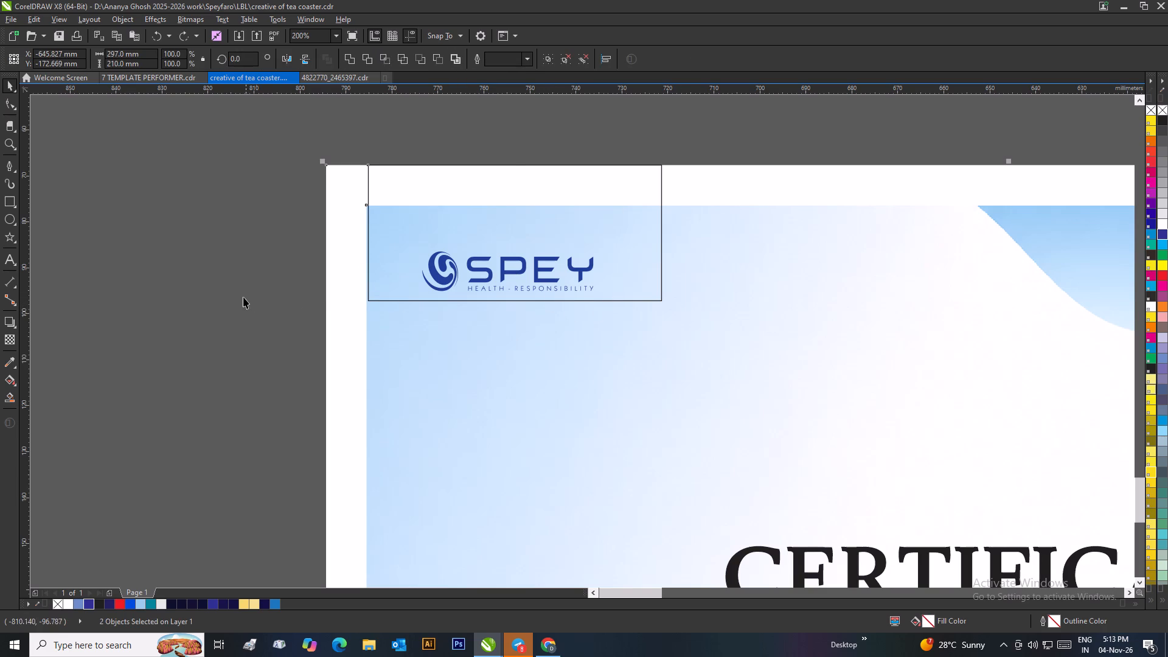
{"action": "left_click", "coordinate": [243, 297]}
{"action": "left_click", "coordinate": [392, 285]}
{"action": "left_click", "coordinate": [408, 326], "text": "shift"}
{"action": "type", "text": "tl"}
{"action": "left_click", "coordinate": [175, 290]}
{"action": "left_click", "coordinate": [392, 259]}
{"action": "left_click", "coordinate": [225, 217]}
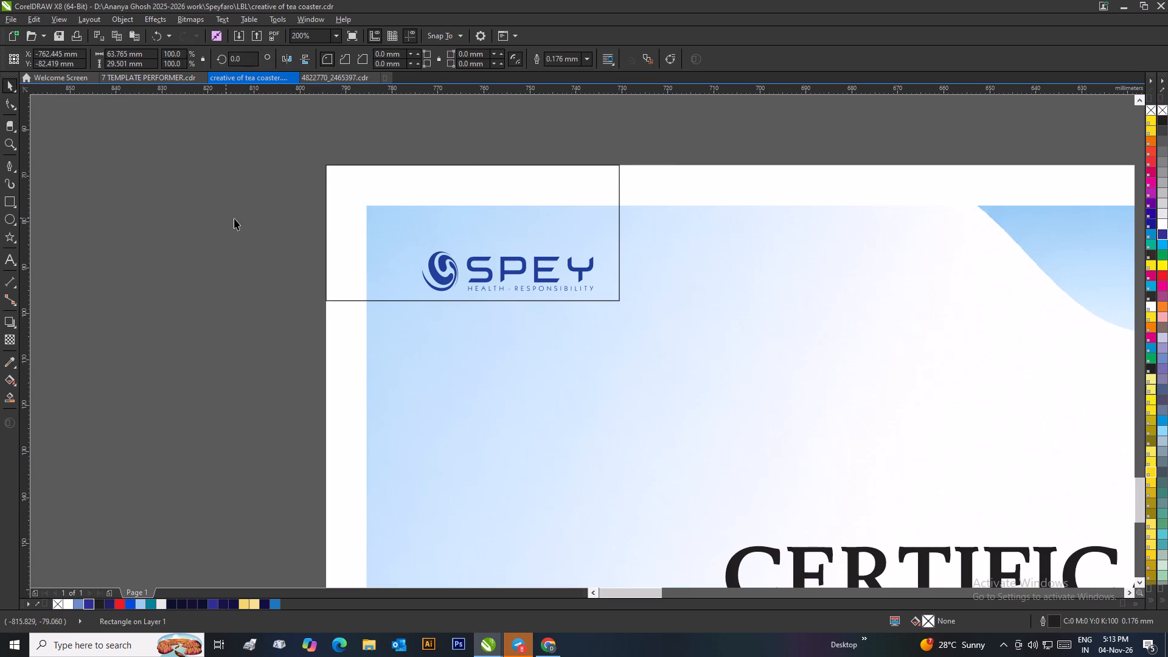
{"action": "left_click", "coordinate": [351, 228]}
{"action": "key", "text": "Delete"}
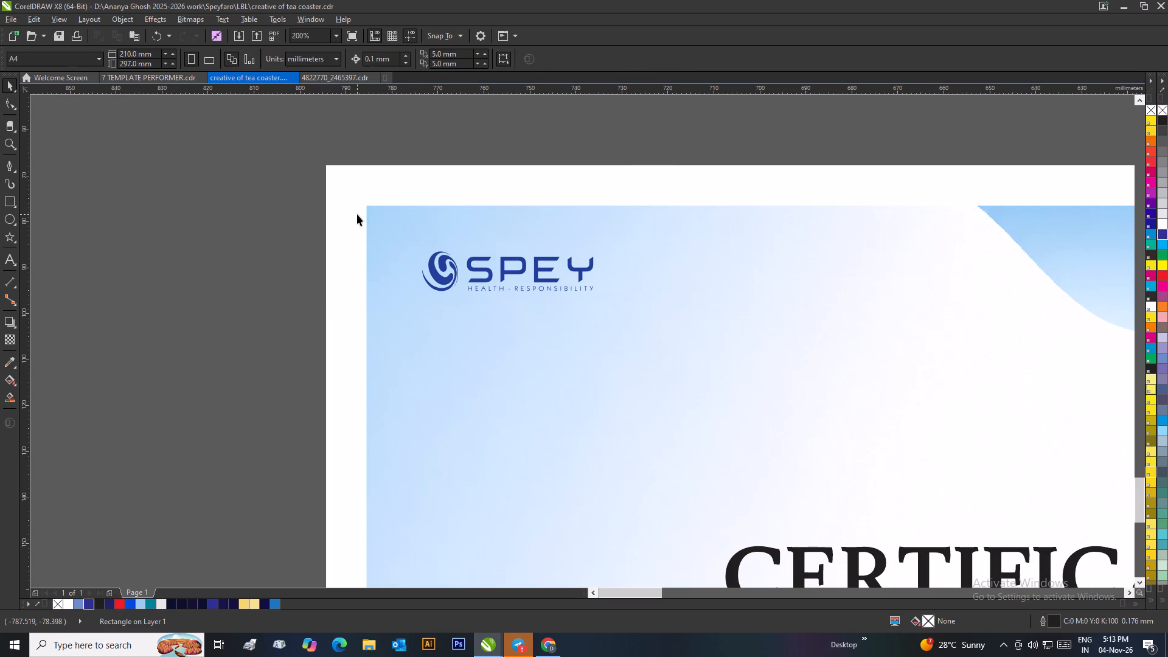
Nudge the blue certificate's SPEY logo about 0.3 mm to the left.
{"action": "left_click_drag", "start_coordinate": [399, 131], "coordinate": [614, 335]}
{"action": "key", "text": "Left"}
{"action": "key", "text": "Left"}
{"action": "key", "text": "Left"}
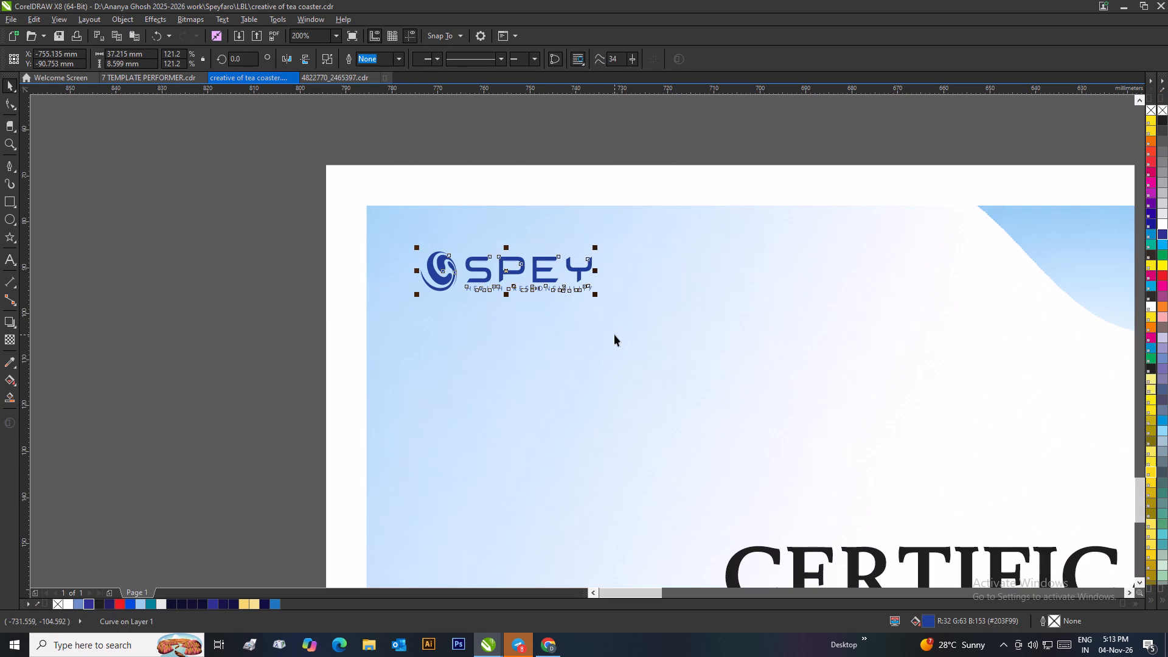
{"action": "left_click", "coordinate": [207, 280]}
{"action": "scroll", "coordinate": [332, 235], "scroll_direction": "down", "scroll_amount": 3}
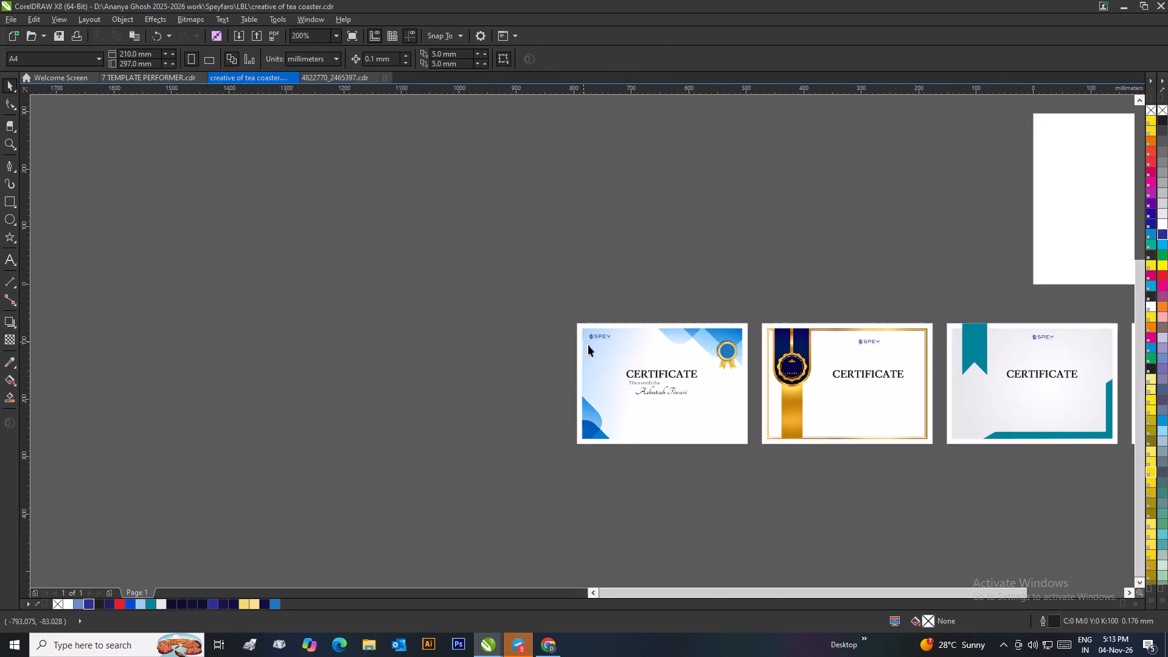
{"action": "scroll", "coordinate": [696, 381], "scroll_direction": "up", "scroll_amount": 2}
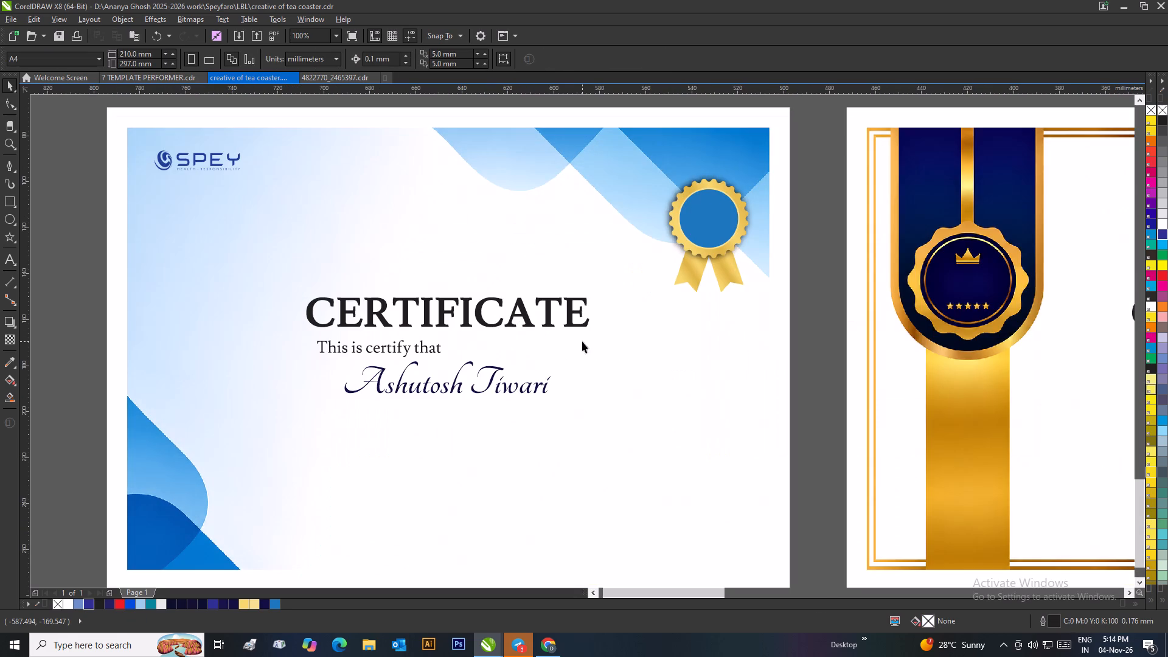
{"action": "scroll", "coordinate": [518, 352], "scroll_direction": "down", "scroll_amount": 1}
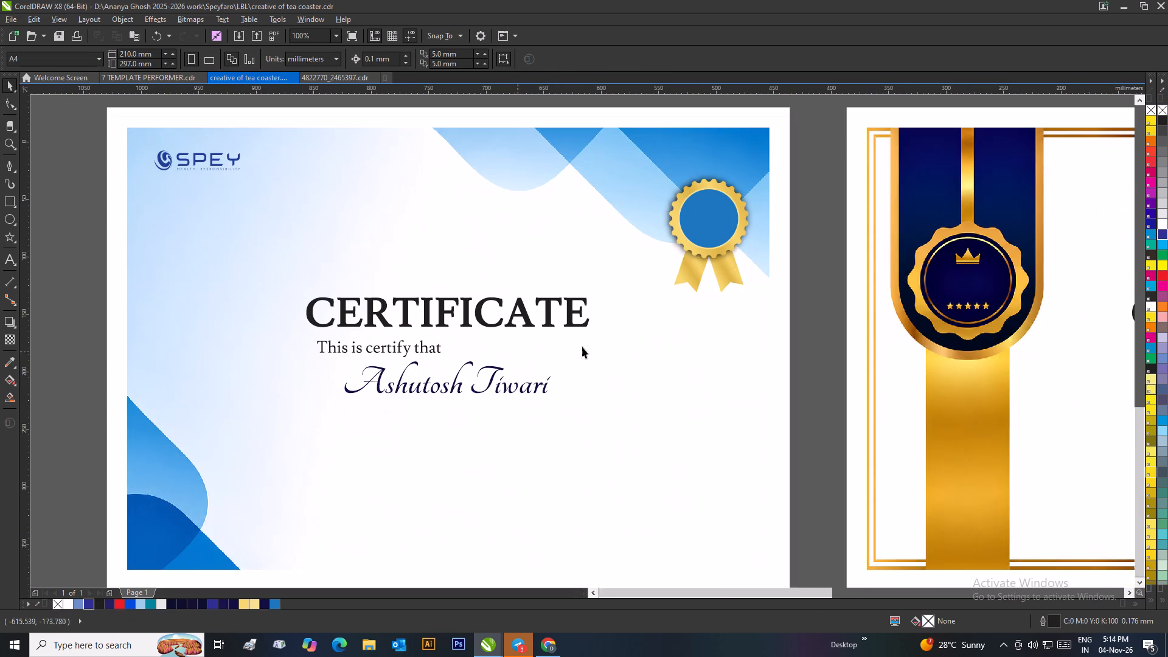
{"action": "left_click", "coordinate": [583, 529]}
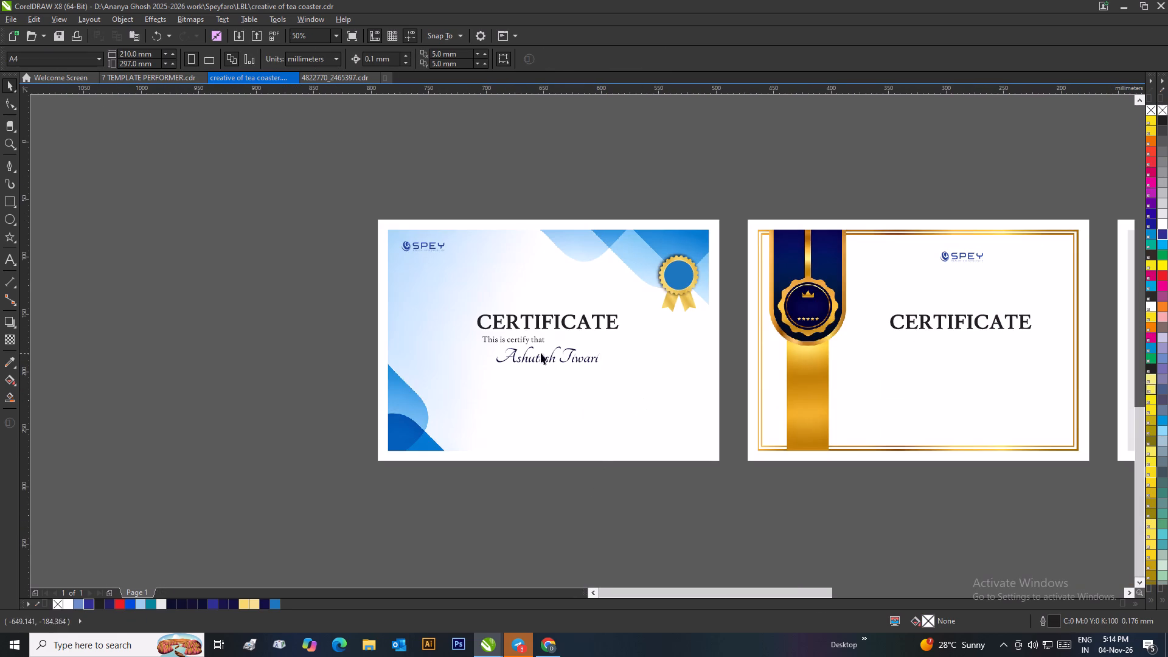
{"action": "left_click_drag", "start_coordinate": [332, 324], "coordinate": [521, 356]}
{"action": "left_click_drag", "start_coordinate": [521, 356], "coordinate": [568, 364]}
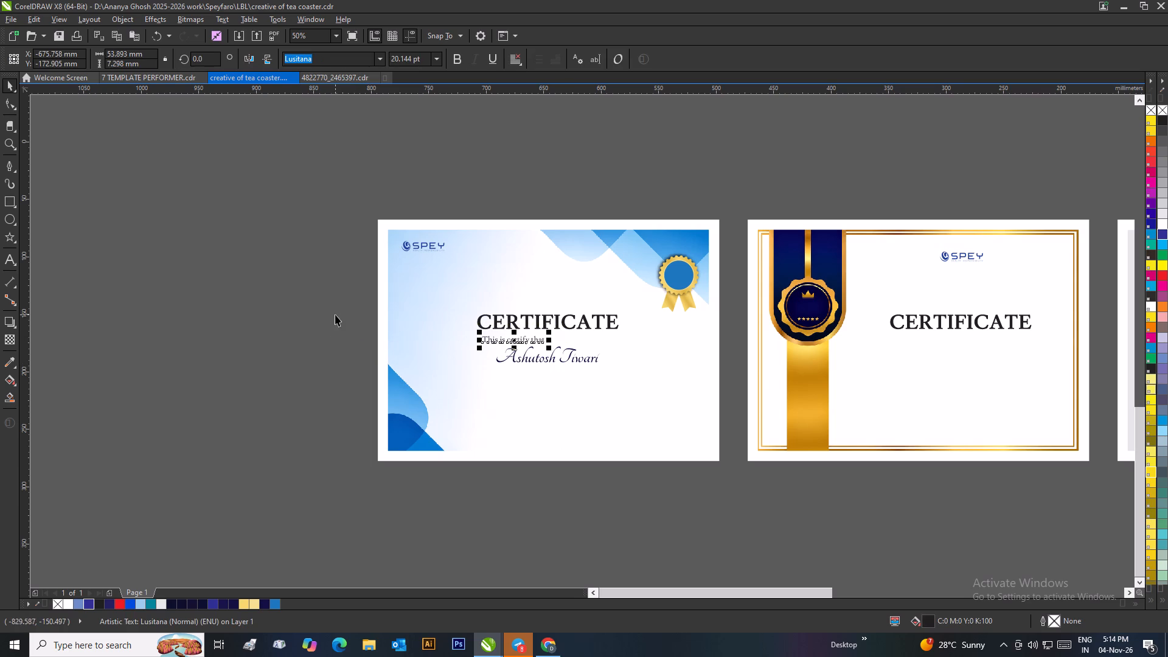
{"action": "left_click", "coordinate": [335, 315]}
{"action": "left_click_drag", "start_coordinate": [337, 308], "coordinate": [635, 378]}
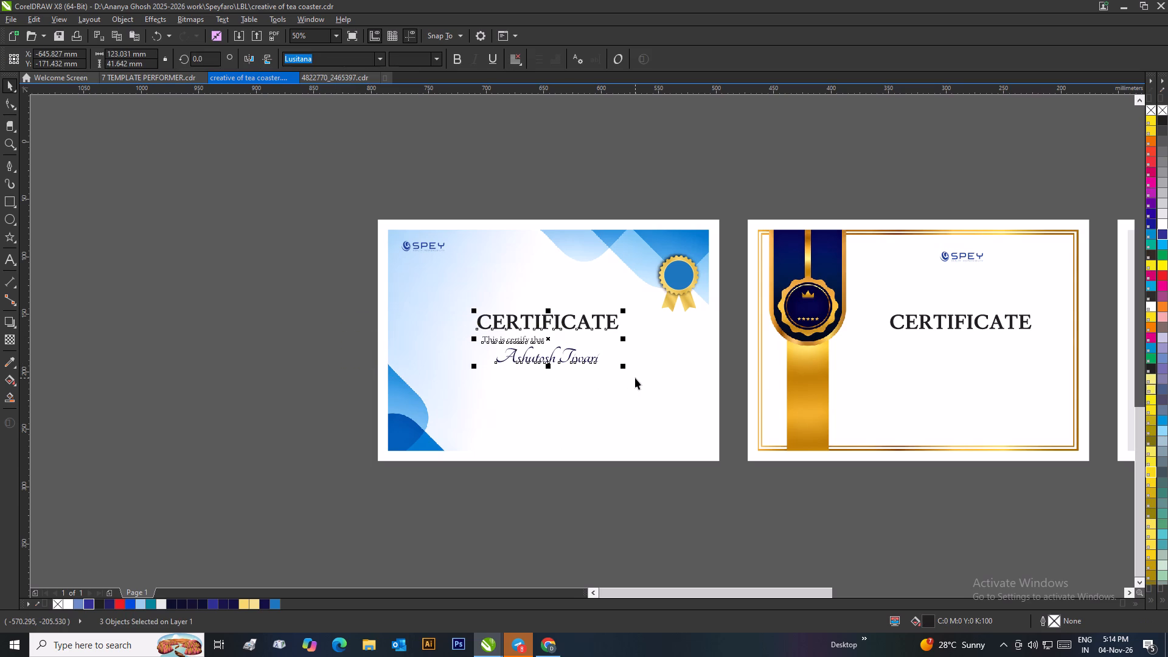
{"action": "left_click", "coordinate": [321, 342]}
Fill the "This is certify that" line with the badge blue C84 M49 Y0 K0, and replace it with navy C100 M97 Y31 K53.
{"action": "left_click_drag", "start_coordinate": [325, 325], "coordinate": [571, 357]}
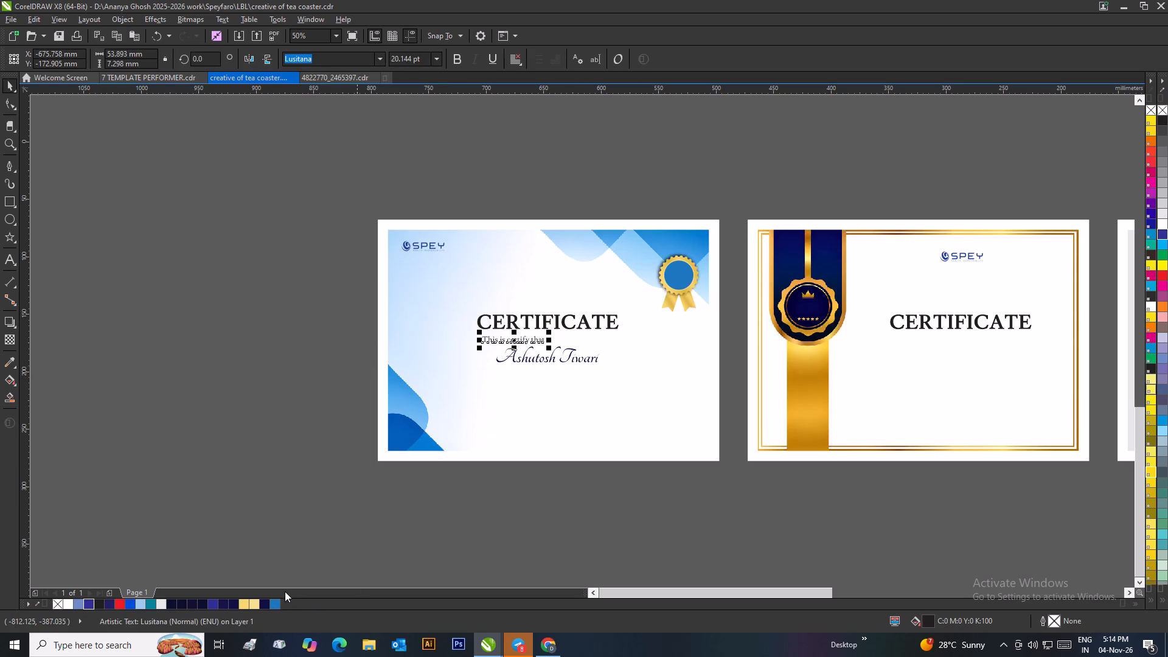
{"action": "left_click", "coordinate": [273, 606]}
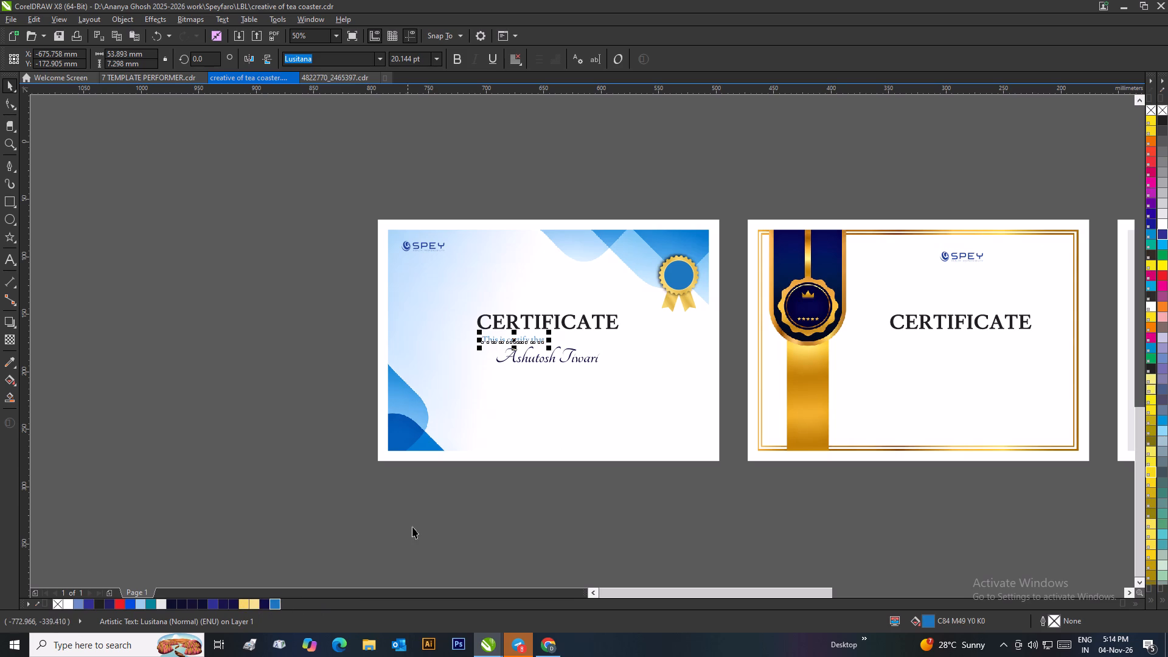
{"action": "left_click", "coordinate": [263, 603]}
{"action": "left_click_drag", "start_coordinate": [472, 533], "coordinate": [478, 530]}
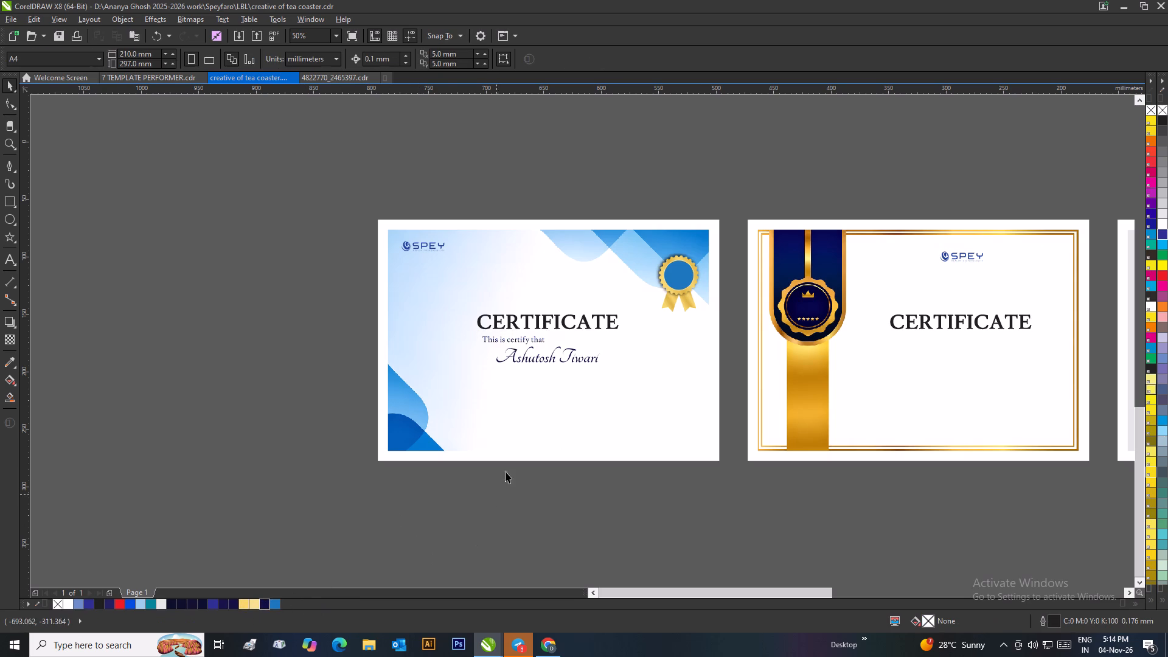
Set the fill of the "This is certify that" line to the lighter blue C100 M98 Y11 K8.
{"action": "scroll", "coordinate": [535, 356], "scroll_direction": "up", "scroll_amount": 2}
{"action": "left_click", "coordinate": [557, 285]}
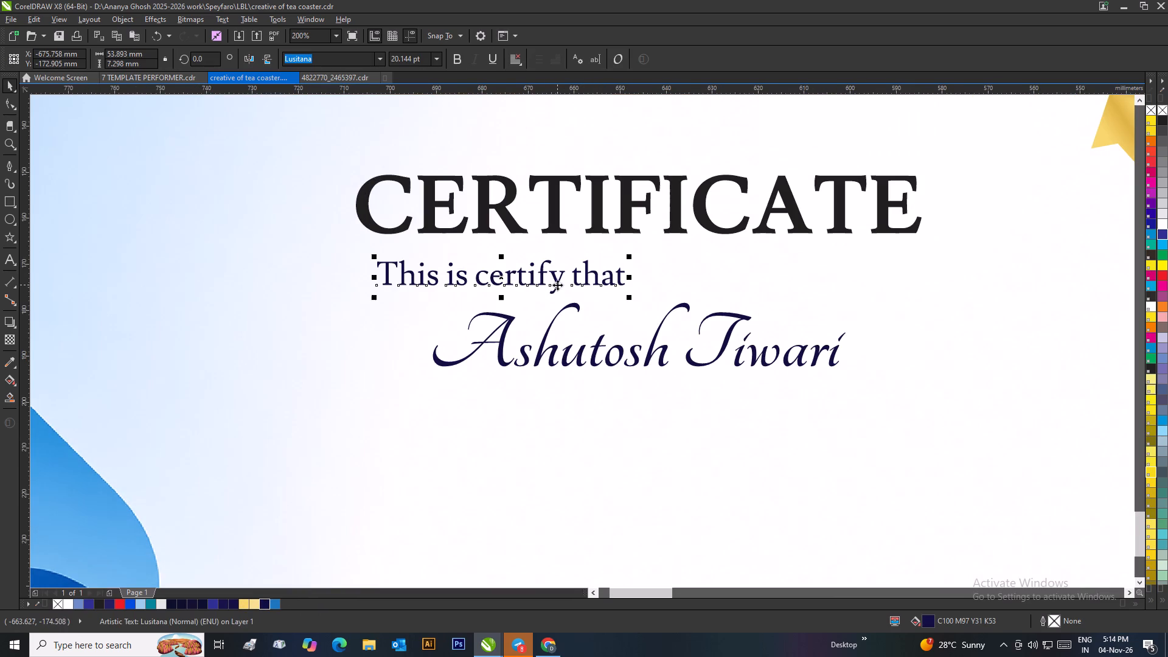
{"action": "double_click", "coordinate": [928, 621]}
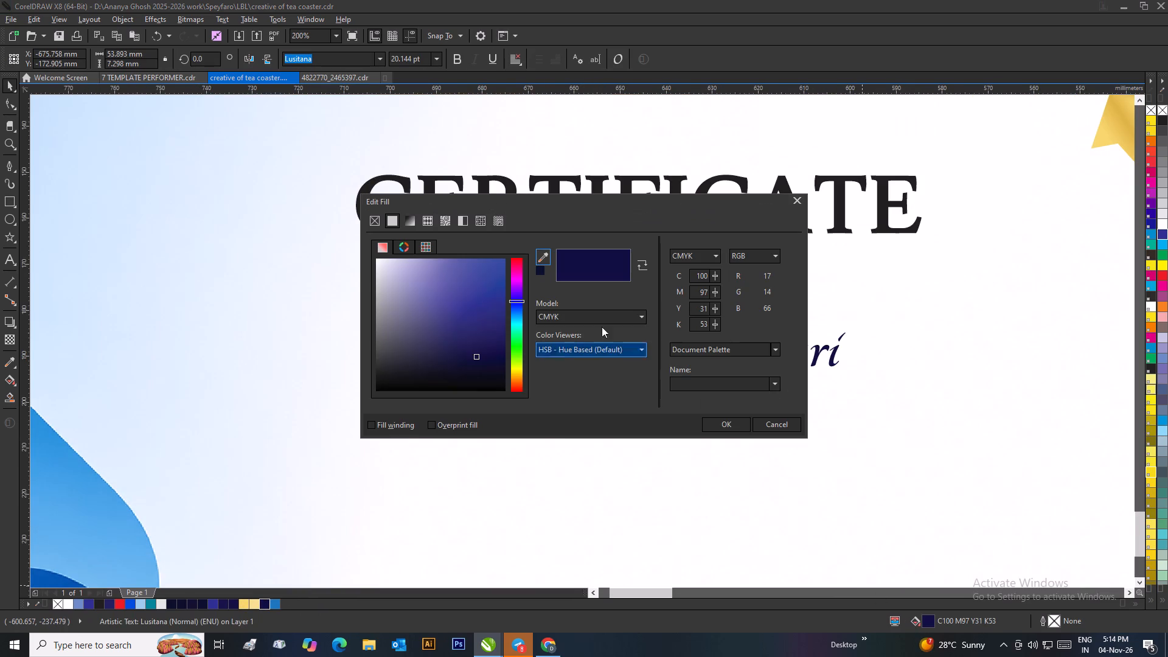
{"action": "left_click", "coordinate": [485, 330]}
{"action": "left_click_drag", "start_coordinate": [563, 207], "coordinate": [888, 206]}
{"action": "left_click", "coordinate": [817, 313]}
{"action": "left_click", "coordinate": [1059, 422]}
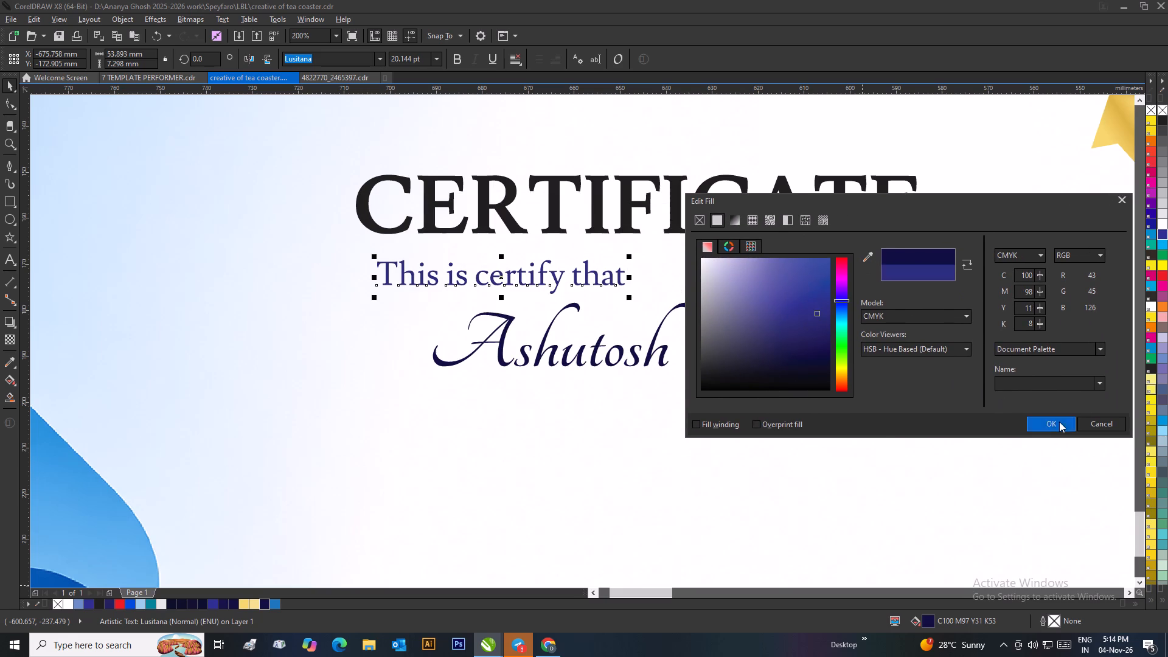
Fill the script recipient name with the same blue as the "This is certify that" line.
{"action": "scroll", "coordinate": [673, 358], "scroll_direction": "down", "scroll_amount": 2}
{"action": "left_click", "coordinate": [330, 324]}
{"action": "left_click_drag", "start_coordinate": [350, 329], "coordinate": [658, 377]}
{"action": "left_click", "coordinate": [603, 341]}
{"action": "left_click", "coordinate": [283, 602]}
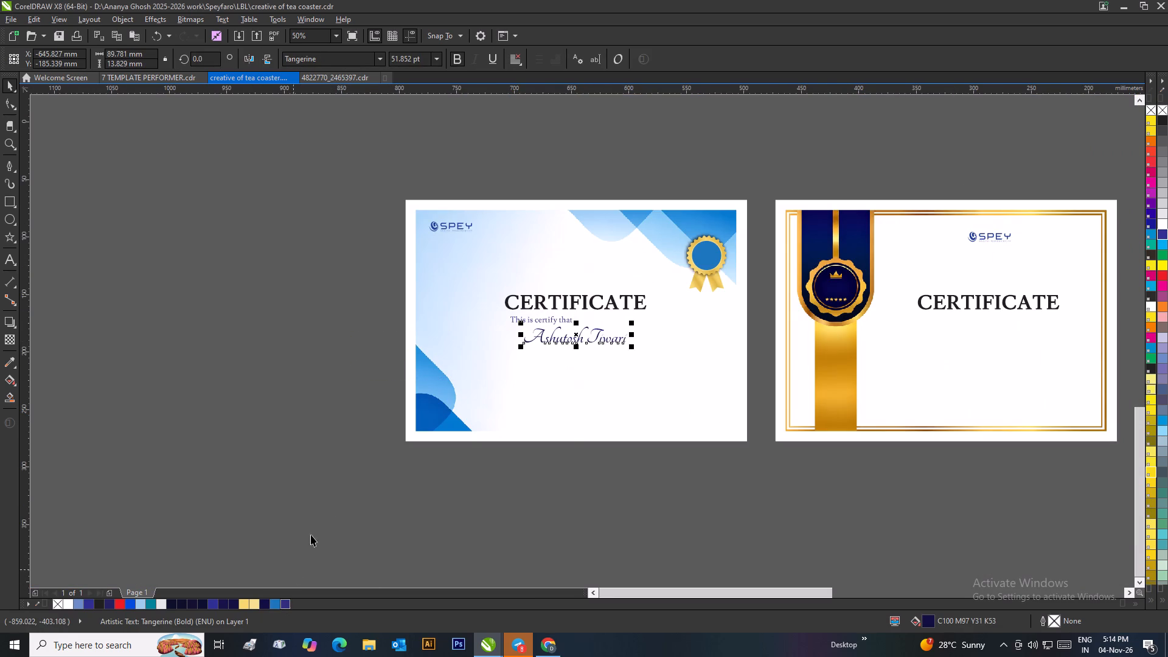
{"action": "left_click_drag", "start_coordinate": [340, 495], "coordinate": [346, 493]}
Group the blue certificate's heading, "This is certify that" line and recipient name, and centre the group horizontally on the certificate.
{"action": "left_click_drag", "start_coordinate": [386, 284], "coordinate": [398, 291]}
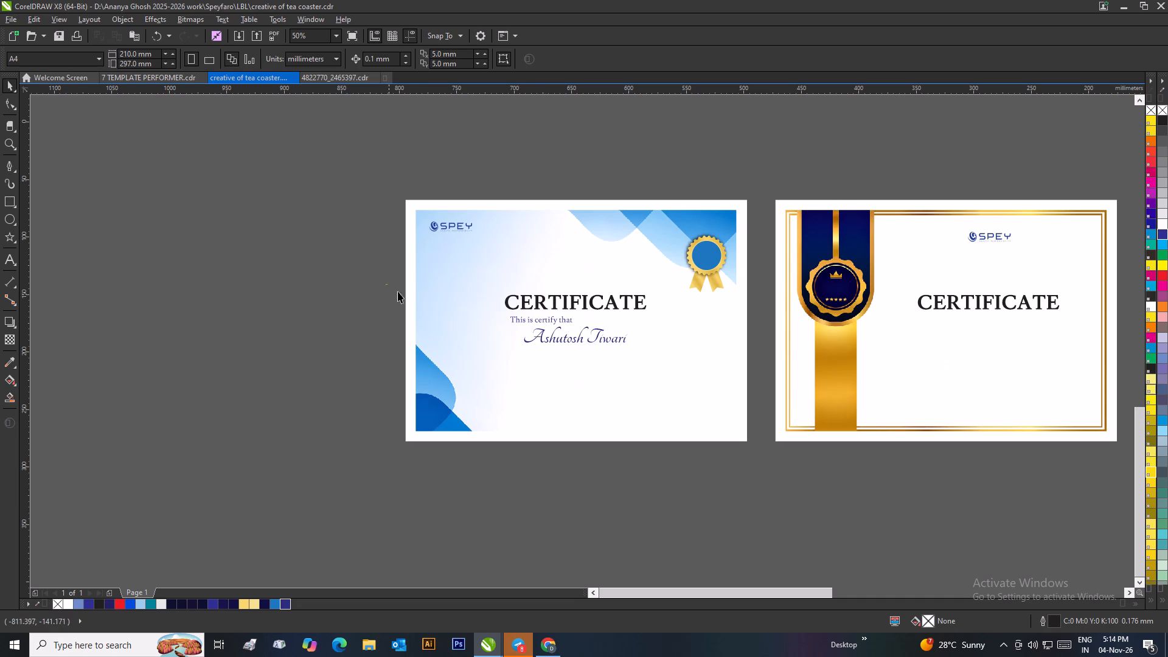
{"action": "left_click_drag", "start_coordinate": [398, 291], "coordinate": [666, 355]}
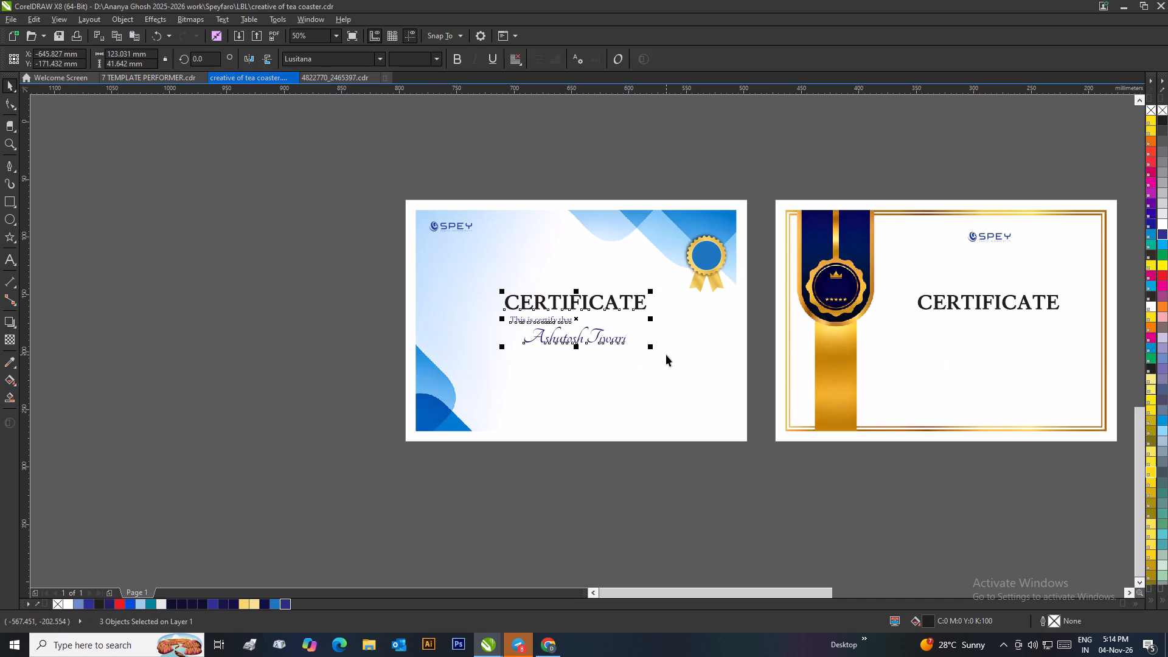
{"action": "key", "text": "ctrl+g"}
{"action": "left_click", "coordinate": [662, 356], "text": "shift"}
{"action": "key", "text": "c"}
{"action": "left_click", "coordinate": [669, 479]}
Delete the standalone CERTIFICATE heading from the gold-ribbon certificate.
{"action": "scroll", "coordinate": [667, 400], "scroll_direction": "down", "scroll_amount": 1}
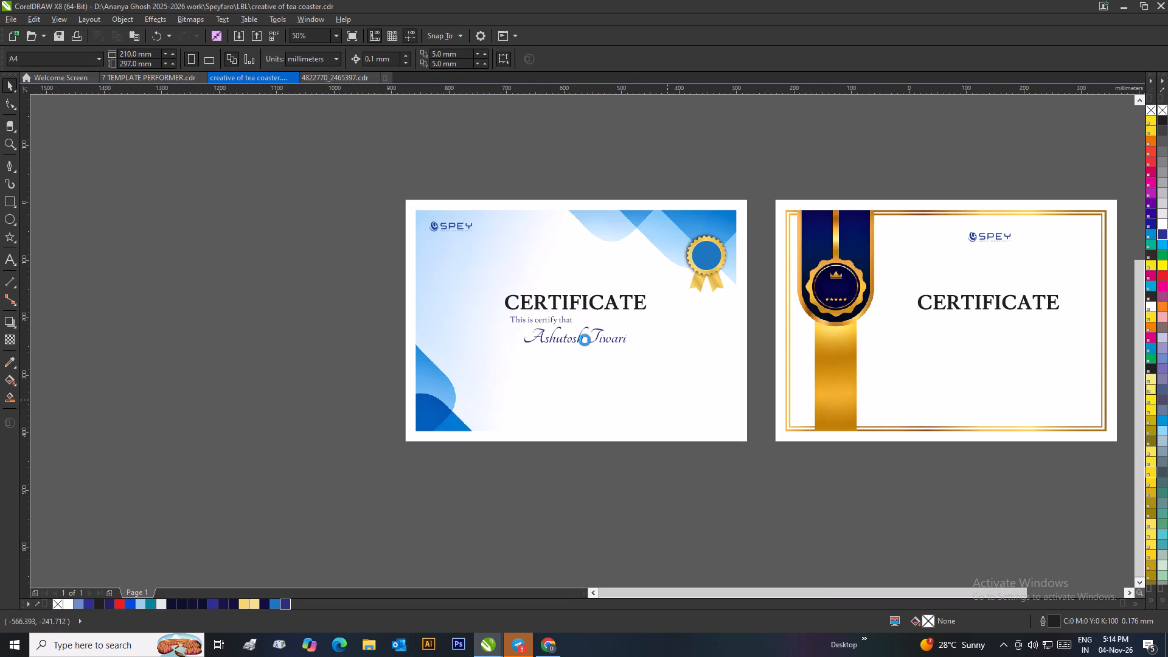
{"action": "scroll", "coordinate": [742, 311], "scroll_direction": "up", "scroll_amount": 1}
{"action": "left_click_drag", "start_coordinate": [718, 279], "coordinate": [520, 334]}
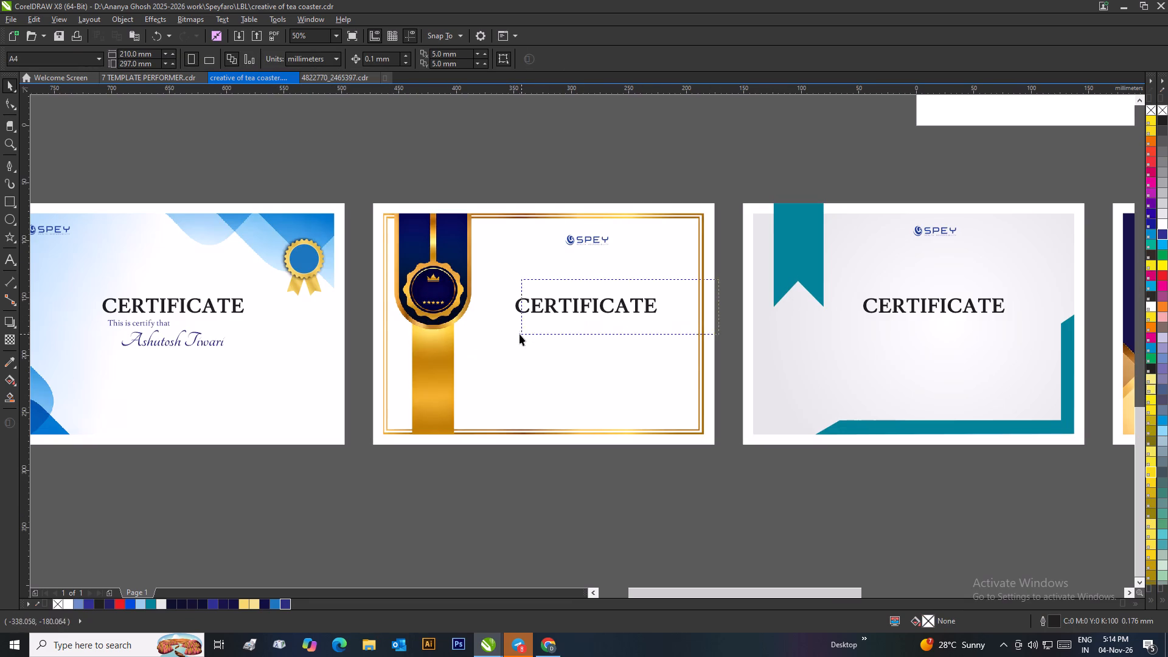
{"action": "left_click_drag", "start_coordinate": [520, 334], "coordinate": [518, 335]}
{"action": "left_click", "coordinate": [567, 304]}
{"action": "key", "text": "Delete"}
Copy the blue certificate's grouped text onto the gold-ribbon certificate, leaving it outside the PowerClip frame.
{"action": "scroll", "coordinate": [566, 304], "scroll_direction": "down", "scroll_amount": 1}
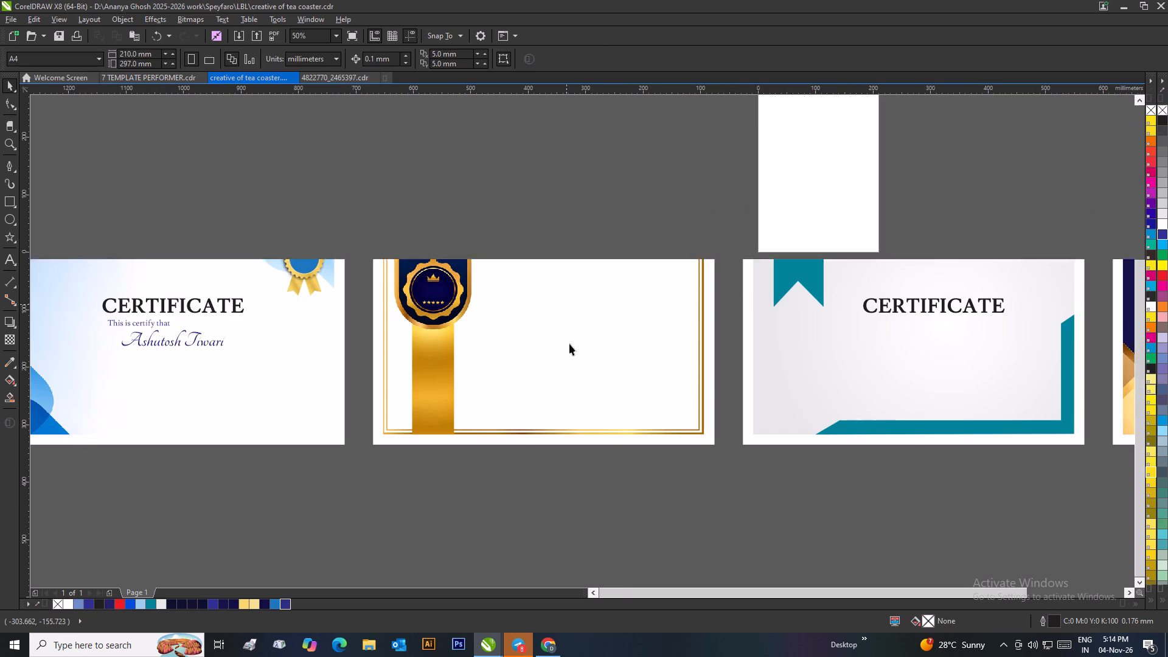
{"action": "left_click_drag", "start_coordinate": [395, 343], "coordinate": [593, 346]}
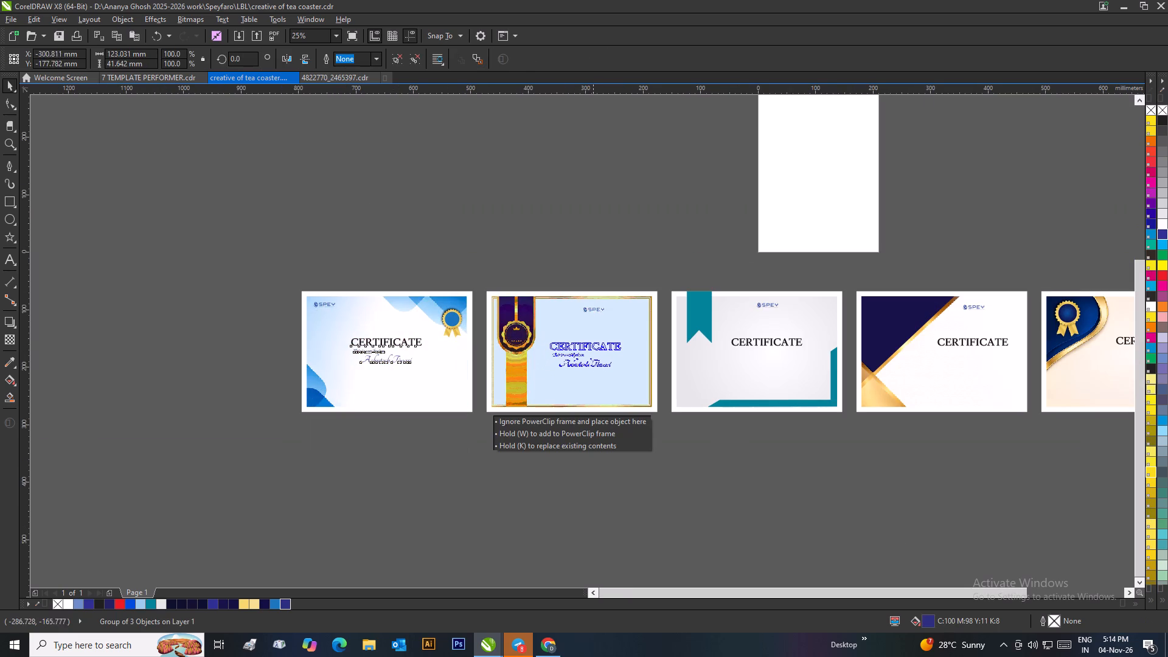
{"action": "left_click_drag", "start_coordinate": [593, 346], "coordinate": [597, 341]}
{"action": "right_click", "coordinate": [597, 341]}
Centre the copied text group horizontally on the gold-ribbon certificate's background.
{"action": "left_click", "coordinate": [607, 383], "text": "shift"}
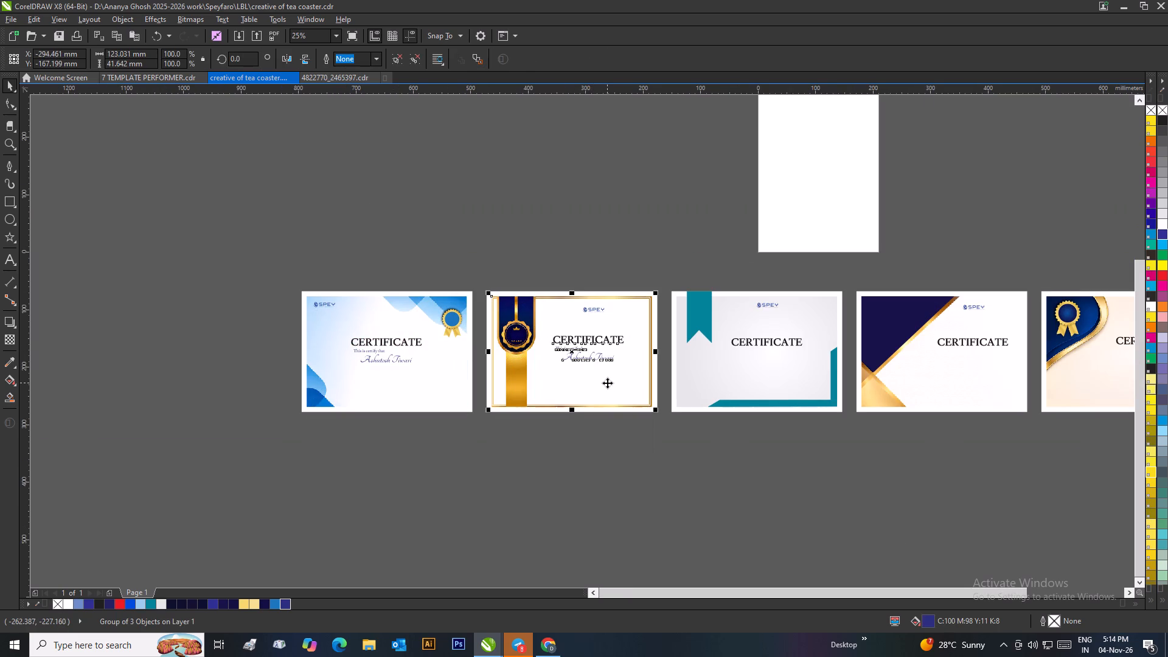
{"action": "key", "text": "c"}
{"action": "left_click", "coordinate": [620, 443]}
Align the gold-ribbon certificate's text group horizontally with the centre of its SPEY logo.
{"action": "left_click", "coordinate": [580, 339]}
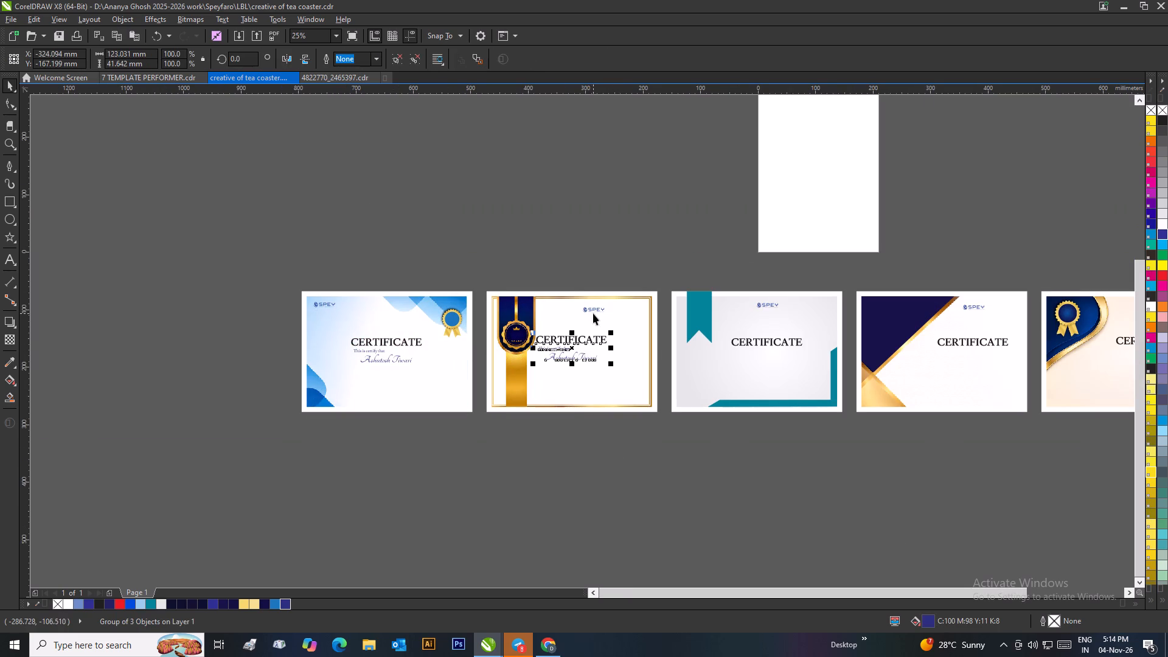
{"action": "left_click", "coordinate": [593, 310], "text": "shift"}
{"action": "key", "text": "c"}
{"action": "left_click", "coordinate": [648, 462]}
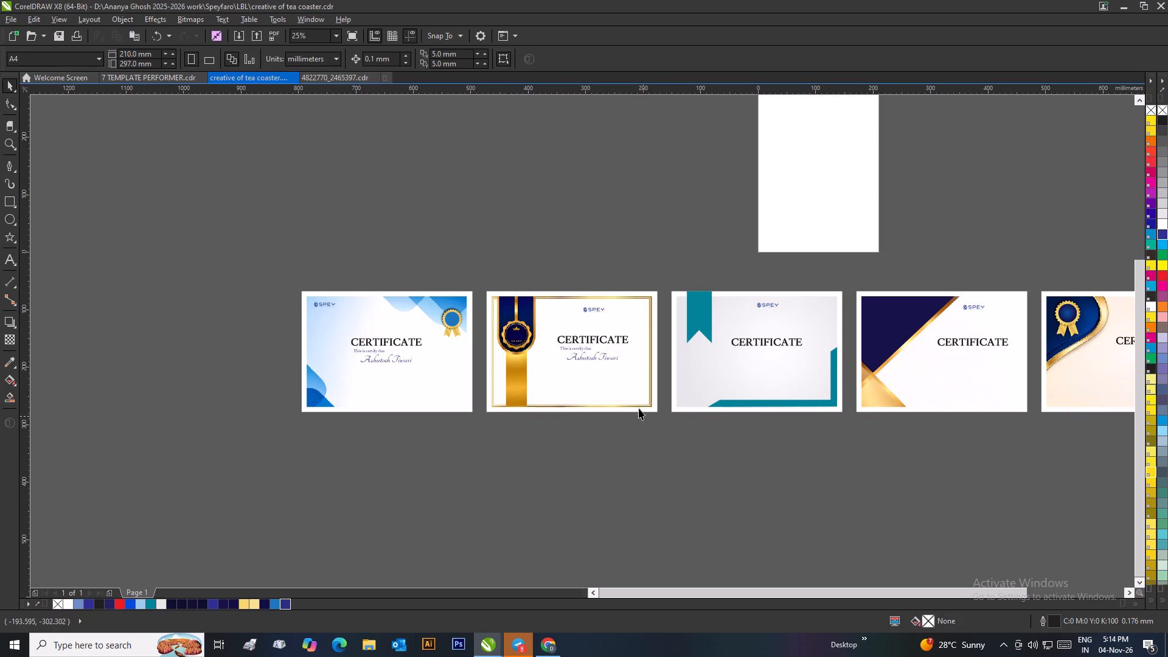
Replace the teal certificate's old CERTIFICATE heading with a copy of the gold-ribbon certificate's text group.
{"action": "left_click_drag", "start_coordinate": [617, 341], "coordinate": [761, 369]}
{"action": "right_click", "coordinate": [761, 369]}
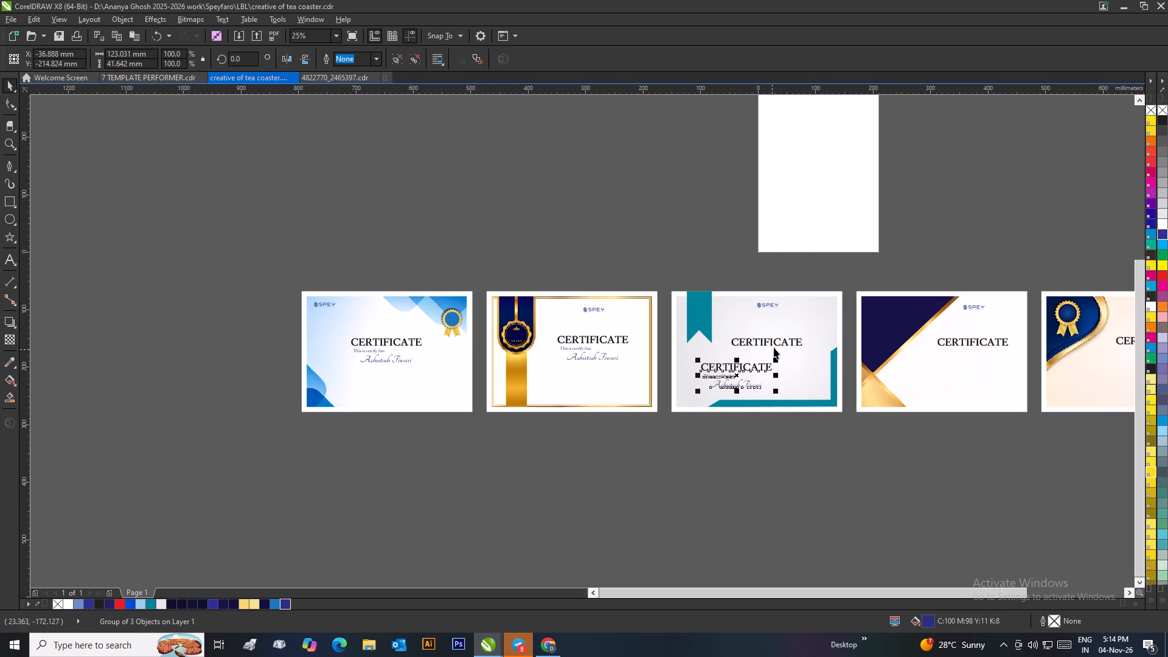
{"action": "left_click", "coordinate": [776, 341]}
{"action": "key", "text": "Delete"}
Align the teal certificate's text group horizontally with the centre of its SPEY logo.
{"action": "left_click", "coordinate": [735, 366]}
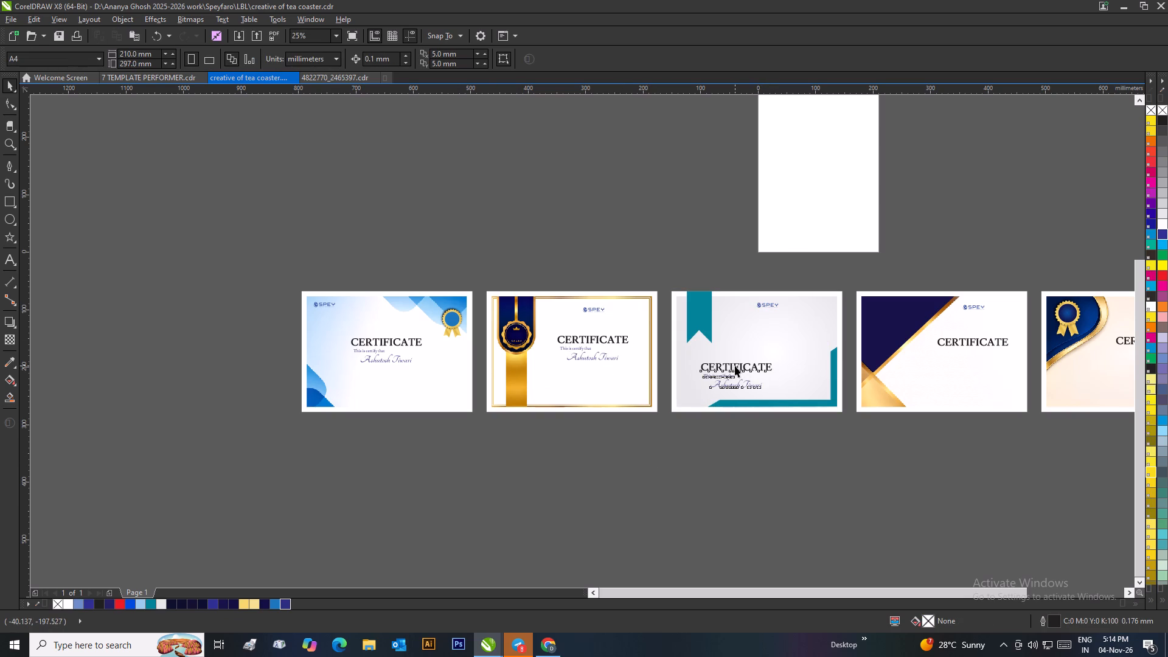
{"action": "left_click", "coordinate": [765, 307], "text": "shift"}
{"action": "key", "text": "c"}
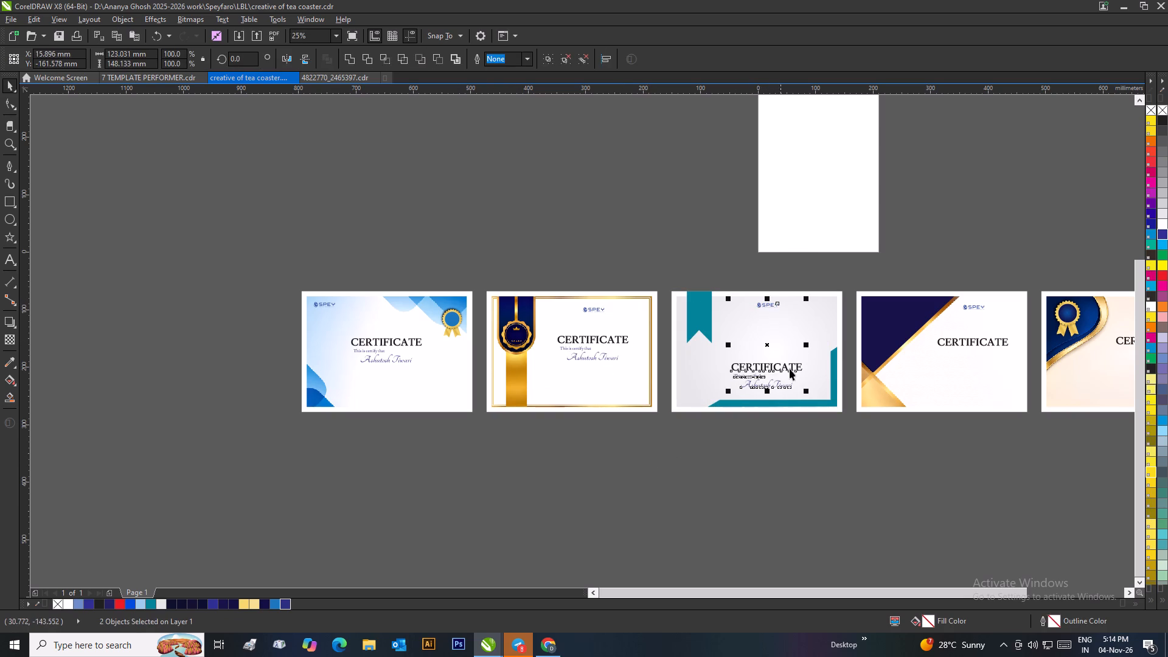
{"action": "left_click", "coordinate": [805, 448]}
Align the tops of the text groups on the teal and gold-ribbon certificates with the blue certificate's text group.
{"action": "left_click", "coordinate": [777, 367]}
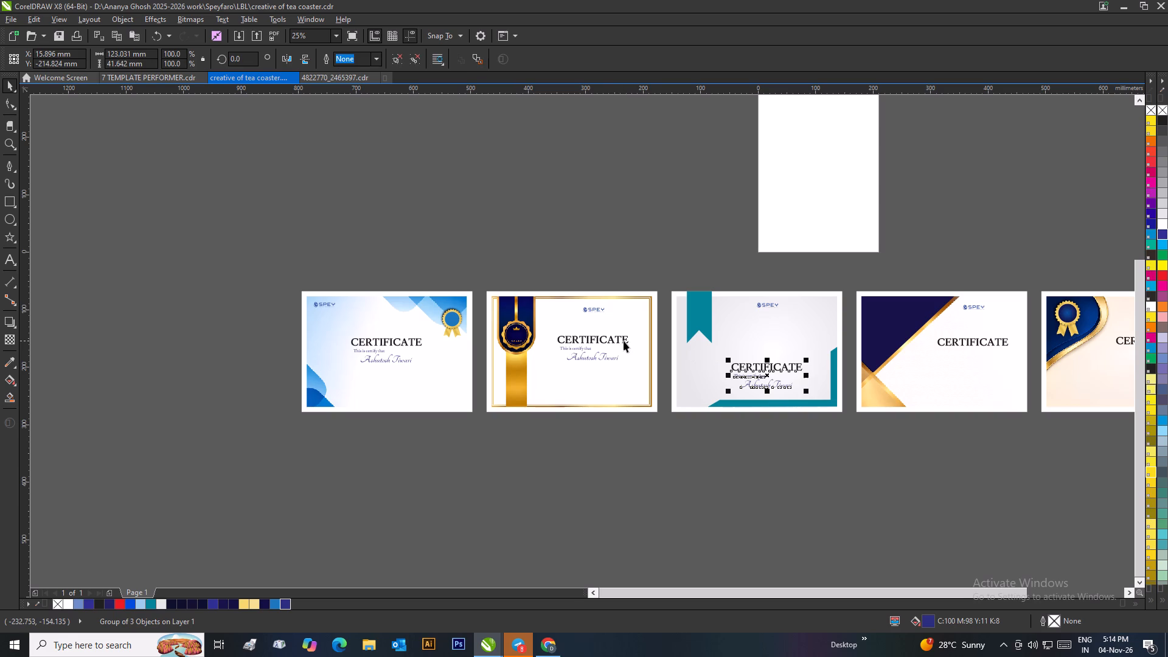
{"action": "left_click", "coordinate": [624, 341], "text": "shift"}
{"action": "left_click", "coordinate": [420, 341], "text": "shift"}
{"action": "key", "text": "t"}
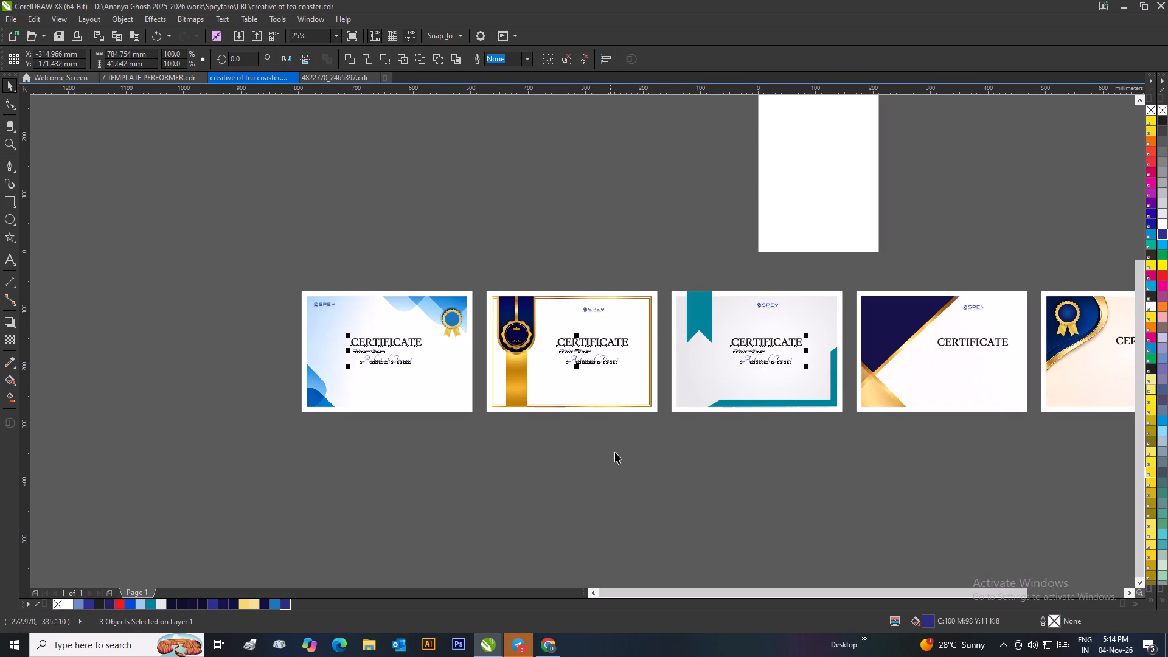
{"action": "left_click", "coordinate": [663, 469]}
Ungroup the text group on the teal certificate.
{"action": "scroll", "coordinate": [719, 439], "scroll_direction": "down", "scroll_amount": 1}
{"action": "scroll", "coordinate": [714, 287], "scroll_direction": "up", "scroll_amount": 1}
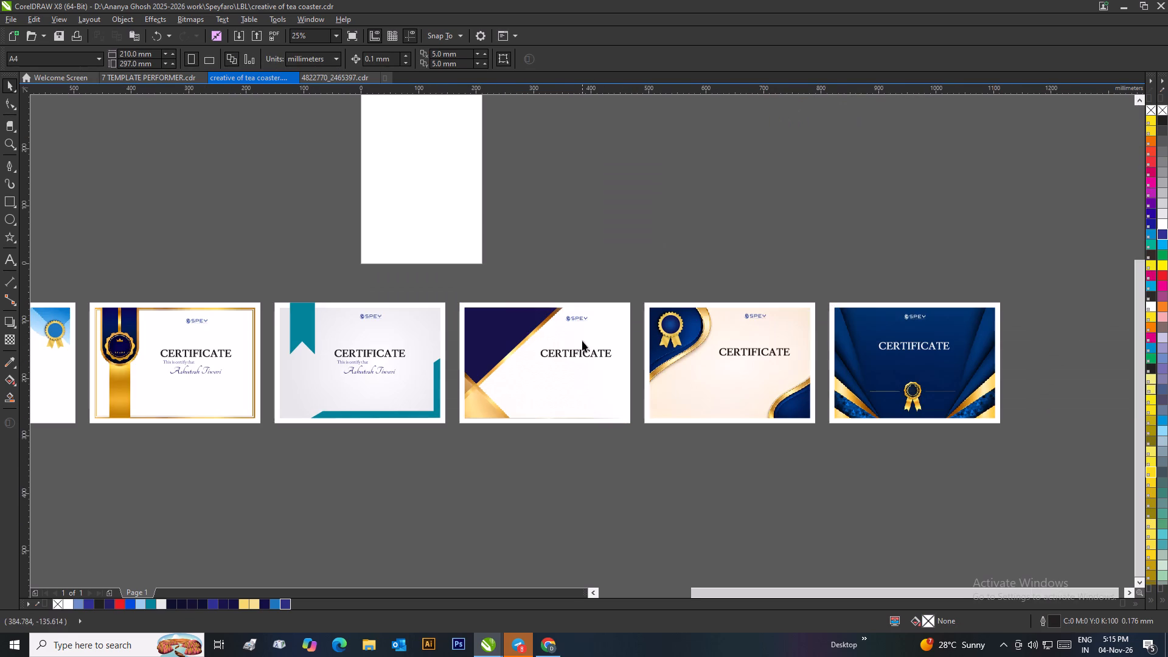
{"action": "scroll", "coordinate": [421, 373], "scroll_direction": "up", "scroll_amount": 1}
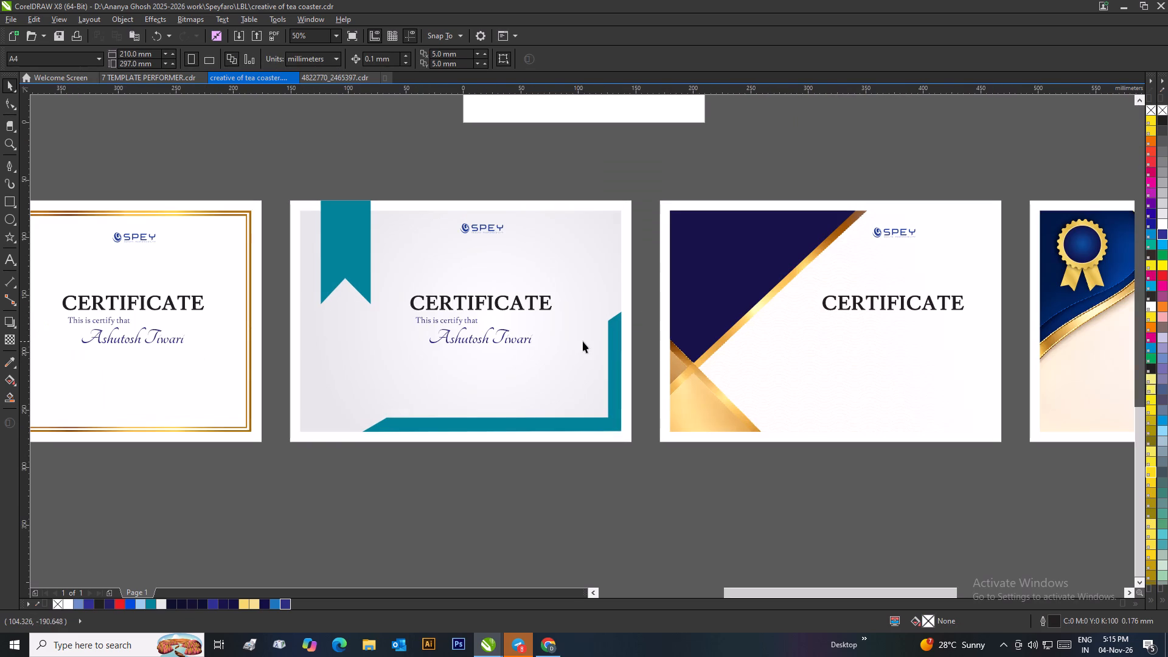
{"action": "left_click", "coordinate": [512, 341]}
{"action": "right_click", "coordinate": [512, 341]}
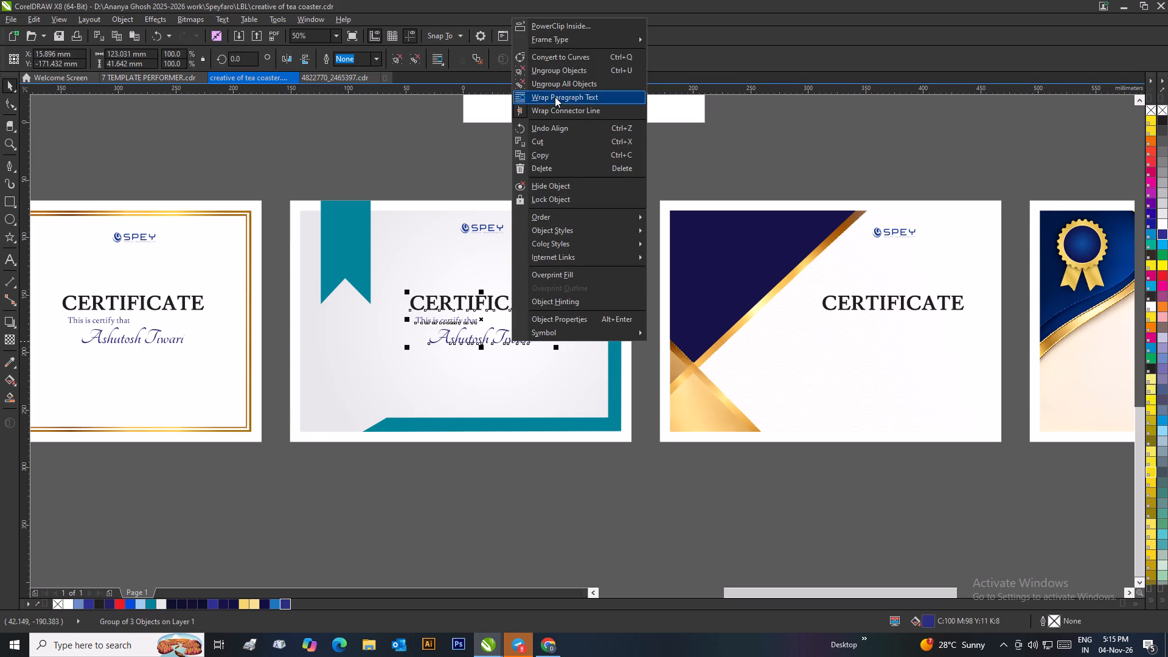
{"action": "left_click", "coordinate": [560, 88]}
{"action": "left_click", "coordinate": [553, 161]}
Fill the teal certificate's "This is certify that" line and recipient name with teal C86 M36 Y35 K4 sampled from its bottom border.
{"action": "left_click_drag", "start_coordinate": [639, 303], "coordinate": [425, 361]}
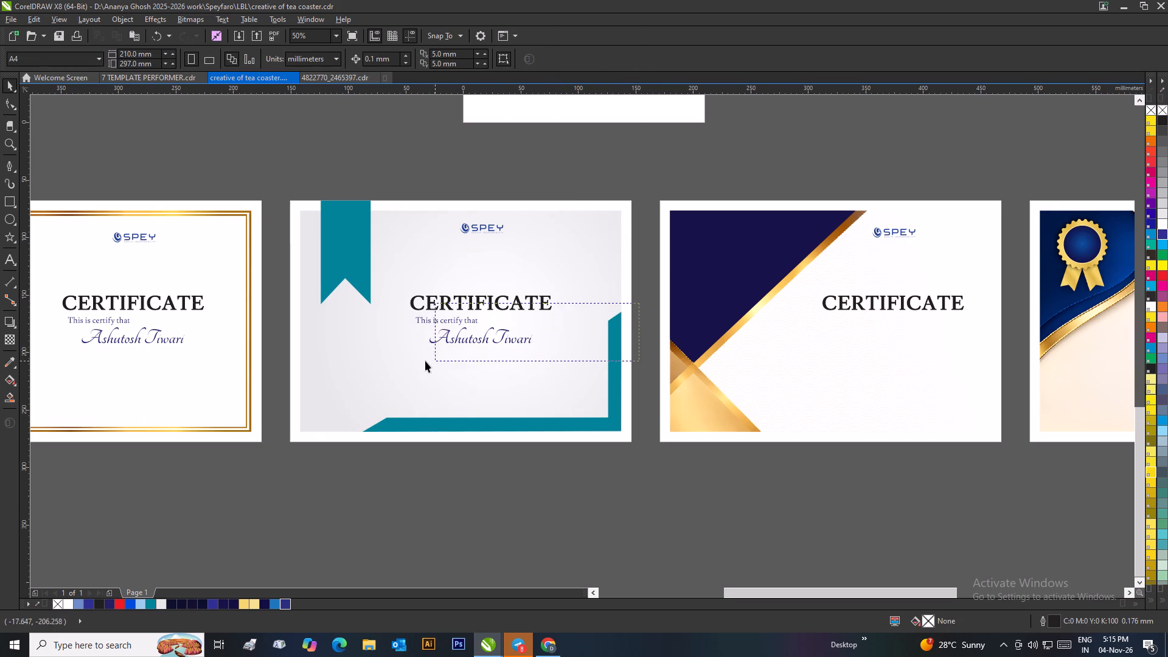
{"action": "left_click_drag", "start_coordinate": [425, 361], "coordinate": [393, 361]}
{"action": "left_click", "coordinate": [9, 366]}
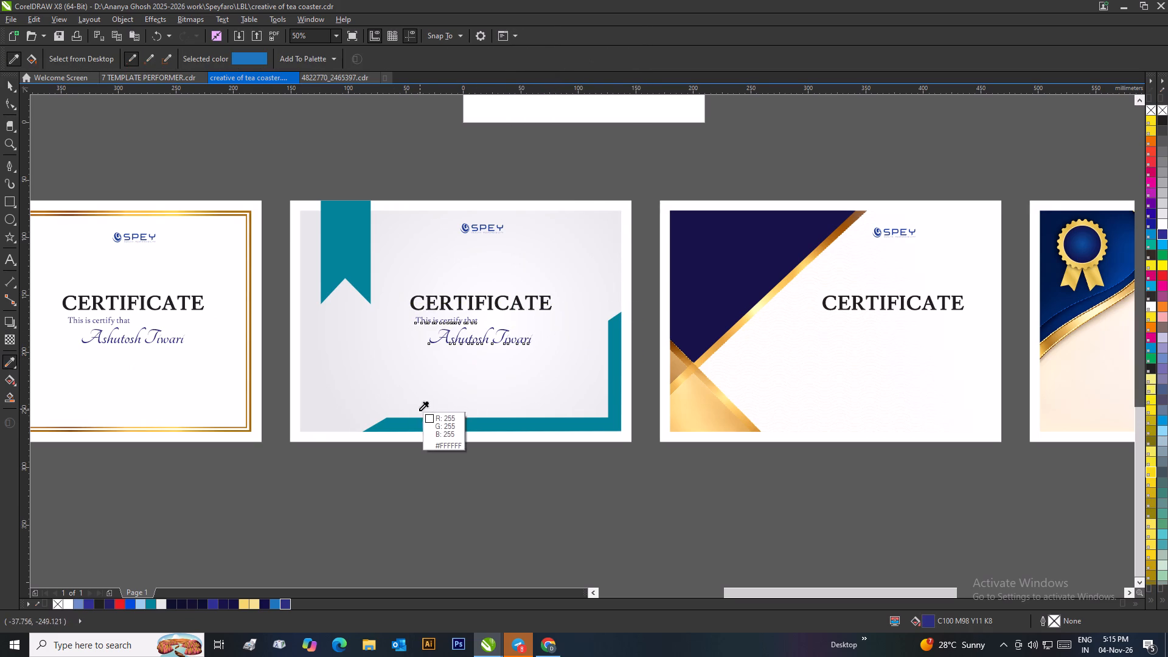
{"action": "left_click", "coordinate": [405, 426]}
{"action": "scroll", "coordinate": [448, 327], "scroll_direction": "up", "scroll_amount": 3}
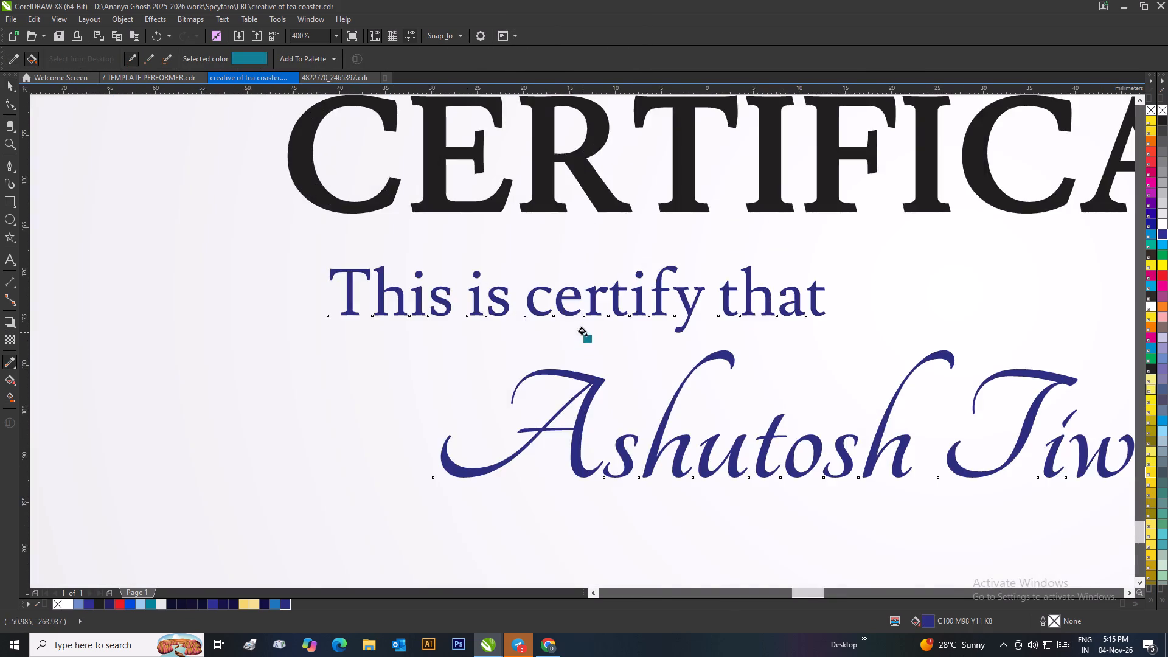
{"action": "scroll", "coordinate": [585, 317], "scroll_direction": "up", "scroll_amount": 2}
{"action": "left_click", "coordinate": [624, 291]}
{"action": "scroll", "coordinate": [616, 306], "scroll_direction": "down", "scroll_amount": 2}
{"action": "left_click", "coordinate": [587, 414]}
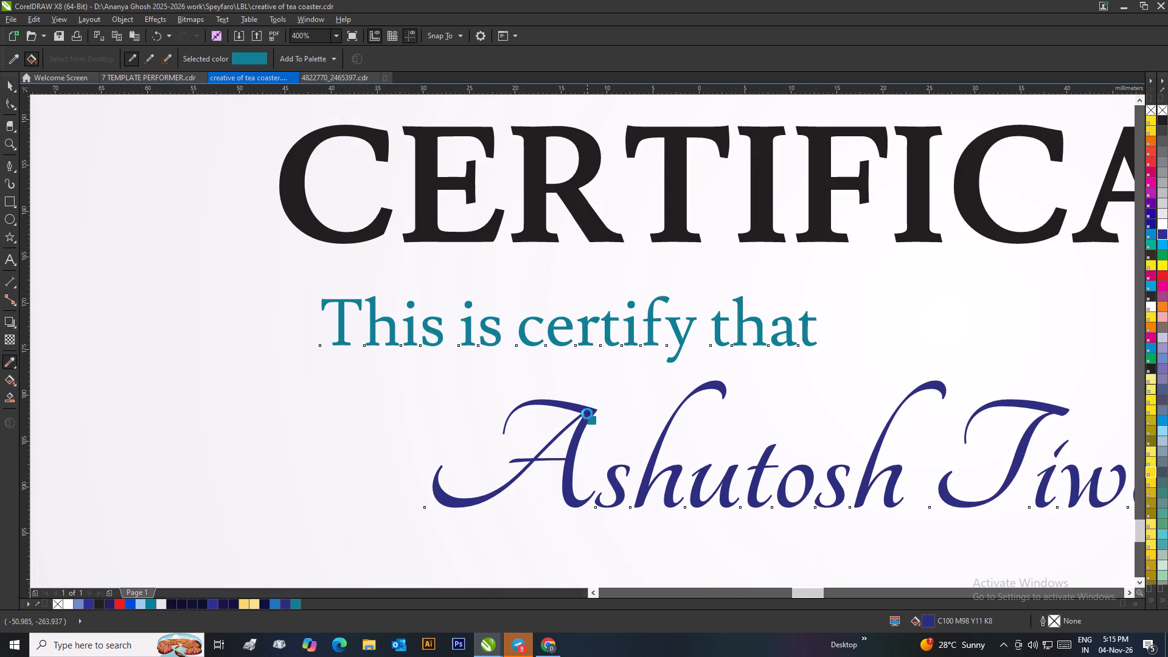
{"action": "scroll", "coordinate": [587, 414], "scroll_direction": "down", "scroll_amount": 2}
{"action": "left_click", "coordinate": [13, 83]}
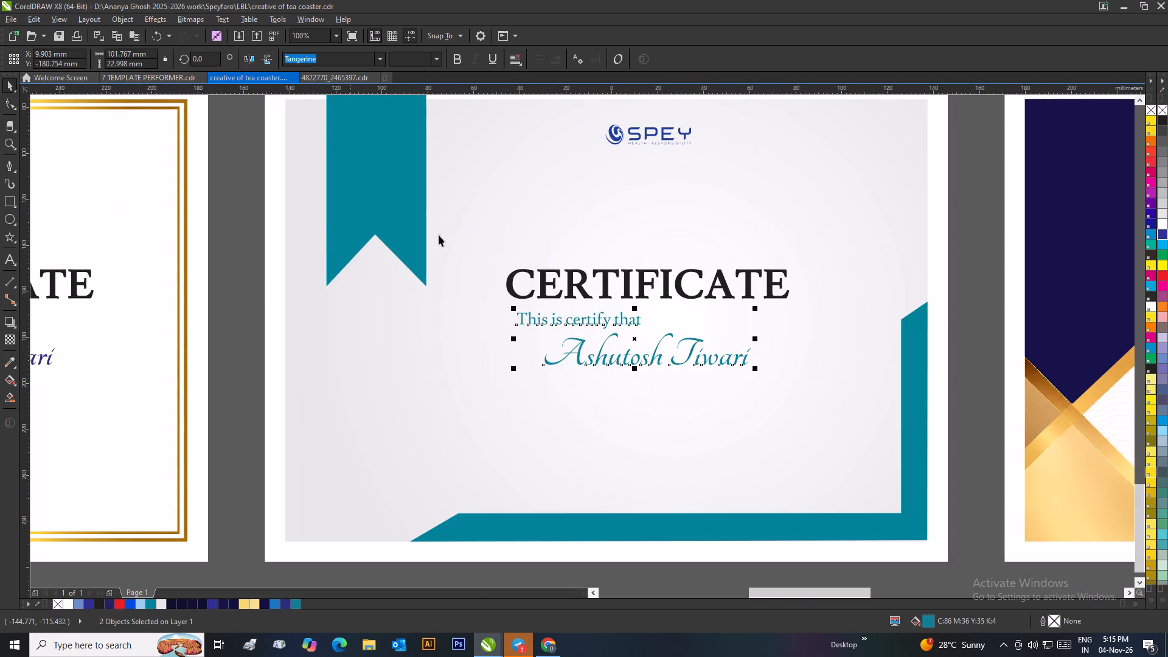
Darken the fill of the teal certificate's "This is certify that" line and recipient name to C89 M45 Y42 K13.
{"action": "left_click_drag", "start_coordinate": [960, 290], "coordinate": [459, 375]}
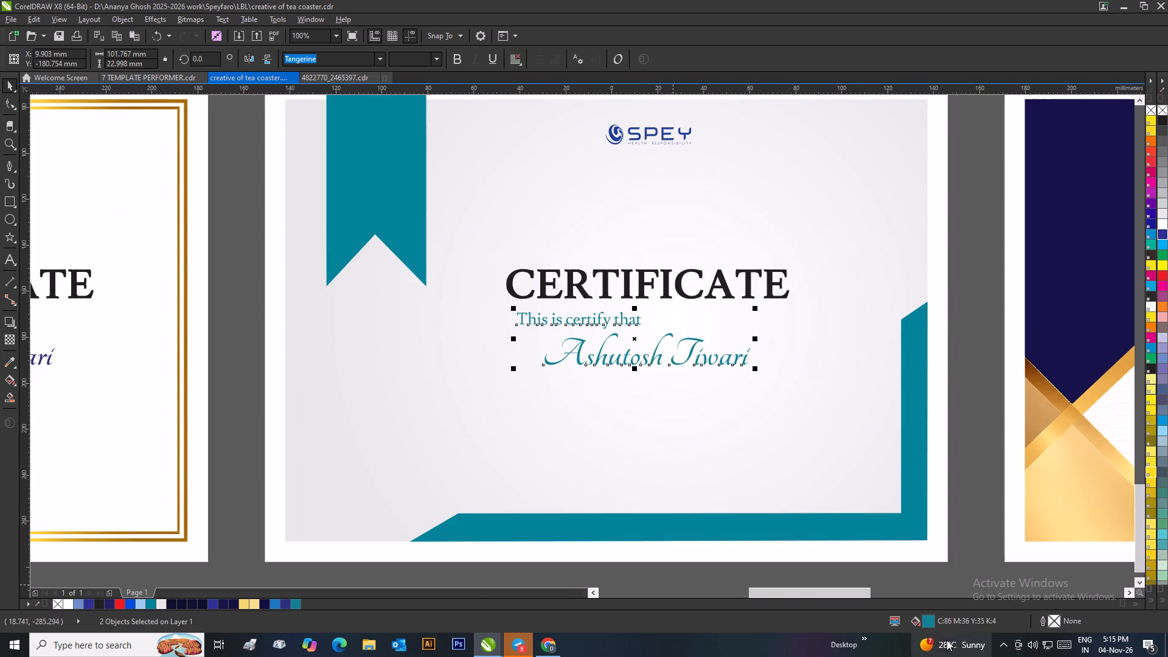
{"action": "double_click", "coordinate": [922, 616]}
{"action": "left_click_drag", "start_coordinate": [677, 197], "coordinate": [816, 204]}
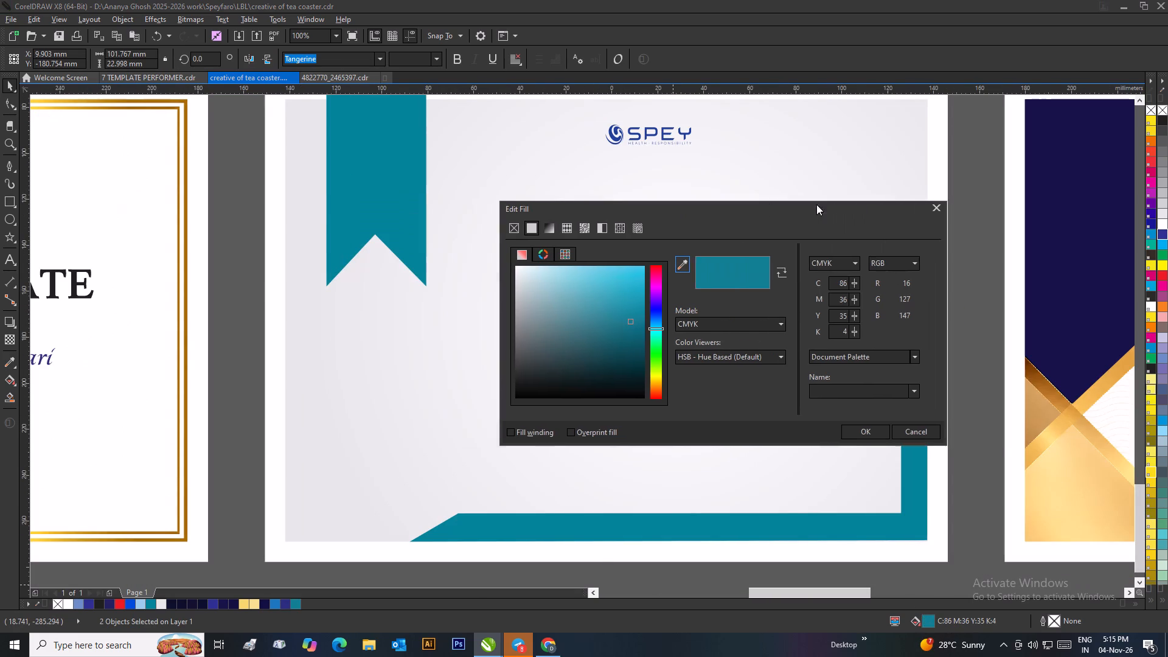
{"action": "left_click_drag", "start_coordinate": [816, 204], "coordinate": [968, 202]}
{"action": "left_click", "coordinate": [783, 330]}
{"action": "left_click", "coordinate": [996, 428]}
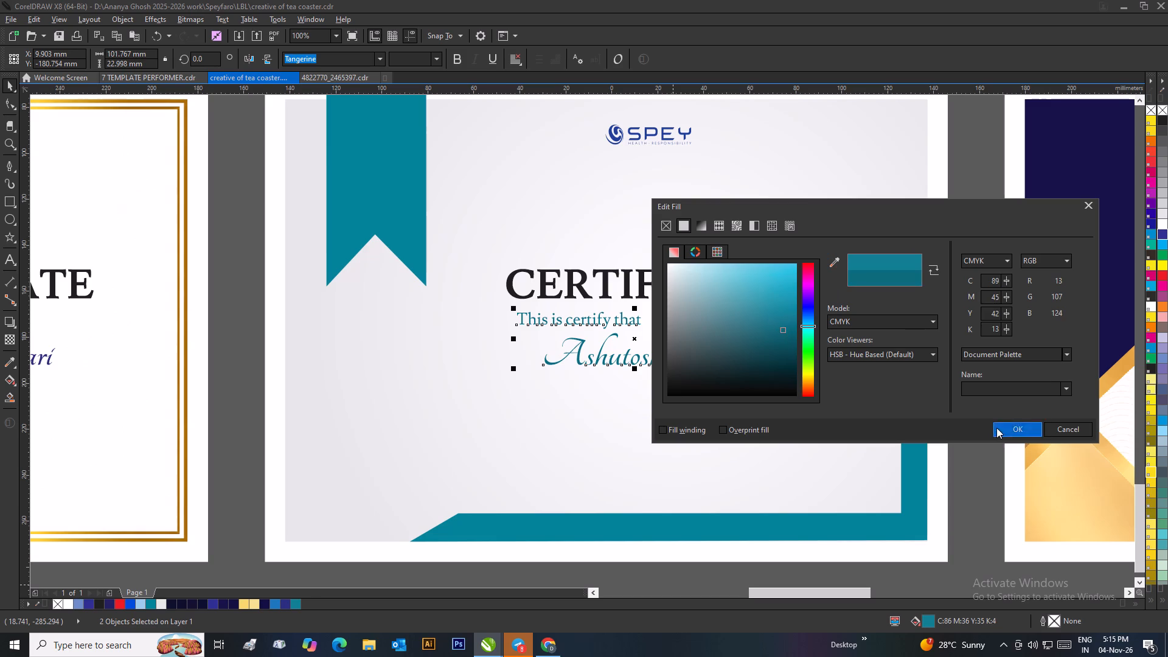
{"action": "left_click", "coordinate": [948, 422]}
{"action": "scroll", "coordinate": [833, 364], "scroll_direction": "down", "scroll_amount": 1}
{"action": "left_click", "coordinate": [549, 184]}
Fill the gold-ribbon certificate's recipient name and "This is certify that" line with gold C22 M48 Y100 K4 sampled from its ribbon.
{"action": "scroll", "coordinate": [540, 210], "scroll_direction": "down", "scroll_amount": 1}
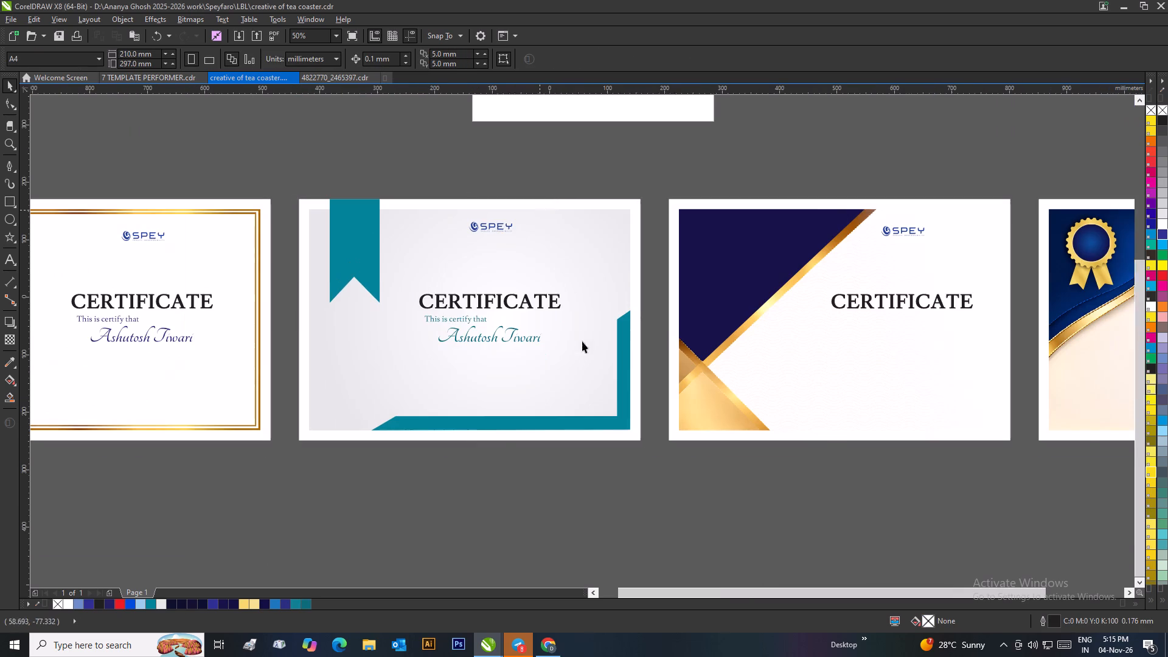
{"action": "scroll", "coordinate": [599, 431], "scroll_direction": "up", "scroll_amount": 1}
{"action": "left_click", "coordinate": [586, 417]}
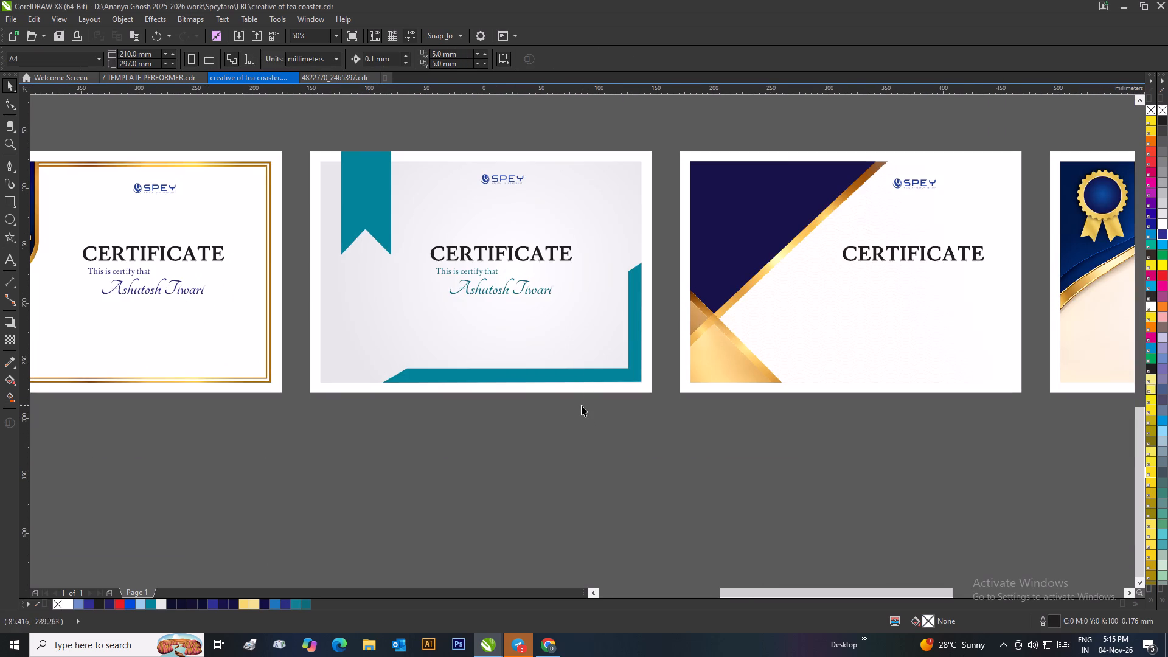
{"action": "scroll", "coordinate": [129, 293], "scroll_direction": "up", "scroll_amount": 1}
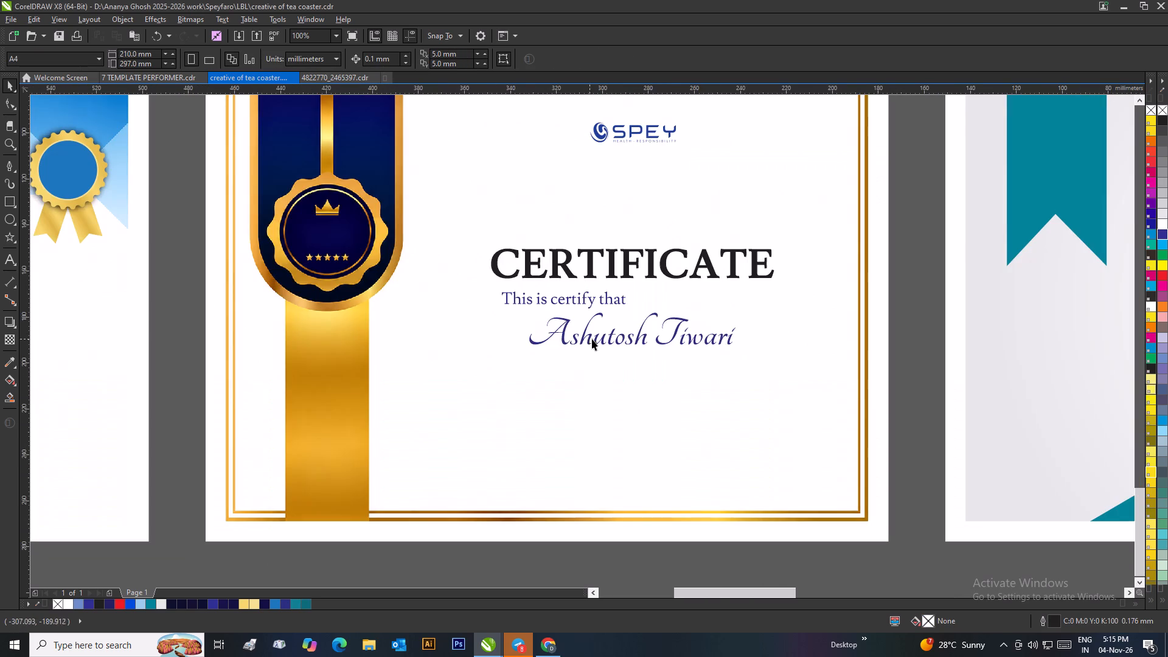
{"action": "left_click", "coordinate": [11, 362]}
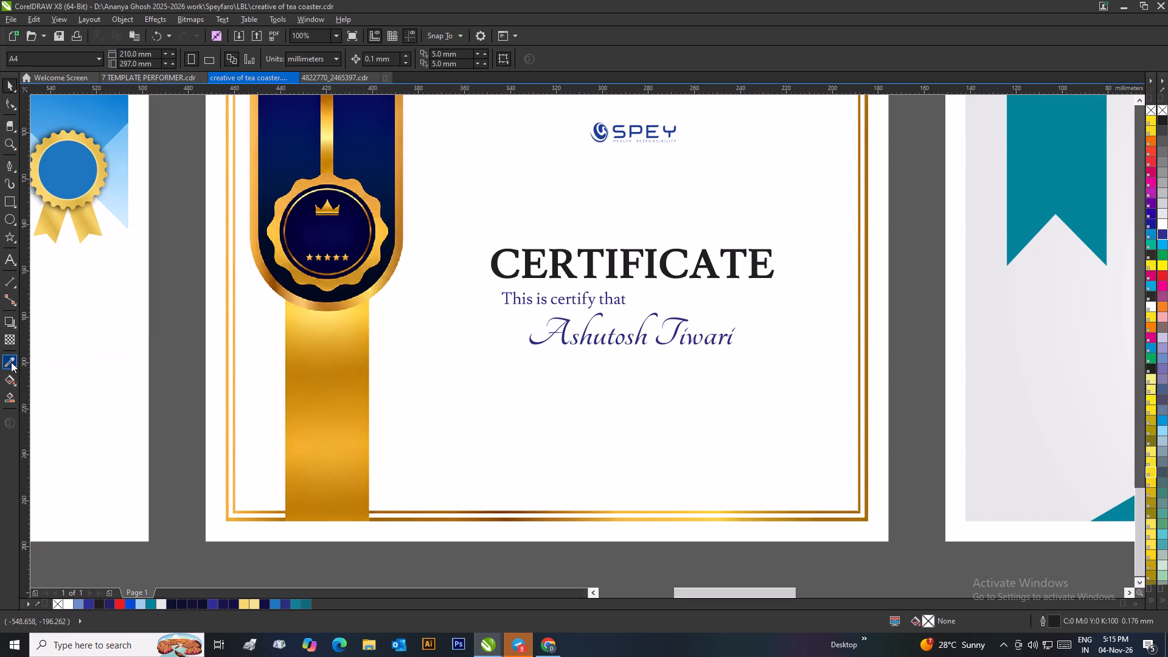
{"action": "left_click", "coordinate": [355, 362]}
{"action": "scroll", "coordinate": [572, 328], "scroll_direction": "up", "scroll_amount": 3}
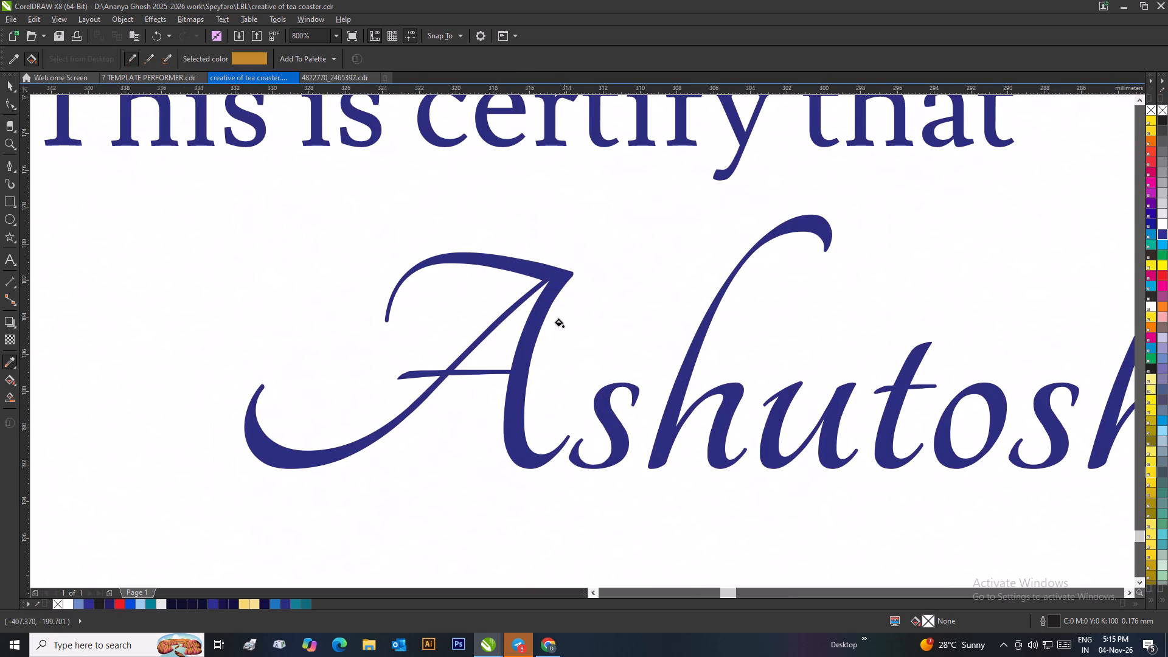
{"action": "left_click", "coordinate": [557, 286]}
{"action": "left_click", "coordinate": [553, 136]}
{"action": "scroll", "coordinate": [553, 160], "scroll_direction": "down", "scroll_amount": 3}
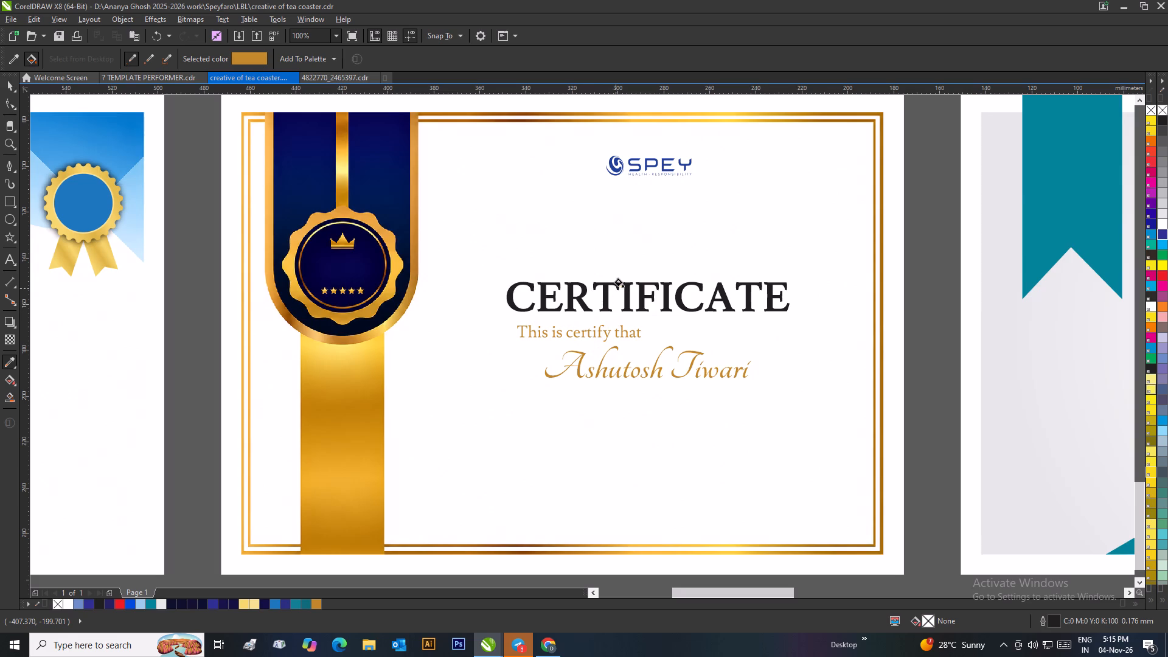
{"action": "scroll", "coordinate": [624, 285], "scroll_direction": "down", "scroll_amount": 1}
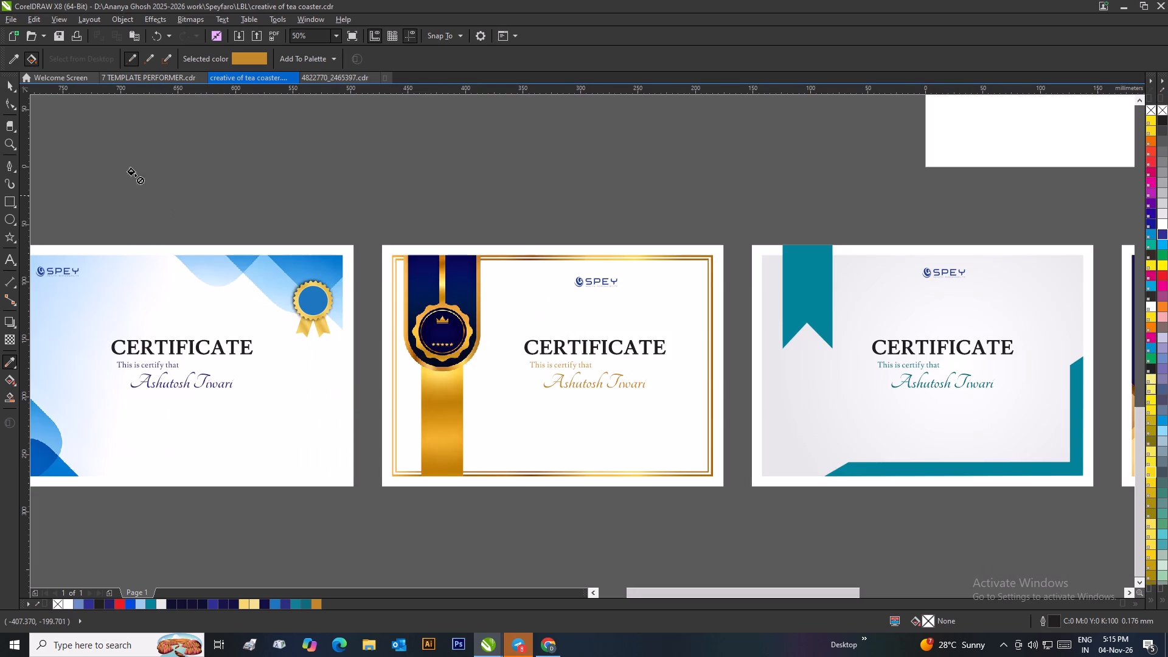
{"action": "left_click", "coordinate": [4, 84]}
{"action": "left_click", "coordinate": [257, 117]}
Fill the blue certificate's recipient name and "This is certify that" line with blue C82 M46 Y0 K0 sampled from its upper corner design.
{"action": "scroll", "coordinate": [349, 153], "scroll_direction": "down", "scroll_amount": 1}
{"action": "scroll", "coordinate": [733, 458], "scroll_direction": "up", "scroll_amount": 1}
{"action": "scroll", "coordinate": [581, 341], "scroll_direction": "down", "scroll_amount": 1}
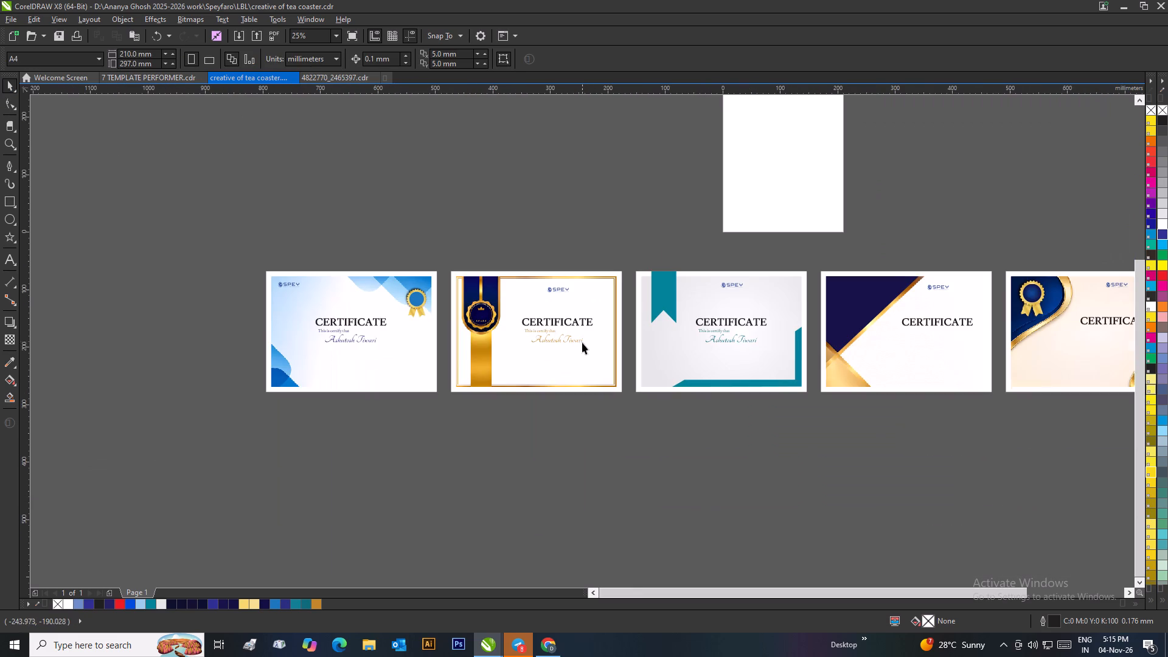
{"action": "scroll", "coordinate": [363, 340], "scroll_direction": "up", "scroll_amount": 1}
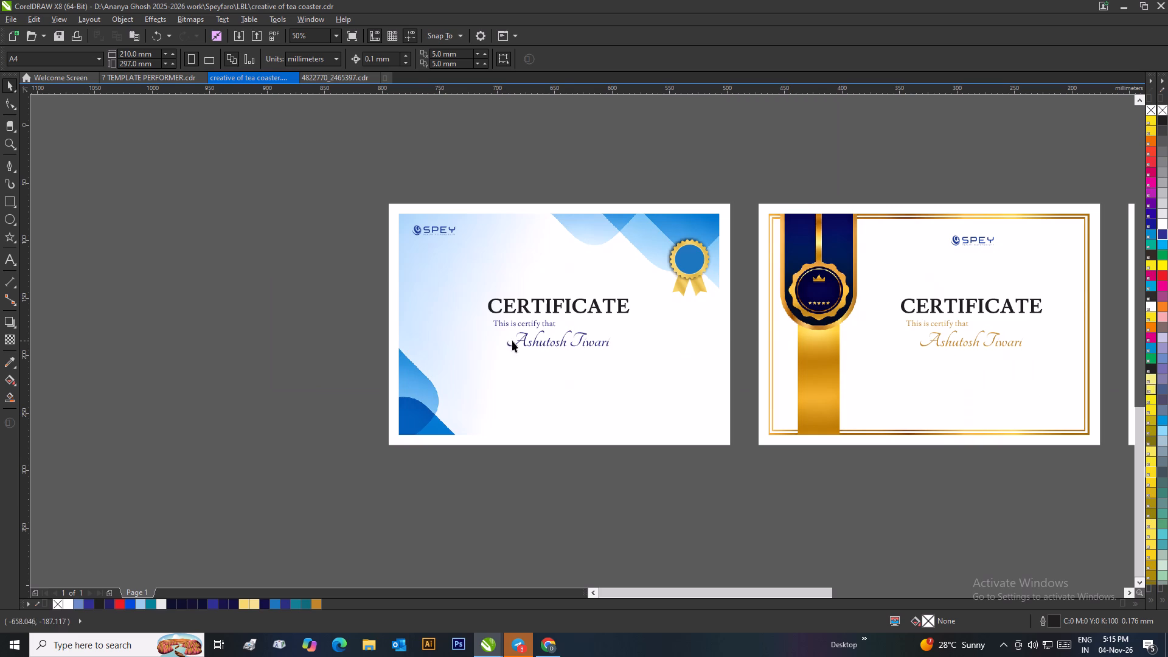
{"action": "left_click", "coordinate": [5, 361]}
{"action": "left_click", "coordinate": [710, 224]}
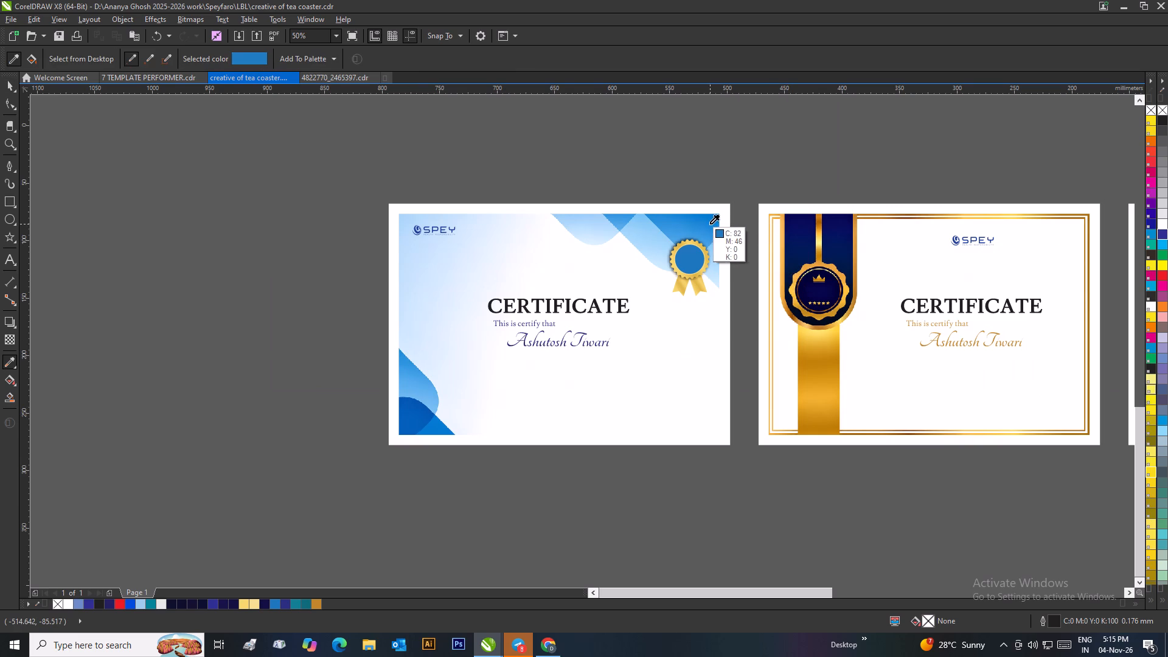
{"action": "scroll", "coordinate": [585, 352], "scroll_direction": "up", "scroll_amount": 3}
{"action": "left_click", "coordinate": [571, 280]}
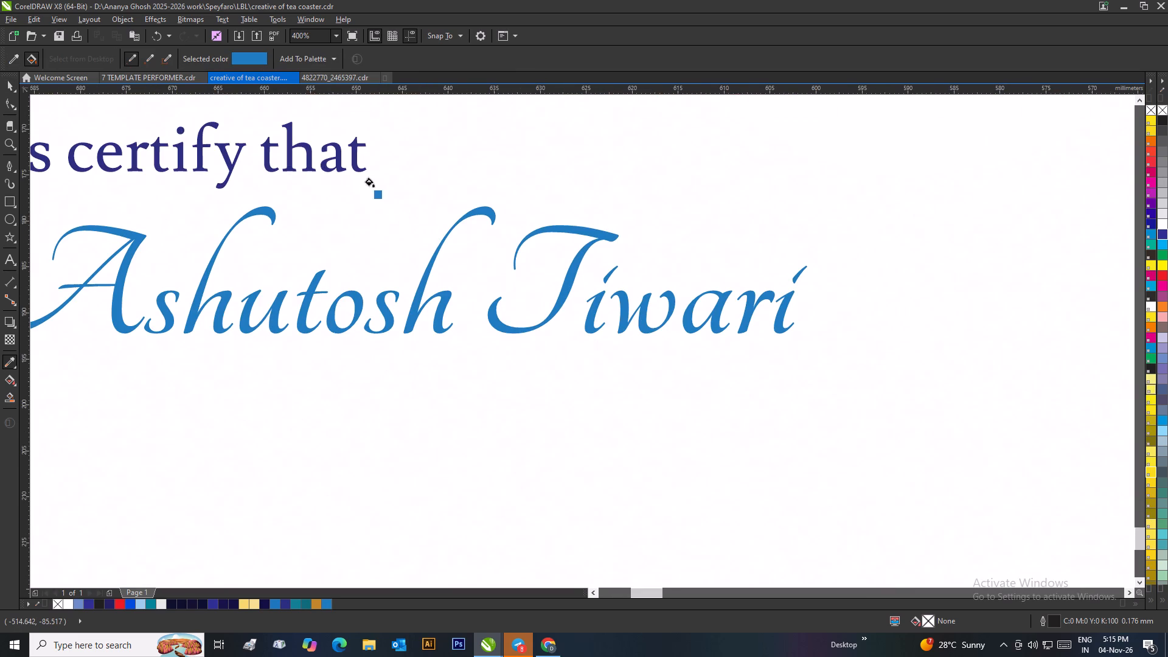
{"action": "left_click", "coordinate": [353, 160]}
{"action": "scroll", "coordinate": [350, 171], "scroll_direction": "down", "scroll_amount": 2}
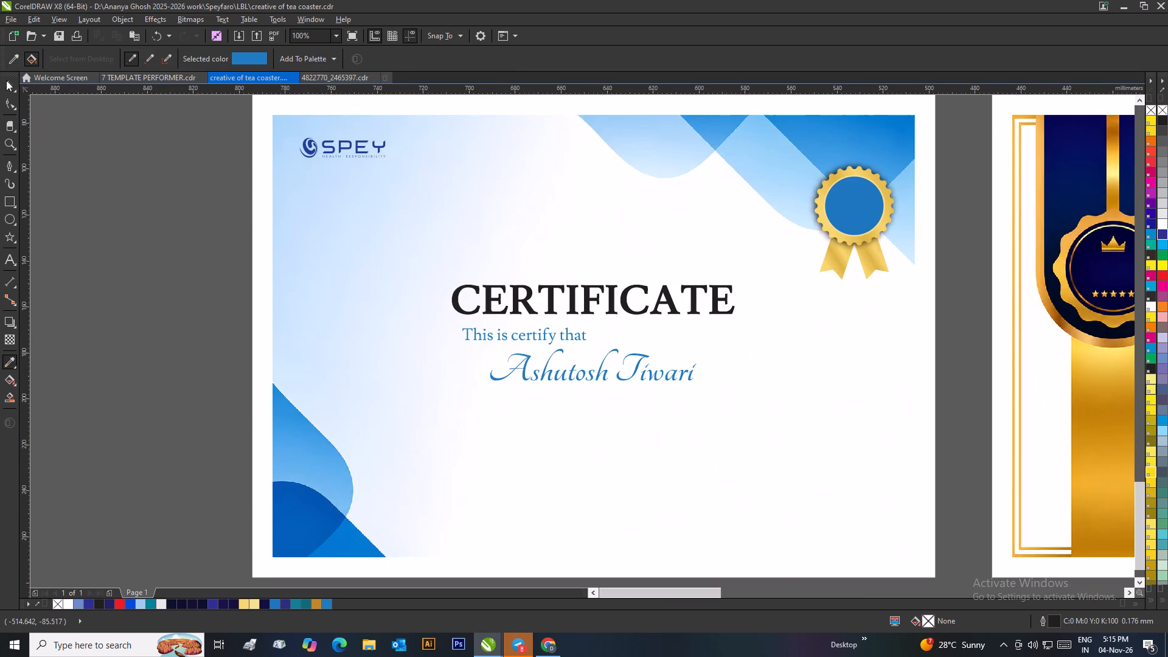
{"action": "left_click", "coordinate": [2, 84]}
{"action": "left_click_drag", "start_coordinate": [129, 126], "coordinate": [133, 133]}
Group the teal certificate's CERTIFICATE heading, "This is certify that" line and recipient name.
{"action": "scroll", "coordinate": [226, 193], "scroll_direction": "down", "scroll_amount": 3}
{"action": "scroll", "coordinate": [700, 362], "scroll_direction": "up", "scroll_amount": 1}
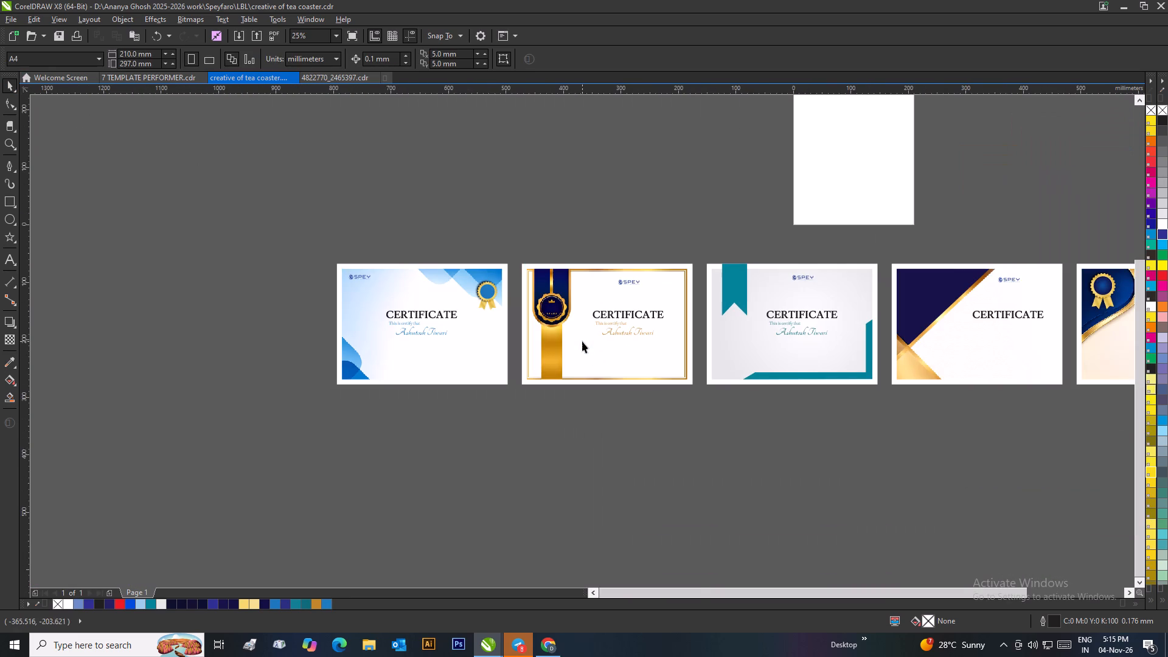
{"action": "scroll", "coordinate": [804, 333], "scroll_direction": "up", "scroll_amount": 1}
{"action": "scroll", "coordinate": [610, 338], "scroll_direction": "down", "scroll_amount": 1}
{"action": "scroll", "coordinate": [750, 325], "scroll_direction": "up", "scroll_amount": 1}
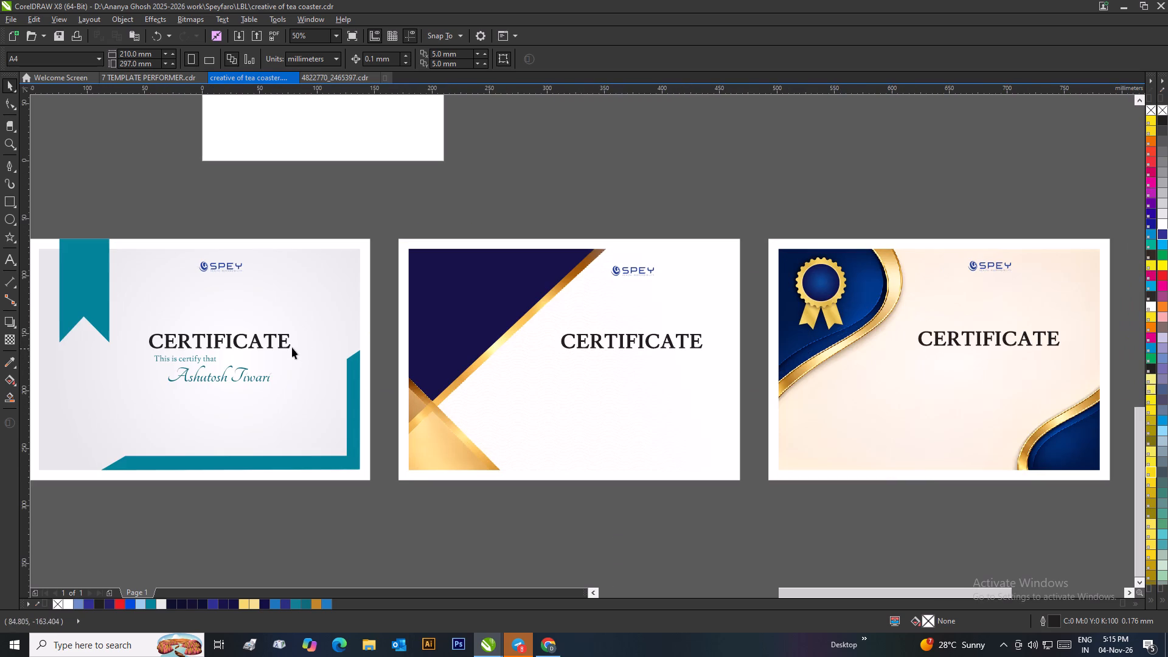
{"action": "left_click", "coordinate": [282, 345]}
{"action": "left_click_drag", "start_coordinate": [382, 306], "coordinate": [184, 391]}
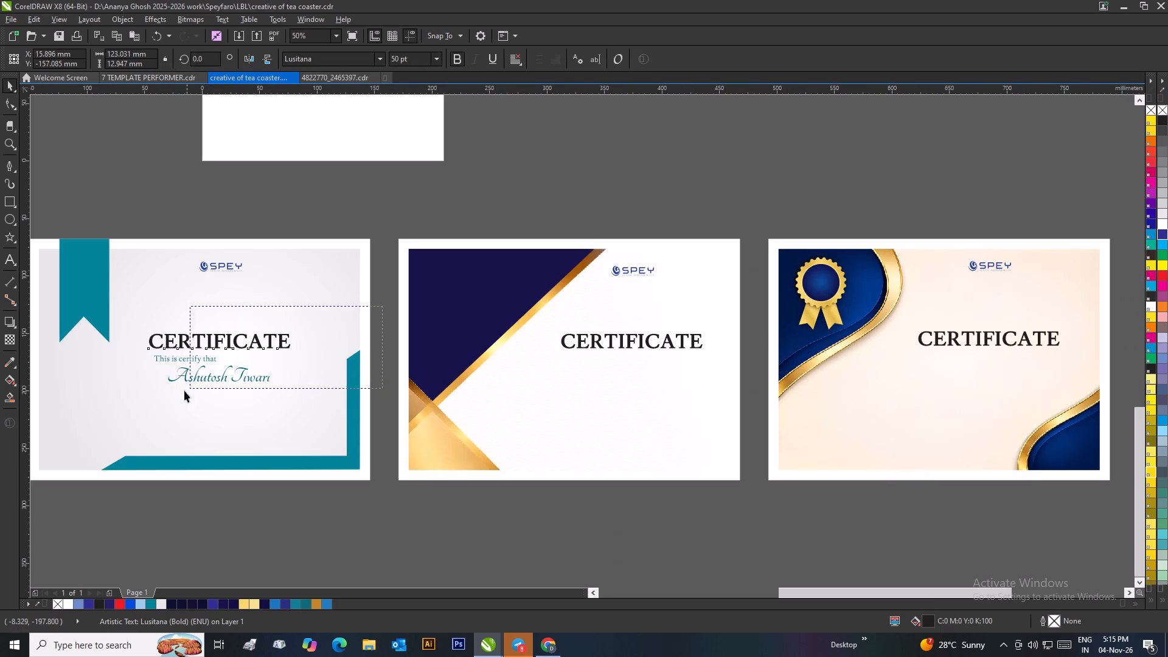
{"action": "left_click_drag", "start_coordinate": [184, 391], "coordinate": [133, 397]}
{"action": "key", "text": "ctrl+g"}
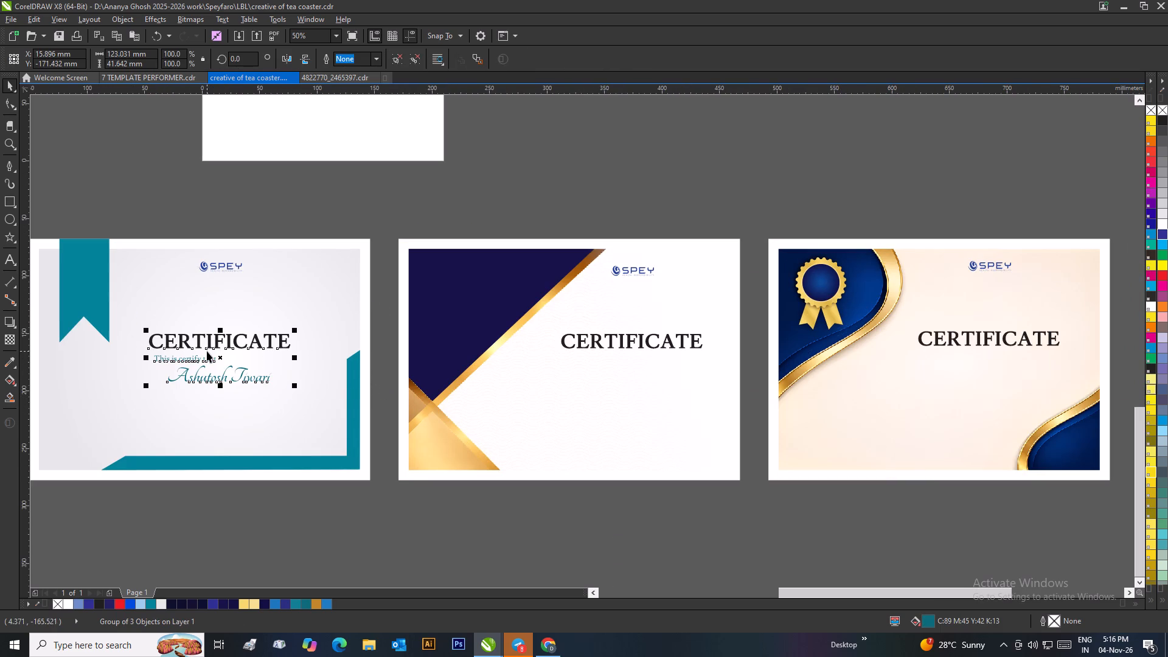
Replace the navy-and-gold triangle certificate's CERTIFICATE heading with a copy of the teal certificate's text group.
{"action": "left_click_drag", "start_coordinate": [215, 343], "coordinate": [540, 372]}
{"action": "right_click_drag", "start_coordinate": [539, 372], "coordinate": [565, 372]}
{"action": "left_click", "coordinate": [651, 347]}
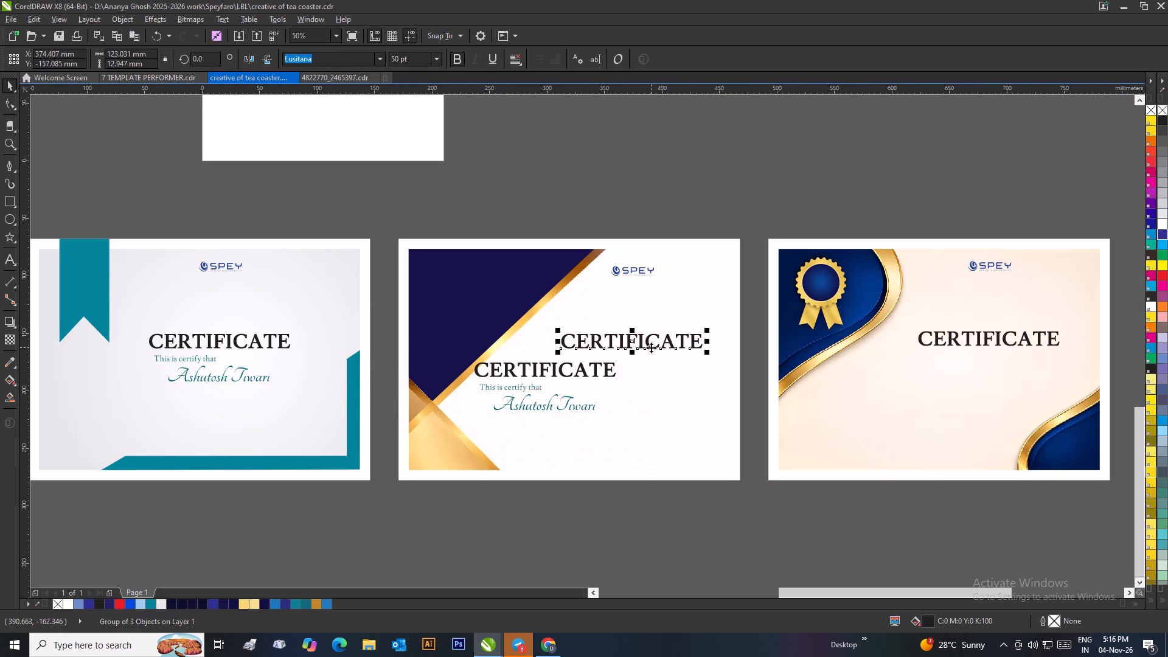
{"action": "key", "text": "Delete"}
{"action": "left_click_drag", "start_coordinate": [577, 372], "coordinate": [658, 341]}
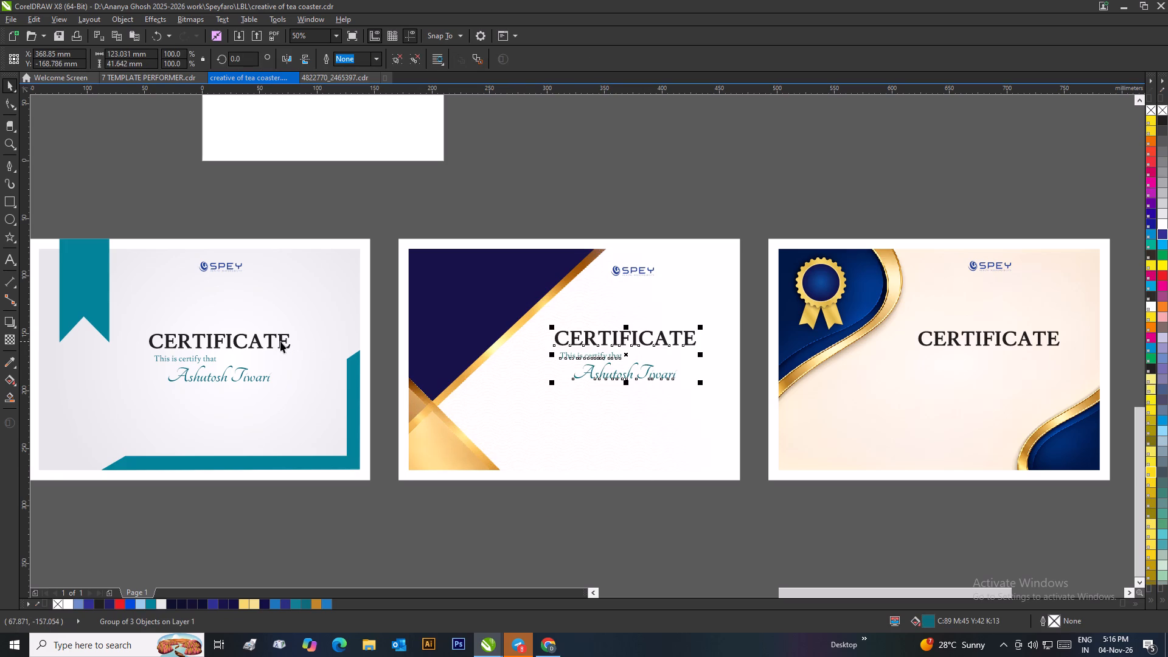
Align the copied text group's top with the teal certificate's text group and centre it horizontally on the navy-and-gold certificate's SPEY logo.
{"action": "left_click", "coordinate": [280, 341], "text": "shift"}
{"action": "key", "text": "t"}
{"action": "left_click", "coordinate": [552, 490]}
{"action": "left_click_drag", "start_coordinate": [602, 513], "coordinate": [607, 500]}
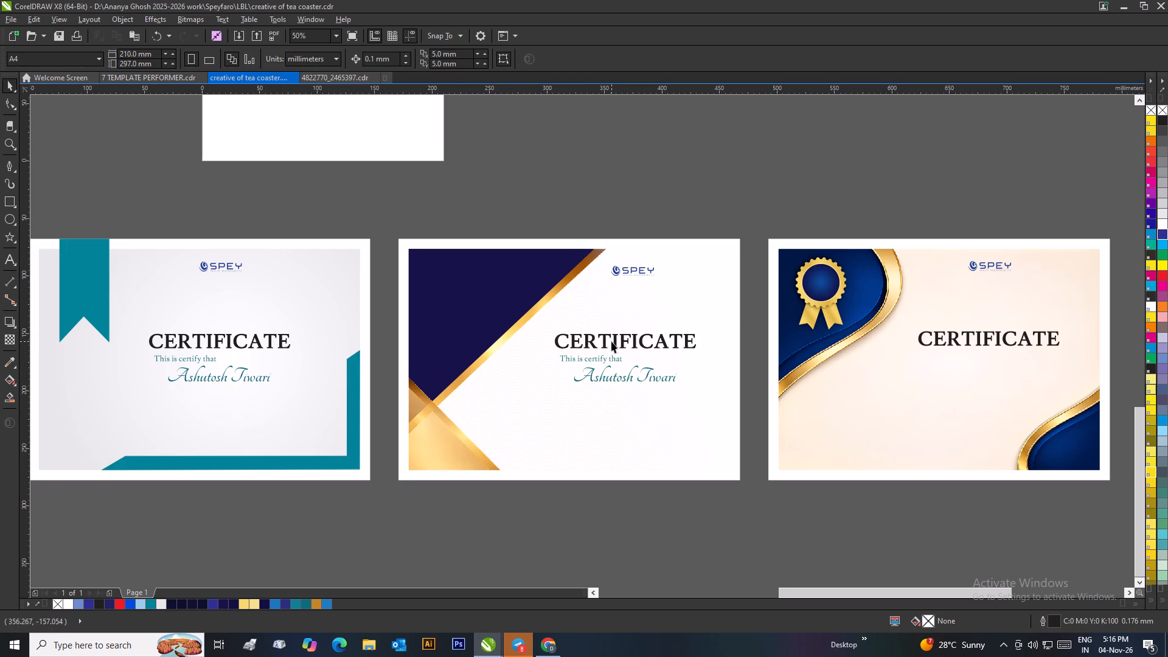
{"action": "left_click", "coordinate": [611, 341]}
{"action": "left_click", "coordinate": [617, 341]}
{"action": "left_click", "coordinate": [624, 273], "text": "shift"}
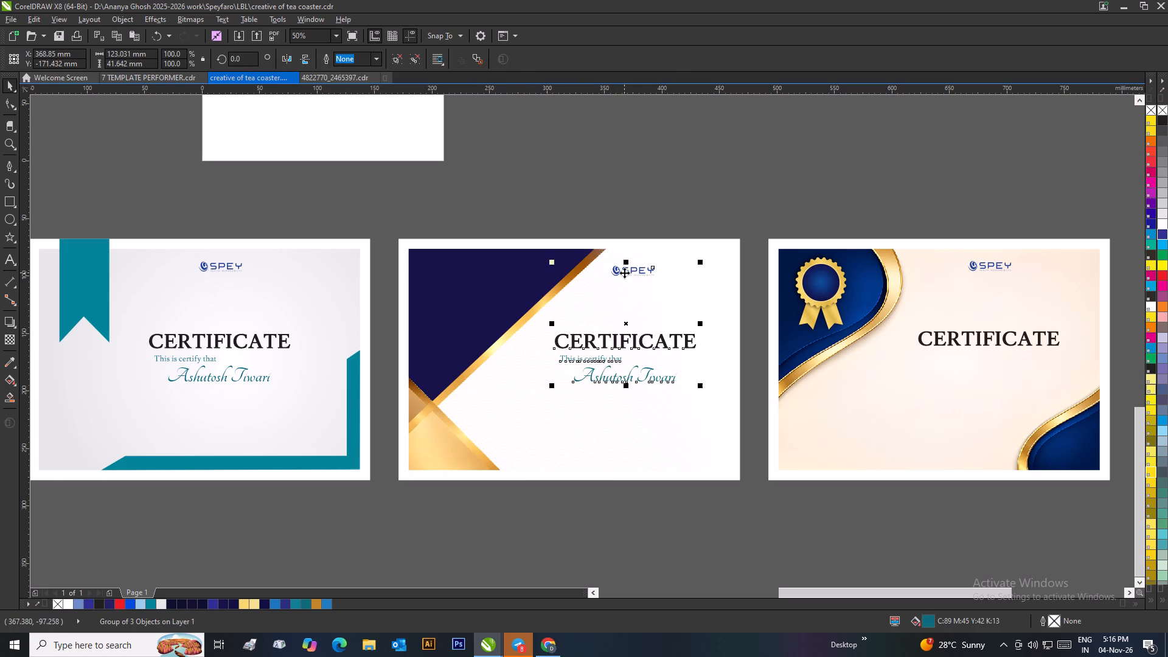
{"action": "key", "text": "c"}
{"action": "left_click", "coordinate": [696, 500]}
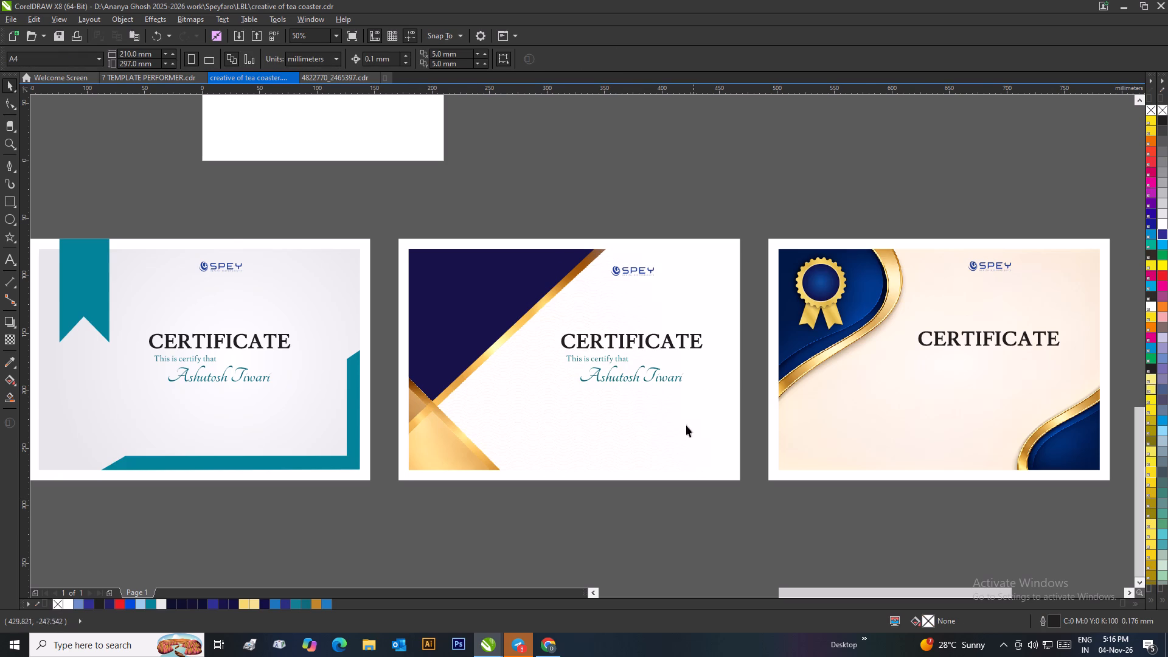
Ungroup the text group on the navy-and-gold triangle certificate.
{"action": "scroll", "coordinate": [674, 411], "scroll_direction": "down", "scroll_amount": 1}
{"action": "scroll", "coordinate": [707, 316], "scroll_direction": "up", "scroll_amount": 1}
{"action": "left_click", "coordinate": [330, 324]}
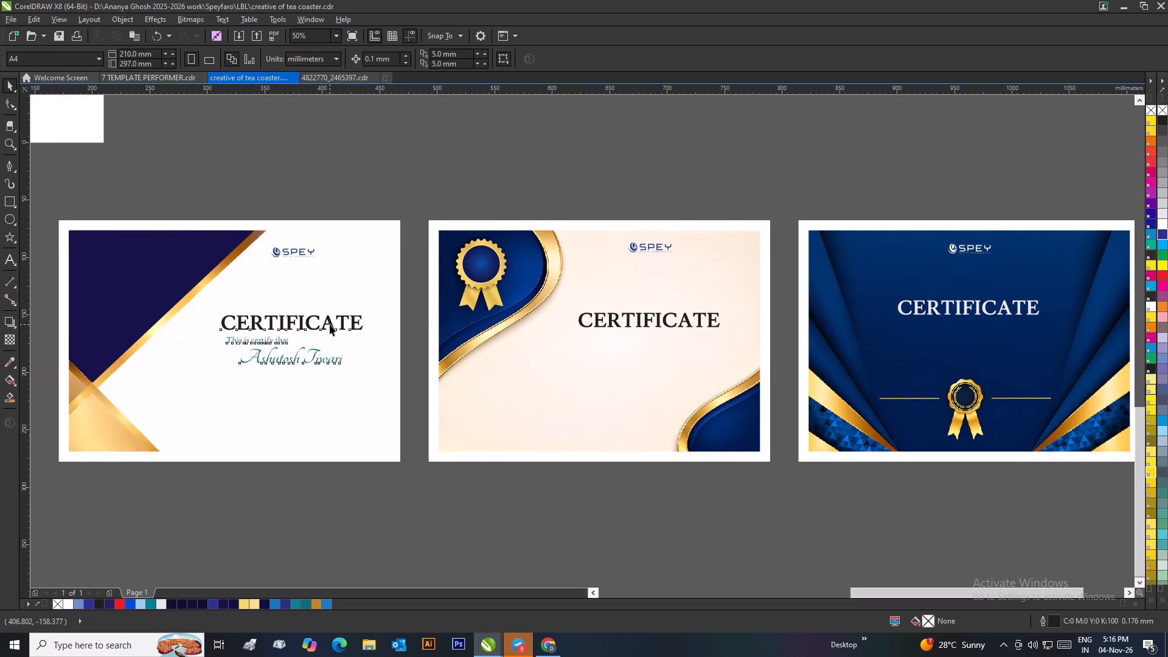
{"action": "right_click", "coordinate": [330, 324]}
{"action": "left_click", "coordinate": [378, 66]}
{"action": "left_click", "coordinate": [384, 121]}
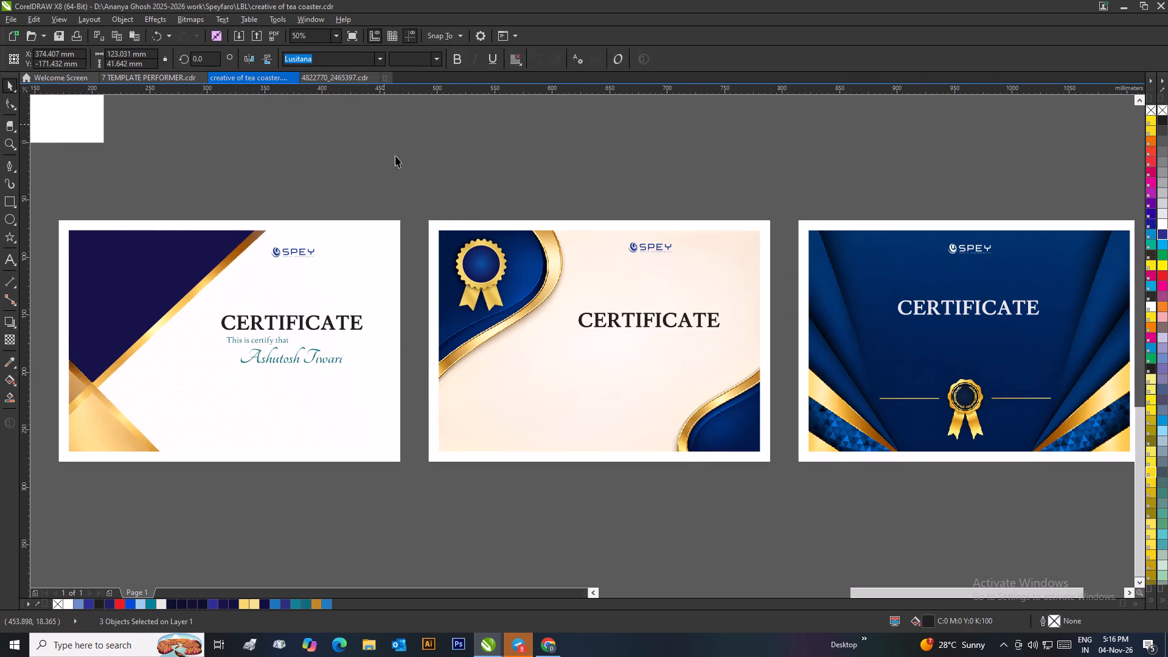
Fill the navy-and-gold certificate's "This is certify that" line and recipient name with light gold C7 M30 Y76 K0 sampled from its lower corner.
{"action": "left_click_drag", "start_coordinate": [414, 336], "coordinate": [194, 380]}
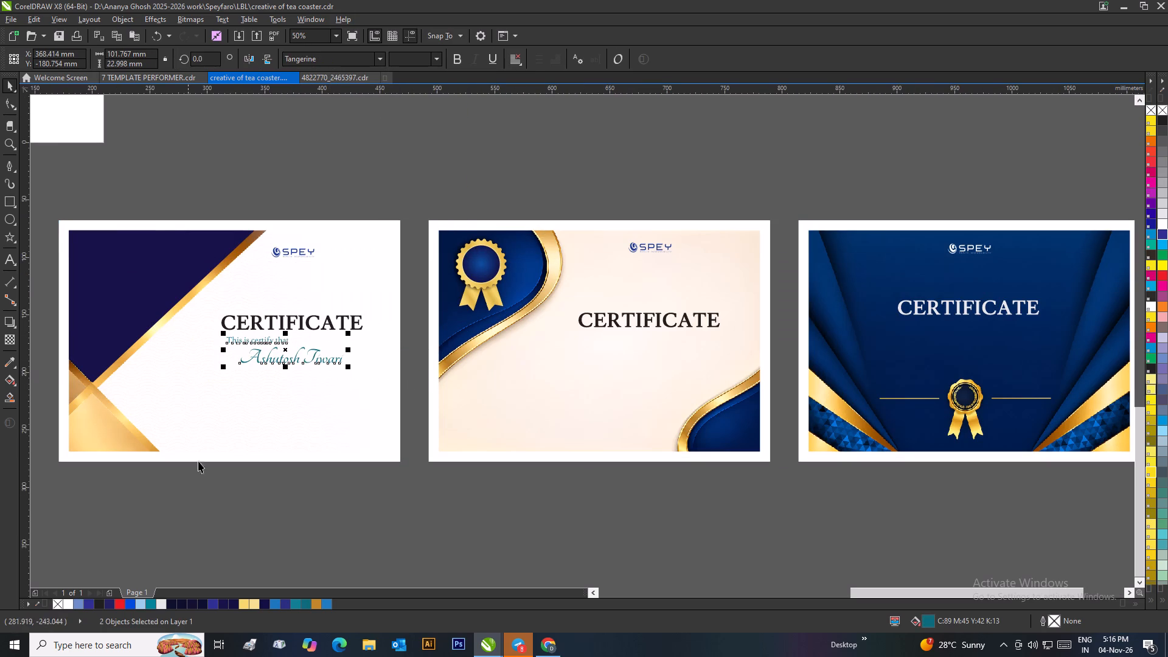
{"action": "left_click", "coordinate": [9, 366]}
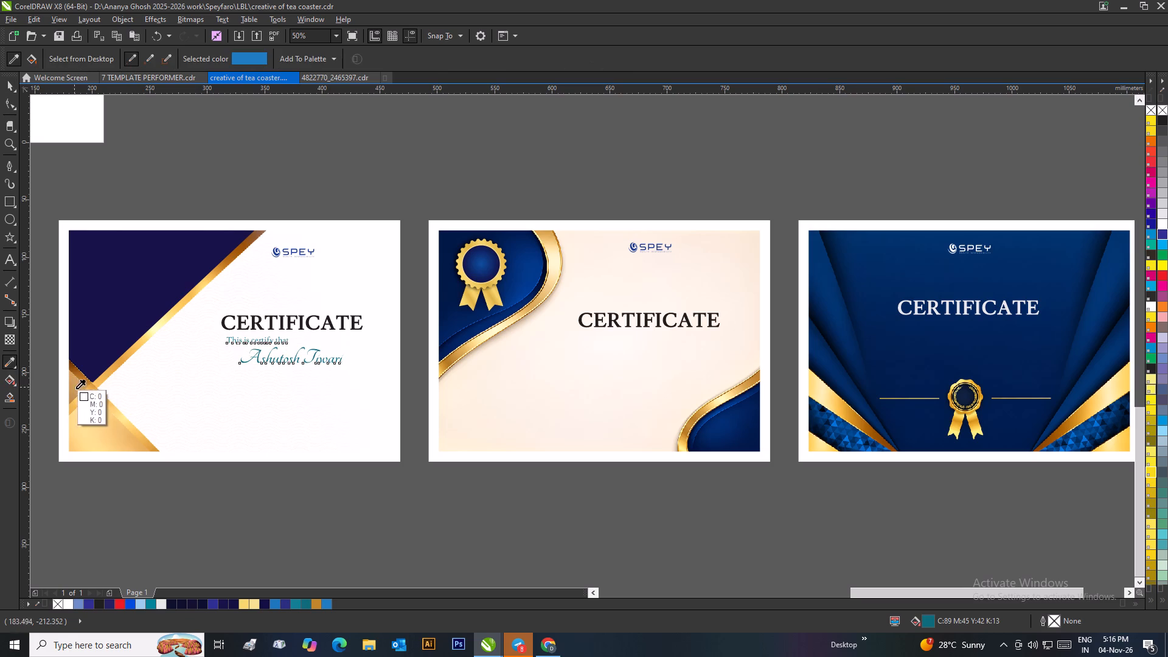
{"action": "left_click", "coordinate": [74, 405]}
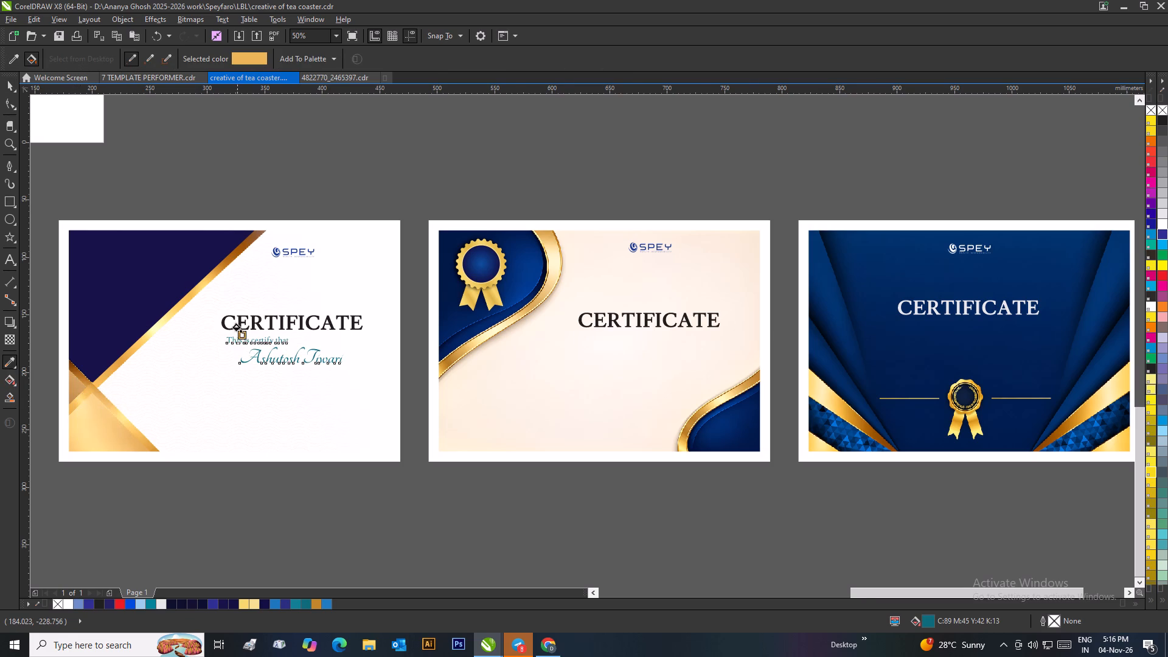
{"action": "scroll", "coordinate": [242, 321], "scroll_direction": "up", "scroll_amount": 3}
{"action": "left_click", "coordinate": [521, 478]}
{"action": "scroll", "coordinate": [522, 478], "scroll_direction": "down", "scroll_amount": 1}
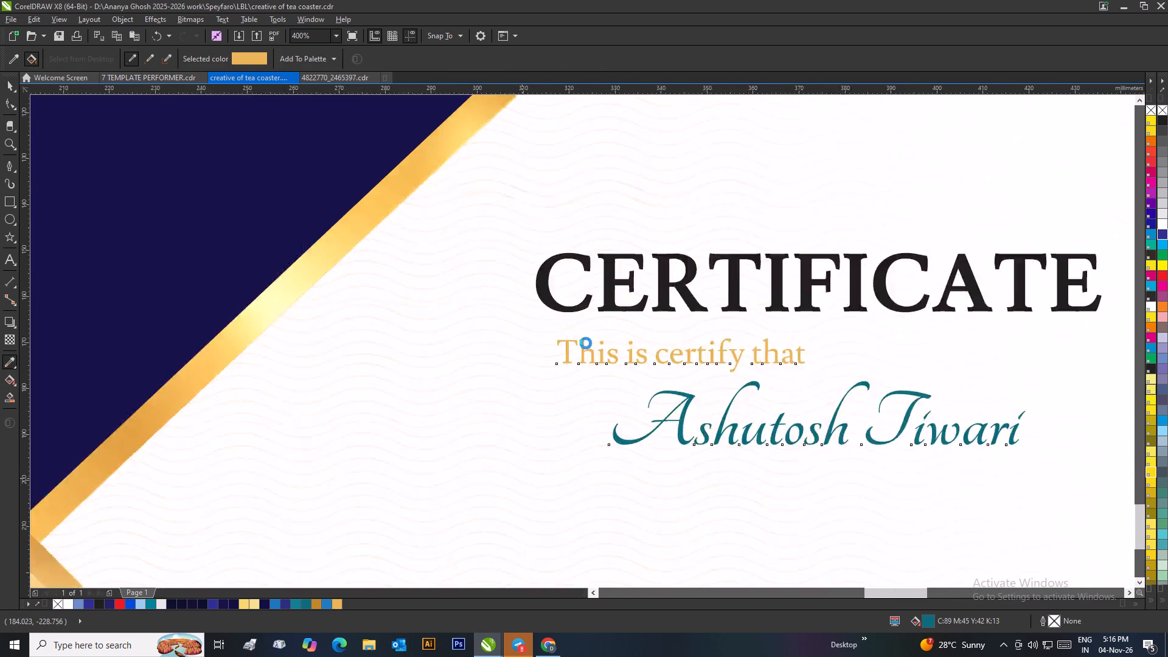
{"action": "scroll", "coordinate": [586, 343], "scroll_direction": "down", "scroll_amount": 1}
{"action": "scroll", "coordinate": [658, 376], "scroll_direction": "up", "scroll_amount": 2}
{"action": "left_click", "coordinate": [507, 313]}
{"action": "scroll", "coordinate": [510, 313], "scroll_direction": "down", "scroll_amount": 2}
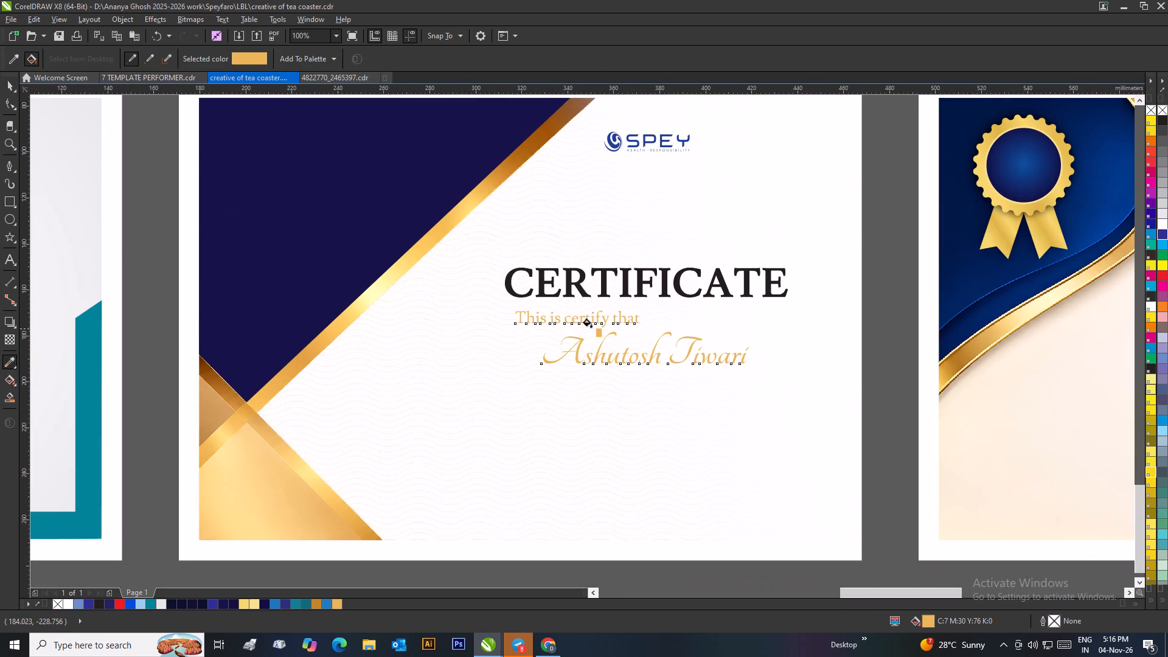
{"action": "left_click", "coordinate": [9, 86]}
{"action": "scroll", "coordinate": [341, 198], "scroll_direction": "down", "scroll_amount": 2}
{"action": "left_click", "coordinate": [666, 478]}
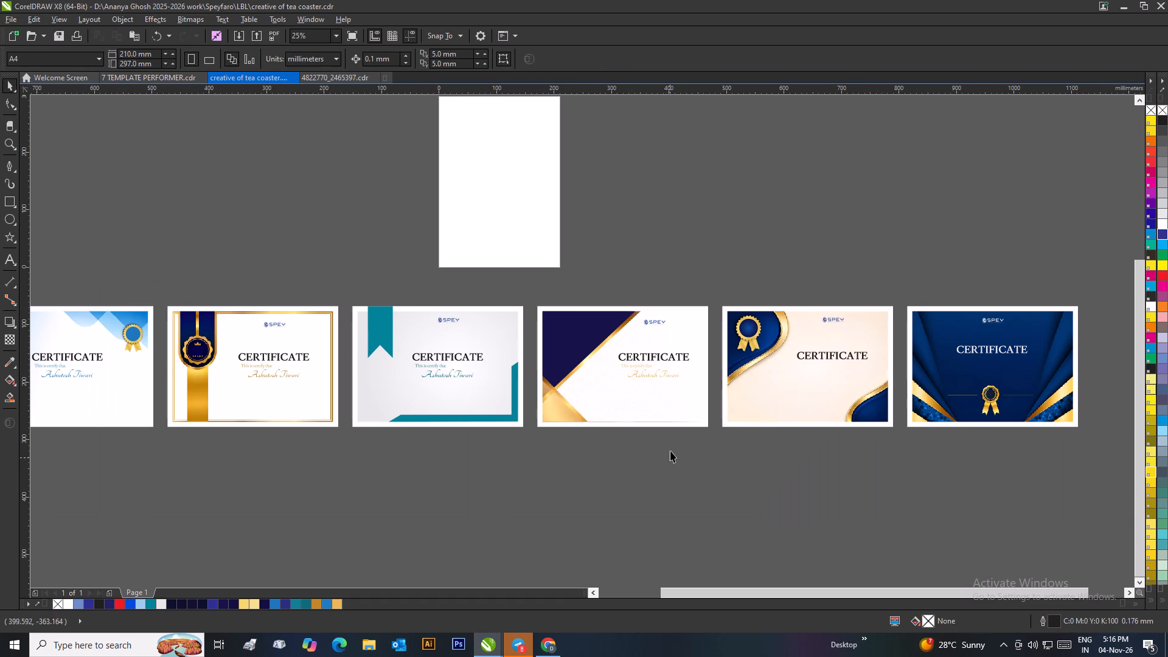
Change the fill of the navy-and-gold certificate's "This is certify that" line and recipient name to darker gold C22 M48 Y100 K4.
{"action": "scroll", "coordinate": [669, 376], "scroll_direction": "up", "scroll_amount": 2}
{"action": "left_click_drag", "start_coordinate": [760, 288], "coordinate": [327, 377]}
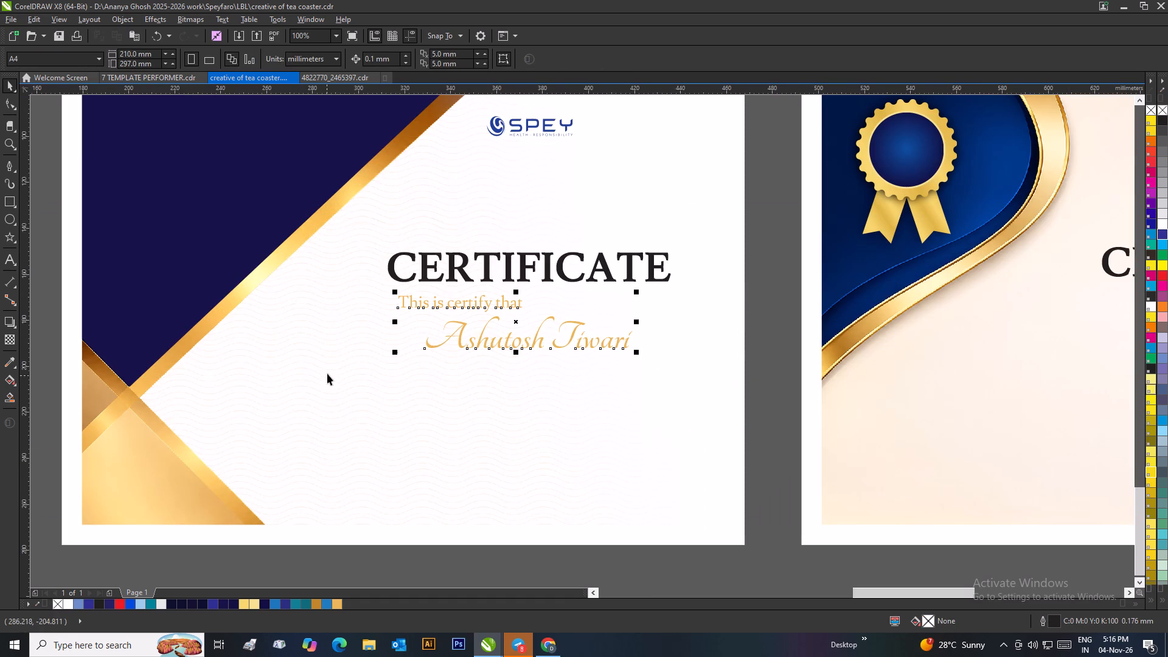
{"action": "left_click", "coordinate": [313, 605]}
{"action": "left_click", "coordinate": [425, 566]}
Replace the cream certificate's CERTIFICATE heading with a grouped copy of the navy-and-gold certificate's heading, "This is certify that" line and recipient name.
{"action": "scroll", "coordinate": [425, 503], "scroll_direction": "down", "scroll_amount": 3}
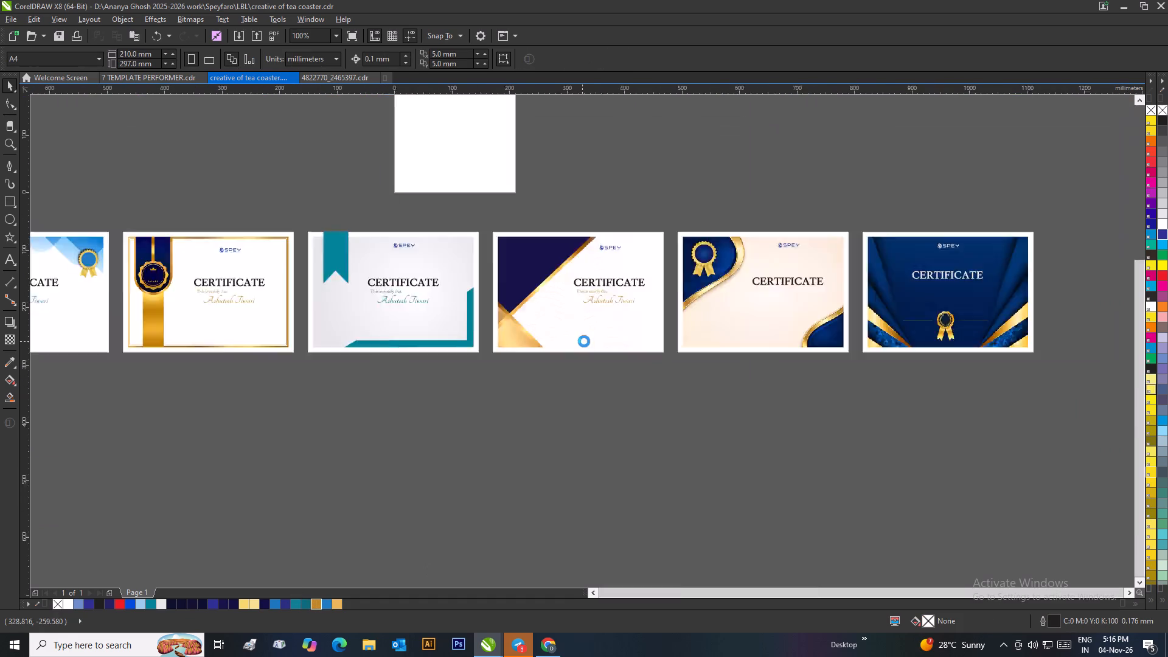
{"action": "left_click", "coordinate": [614, 369]}
{"action": "scroll", "coordinate": [606, 311], "scroll_direction": "up", "scroll_amount": 2}
{"action": "left_click_drag", "start_coordinate": [635, 217], "coordinate": [639, 222]}
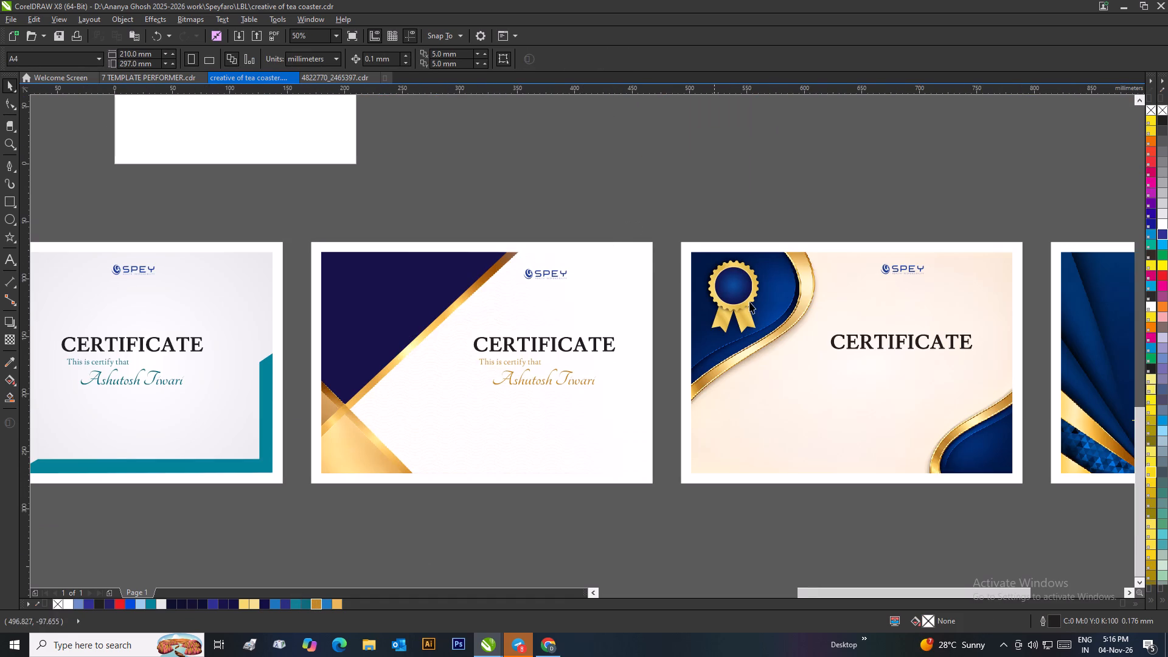
{"action": "left_click", "coordinate": [925, 342]}
{"action": "left_click", "coordinate": [927, 346]}
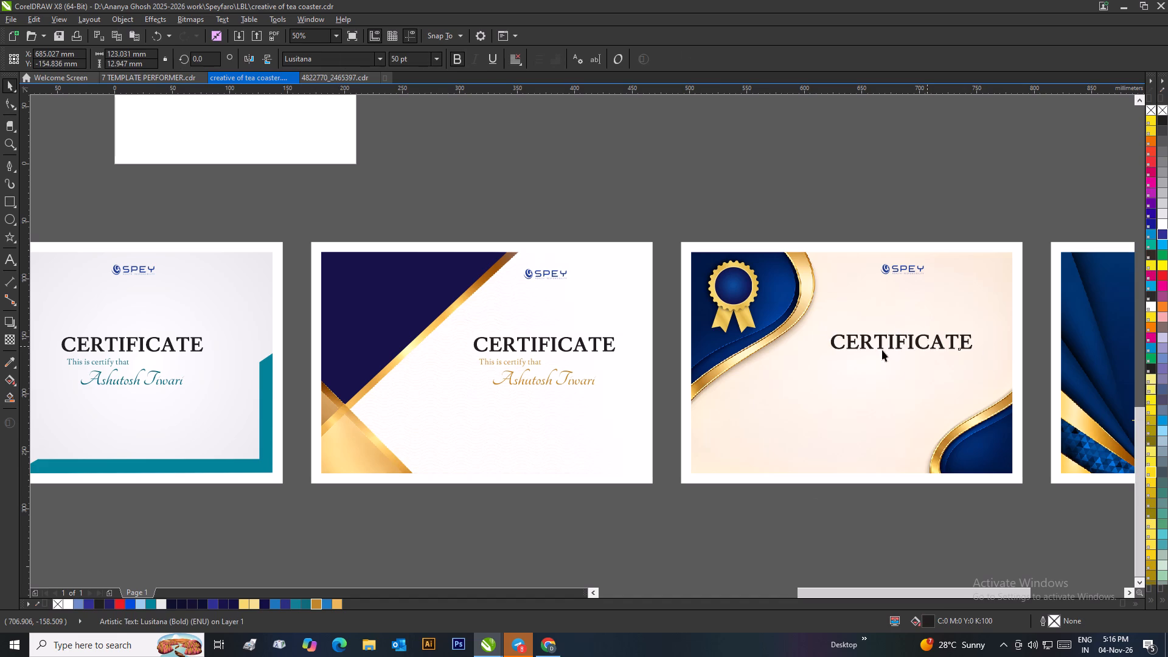
{"action": "key", "text": "Delete"}
{"action": "left_click_drag", "start_coordinate": [668, 319], "coordinate": [434, 413]}
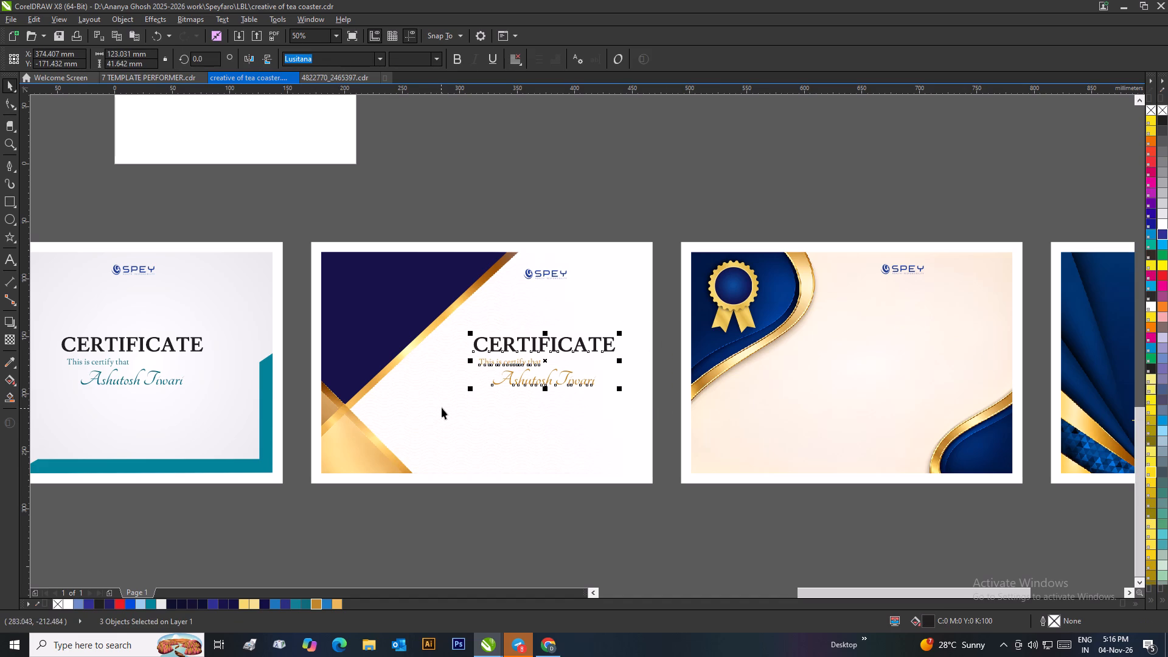
{"action": "key", "text": "ctrl+g"}
{"action": "left_click_drag", "start_coordinate": [542, 351], "coordinate": [882, 339]}
{"action": "right_click", "coordinate": [882, 339]}
Centre the cream certificate's text group horizontally on its SPEY logo and align its top with the navy-and-gold certificate's text group.
{"action": "left_click", "coordinate": [909, 271], "text": "shift"}
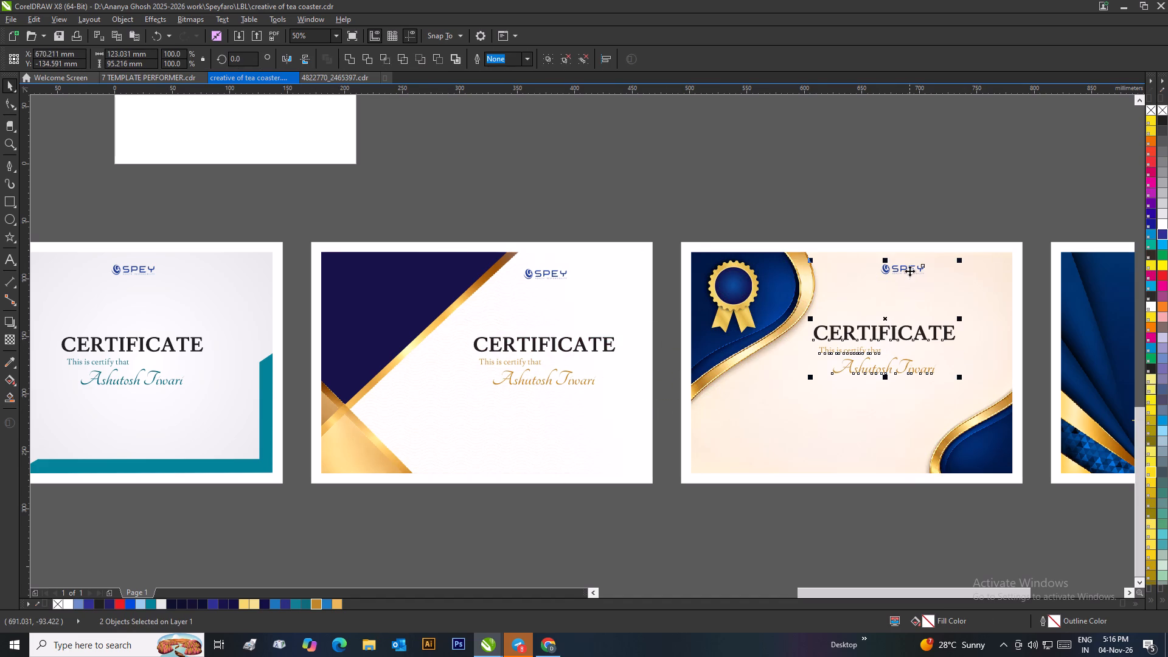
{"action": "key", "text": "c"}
{"action": "left_click", "coordinate": [907, 512]}
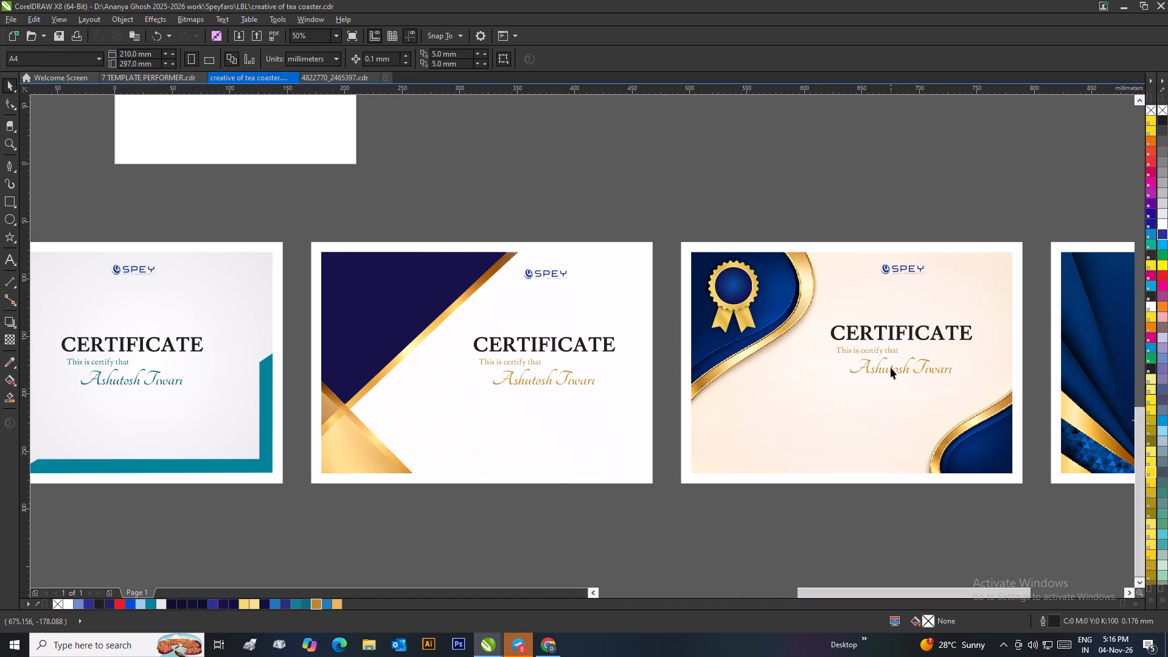
{"action": "left_click", "coordinate": [891, 367]}
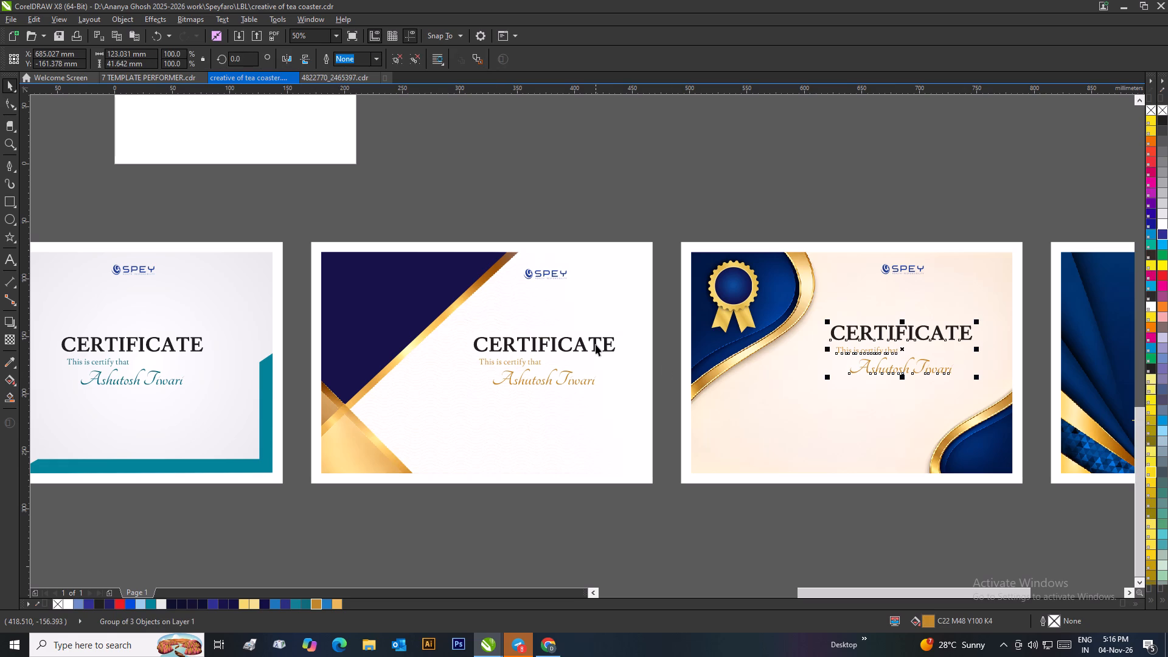
{"action": "left_click", "coordinate": [596, 344], "text": "shift"}
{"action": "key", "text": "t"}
{"action": "left_click", "coordinate": [767, 549]}
Replace the dark blue certificate's white CERTIFICATE heading with a copy of the cream certificate's text group.
{"action": "scroll", "coordinate": [764, 498], "scroll_direction": "down", "scroll_amount": 1}
{"action": "scroll", "coordinate": [740, 269], "scroll_direction": "up", "scroll_amount": 1}
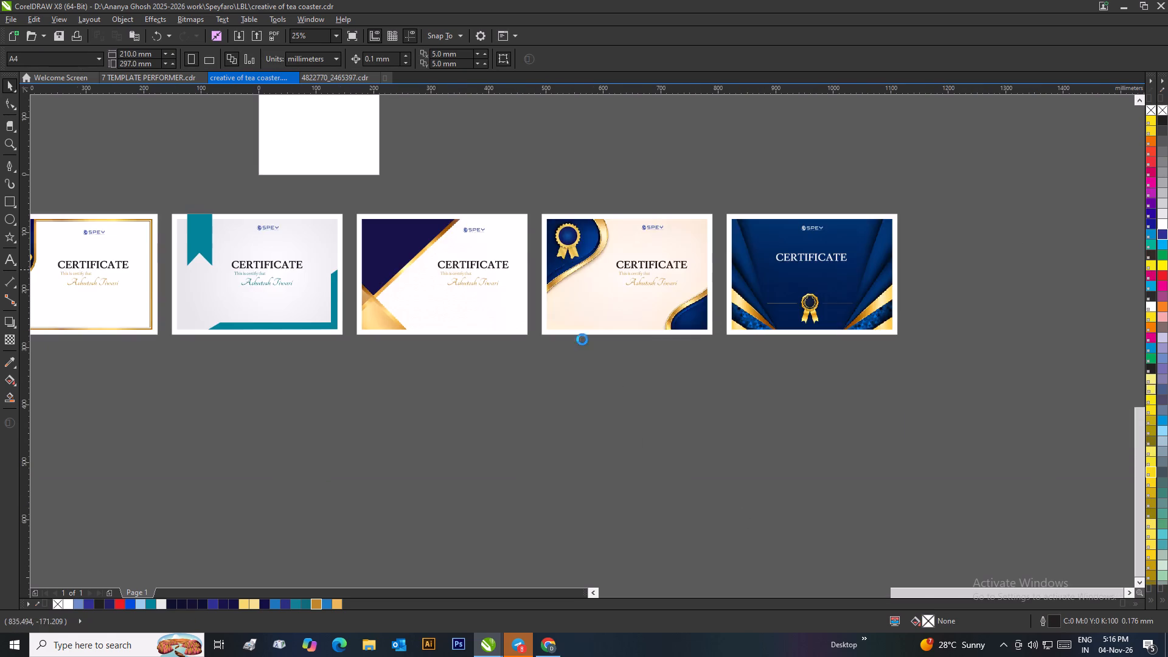
{"action": "left_click", "coordinate": [693, 318]}
{"action": "key", "text": "Delete"}
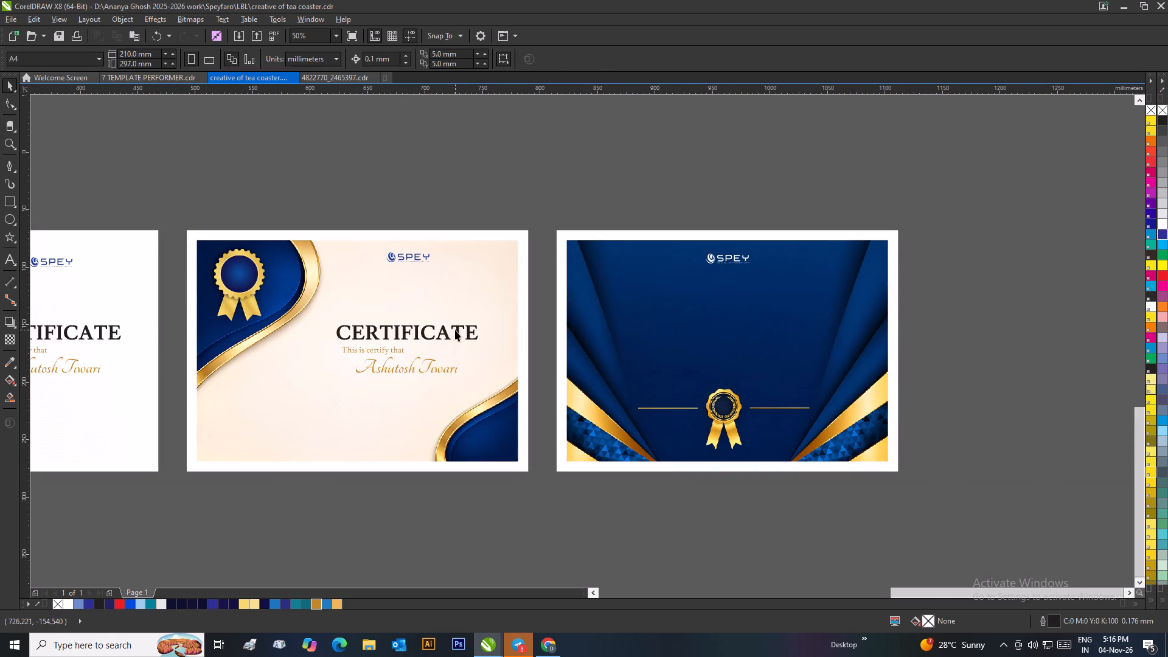
{"action": "left_click_drag", "start_coordinate": [455, 330], "coordinate": [481, 327]}
{"action": "key", "text": "ctrl+z"}
{"action": "left_click", "coordinate": [478, 175]}
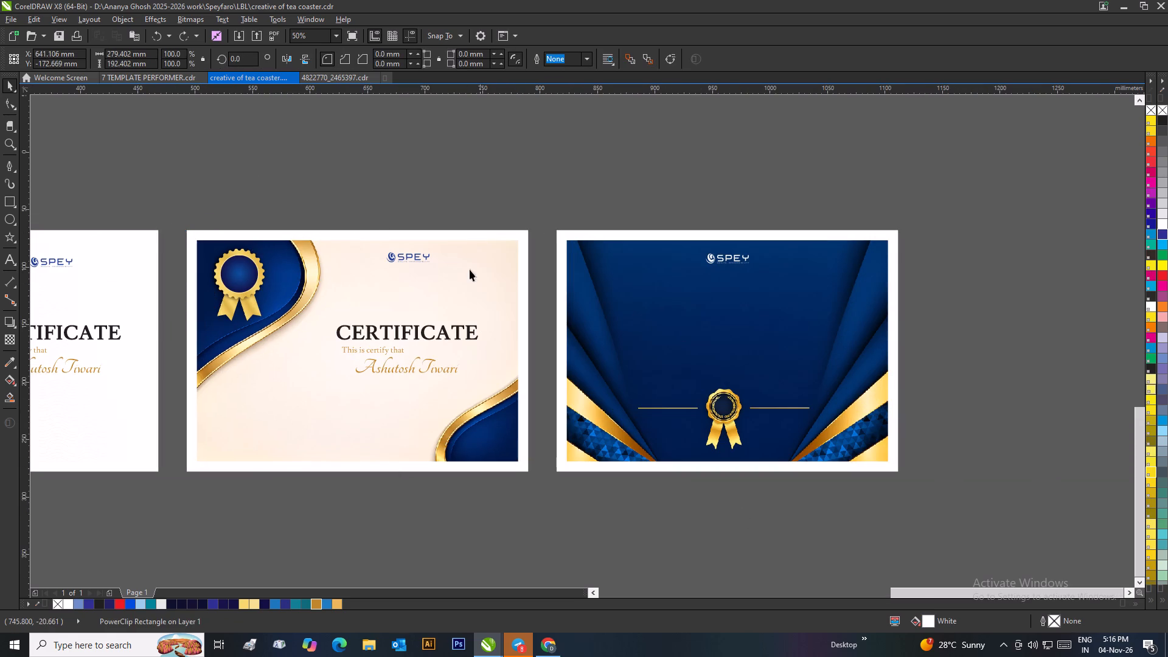
{"action": "left_click_drag", "start_coordinate": [443, 330], "coordinate": [748, 318]}
{"action": "right_click", "coordinate": [748, 318]}
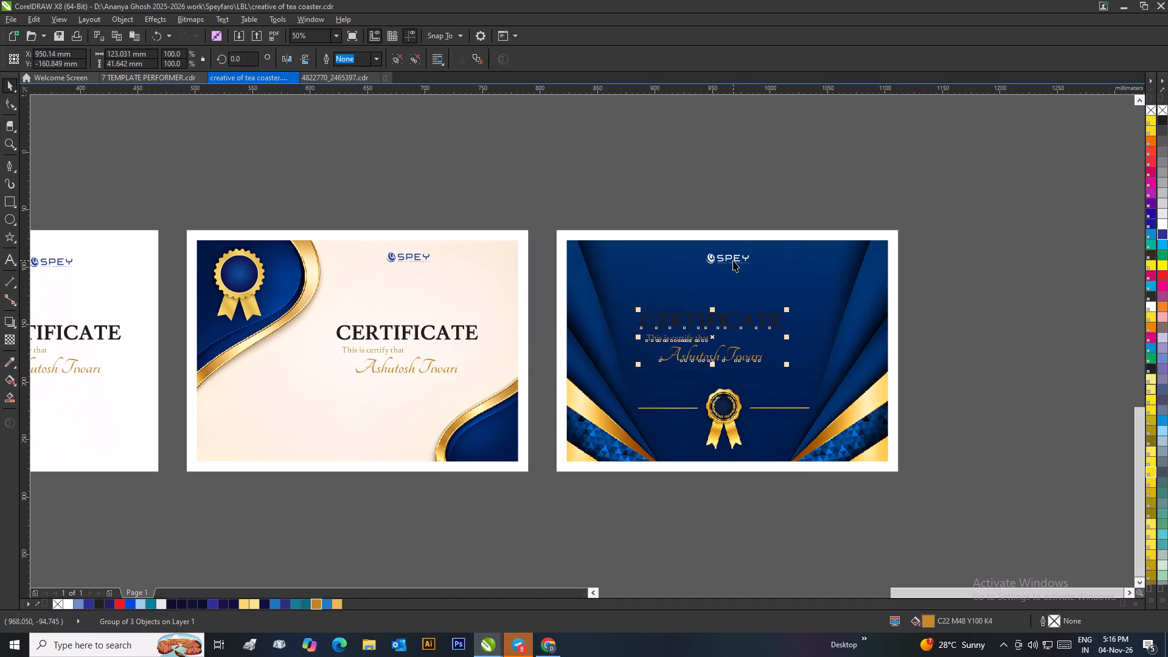
Centre the dark blue certificate's text group horizontally on its SPEY logo.
{"action": "left_click", "coordinate": [733, 260], "text": "shift"}
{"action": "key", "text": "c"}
{"action": "left_click_drag", "start_coordinate": [956, 315], "coordinate": [947, 319]}
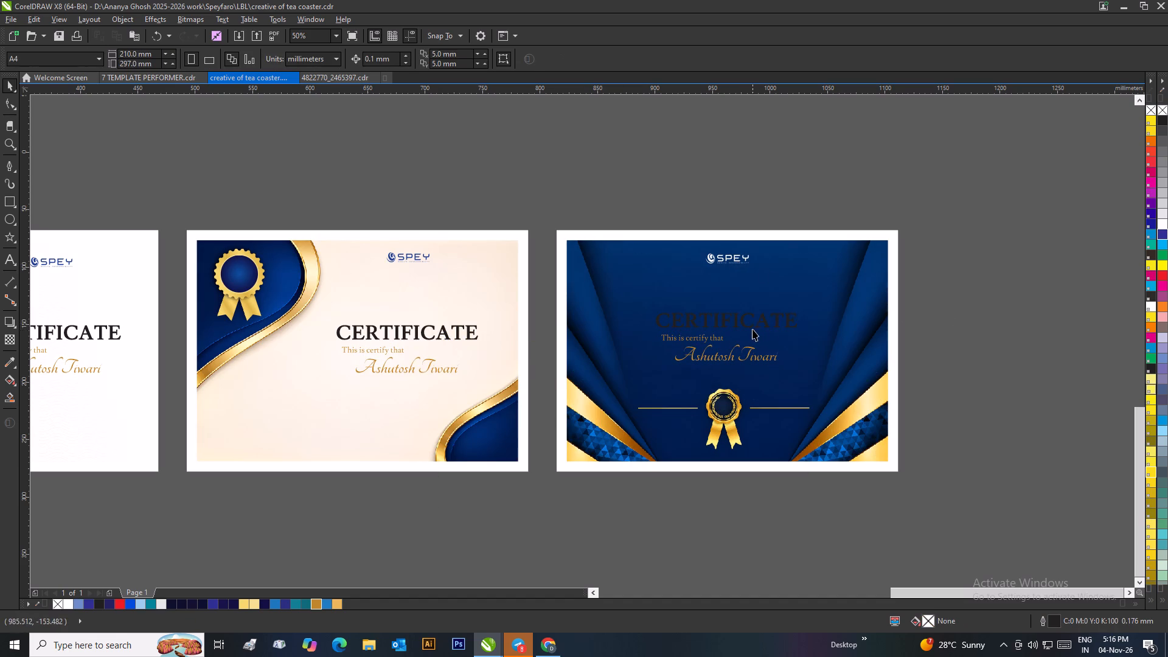
Align the top of the dark blue certificate's text group with the cream certificate's text group.
{"action": "left_click", "coordinate": [749, 328]}
{"action": "left_click", "coordinate": [468, 326], "text": "shift"}
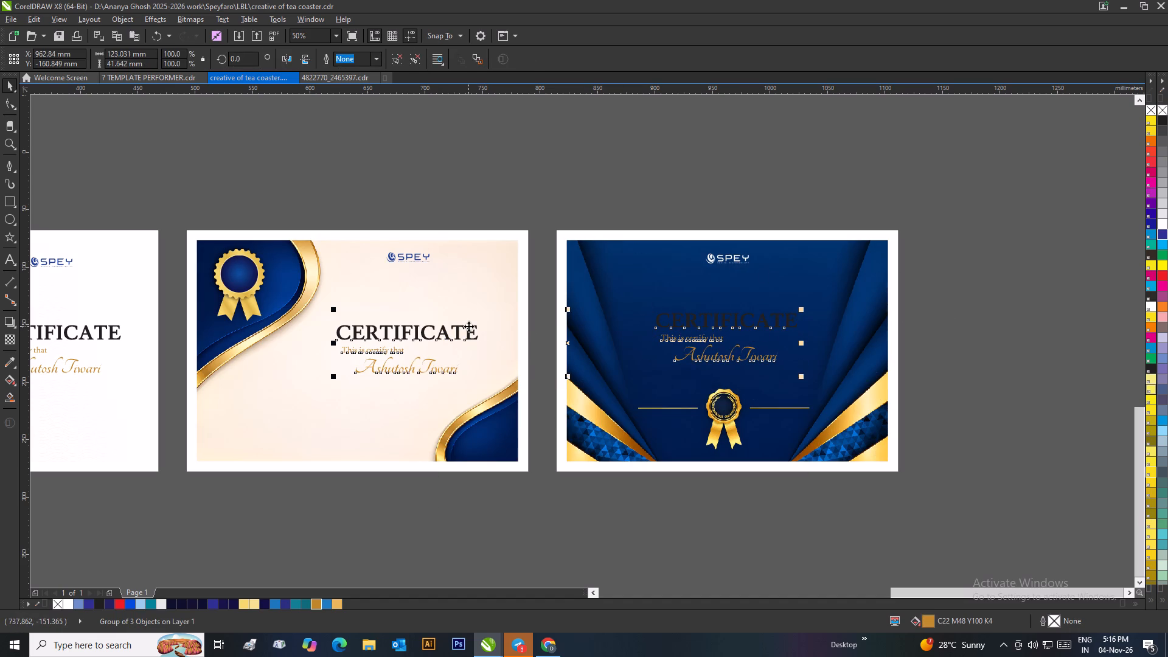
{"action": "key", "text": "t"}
{"action": "left_click", "coordinate": [979, 322]}
Fill the dark blue certificate's whole text group with white.
{"action": "left_click", "coordinate": [735, 332]}
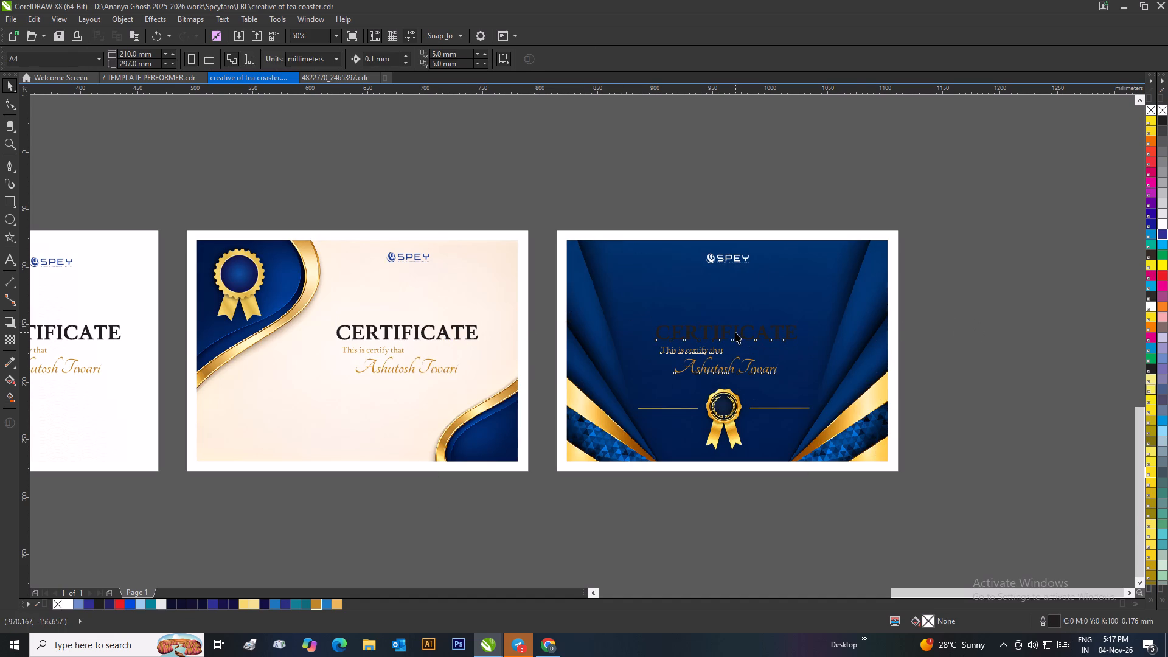
{"action": "left_click", "coordinate": [67, 603]}
{"action": "left_click", "coordinate": [972, 448]}
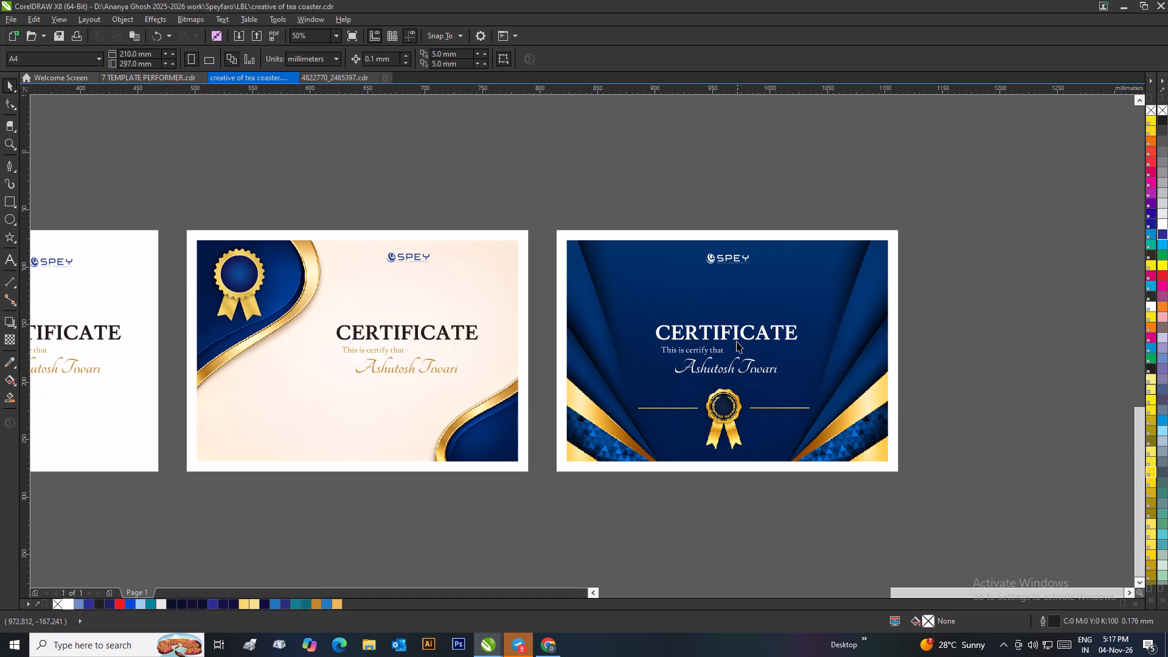
Nudge the dark blue certificate's white text group up by about 20 mm, closer to the SPEY logo.
{"action": "left_click", "coordinate": [736, 337]}
{"action": "key", "text": "Up"}
{"action": "key", "text": "Up"}
{"action": "key", "text": "Up"}
{"action": "key", "text": "Up"}
{"action": "key", "text": "Up"}
{"action": "key", "text": "Up"}
{"action": "key", "text": "Up"}
{"action": "key", "text": "Up"}
{"action": "key", "text": "Up"}
{"action": "key", "text": "Up"}
{"action": "key", "text": "Up"}
{"action": "key", "text": "Up"}
{"action": "key", "text": "Up"}
{"action": "key", "text": "Up"}
{"action": "key", "text": "Up"}
{"action": "key", "text": "Up"}
{"action": "key", "text": "Up"}
{"action": "key", "text": "Up"}
{"action": "key", "text": "Up"}
{"action": "key", "text": "Up"}
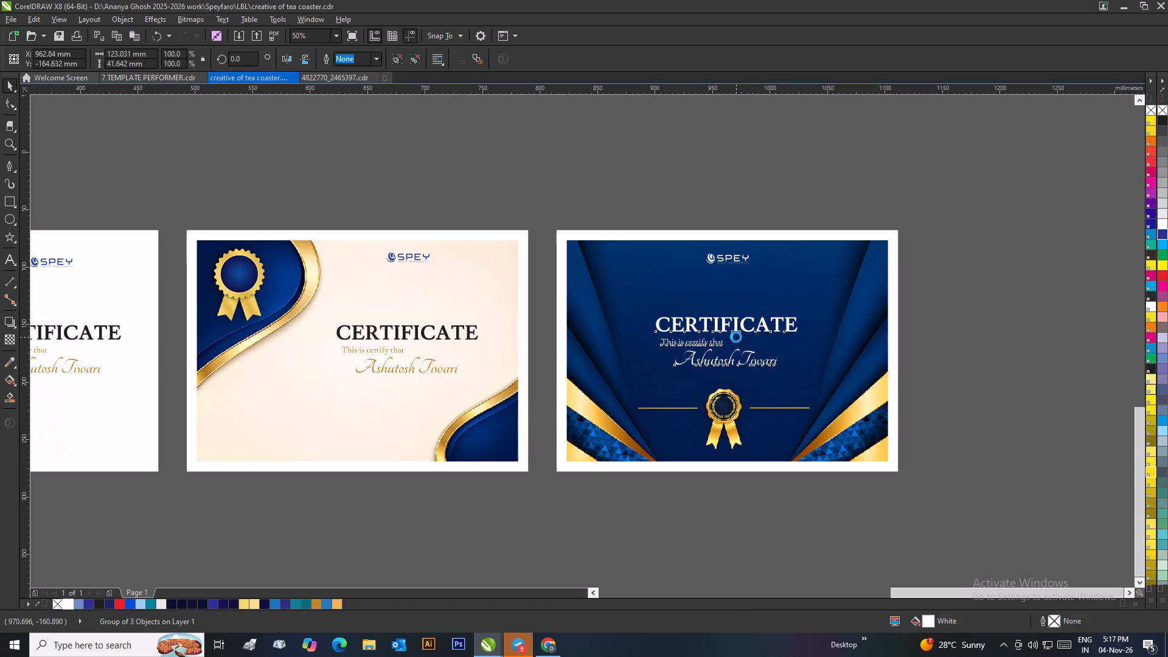
{"action": "left_click", "coordinate": [1016, 388]}
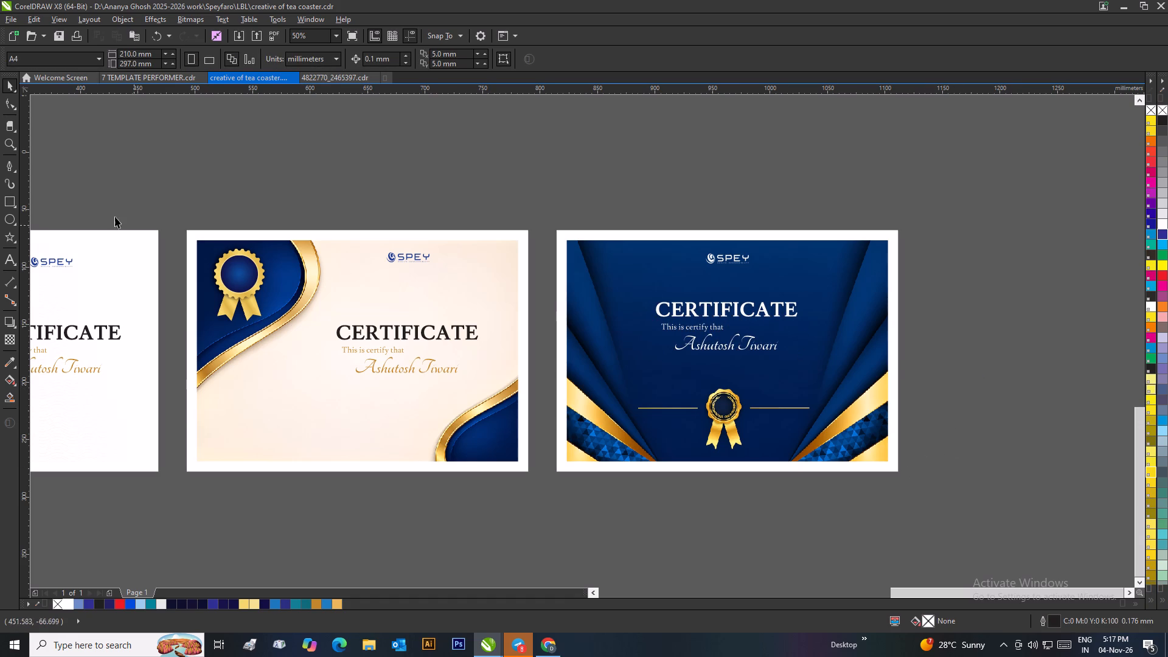
Draw a rectangle about 151 by 87 mm around the dark blue certificate's medal and gold lines, and convert it to curves.
{"action": "left_click", "coordinate": [16, 195]}
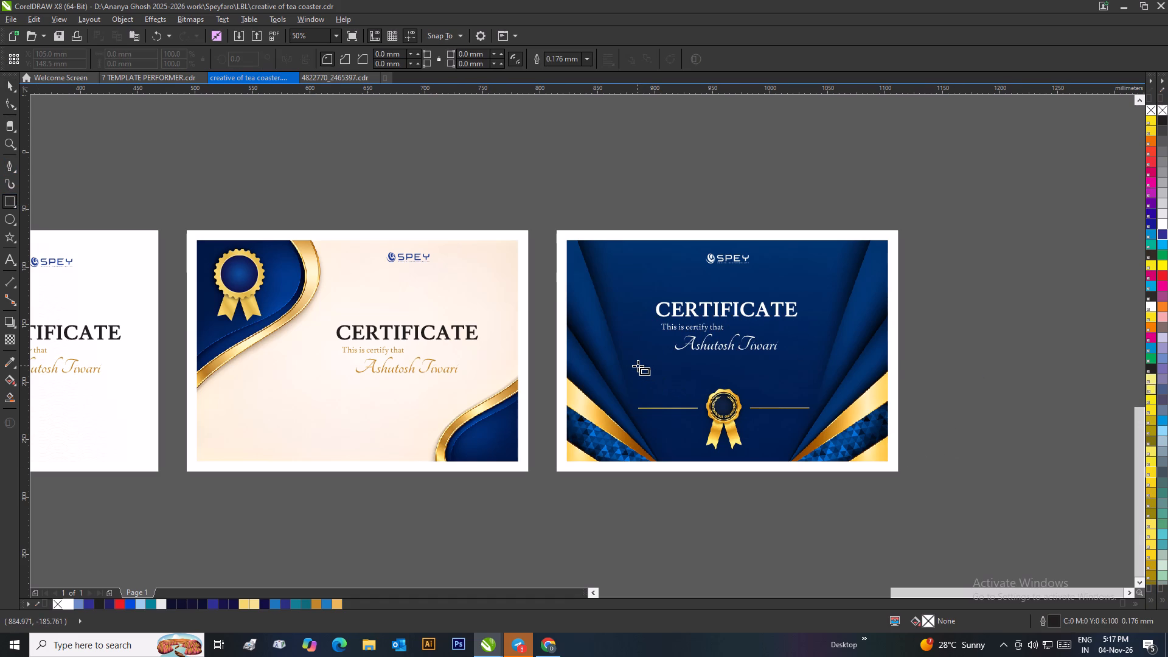
{"action": "left_click_drag", "start_coordinate": [634, 369], "coordinate": [808, 468]}
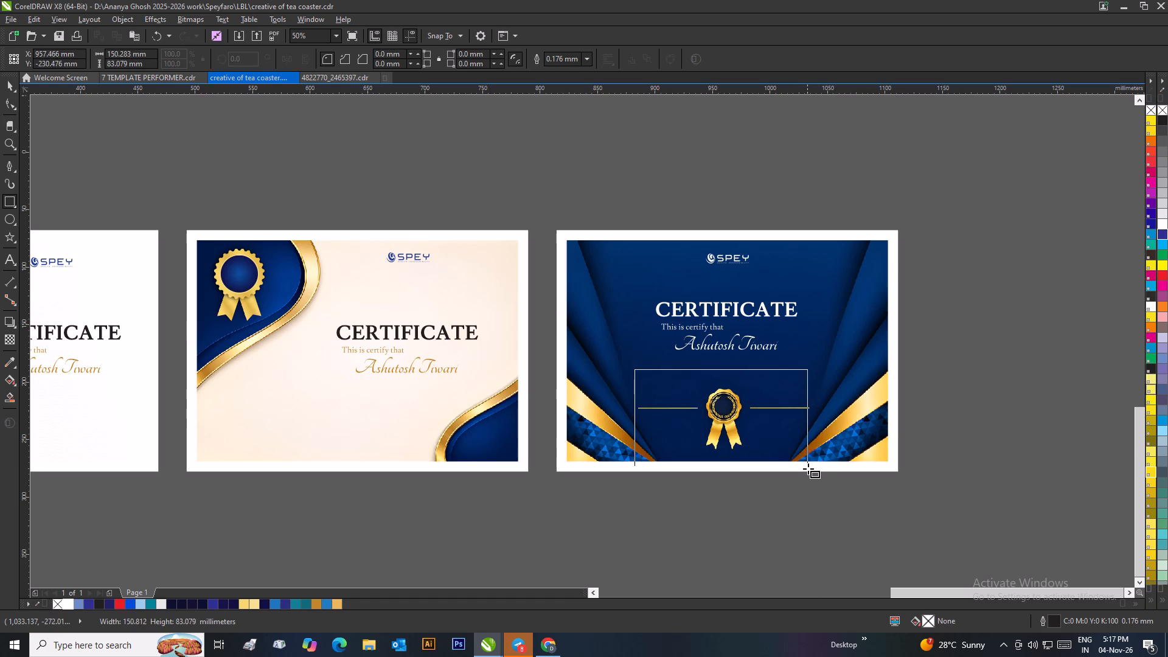
{"action": "left_click_drag", "start_coordinate": [808, 468], "coordinate": [808, 470]}
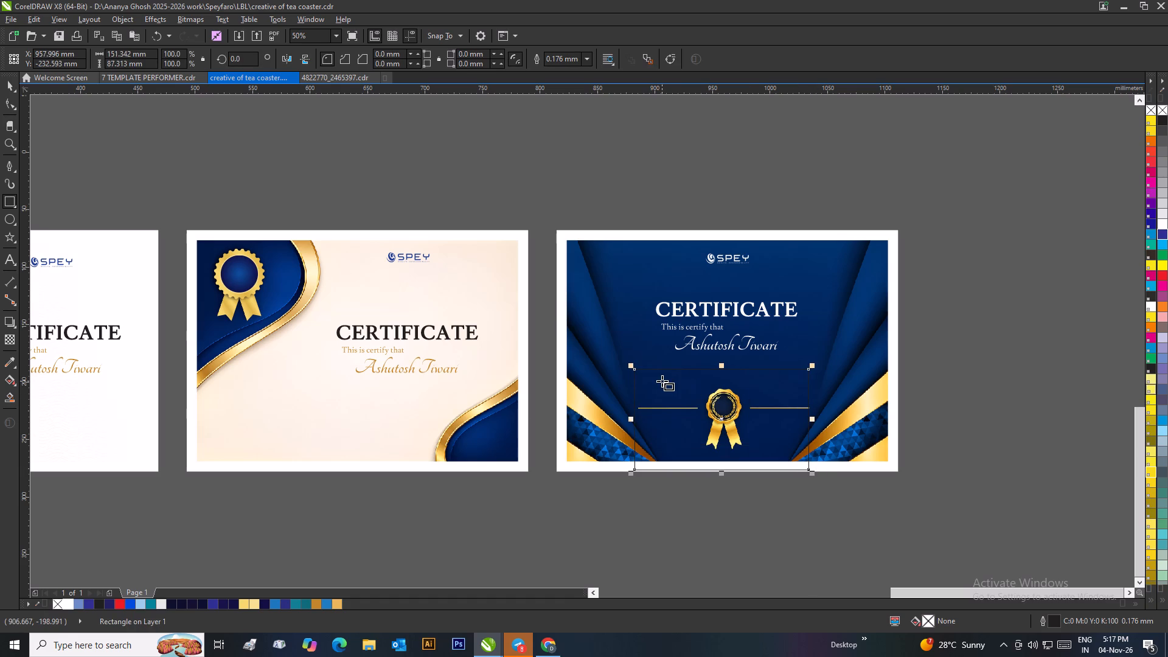
{"action": "key", "text": "ctrl+q"}
Move the converted rectangle's two upper corner nodes outward to widen its top edge toward the blue folds.
{"action": "key", "text": "F10"}
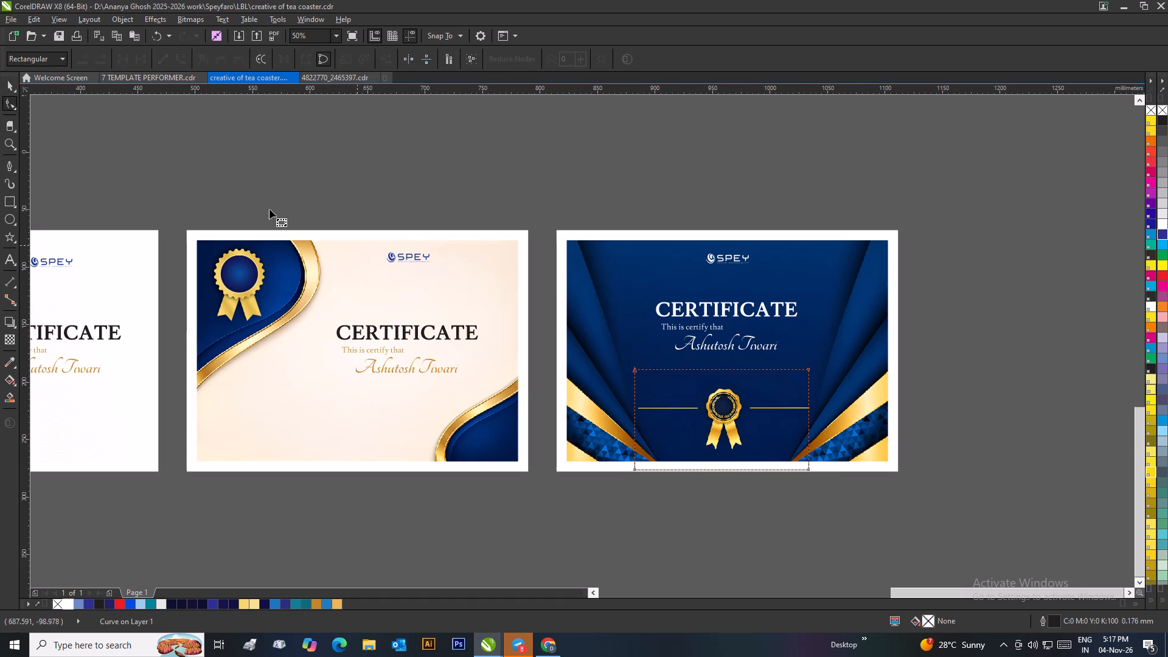
{"action": "left_click", "coordinate": [10, 85]}
{"action": "scroll", "coordinate": [654, 372], "scroll_direction": "up", "scroll_amount": 2}
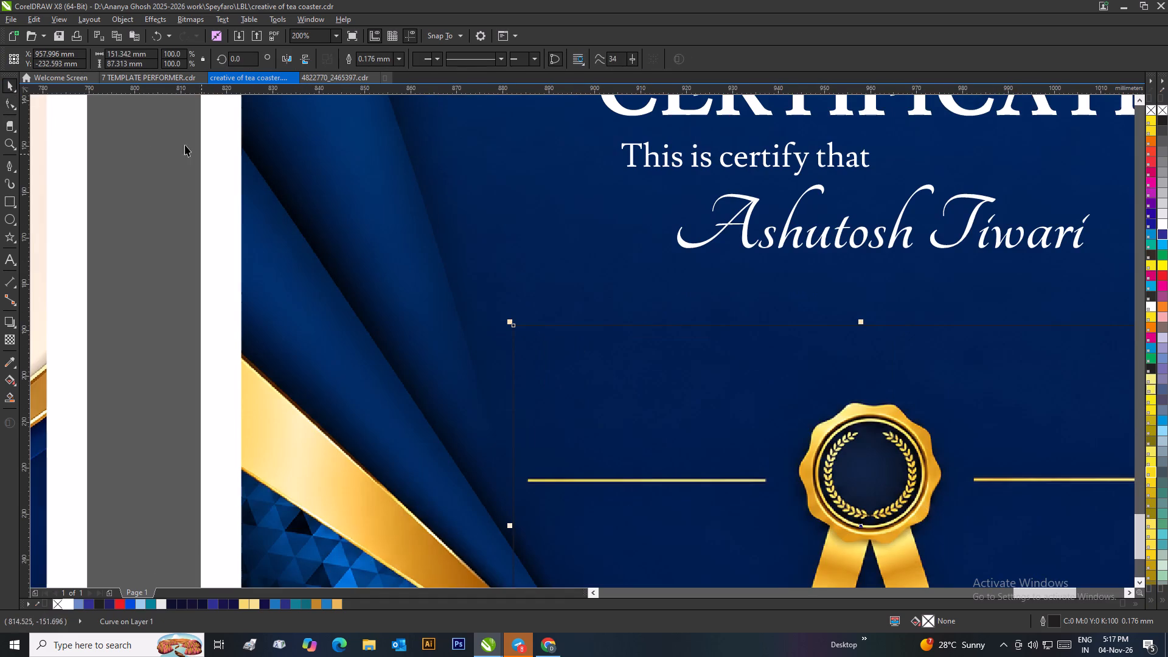
{"action": "left_click", "coordinate": [11, 101]}
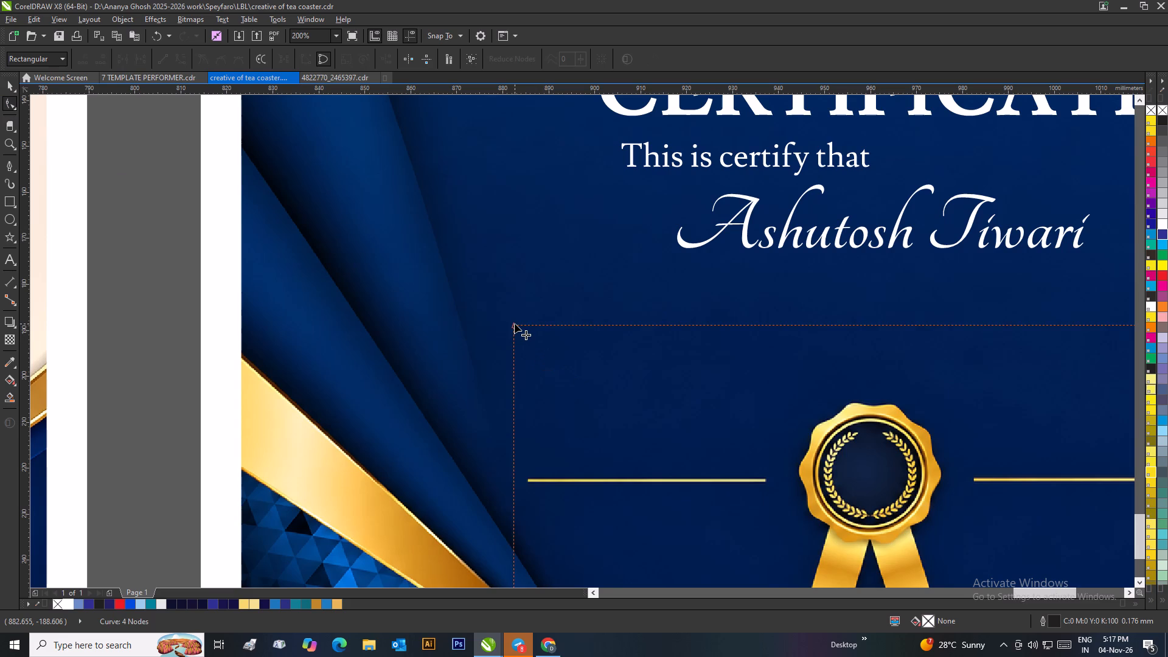
{"action": "left_click_drag", "start_coordinate": [515, 324], "coordinate": [472, 324]}
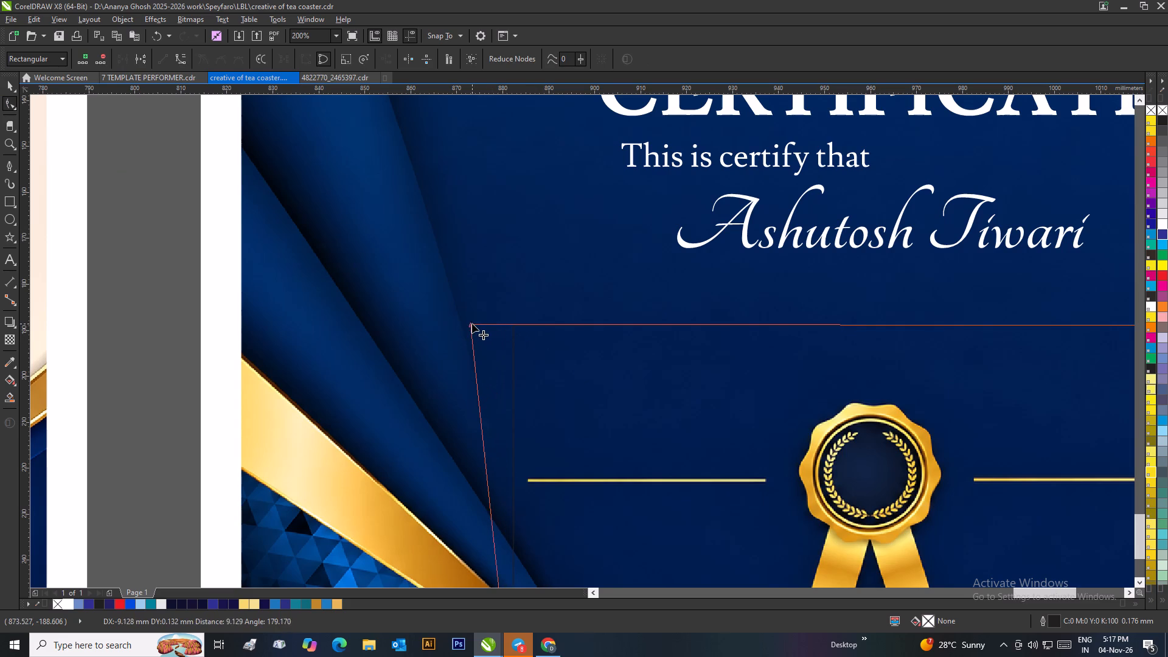
{"action": "left_click_drag", "start_coordinate": [472, 324], "coordinate": [470, 324]}
{"action": "scroll", "coordinate": [487, 328], "scroll_direction": "down", "scroll_amount": 2}
{"action": "scroll", "coordinate": [768, 341], "scroll_direction": "up", "scroll_amount": 2}
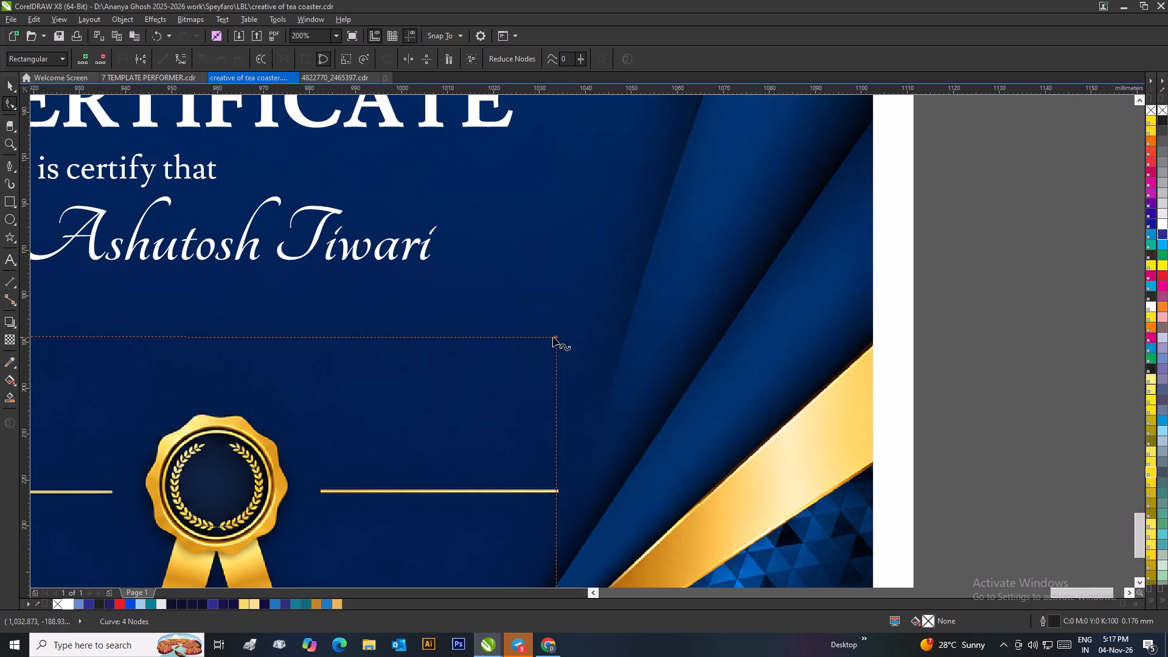
{"action": "left_click_drag", "start_coordinate": [554, 337], "coordinate": [613, 335]}
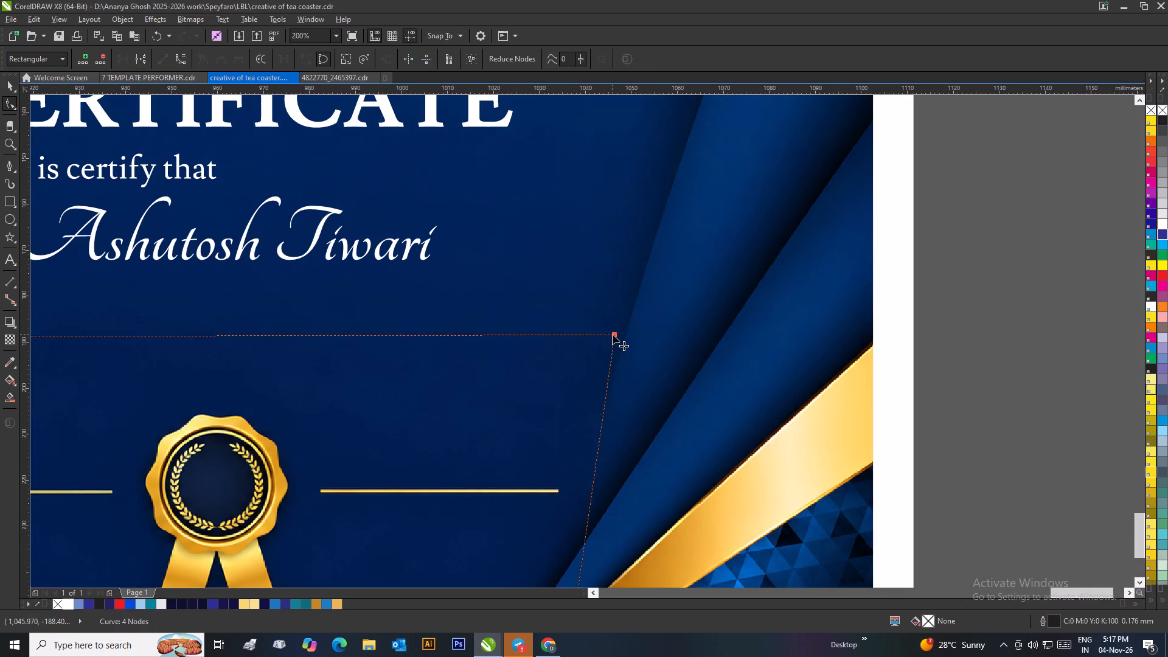
Select both upper corner nodes of the outline and lower its top edge to just above the medal.
{"action": "scroll", "coordinate": [613, 338], "scroll_direction": "down", "scroll_amount": 2}
{"action": "left_click_drag", "start_coordinate": [720, 305], "coordinate": [384, 369]}
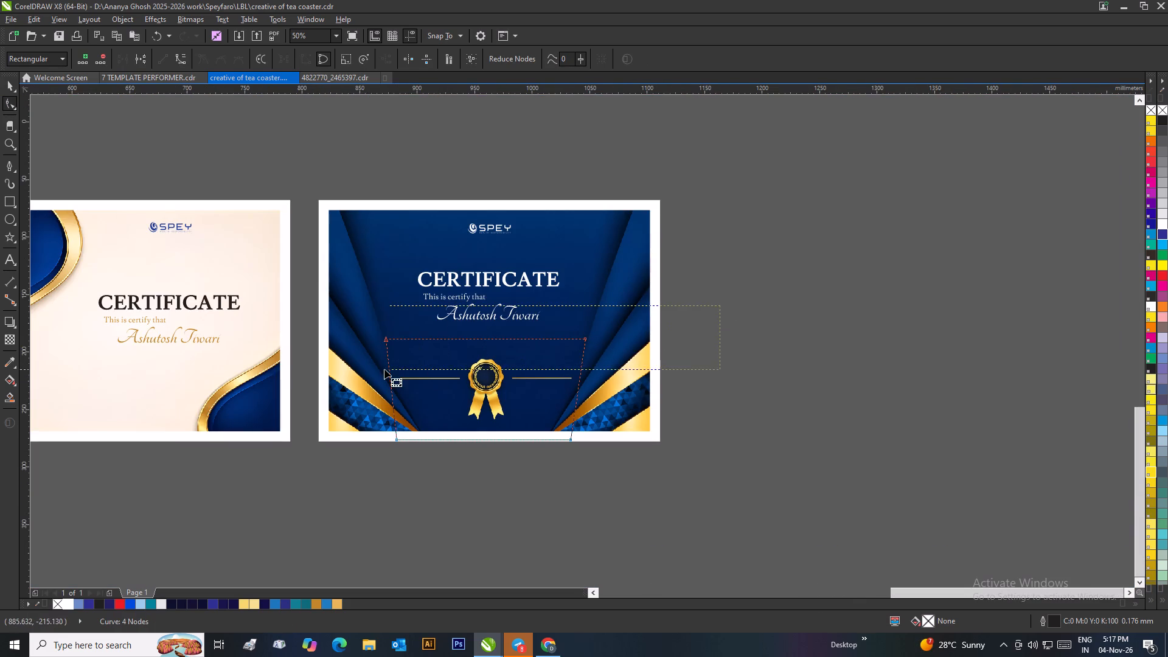
{"action": "left_click_drag", "start_coordinate": [384, 369], "coordinate": [366, 362]}
{"action": "left_click_drag", "start_coordinate": [385, 340], "coordinate": [387, 354]}
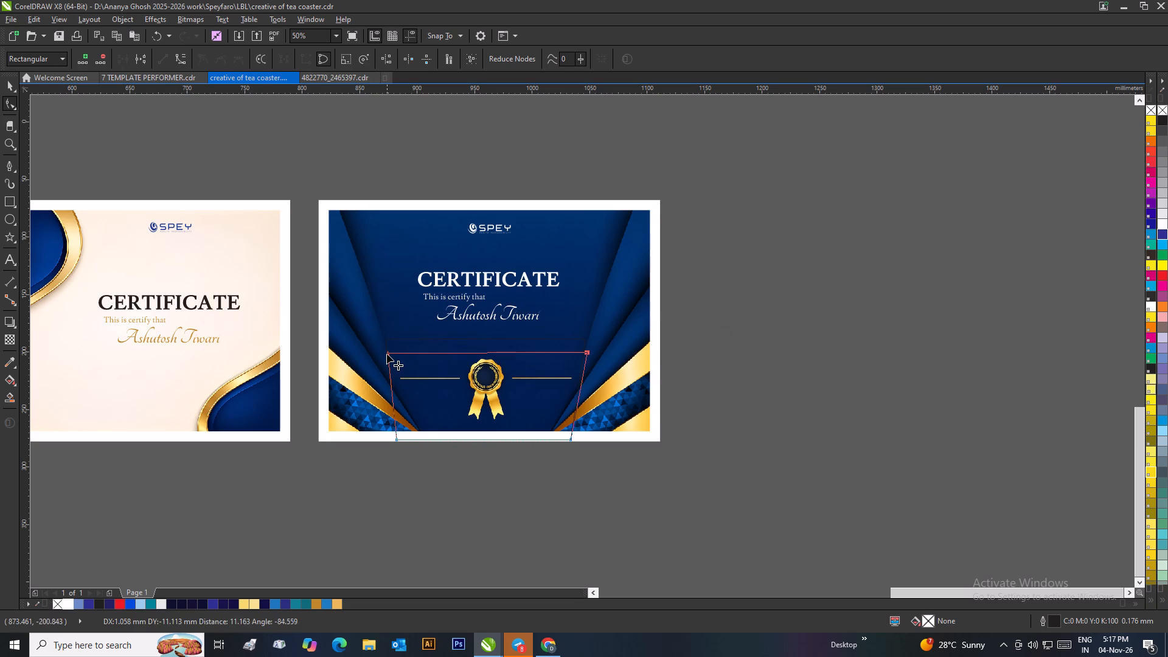
{"action": "left_click_drag", "start_coordinate": [387, 354], "coordinate": [391, 362]}
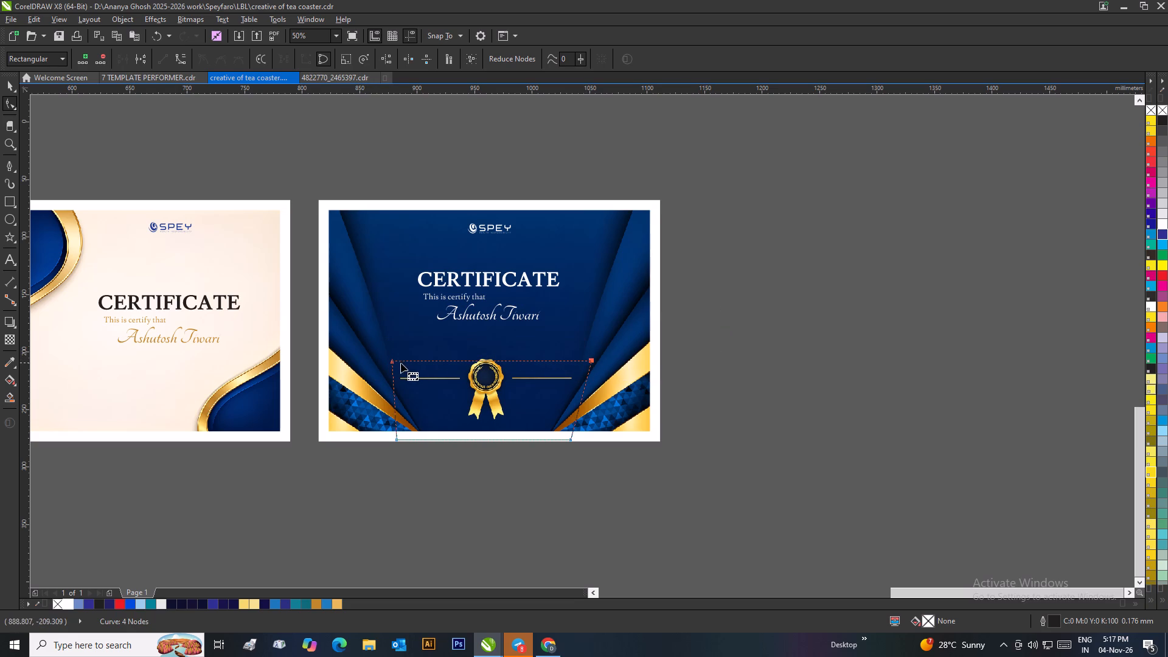
{"action": "left_click", "coordinate": [392, 363]}
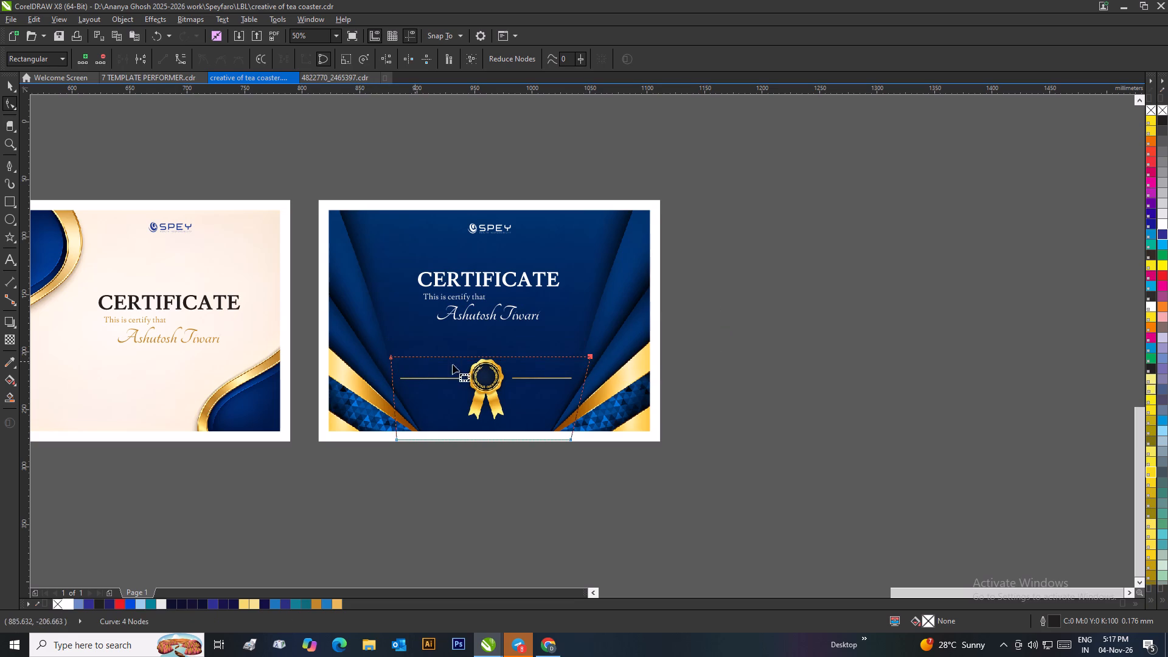
Pull the outline's upper-right corner node slightly inward, clear of the blue fold.
{"action": "left_click", "coordinate": [729, 367]}
{"action": "scroll", "coordinate": [567, 363], "scroll_direction": "up", "scroll_amount": 2}
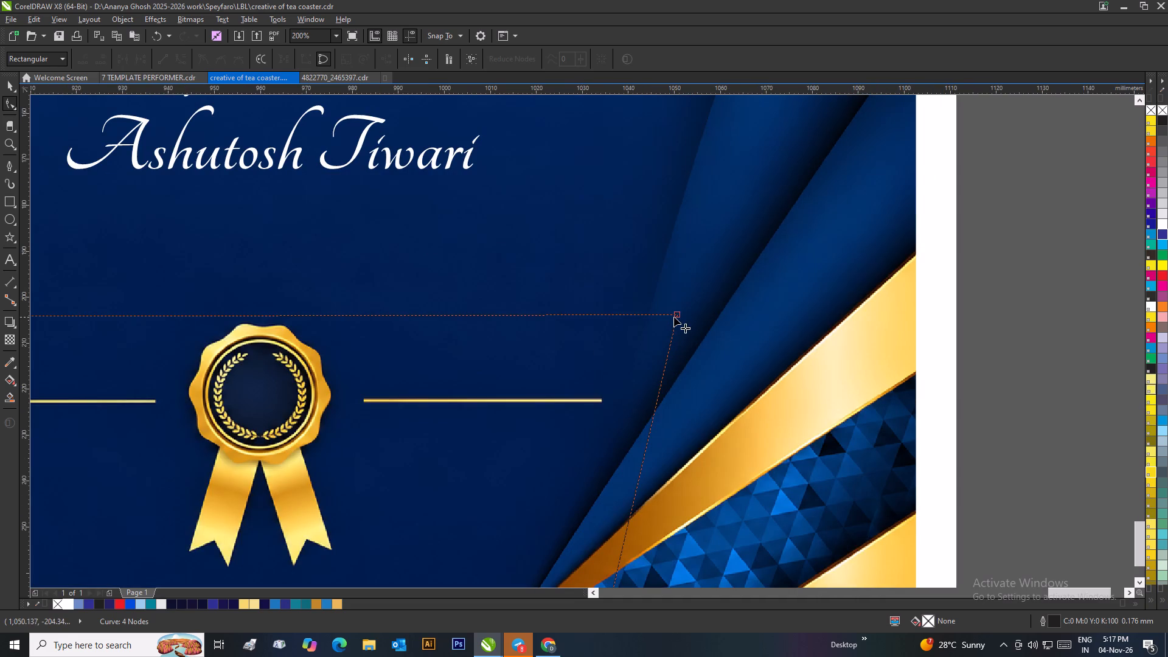
{"action": "left_click_drag", "start_coordinate": [673, 317], "coordinate": [655, 315]}
{"action": "left_click_drag", "start_coordinate": [676, 315], "coordinate": [649, 311]}
{"action": "scroll", "coordinate": [644, 322], "scroll_direction": "down", "scroll_amount": 2}
{"action": "scroll", "coordinate": [423, 347], "scroll_direction": "up", "scroll_amount": 3}
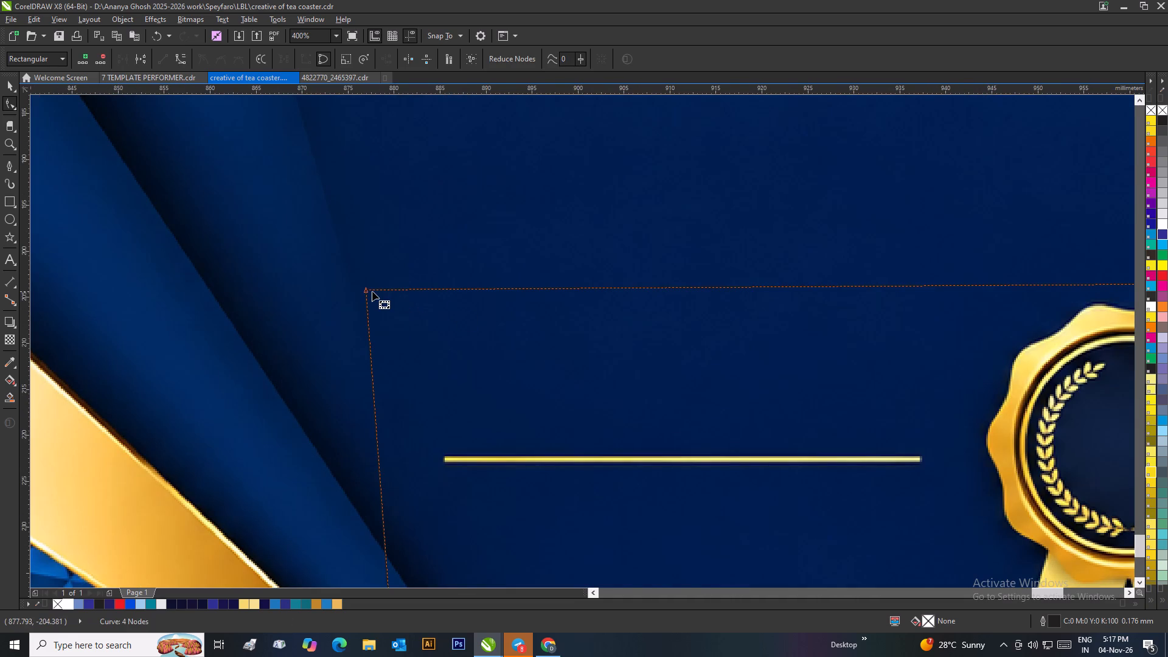
Add a node partway down the outline's left edge and move it and the lower-left corner inward, off the blue folds.
{"action": "scroll", "coordinate": [390, 298], "scroll_direction": "down", "scroll_amount": 3}
{"action": "scroll", "coordinate": [666, 423], "scroll_direction": "up", "scroll_amount": 2}
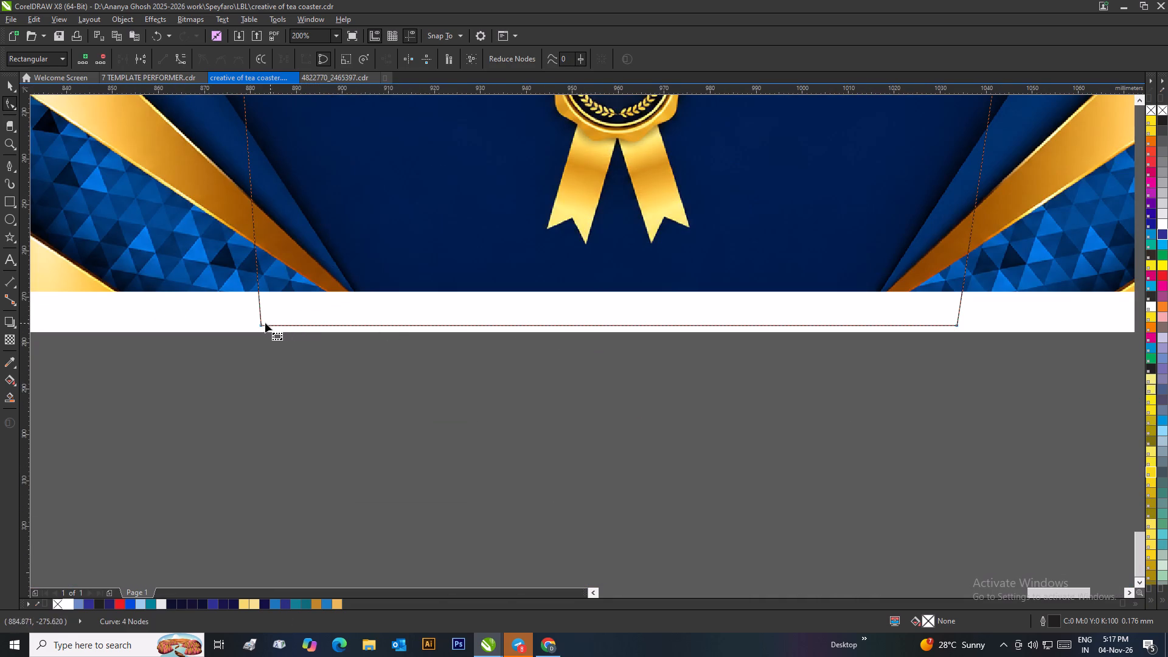
{"action": "scroll", "coordinate": [287, 319], "scroll_direction": "down", "scroll_amount": 1}
{"action": "double_click", "coordinate": [560, 229]}
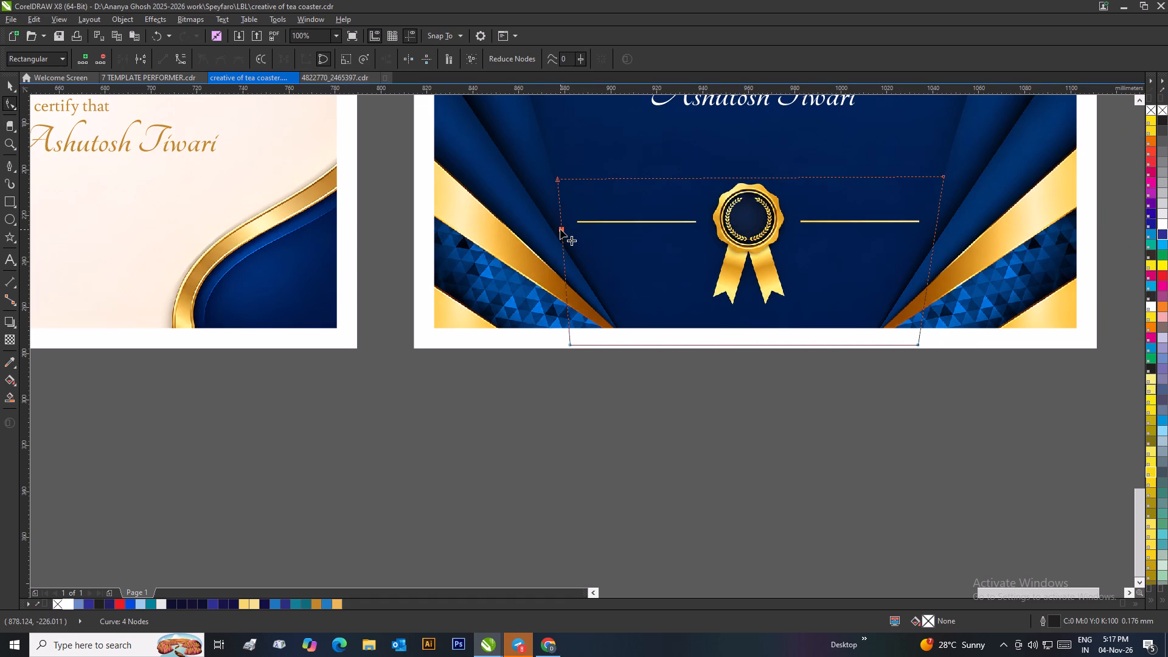
{"action": "left_click_drag", "start_coordinate": [560, 229], "coordinate": [576, 230]}
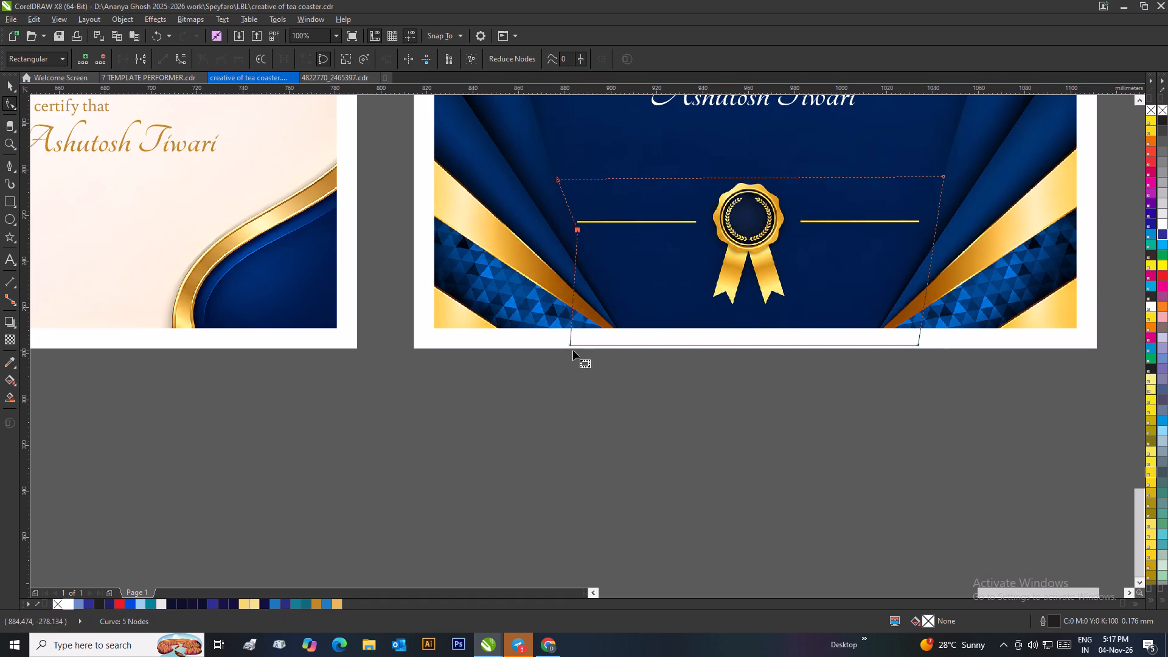
{"action": "left_click_drag", "start_coordinate": [569, 346], "coordinate": [648, 319]}
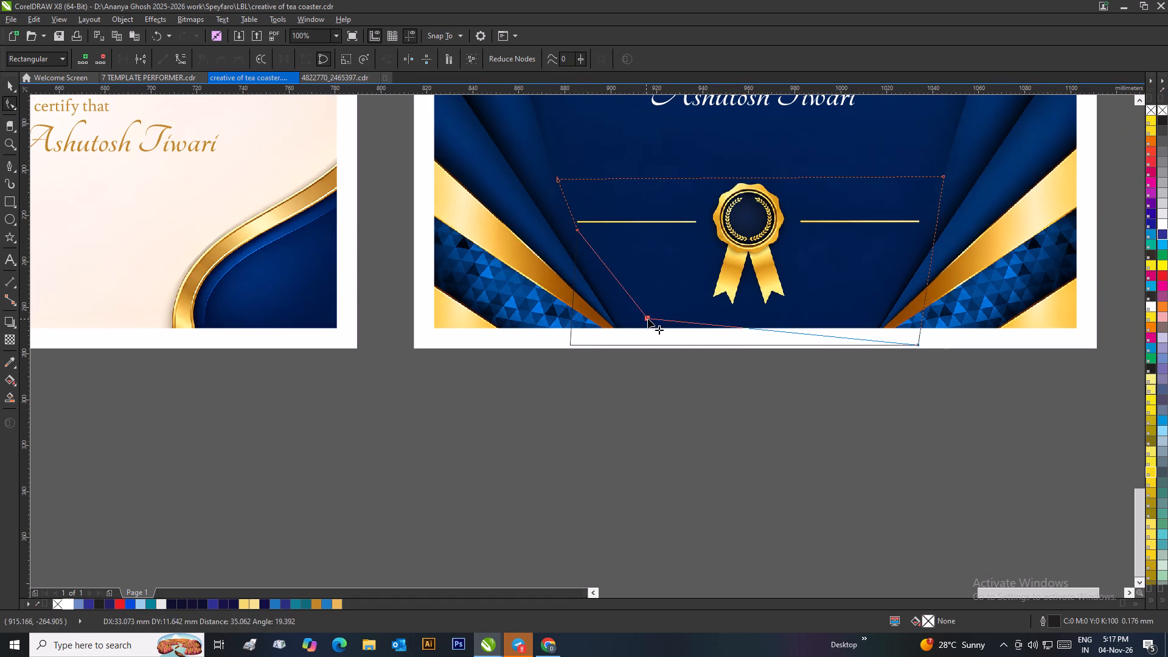
{"action": "left_click_drag", "start_coordinate": [648, 319], "coordinate": [692, 305]}
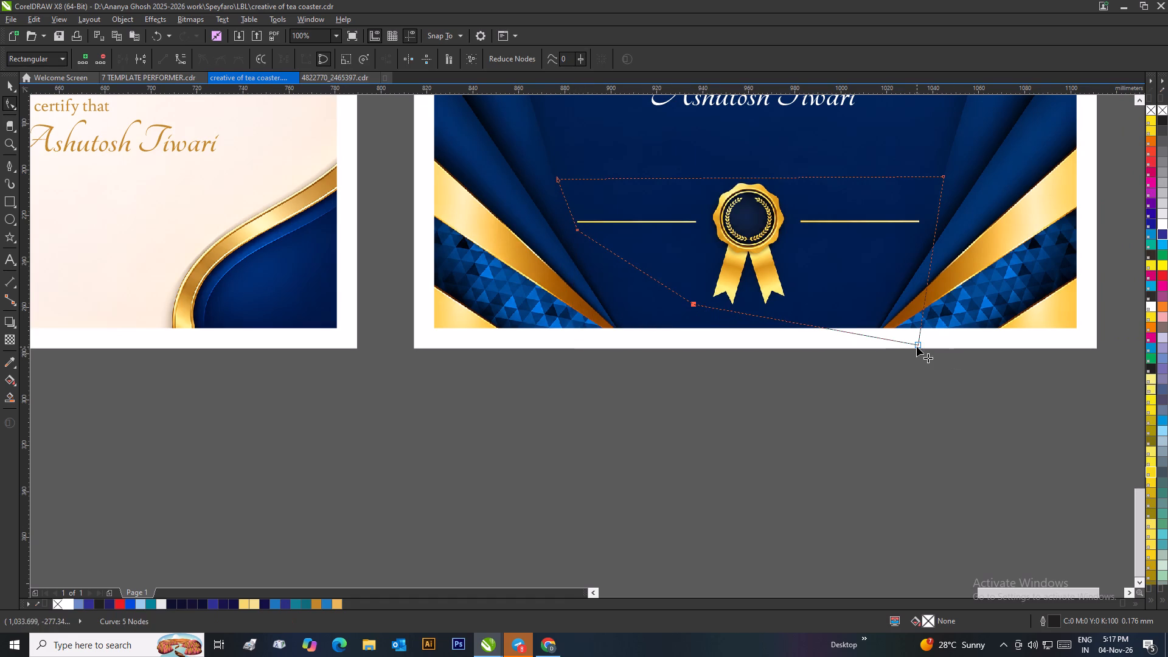
Move the outline's lower-right corner node inward so its right edge follows the inner blue fold.
{"action": "left_click_drag", "start_coordinate": [917, 347], "coordinate": [873, 314]}
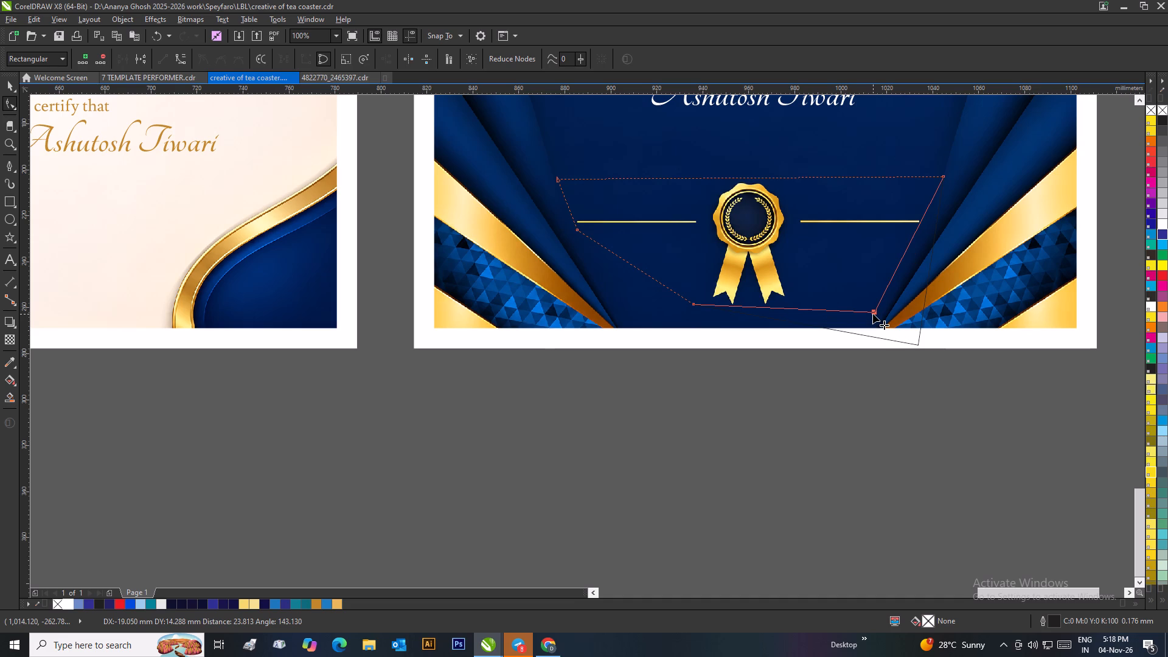
{"action": "left_click_drag", "start_coordinate": [873, 314], "coordinate": [853, 344]}
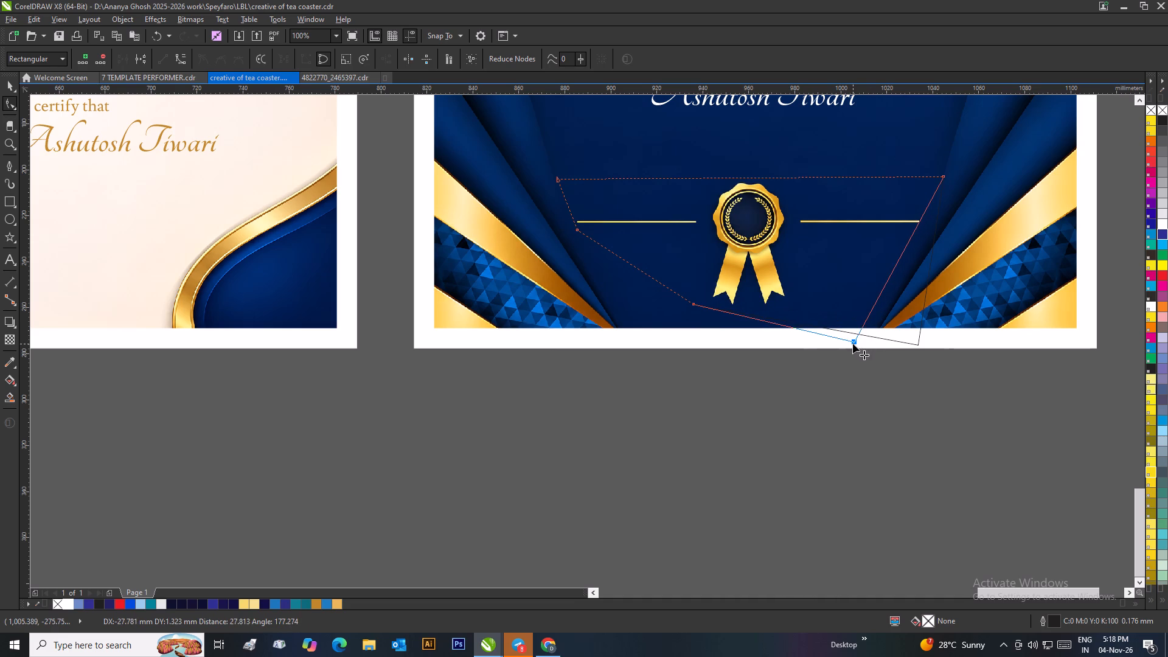
{"action": "left_click_drag", "start_coordinate": [853, 344], "coordinate": [866, 353]}
Delete the outline's displaced lower-left node and move the added left-edge node down to just below the certificate artwork's bottom edge.
{"action": "double_click", "coordinate": [693, 306]}
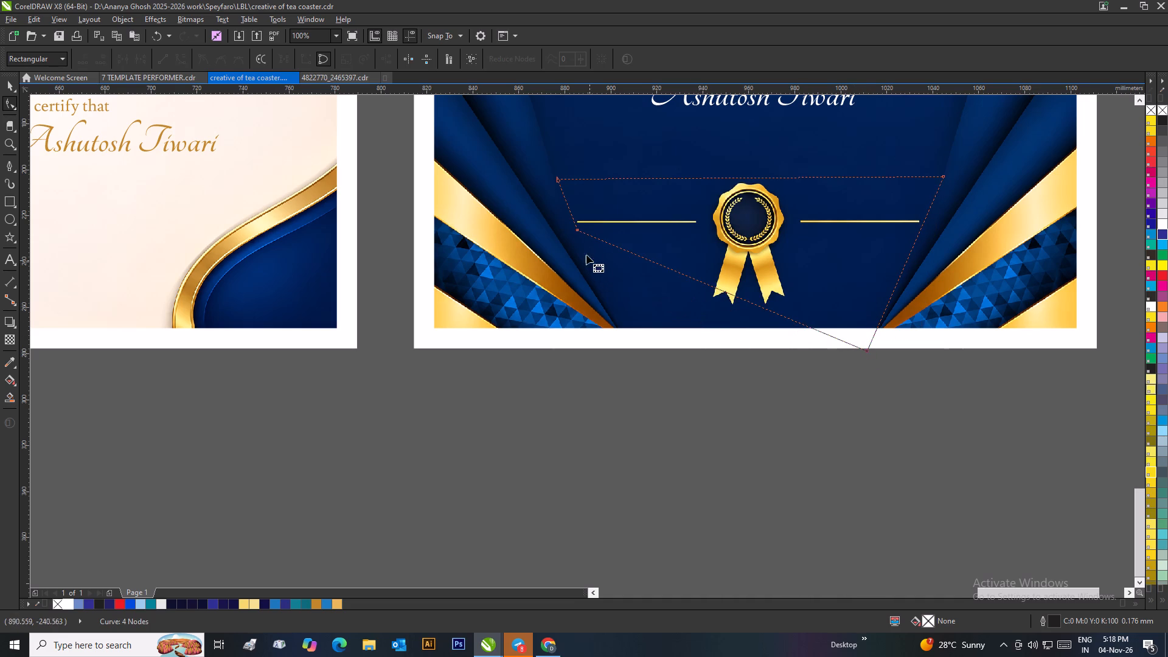
{"action": "left_click_drag", "start_coordinate": [578, 231], "coordinate": [637, 332]}
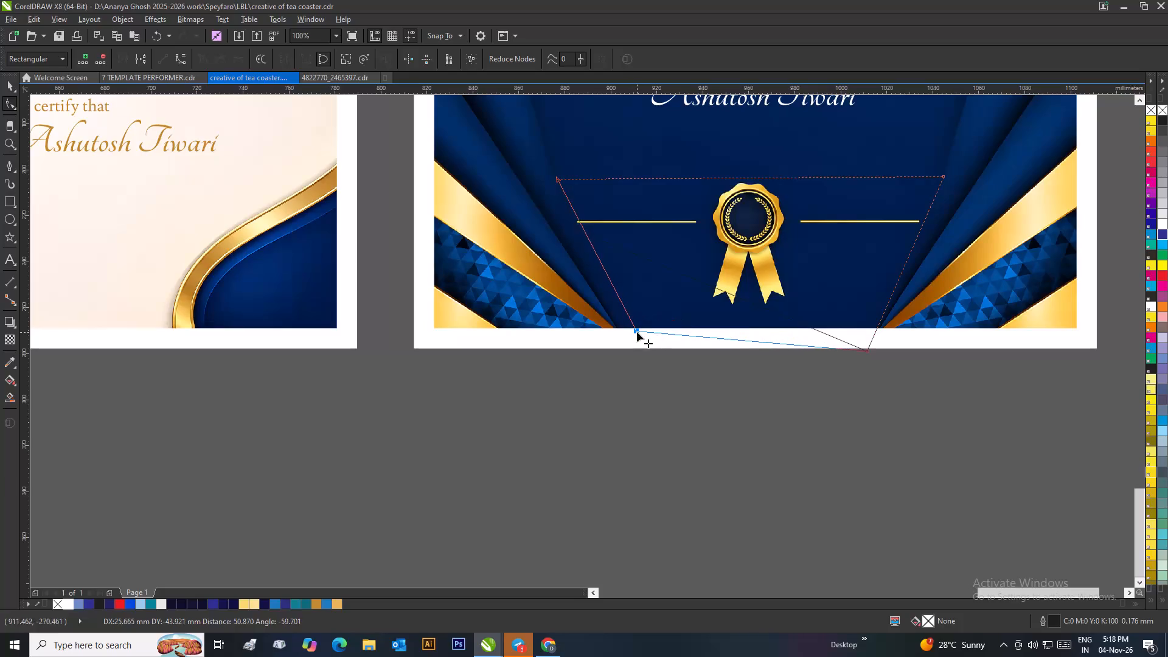
{"action": "left_click_drag", "start_coordinate": [637, 332], "coordinate": [634, 336]}
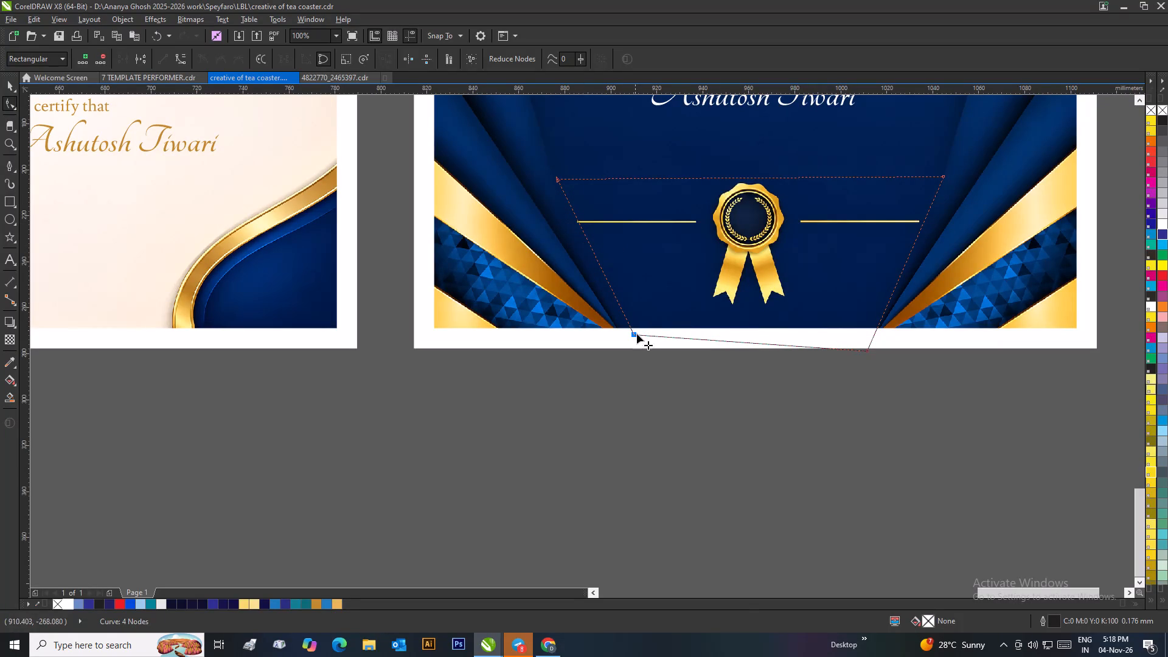
{"action": "left_click_drag", "start_coordinate": [634, 335], "coordinate": [627, 333]}
Raise the outline's lower-right corner node to level the bottom edge just below the dark blue artwork.
{"action": "scroll", "coordinate": [596, 238], "scroll_direction": "up", "scroll_amount": 3}
{"action": "scroll", "coordinate": [573, 335], "scroll_direction": "down", "scroll_amount": 3}
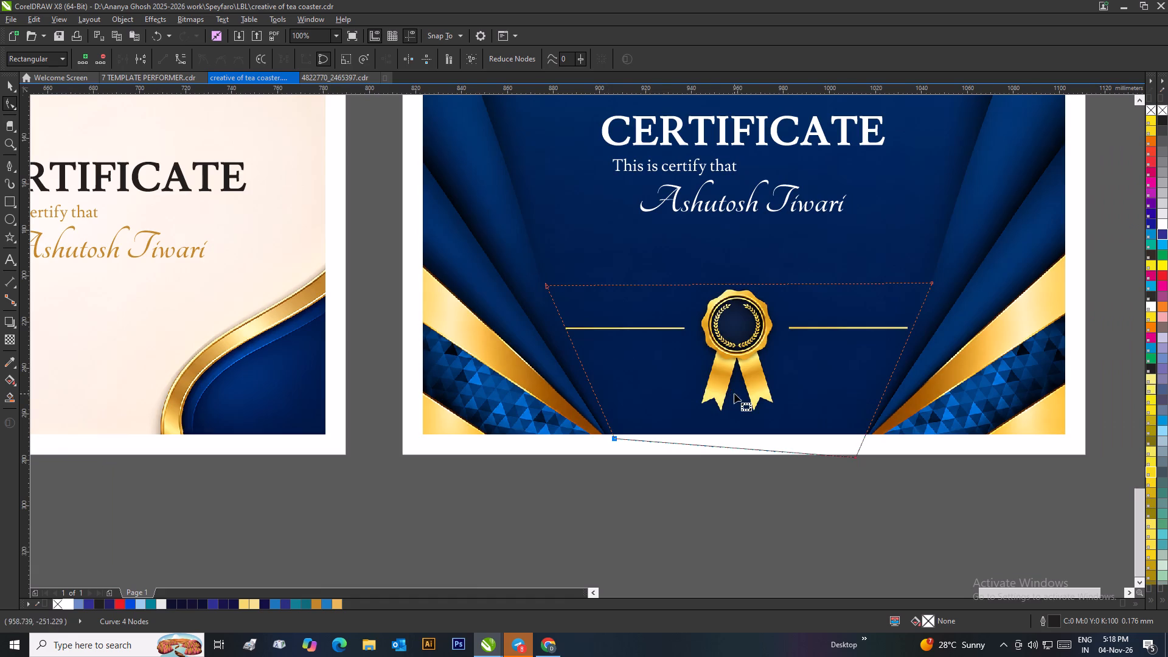
{"action": "scroll", "coordinate": [753, 404], "scroll_direction": "up", "scroll_amount": 1}
{"action": "left_click_drag", "start_coordinate": [782, 448], "coordinate": [785, 438]}
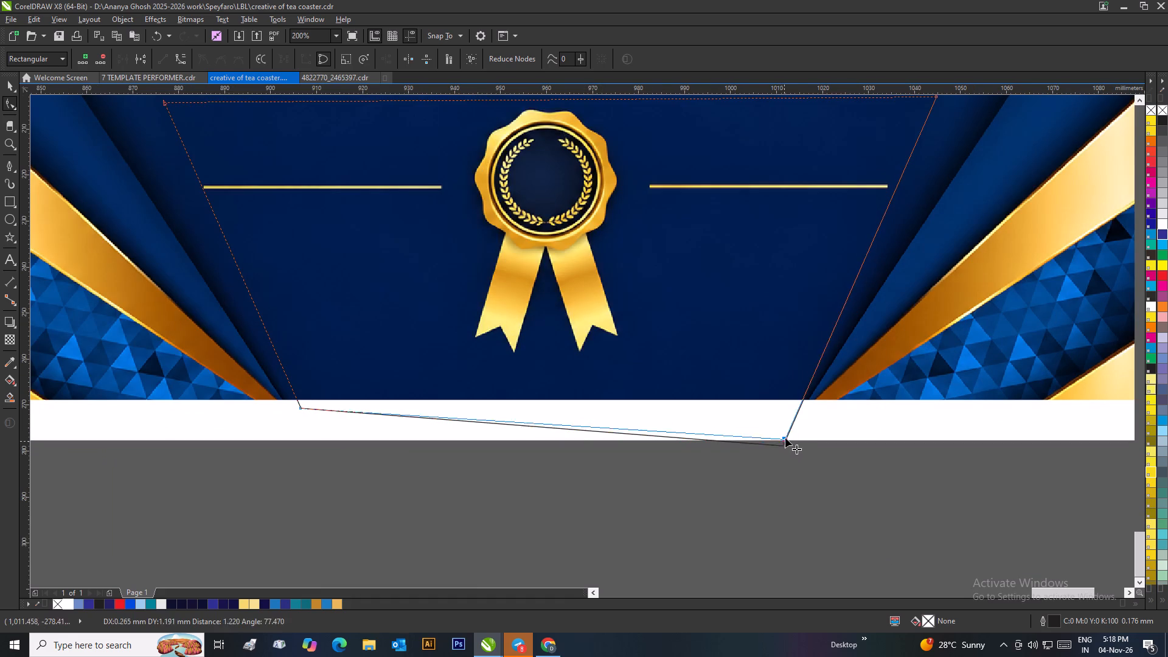
{"action": "left_click_drag", "start_coordinate": [785, 438], "coordinate": [799, 414]}
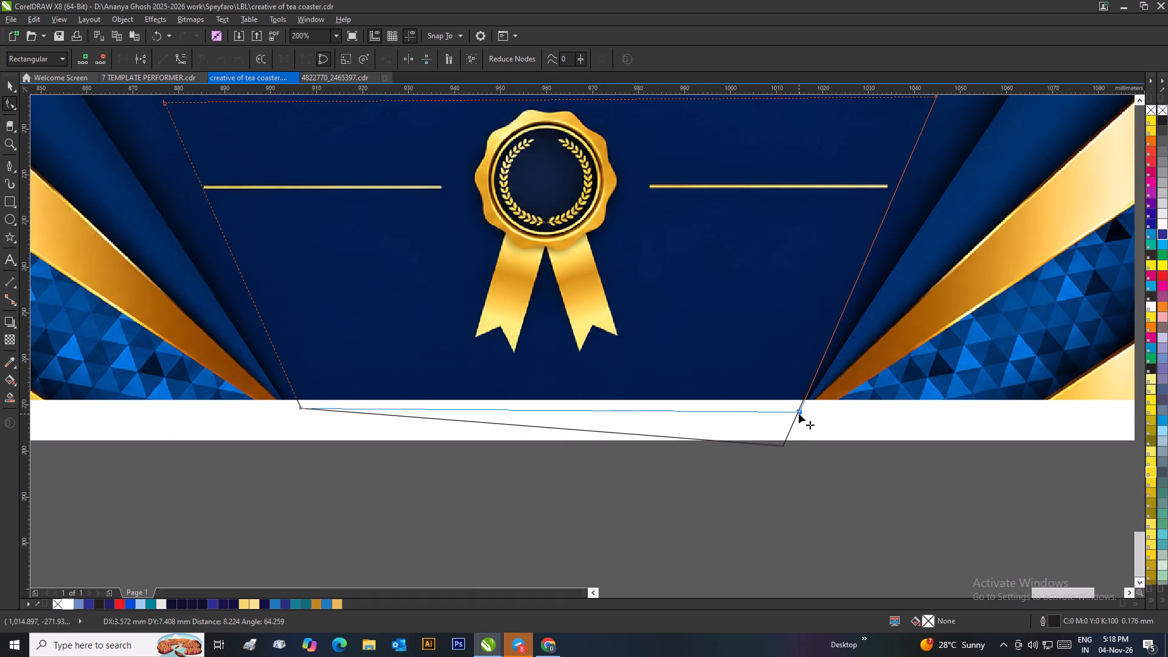
{"action": "left_click_drag", "start_coordinate": [799, 414], "coordinate": [786, 412]}
{"action": "scroll", "coordinate": [779, 412], "scroll_direction": "down", "scroll_amount": 1}
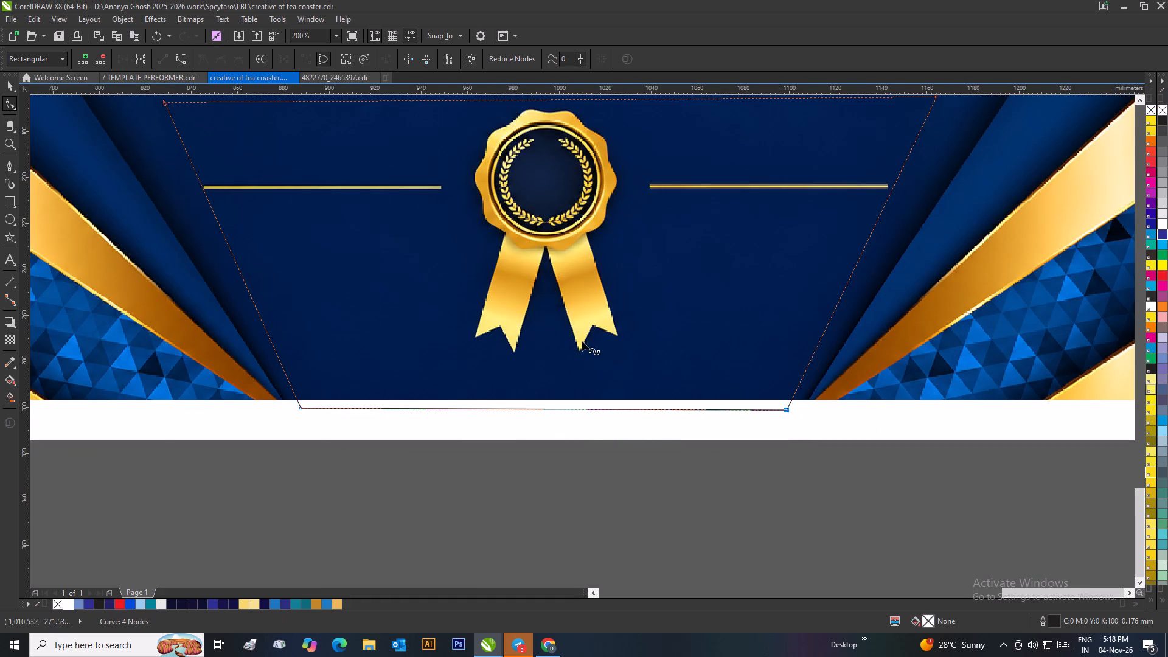
{"action": "left_click", "coordinate": [6, 85]}
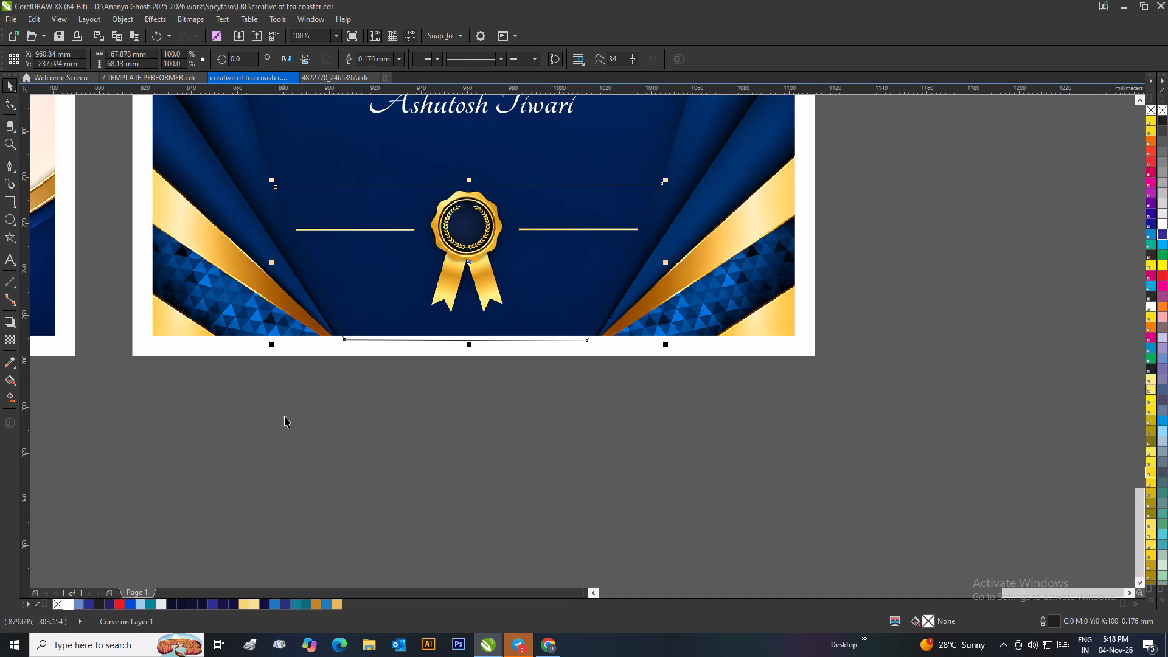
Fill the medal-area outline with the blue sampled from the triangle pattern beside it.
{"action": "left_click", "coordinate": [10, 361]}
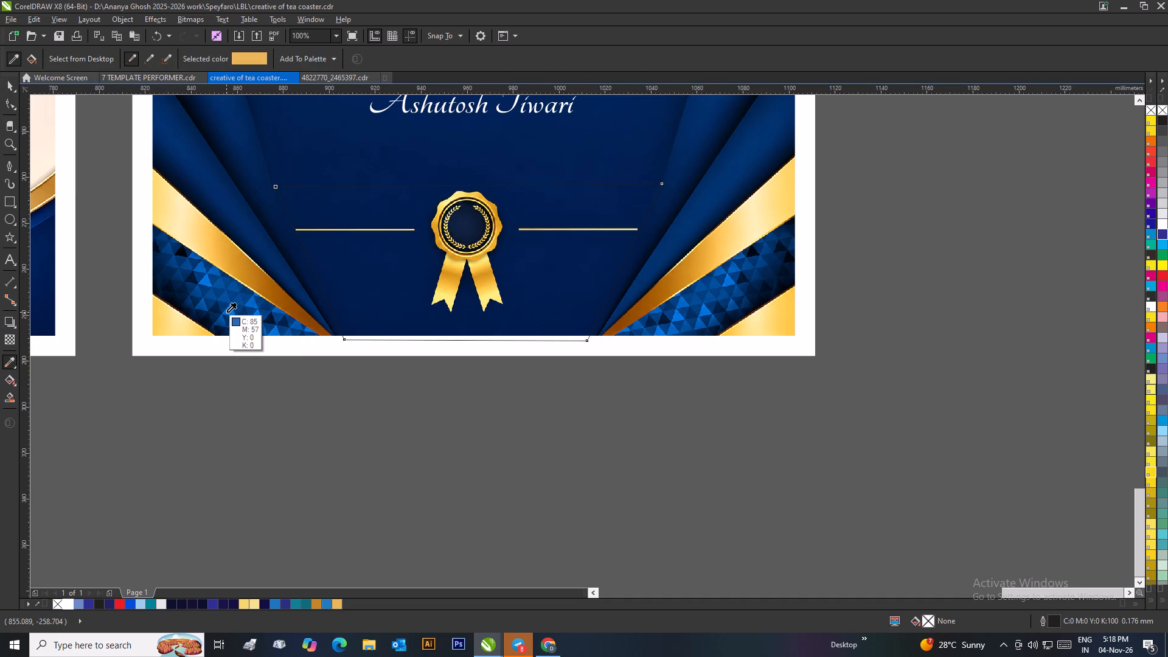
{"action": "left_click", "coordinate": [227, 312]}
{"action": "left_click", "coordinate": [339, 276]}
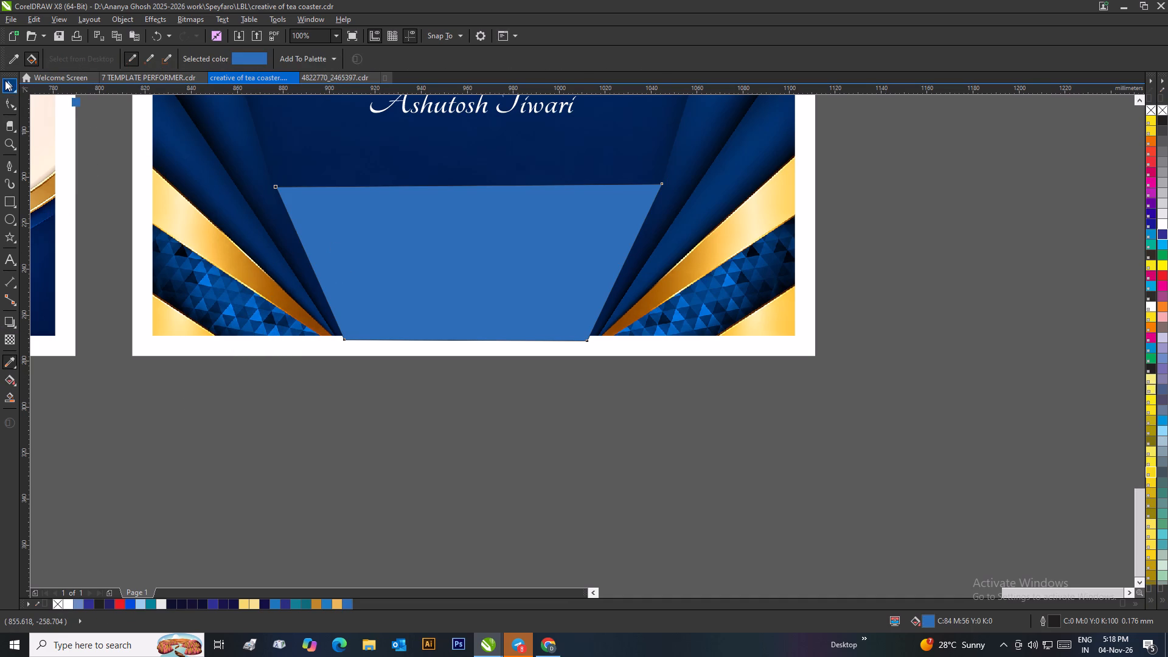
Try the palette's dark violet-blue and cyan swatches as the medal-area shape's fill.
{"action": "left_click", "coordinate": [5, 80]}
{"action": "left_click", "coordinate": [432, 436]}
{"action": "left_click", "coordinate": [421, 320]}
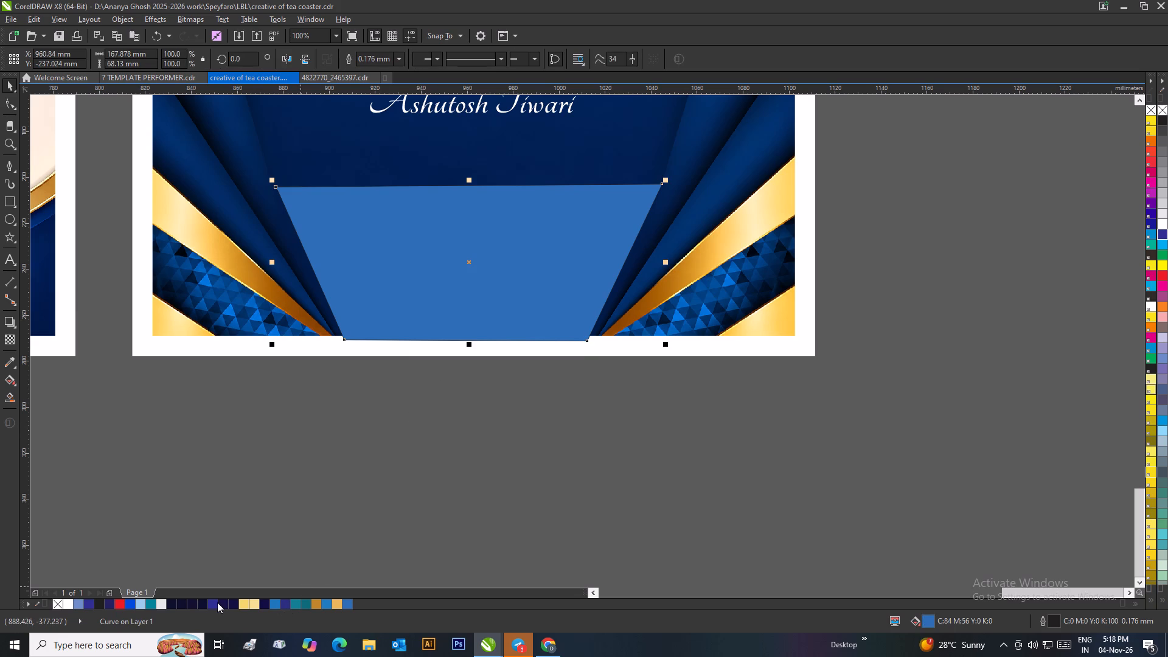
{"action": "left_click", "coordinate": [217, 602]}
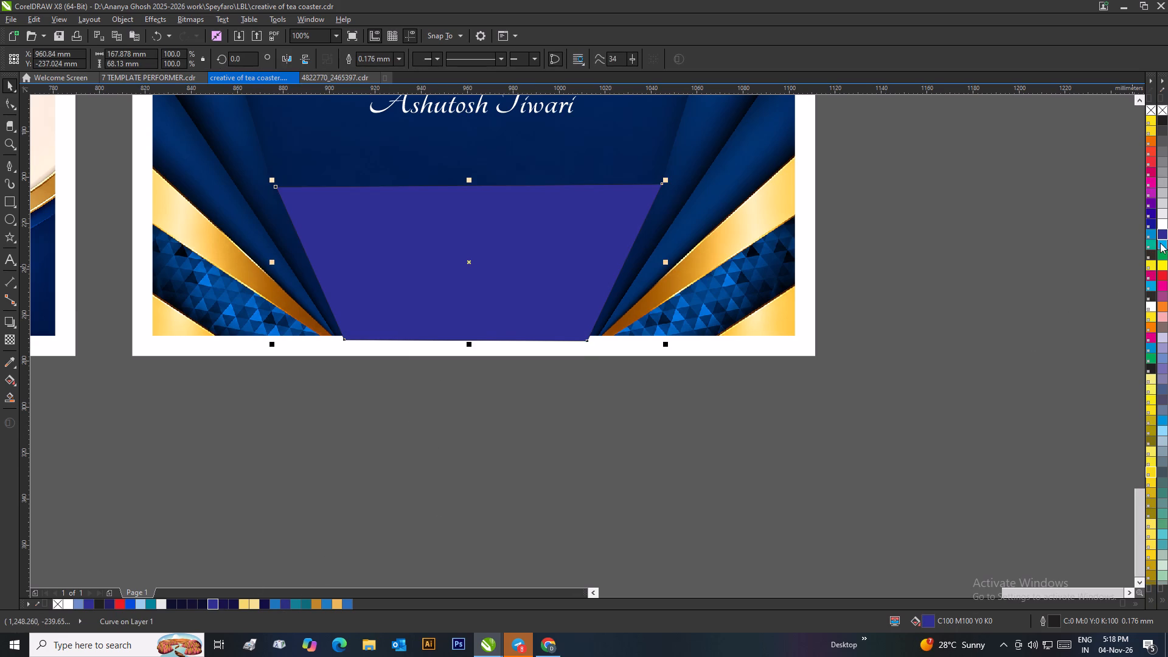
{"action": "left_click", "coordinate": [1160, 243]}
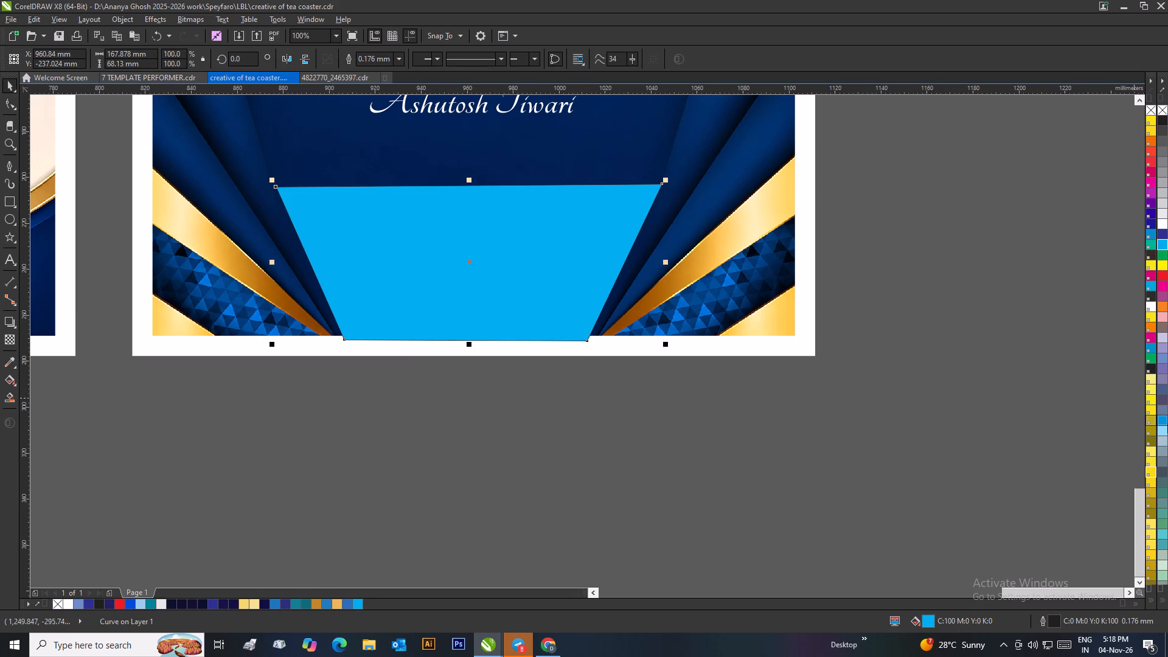
Edit the medal-area shape's fill to a uniform blue of C95 M76 Y0 K0.
{"action": "double_click", "coordinate": [929, 626]}
{"action": "left_click_drag", "start_coordinate": [568, 201], "coordinate": [916, 196]}
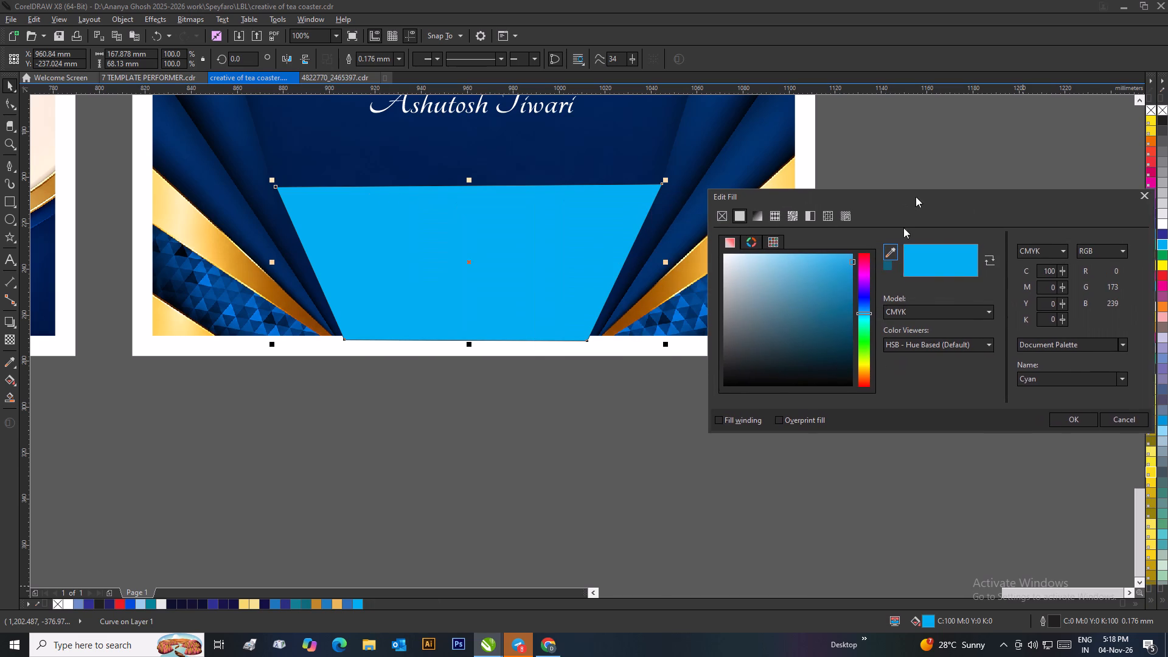
{"action": "left_click", "coordinate": [862, 306]}
{"action": "left_click", "coordinate": [844, 288]}
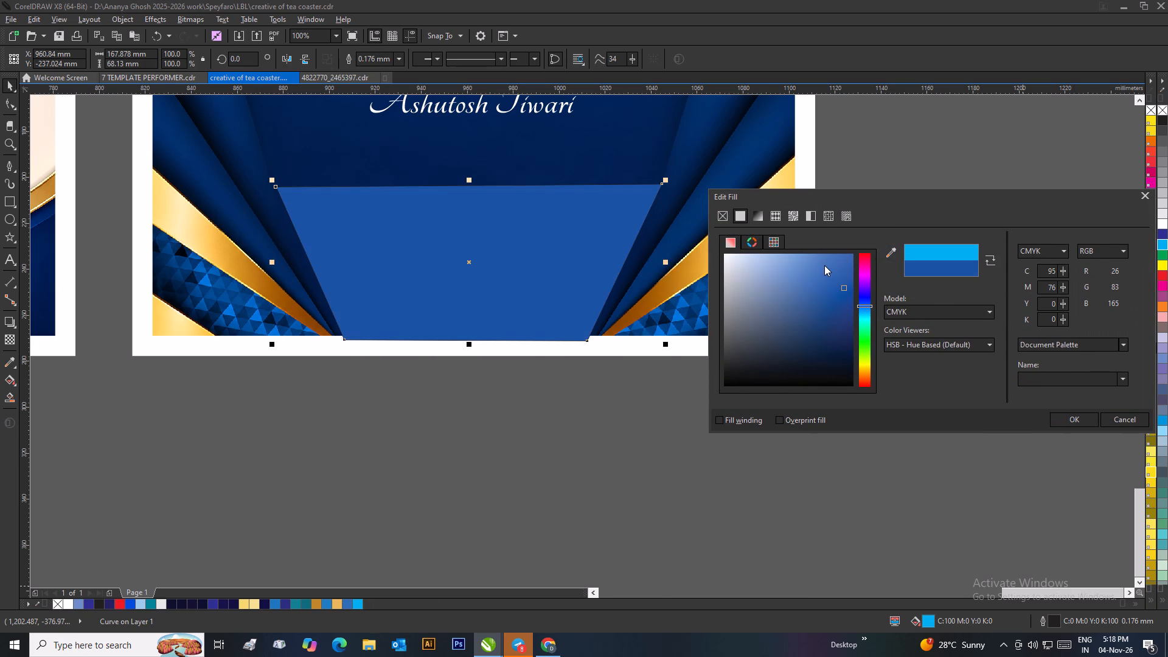
{"action": "left_click", "coordinate": [1077, 417]}
{"action": "left_click", "coordinate": [945, 429]}
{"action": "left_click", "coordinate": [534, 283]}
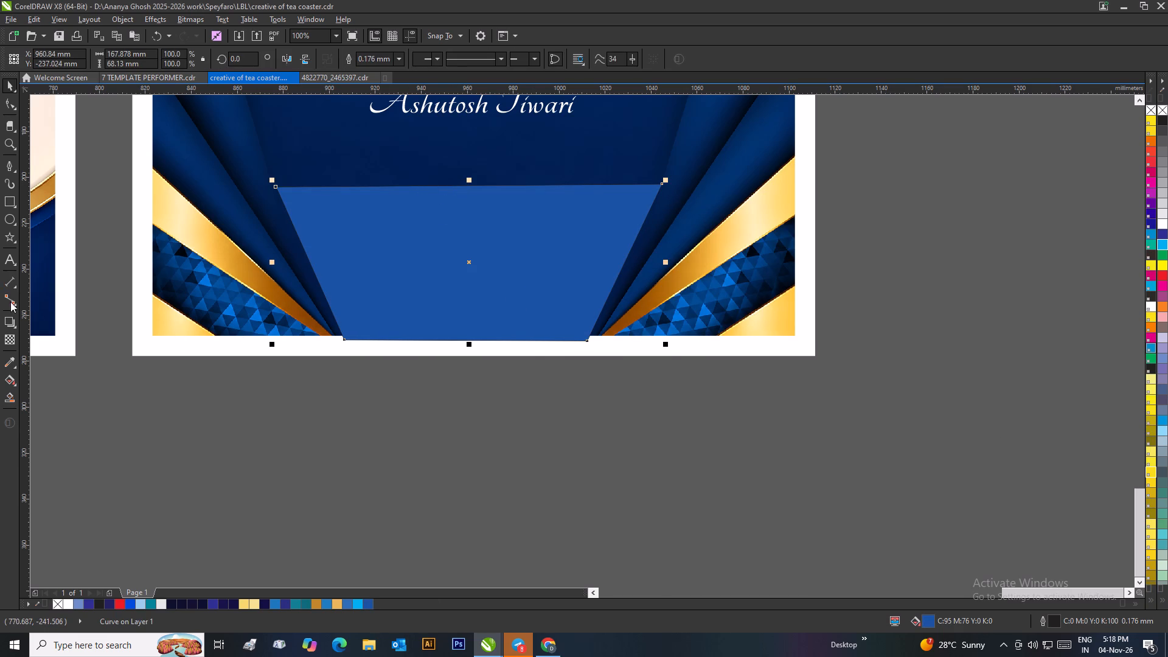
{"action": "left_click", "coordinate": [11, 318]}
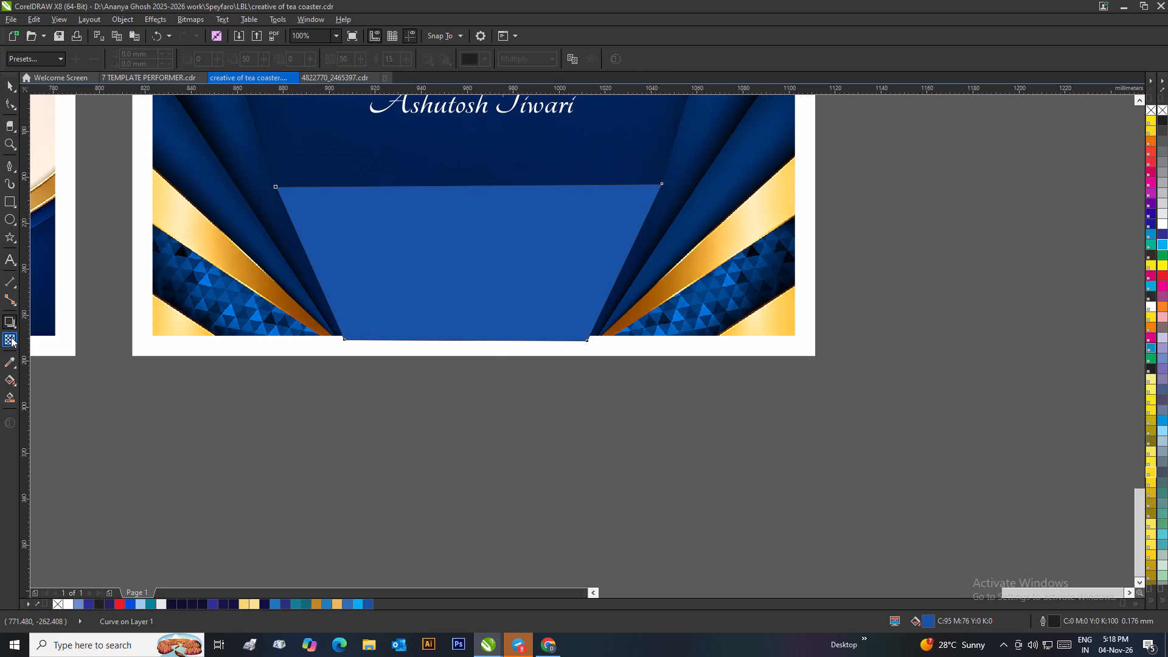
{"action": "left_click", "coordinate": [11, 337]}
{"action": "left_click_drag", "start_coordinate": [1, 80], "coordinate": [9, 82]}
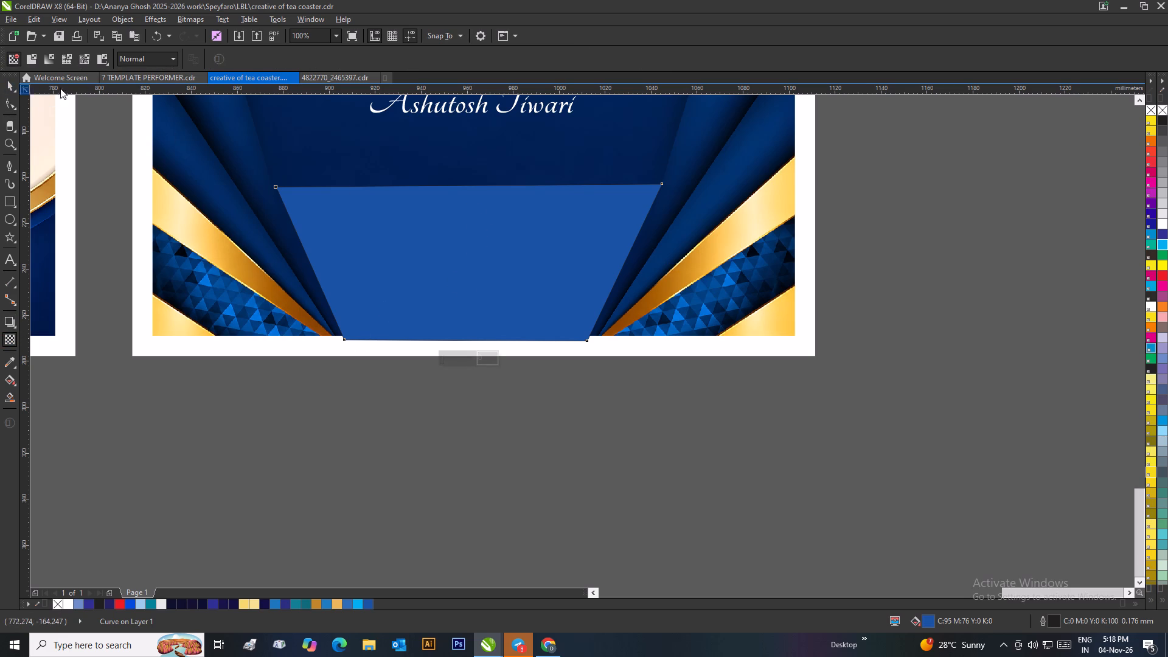
Move the blue shape's two top corner nodes up and outward along the inner folds, toward the recipient name.
{"action": "left_click", "coordinate": [9, 99]}
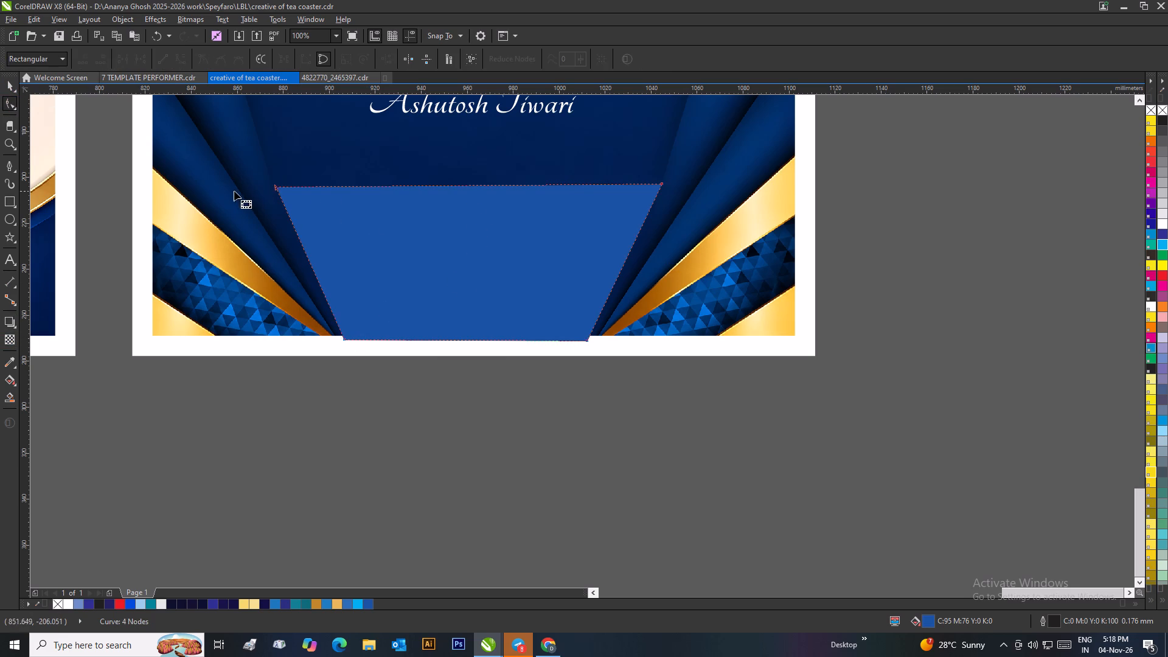
{"action": "left_click_drag", "start_coordinate": [275, 189], "coordinate": [259, 142]}
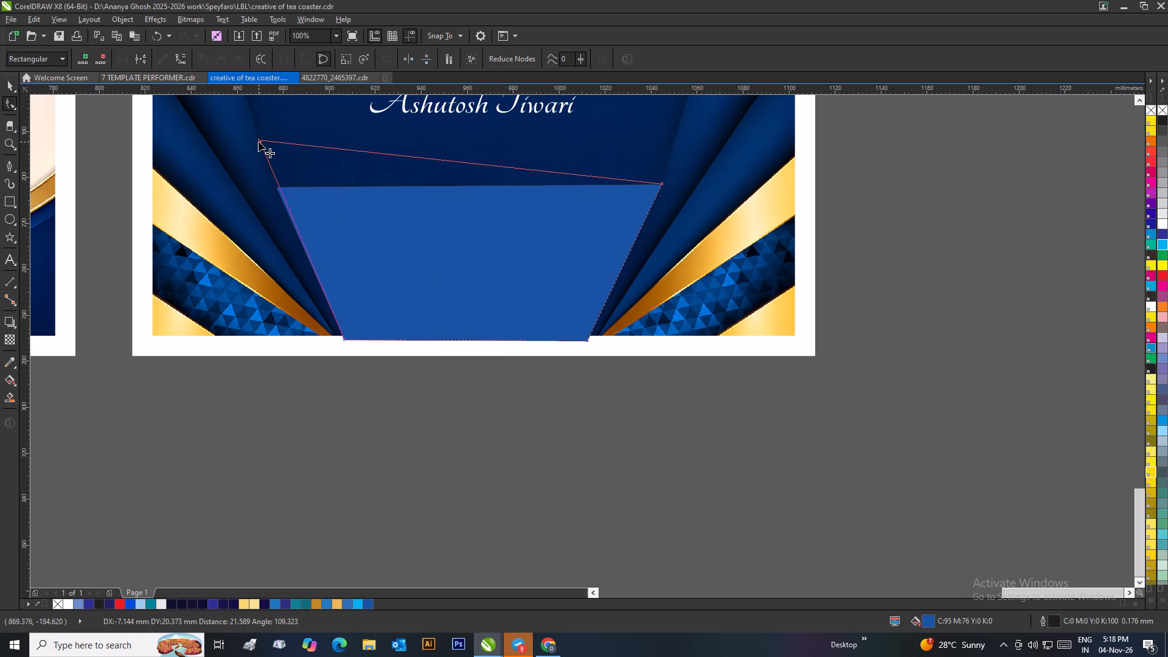
{"action": "left_click_drag", "start_coordinate": [259, 142], "coordinate": [256, 125]}
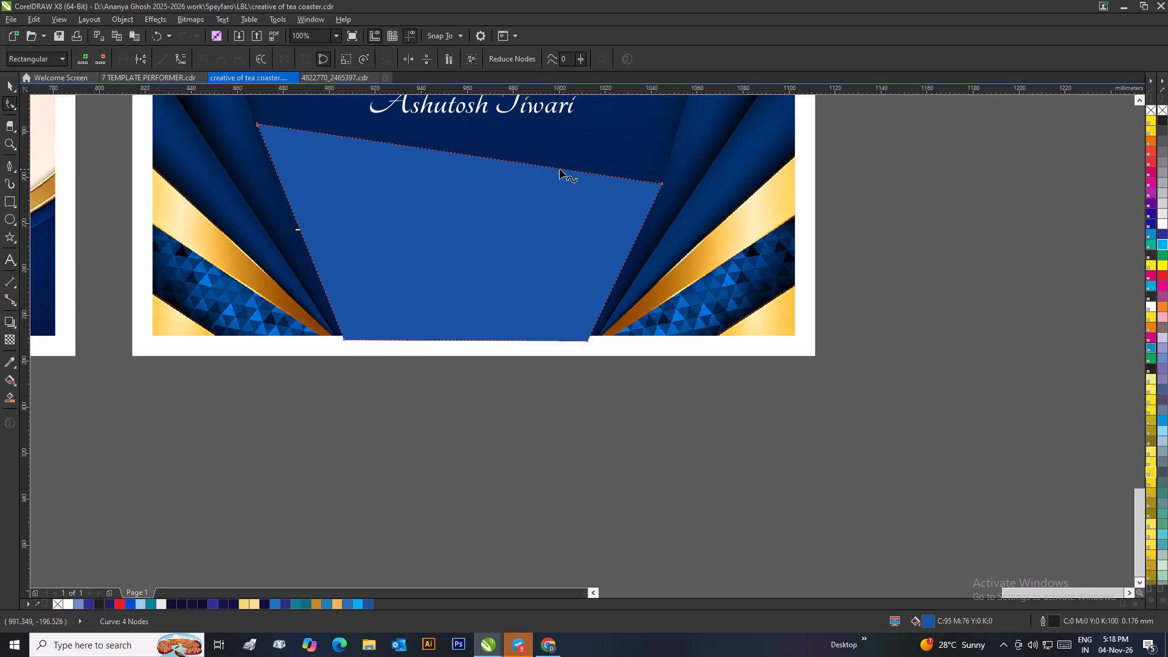
{"action": "left_click_drag", "start_coordinate": [662, 184], "coordinate": [674, 137]}
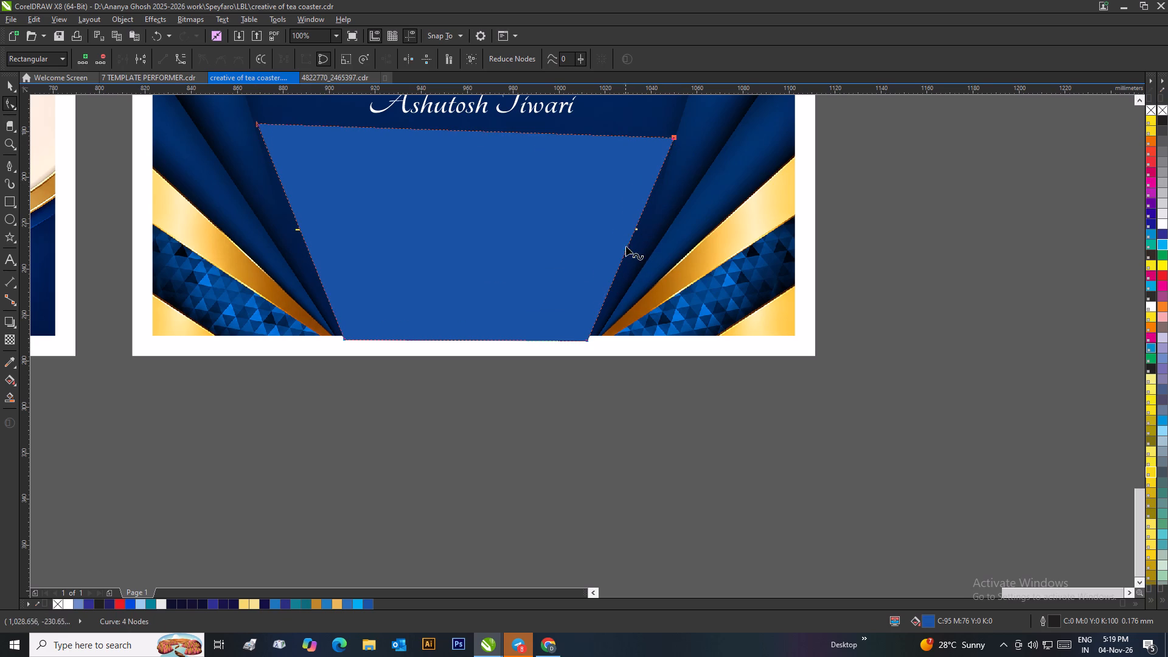
Add a node midway on each slanted side of the blue shape and move both outward to meet the inner folds.
{"action": "scroll", "coordinate": [633, 237], "scroll_direction": "up", "scroll_amount": 2}
{"action": "double_click", "coordinate": [583, 330]}
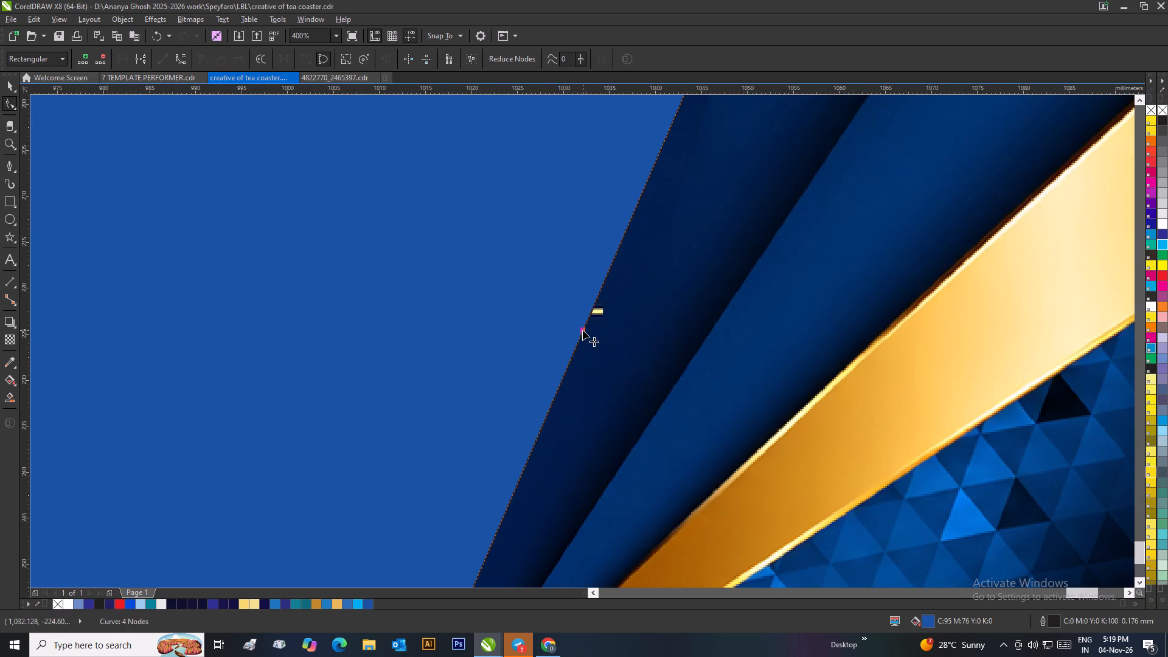
{"action": "left_click_drag", "start_coordinate": [583, 330], "coordinate": [607, 328]}
{"action": "scroll", "coordinate": [607, 327], "scroll_direction": "down", "scroll_amount": 3}
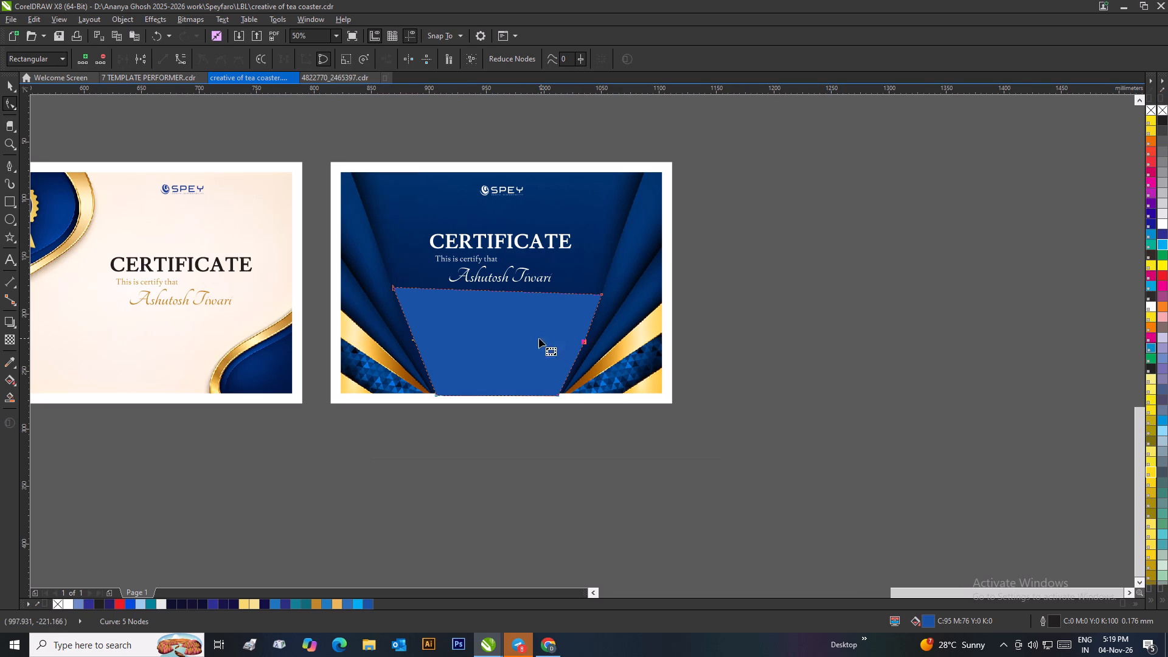
{"action": "scroll", "coordinate": [412, 339], "scroll_direction": "up", "scroll_amount": 3}
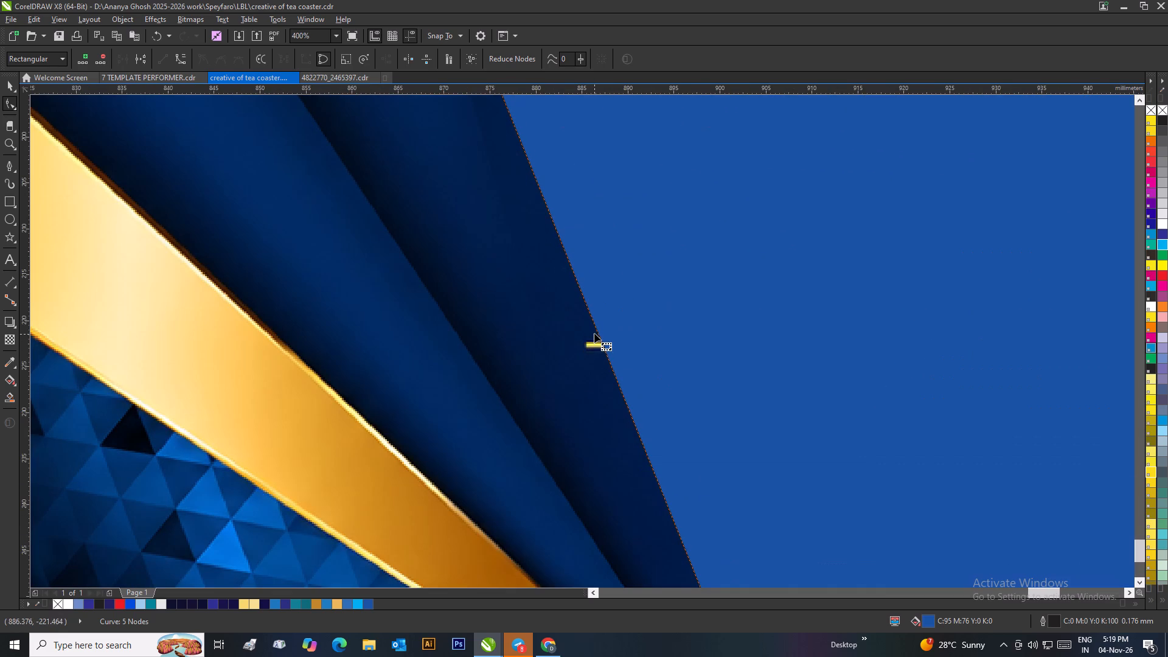
{"action": "left_click", "coordinate": [597, 332]}
{"action": "left_click_drag", "start_coordinate": [597, 332], "coordinate": [577, 341]}
{"action": "left_click_drag", "start_coordinate": [597, 332], "coordinate": [567, 342]}
Raise the blue shape's upper-right corner node to level its top edge below the recipient name.
{"action": "scroll", "coordinate": [577, 351], "scroll_direction": "down", "scroll_amount": 4}
{"action": "scroll", "coordinate": [764, 295], "scroll_direction": "up", "scroll_amount": 2}
{"action": "left_click_drag", "start_coordinate": [624, 341], "coordinate": [623, 322]}
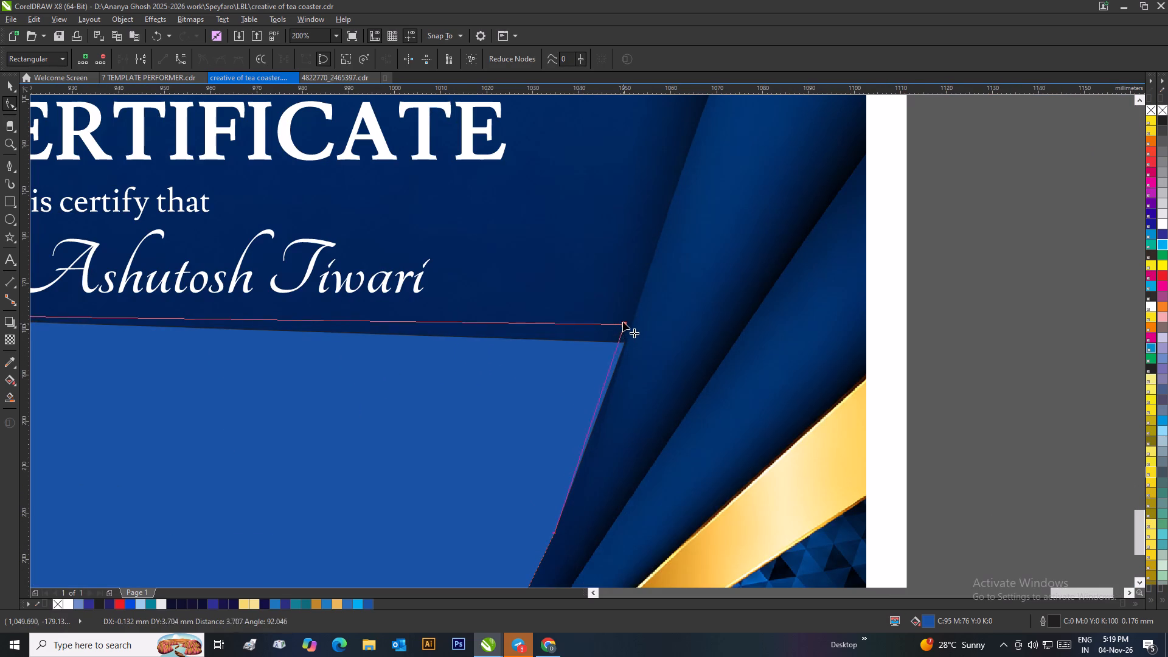
{"action": "left_click_drag", "start_coordinate": [623, 322], "coordinate": [623, 320]}
{"action": "scroll", "coordinate": [620, 322], "scroll_direction": "down", "scroll_amount": 2}
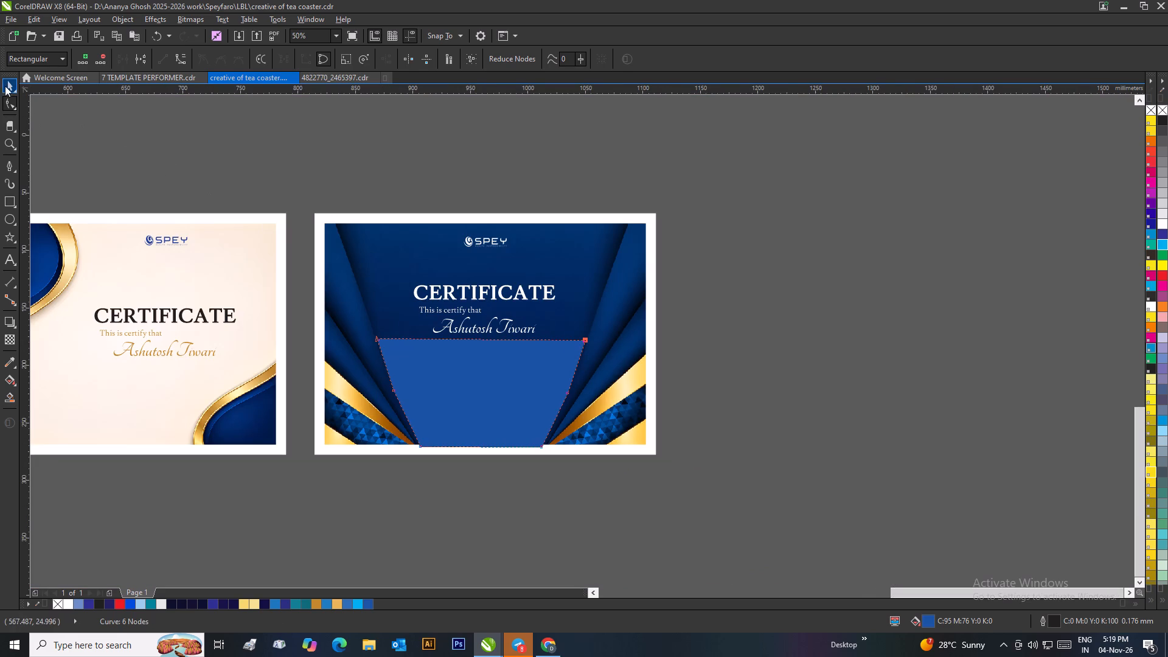
Apply a vertical linear transparency to the blue shape, fading it out toward its top edge.
{"action": "left_click", "coordinate": [3, 84]}
{"action": "left_click", "coordinate": [459, 143]}
{"action": "left_click", "coordinate": [512, 382]}
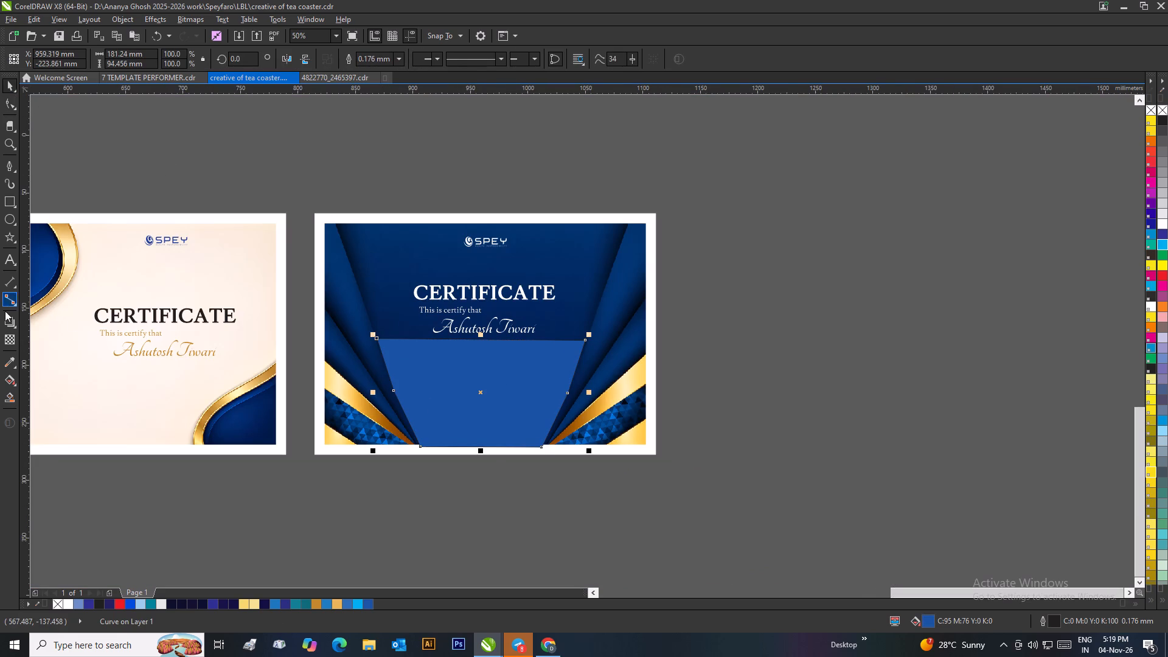
{"action": "left_click", "coordinate": [10, 336]}
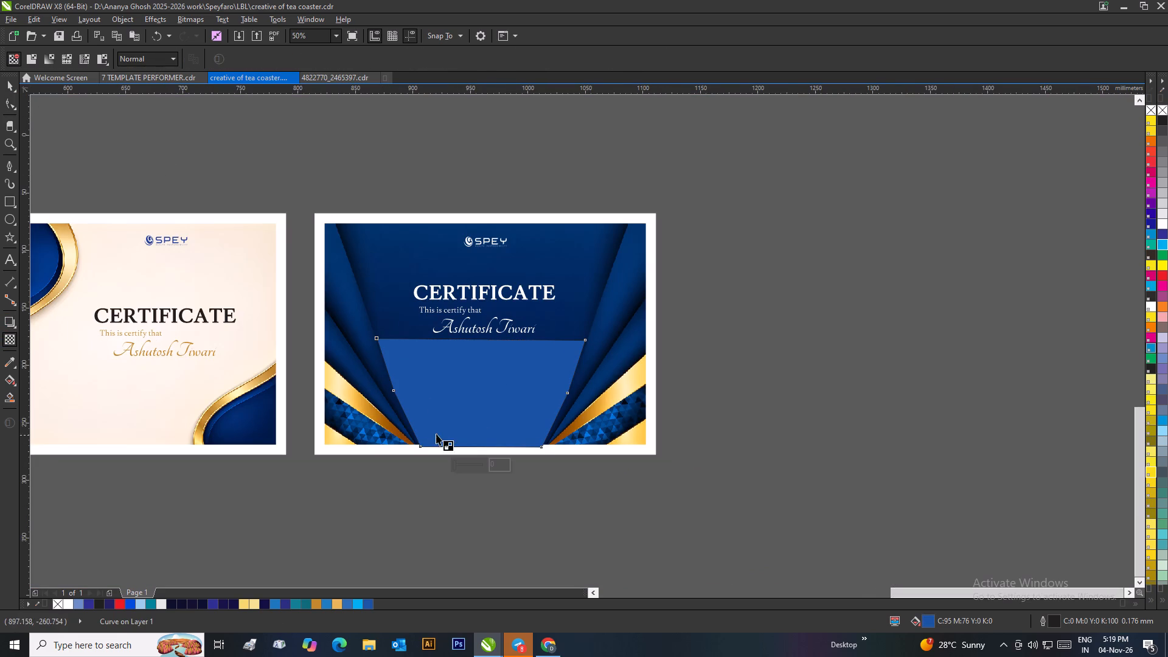
{"action": "left_click_drag", "start_coordinate": [484, 367], "coordinate": [484, 346], "text": "ctrl"}
{"action": "left_click_drag", "start_coordinate": [484, 346], "coordinate": [484, 344], "text": "ctrl"}
Adjust the transparency handles so the fade runs from just below the recipient name to the top of the medal.
{"action": "scroll", "coordinate": [488, 370], "scroll_direction": "up", "scroll_amount": 1, "text": "ctrl"}
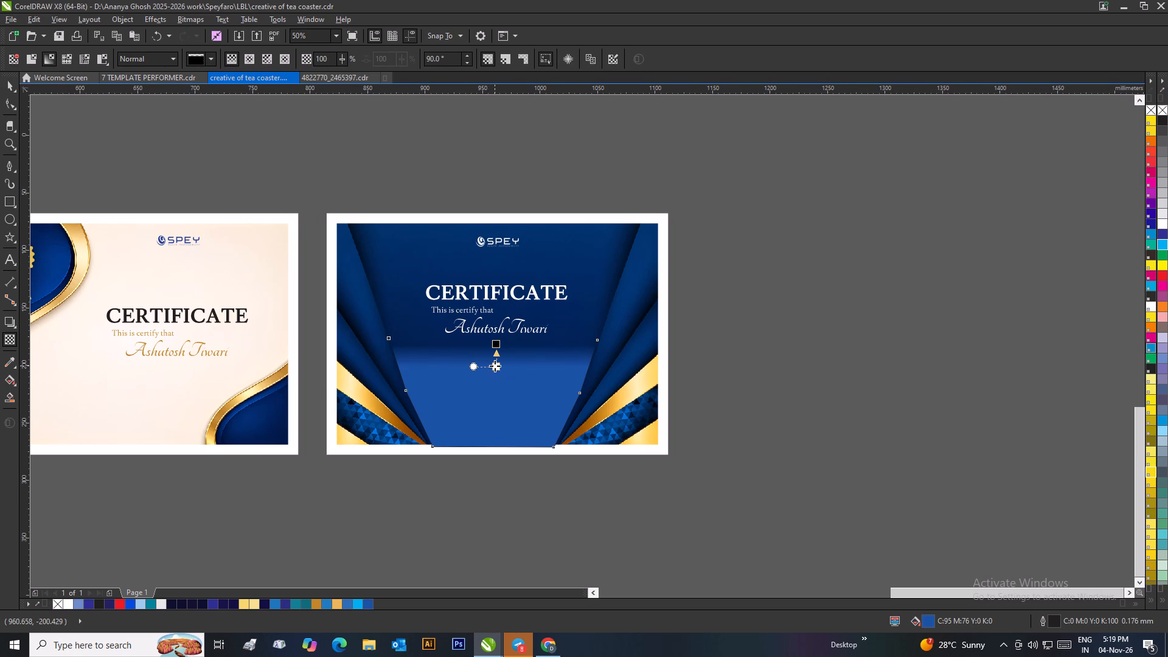
{"action": "left_click_drag", "start_coordinate": [495, 366], "coordinate": [495, 412], "text": "ctrl"}
{"action": "left_click_drag", "start_coordinate": [495, 413], "coordinate": [496, 375], "text": "ctrl"}
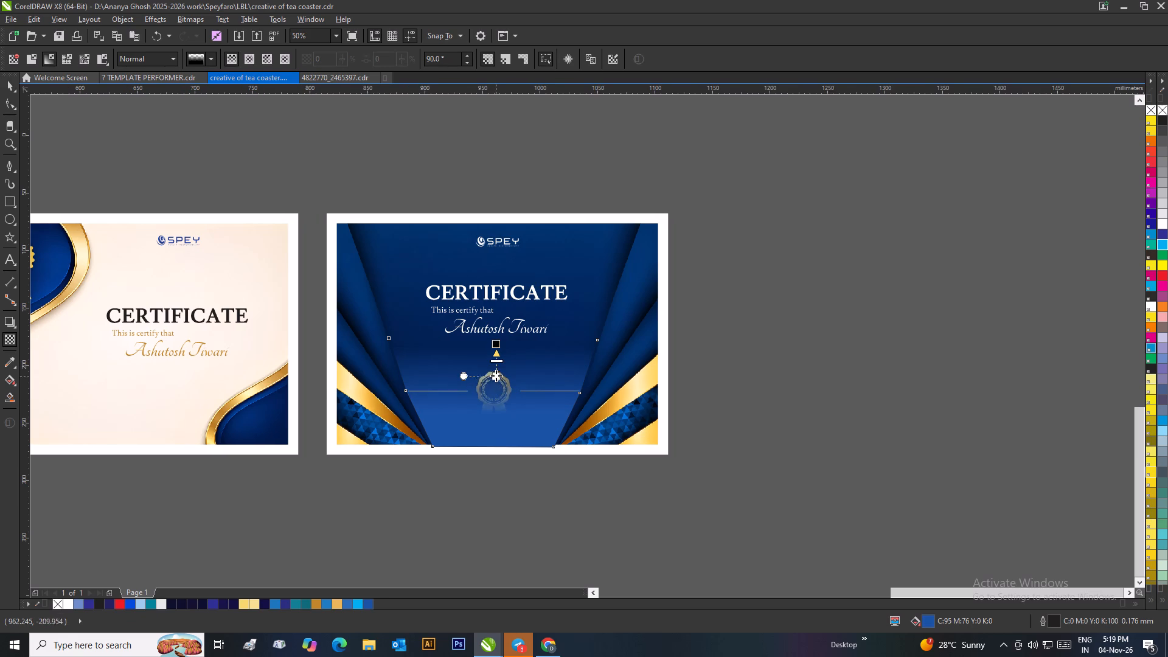
{"action": "left_click_drag", "start_coordinate": [496, 375], "coordinate": [496, 373], "text": "ctrl"}
{"action": "left_click_drag", "start_coordinate": [496, 344], "coordinate": [498, 327], "text": "ctrl"}
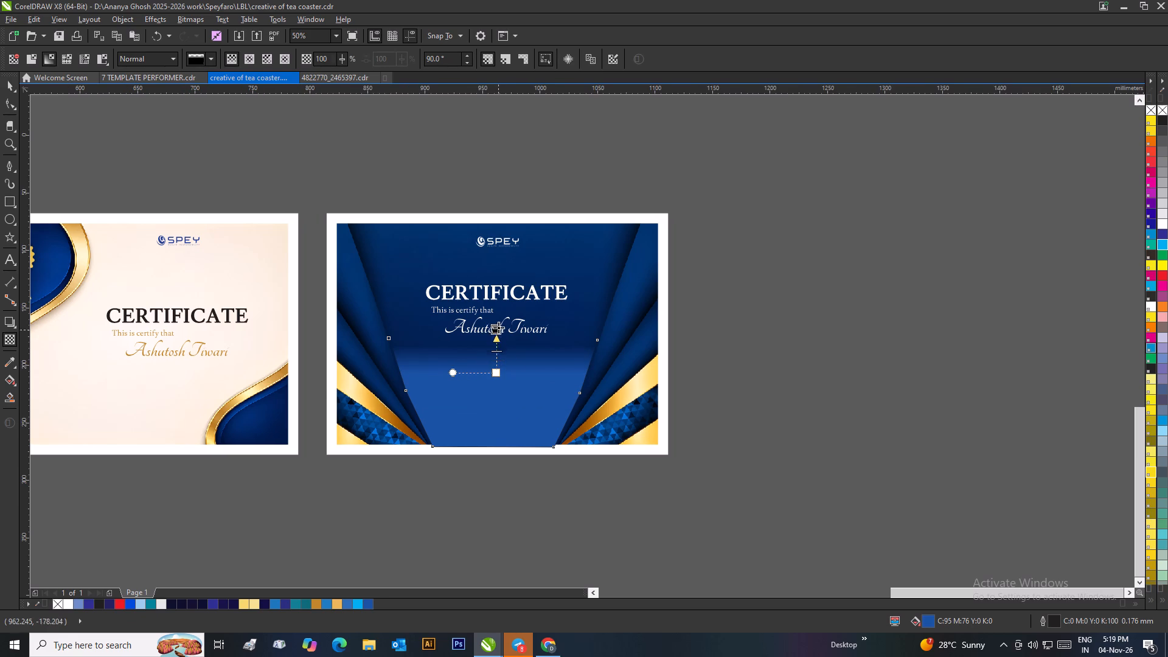
{"action": "left_click_drag", "start_coordinate": [498, 327], "coordinate": [499, 323], "text": "ctrl"}
{"action": "left_click_drag", "start_coordinate": [499, 323], "coordinate": [499, 345], "text": "ctrl"}
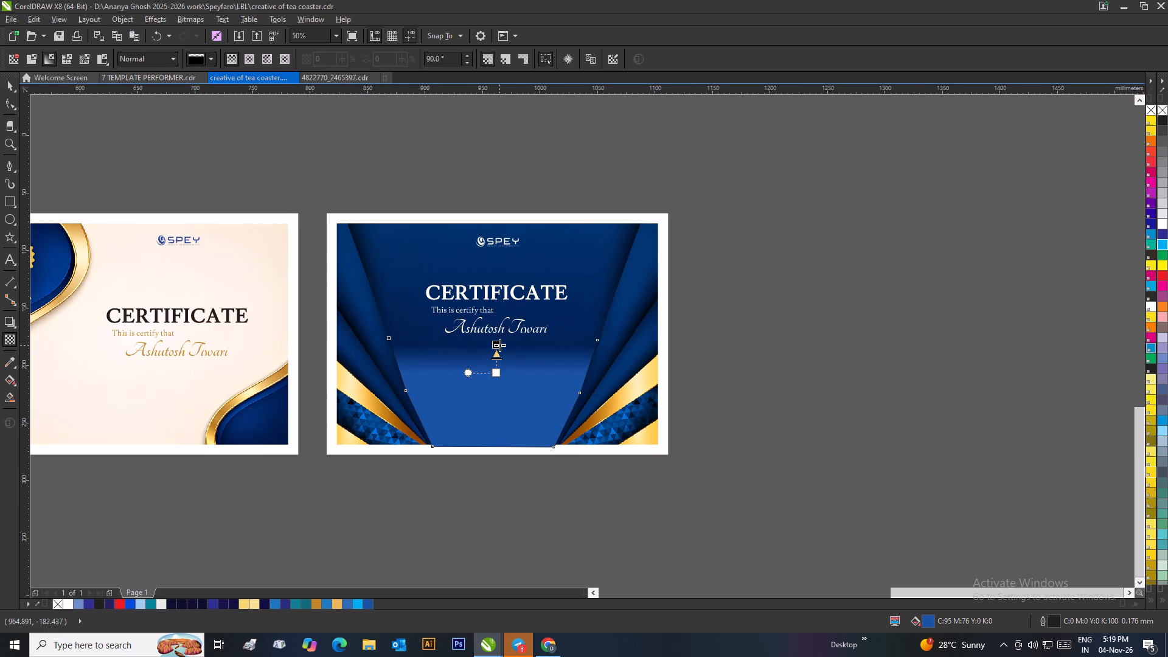
Move the faded blue shape off the certificate onto the empty area to its right.
{"action": "left_click", "coordinate": [9, 84]}
{"action": "left_click", "coordinate": [372, 162]}
{"action": "left_click_drag", "start_coordinate": [459, 373], "coordinate": [465, 373]}
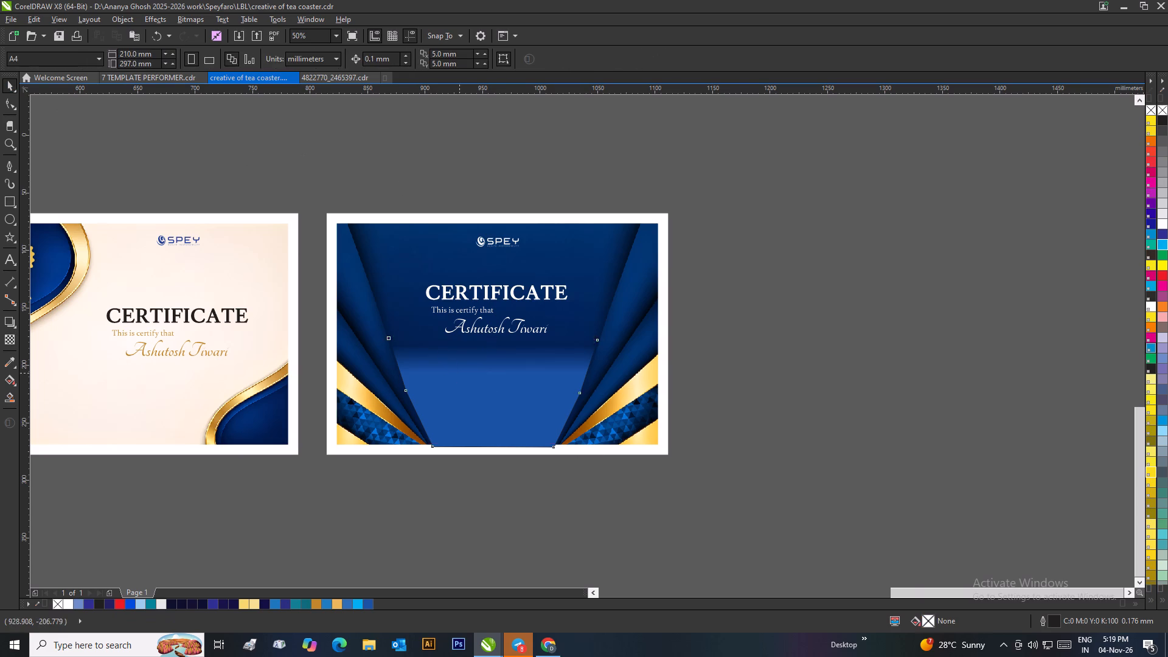
{"action": "left_click_drag", "start_coordinate": [465, 373], "coordinate": [886, 255]}
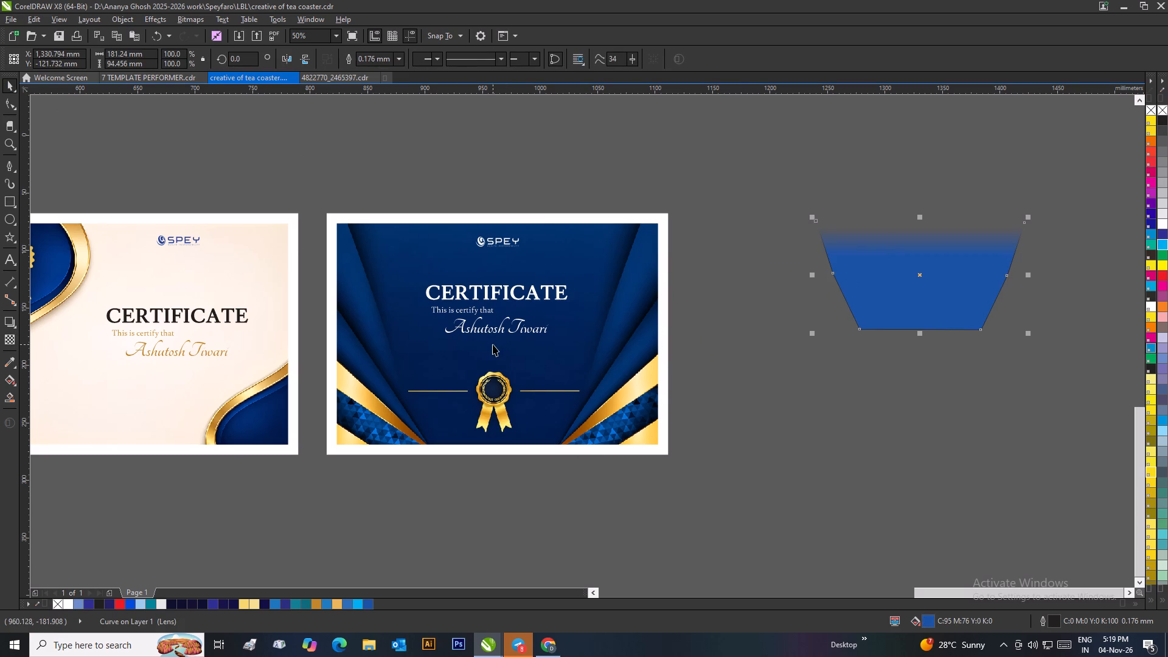
Draw a rectangle about 221 × 190 mm over the dark blue certificate's central area and convert it to curves.
{"action": "left_click", "coordinate": [1, 204]}
{"action": "left_click", "coordinate": [3, 202]}
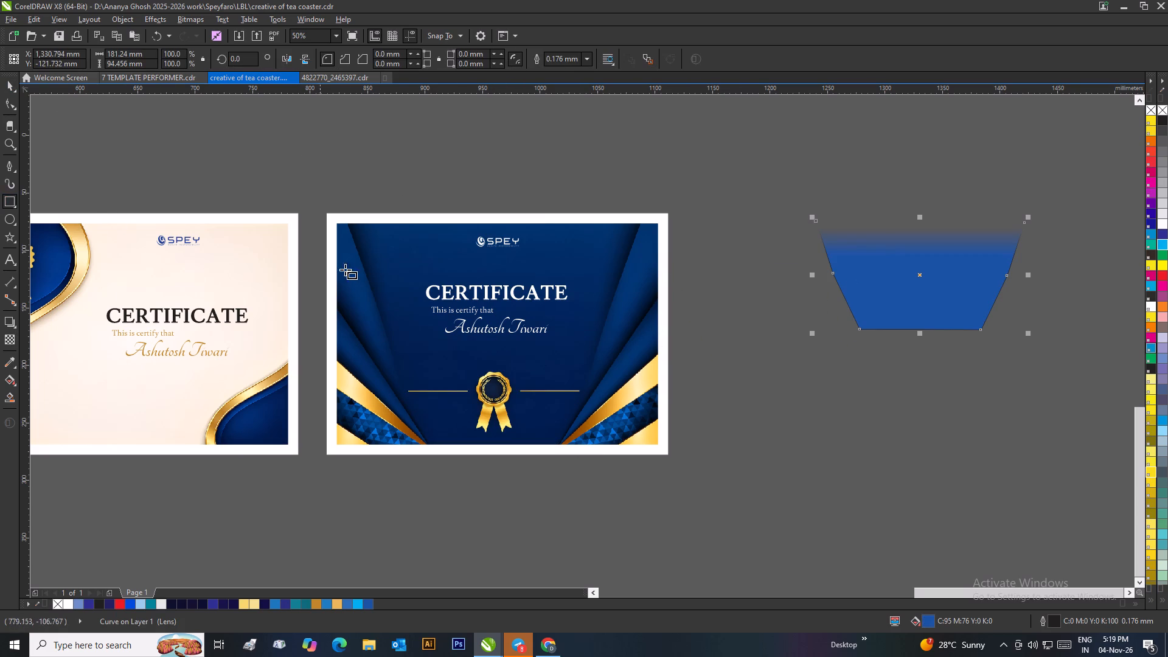
{"action": "left_click_drag", "start_coordinate": [364, 224], "coordinate": [612, 433]}
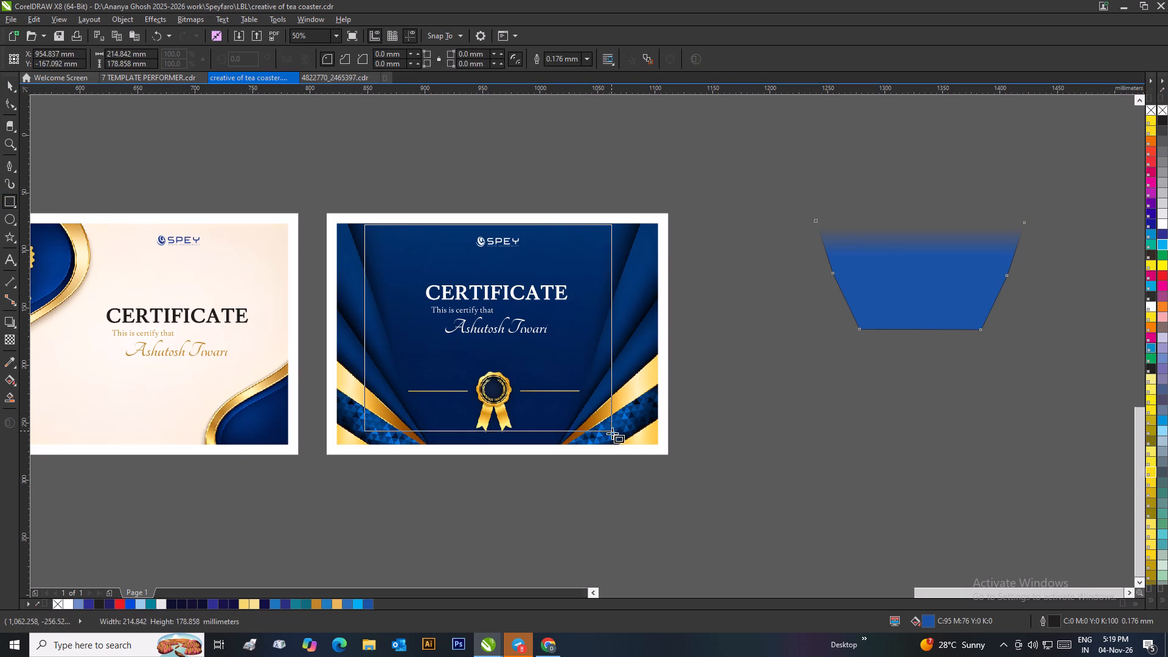
{"action": "left_click_drag", "start_coordinate": [612, 433], "coordinate": [618, 443]}
{"action": "left_click", "coordinate": [9, 86]}
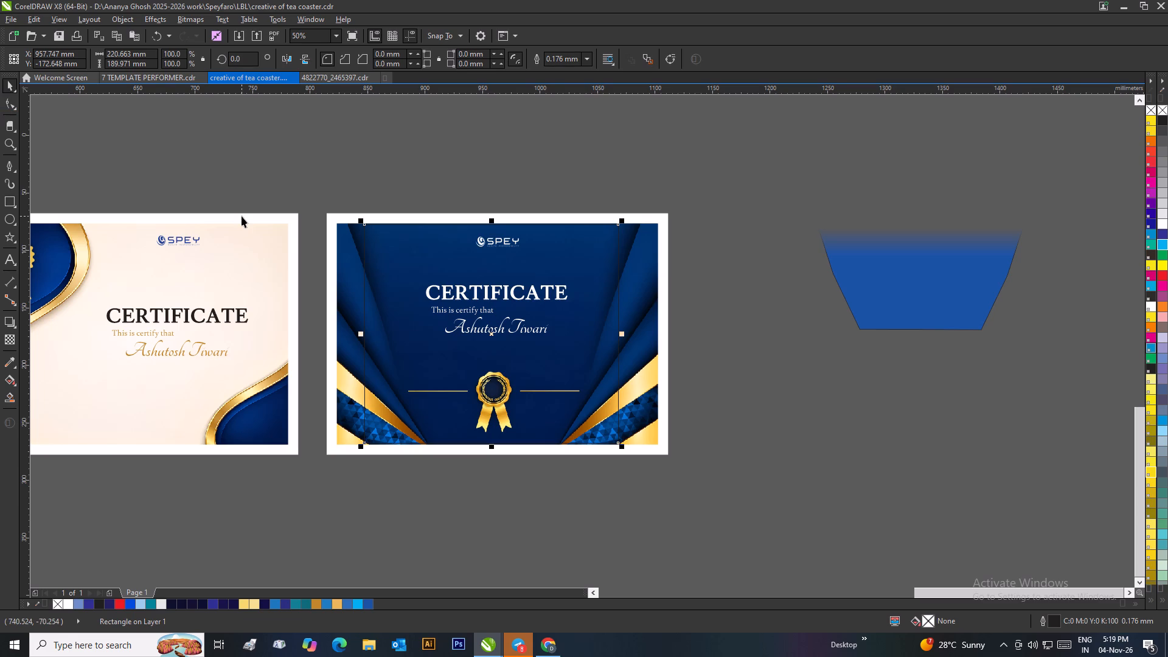
{"action": "key", "text": "ctrl+q"}
Move the converted rectangle's upper-right corner node outward to where the blue fold meets the artwork's top edge.
{"action": "key", "text": "F10"}
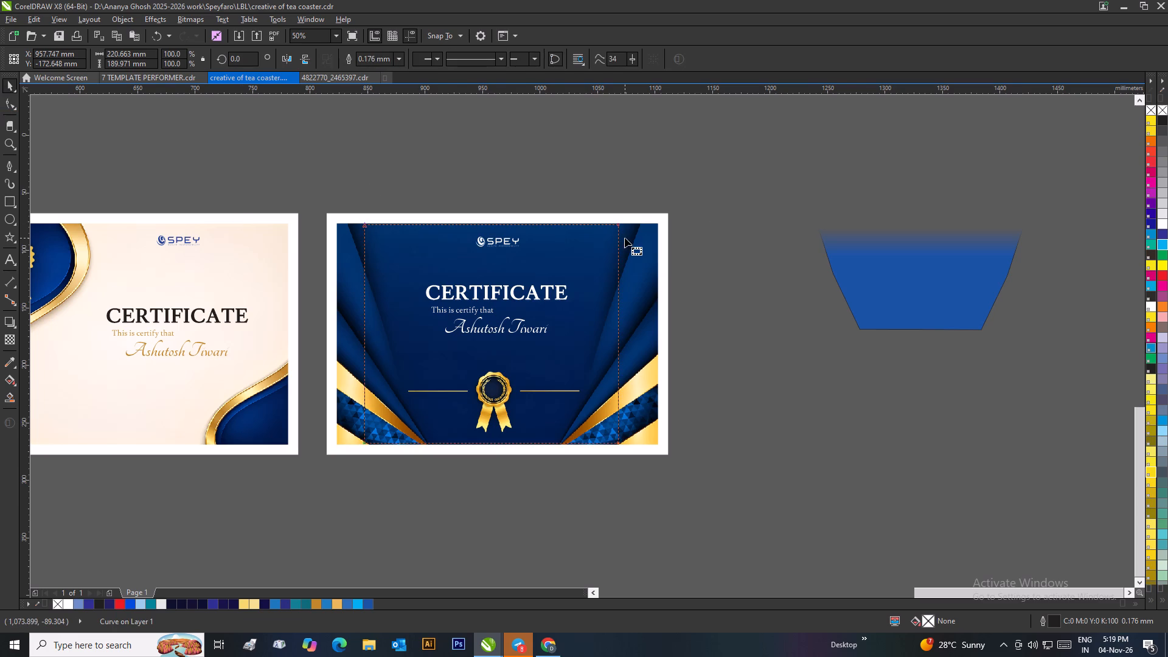
{"action": "scroll", "coordinate": [632, 221], "scroll_direction": "up", "scroll_amount": 2}
{"action": "scroll", "coordinate": [529, 350], "scroll_direction": "up", "scroll_amount": 1}
{"action": "left_click_drag", "start_coordinate": [586, 356], "coordinate": [766, 346]}
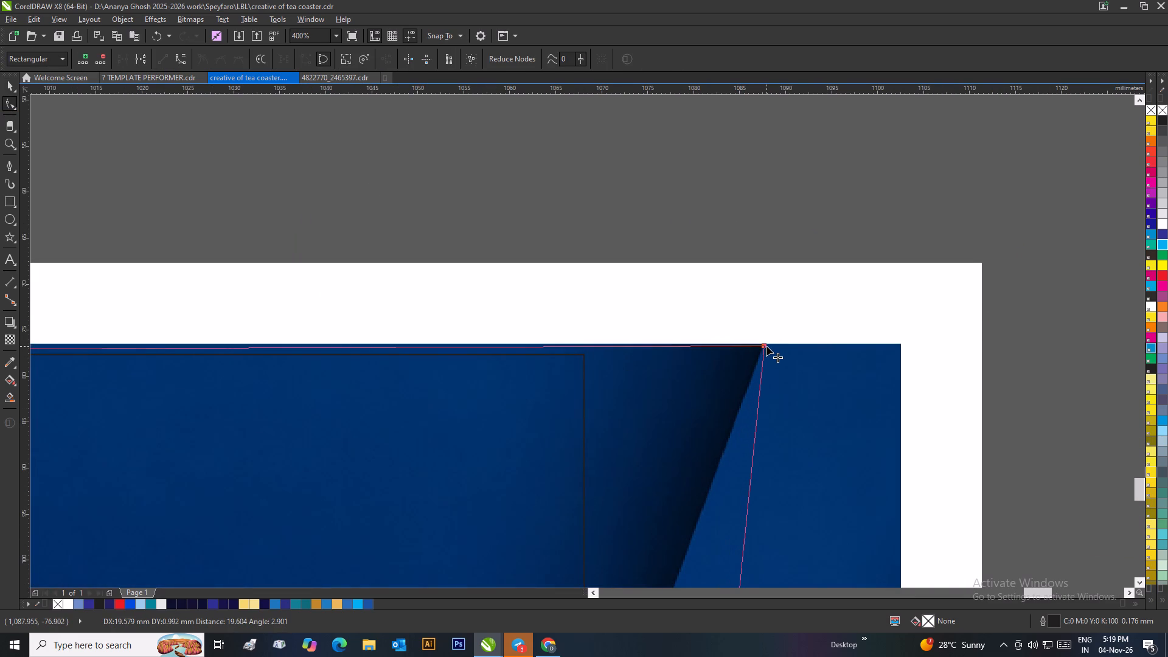
{"action": "left_click_drag", "start_coordinate": [766, 346], "coordinate": [766, 341]}
{"action": "scroll", "coordinate": [766, 345], "scroll_direction": "down", "scroll_amount": 3}
{"action": "scroll", "coordinate": [269, 341], "scroll_direction": "up", "scroll_amount": 1}
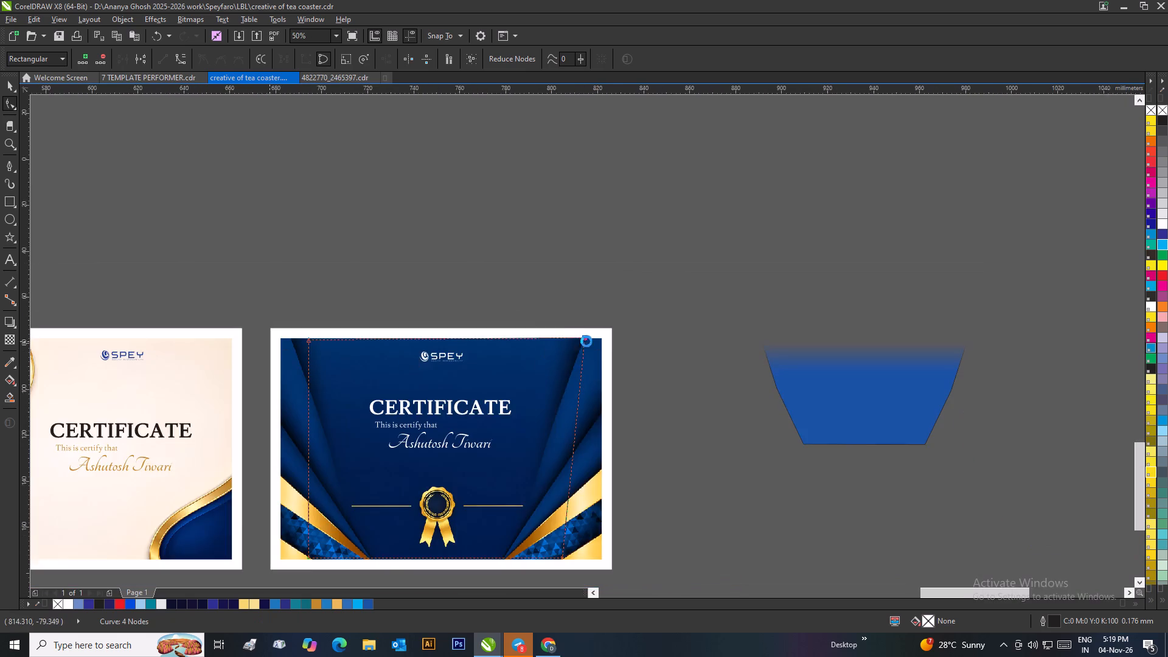
Move the converted rectangle's upper-left corner node outward to just above where the blue fold meets the artwork's top edge.
{"action": "scroll", "coordinate": [586, 341], "scroll_direction": "up", "scroll_amount": 2}
{"action": "left_click_drag", "start_coordinate": [853, 342], "coordinate": [732, 324]}
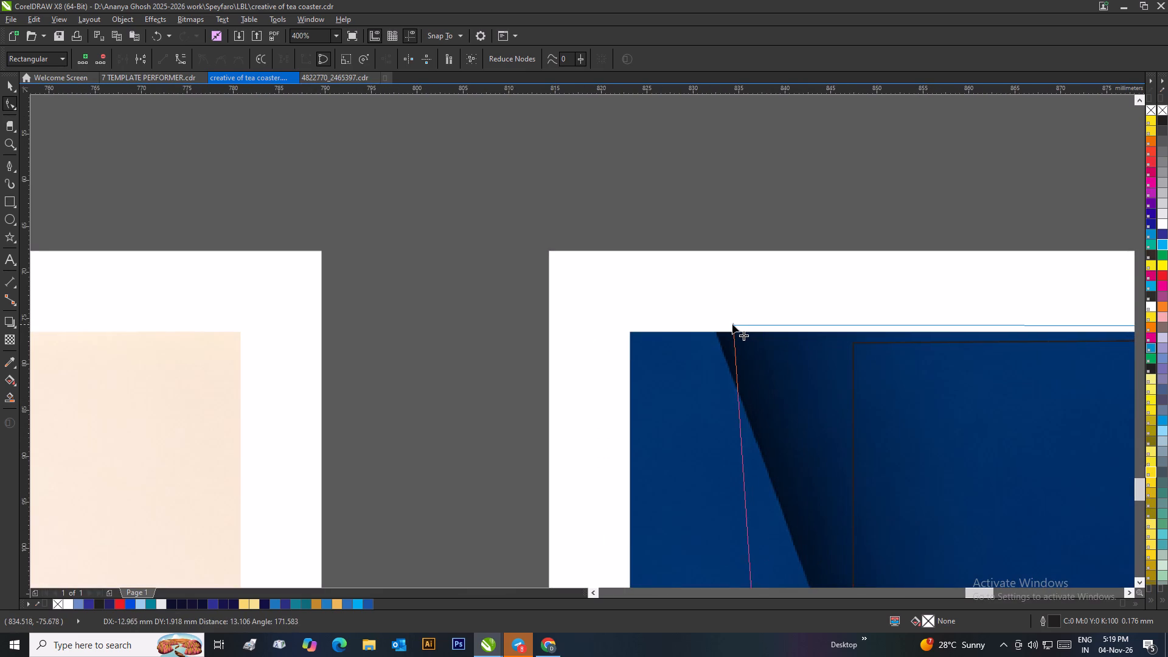
{"action": "left_click_drag", "start_coordinate": [732, 324], "coordinate": [714, 322]}
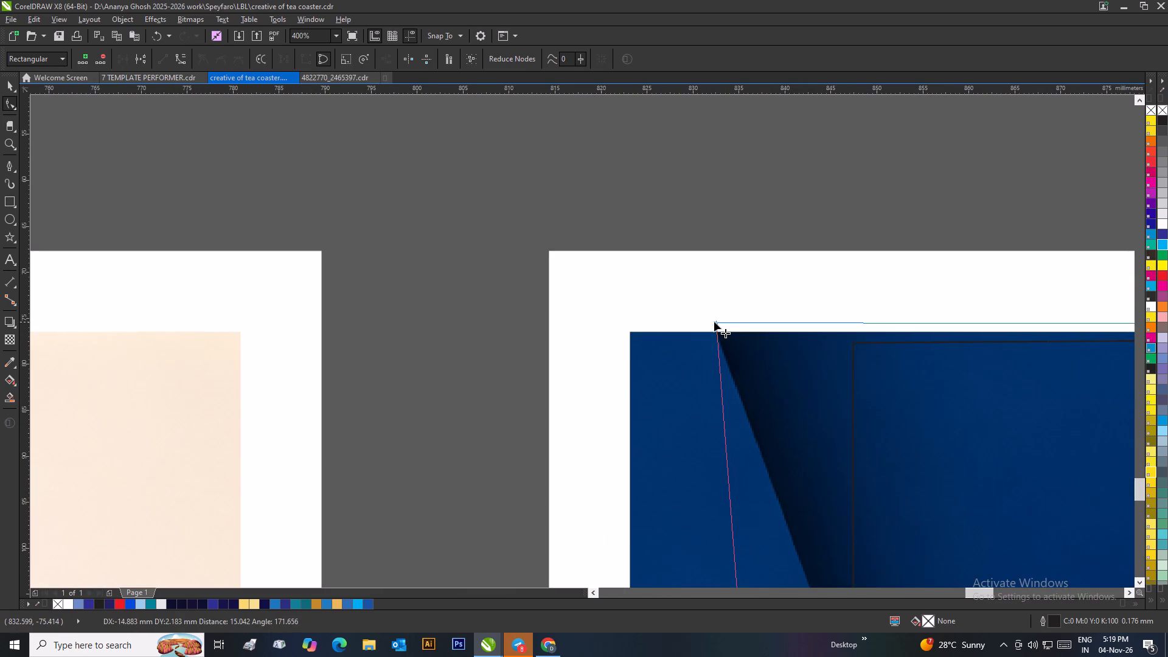
{"action": "left_click_drag", "start_coordinate": [714, 322], "coordinate": [712, 322]}
{"action": "scroll", "coordinate": [713, 334], "scroll_direction": "down", "scroll_amount": 3}
{"action": "scroll", "coordinate": [598, 343], "scroll_direction": "up", "scroll_amount": 3}
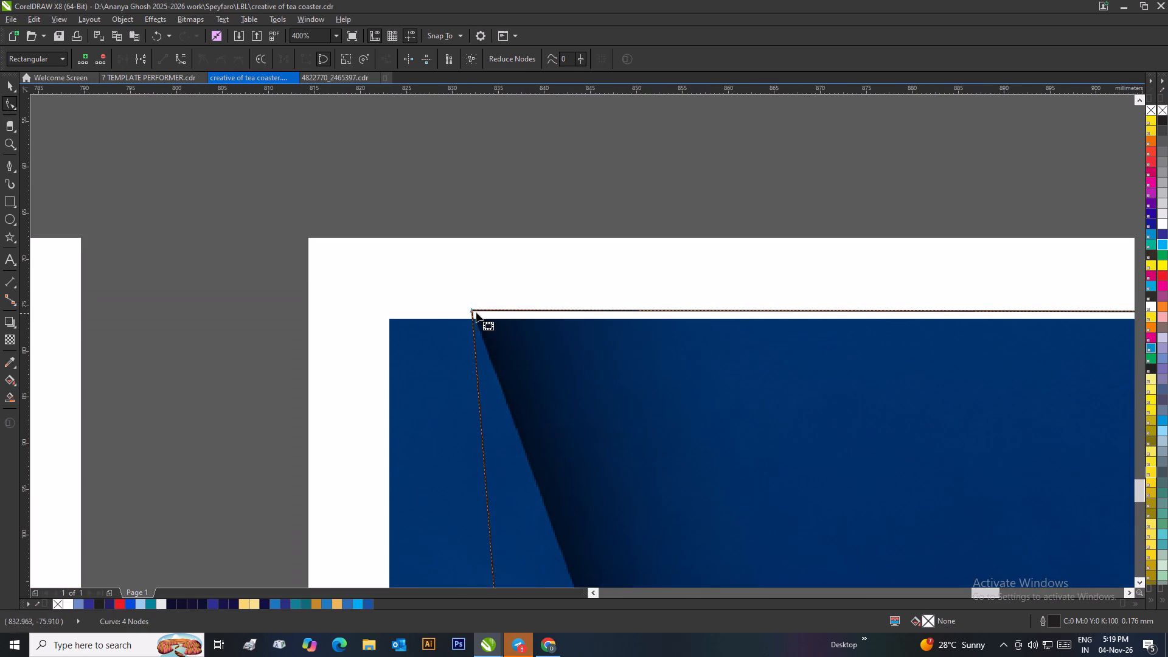
{"action": "left_click", "coordinate": [472, 311]}
{"action": "scroll", "coordinate": [474, 330], "scroll_direction": "down", "scroll_amount": 2}
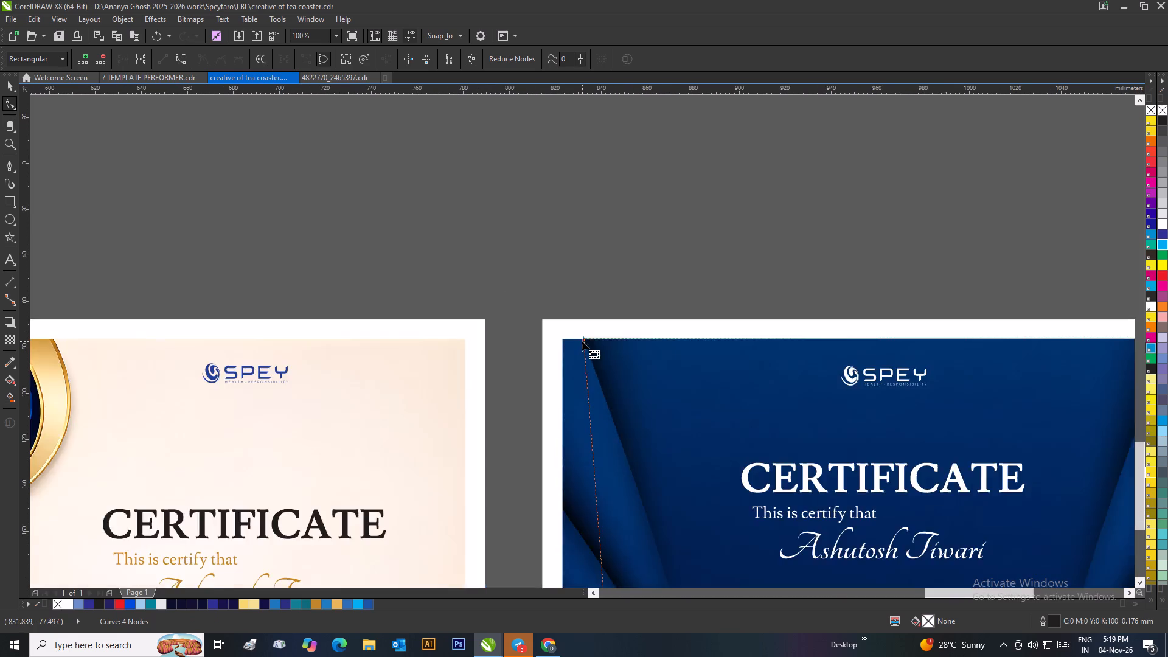
Move the shape's two lower corner nodes inward to just below the inner tips of the gold bands at the artwork's bottom edge.
{"action": "scroll", "coordinate": [584, 349], "scroll_direction": "down", "scroll_amount": 3}
{"action": "scroll", "coordinate": [596, 388], "scroll_direction": "up", "scroll_amount": 3}
{"action": "left_click_drag", "start_coordinate": [507, 367], "coordinate": [635, 388]}
{"action": "scroll", "coordinate": [635, 388], "scroll_direction": "down", "scroll_amount": 2}
{"action": "scroll", "coordinate": [666, 323], "scroll_direction": "up", "scroll_amount": 2}
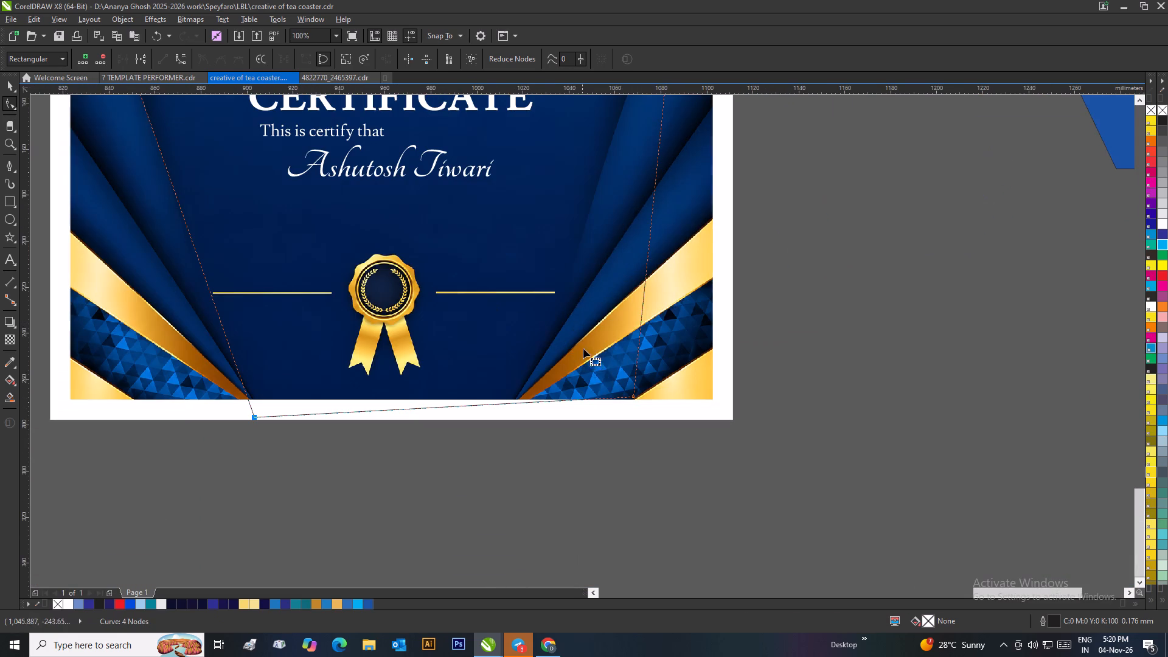
{"action": "left_click_drag", "start_coordinate": [634, 398], "coordinate": [516, 408]}
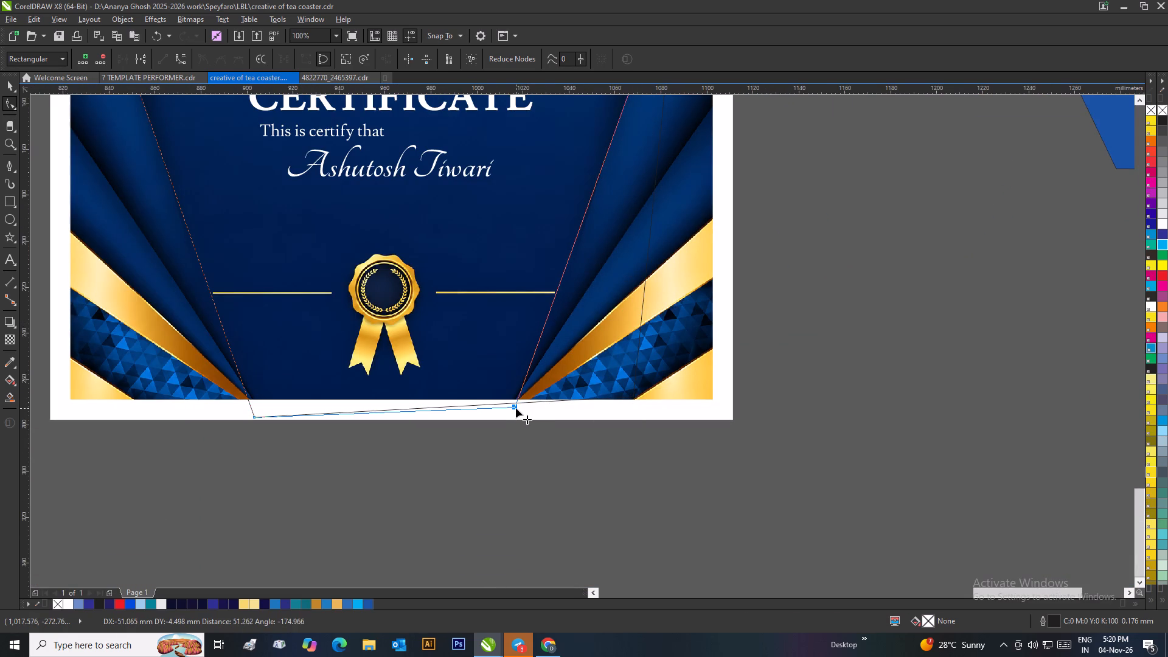
{"action": "left_click_drag", "start_coordinate": [516, 408], "coordinate": [515, 408]}
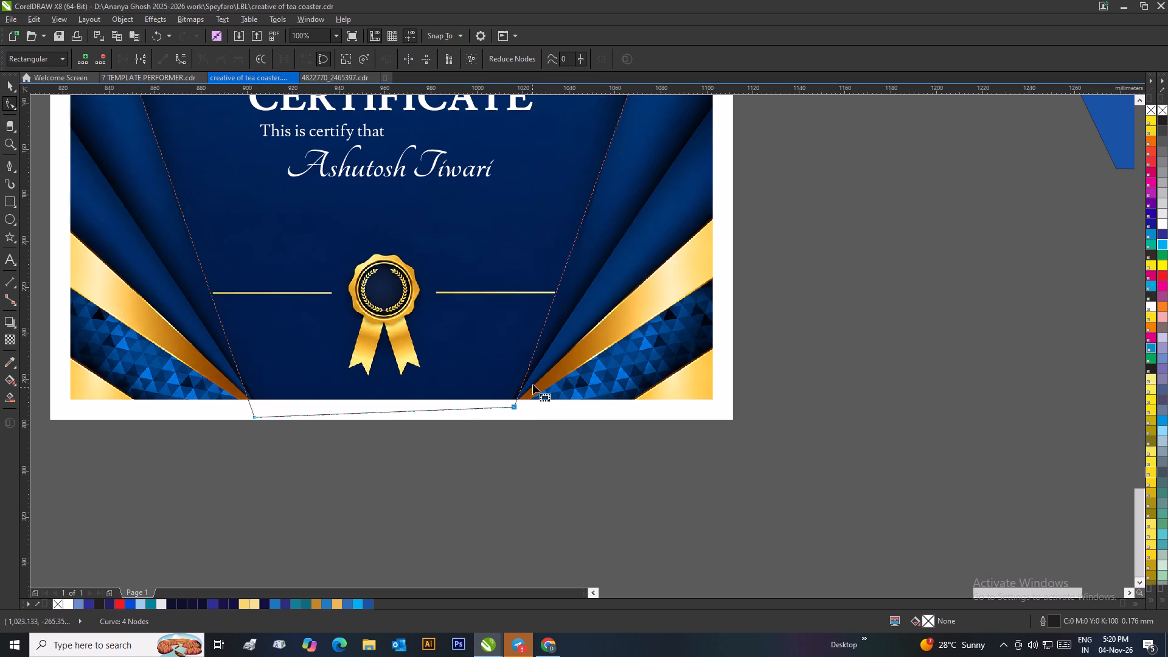
{"action": "scroll", "coordinate": [547, 342], "scroll_direction": "down", "scroll_amount": 2}
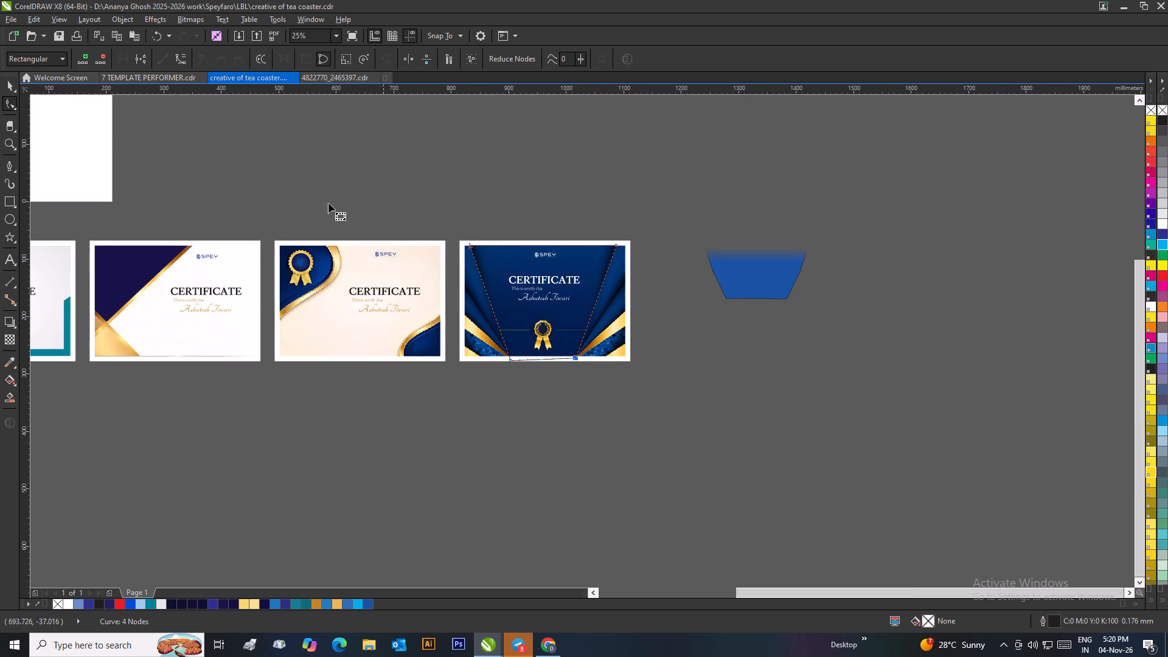
Fill the fitted shape over the dark blue certificate with the blue sampled from the faded shape beside it.
{"action": "left_click", "coordinate": [9, 85]}
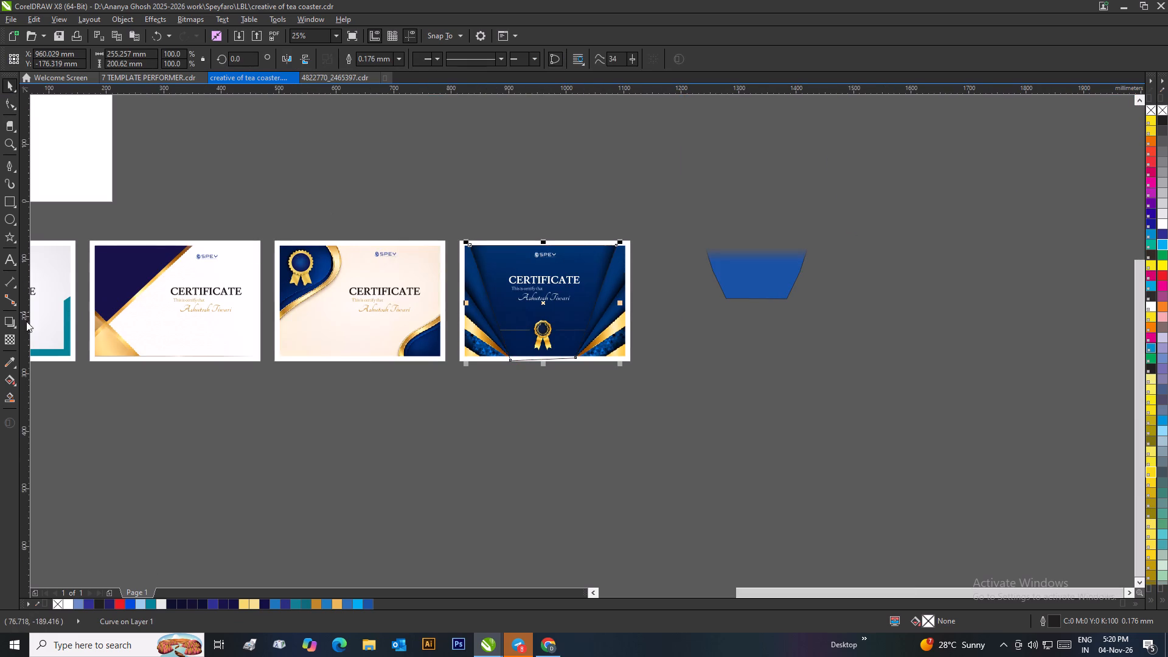
{"action": "left_click", "coordinate": [9, 357]}
{"action": "left_click", "coordinate": [766, 275]}
{"action": "left_click", "coordinate": [576, 270]}
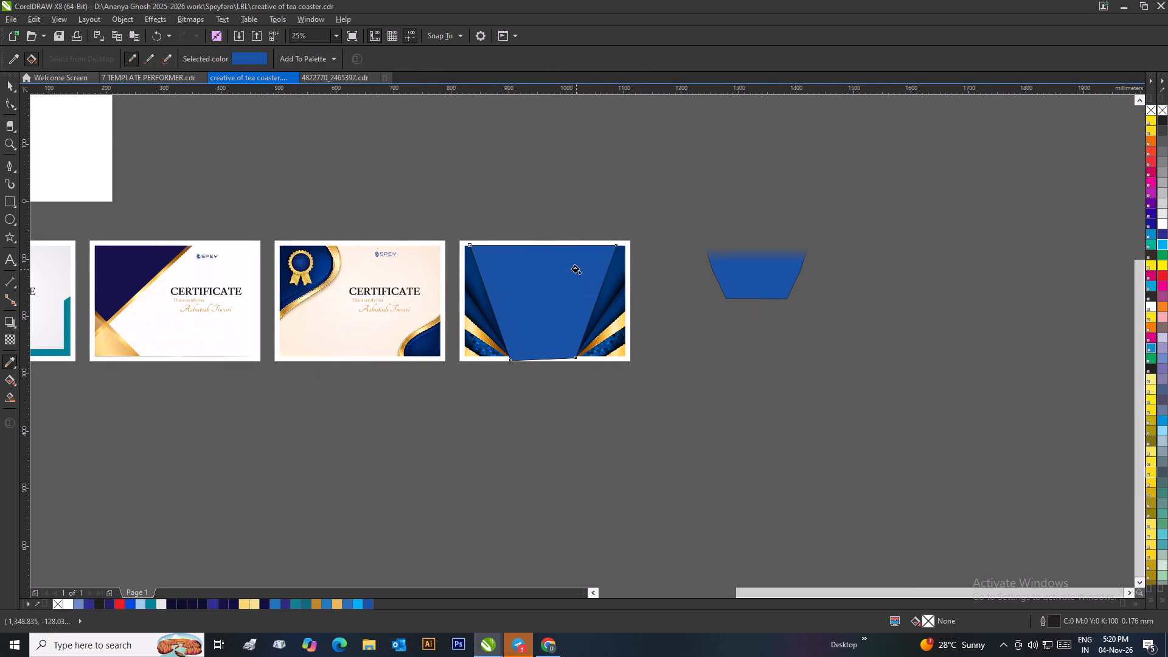
Remove the outline from the blue shape covering the certificate by setting its outline width to None.
{"action": "left_click", "coordinate": [8, 84]}
{"action": "left_click", "coordinate": [487, 198]}
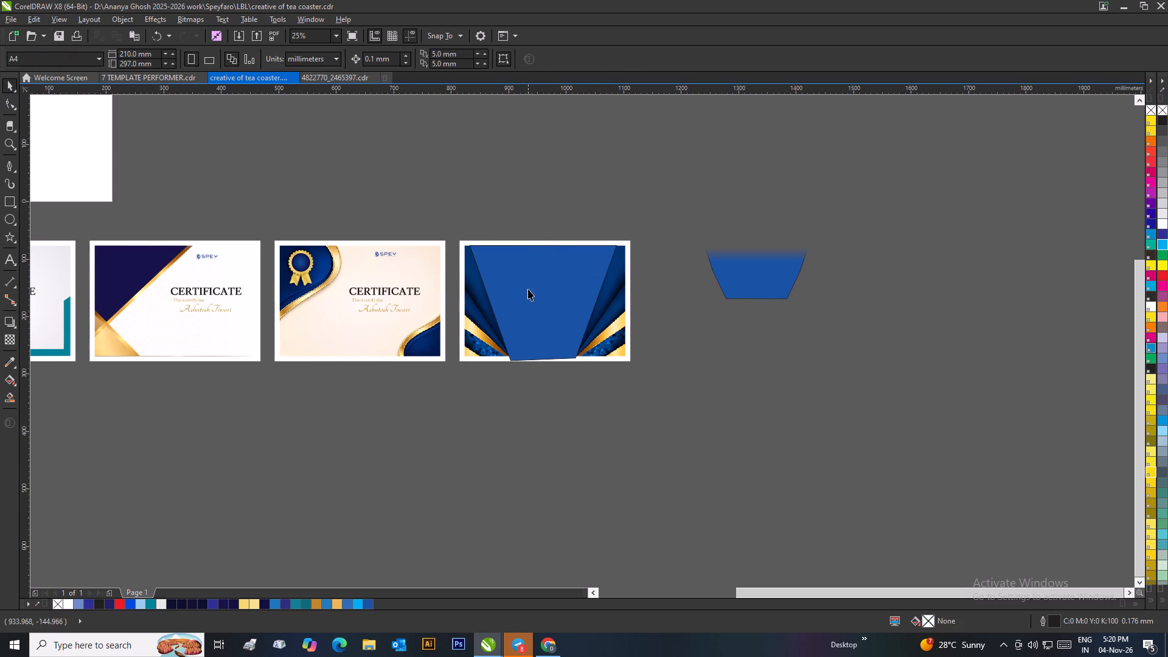
{"action": "left_click", "coordinate": [528, 290]}
{"action": "left_click", "coordinate": [398, 58]}
{"action": "left_click", "coordinate": [388, 69]}
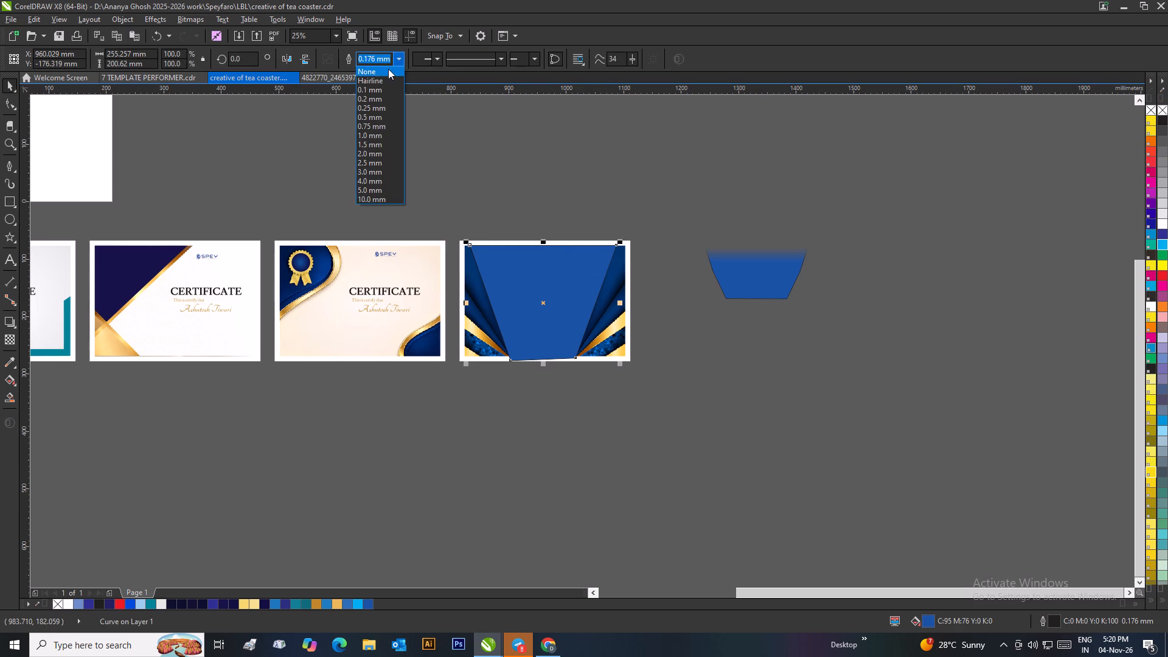
{"action": "left_click", "coordinate": [519, 168]}
Apply a short diagonal linear fountain fill near the middle of the blue shape.
{"action": "left_click", "coordinate": [555, 294]}
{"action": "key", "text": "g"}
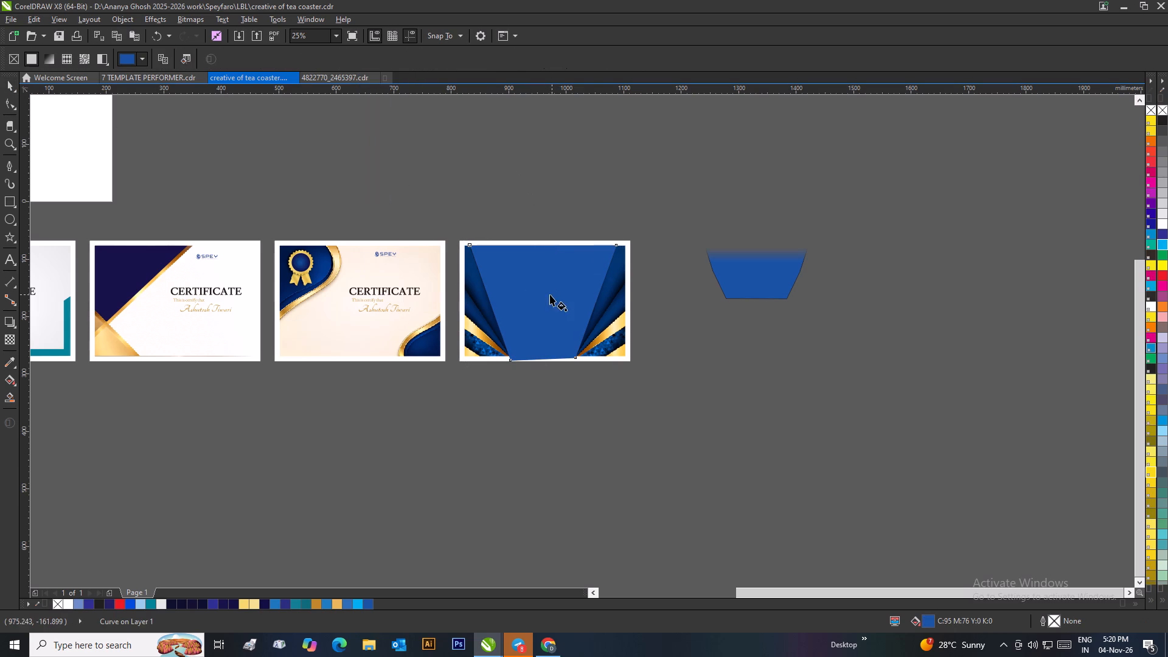
{"action": "left_click_drag", "start_coordinate": [537, 283], "coordinate": [549, 306]}
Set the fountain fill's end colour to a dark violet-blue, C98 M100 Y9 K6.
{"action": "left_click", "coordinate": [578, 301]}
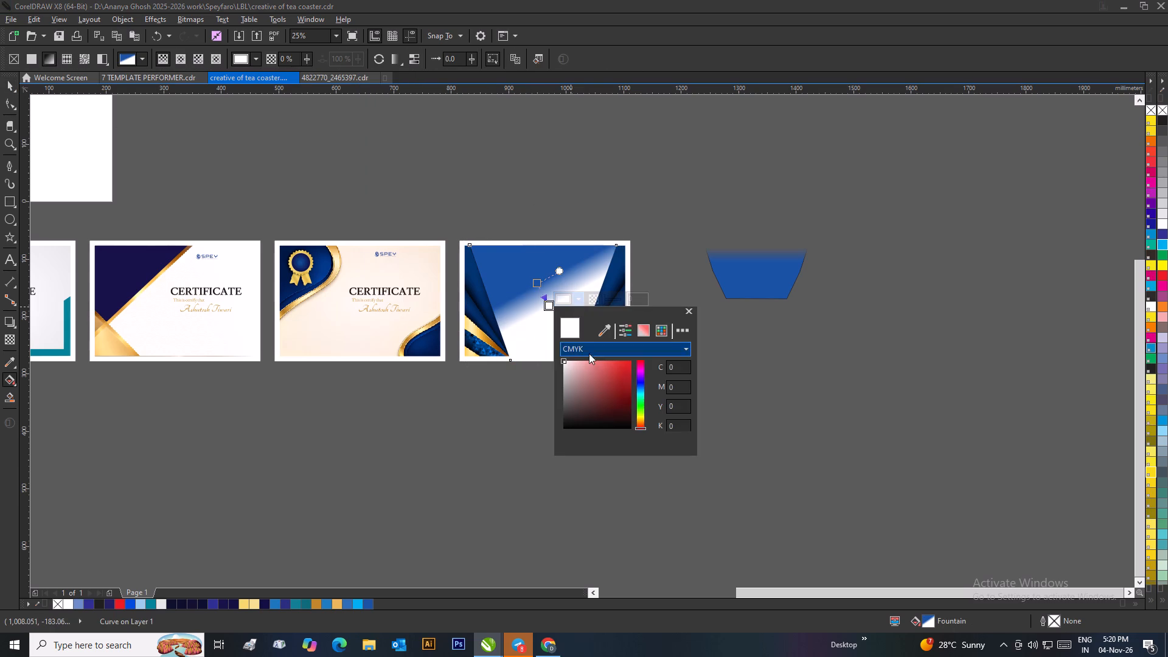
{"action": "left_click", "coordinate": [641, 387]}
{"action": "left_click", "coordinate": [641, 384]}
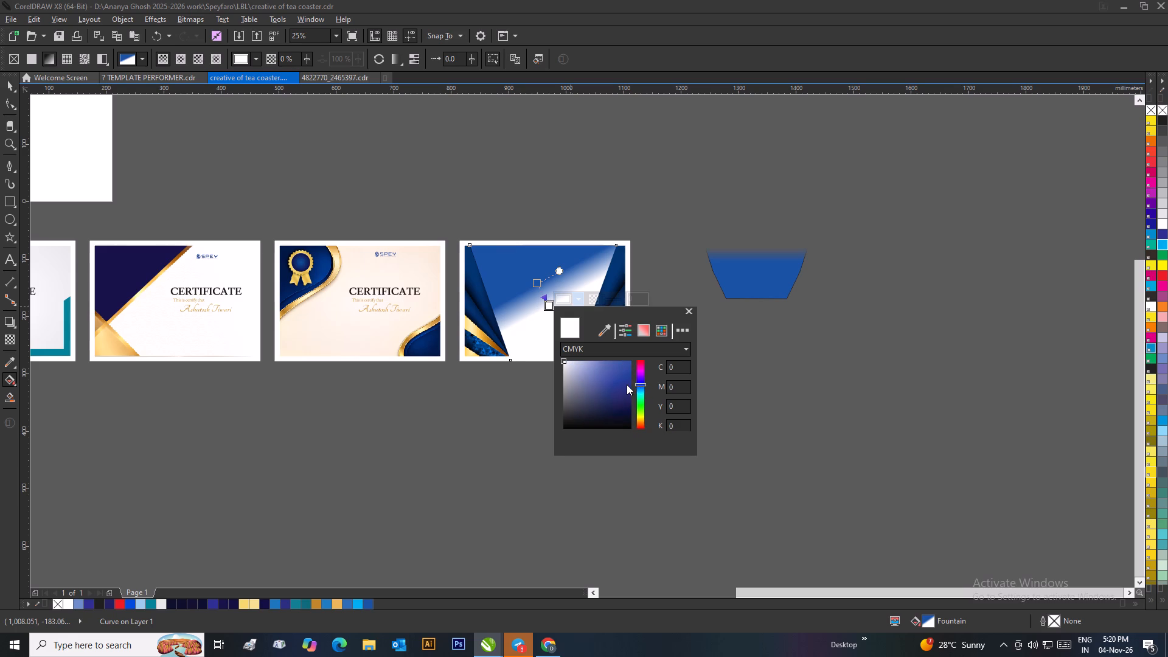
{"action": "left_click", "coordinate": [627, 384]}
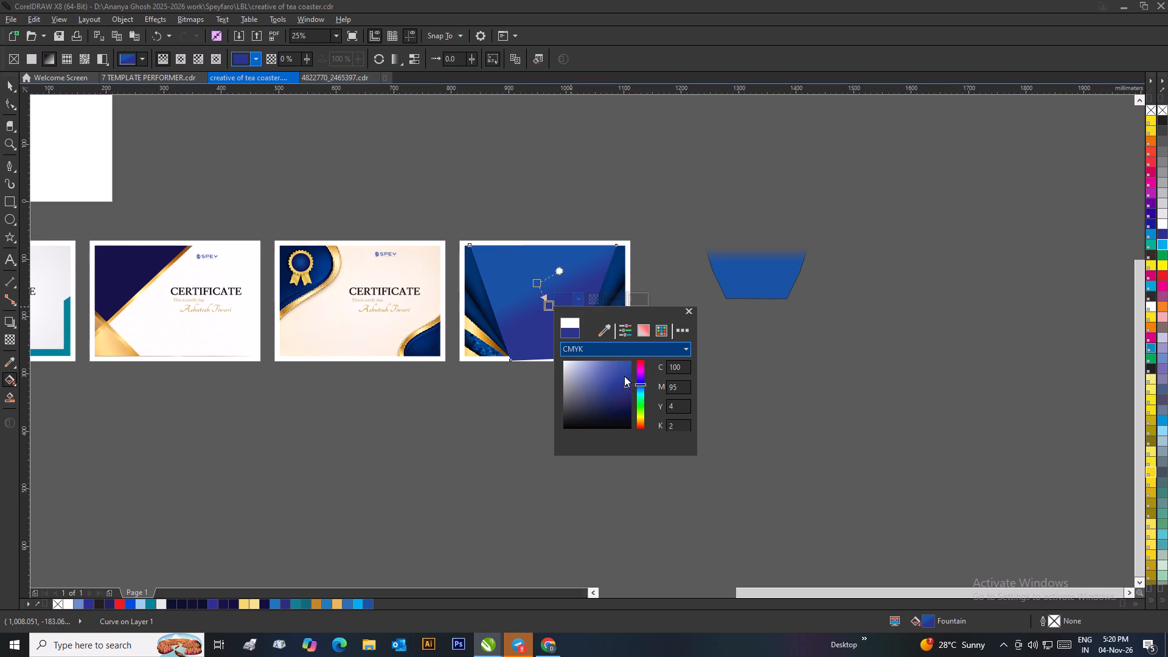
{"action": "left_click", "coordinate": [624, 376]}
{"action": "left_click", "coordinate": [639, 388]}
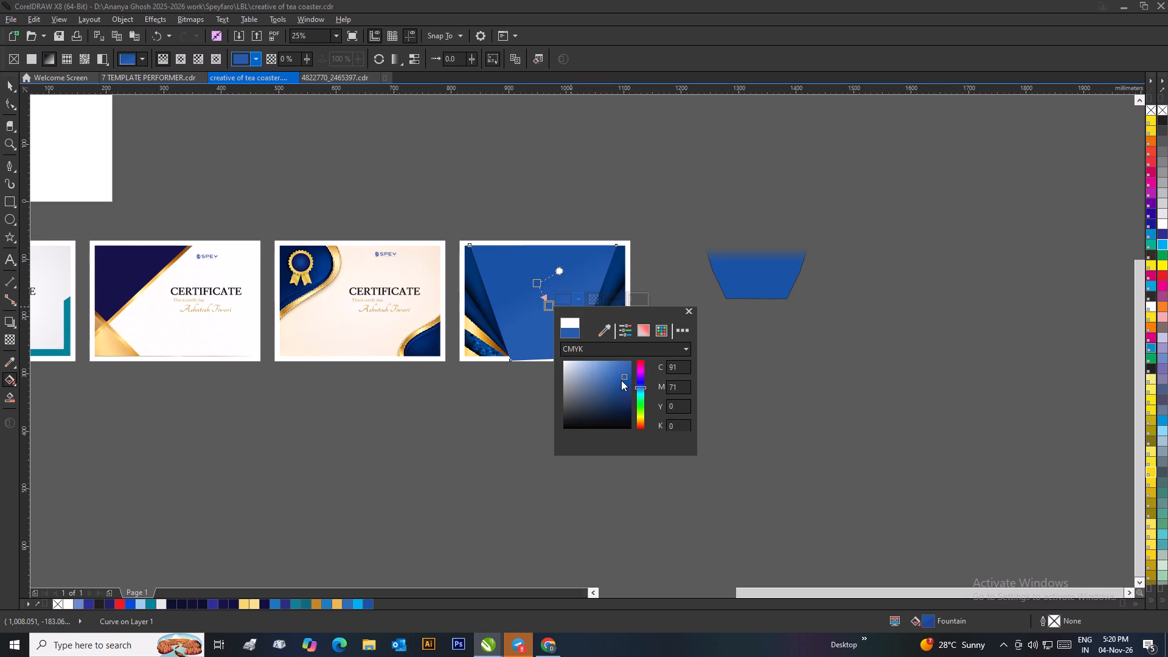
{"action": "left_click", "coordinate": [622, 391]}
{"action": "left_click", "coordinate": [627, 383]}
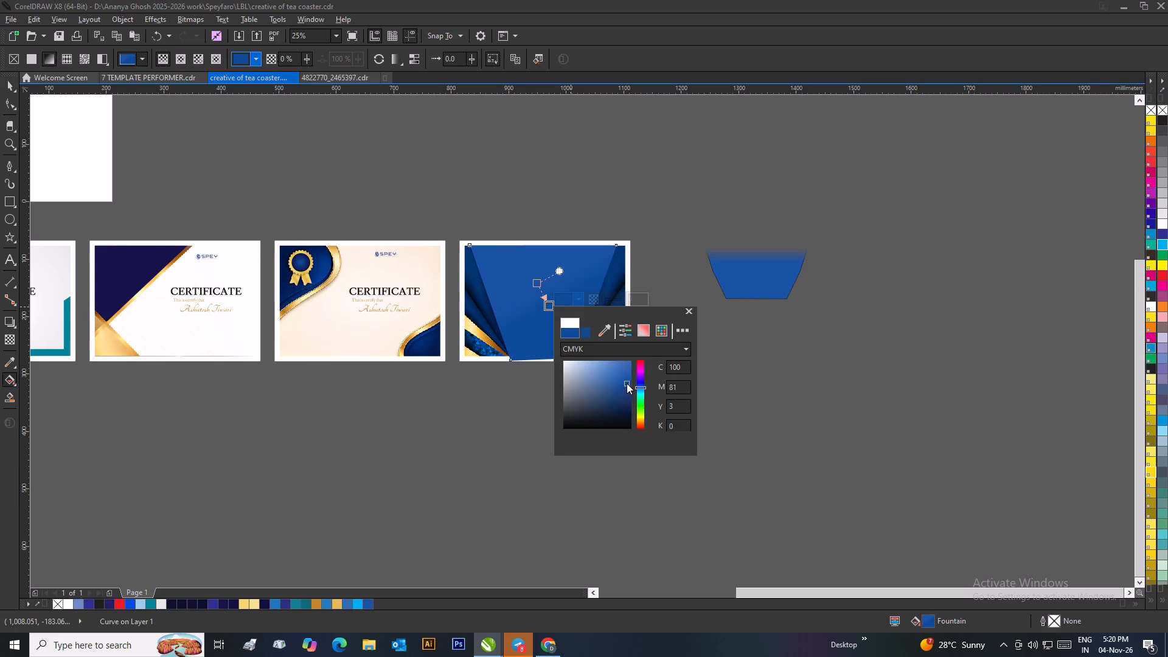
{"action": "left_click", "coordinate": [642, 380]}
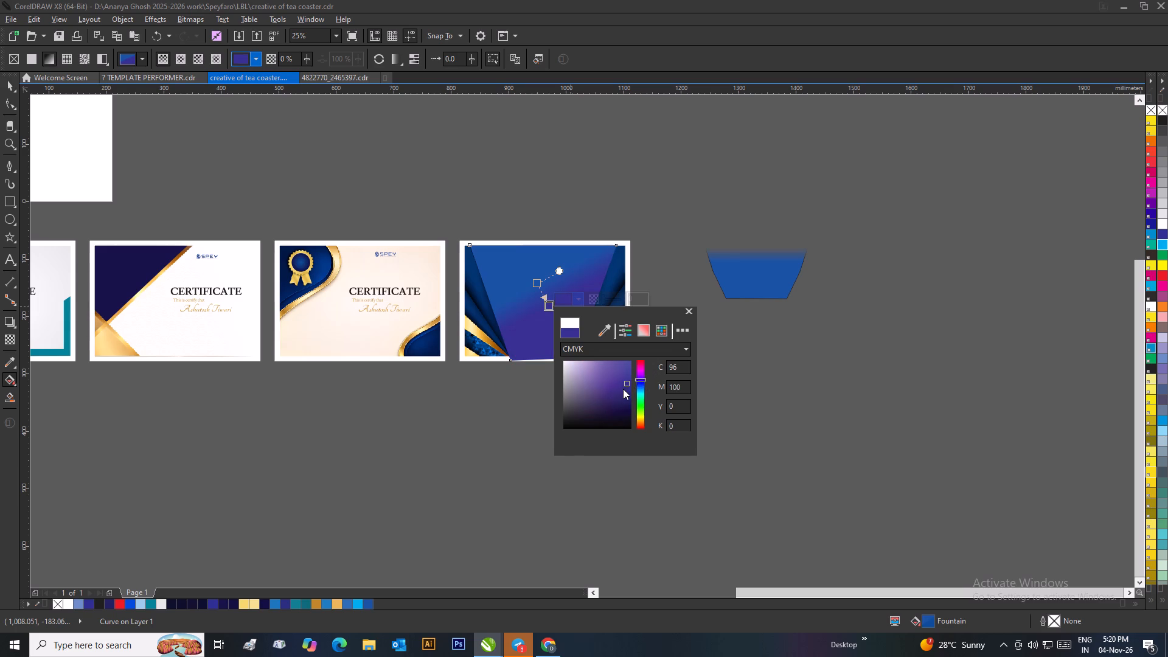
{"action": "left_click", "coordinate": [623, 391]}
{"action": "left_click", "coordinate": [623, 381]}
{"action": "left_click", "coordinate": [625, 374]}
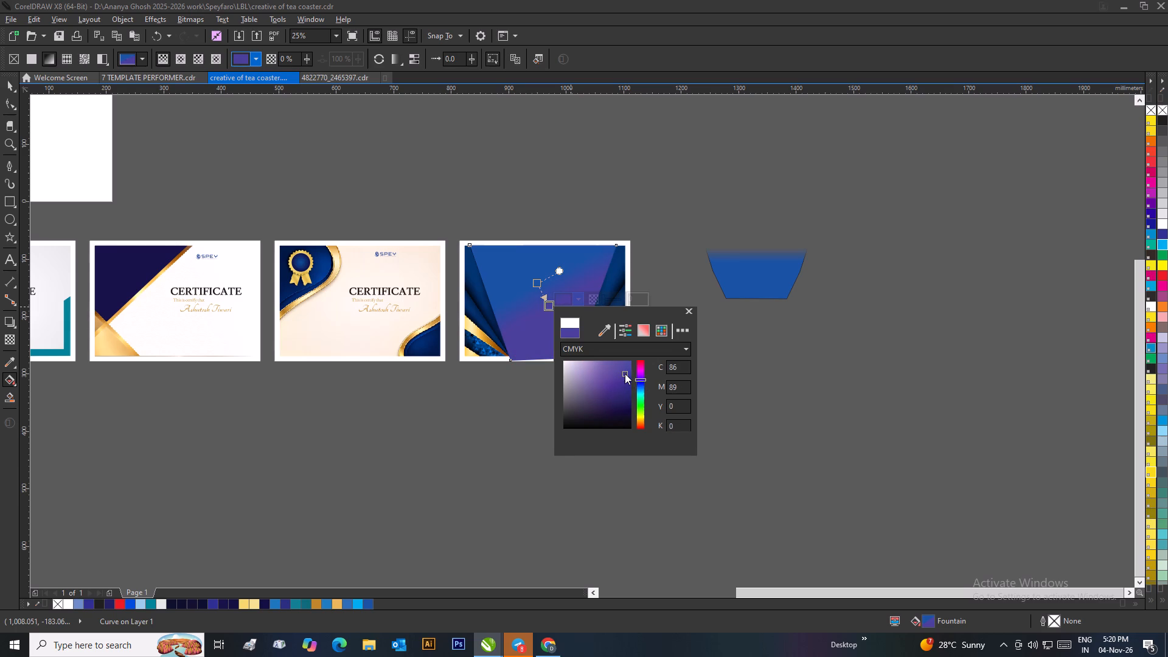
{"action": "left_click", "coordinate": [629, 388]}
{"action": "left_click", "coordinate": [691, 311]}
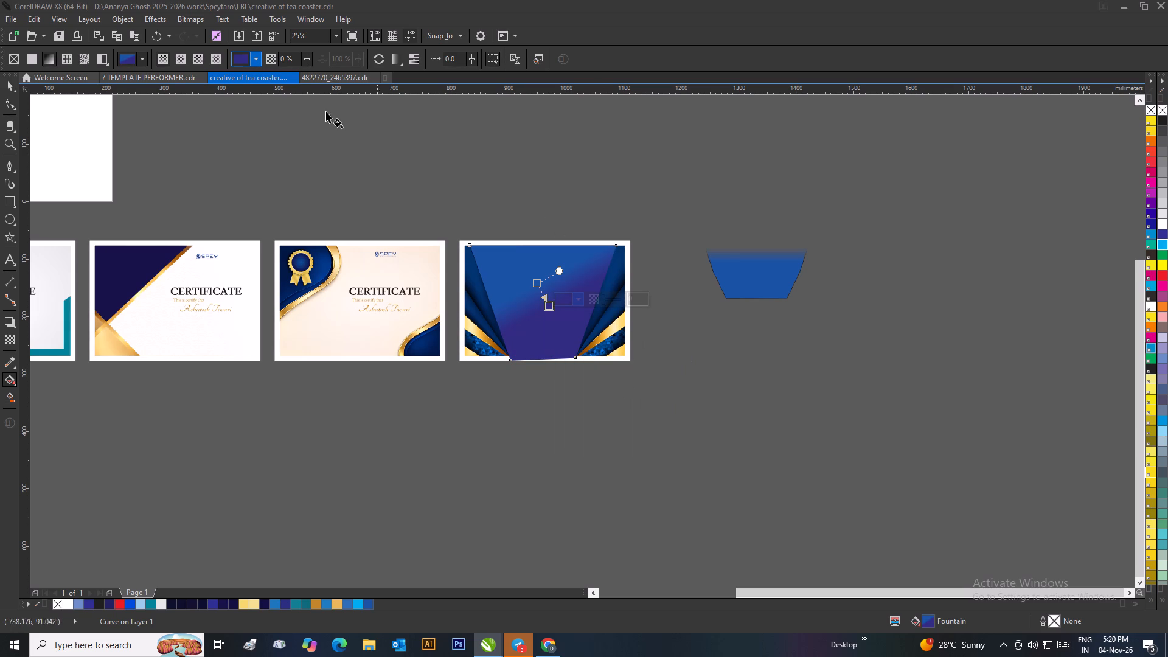
Change the shape's gradient to an elliptical fountain fill centred near its middle and extending well beyond the certificate.
{"action": "left_click", "coordinate": [181, 56]}
{"action": "left_click_drag", "start_coordinate": [551, 322], "coordinate": [649, 400]}
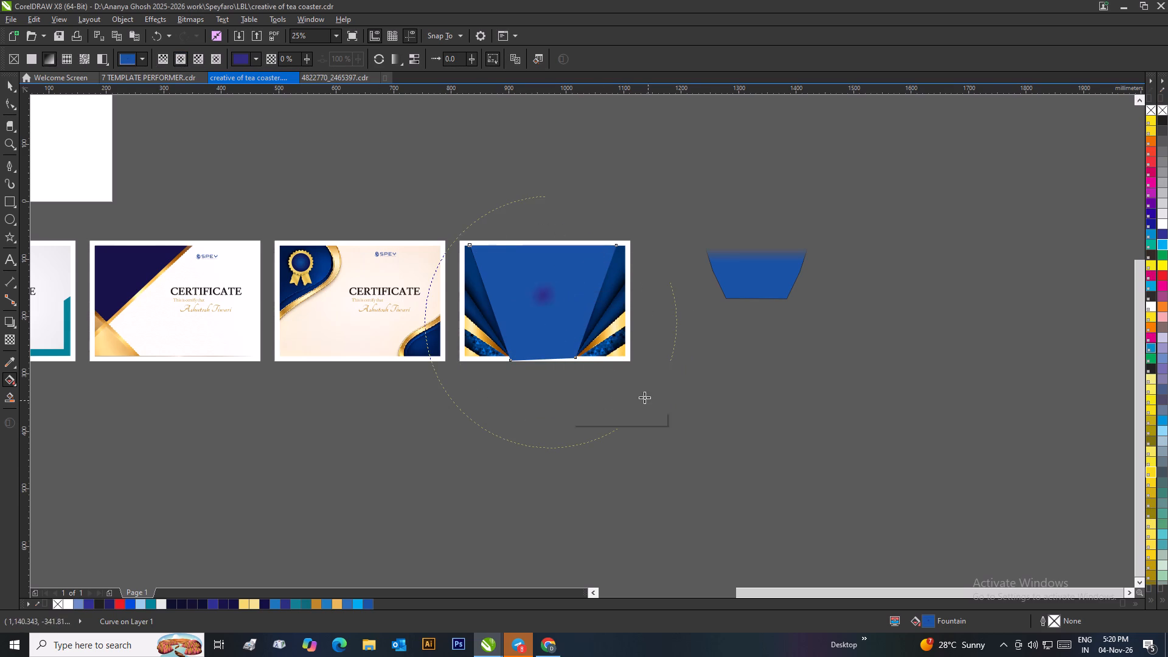
{"action": "left_click_drag", "start_coordinate": [551, 321], "coordinate": [552, 307]}
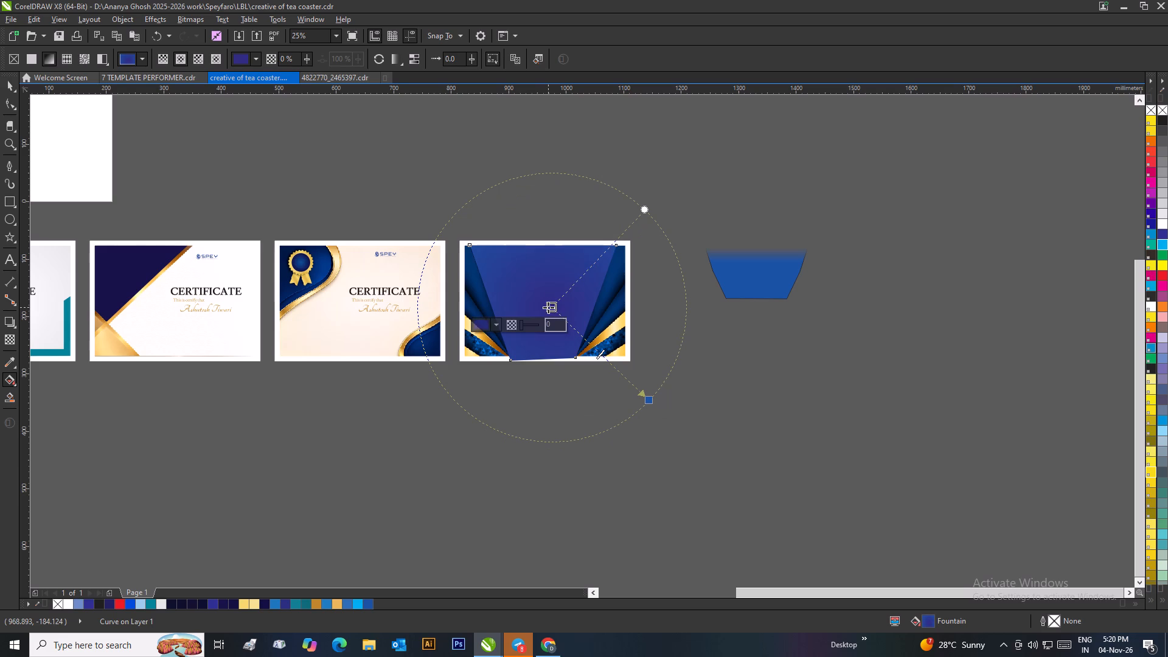
Sample white (#FFFFFF) with the eyedropper as the centre colour of the shape's elliptical gradient.
{"action": "left_click", "coordinate": [496, 325]}
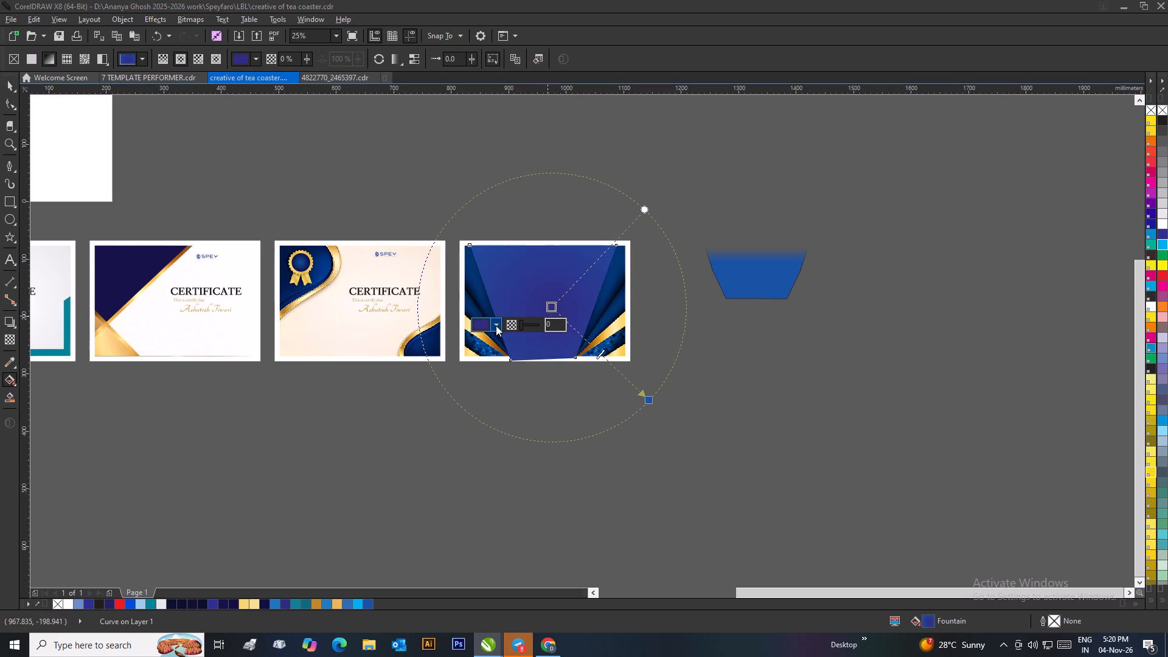
{"action": "left_click", "coordinate": [523, 356]}
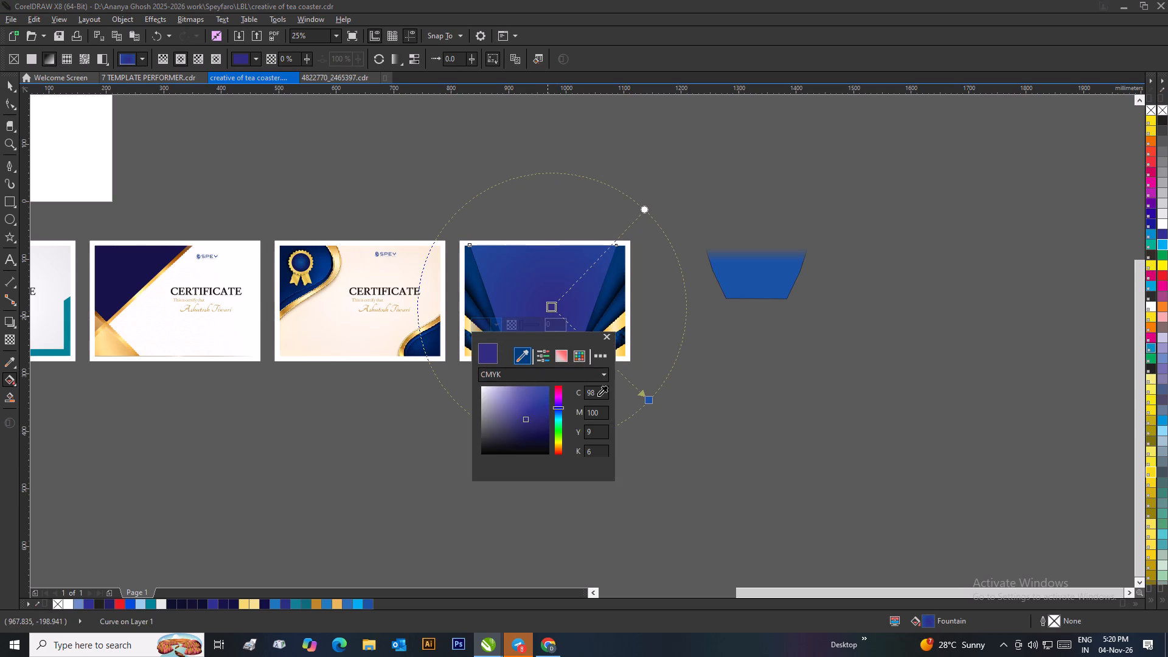
{"action": "left_click", "coordinate": [648, 399]}
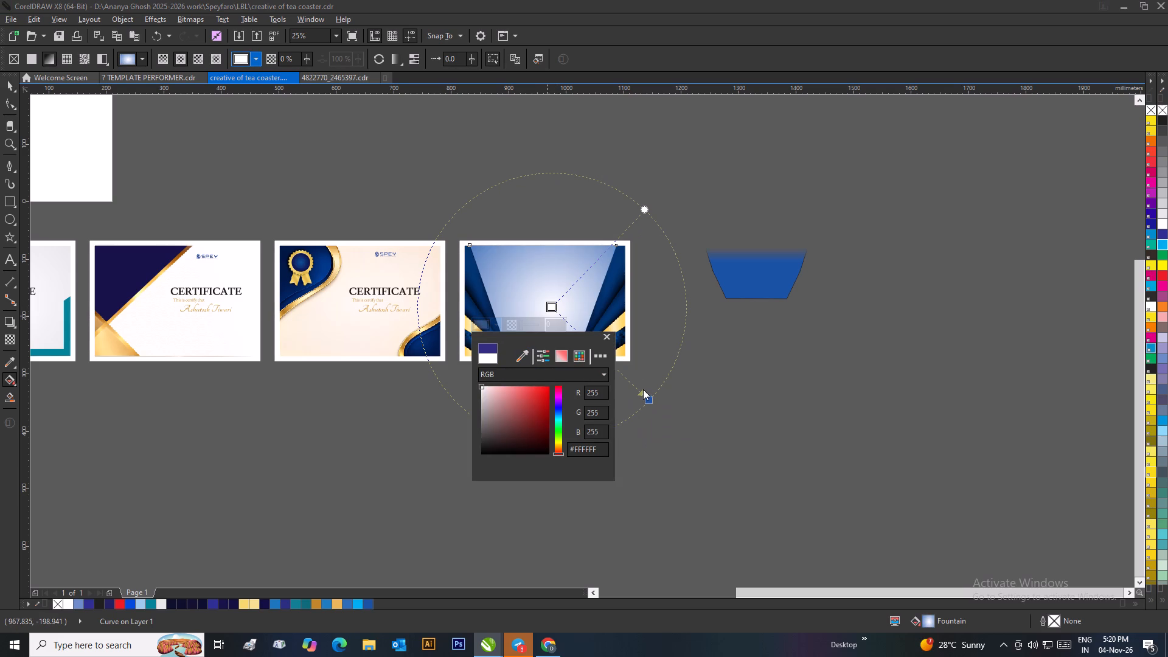
{"action": "double_click", "coordinate": [1, 82]}
{"action": "left_click_drag", "start_coordinate": [408, 126], "coordinate": [426, 145]}
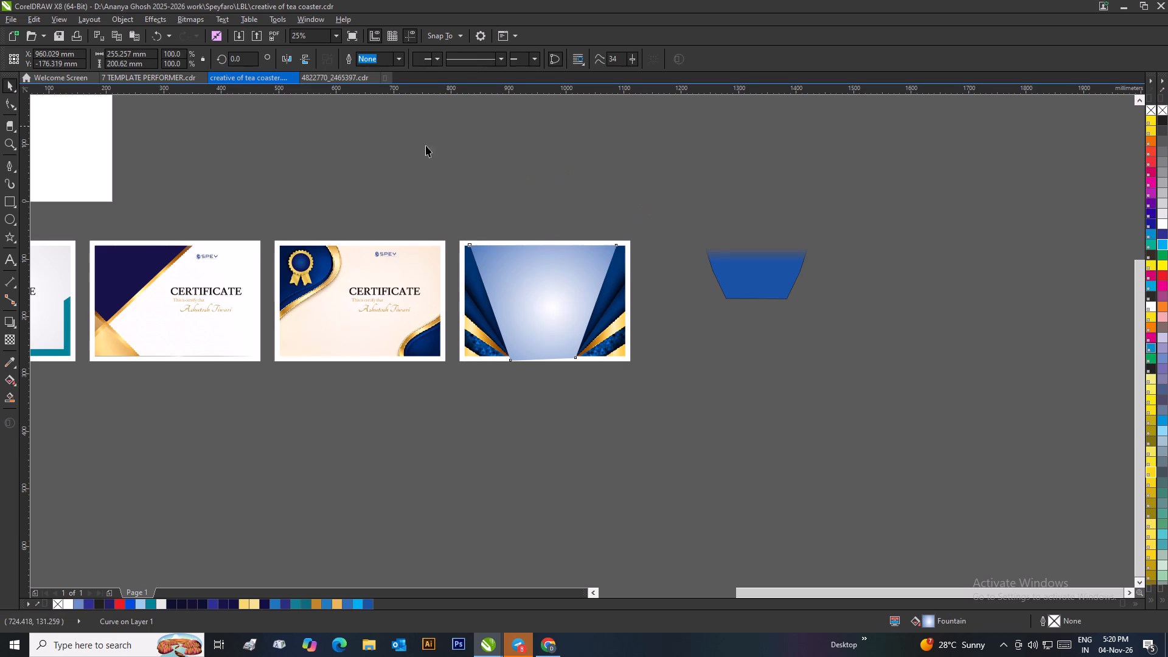
{"action": "left_click_drag", "start_coordinate": [426, 145], "coordinate": [411, 131]}
PowerClip the gradient shape inside the certificate's white rectangle frame, behind the logo and text.
{"action": "left_click", "coordinate": [542, 295]}
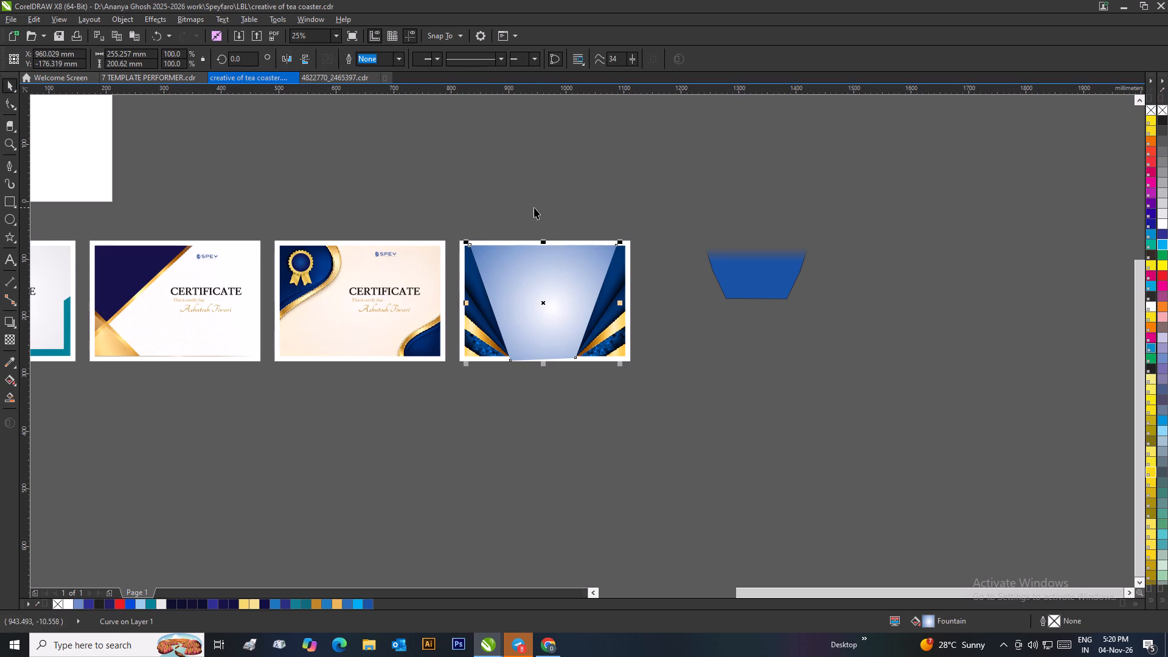
{"action": "left_click", "coordinate": [534, 207]}
{"action": "left_click", "coordinate": [549, 290]}
{"action": "right_click", "coordinate": [549, 290]}
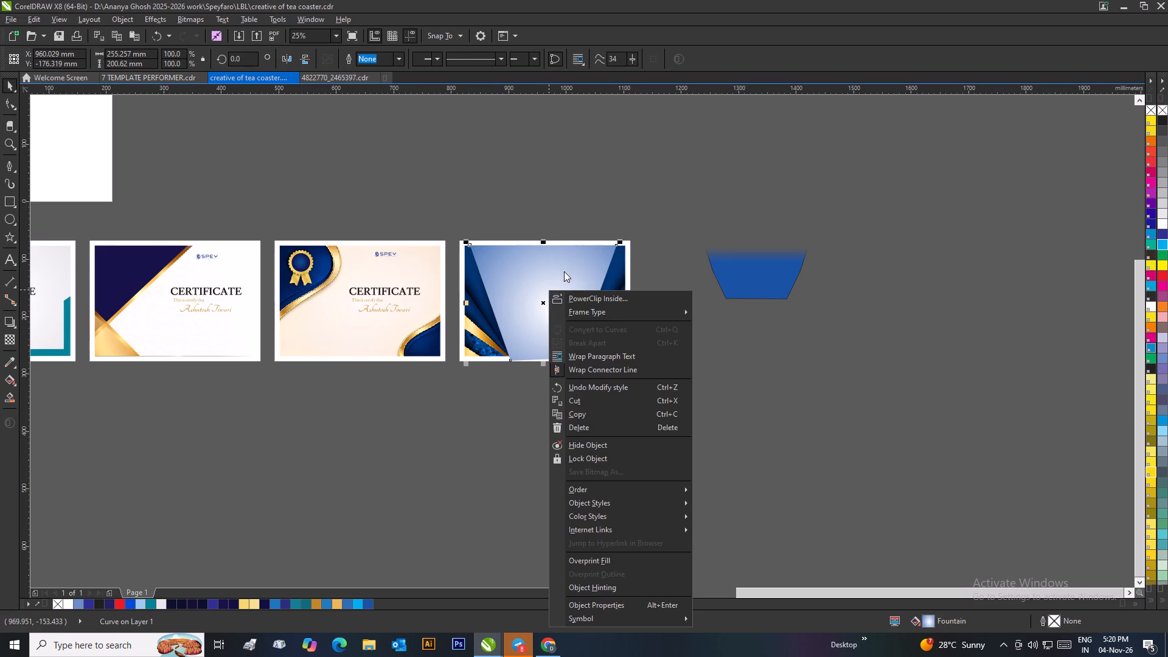
{"action": "left_click", "coordinate": [582, 302]}
{"action": "left_click", "coordinate": [616, 341]}
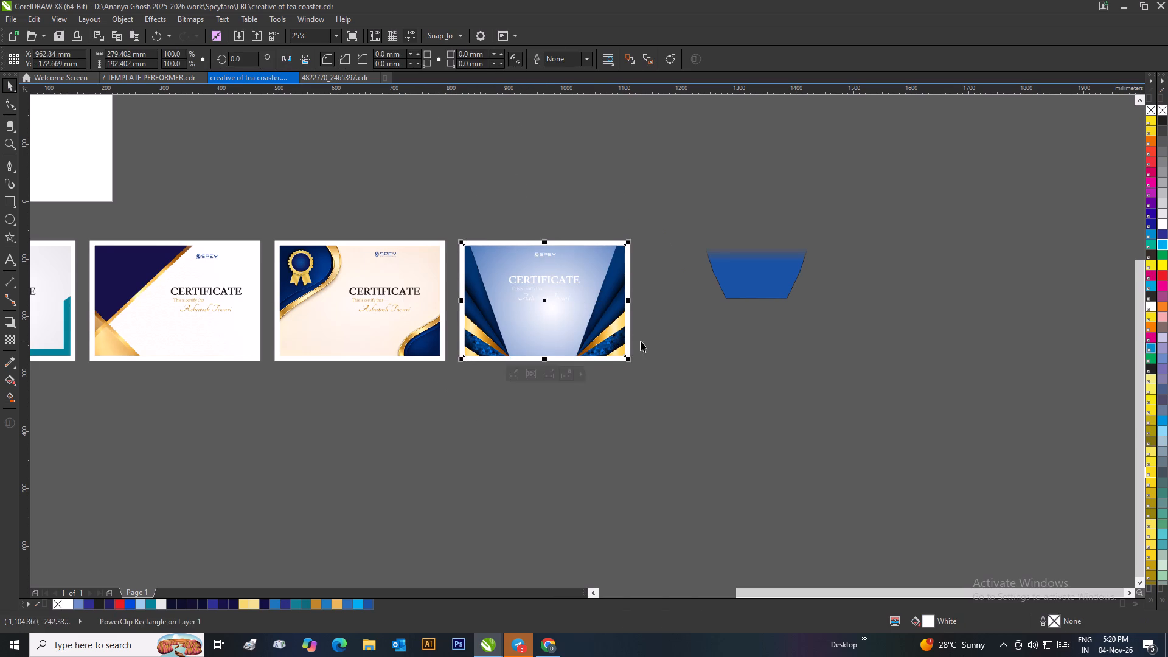
{"action": "left_click", "coordinate": [665, 342]}
Select the certificate's text group and recolour it dark blue, C100 M98 Y11 K8.
{"action": "scroll", "coordinate": [568, 300], "scroll_direction": "up", "scroll_amount": 1}
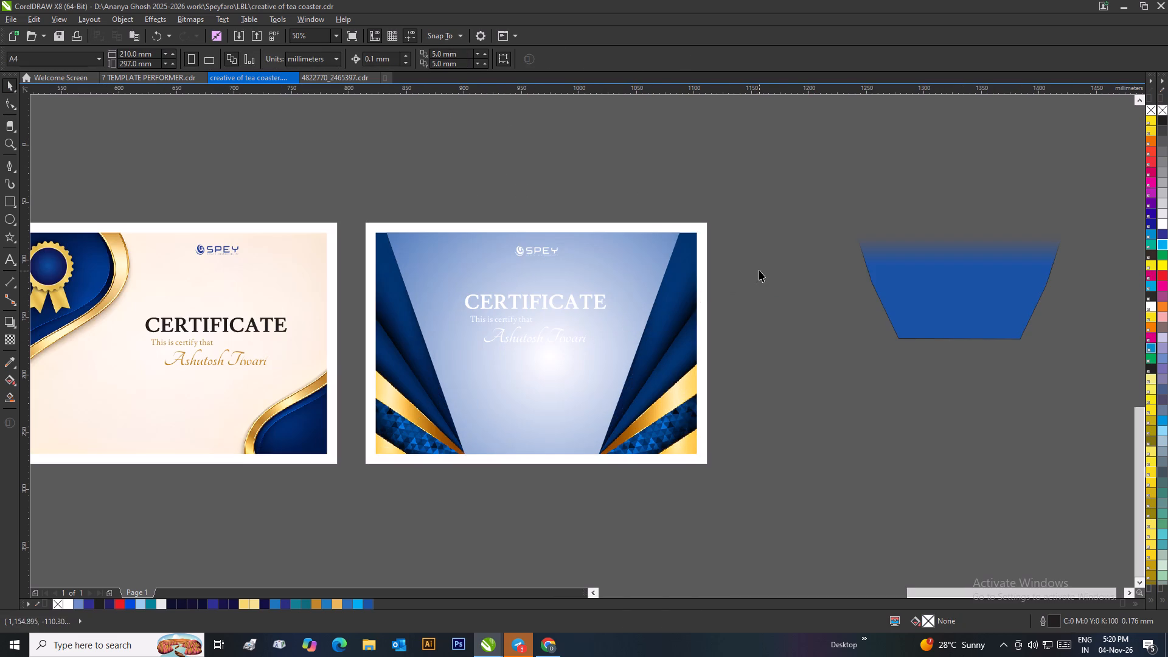
{"action": "scroll", "coordinate": [579, 359], "scroll_direction": "up", "scroll_amount": 1}
{"action": "scroll", "coordinate": [579, 346], "scroll_direction": "down", "scroll_amount": 1}
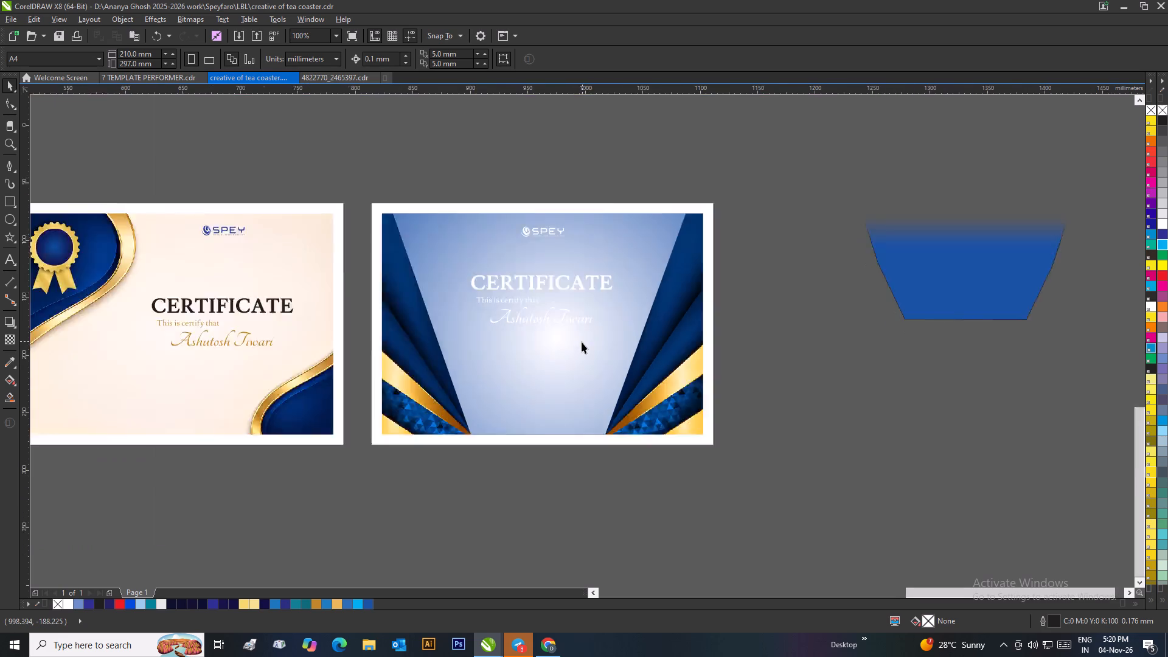
{"action": "scroll", "coordinate": [582, 342], "scroll_direction": "down", "scroll_amount": 1}
{"action": "scroll", "coordinate": [597, 325], "scroll_direction": "up", "scroll_amount": 1}
{"action": "left_click_drag", "start_coordinate": [733, 294], "coordinate": [398, 401]}
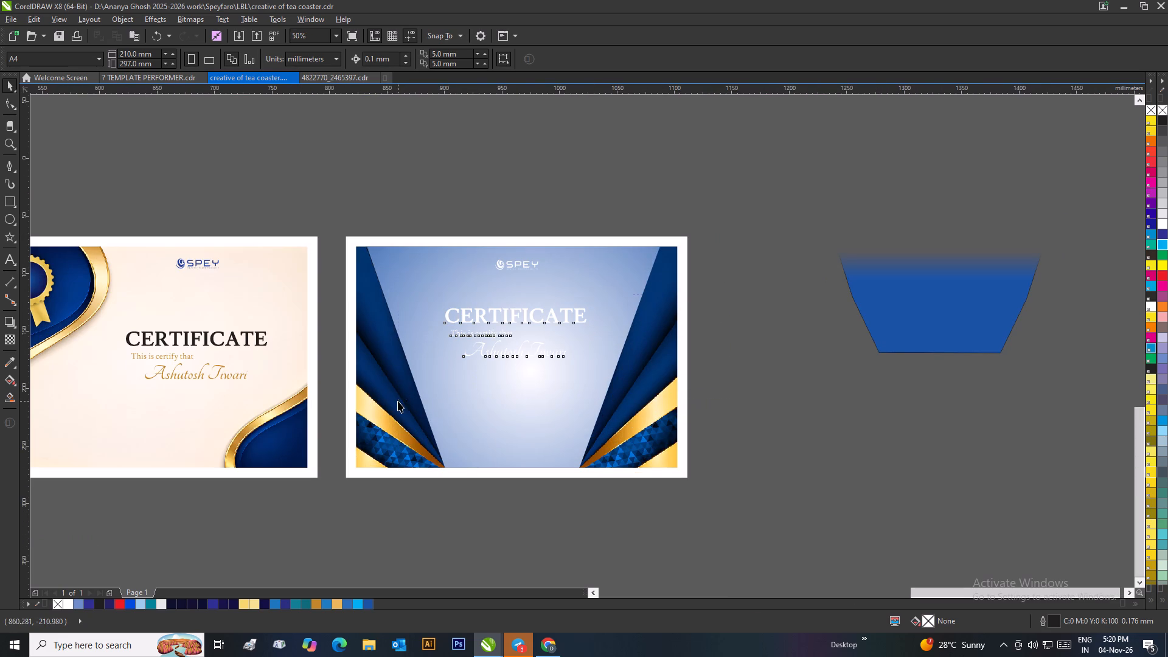
{"action": "left_click", "coordinate": [367, 602]}
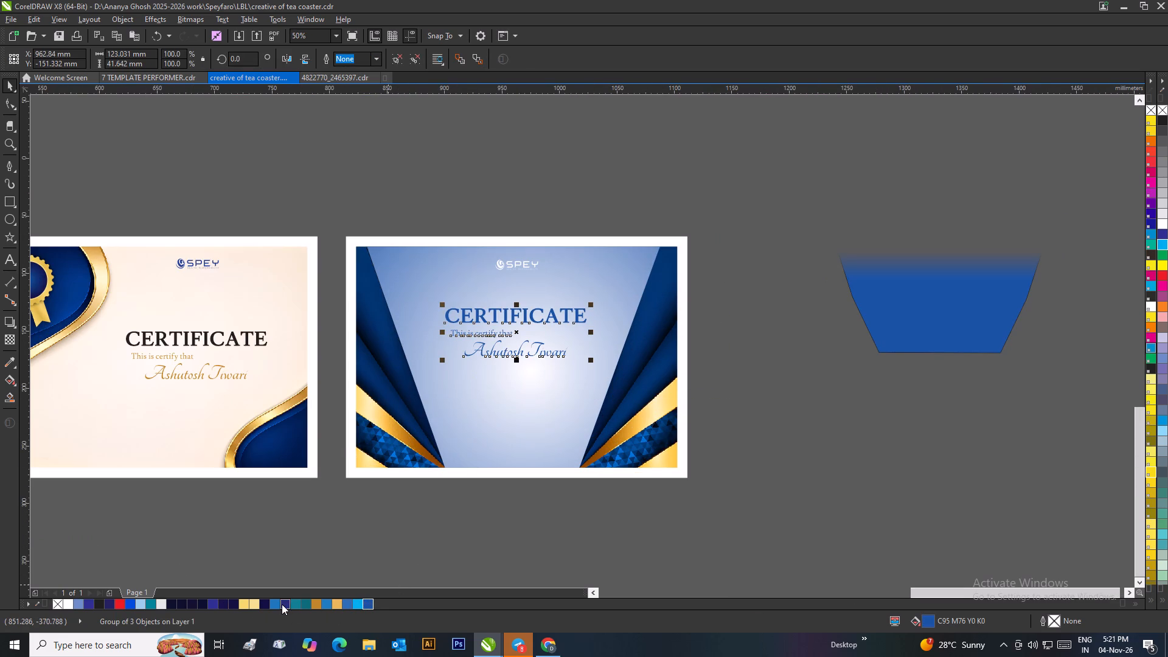
{"action": "left_click", "coordinate": [282, 604]}
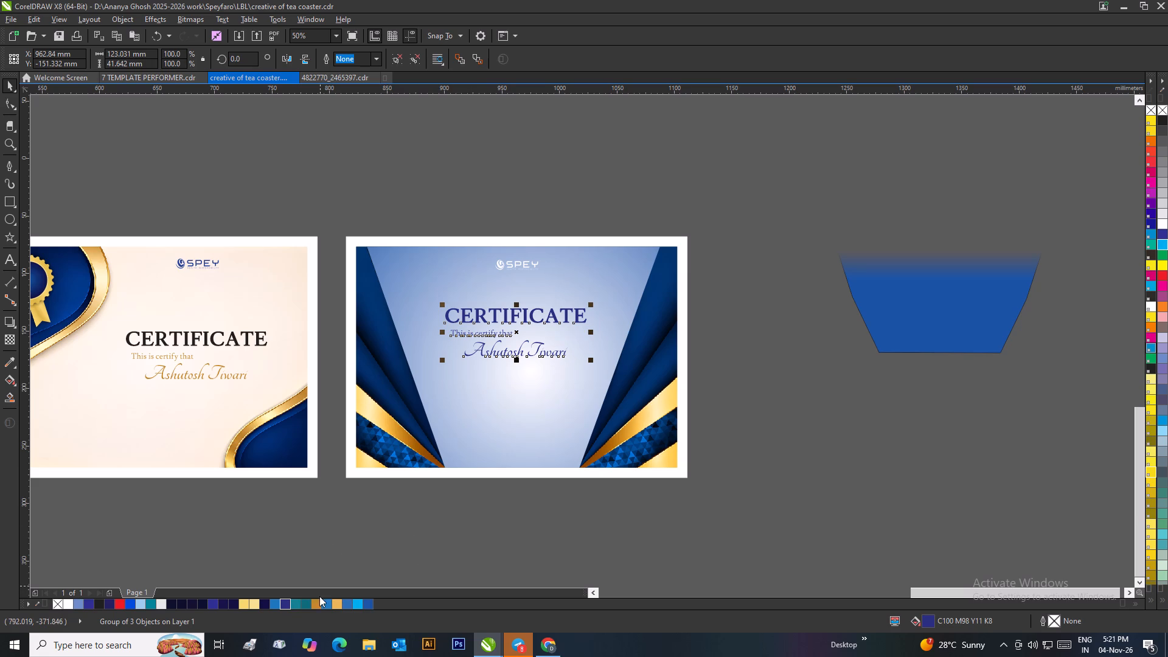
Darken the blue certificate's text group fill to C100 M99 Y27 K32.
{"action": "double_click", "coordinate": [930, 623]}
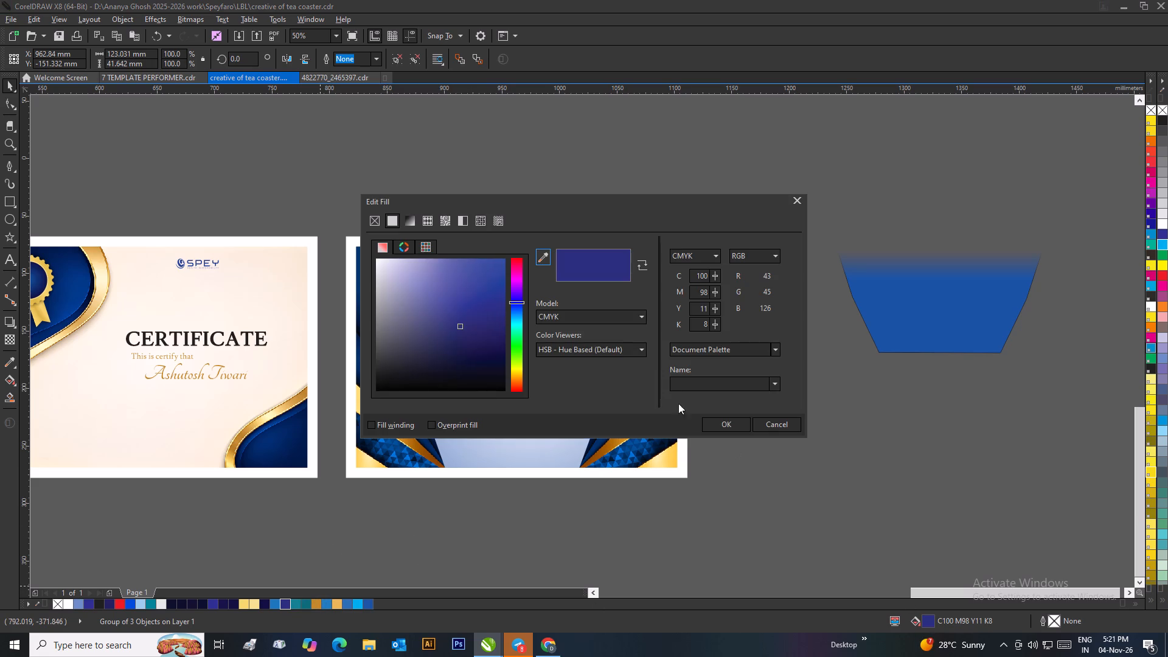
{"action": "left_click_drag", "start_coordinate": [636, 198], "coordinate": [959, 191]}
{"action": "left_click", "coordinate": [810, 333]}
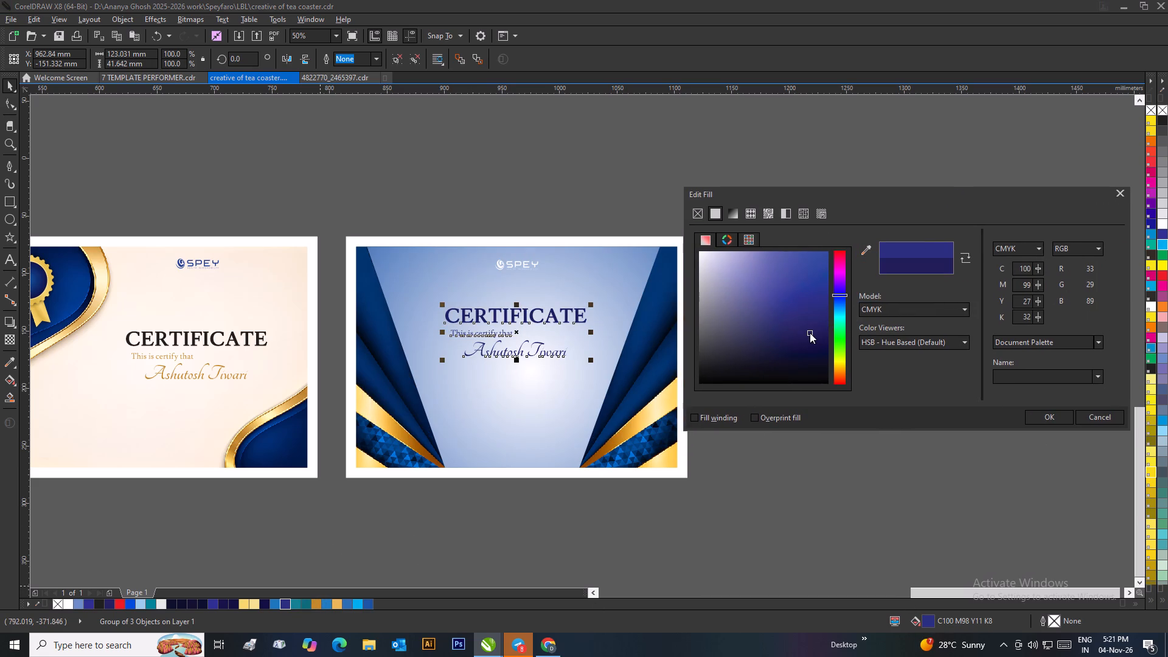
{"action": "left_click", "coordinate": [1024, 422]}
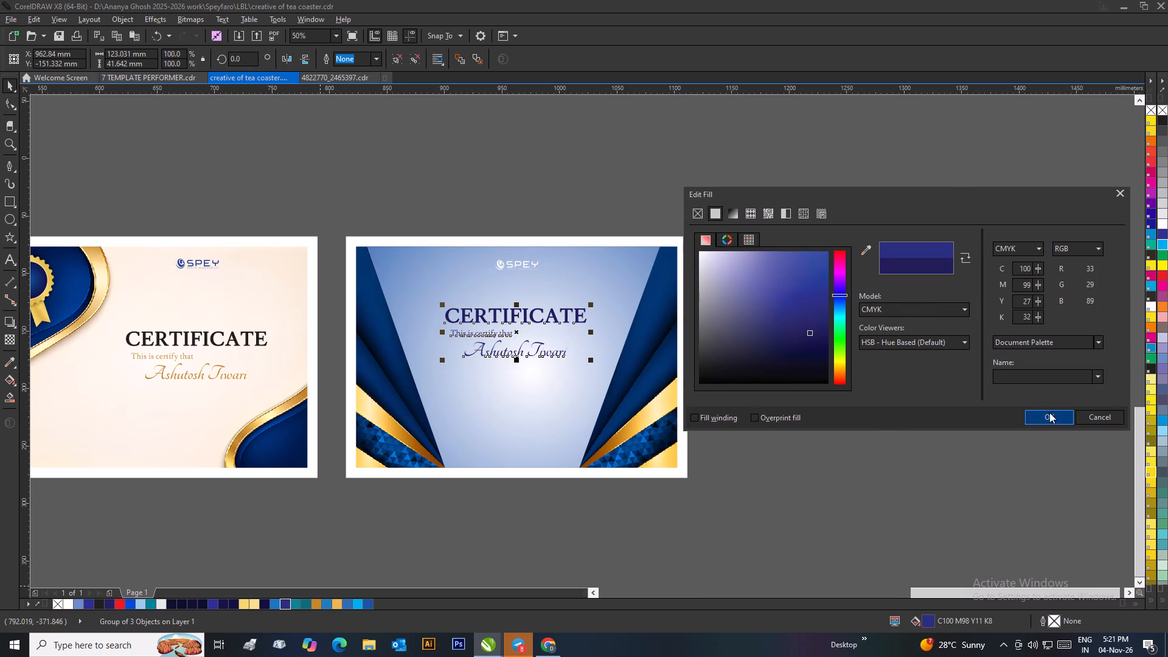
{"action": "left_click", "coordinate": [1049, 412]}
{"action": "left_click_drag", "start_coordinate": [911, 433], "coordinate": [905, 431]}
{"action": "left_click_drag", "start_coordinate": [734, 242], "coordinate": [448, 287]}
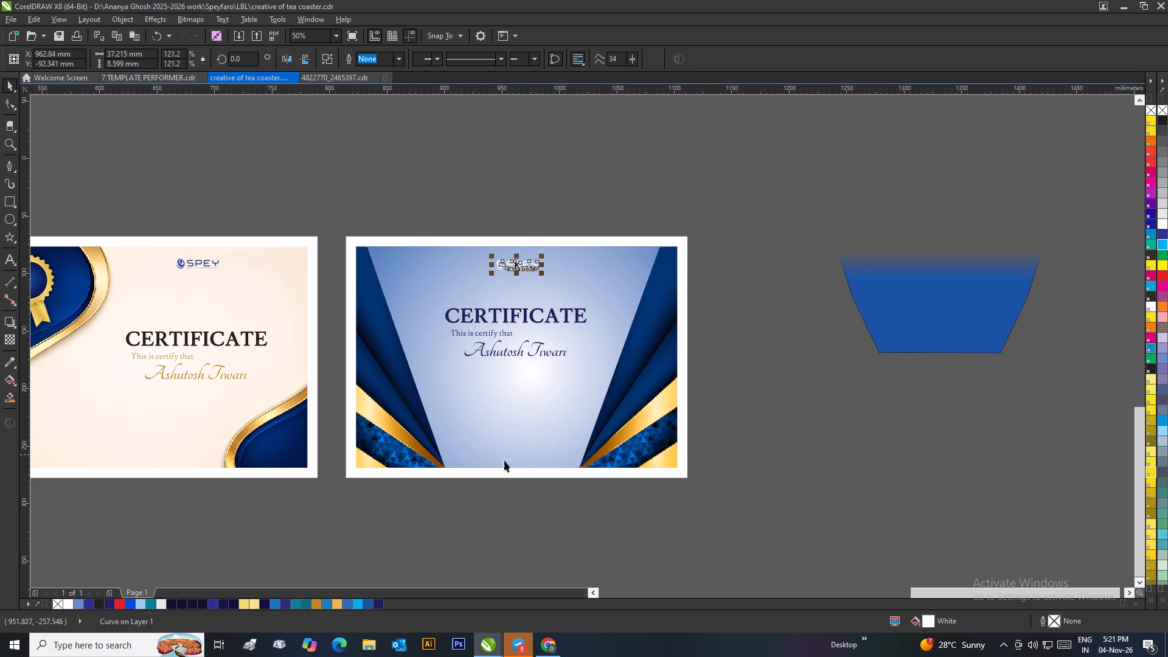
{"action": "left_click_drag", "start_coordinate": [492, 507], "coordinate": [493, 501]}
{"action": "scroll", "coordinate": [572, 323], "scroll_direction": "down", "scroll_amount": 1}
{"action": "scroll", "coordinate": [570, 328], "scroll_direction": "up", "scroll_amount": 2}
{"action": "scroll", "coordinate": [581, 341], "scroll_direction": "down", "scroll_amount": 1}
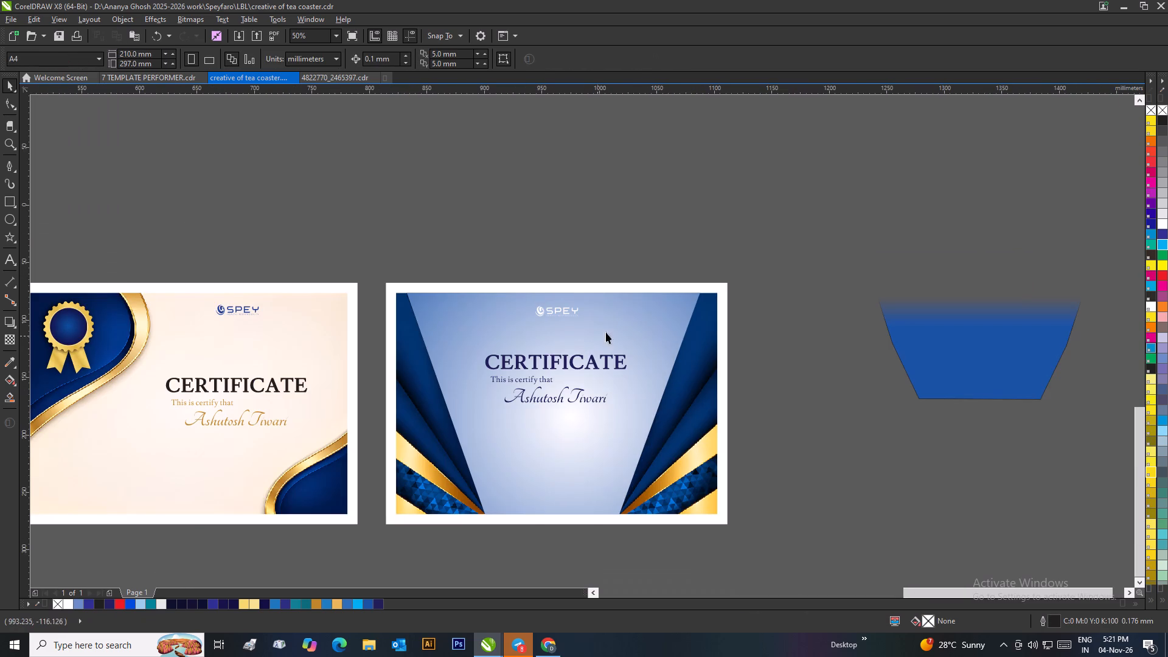
Edit the blue certificate's PowerClip contents, refill the gradient centre shape with solid blue C95 M76 Y0 K0, and finish editing.
{"action": "left_click", "coordinate": [615, 325]}
{"action": "right_click", "coordinate": [615, 325]}
{"action": "left_click", "coordinate": [645, 299]}
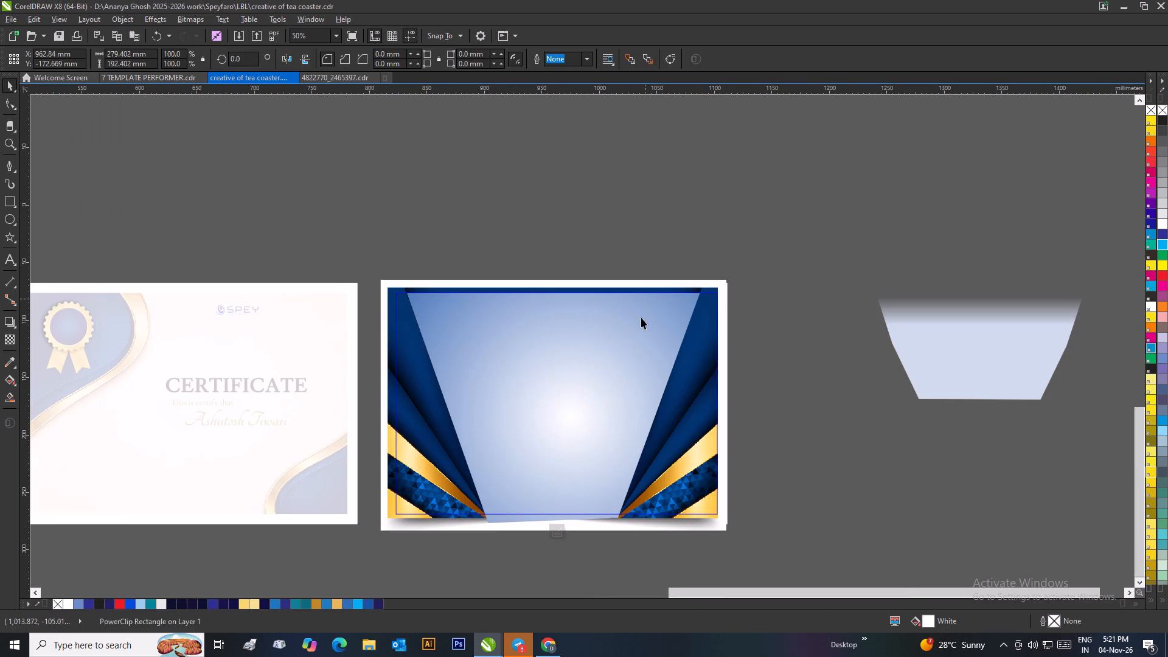
{"action": "left_click", "coordinate": [621, 344]}
{"action": "left_click", "coordinate": [367, 607]}
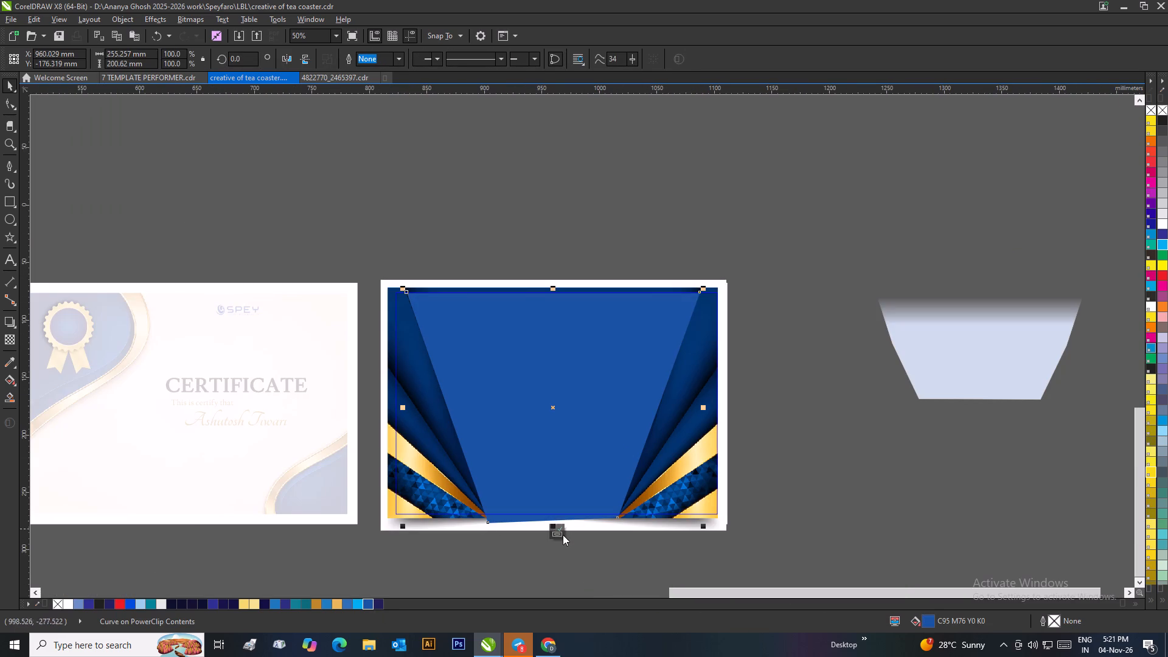
{"action": "left_click", "coordinate": [556, 530]}
{"action": "left_click", "coordinate": [840, 447]}
Recolour the blue certificate's text group to 10% Black.
{"action": "left_click_drag", "start_coordinate": [769, 338], "coordinate": [462, 436]}
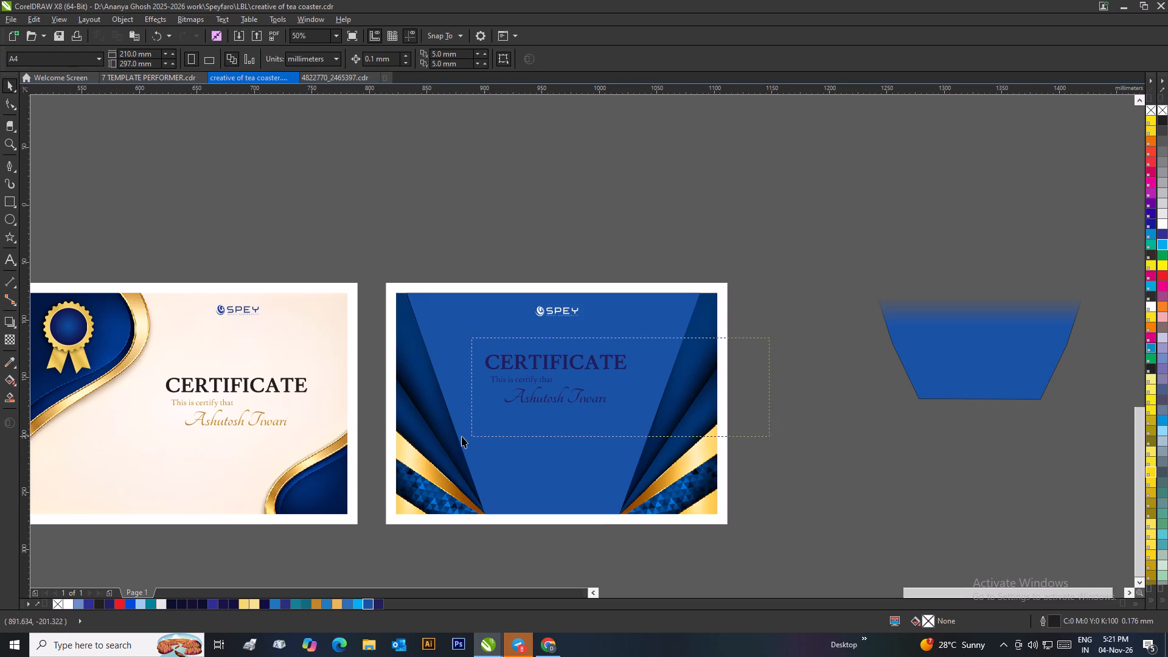
{"action": "left_click_drag", "start_coordinate": [462, 436], "coordinate": [435, 436]}
{"action": "left_click", "coordinate": [161, 602]}
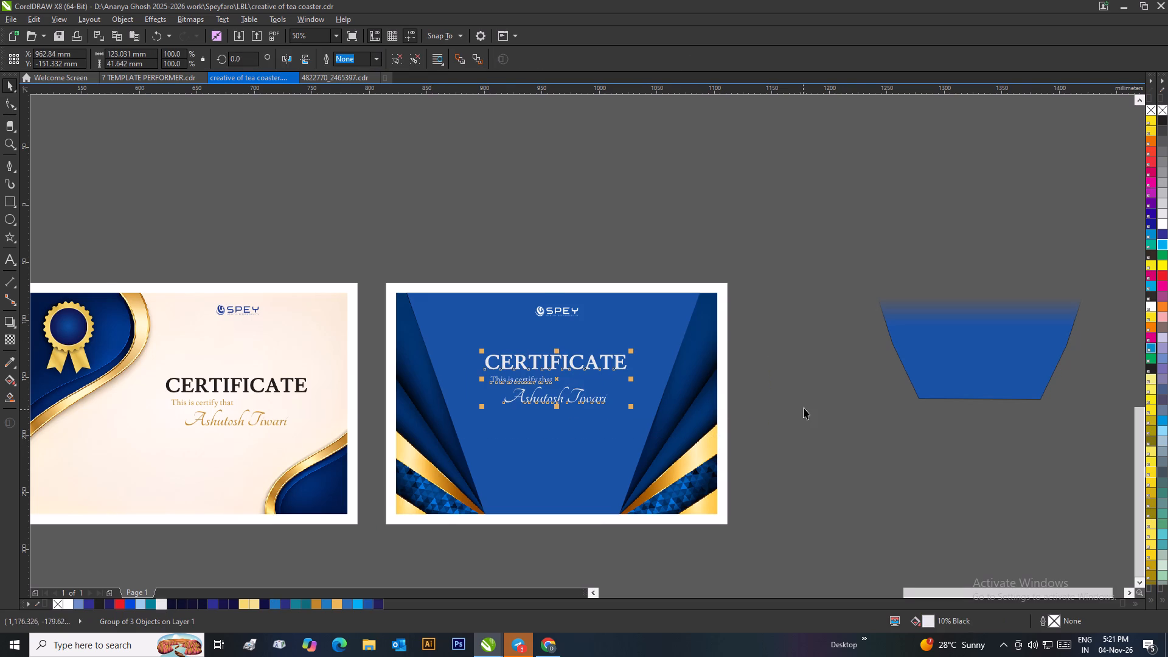
{"action": "left_click", "coordinate": [804, 408]}
Delete the leftover blue faded shape lying beside the blue certificate.
{"action": "scroll", "coordinate": [759, 364], "scroll_direction": "down", "scroll_amount": 1}
{"action": "scroll", "coordinate": [521, 362], "scroll_direction": "up", "scroll_amount": 1}
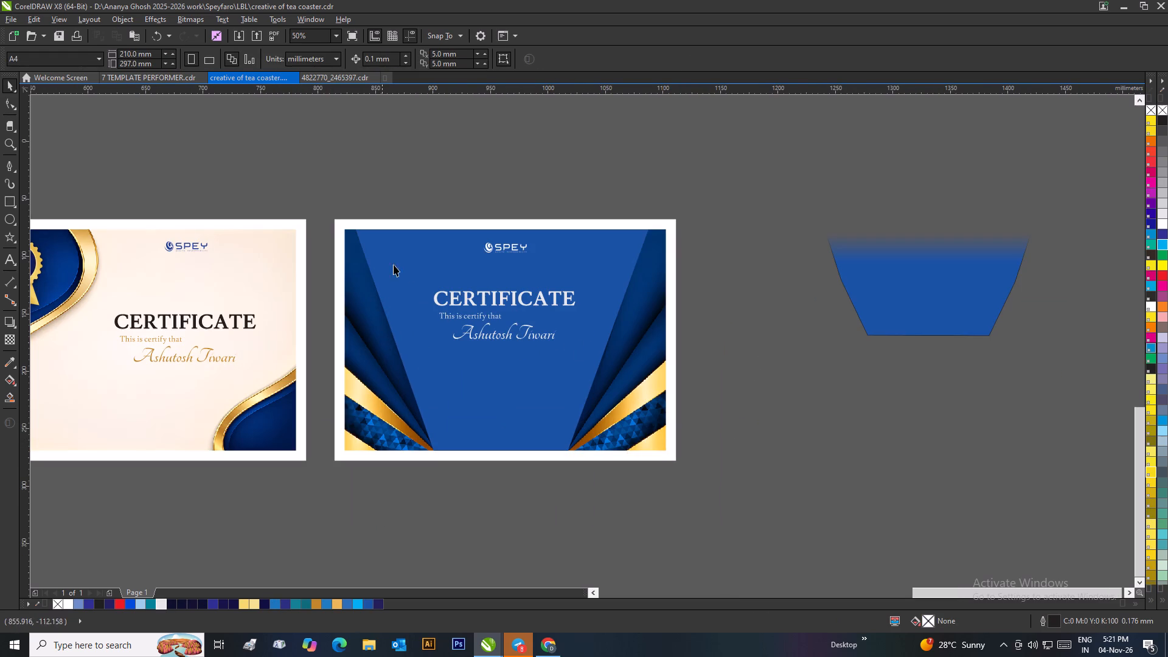
{"action": "left_click_drag", "start_coordinate": [831, 176], "coordinate": [914, 330]}
{"action": "left_click", "coordinate": [905, 293]}
{"action": "key", "text": "Delete"}
Delete the reference certificate images and the blue-ribbon background image lying above the certificate row.
{"action": "scroll", "coordinate": [841, 276], "scroll_direction": "down", "scroll_amount": 3}
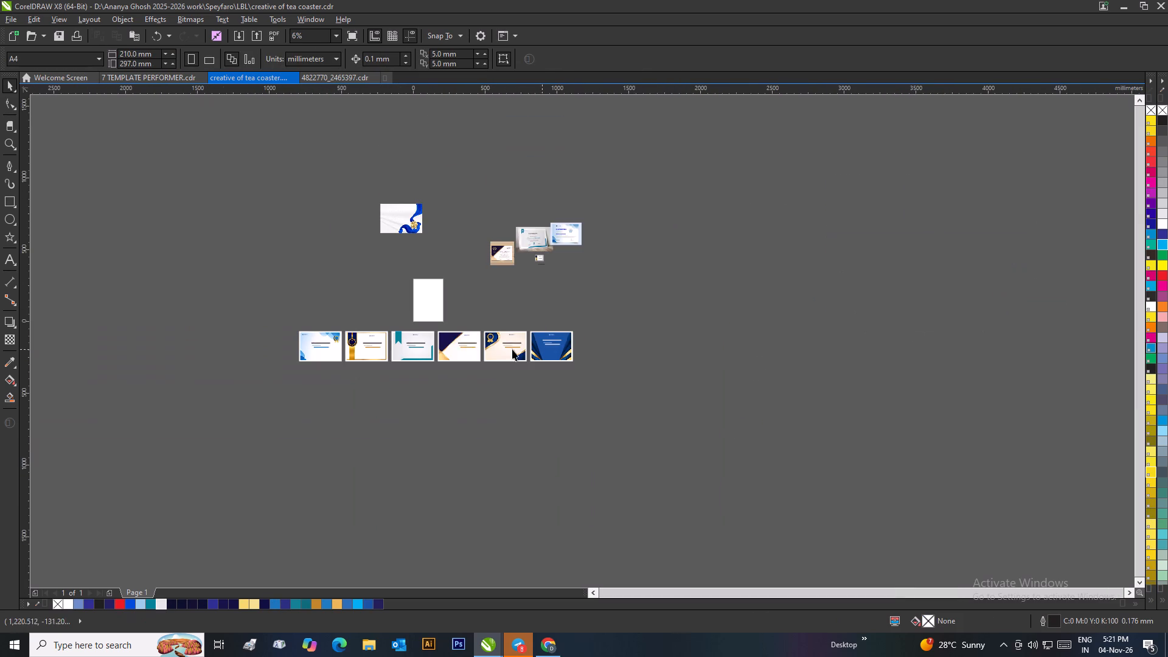
{"action": "scroll", "coordinate": [435, 288], "scroll_direction": "up", "scroll_amount": 1}
{"action": "left_click_drag", "start_coordinate": [643, 176], "coordinate": [945, 328]}
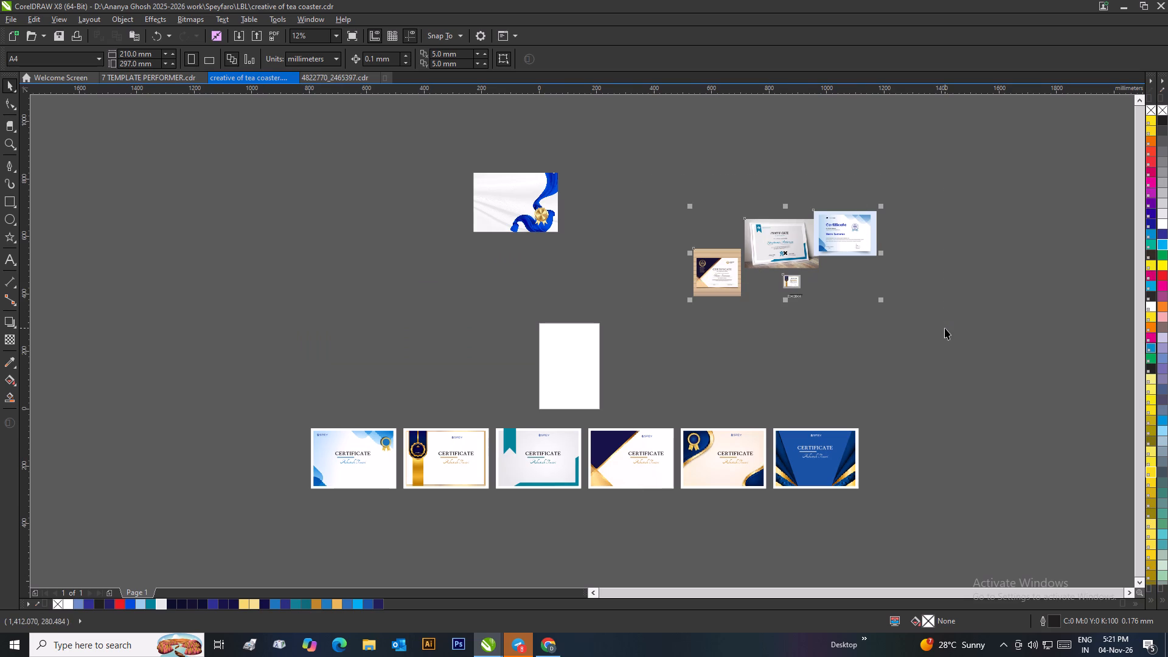
{"action": "key", "text": "Delete"}
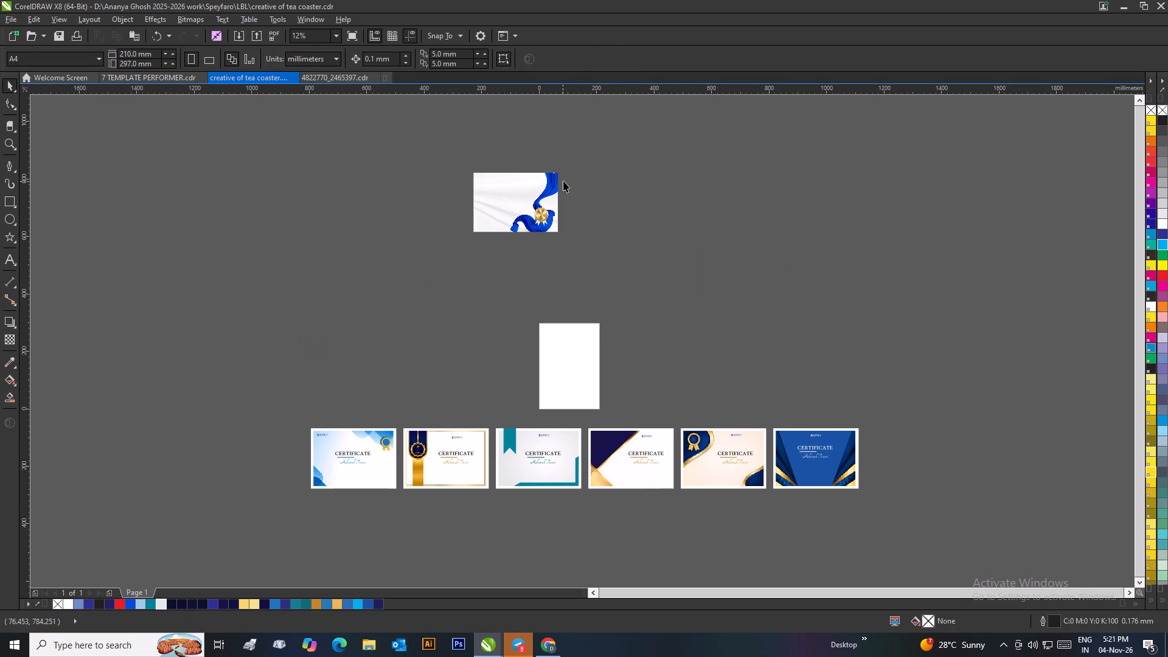
{"action": "left_click_drag", "start_coordinate": [579, 165], "coordinate": [426, 291]}
{"action": "key", "text": "Delete"}
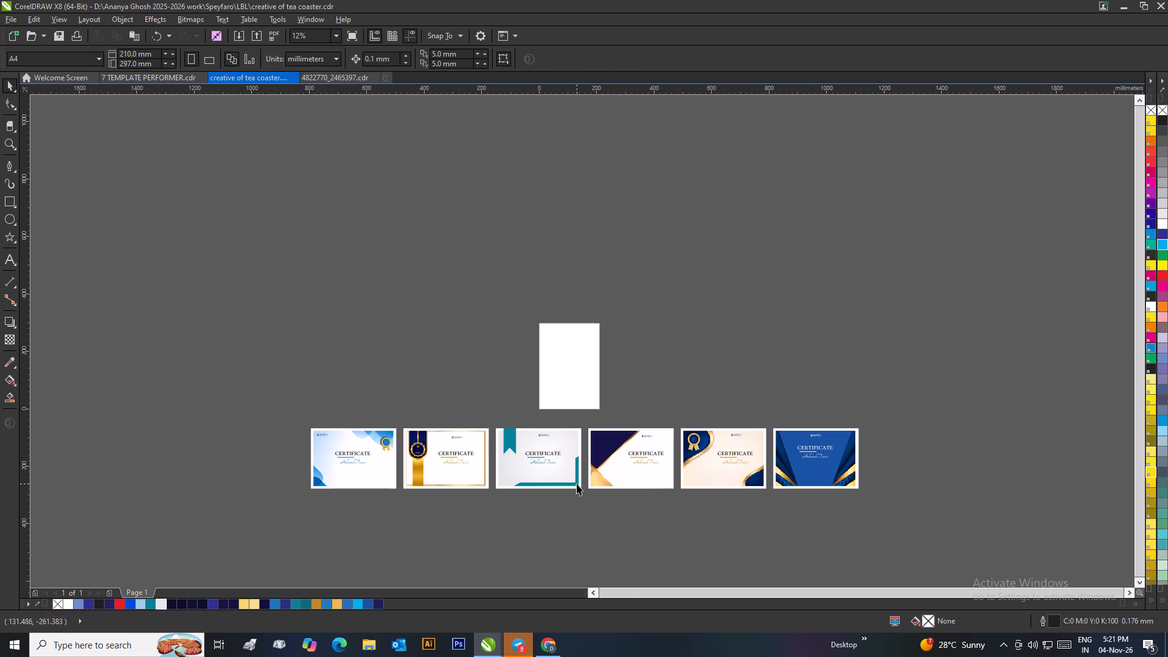
Save the drawing as "creative of tea coaster" in the LBL folder, replacing the existing file.
{"action": "scroll", "coordinate": [574, 484], "scroll_direction": "up", "scroll_amount": 1}
{"action": "scroll", "coordinate": [578, 334], "scroll_direction": "down", "scroll_amount": 1}
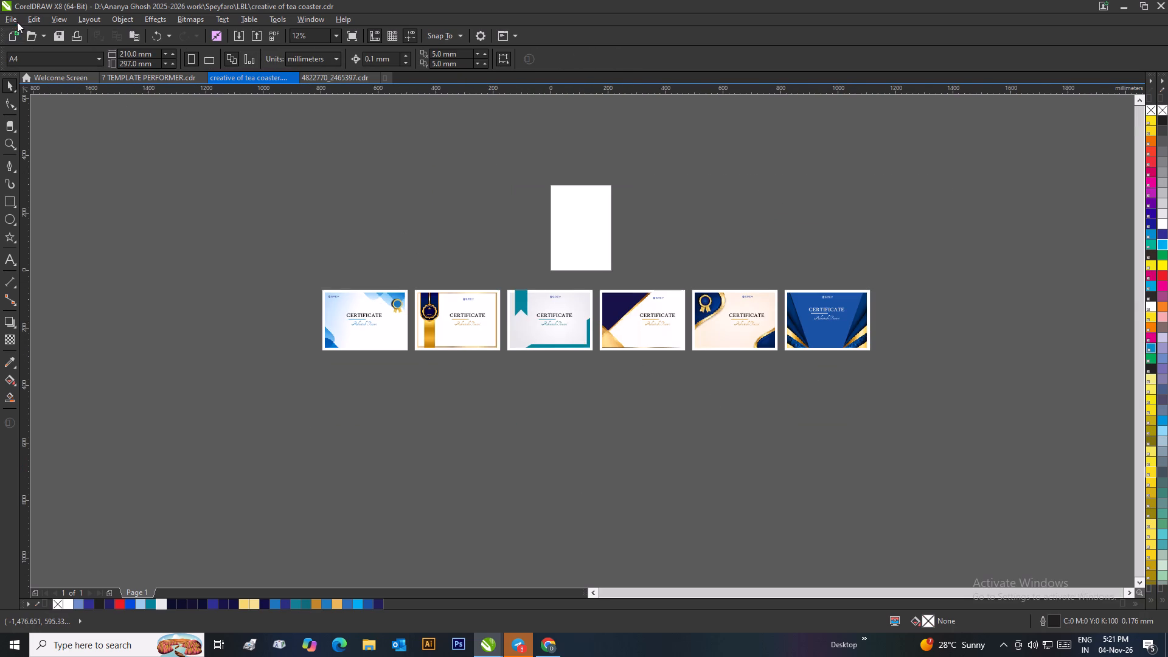
{"action": "left_click", "coordinate": [17, 22]}
{"action": "left_click", "coordinate": [37, 141]}
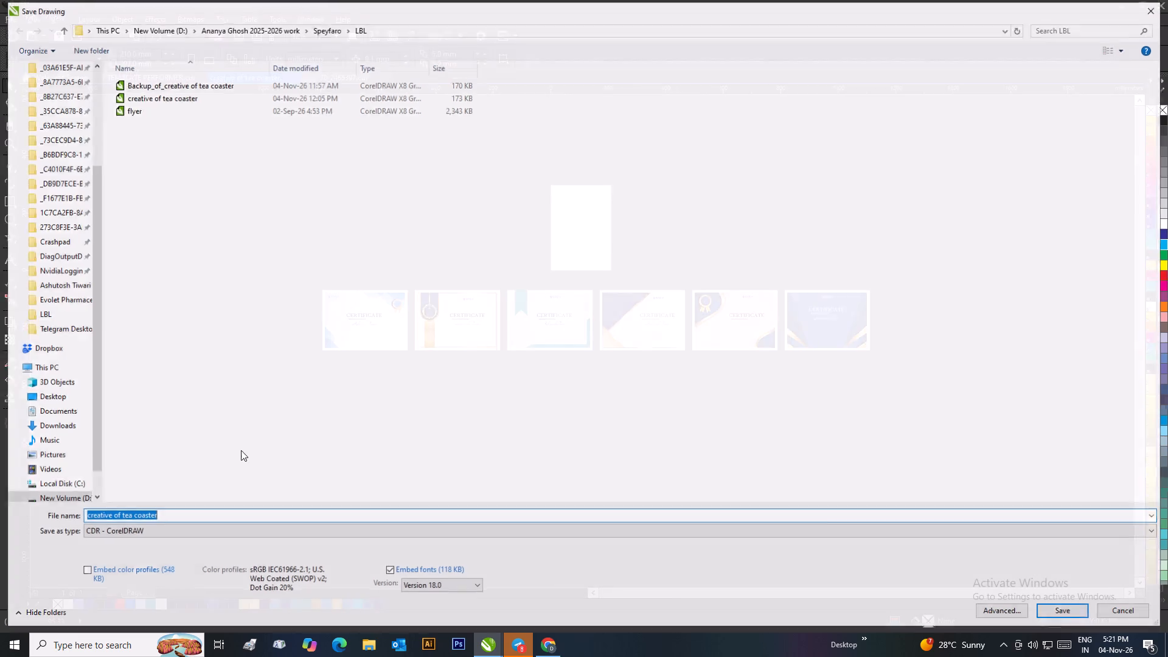
{"action": "left_click", "coordinate": [1074, 611]}
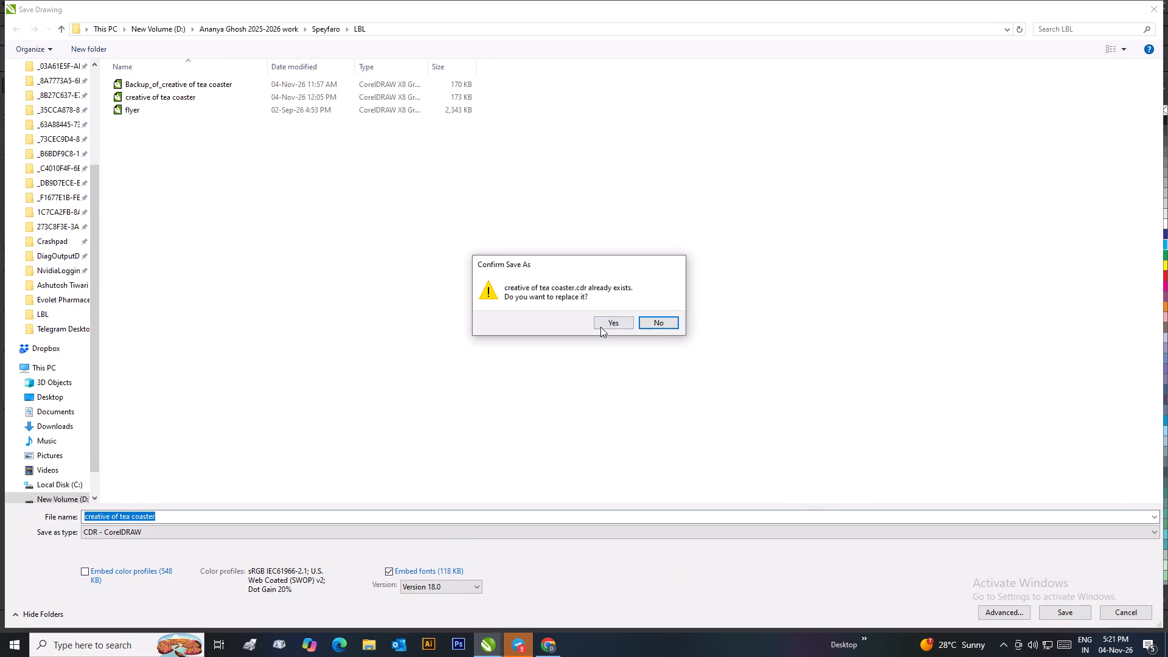
{"action": "left_click", "coordinate": [605, 322]}
{"action": "left_click", "coordinate": [467, 260]}
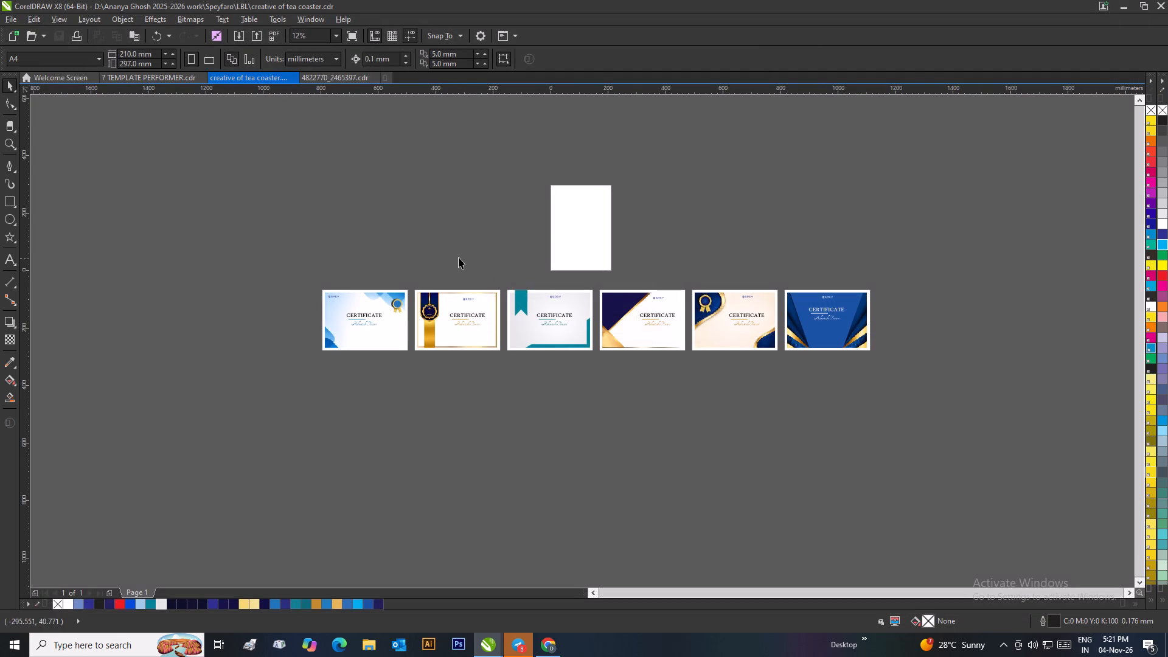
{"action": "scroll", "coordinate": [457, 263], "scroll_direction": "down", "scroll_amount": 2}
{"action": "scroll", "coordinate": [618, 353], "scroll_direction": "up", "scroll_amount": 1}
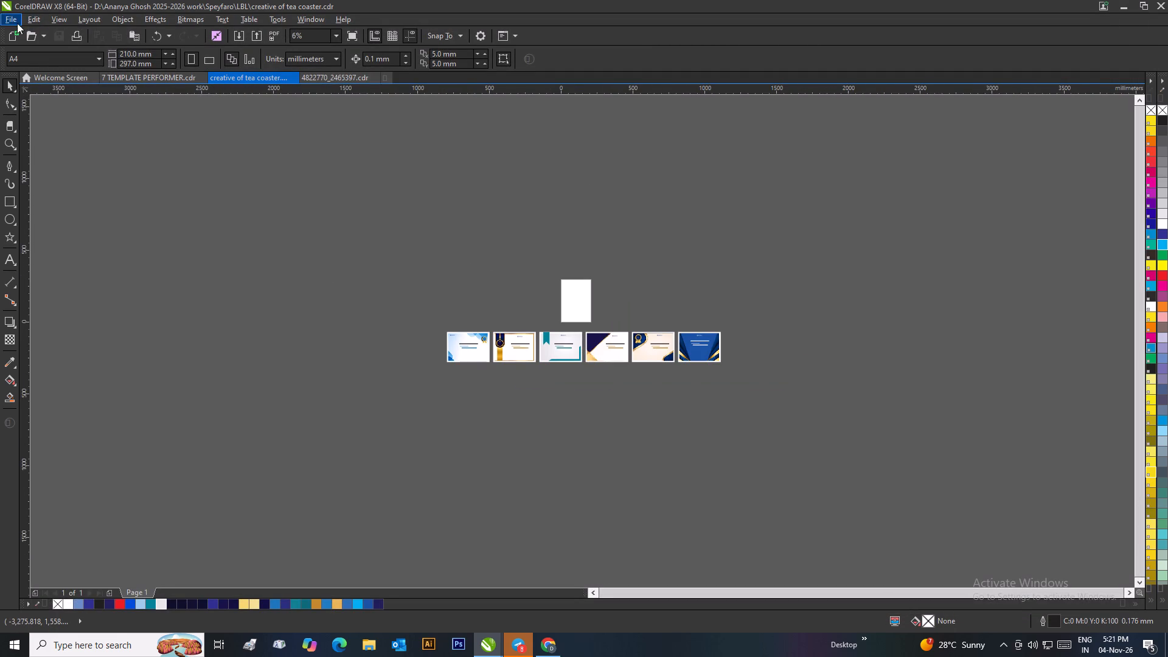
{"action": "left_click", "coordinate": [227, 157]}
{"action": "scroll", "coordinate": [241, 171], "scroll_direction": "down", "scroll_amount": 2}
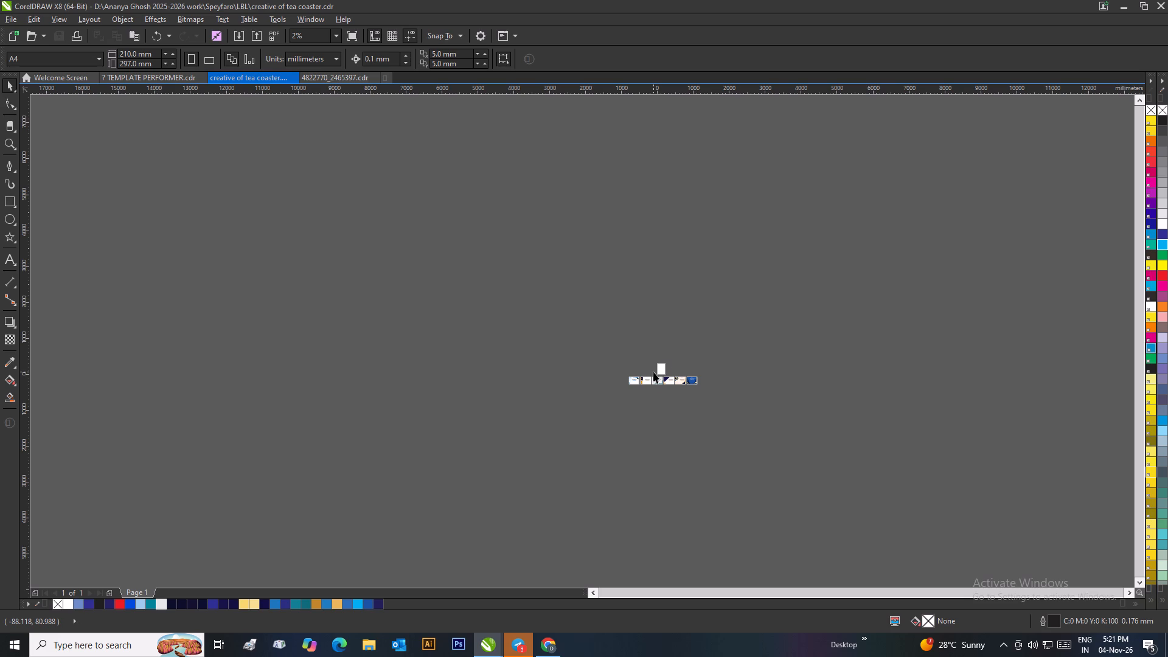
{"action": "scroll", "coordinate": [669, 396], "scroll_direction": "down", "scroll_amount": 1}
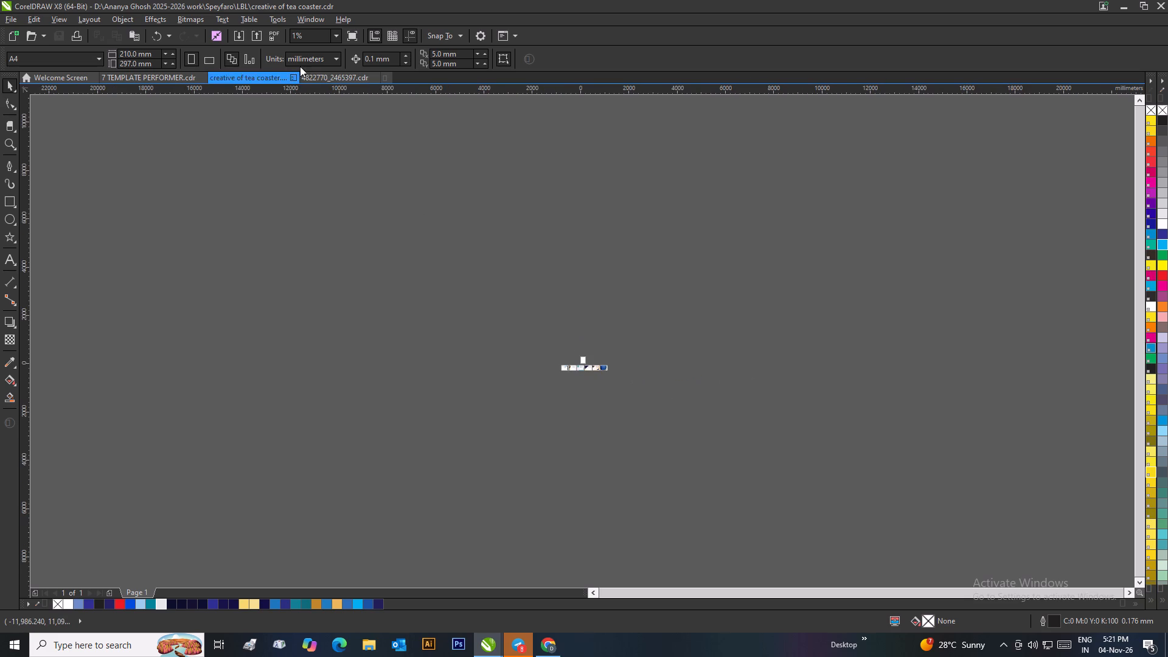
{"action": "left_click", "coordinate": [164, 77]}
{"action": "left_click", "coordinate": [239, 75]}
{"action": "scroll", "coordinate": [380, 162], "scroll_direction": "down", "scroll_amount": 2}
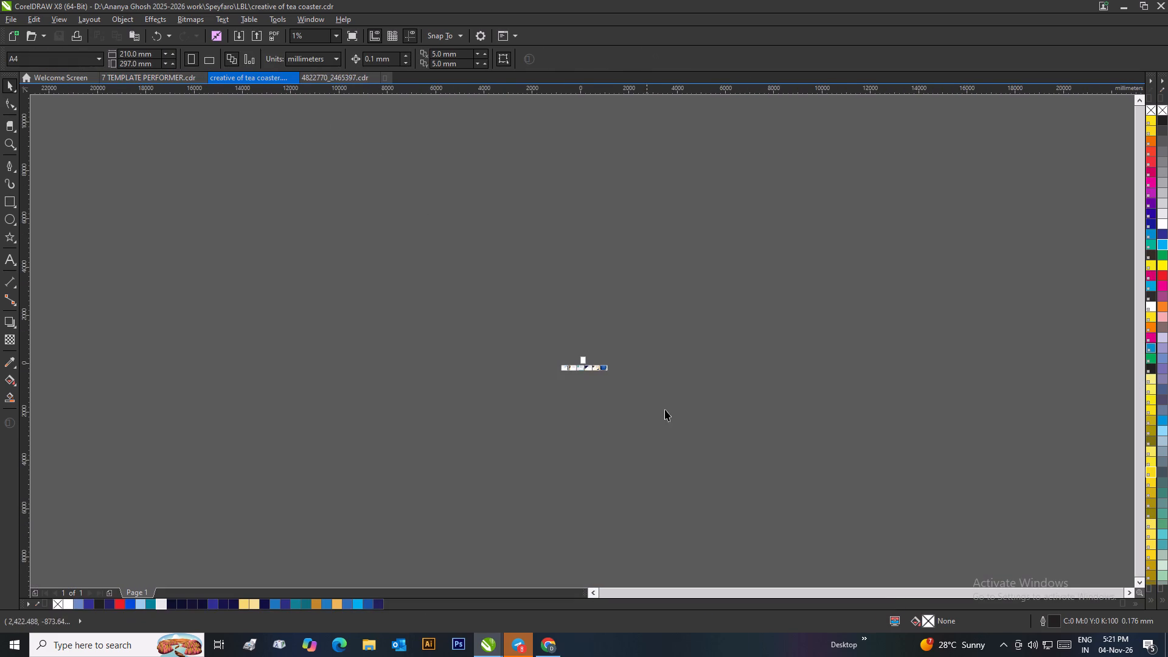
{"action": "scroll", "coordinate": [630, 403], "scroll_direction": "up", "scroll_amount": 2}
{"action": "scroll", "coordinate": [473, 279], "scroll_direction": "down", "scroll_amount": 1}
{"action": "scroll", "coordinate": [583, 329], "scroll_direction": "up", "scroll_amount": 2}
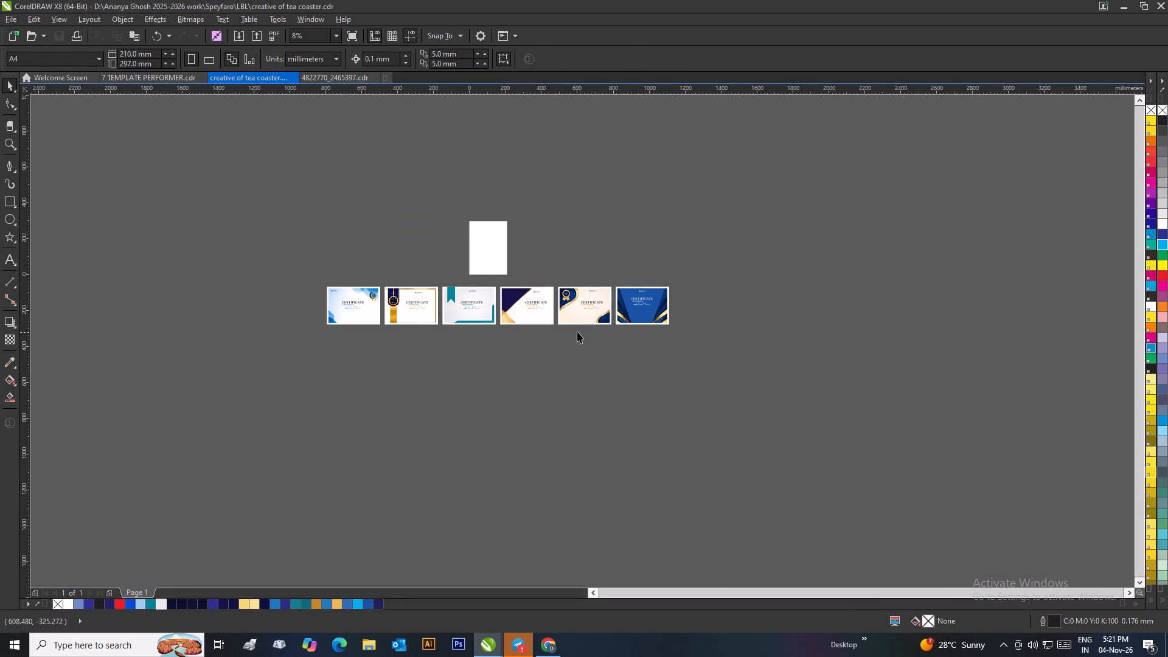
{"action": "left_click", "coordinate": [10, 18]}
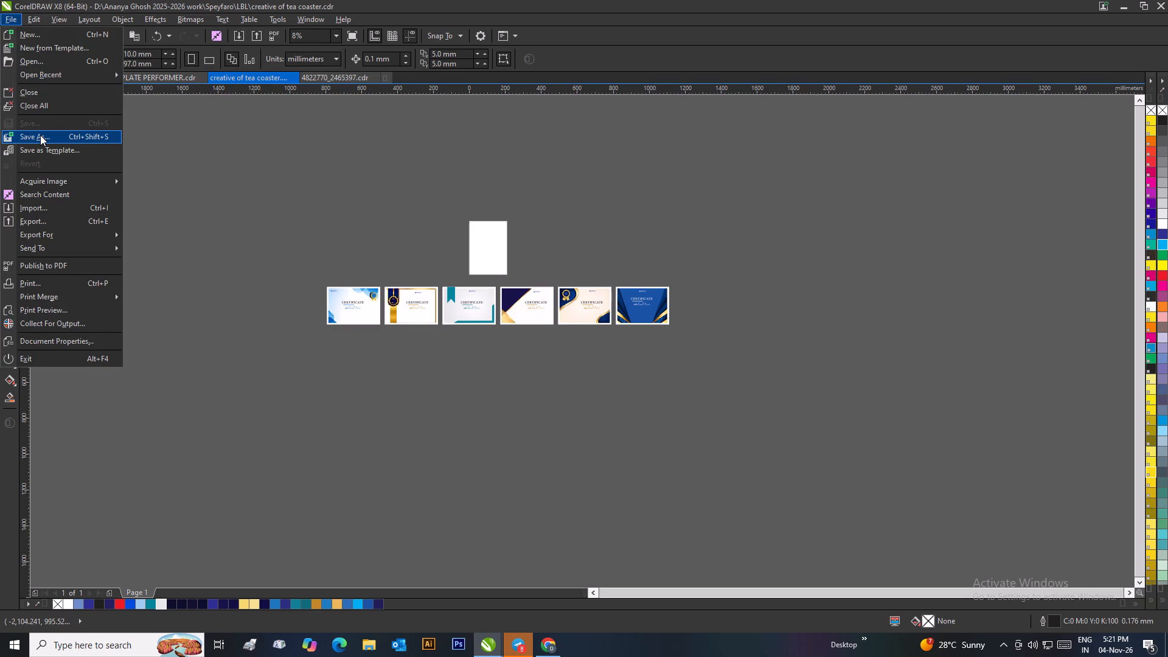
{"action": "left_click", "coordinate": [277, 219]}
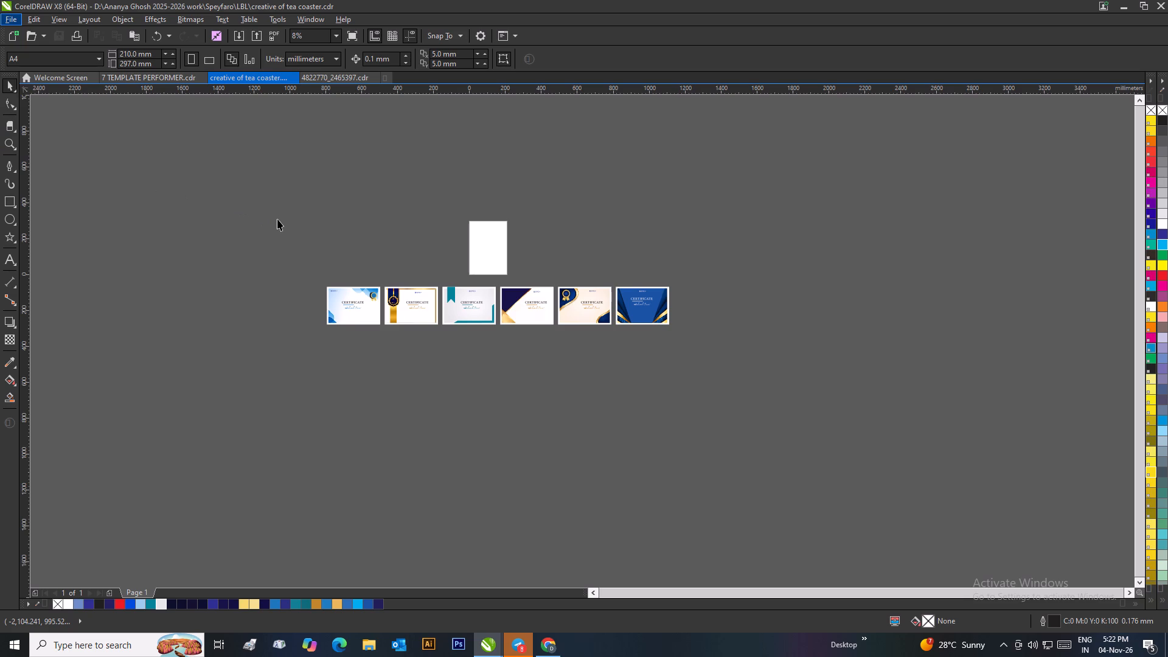
Move all six certificates together up to just above the blank page, centred at about X 219 mm, Y 318 mm.
{"action": "left_click_drag", "start_coordinate": [786, 179], "coordinate": [223, 416]}
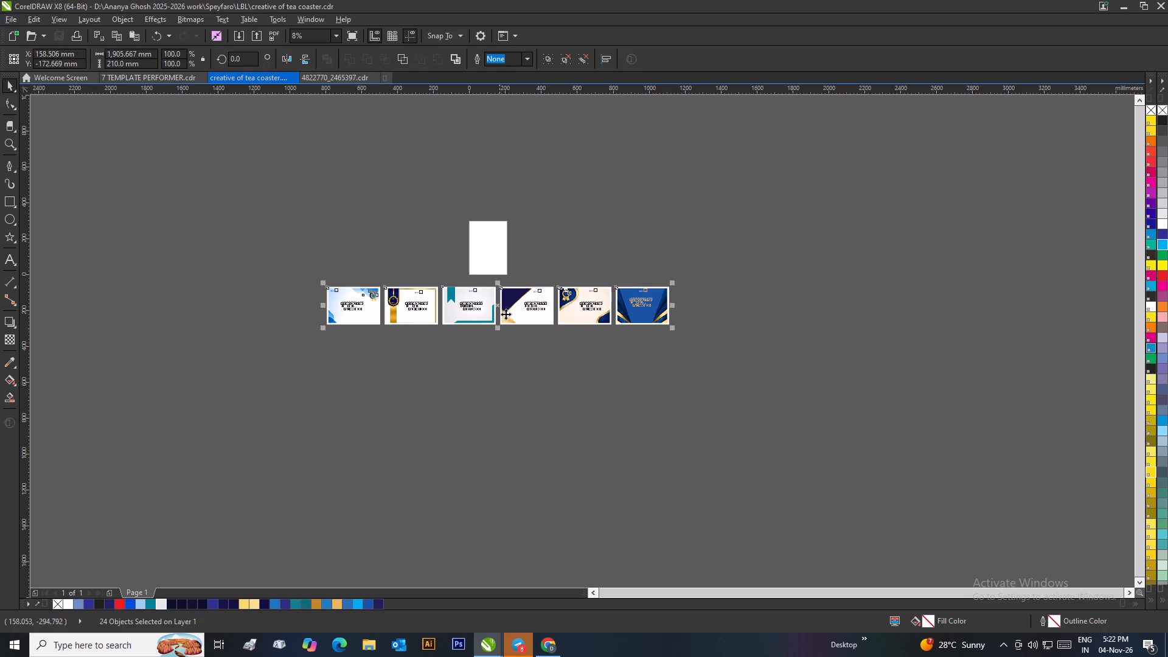
{"action": "left_click_drag", "start_coordinate": [516, 304], "coordinate": [527, 216]}
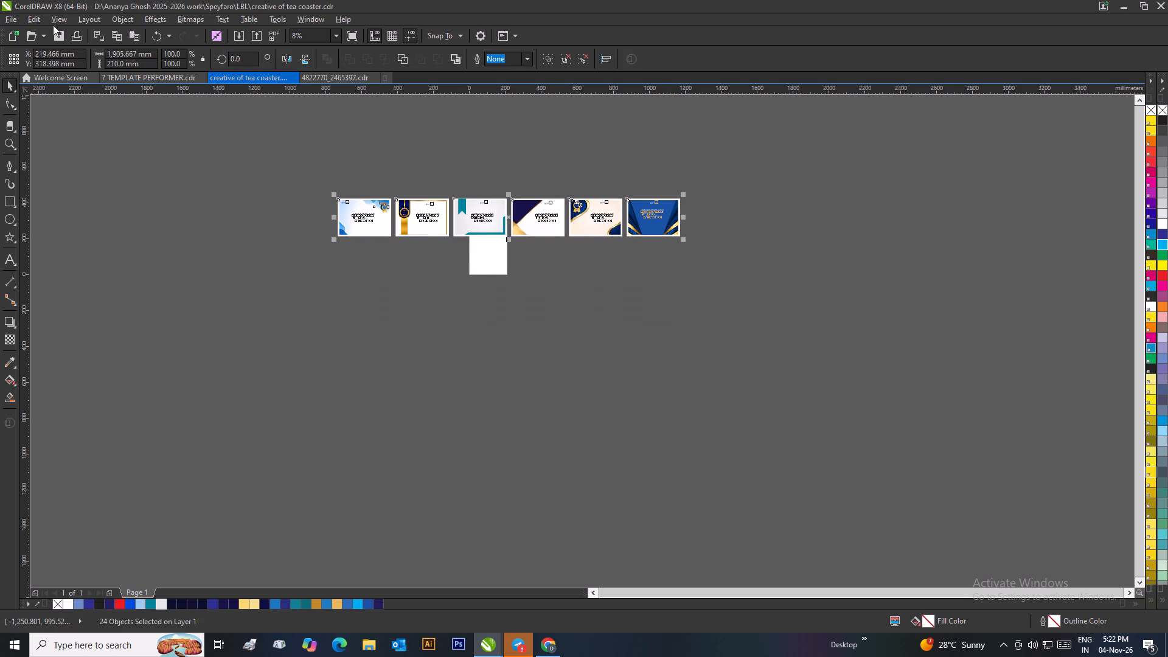
Save a copy of the drawing in the LBL folder as "certificates templates" in CDR format.
{"action": "left_click", "coordinate": [7, 15]}
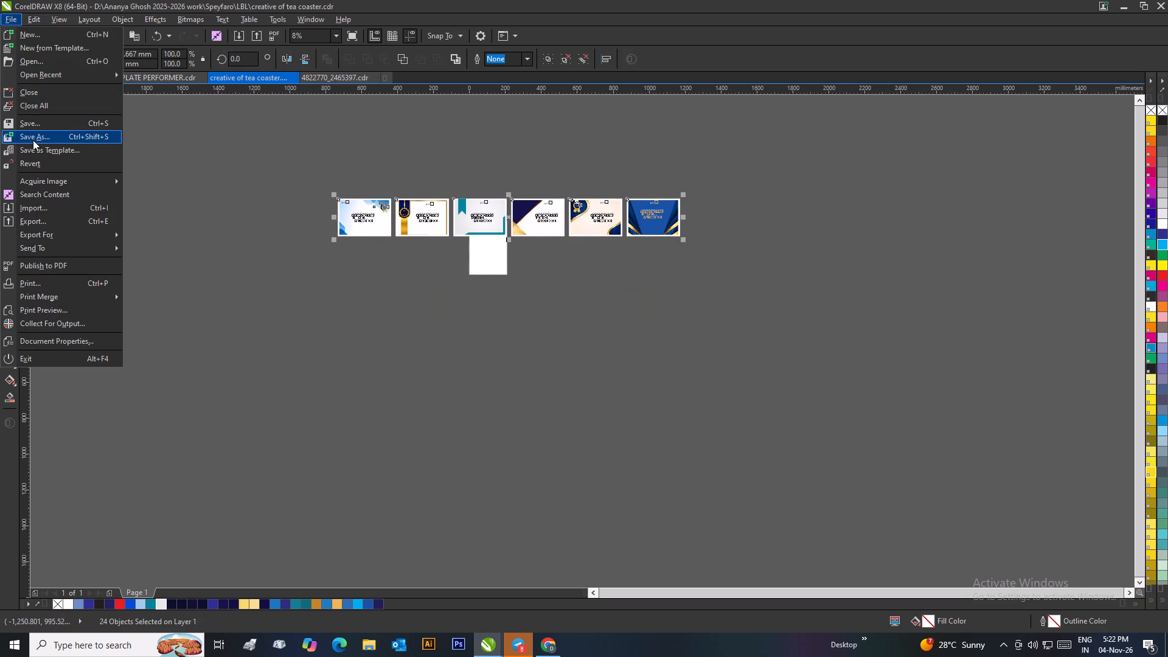
{"action": "left_click", "coordinate": [33, 140]}
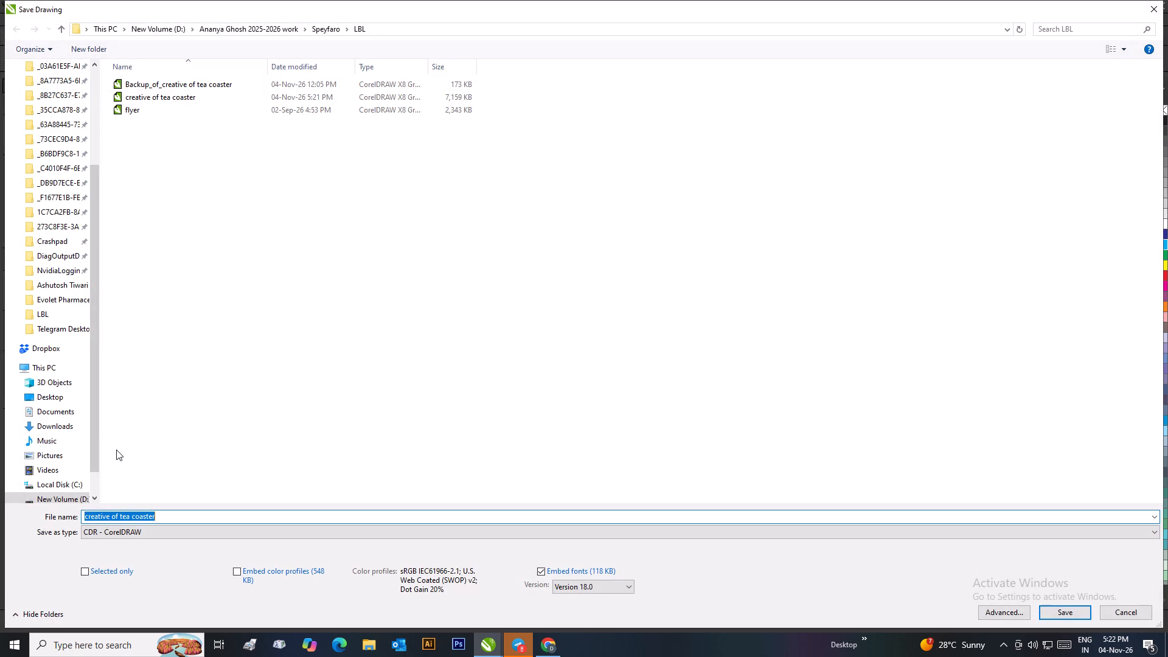
{"action": "key", "text": "BackSpace"}
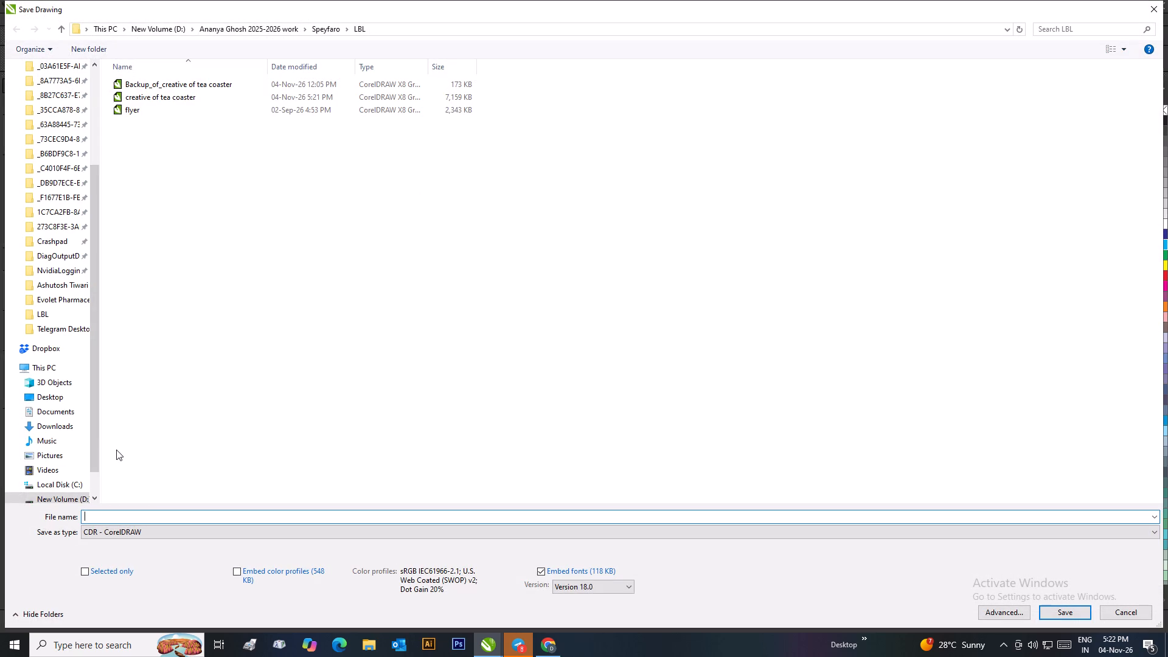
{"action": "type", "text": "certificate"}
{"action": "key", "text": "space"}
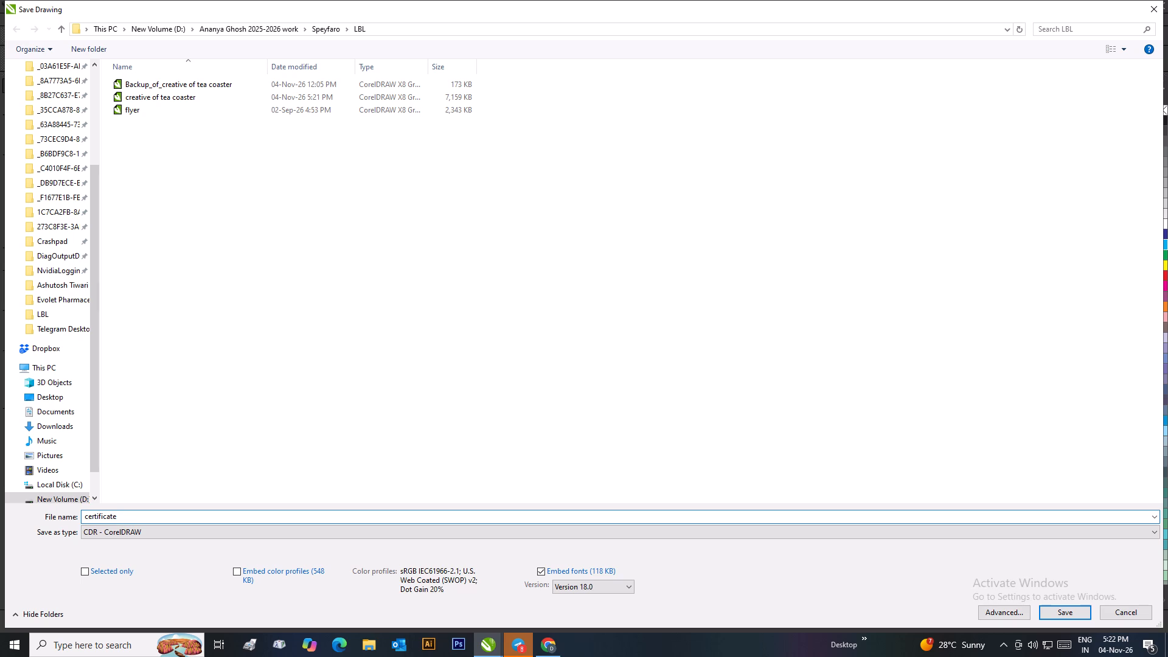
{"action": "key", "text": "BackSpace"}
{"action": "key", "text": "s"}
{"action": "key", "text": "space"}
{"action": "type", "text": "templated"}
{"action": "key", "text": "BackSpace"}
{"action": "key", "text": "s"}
{"action": "left_click", "coordinate": [1069, 610]}
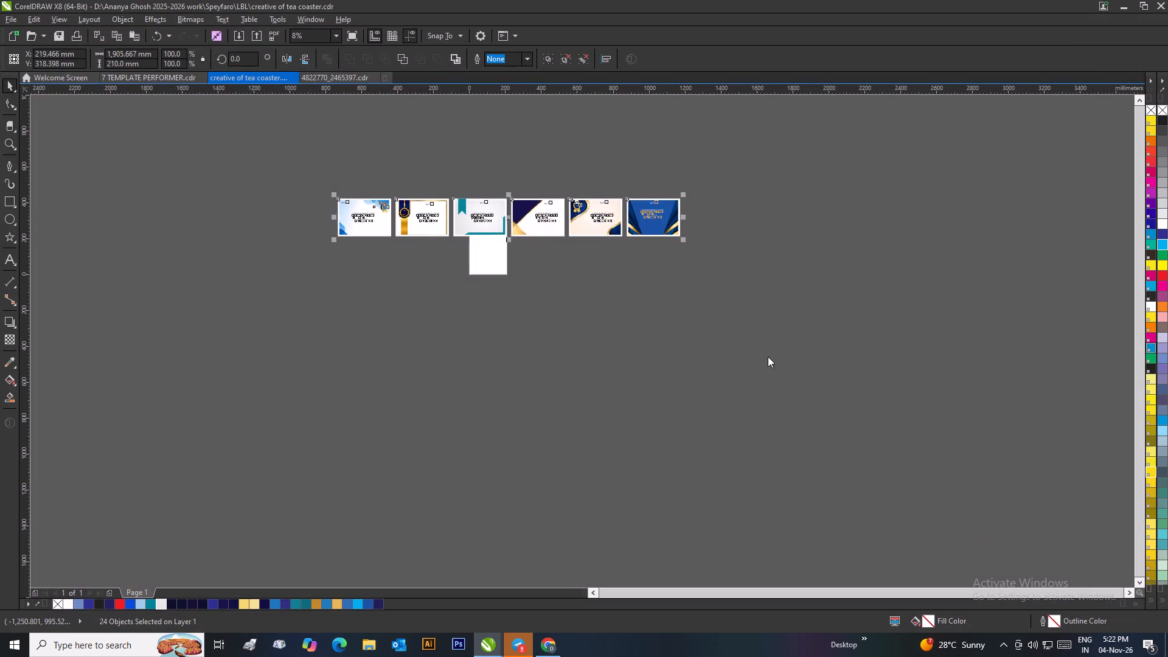
{"action": "left_click", "coordinate": [644, 326]}
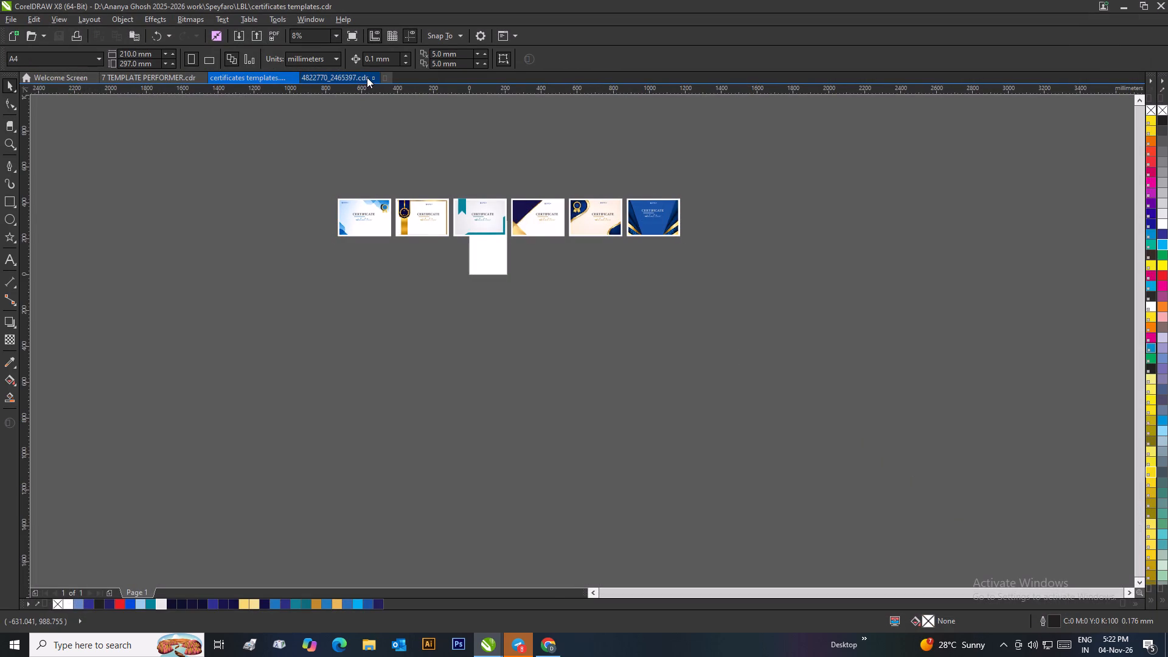
Close the 4822770_2465397 drawing without saving its changes.
{"action": "left_click", "coordinate": [367, 77]}
{"action": "left_click", "coordinate": [376, 78]}
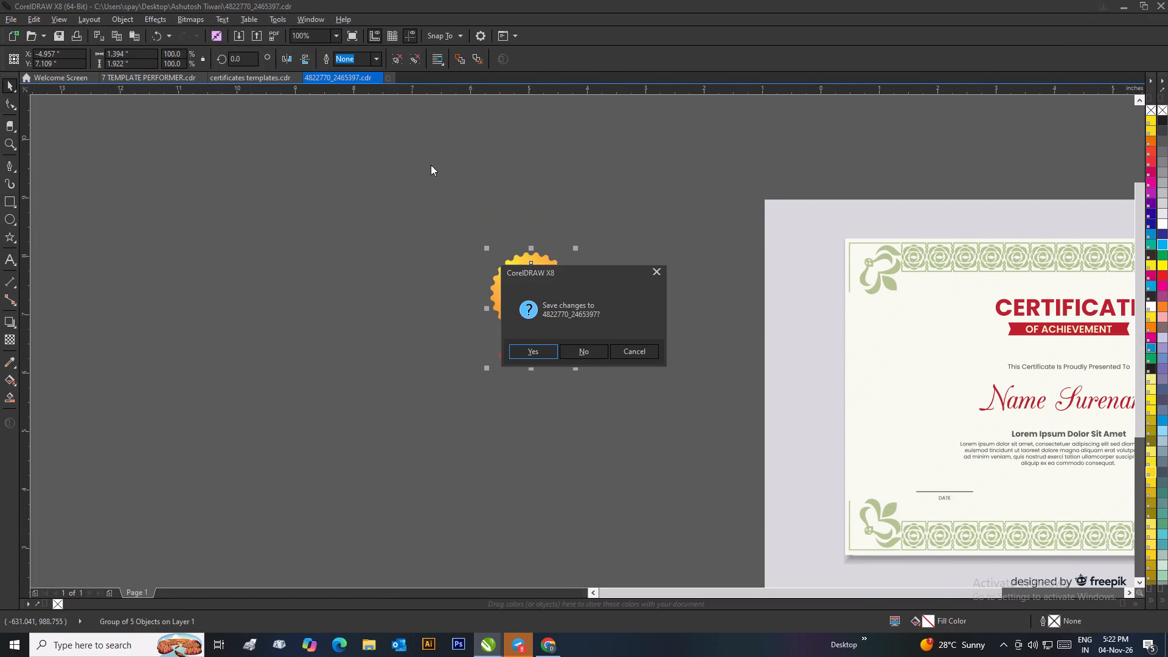
{"action": "left_click", "coordinate": [580, 352]}
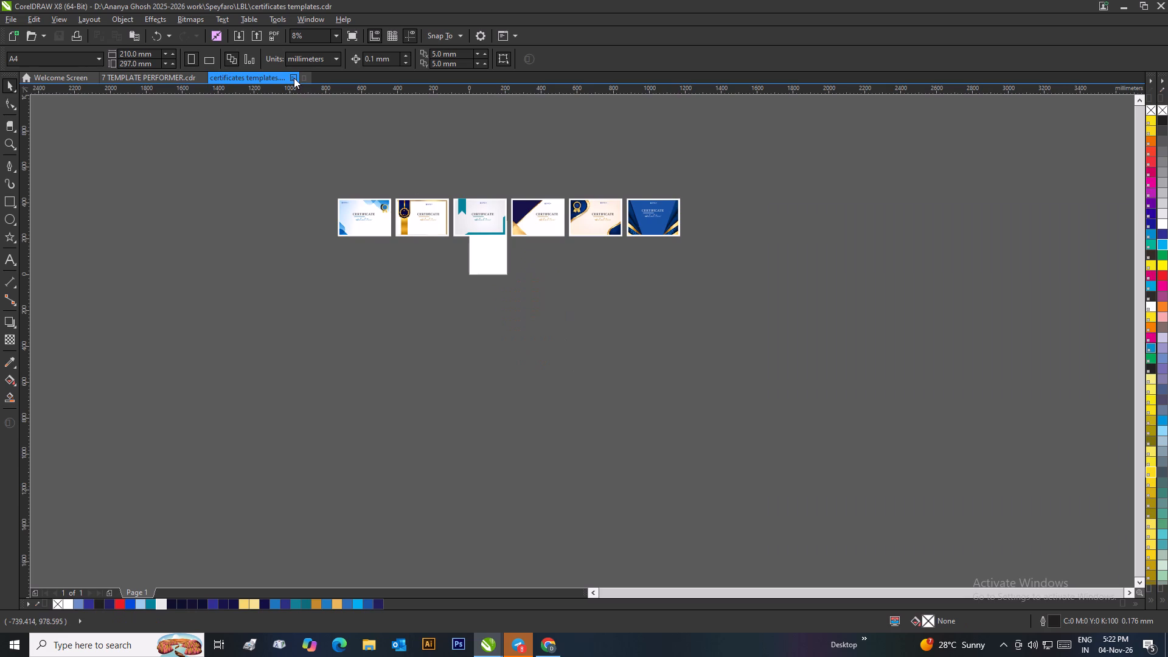
{"action": "left_click", "coordinate": [464, 144]}
{"action": "scroll", "coordinate": [499, 202], "scroll_direction": "up", "scroll_amount": 1}
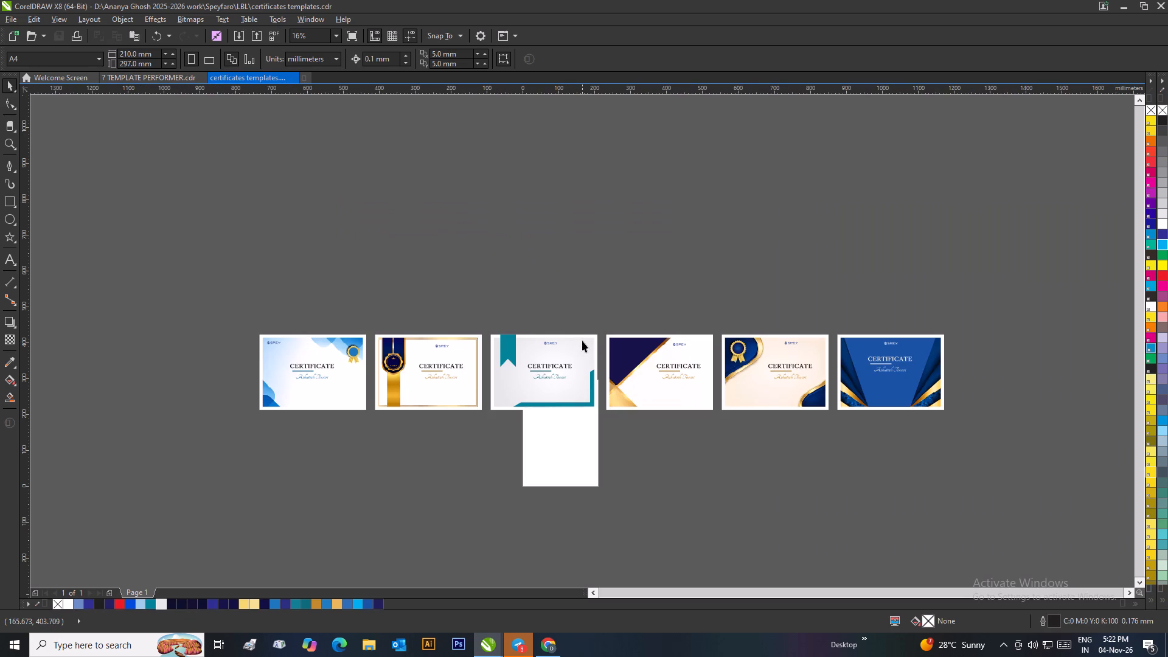
Open the recent PDF "creative of tea coaster & bag", importing its text as curves.
{"action": "key", "text": "ctrl+o"}
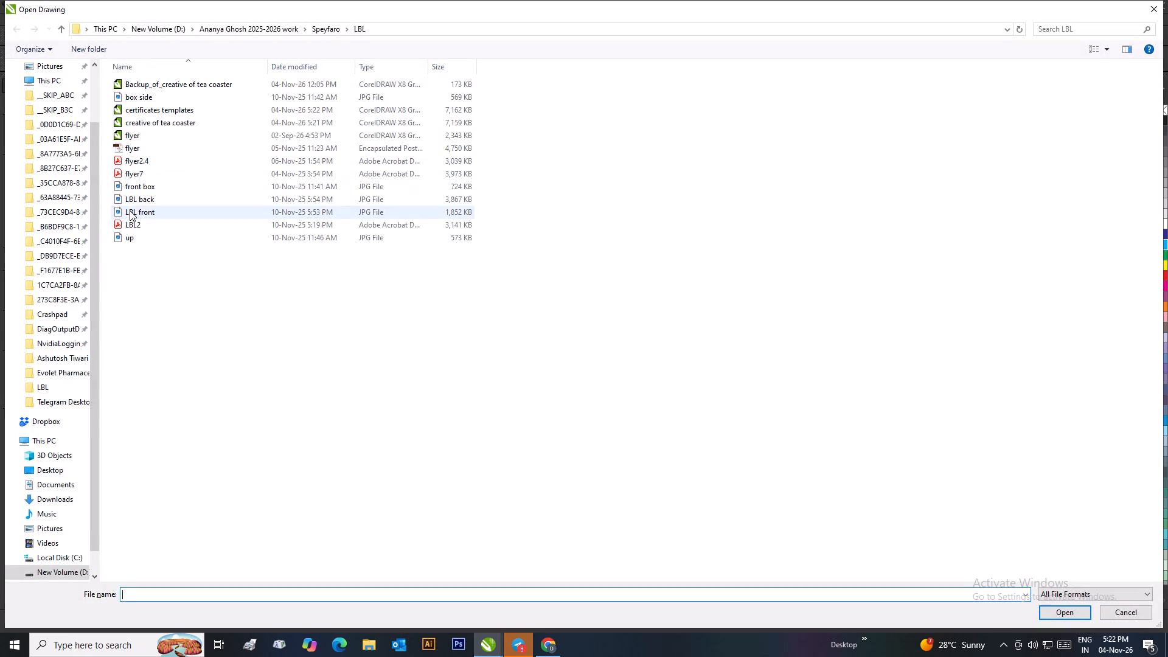
{"action": "scroll", "coordinate": [40, 111], "scroll_direction": "up", "scroll_amount": 5}
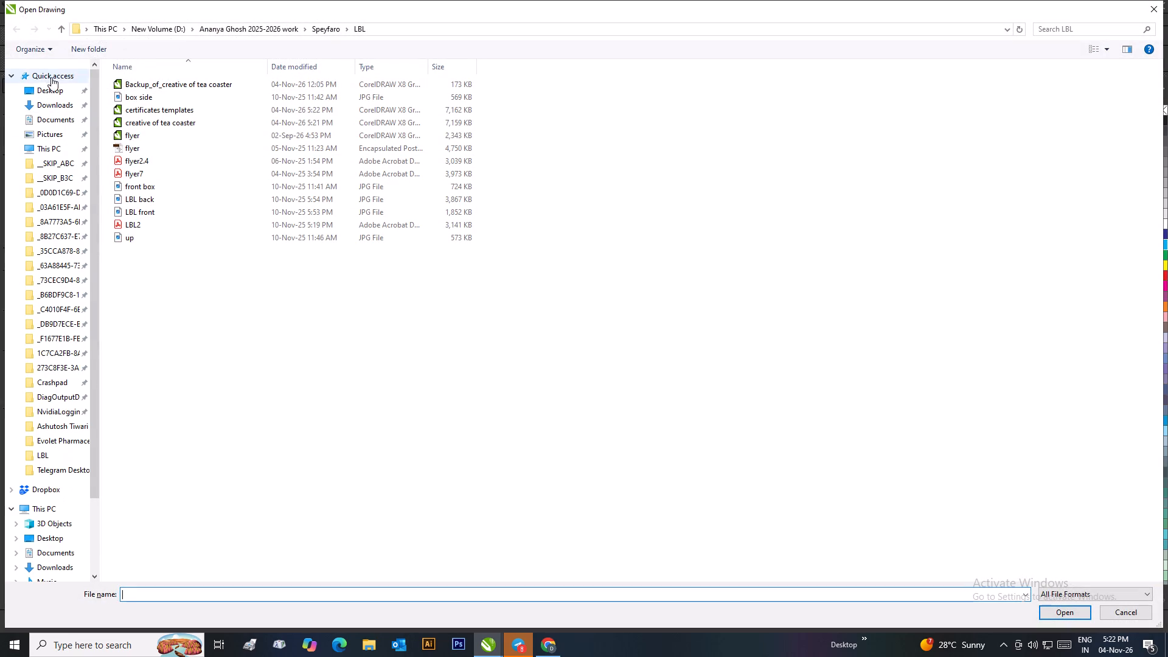
{"action": "left_click", "coordinate": [52, 75]}
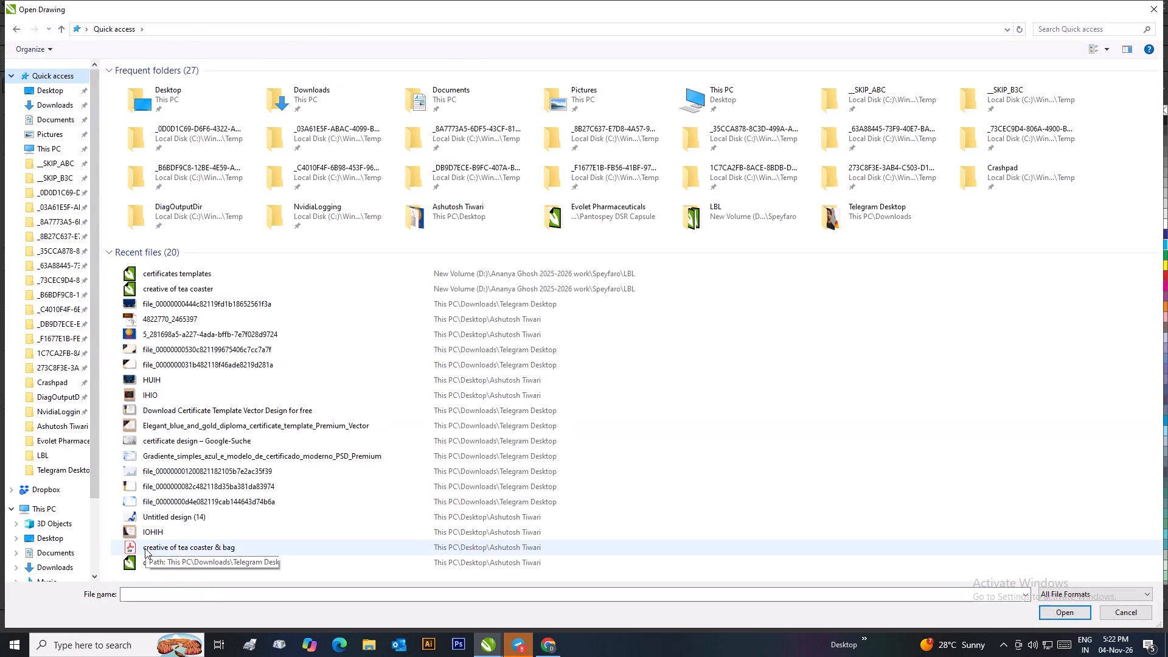
{"action": "left_click", "coordinate": [155, 544]}
{"action": "double_click", "coordinate": [155, 544]}
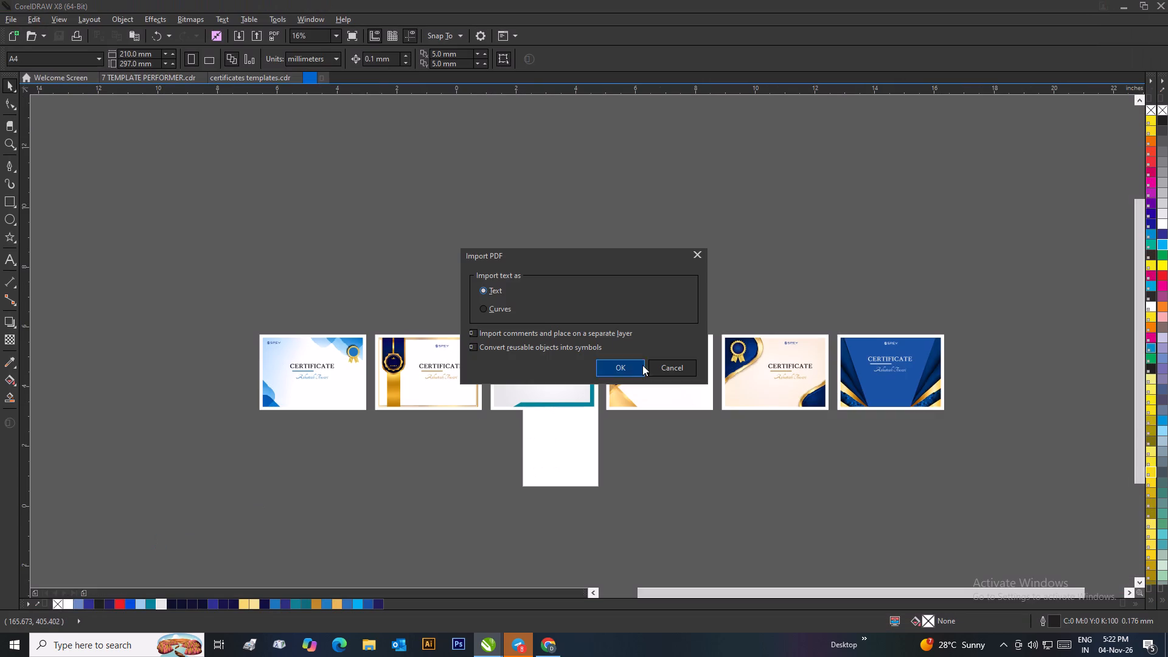
{"action": "left_click", "coordinate": [493, 314]}
{"action": "left_click", "coordinate": [611, 367]}
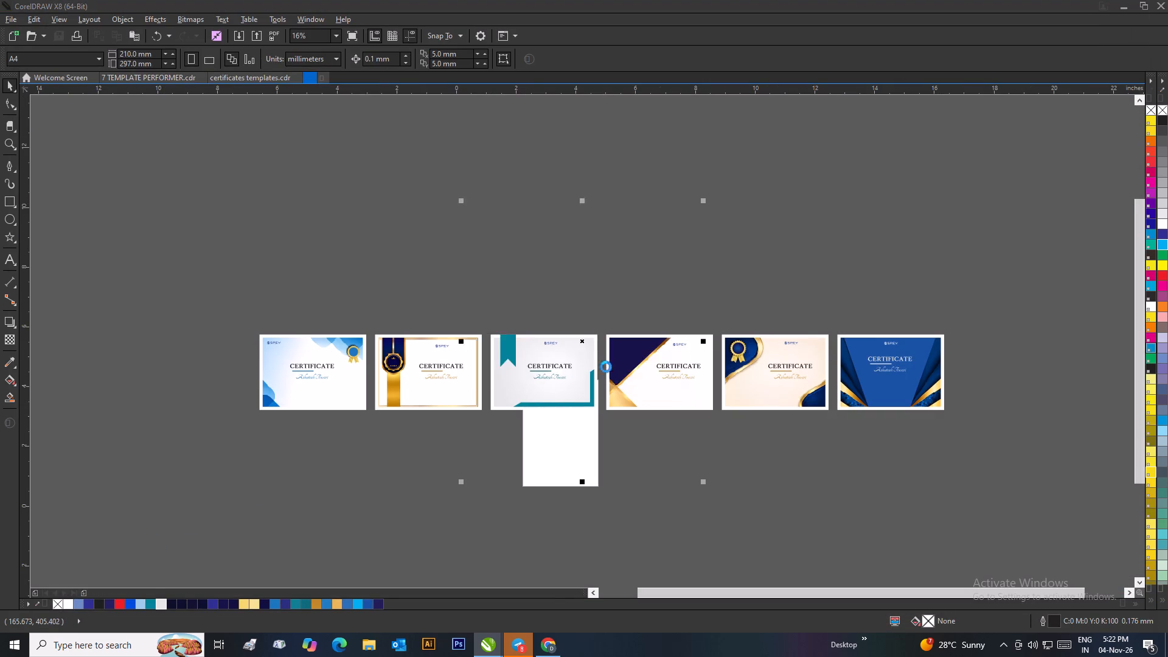
{"action": "scroll", "coordinate": [598, 335], "scroll_direction": "up", "scroll_amount": 1}
{"action": "scroll", "coordinate": [577, 341], "scroll_direction": "down", "scroll_amount": 1}
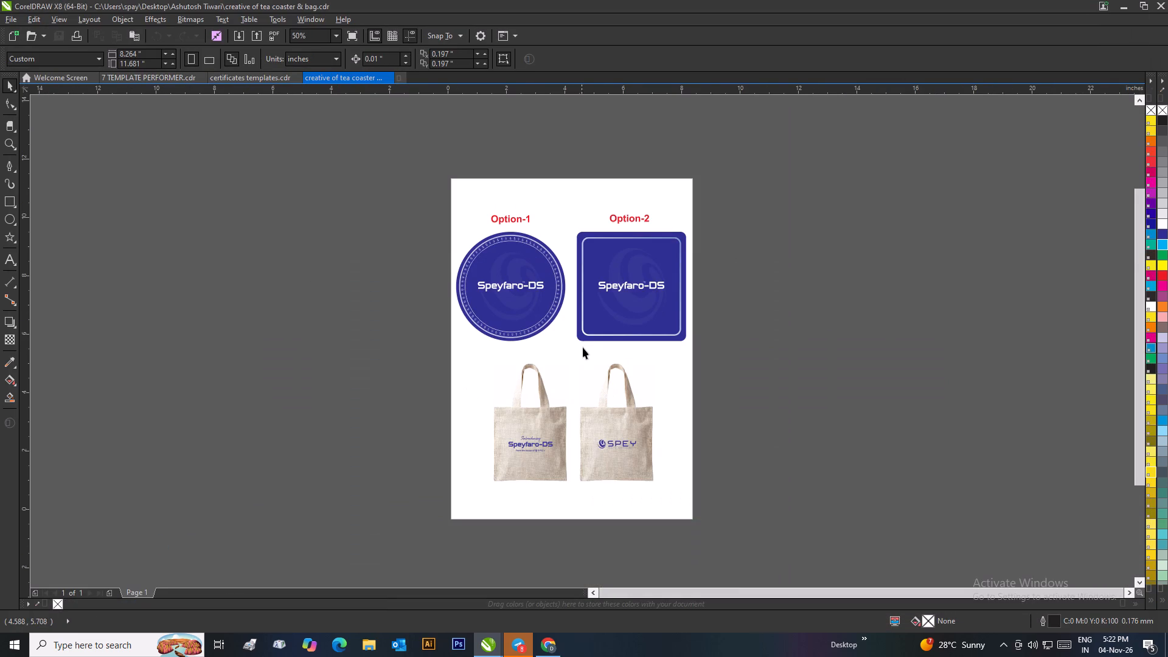
Save the imported coaster and bag drawing as "creative of tea coaster & bag" in CDR format, version 18.0.
{"action": "left_click", "coordinate": [8, 20]}
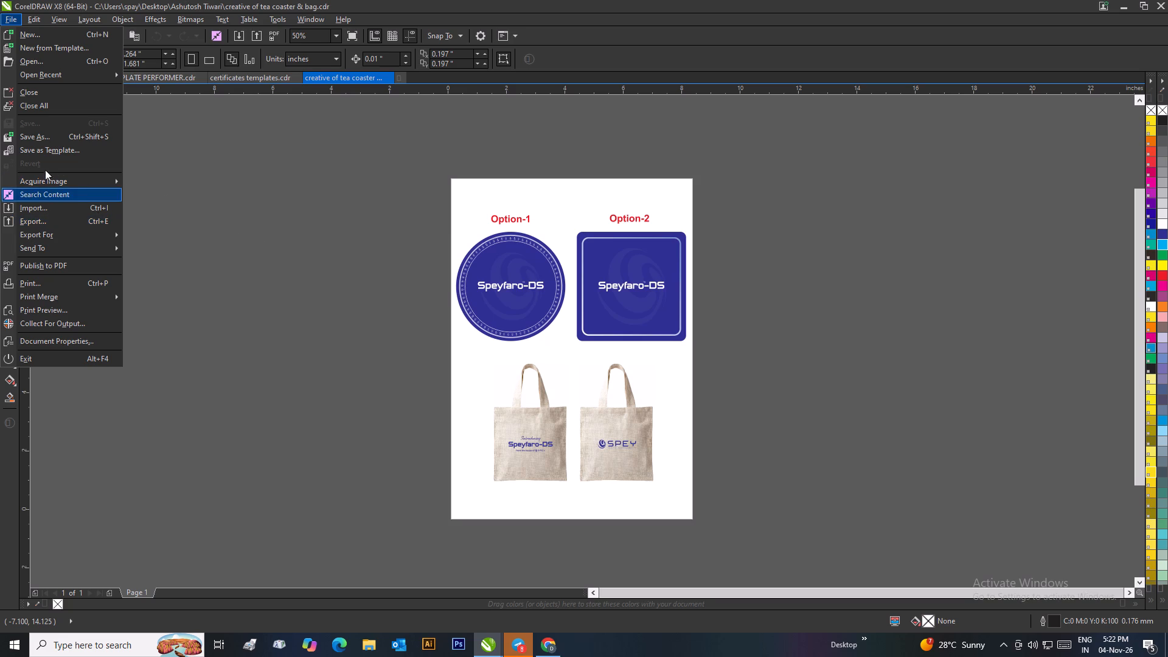
{"action": "left_click", "coordinate": [40, 140]}
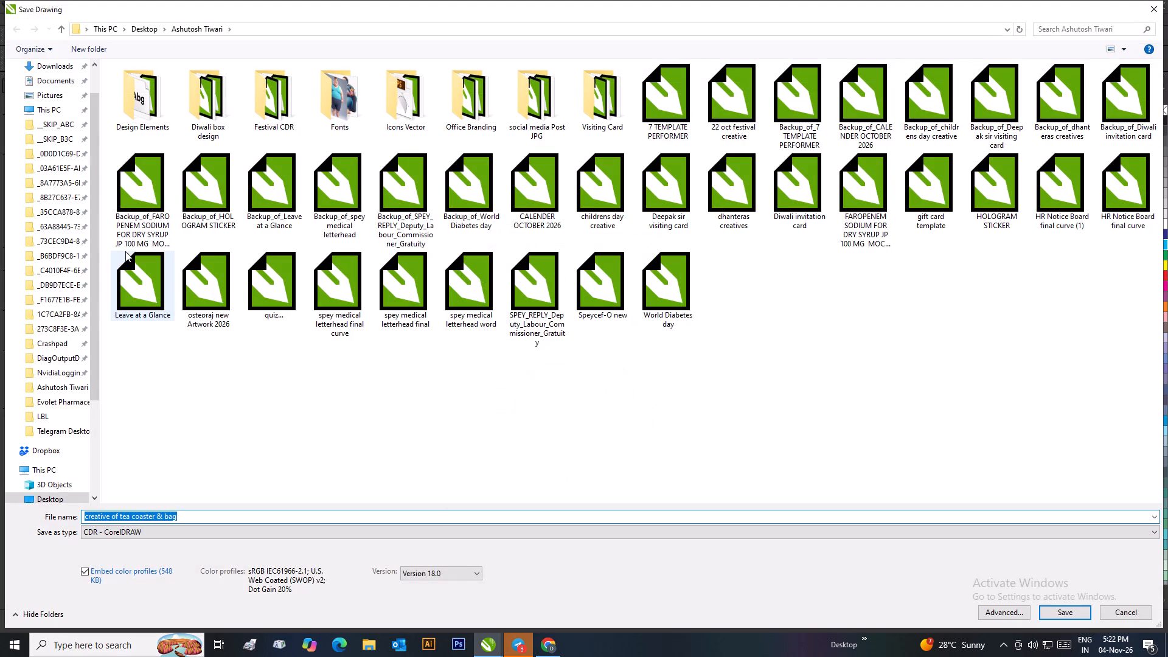
{"action": "left_click", "coordinate": [1059, 613]}
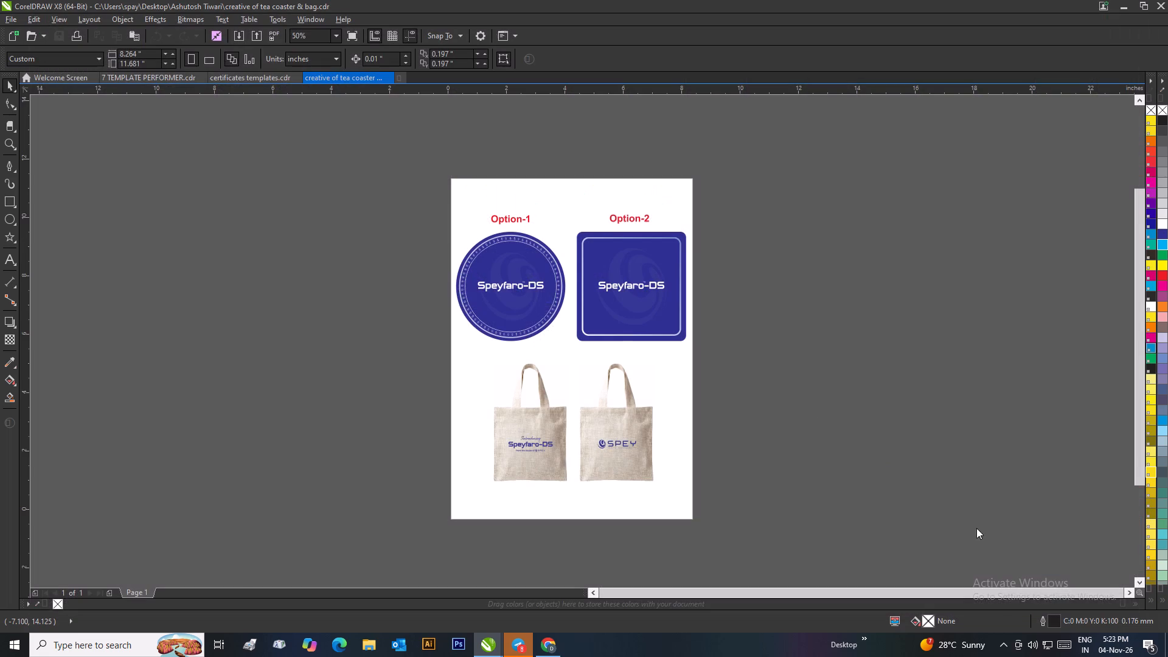
Return to the certificates templates drawing and examine the certificates in the row up close and as a whole.
{"action": "left_click", "coordinate": [266, 77]}
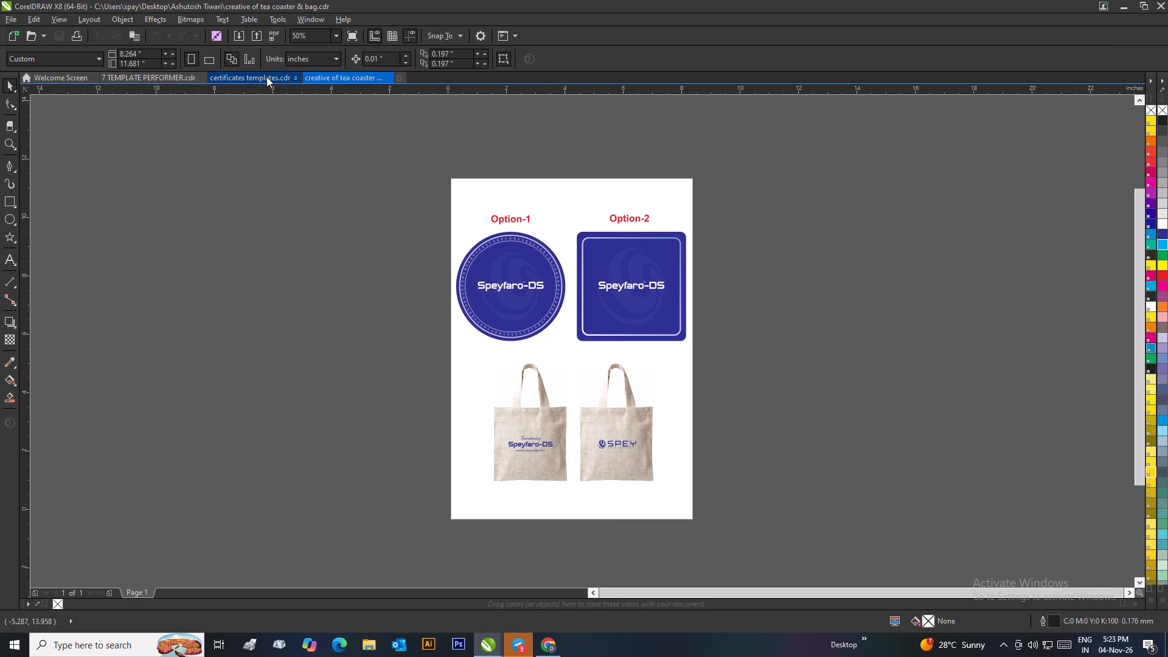
{"action": "scroll", "coordinate": [492, 335], "scroll_direction": "up", "scroll_amount": 2}
{"action": "scroll", "coordinate": [580, 361], "scroll_direction": "down", "scroll_amount": 2}
{"action": "scroll", "coordinate": [483, 367], "scroll_direction": "up", "scroll_amount": 1}
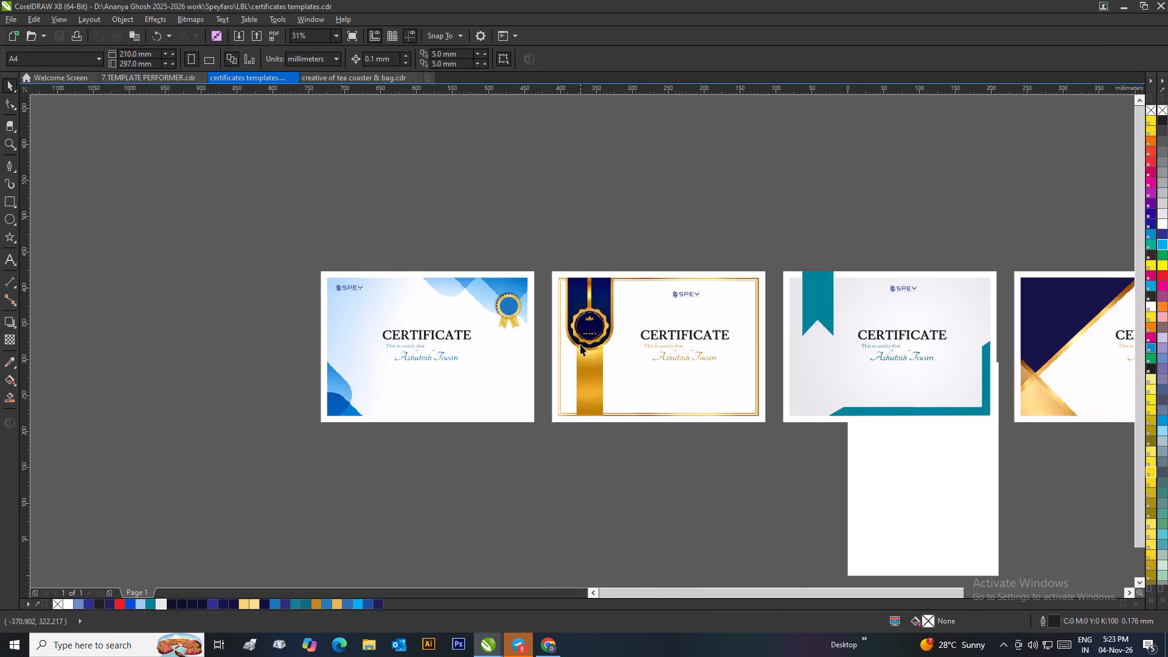
{"action": "scroll", "coordinate": [555, 347], "scroll_direction": "up", "scroll_amount": 2}
{"action": "scroll", "coordinate": [583, 343], "scroll_direction": "down", "scroll_amount": 2}
{"action": "scroll", "coordinate": [771, 345], "scroll_direction": "up", "scroll_amount": 1}
{"action": "scroll", "coordinate": [366, 309], "scroll_direction": "down", "scroll_amount": 1}
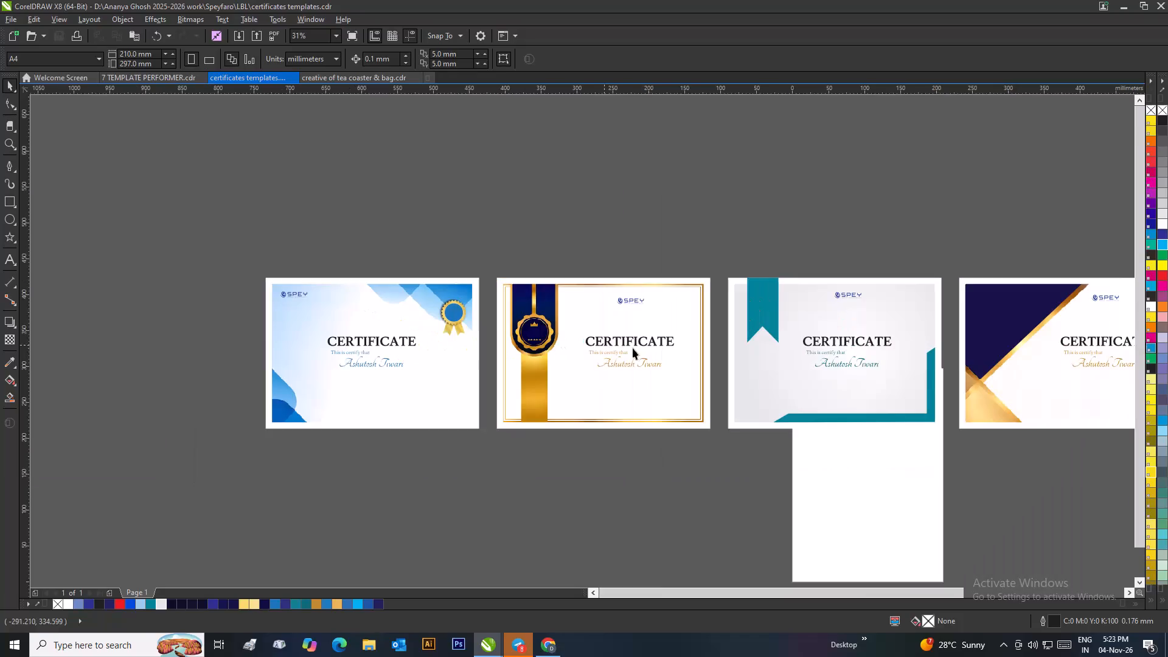
{"action": "scroll", "coordinate": [968, 380], "scroll_direction": "up", "scroll_amount": 1}
{"action": "scroll", "coordinate": [426, 315], "scroll_direction": "down", "scroll_amount": 1}
{"action": "scroll", "coordinate": [791, 334], "scroll_direction": "up", "scroll_amount": 1}
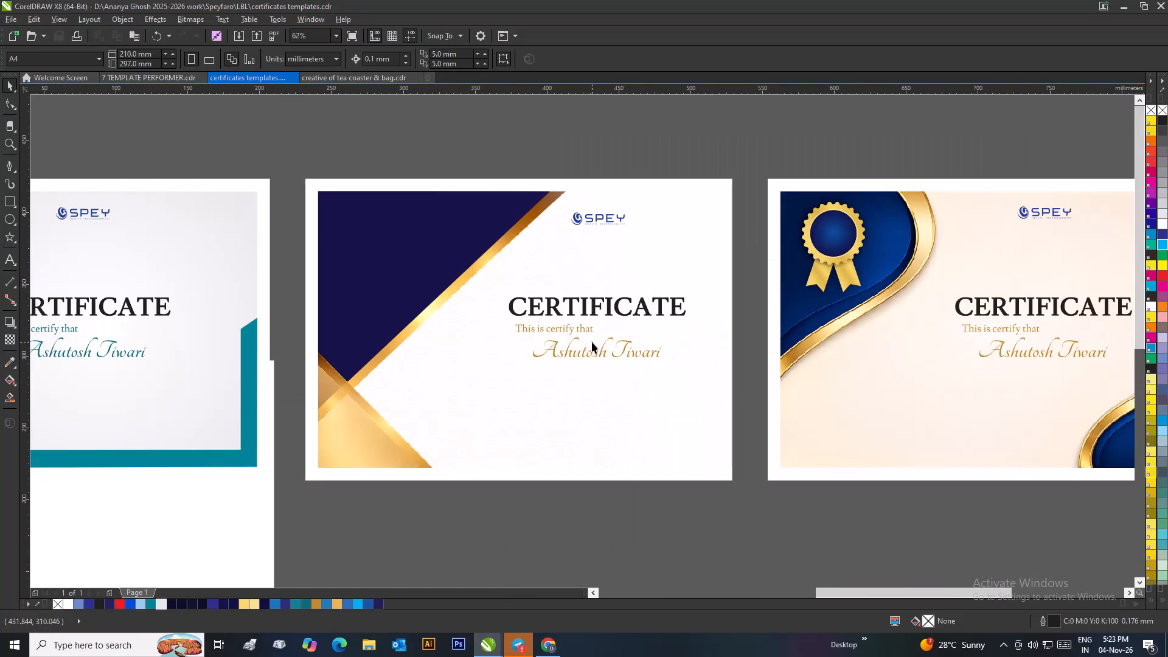
{"action": "scroll", "coordinate": [586, 344], "scroll_direction": "down", "scroll_amount": 1}
{"action": "scroll", "coordinate": [973, 329], "scroll_direction": "up", "scroll_amount": 1}
{"action": "scroll", "coordinate": [532, 344], "scroll_direction": "down", "scroll_amount": 2}
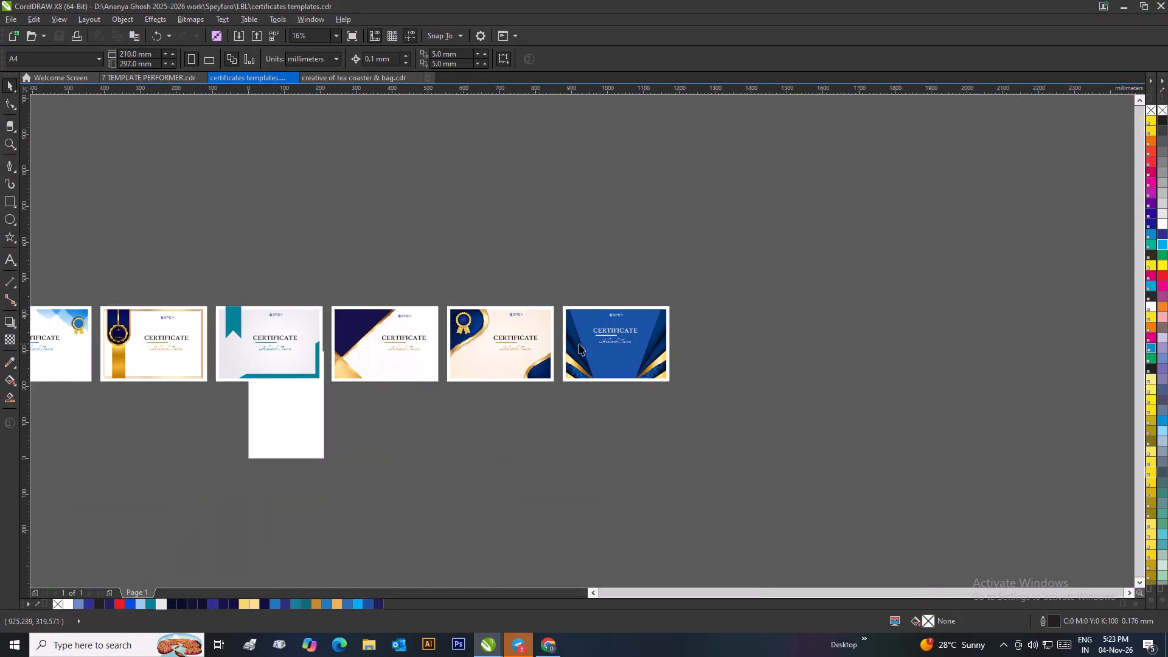
{"action": "left_click", "coordinate": [550, 253]}
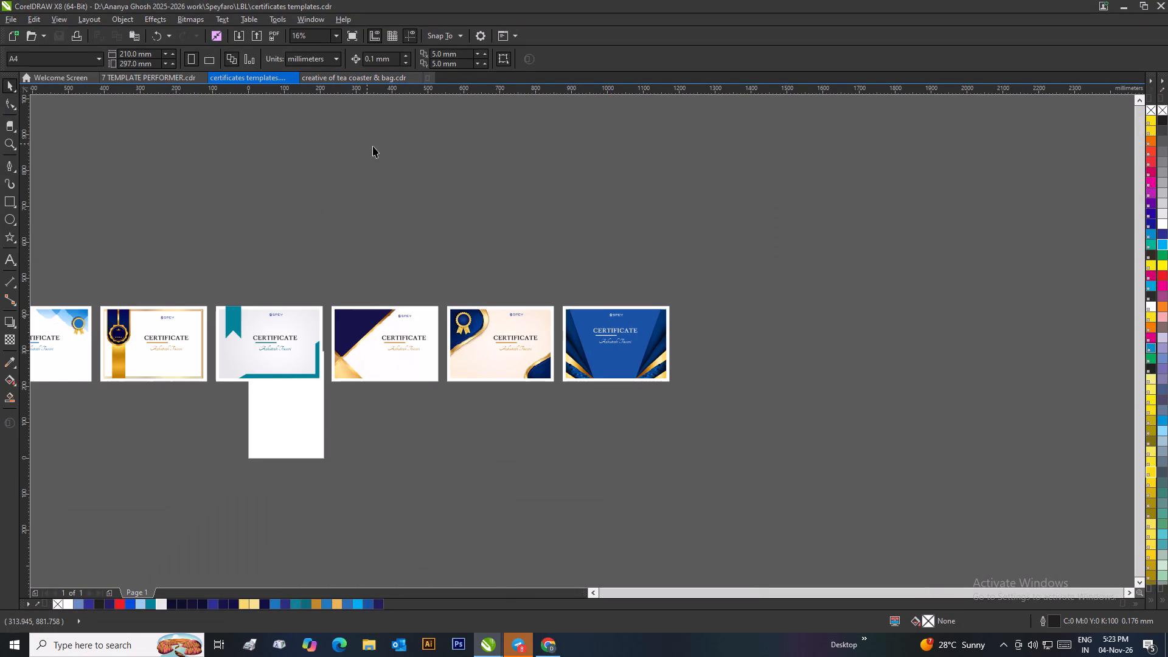
{"action": "left_click", "coordinate": [373, 146]}
{"action": "scroll", "coordinate": [380, 152], "scroll_direction": "down", "scroll_amount": 1}
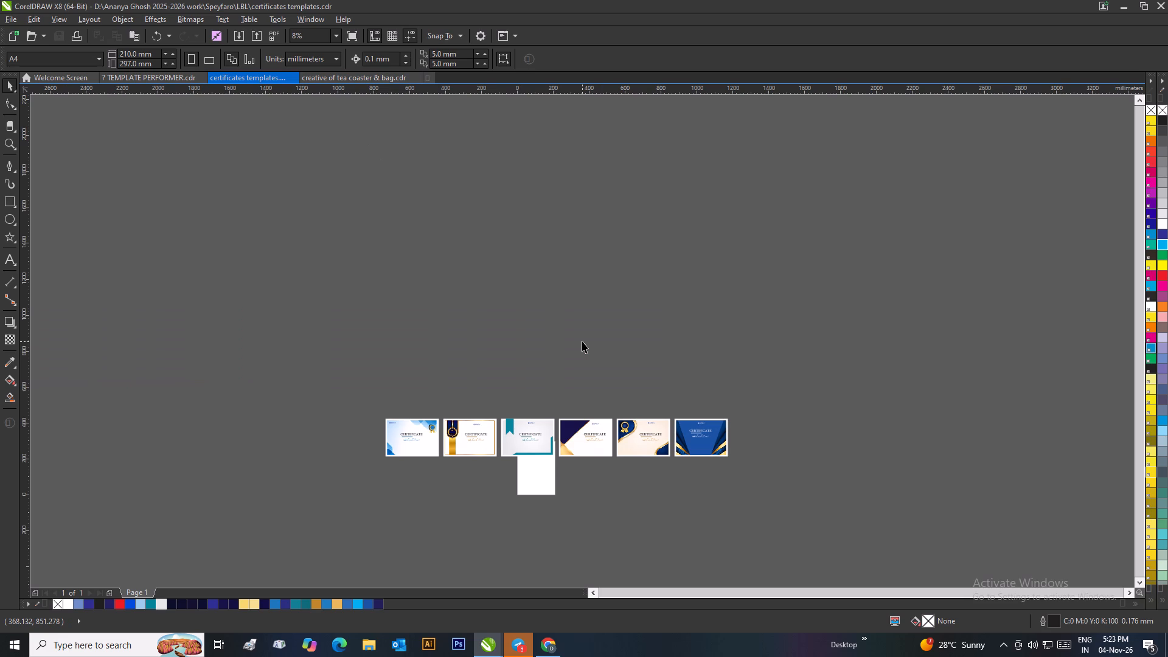
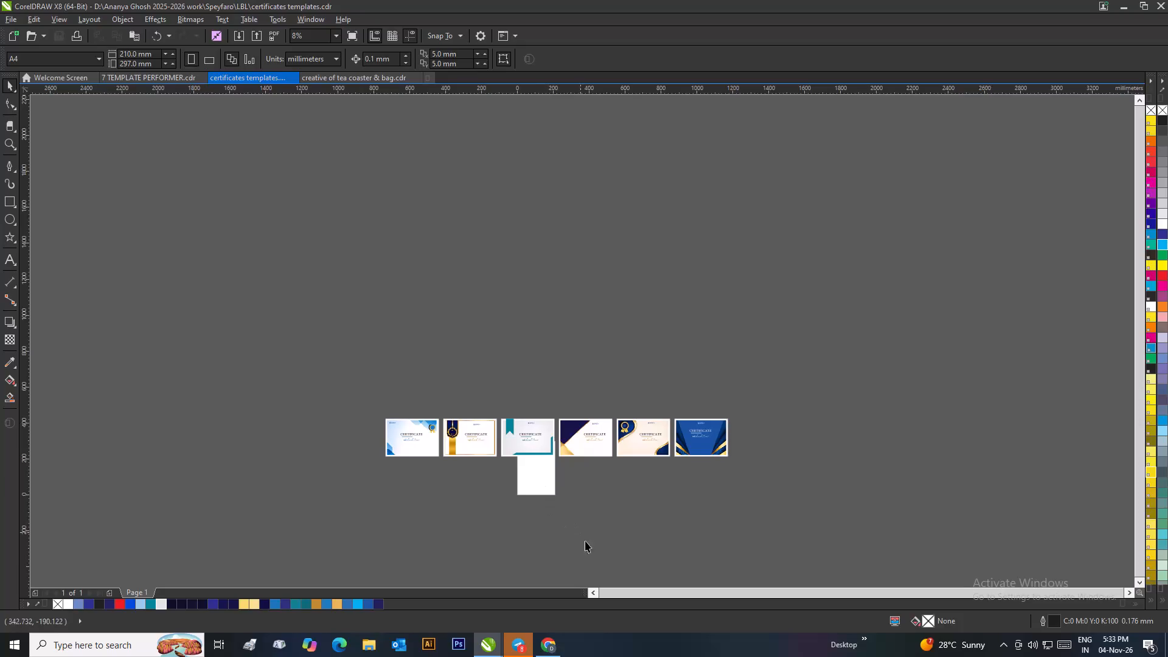
Examine the six certificates in the row up close and as a whole, ending with the blue one at the row's end.
{"action": "scroll", "coordinate": [598, 455], "scroll_direction": "up", "scroll_amount": 1}
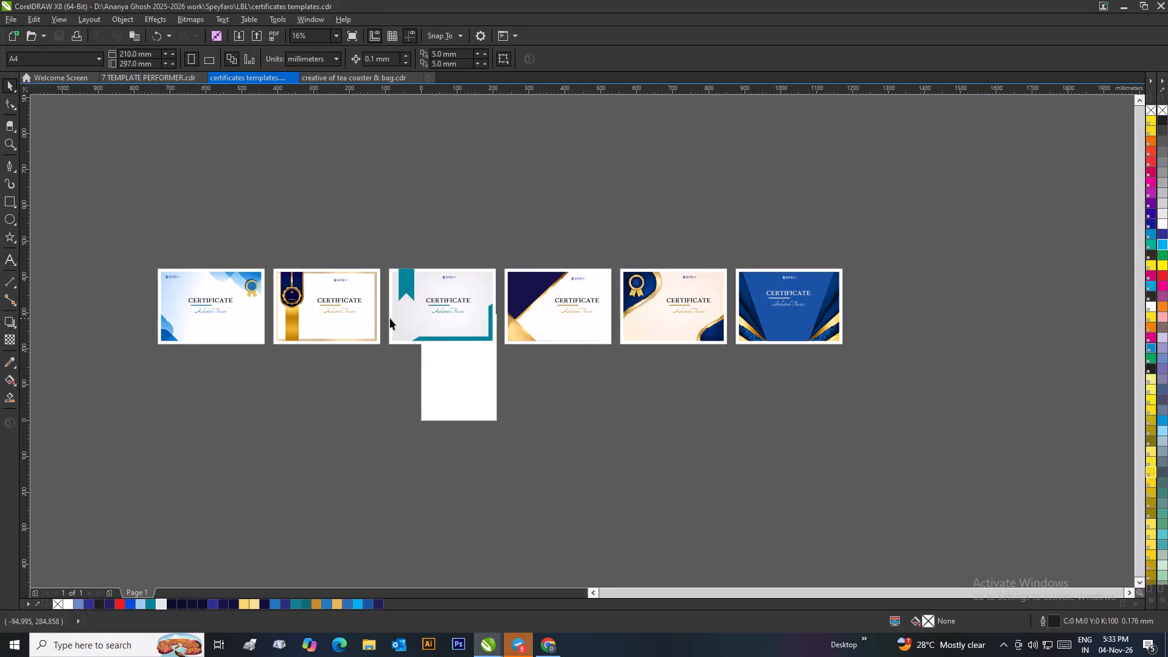
{"action": "scroll", "coordinate": [390, 318], "scroll_direction": "up", "scroll_amount": 1}
{"action": "scroll", "coordinate": [313, 332], "scroll_direction": "up", "scroll_amount": 1}
{"action": "scroll", "coordinate": [643, 357], "scroll_direction": "down", "scroll_amount": 1}
{"action": "scroll", "coordinate": [766, 322], "scroll_direction": "up", "scroll_amount": 1}
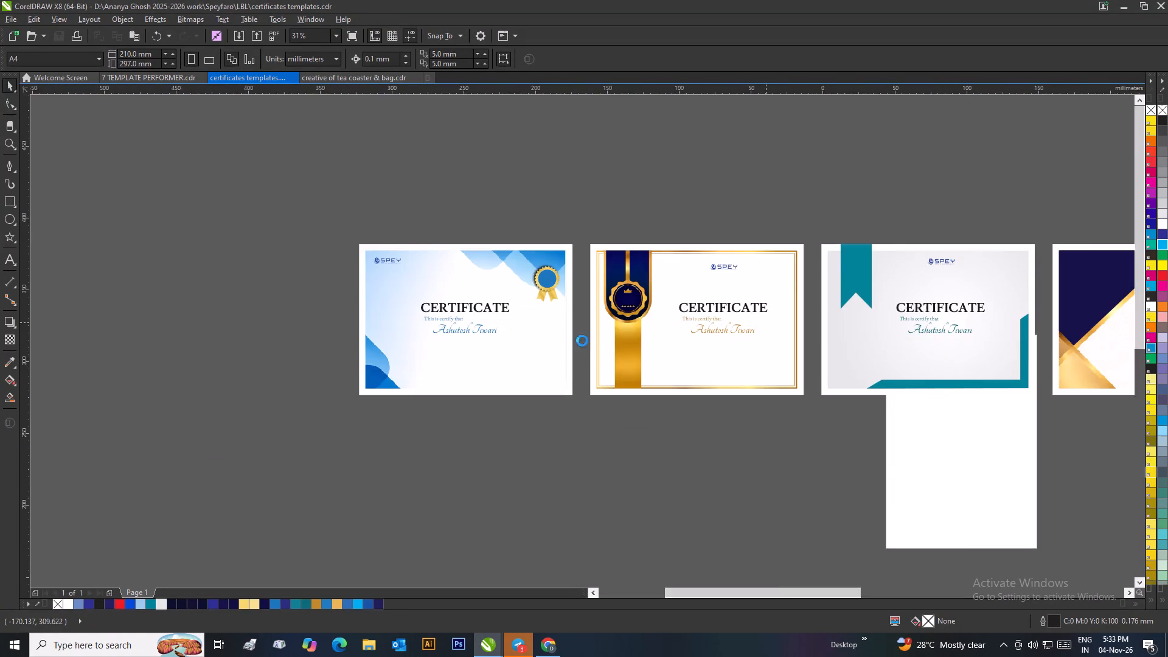
{"action": "scroll", "coordinate": [582, 341], "scroll_direction": "up", "scroll_amount": 1}
{"action": "scroll", "coordinate": [530, 347], "scroll_direction": "down", "scroll_amount": 3}
{"action": "scroll", "coordinate": [689, 338], "scroll_direction": "up", "scroll_amount": 1}
{"action": "scroll", "coordinate": [582, 341], "scroll_direction": "up", "scroll_amount": 1}
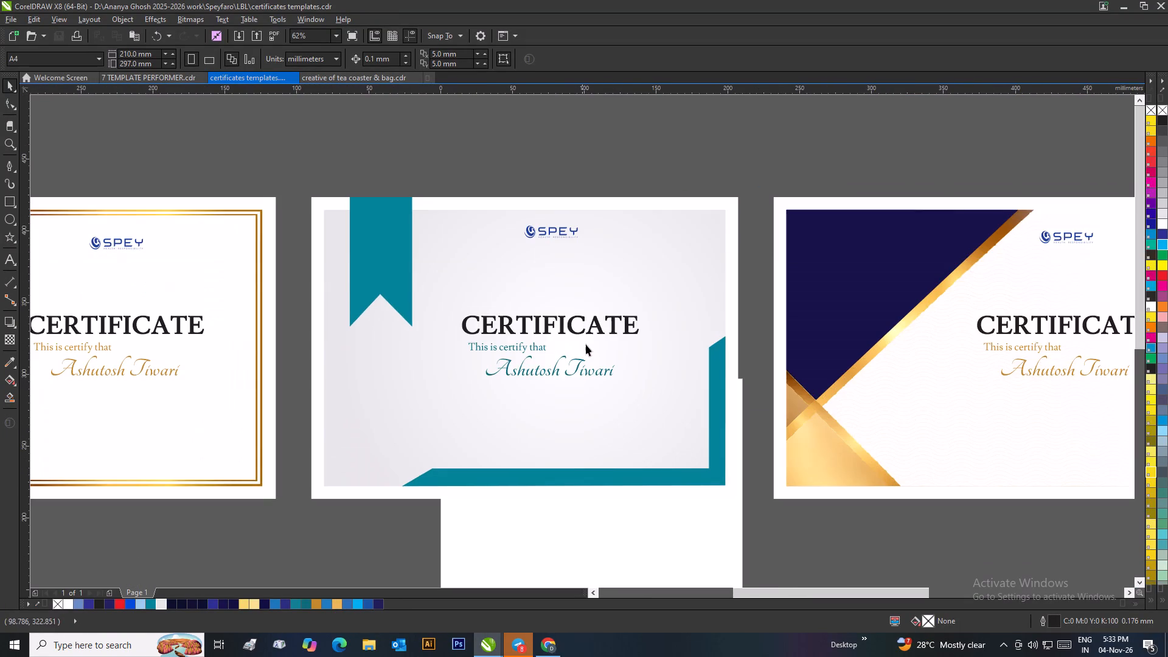
{"action": "scroll", "coordinate": [590, 345], "scroll_direction": "down", "scroll_amount": 2}
{"action": "scroll", "coordinate": [672, 347], "scroll_direction": "up", "scroll_amount": 2}
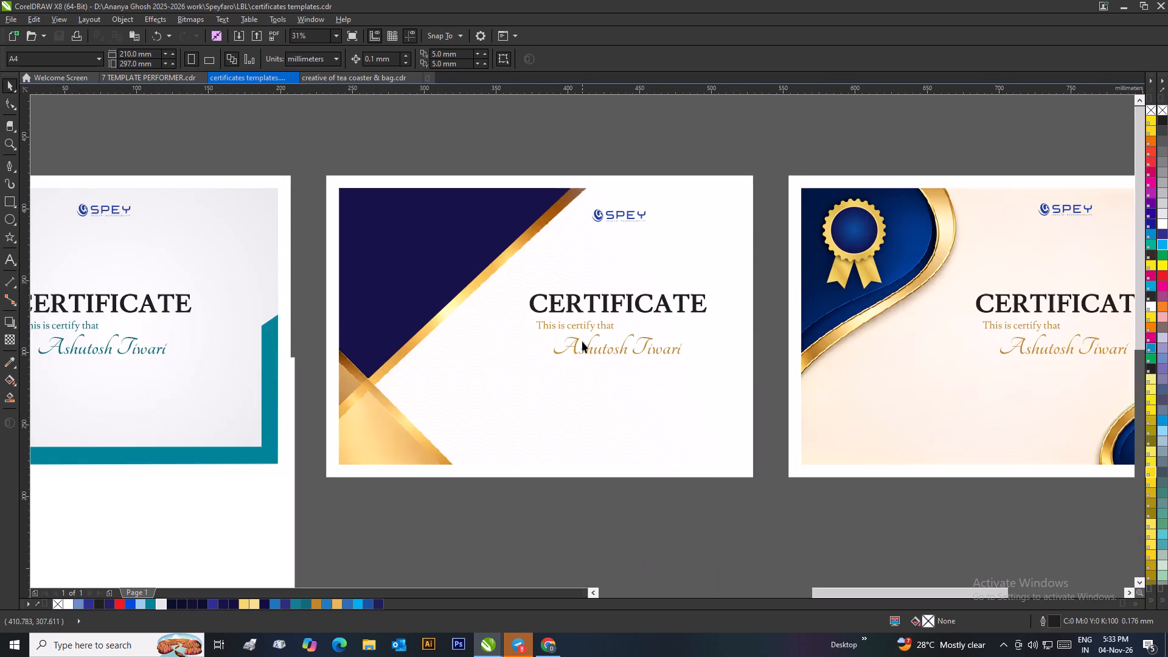
{"action": "scroll", "coordinate": [582, 341], "scroll_direction": "down", "scroll_amount": 2}
{"action": "scroll", "coordinate": [742, 328], "scroll_direction": "up", "scroll_amount": 1}
{"action": "scroll", "coordinate": [523, 350], "scroll_direction": "up", "scroll_amount": 1}
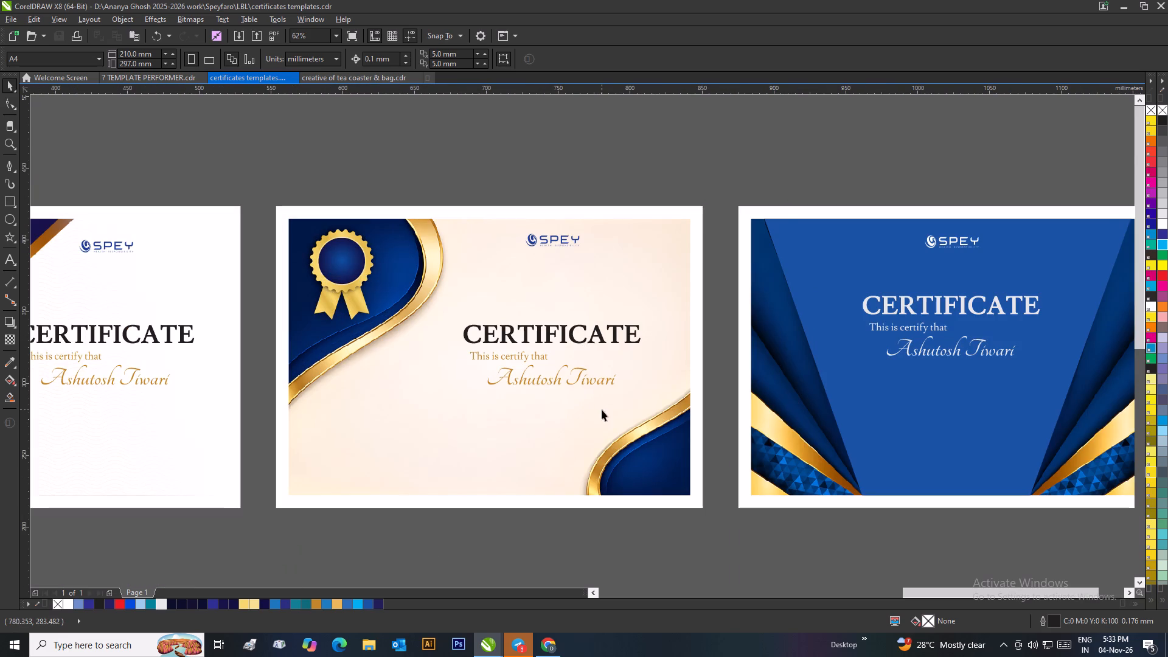
{"action": "left_click", "coordinate": [540, 169]}
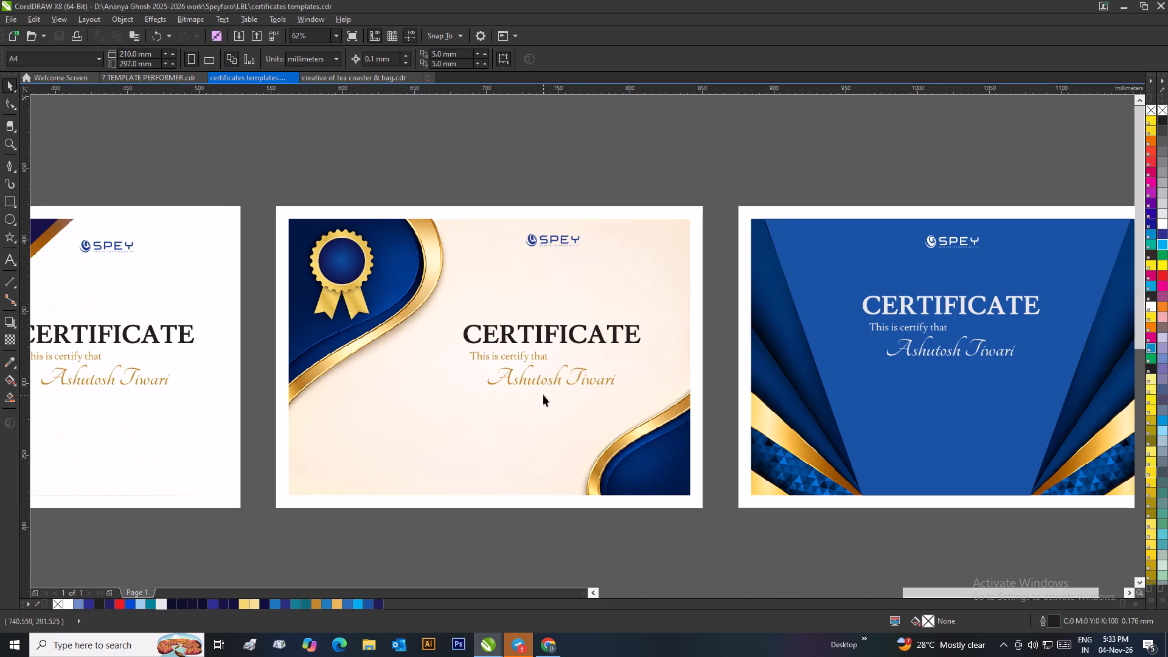
{"action": "left_click", "coordinate": [558, 159]}
{"action": "scroll", "coordinate": [532, 155], "scroll_direction": "down", "scroll_amount": 2}
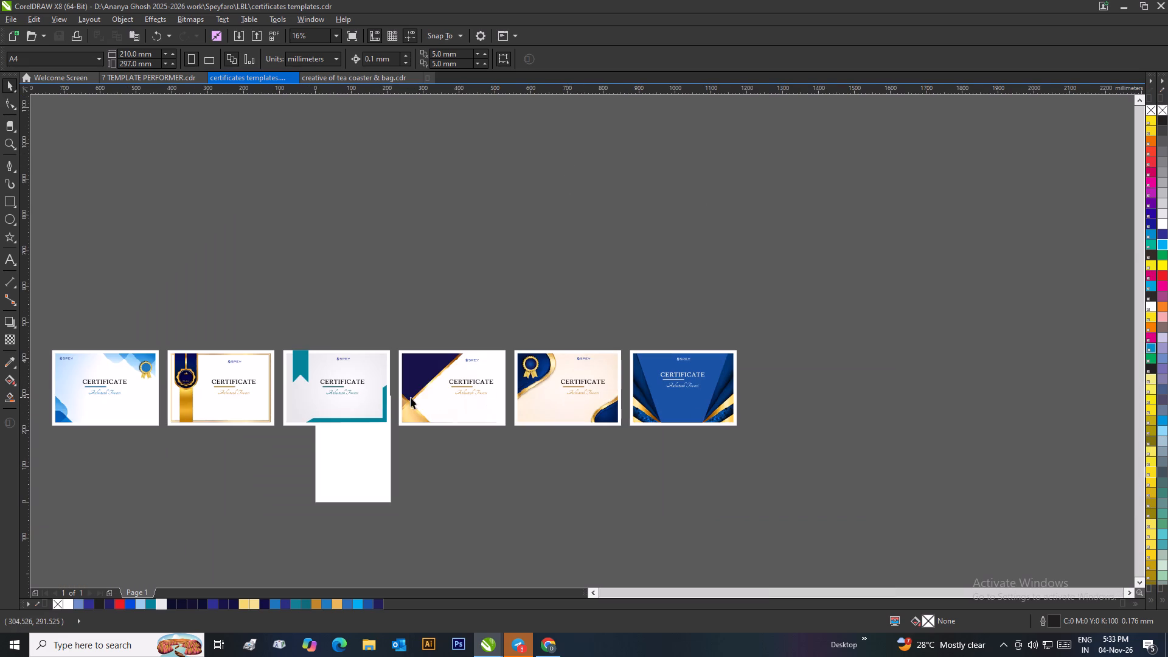
{"action": "scroll", "coordinate": [392, 398], "scroll_direction": "up", "scroll_amount": 1}
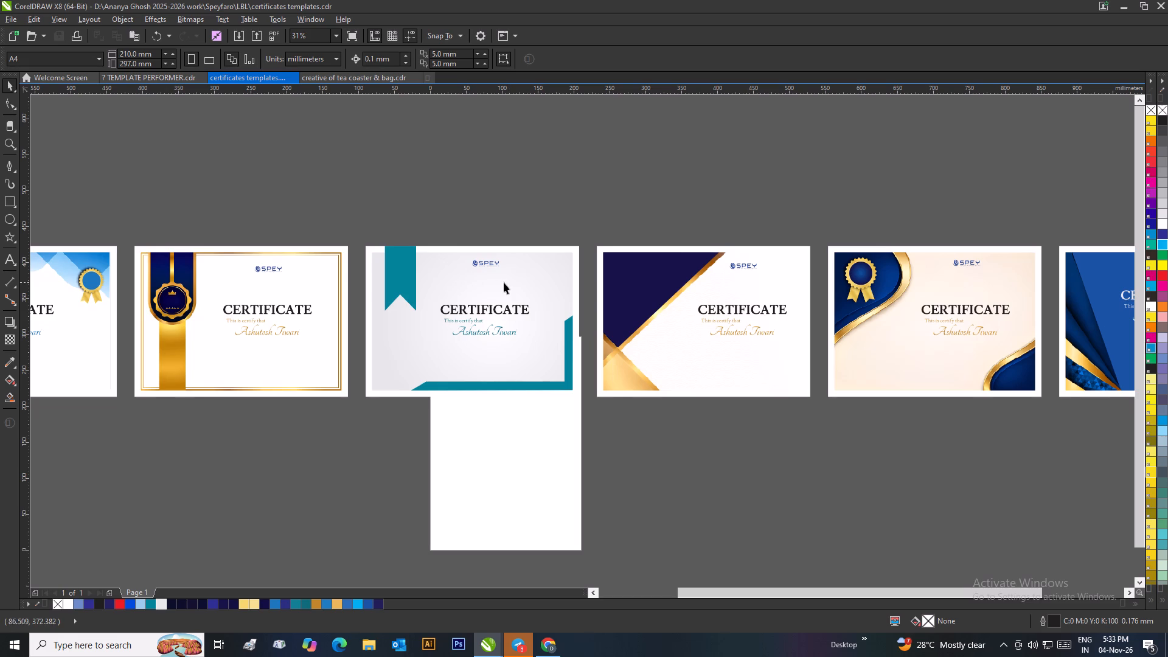
{"action": "scroll", "coordinate": [983, 299], "scroll_direction": "down", "scroll_amount": 1}
{"action": "scroll", "coordinate": [639, 333], "scroll_direction": "up", "scroll_amount": 1}
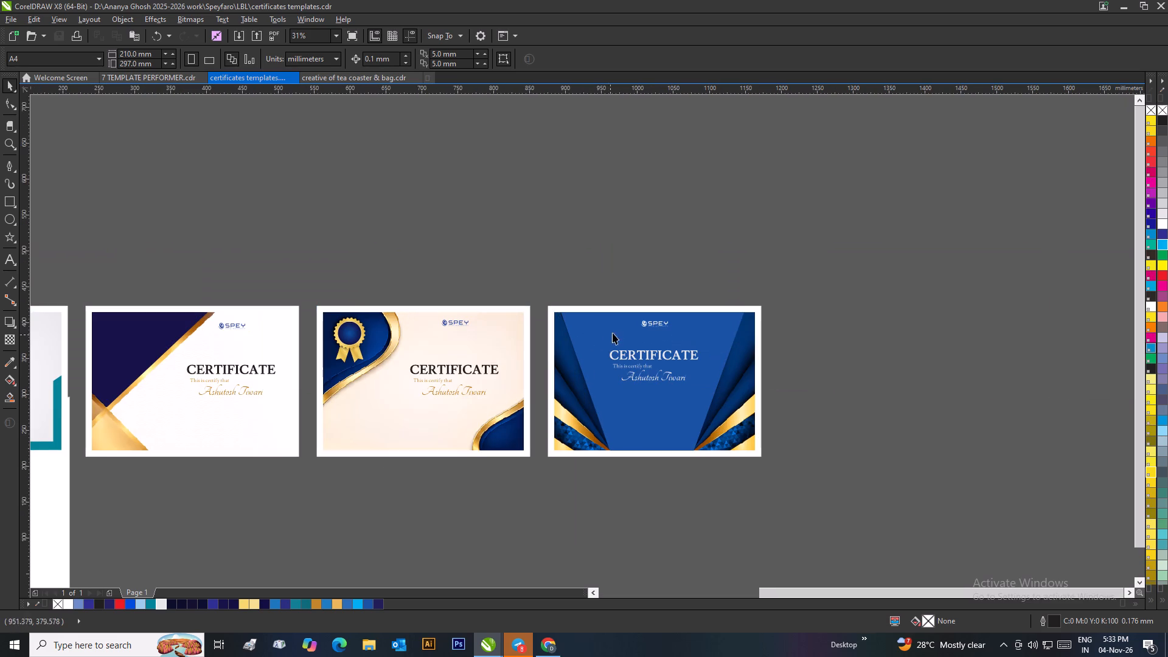
{"action": "scroll", "coordinate": [681, 365], "scroll_direction": "down", "scroll_amount": 1}
{"action": "scroll", "coordinate": [548, 343], "scroll_direction": "up", "scroll_amount": 2}
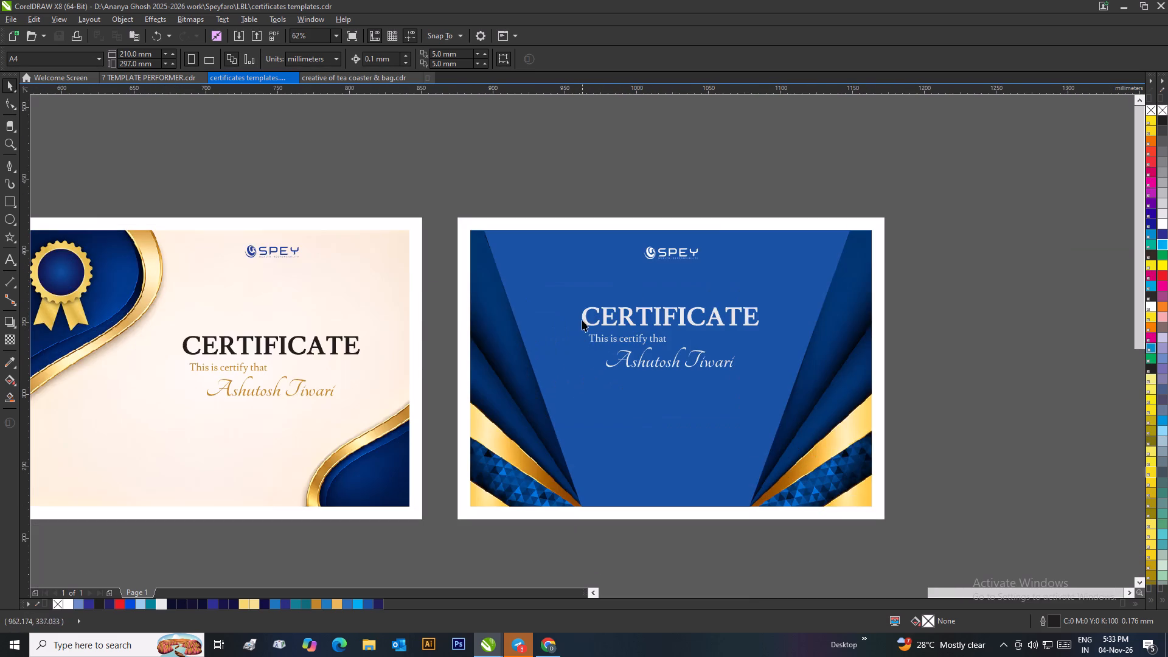
{"action": "scroll", "coordinate": [585, 337], "scroll_direction": "down", "scroll_amount": 2}
{"action": "left_click", "coordinate": [594, 281]}
{"action": "scroll", "coordinate": [595, 285], "scroll_direction": "down", "scroll_amount": 1}
{"action": "scroll", "coordinate": [509, 369], "scroll_direction": "up", "scroll_amount": 1}
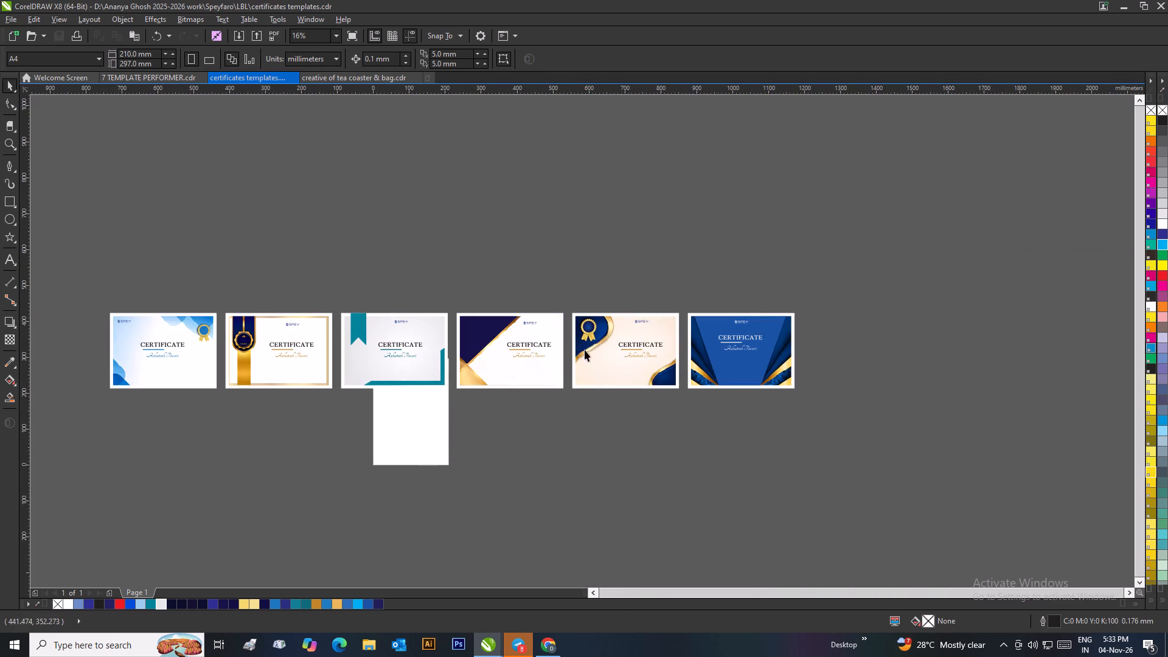
Edit the PowerClip contents of the row's last certificate, recolouring its blue central panel pale grey from the document palette.
{"action": "scroll", "coordinate": [743, 355], "scroll_direction": "up", "scroll_amount": 1}
{"action": "left_click", "coordinate": [613, 294]}
{"action": "right_click", "coordinate": [613, 294]}
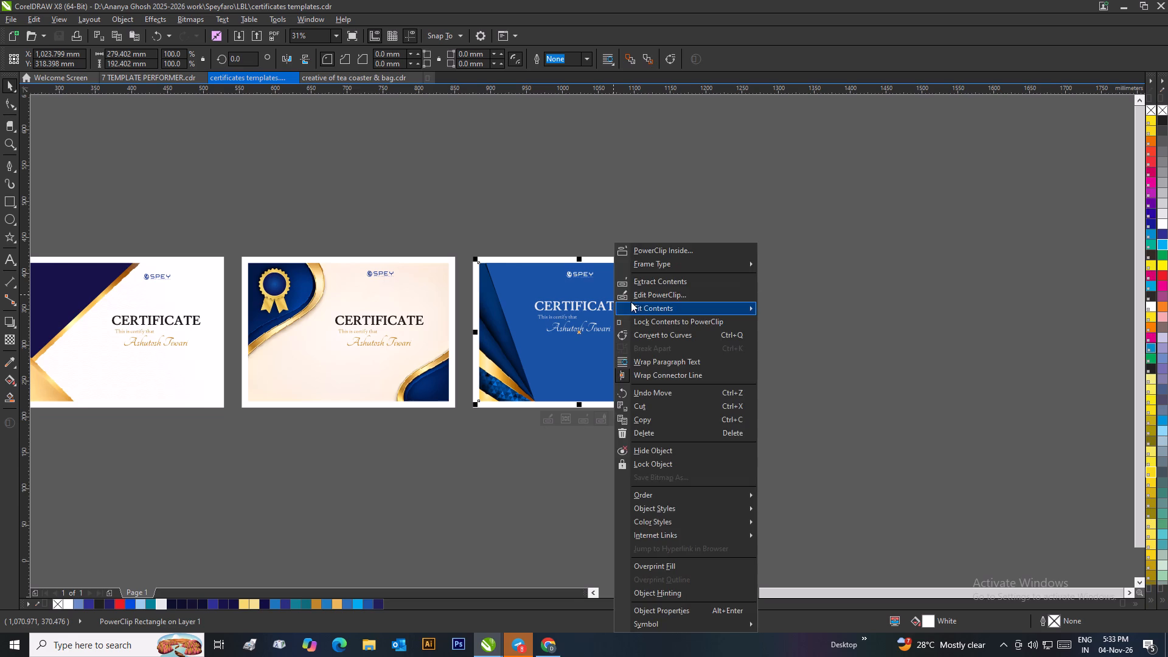
{"action": "left_click", "coordinate": [638, 291]}
{"action": "left_click", "coordinate": [623, 288]}
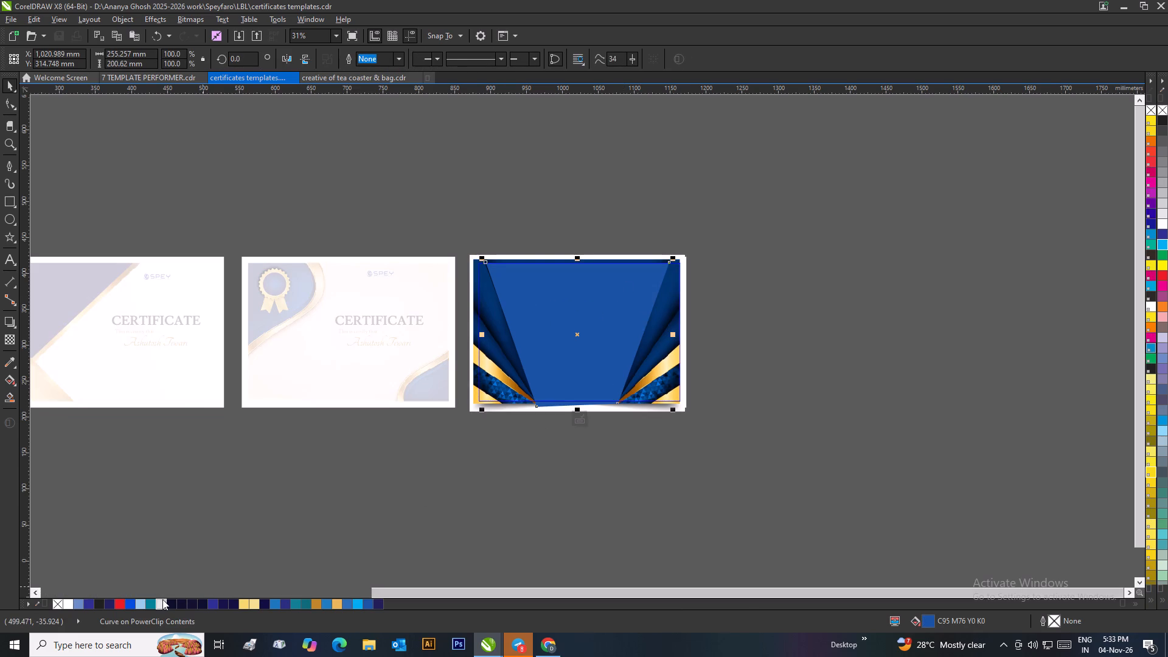
{"action": "left_click", "coordinate": [162, 599]}
{"action": "left_click", "coordinate": [581, 416]}
{"action": "left_click_drag", "start_coordinate": [723, 338], "coordinate": [725, 331]}
Recolour the grouped title and recipient text on the last certificate dark navy, C100 M99 Y27 K32.
{"action": "left_click_drag", "start_coordinate": [734, 285], "coordinate": [639, 320]}
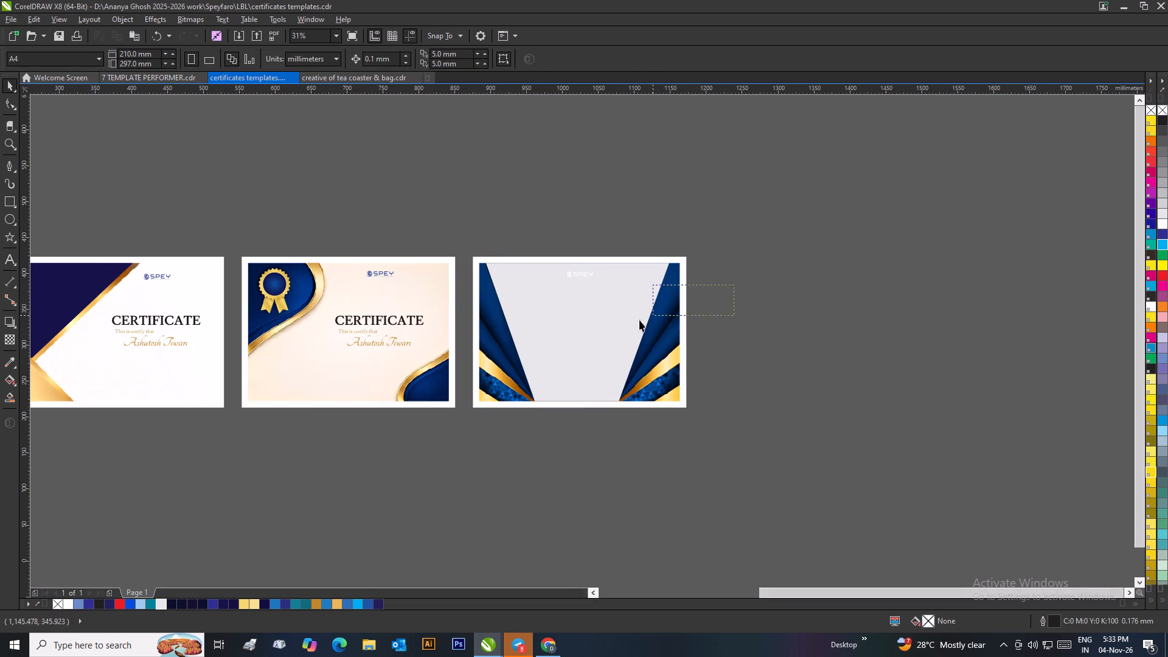
{"action": "left_click_drag", "start_coordinate": [639, 320], "coordinate": [479, 347]}
{"action": "left_click", "coordinate": [375, 604]}
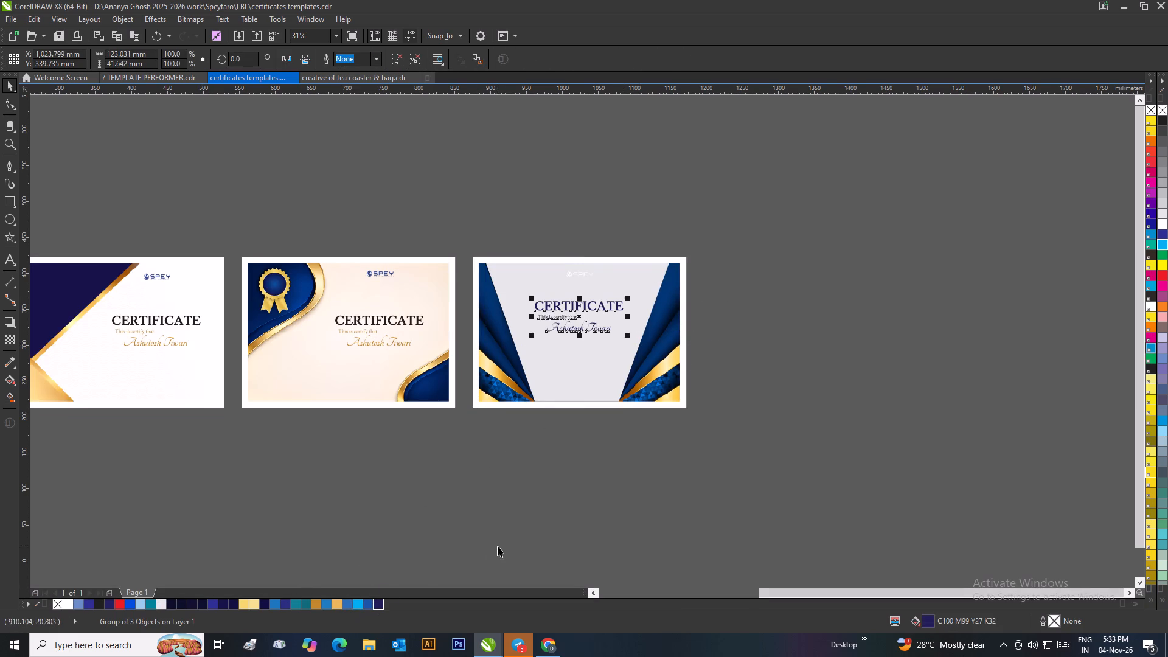
{"action": "left_click_drag", "start_coordinate": [518, 537], "coordinate": [527, 523]}
Recolour the white SPEY logo on the last certificate with the same dark navy as its text.
{"action": "left_click_drag", "start_coordinate": [611, 246], "coordinate": [520, 286]}
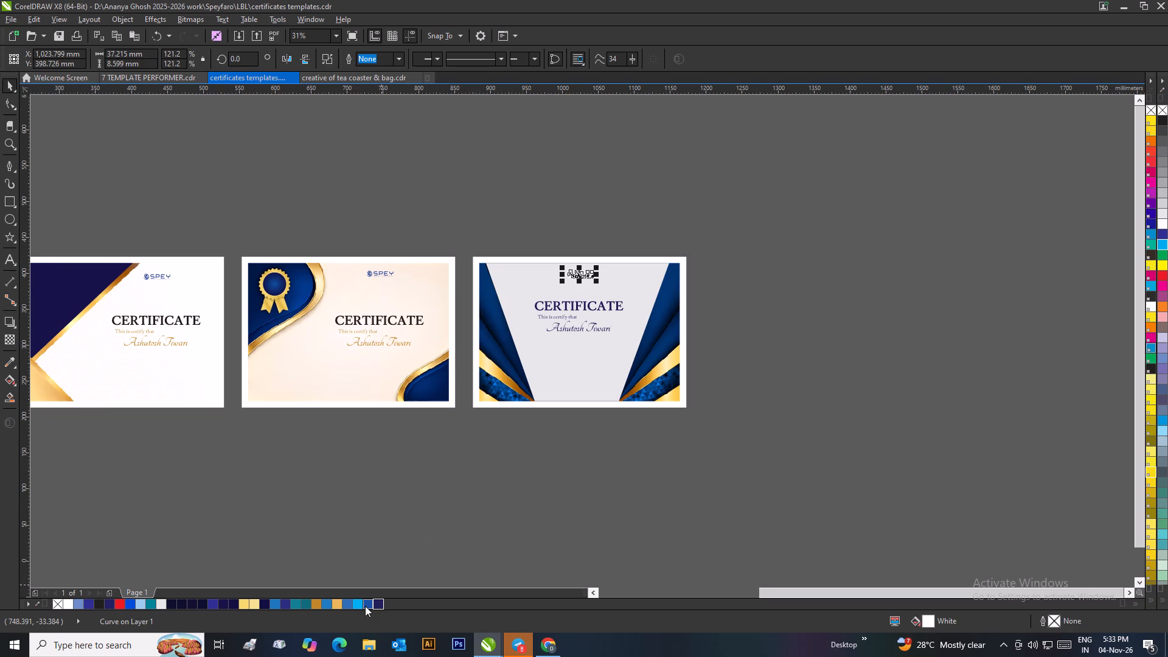
{"action": "left_click", "coordinate": [377, 601]}
{"action": "left_click_drag", "start_coordinate": [460, 532], "coordinate": [468, 531]}
{"action": "left_click", "coordinate": [768, 370]}
{"action": "scroll", "coordinate": [591, 305], "scroll_direction": "up", "scroll_amount": 1}
{"action": "scroll", "coordinate": [582, 341], "scroll_direction": "down", "scroll_amount": 2}
{"action": "left_click_drag", "start_coordinate": [518, 309], "coordinate": [532, 307]}
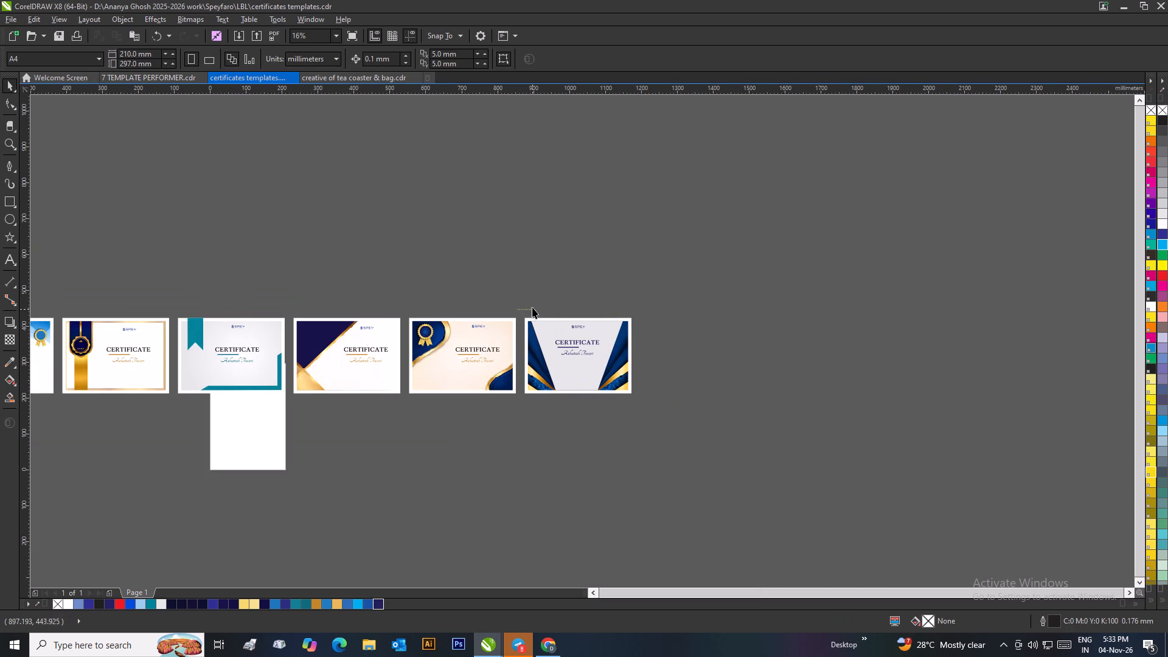
{"action": "left_click_drag", "start_coordinate": [532, 307], "coordinate": [532, 305]}
{"action": "left_click", "coordinate": [532, 305]}
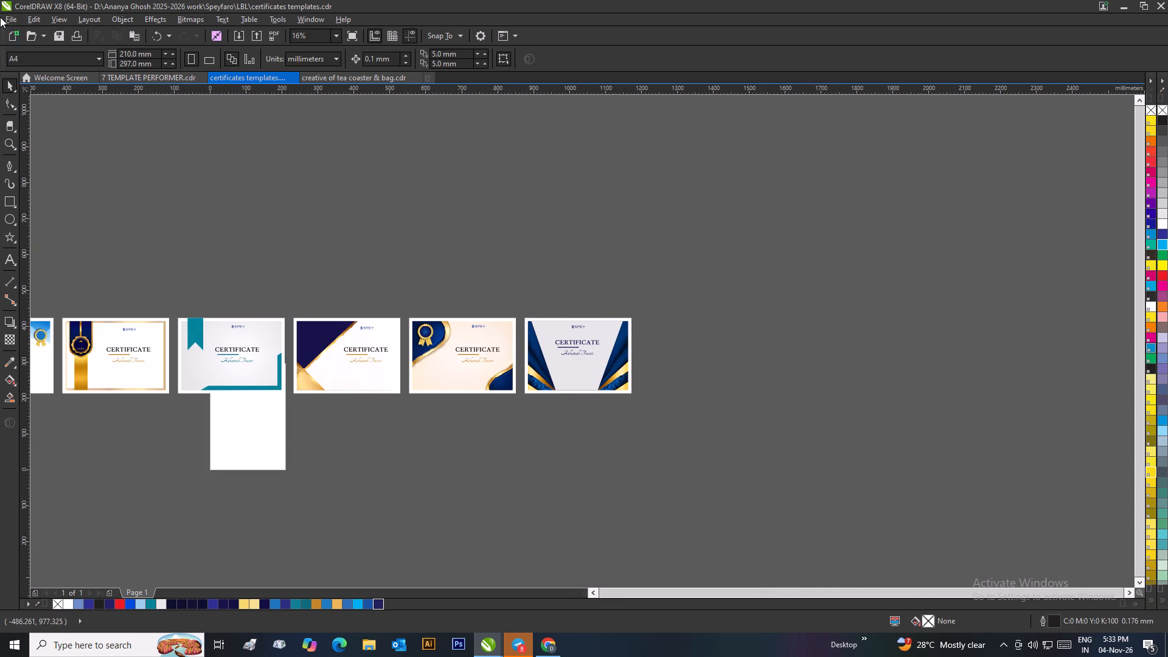
Save the drawing over the existing "certificates templates" file in the LBL folder as CDR, version 18.0.
{"action": "left_click", "coordinate": [0, 17]}
{"action": "left_click", "coordinate": [49, 132]}
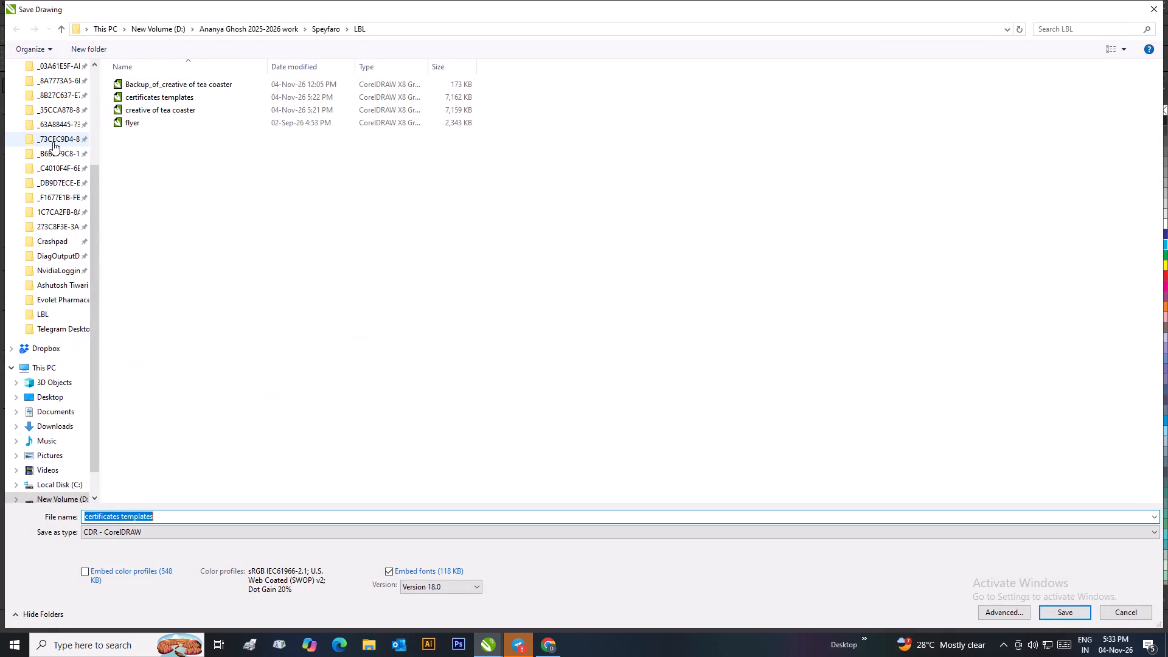
{"action": "left_click", "coordinate": [1053, 612]}
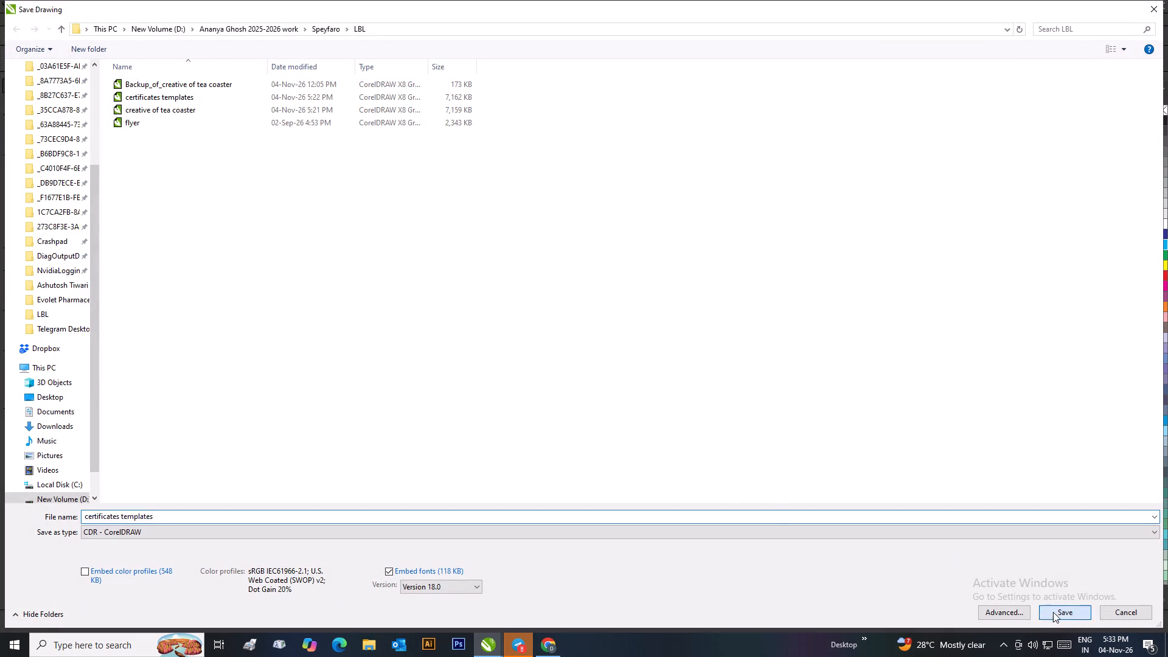
{"action": "left_click", "coordinate": [611, 319]}
{"action": "left_click", "coordinate": [638, 319]}
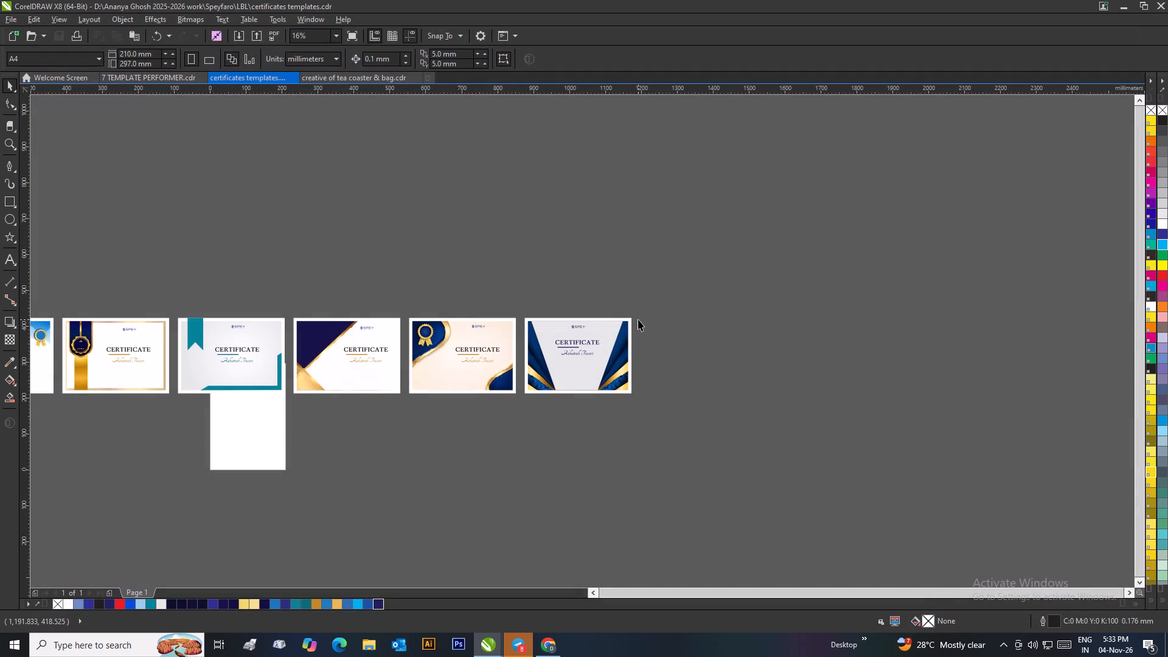
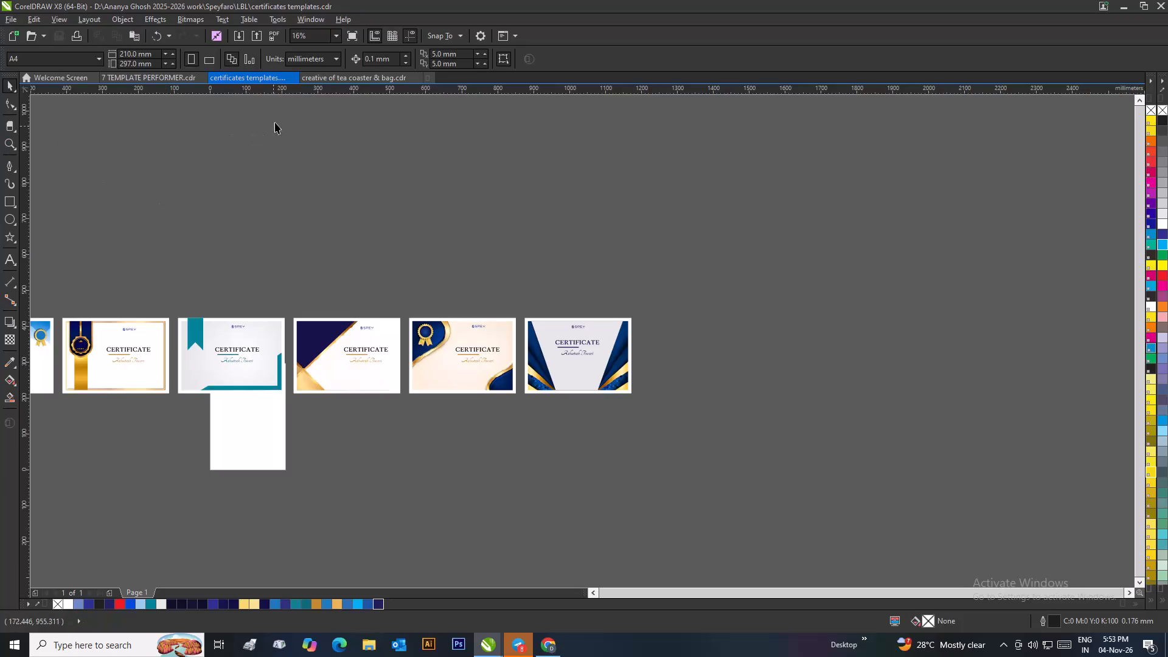
Close the certificates, tea coaster and 7 TEMPLATE PERFORMER drawings, discarding changes to 7 TEMPLATE PERFORMER, and exit CorelDRAW.
{"action": "left_click", "coordinate": [291, 80]}
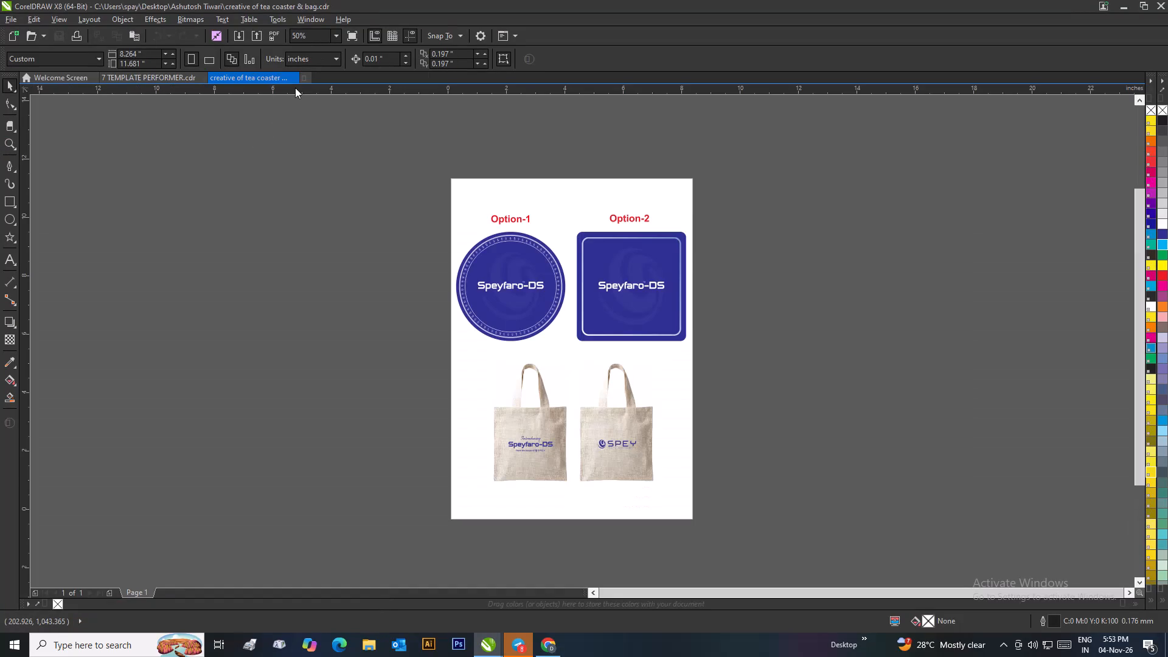
{"action": "left_click", "coordinate": [294, 77]}
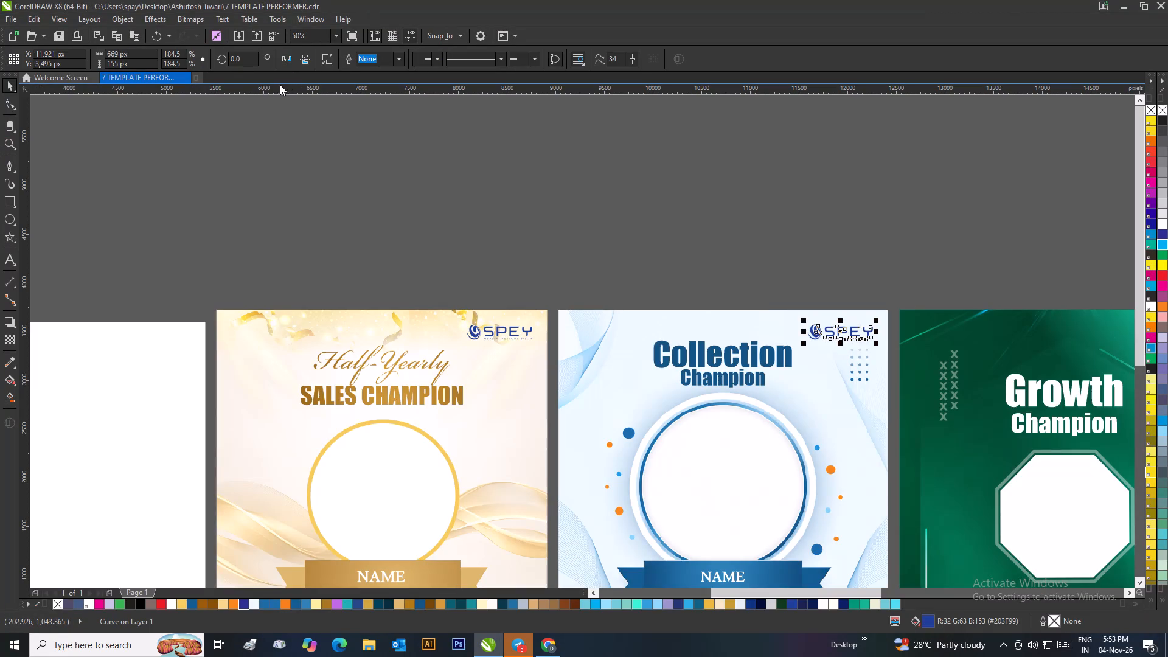
{"action": "left_click", "coordinate": [182, 79]}
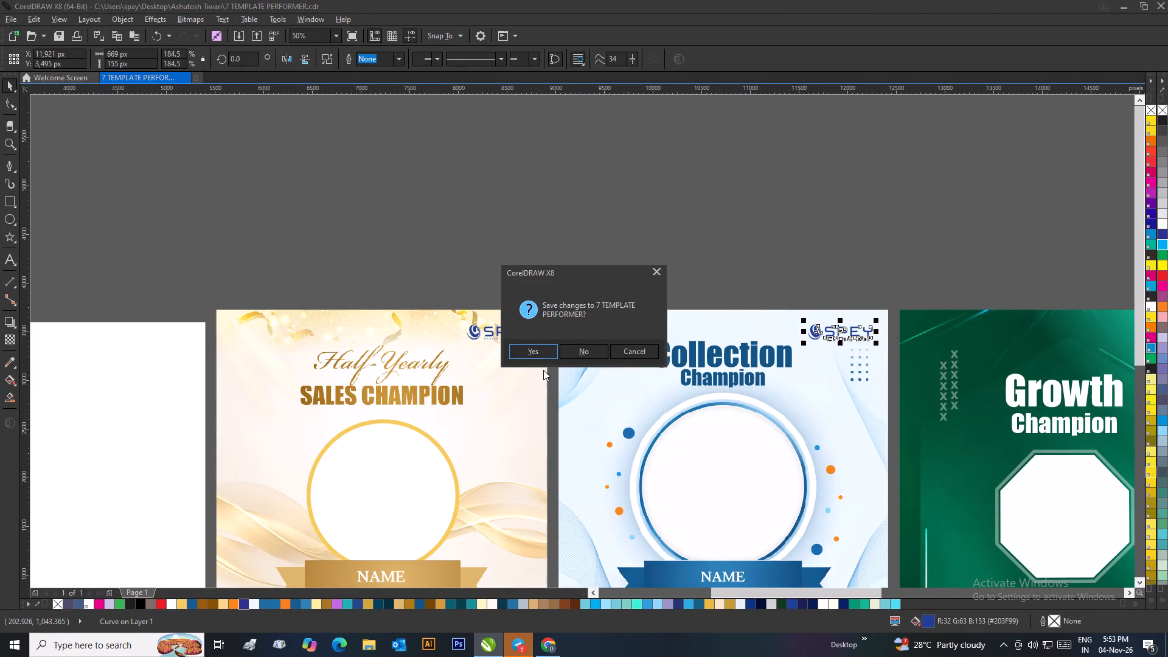
{"action": "left_click", "coordinate": [579, 353]}
{"action": "left_click", "coordinate": [1158, 0]}
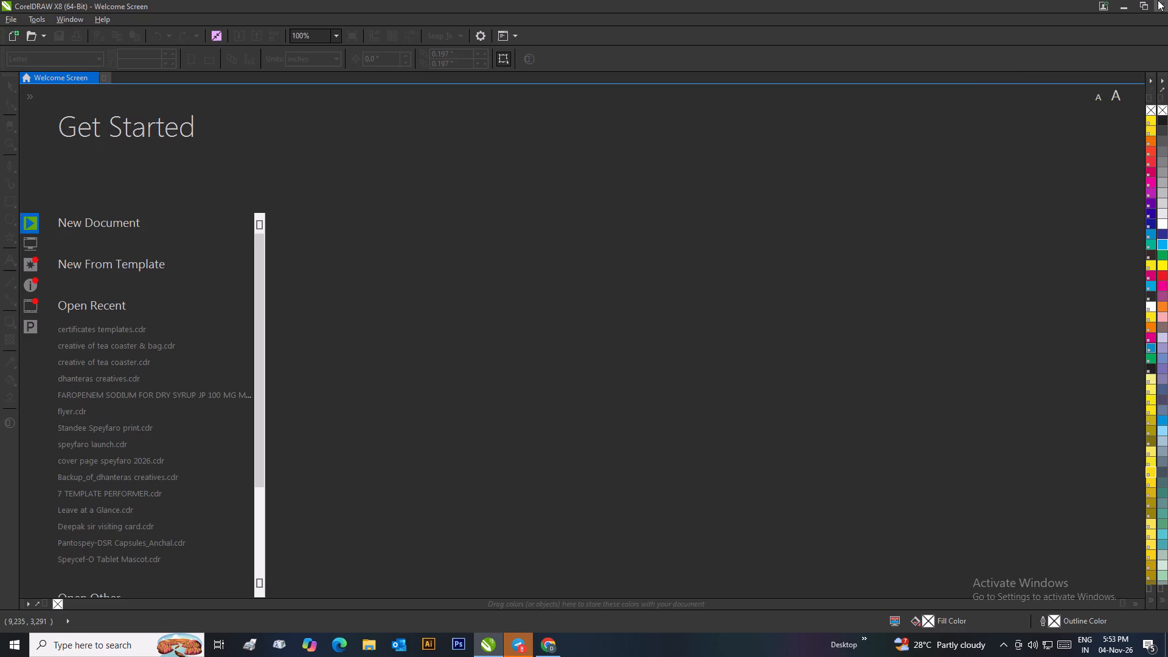
In Chrome, close the Canva, Pinterest and Magnific certificate reference pages and the other open page, leaving only the New Tab page.
{"action": "left_click", "coordinate": [739, 12]}
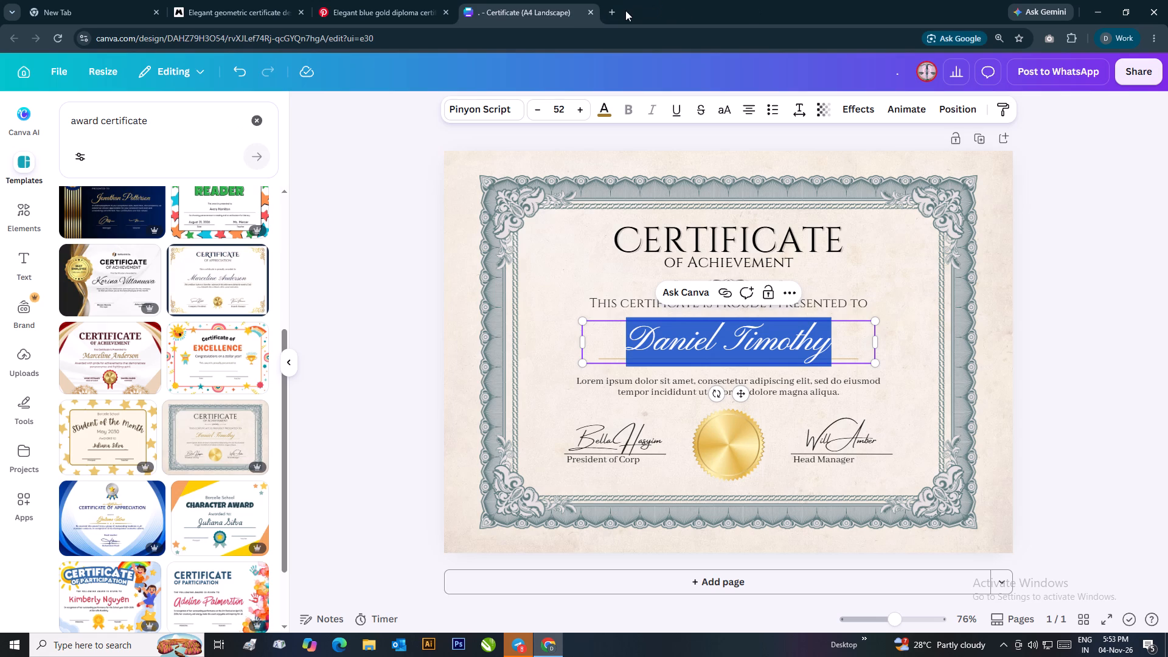
{"action": "left_click", "coordinate": [587, 13]}
{"action": "left_click", "coordinate": [447, 12]}
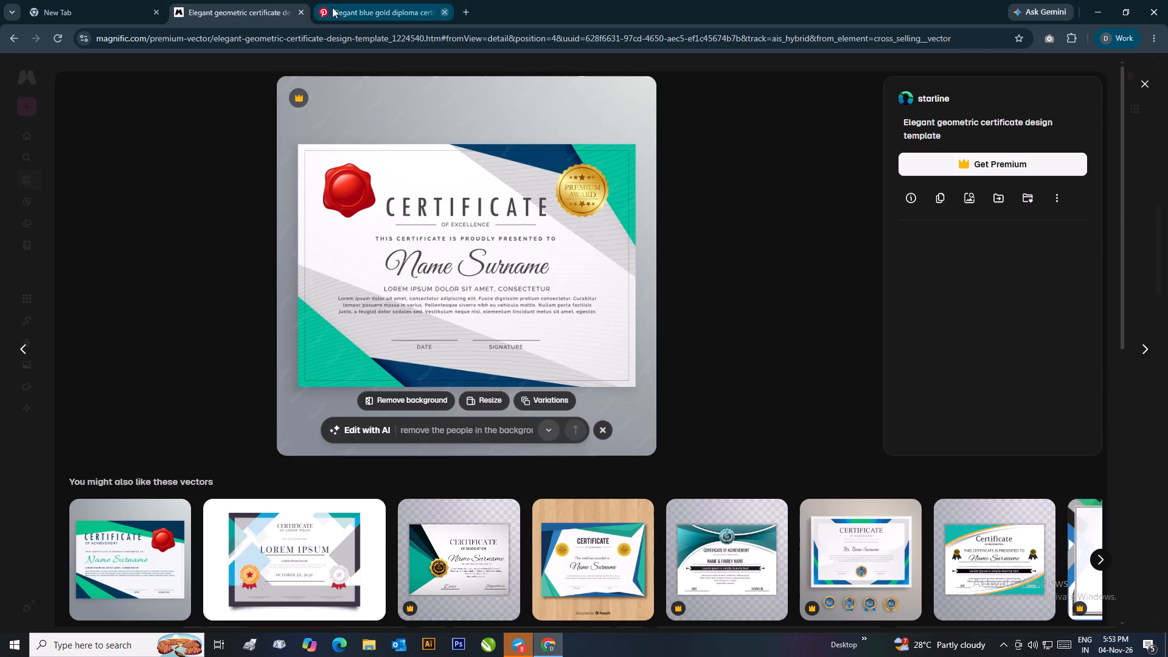
{"action": "left_click", "coordinate": [300, 12]}
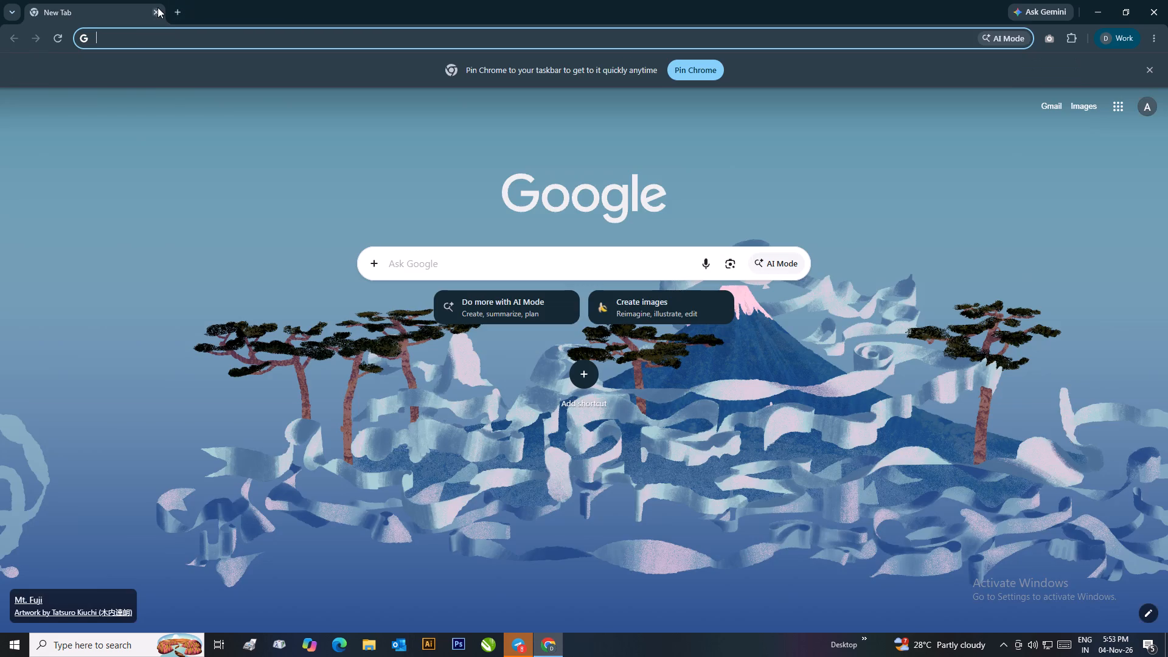
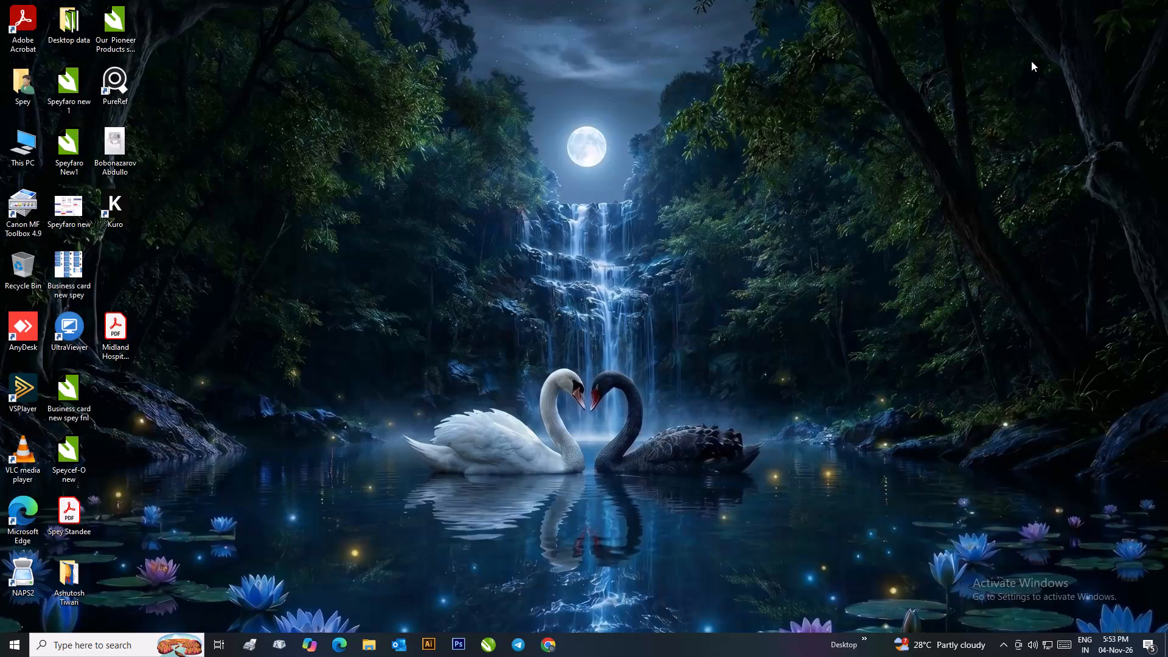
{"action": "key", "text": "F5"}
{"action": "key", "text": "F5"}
Shut down the computer from the Windows desktop.
{"action": "key", "text": "alt+F4"}
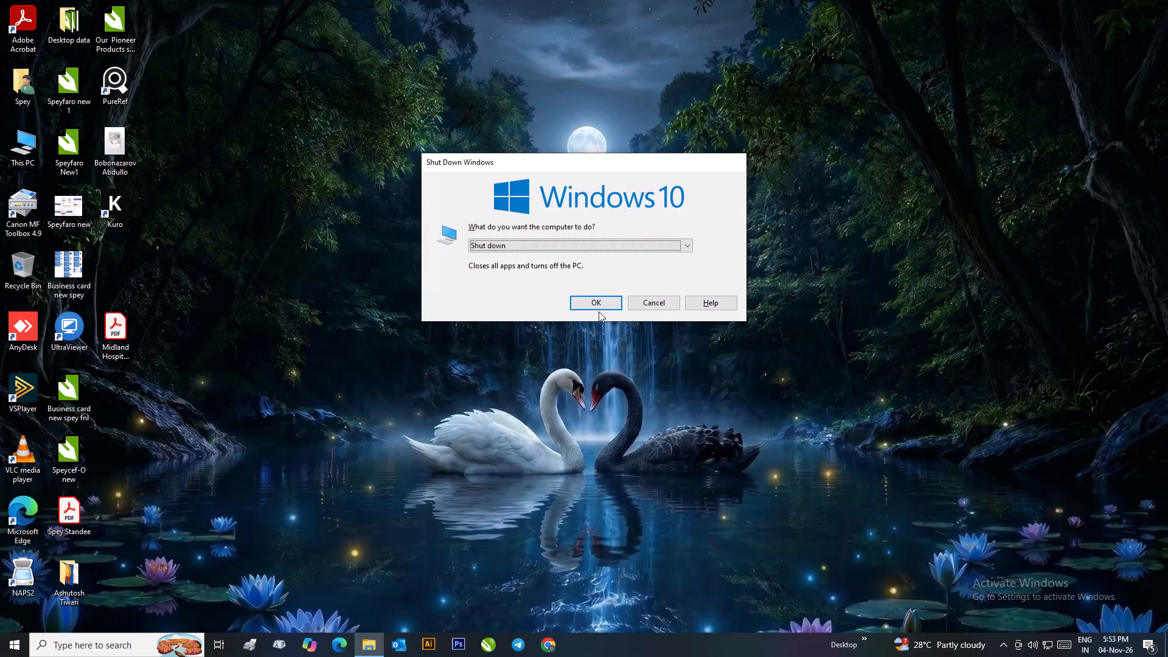
{"action": "left_click", "coordinate": [602, 306]}
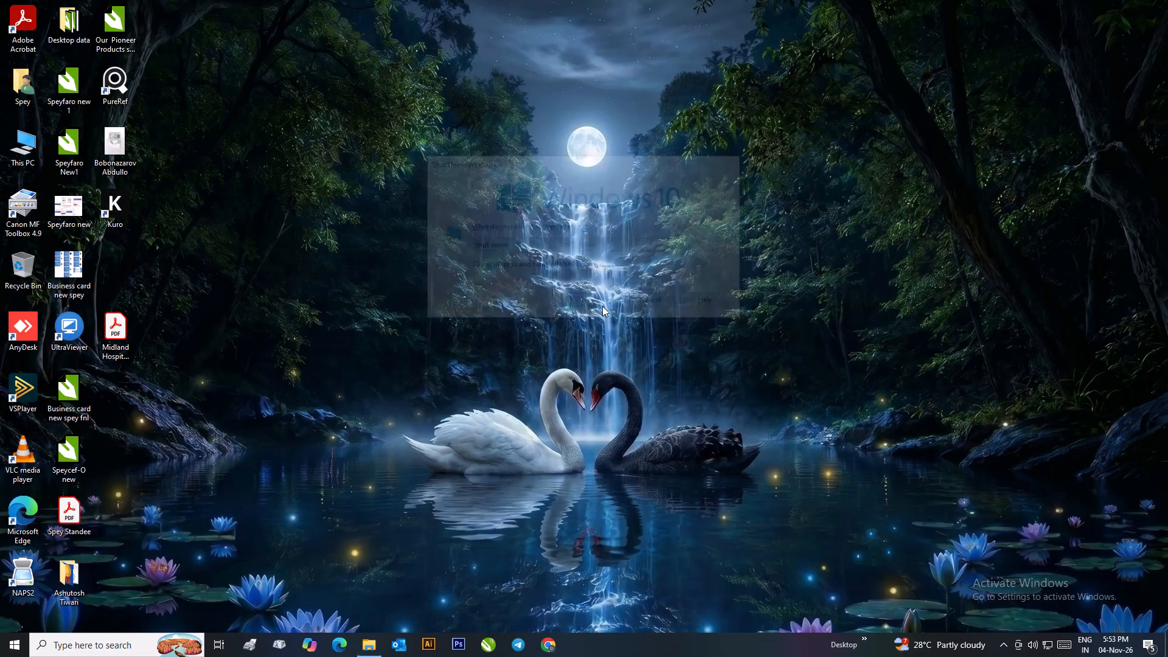